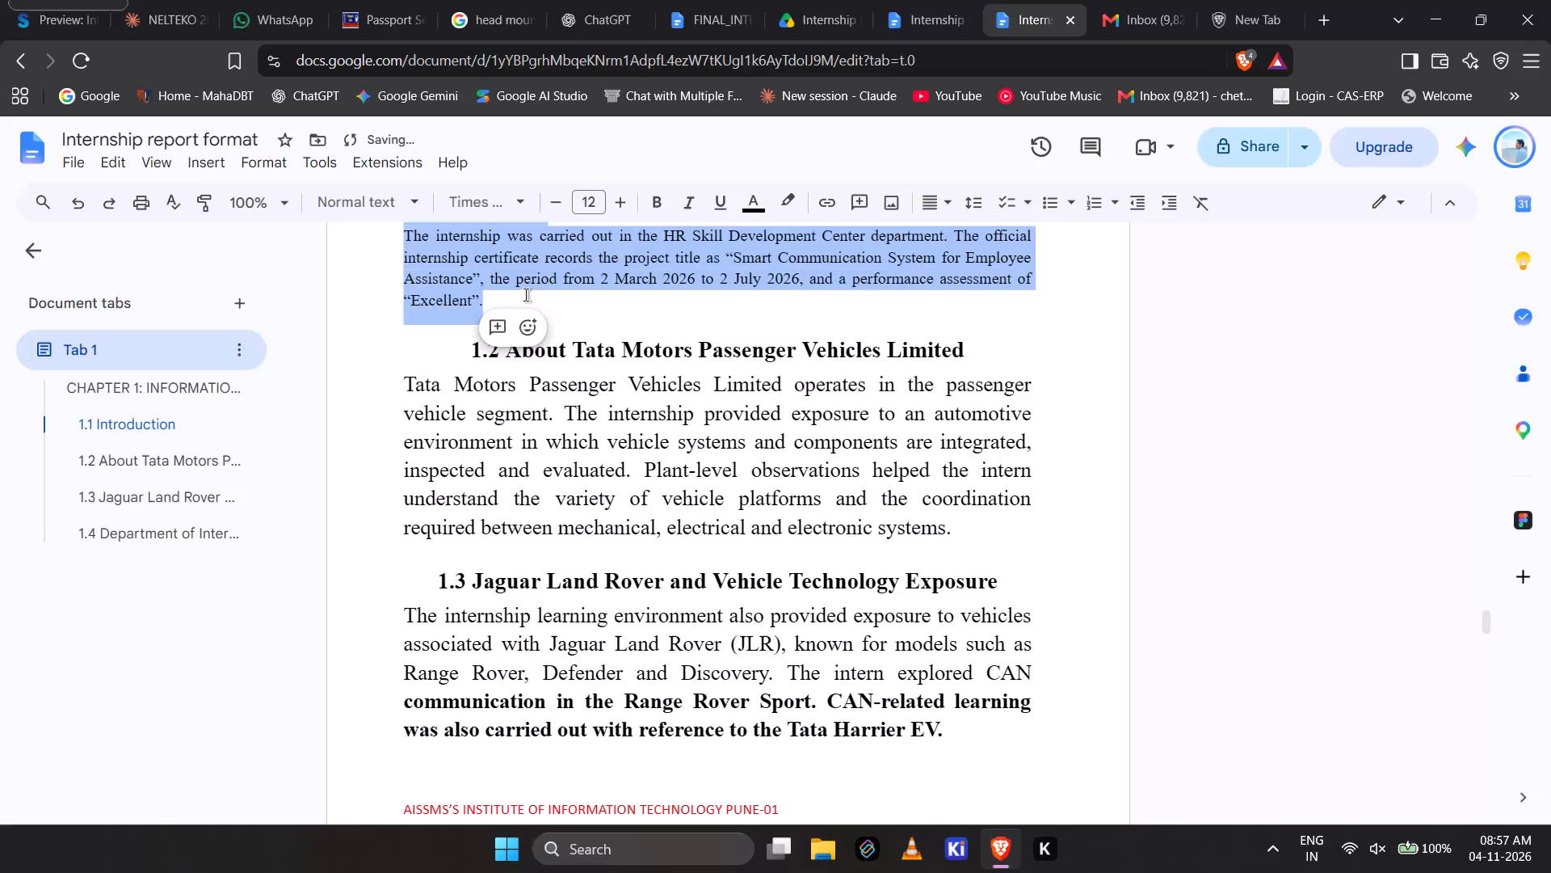
# Set the body paragraph under 1.2 About Tata Motors Passenger Vehicles Limited to font size 12.
pyautogui.moveTo(404, 386); pyautogui.dragTo(835, 449)
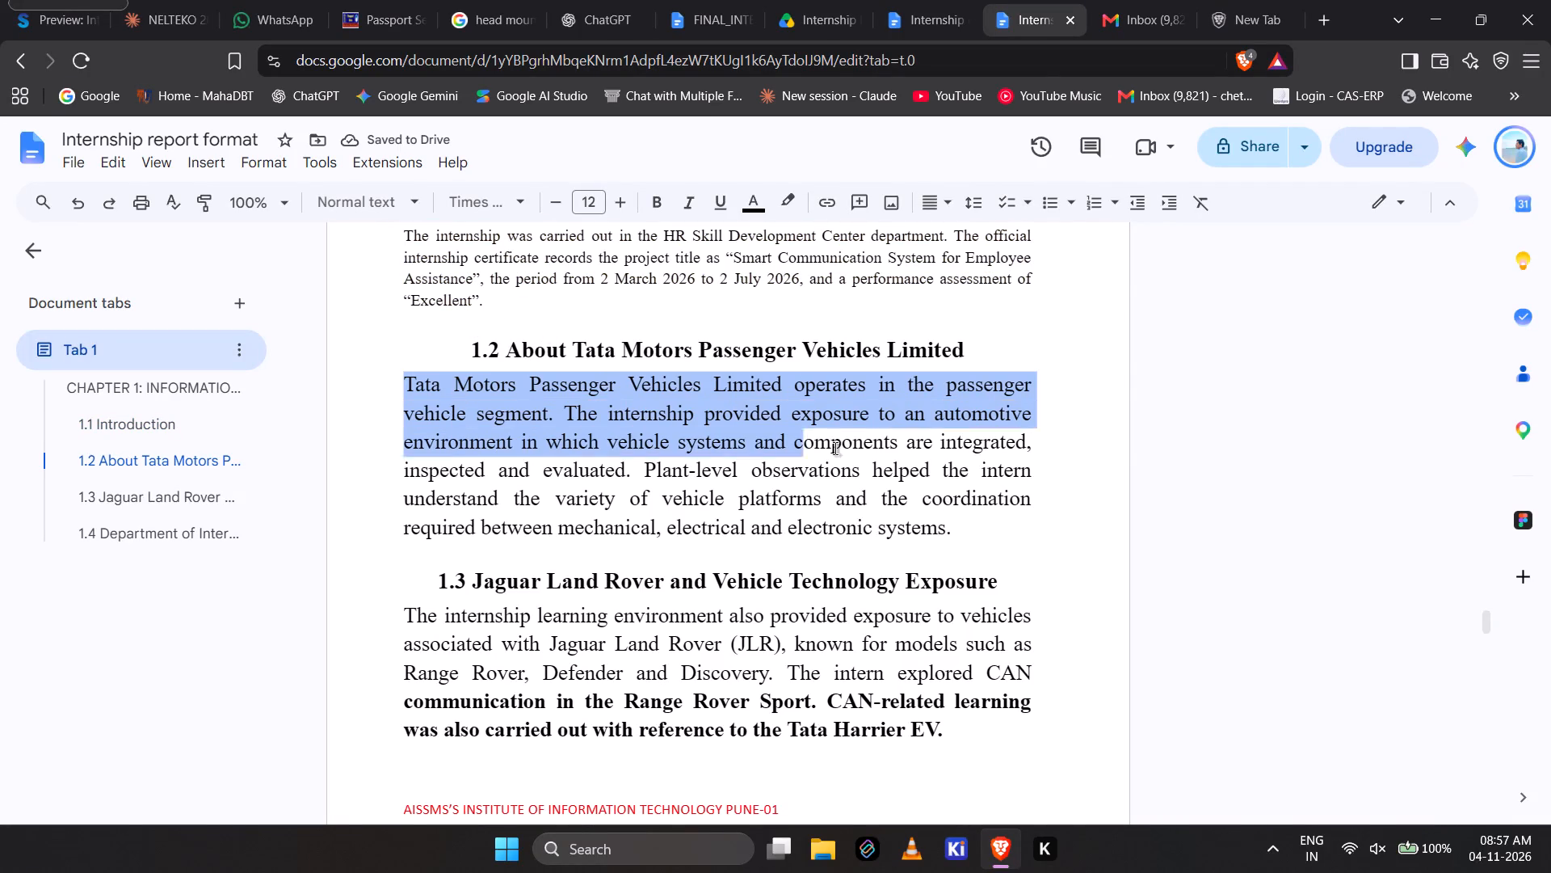
pyautogui.moveTo(835, 449); pyautogui.dragTo(964, 517)
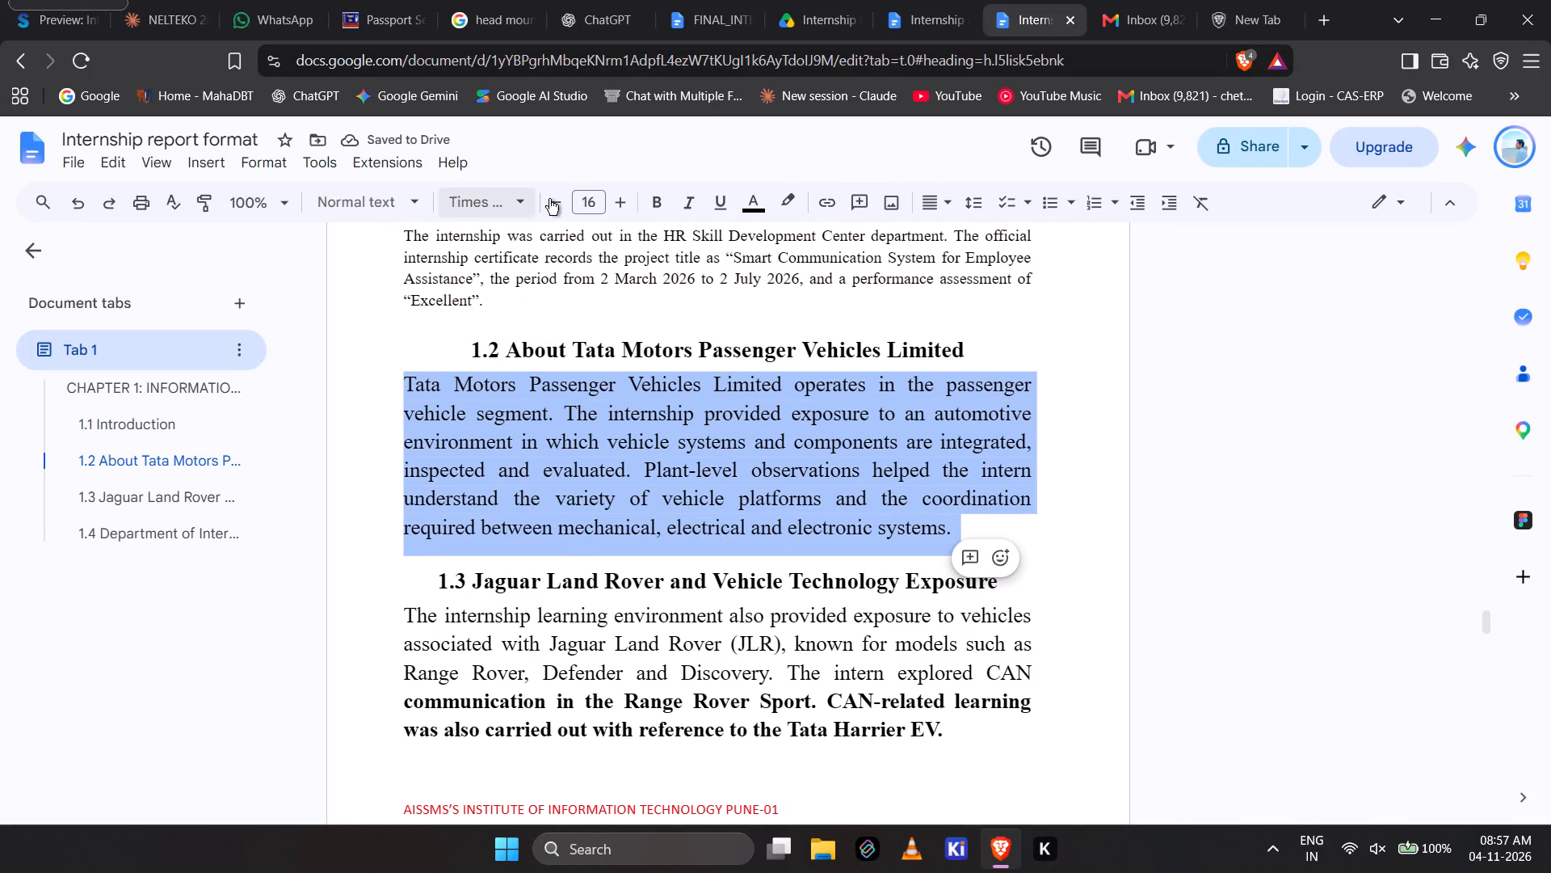
pyautogui.click(593, 204)
pyautogui.write('12')
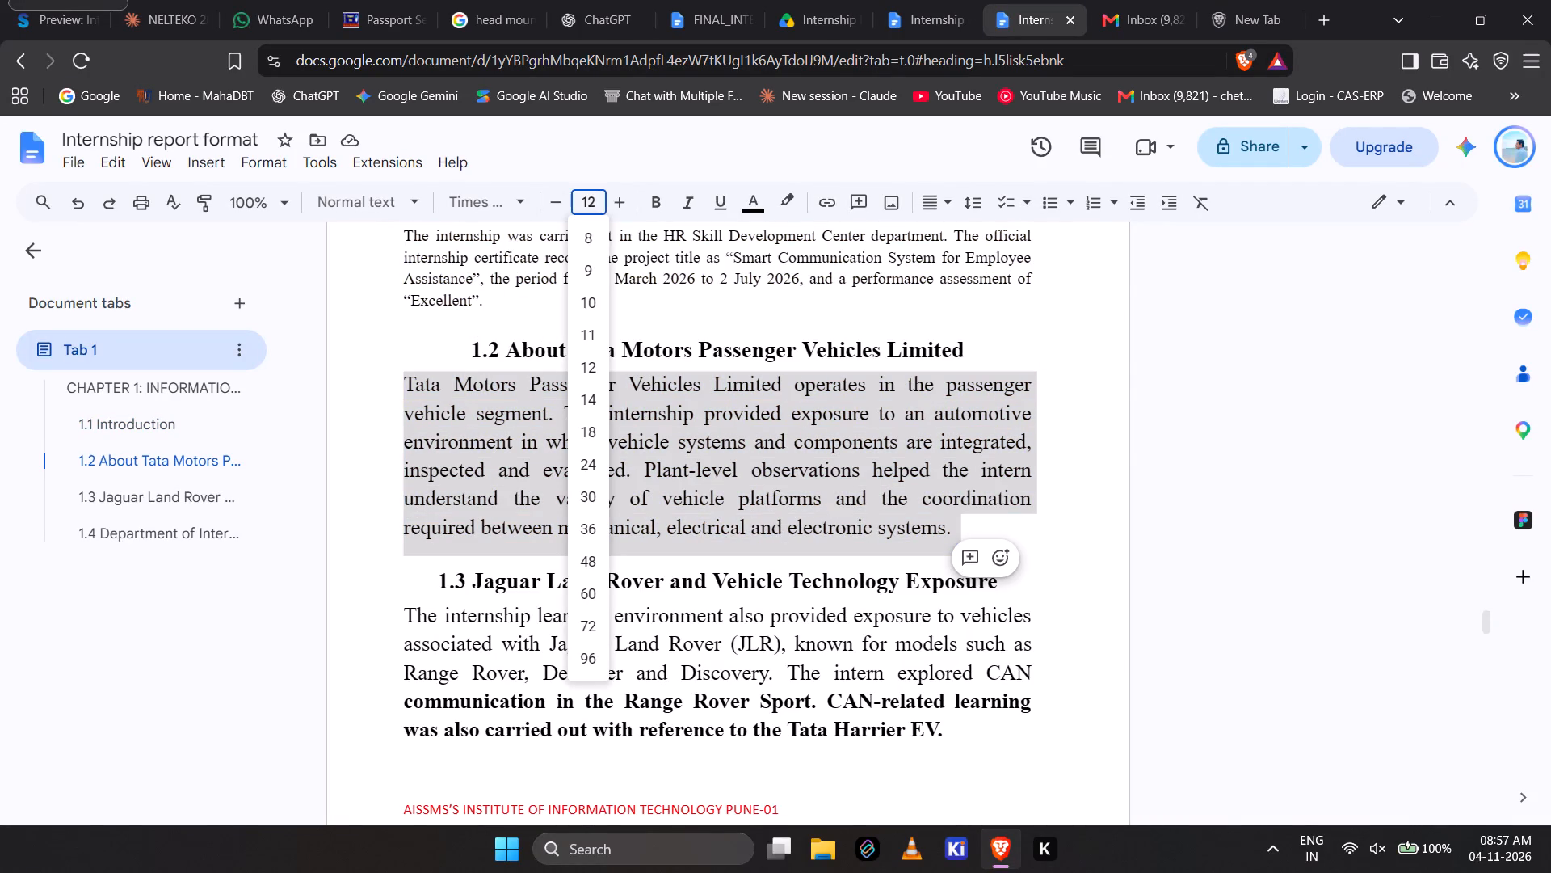
pyautogui.press('Return')
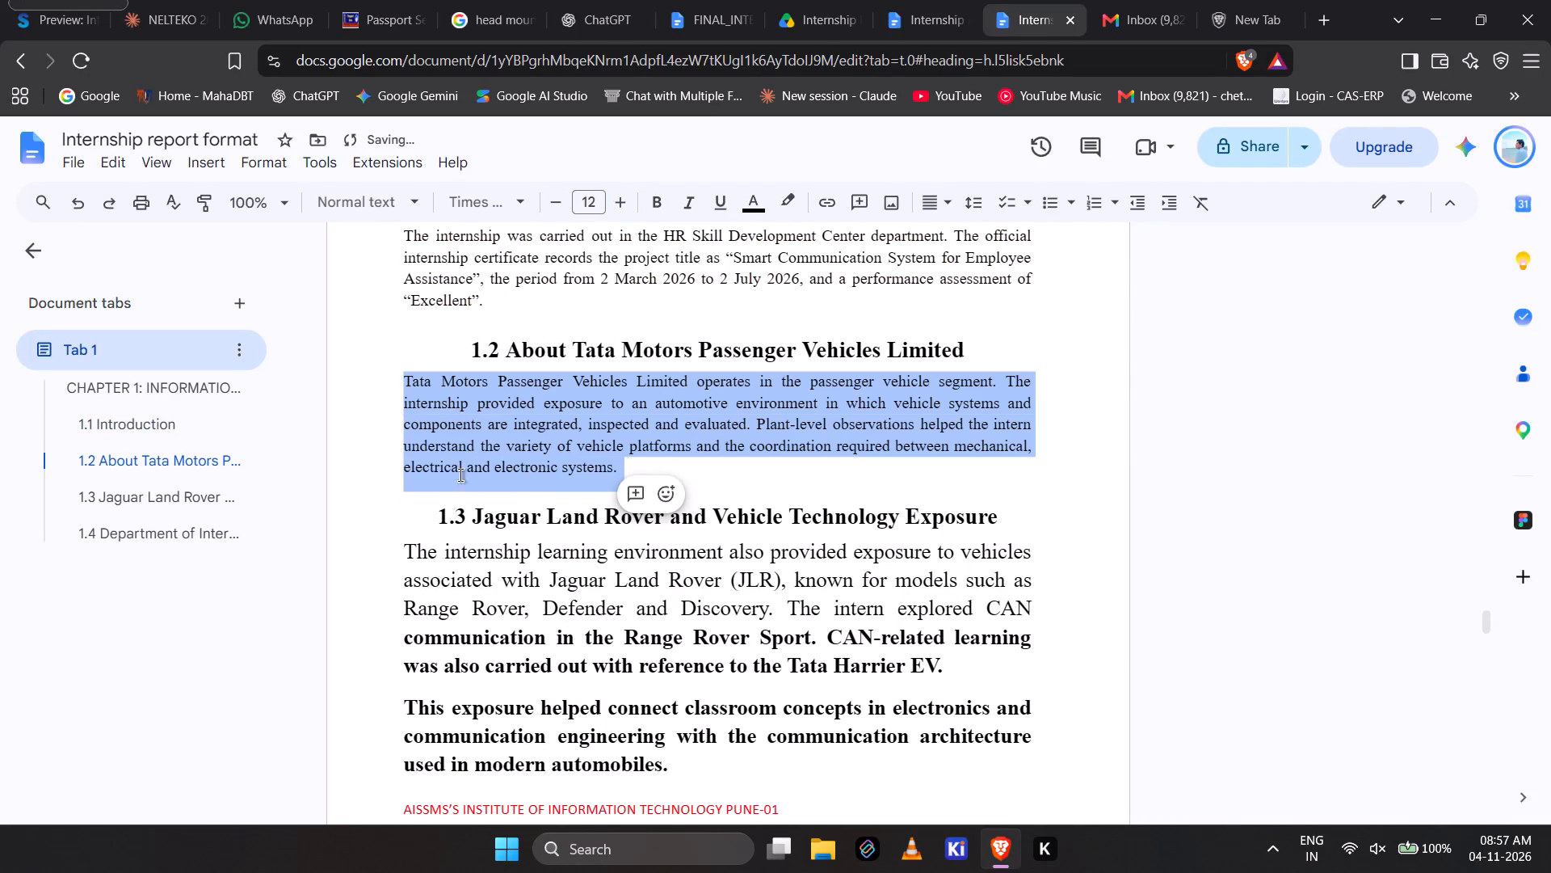
# Set both body paragraphs under 1.3 Jaguar Land Rover and Vehicle Technology Exposure to font size 12 and remove their bold formatting.
pyautogui.moveTo(403, 554); pyautogui.dragTo(525, 658)
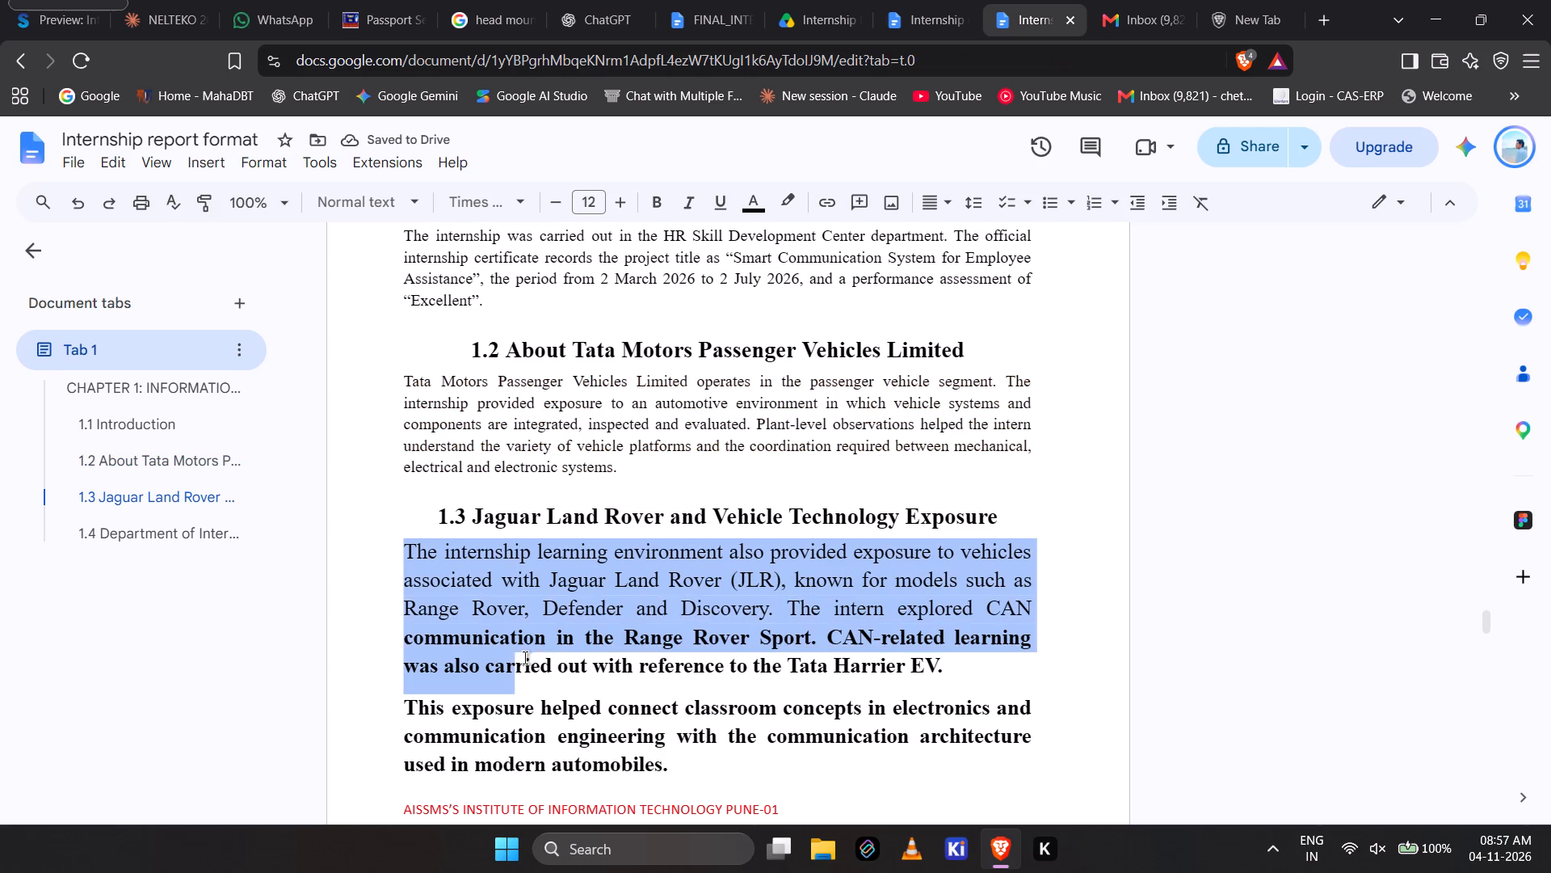
pyautogui.moveTo(525, 658); pyautogui.dragTo(669, 365)
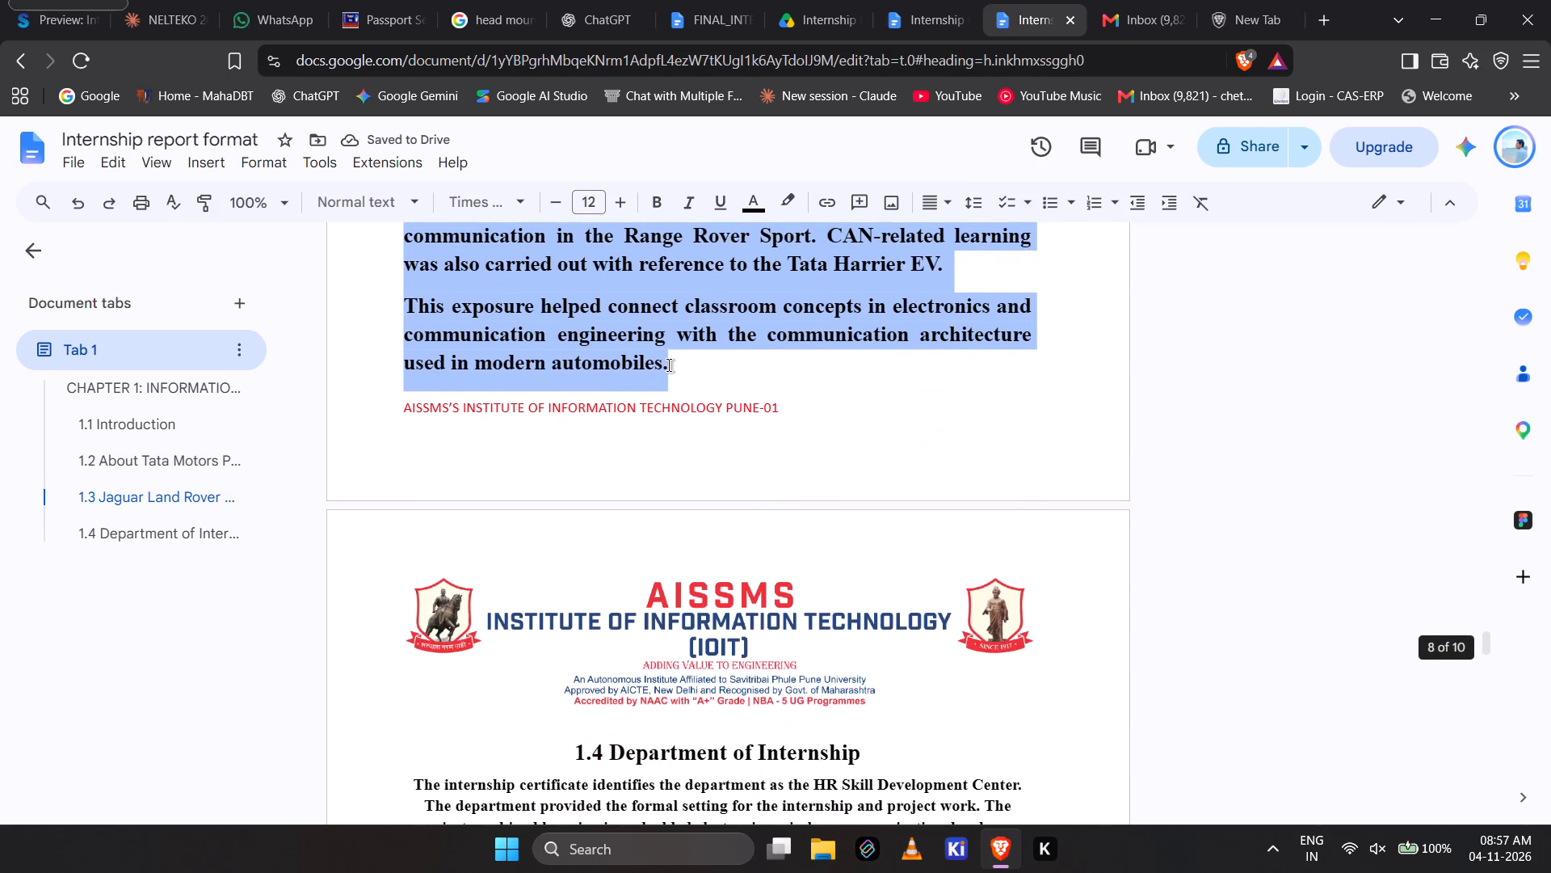
pyautogui.moveTo(669, 365); pyautogui.dragTo(664, 365)
pyautogui.click(595, 204)
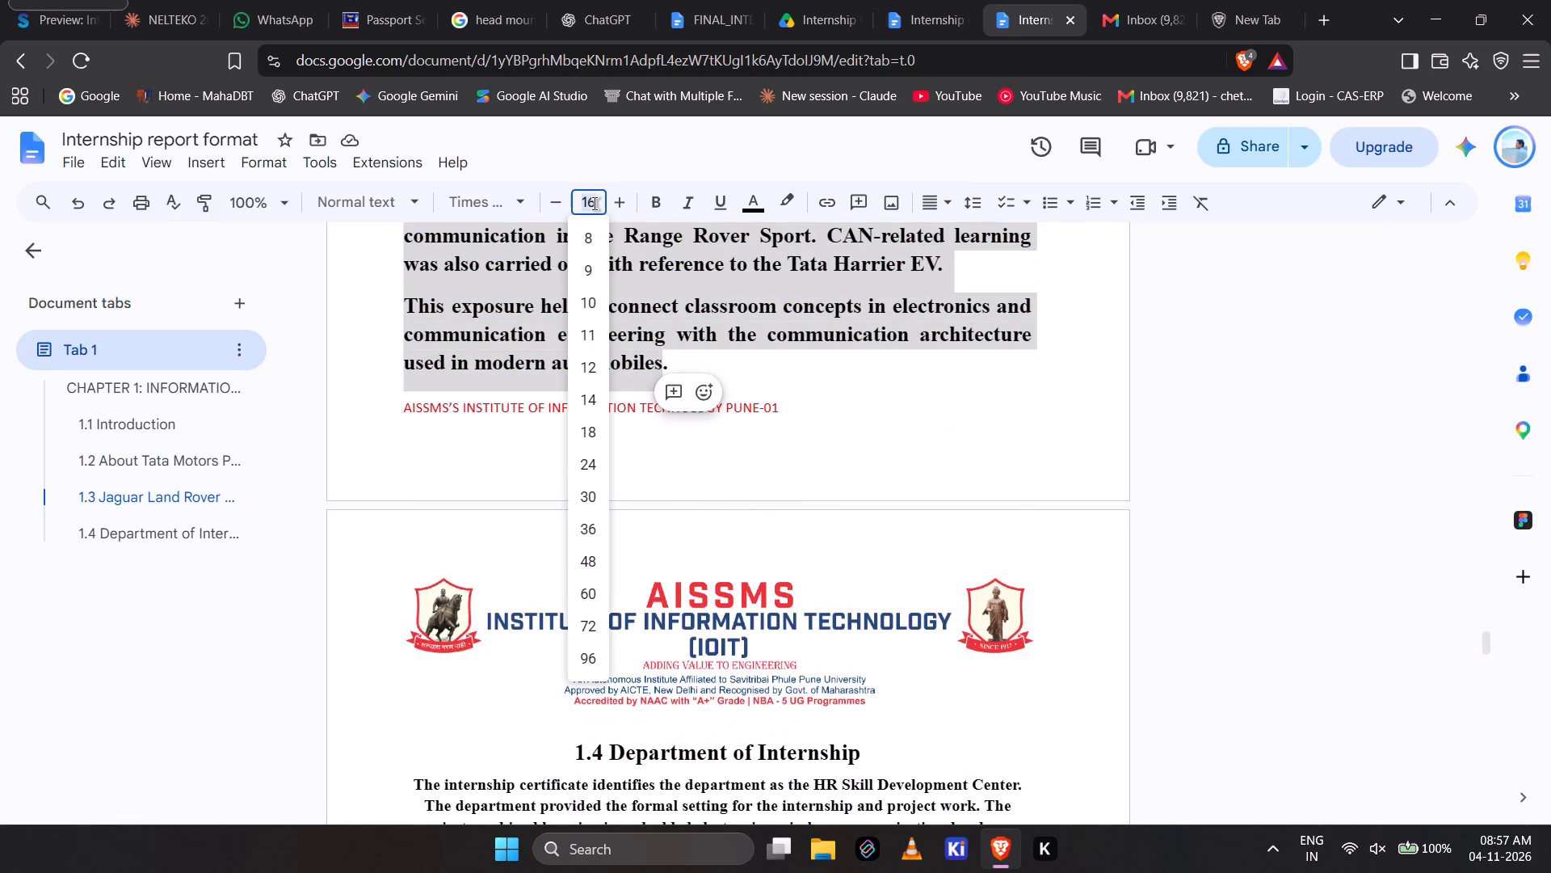
pyautogui.write('12')
pyautogui.press('Return')
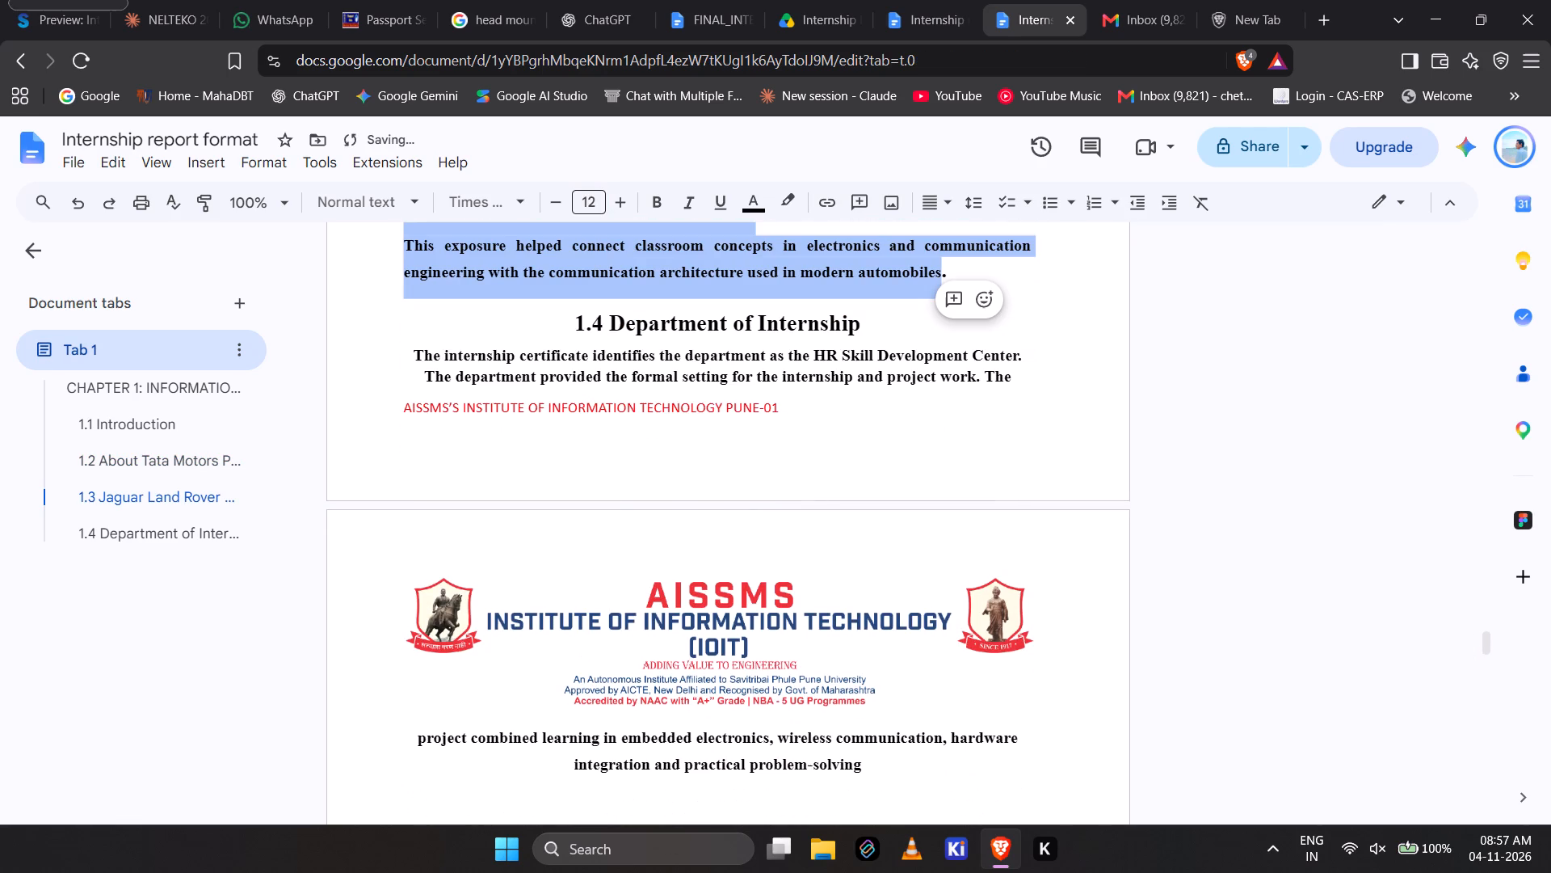
pyautogui.hotkey('ctrl', 'b')
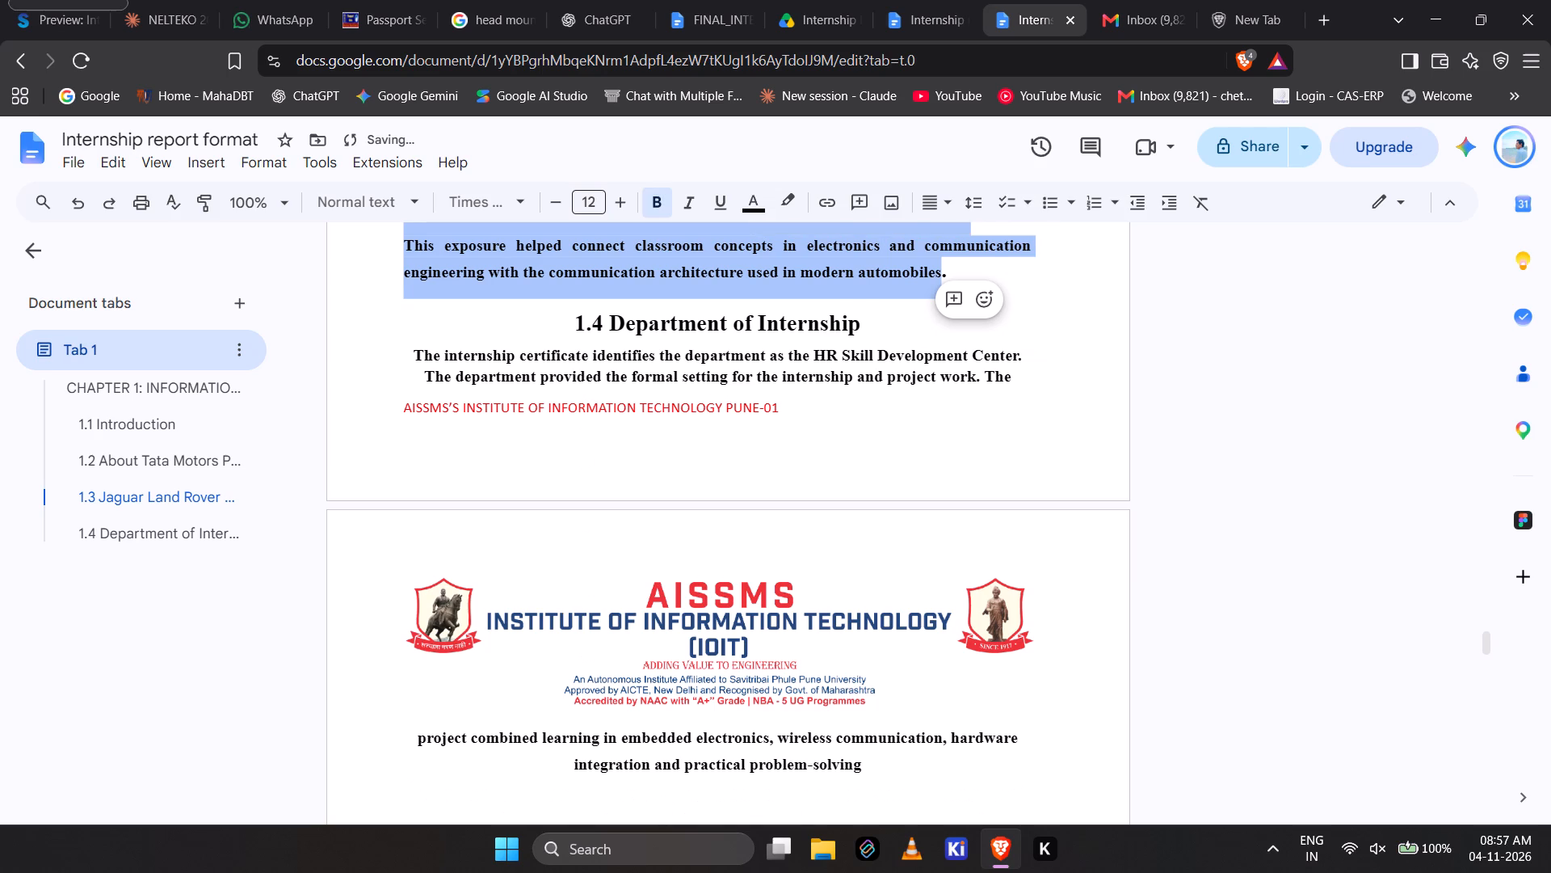
pyautogui.hotkey('ctrl', 'b')
pyautogui.click(573, 314)
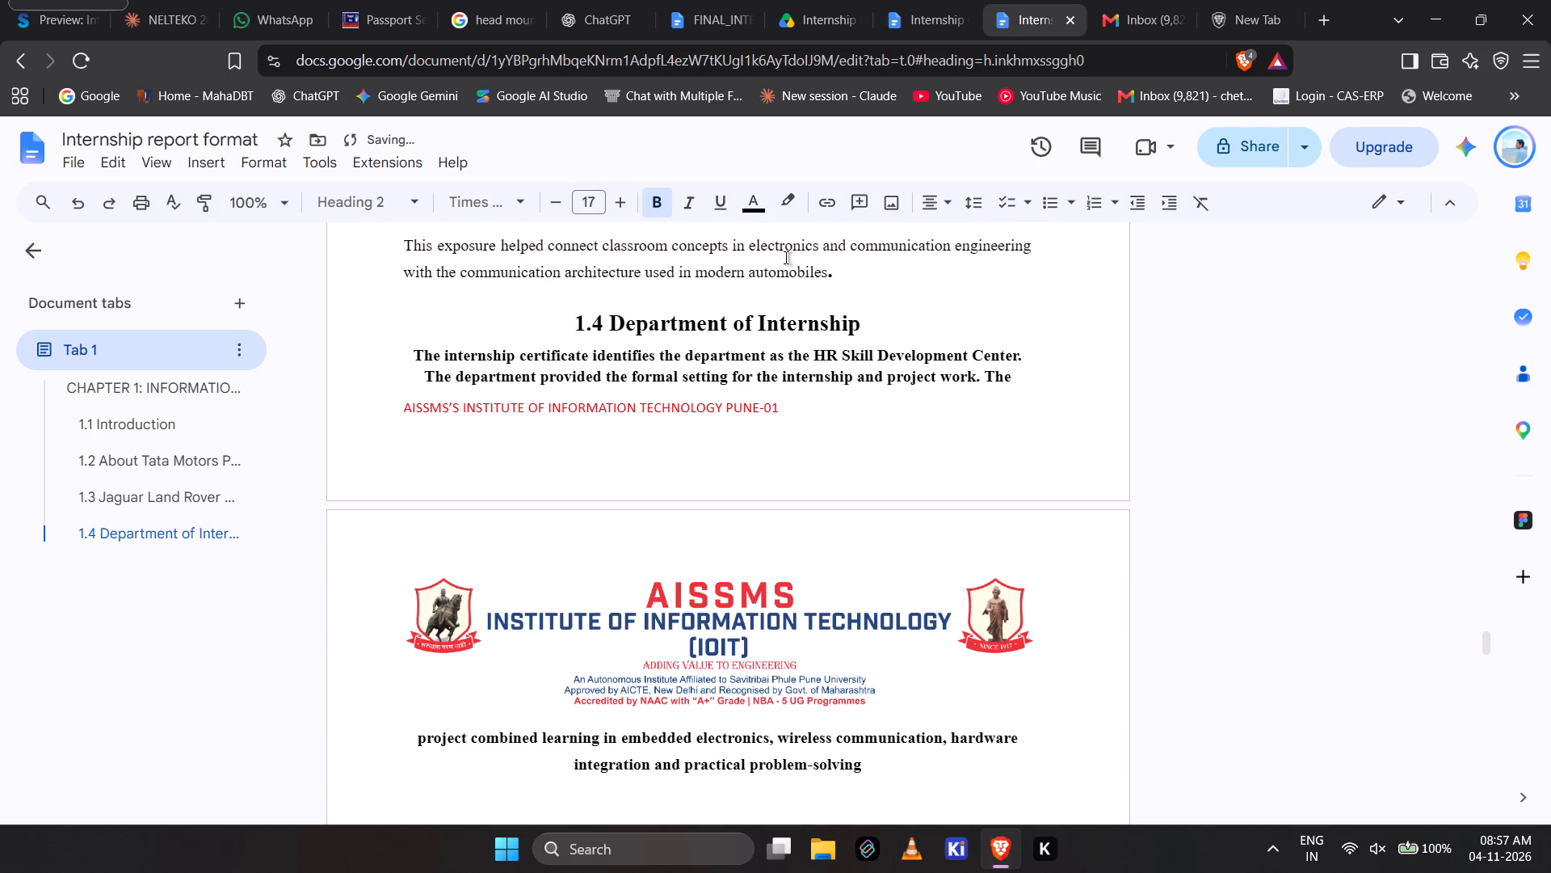
# Replace the bold full stop after "modern automobiles" at the end of section 1.3 with a non-bold one.
pyautogui.click(843, 268)
pyautogui.press('BackSpace')
pyautogui.press('.')
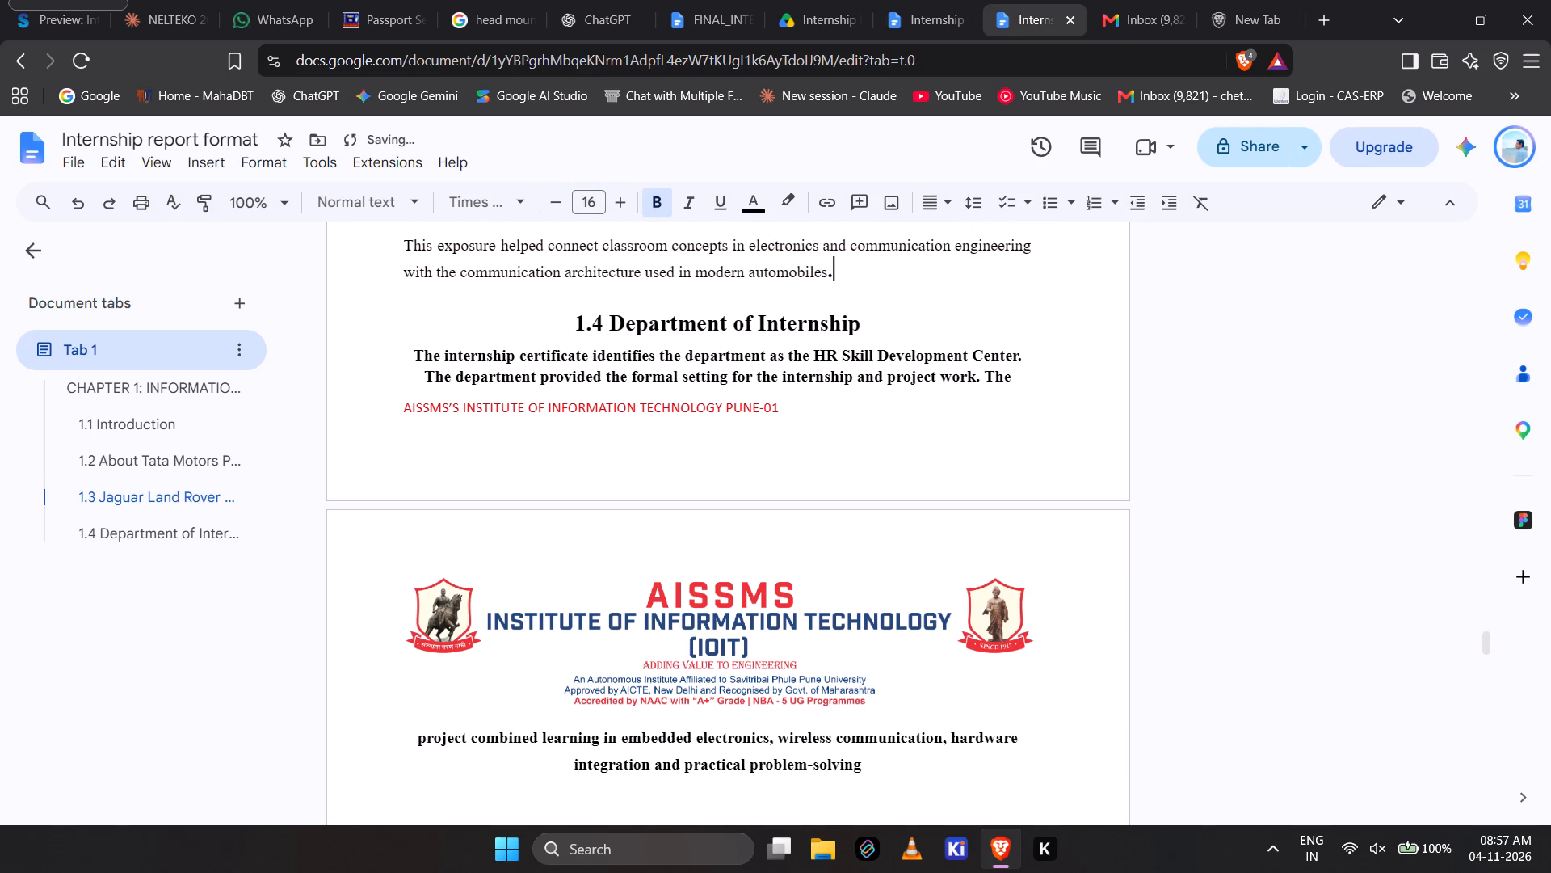
pyautogui.press('BackSpace')
pyautogui.click(659, 194)
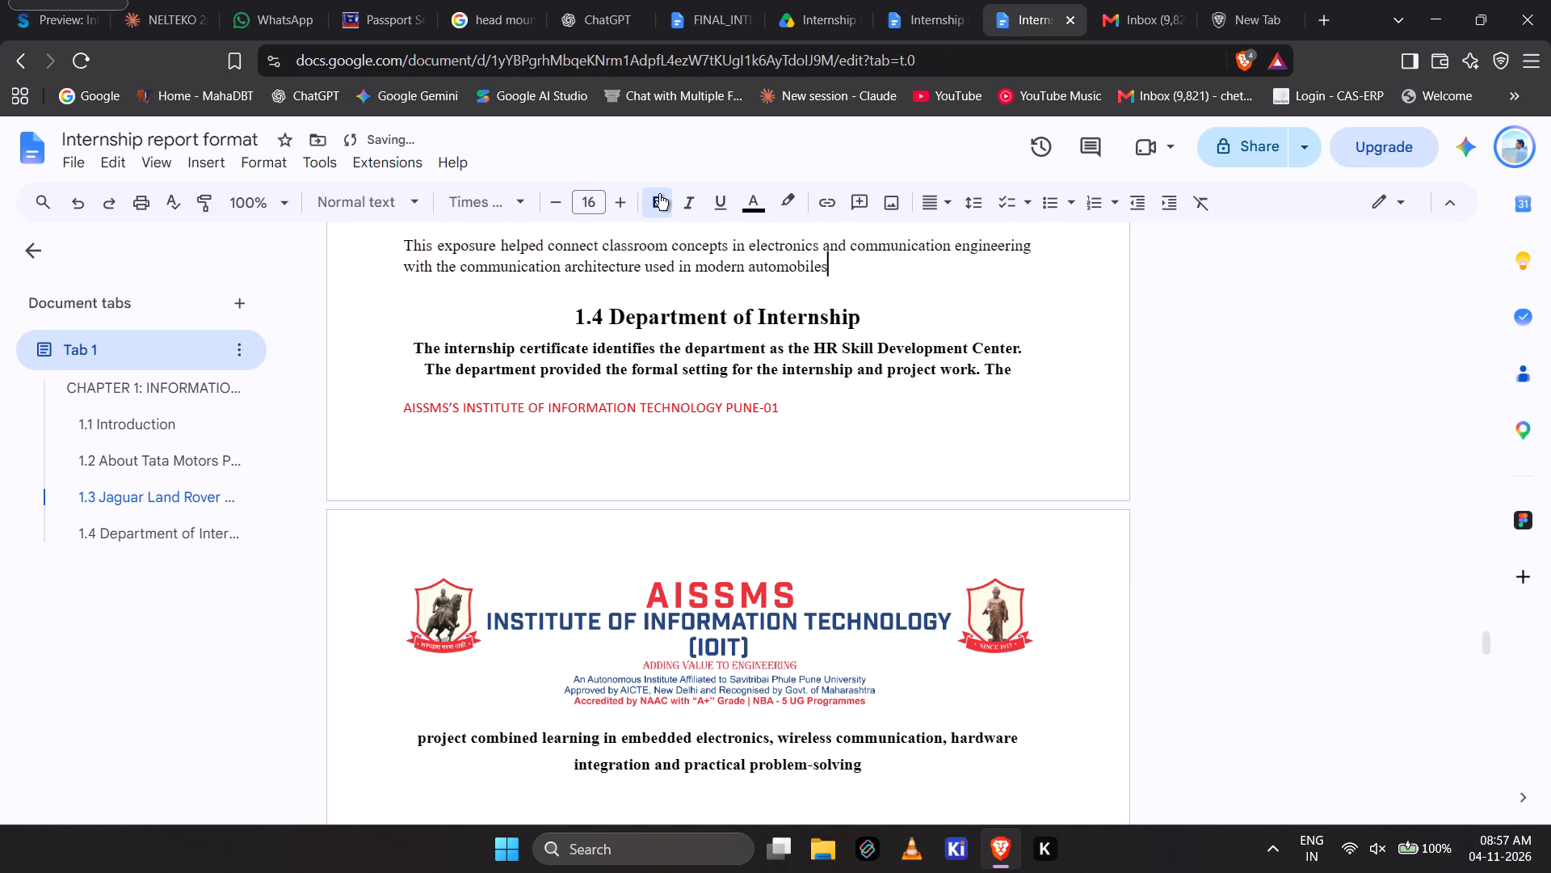
pyautogui.press('.')
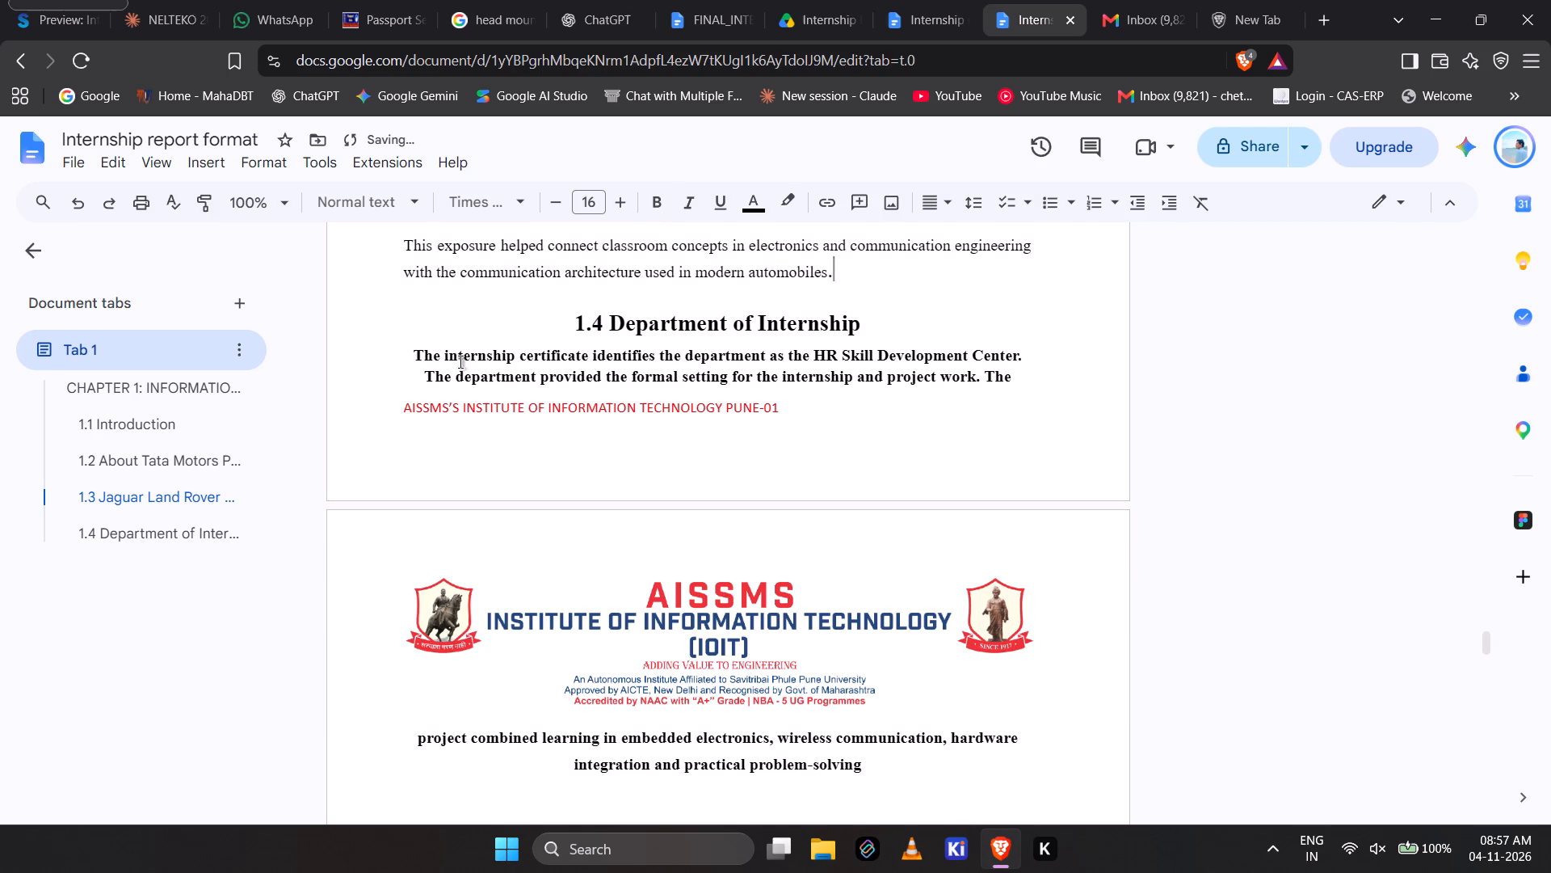
# Move the 1.4 Department of Internship heading onto the following page by inserting two blank lines before it.
pyautogui.click(578, 310)
pyautogui.press('Return')
pyautogui.press('Return')
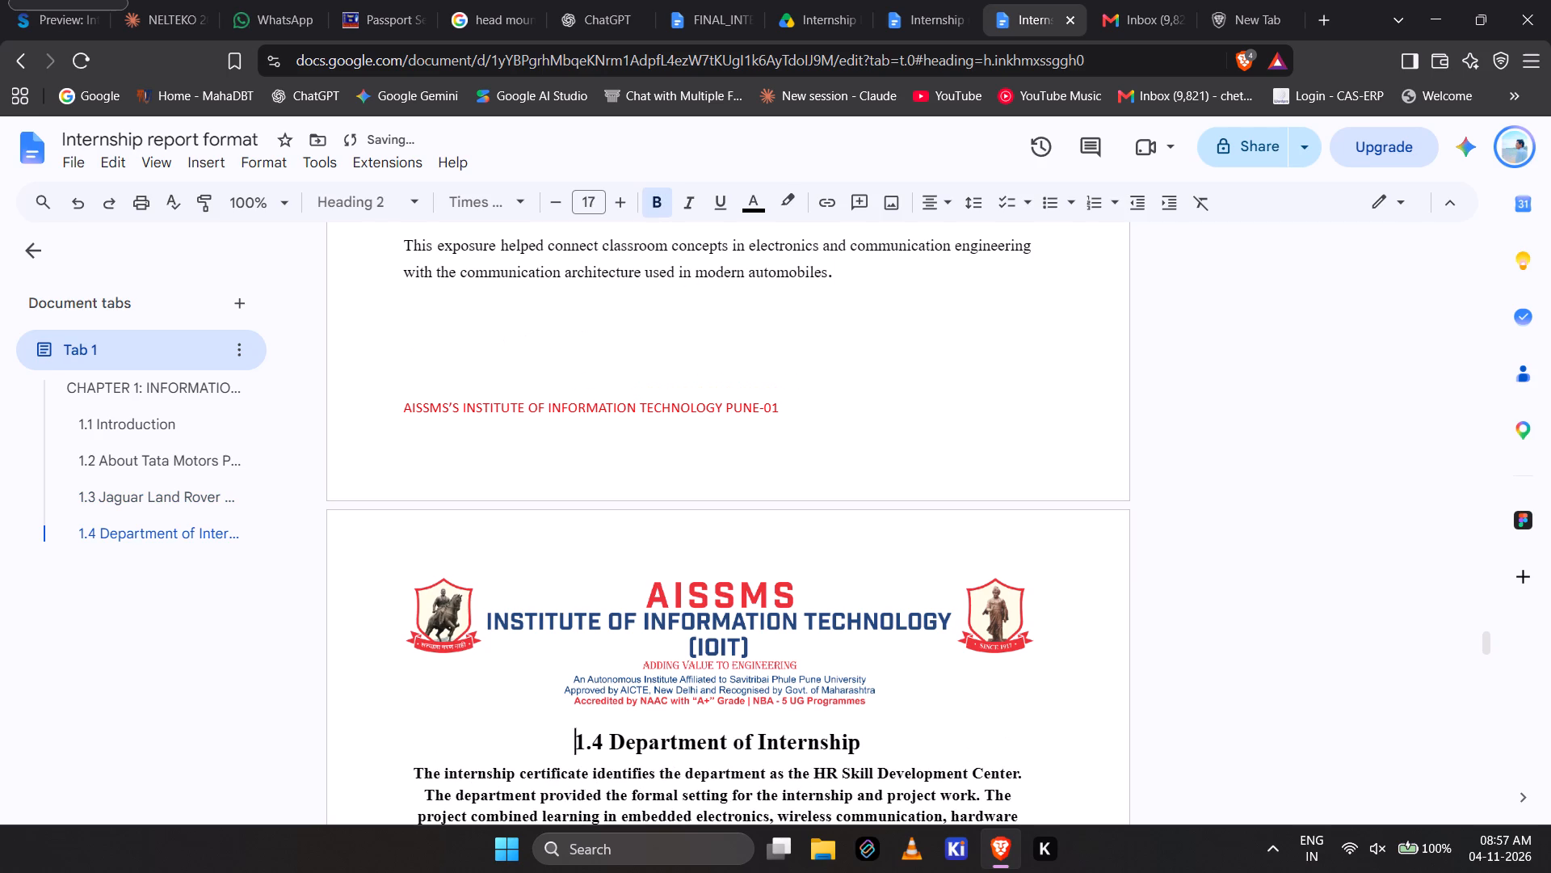
# Remove the bold formatting from the body paragraph under 1.4 Department of Internship.
pyautogui.scroll(-2, 630, 441)
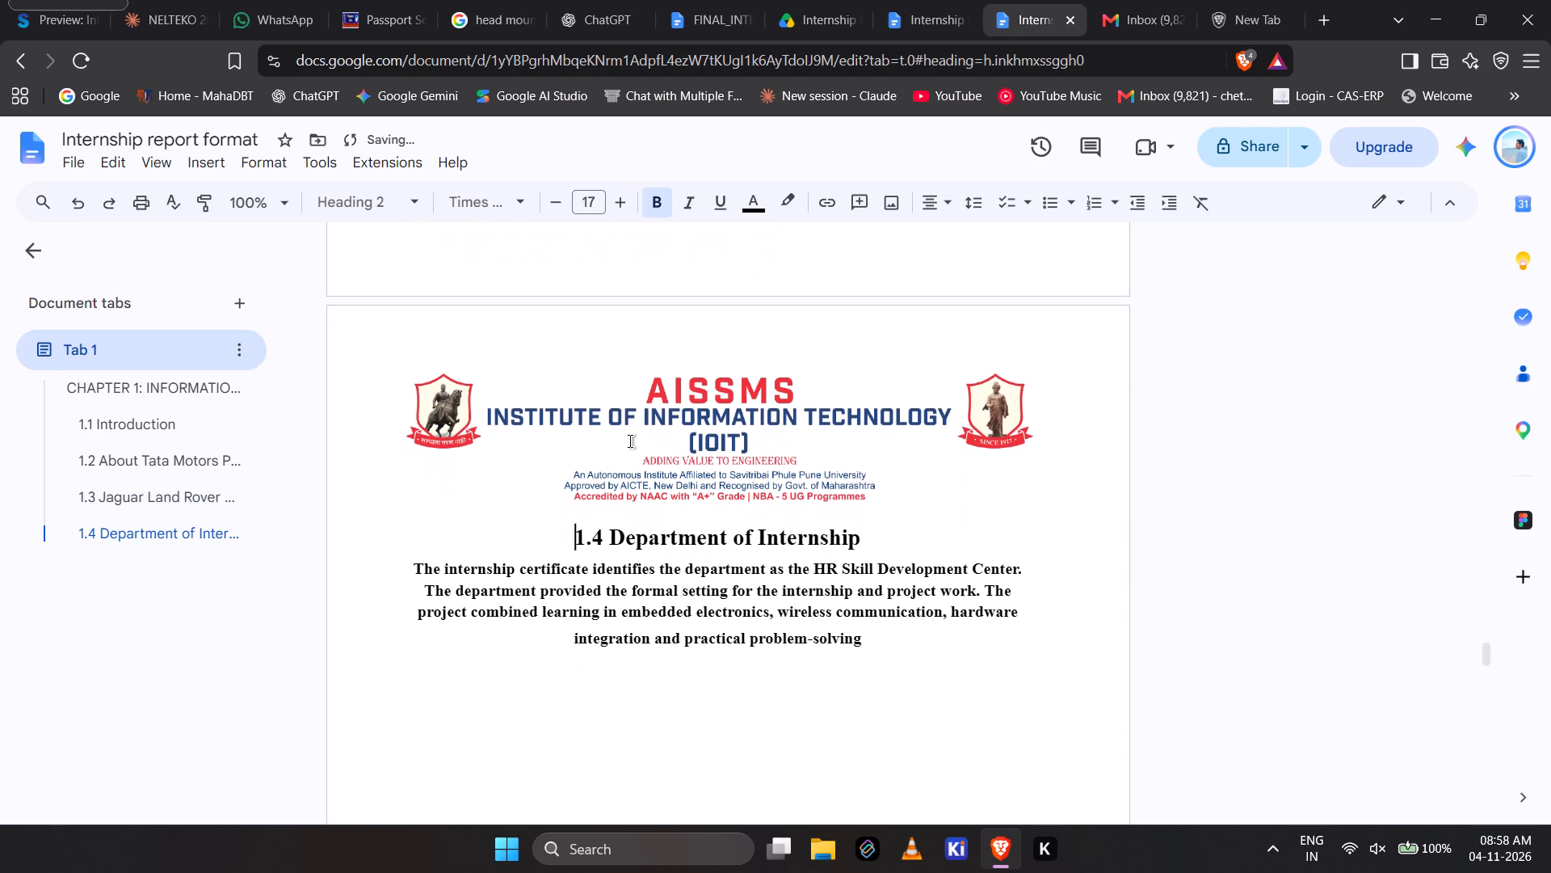
pyautogui.scroll(-1, 630, 441)
pyautogui.moveTo(410, 563); pyautogui.dragTo(430, 566)
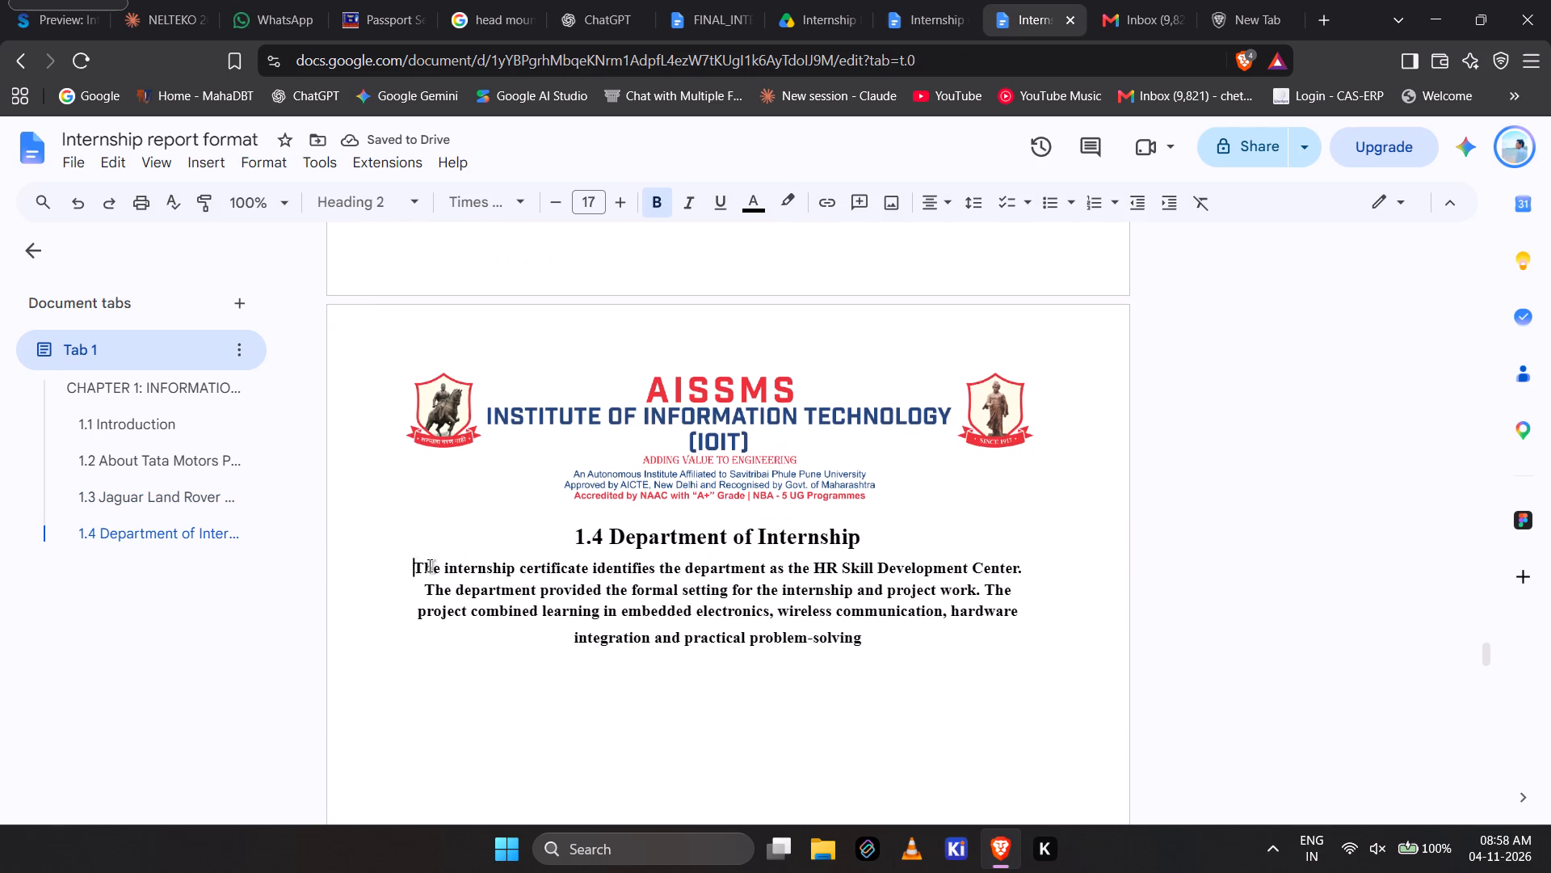
pyautogui.moveTo(430, 566); pyautogui.dragTo(861, 630)
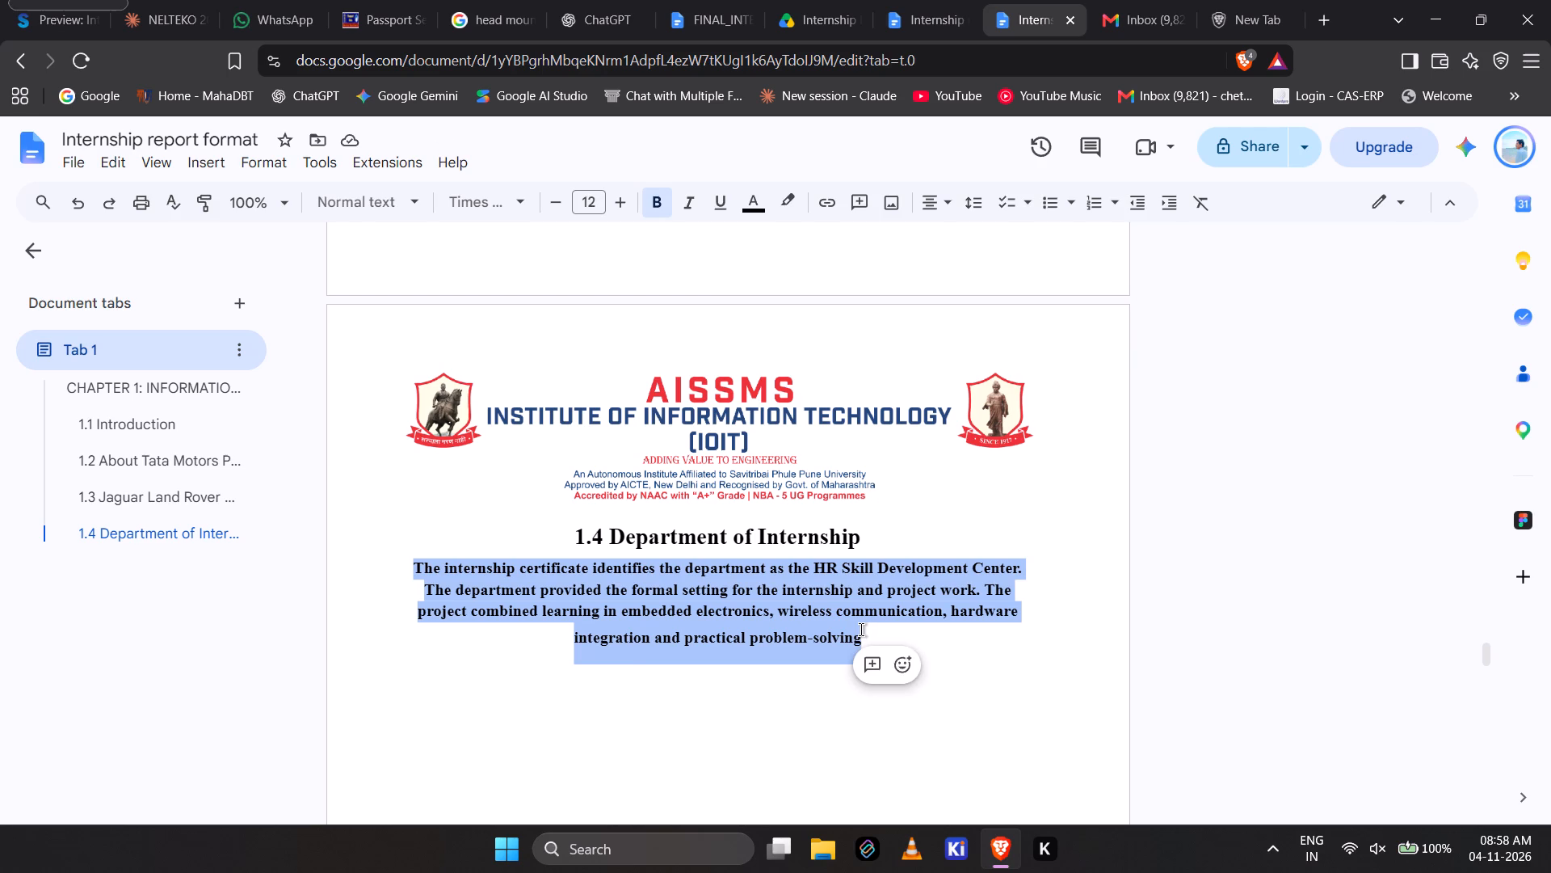
pyautogui.hotkey('ctrl', 'b')
pyautogui.click(801, 637)
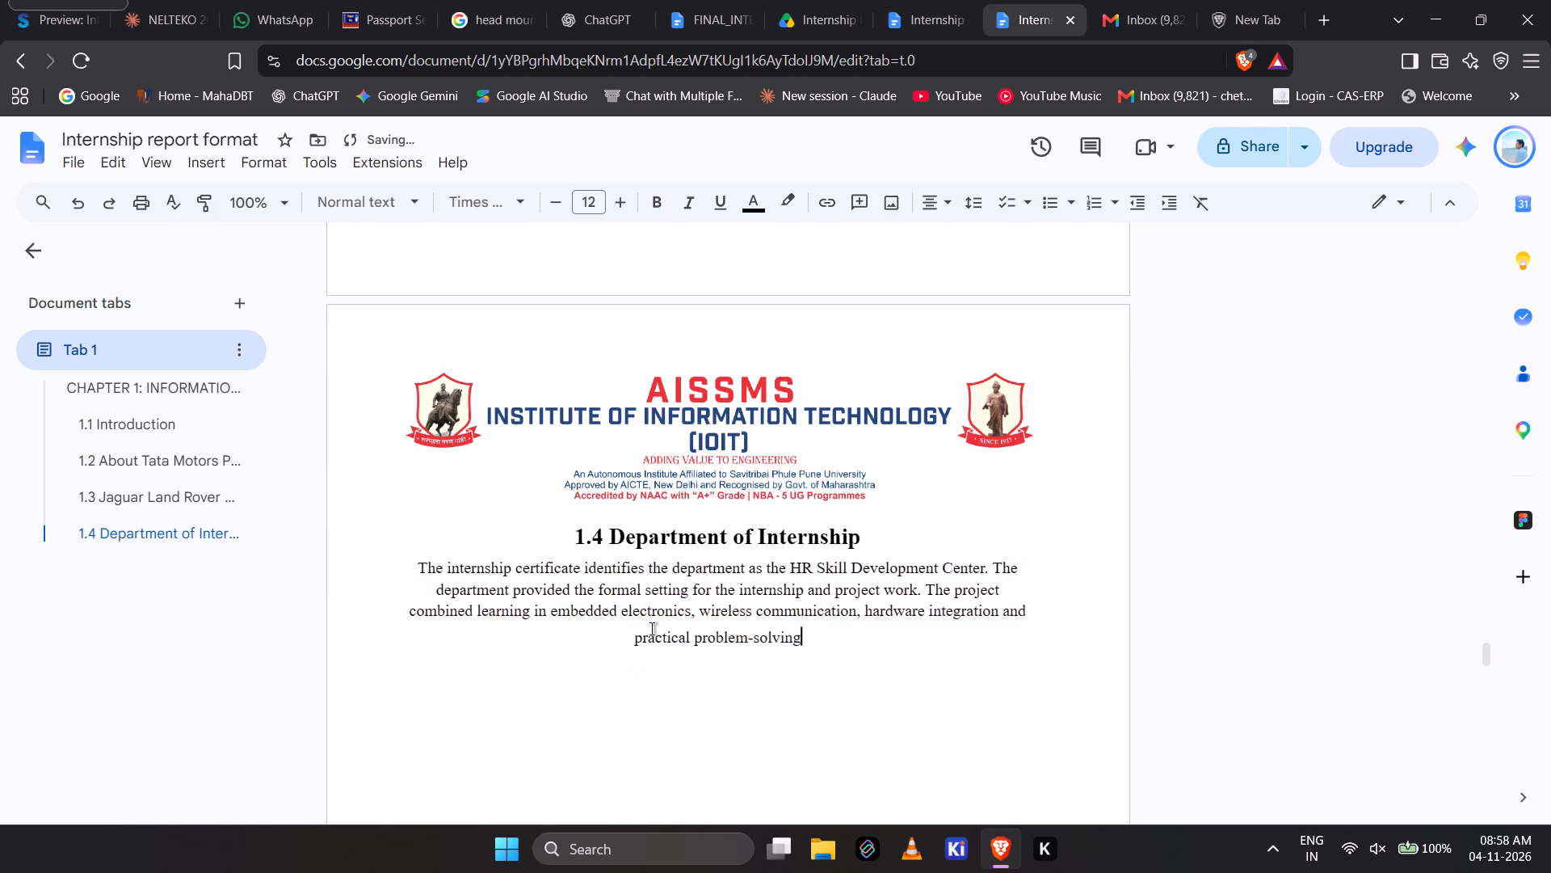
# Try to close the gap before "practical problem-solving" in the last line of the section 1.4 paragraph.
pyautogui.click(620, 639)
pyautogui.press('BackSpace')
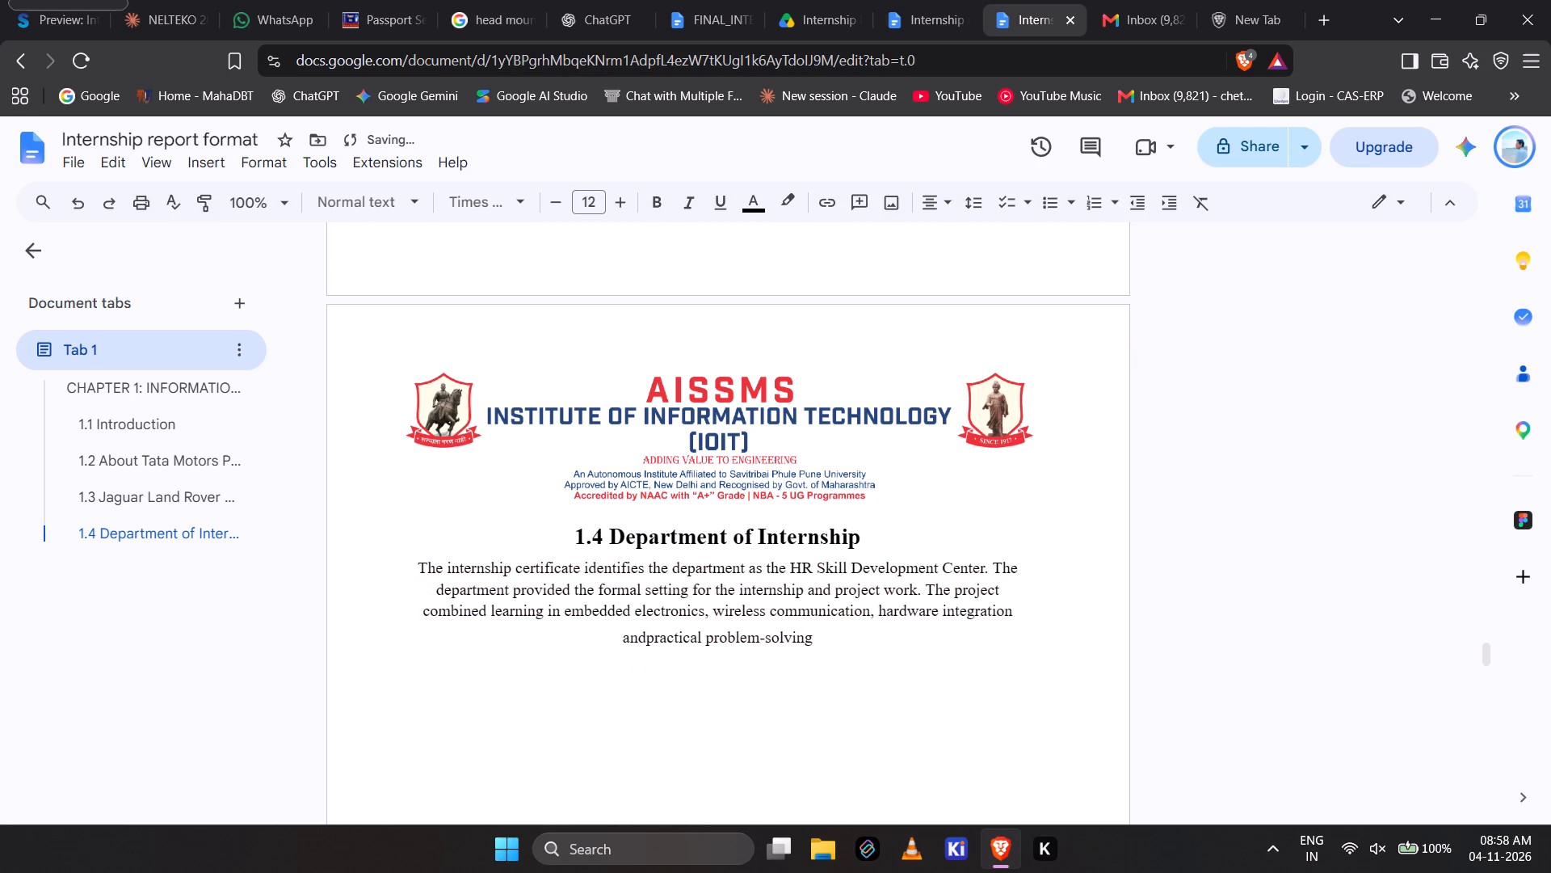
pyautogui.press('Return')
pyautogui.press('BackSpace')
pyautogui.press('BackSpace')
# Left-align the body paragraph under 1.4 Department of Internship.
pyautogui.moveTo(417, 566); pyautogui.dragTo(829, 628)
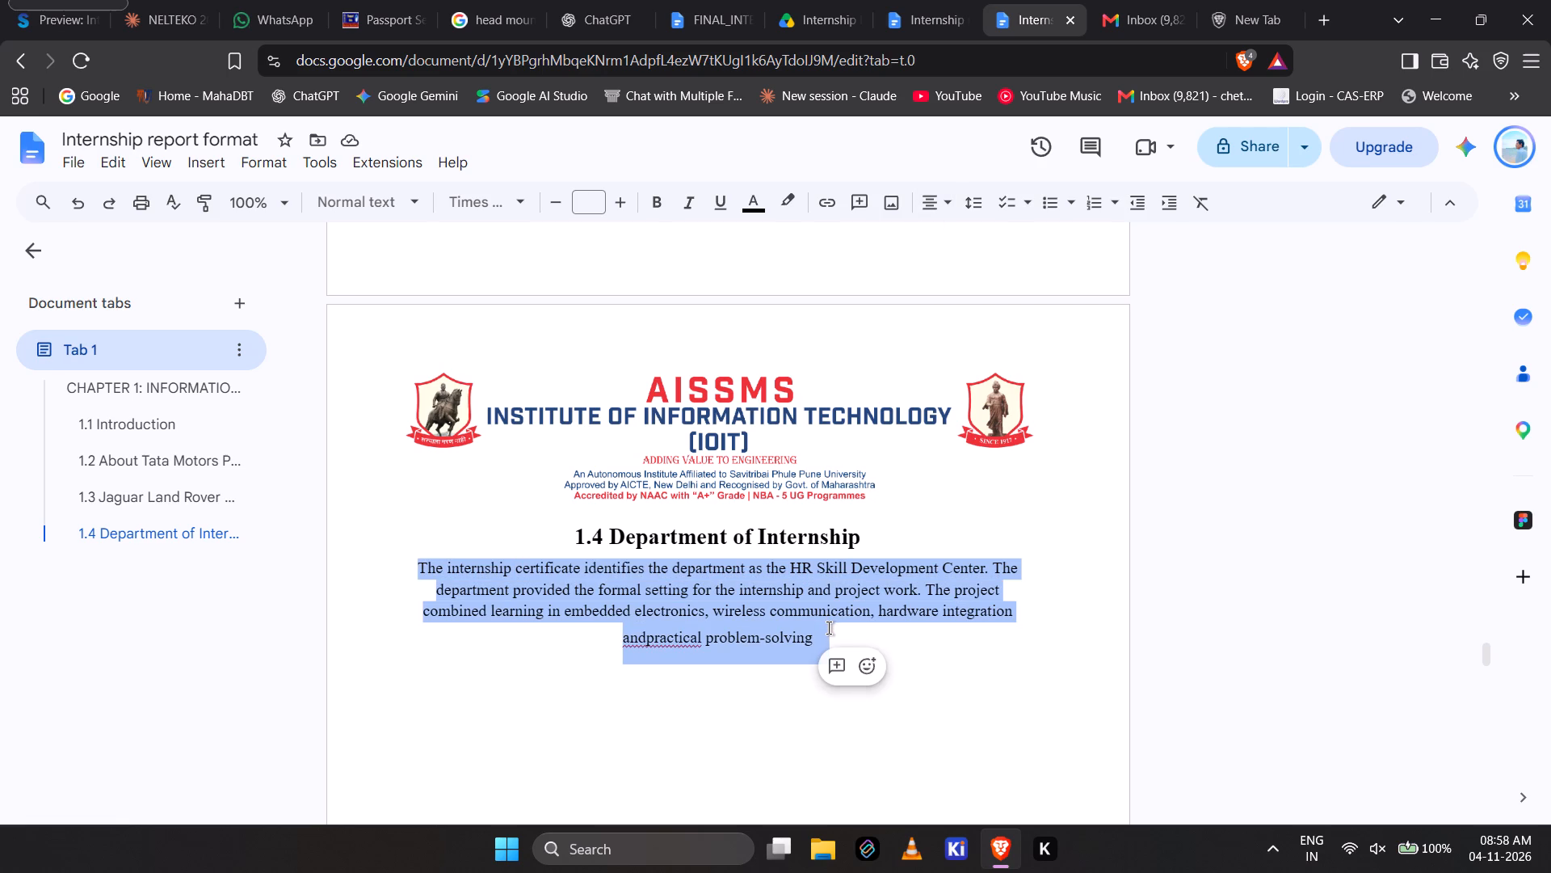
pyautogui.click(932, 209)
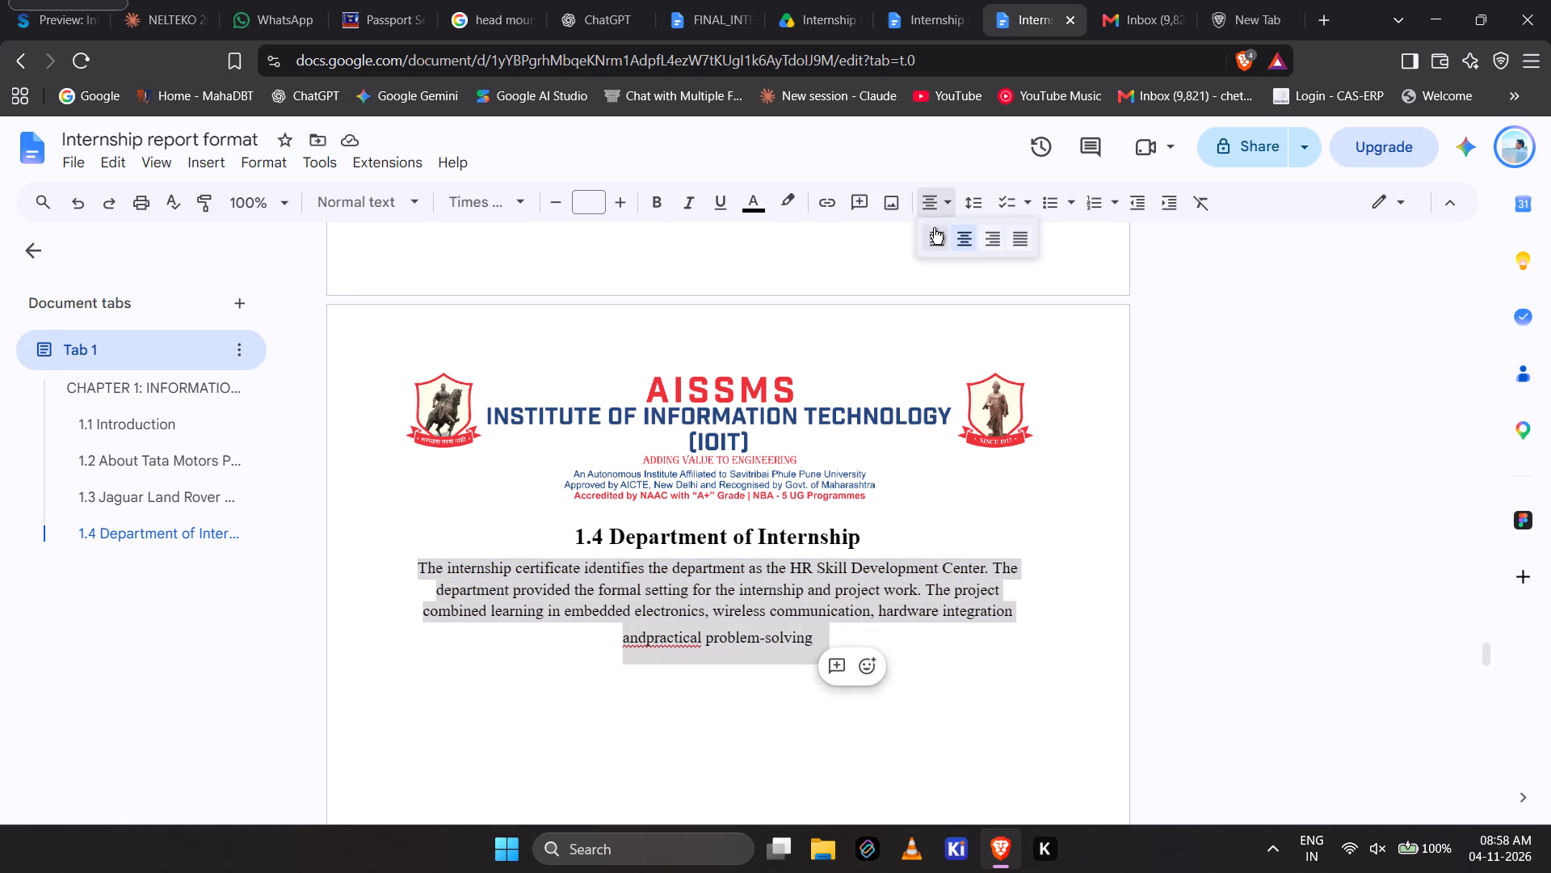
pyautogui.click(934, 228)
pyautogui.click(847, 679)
# Check which alignment the first body paragraph of section 1.3 uses.
pyautogui.scroll(3, 847, 679)
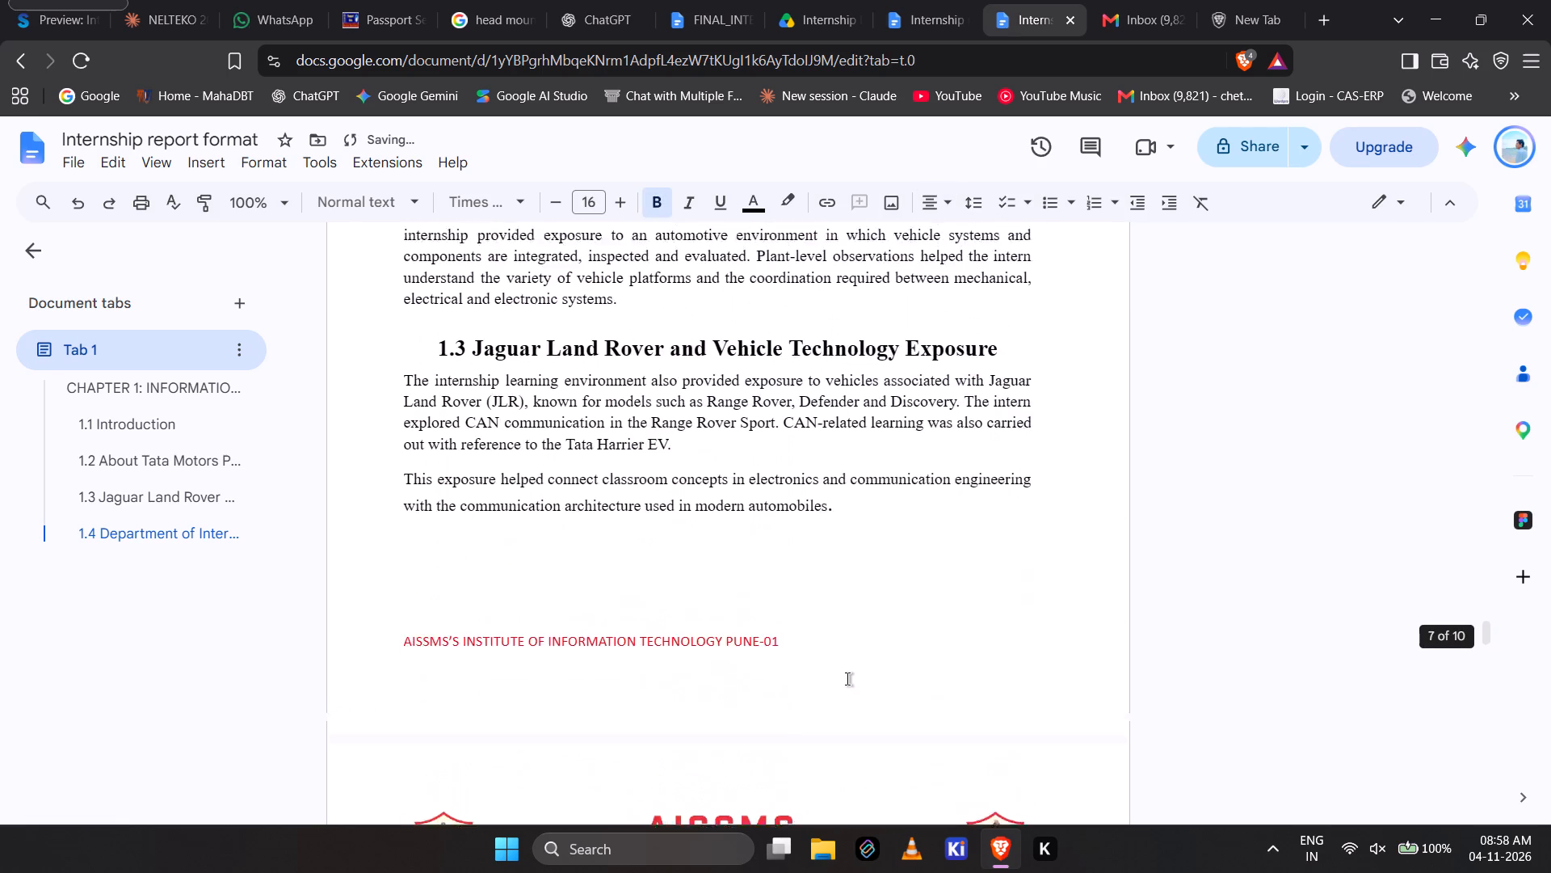
pyautogui.scroll(3, 847, 679)
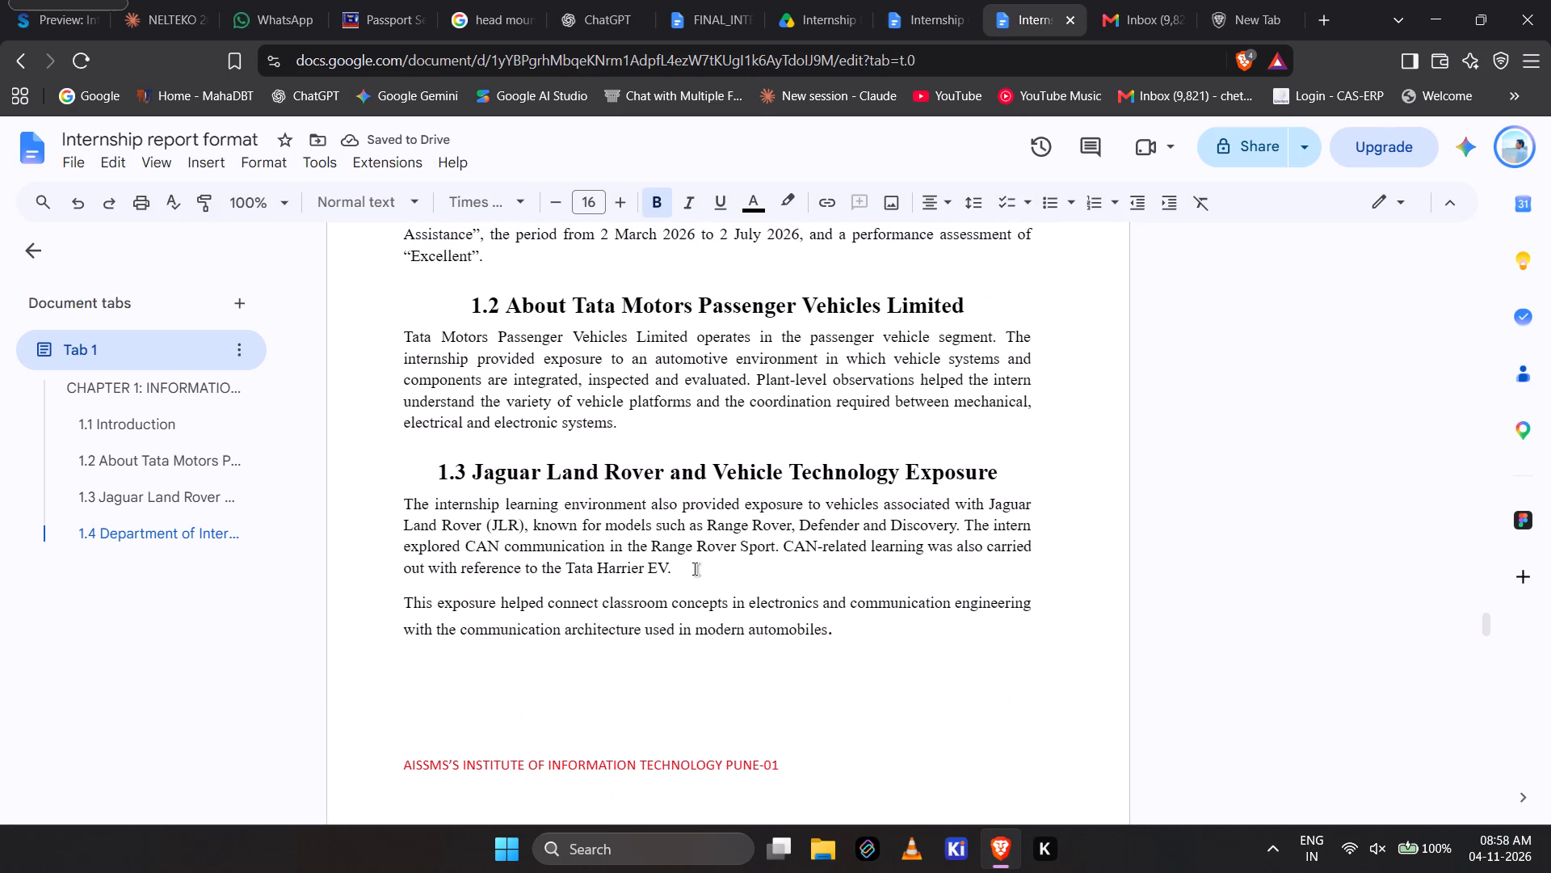
pyautogui.click(675, 555)
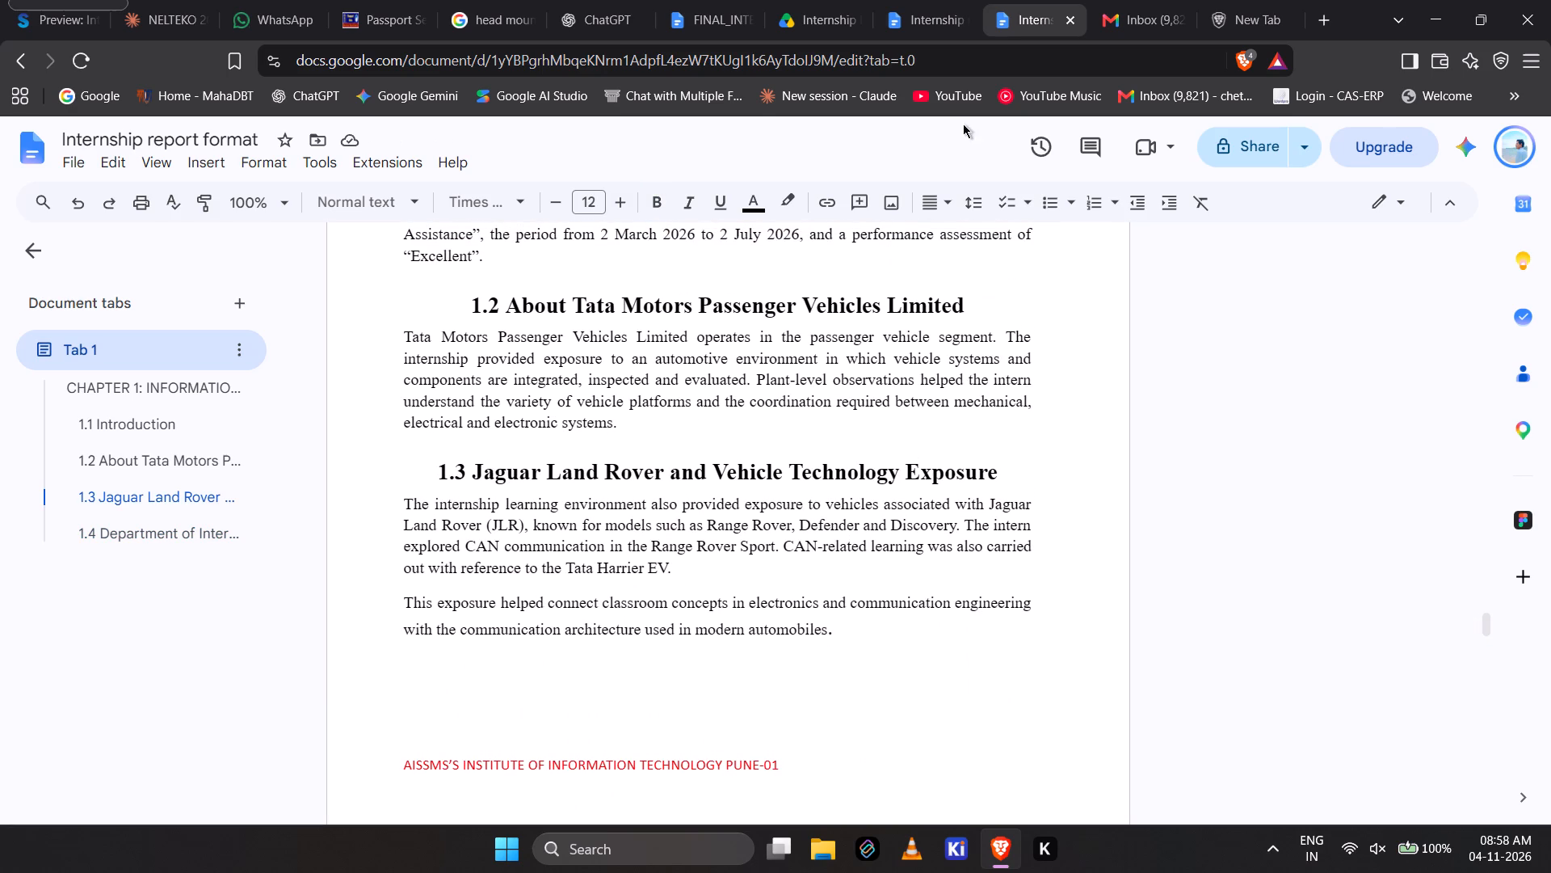
pyautogui.click(938, 192)
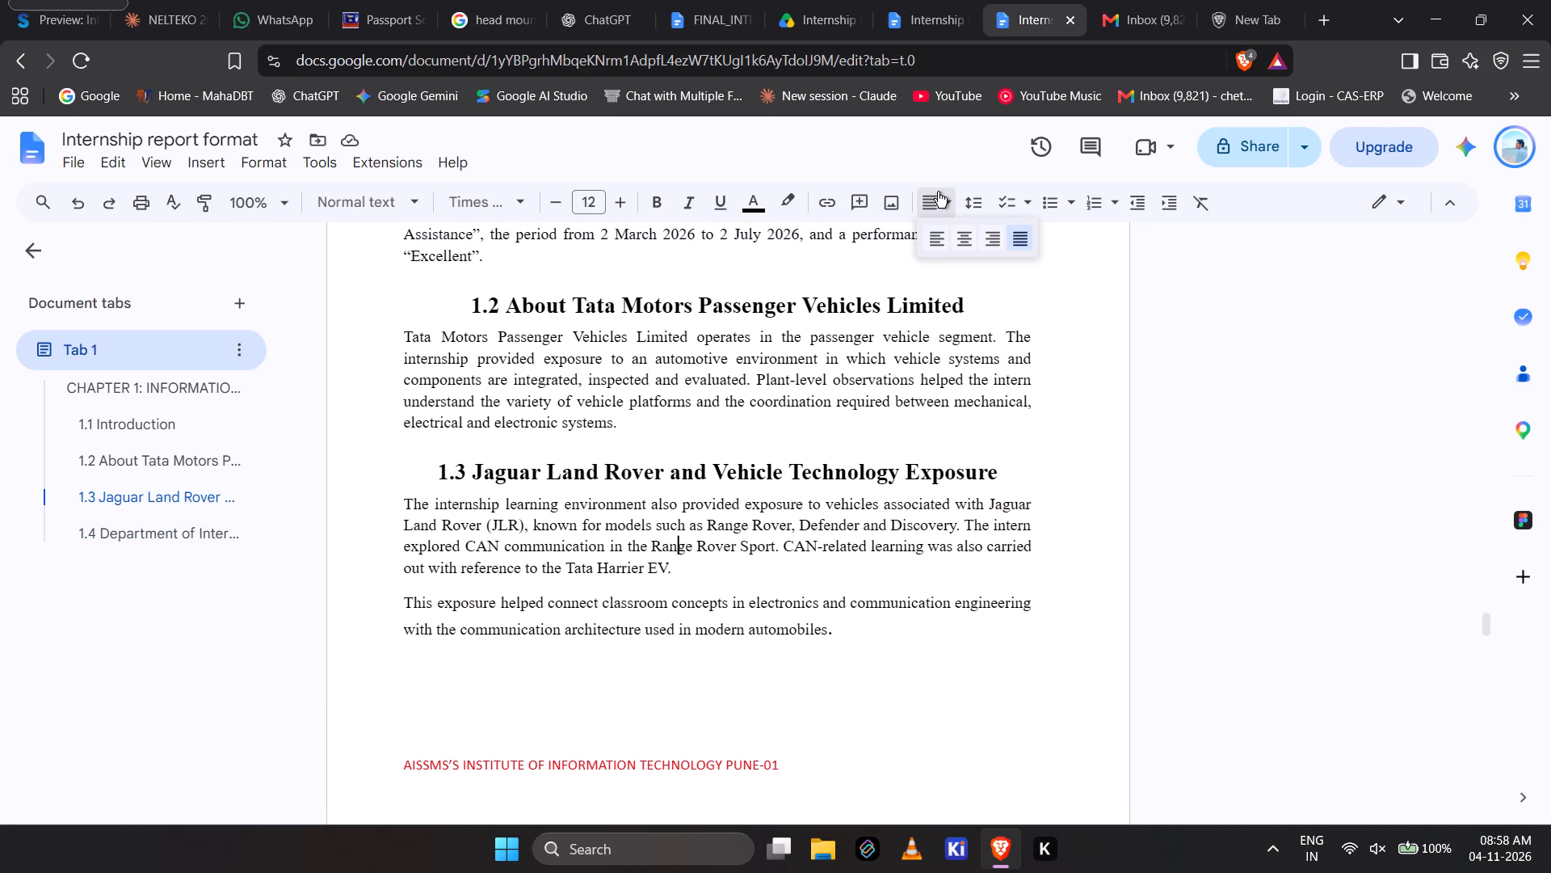
pyautogui.click(903, 433)
# Correct "andpractical" to "and practical" in the section 1.4 paragraph using the spelling suggestion.
pyautogui.scroll(-6, 903, 433)
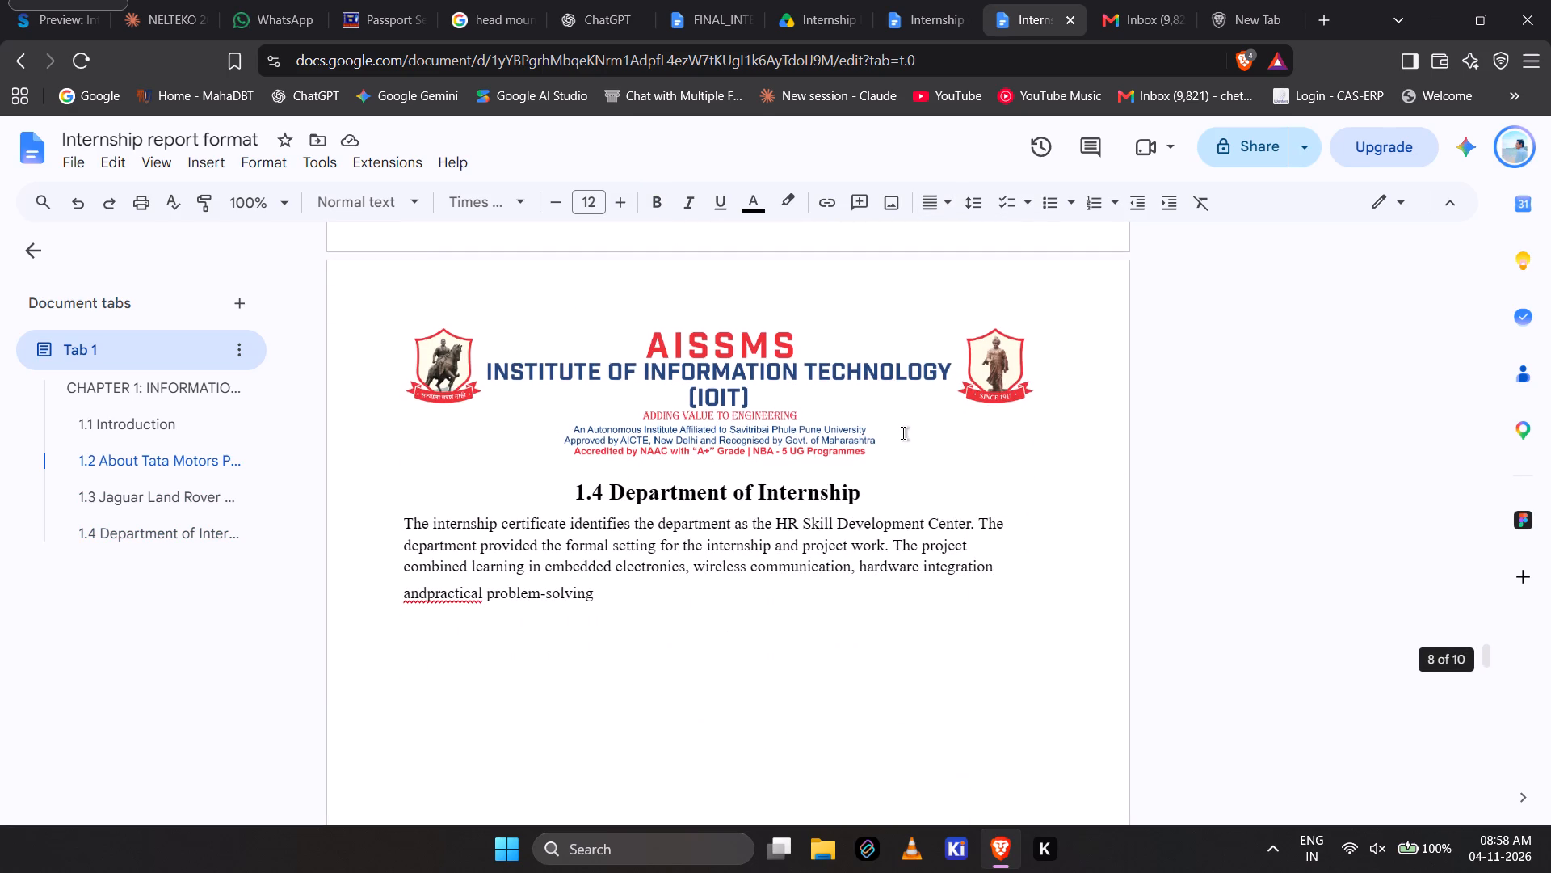
pyautogui.click(637, 598)
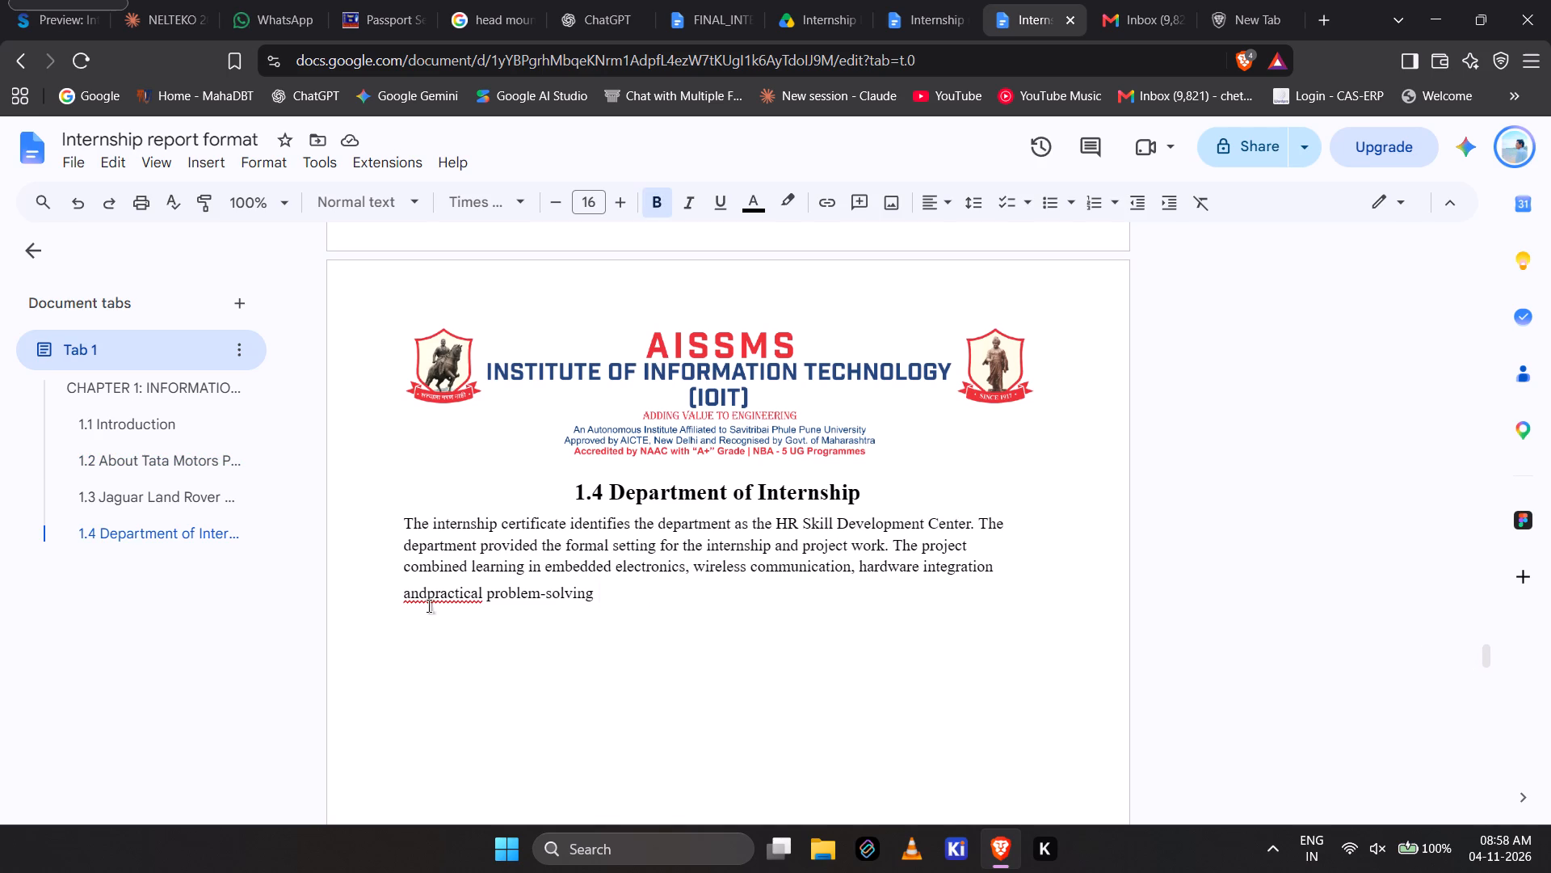
pyautogui.click(428, 605)
pyautogui.click(435, 571)
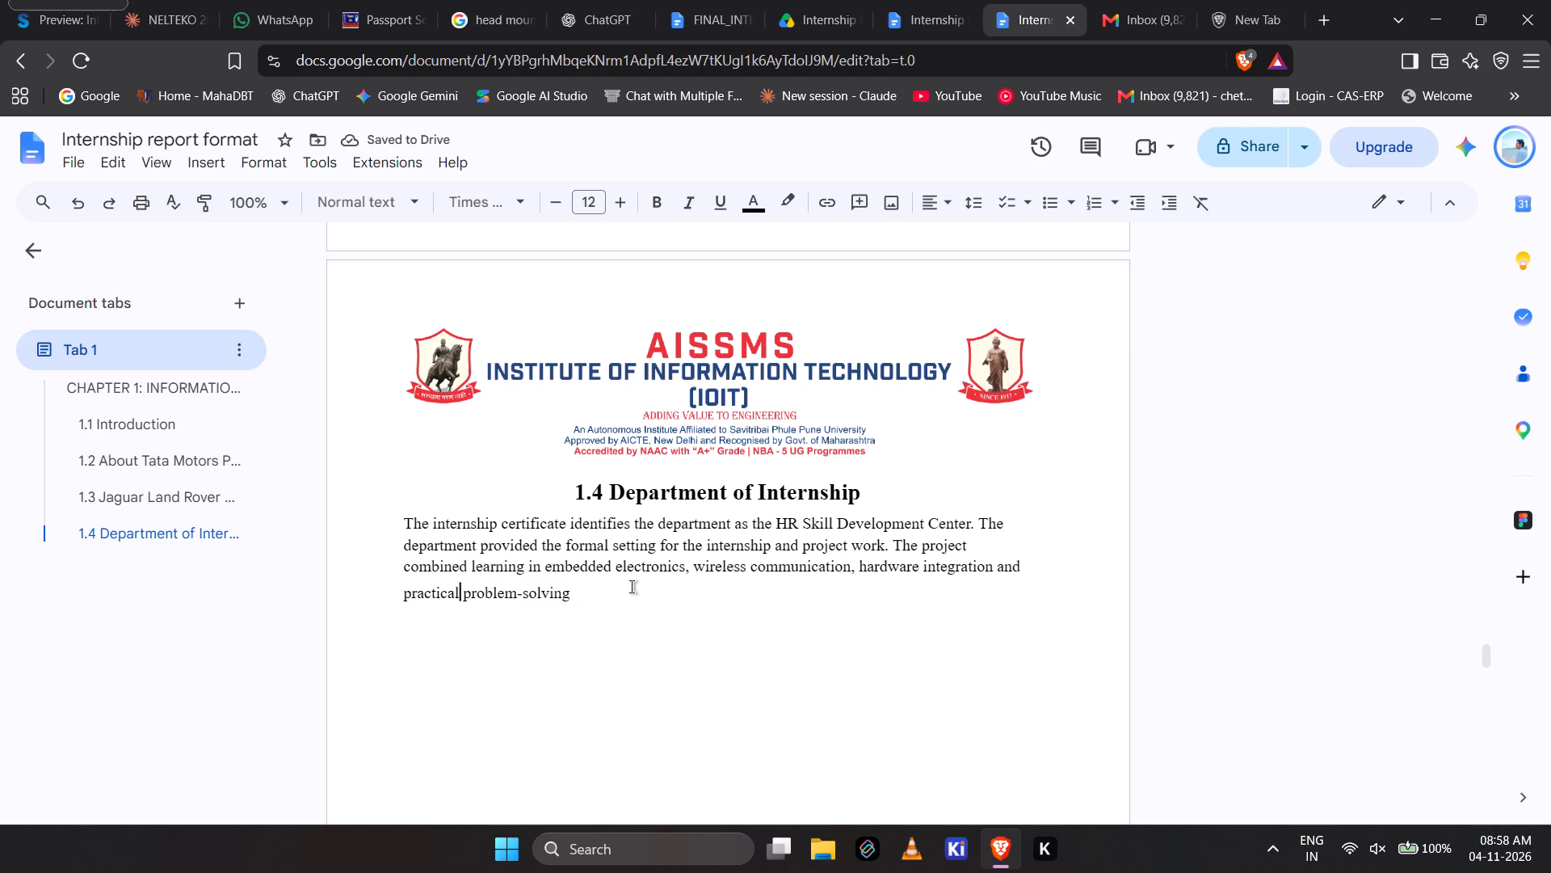
# Justify the body paragraph under 1.4 Department of Internship.
pyautogui.moveTo(576, 597); pyautogui.dragTo(407, 526)
pyautogui.click(948, 206)
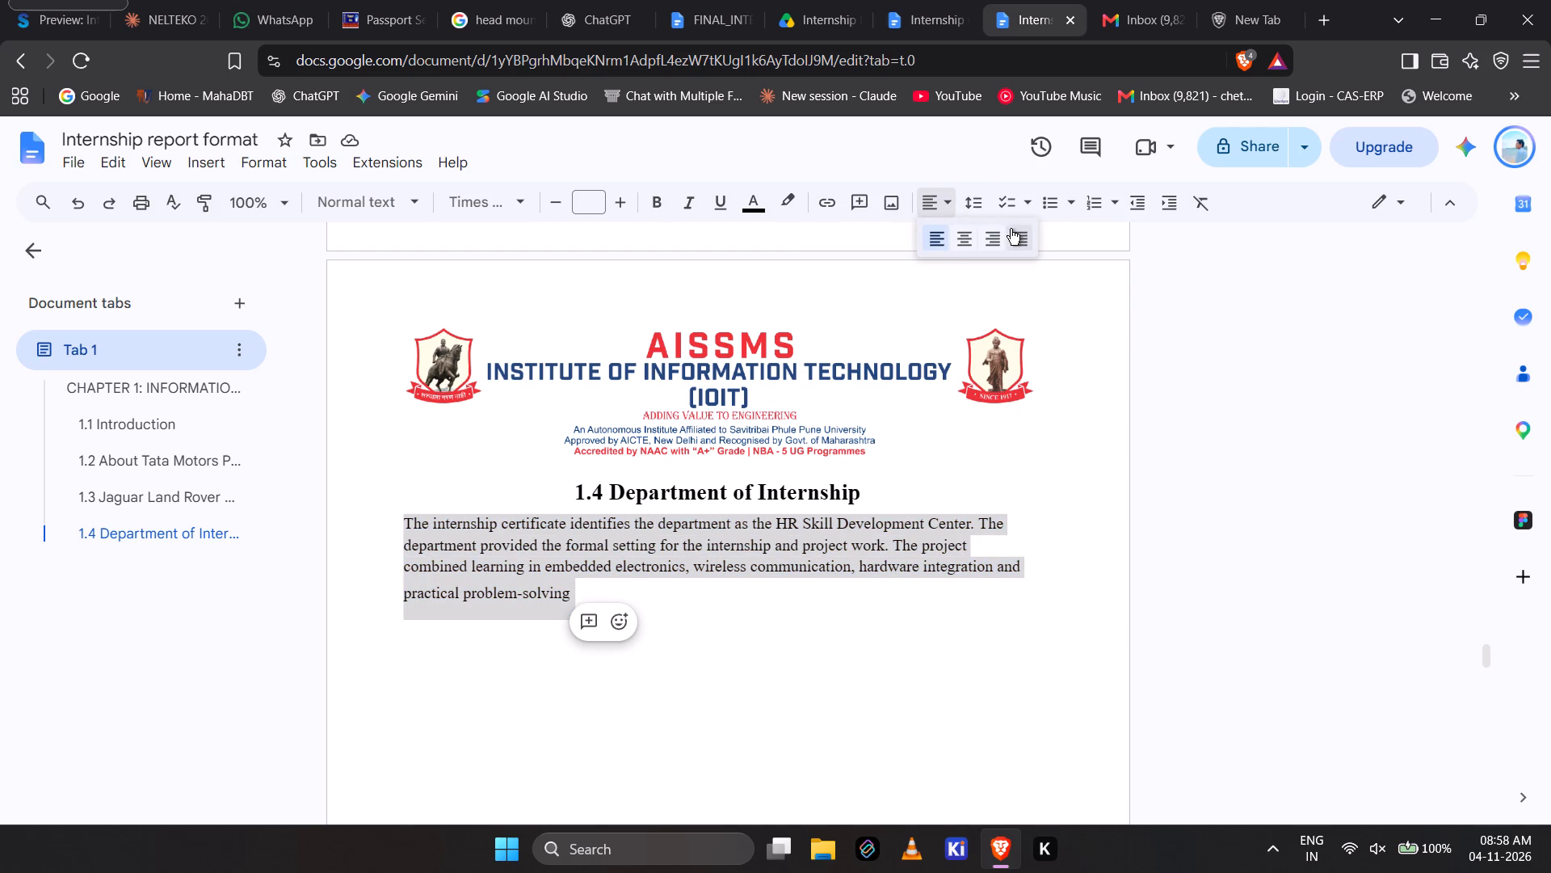
pyautogui.click(1011, 229)
pyautogui.click(899, 585)
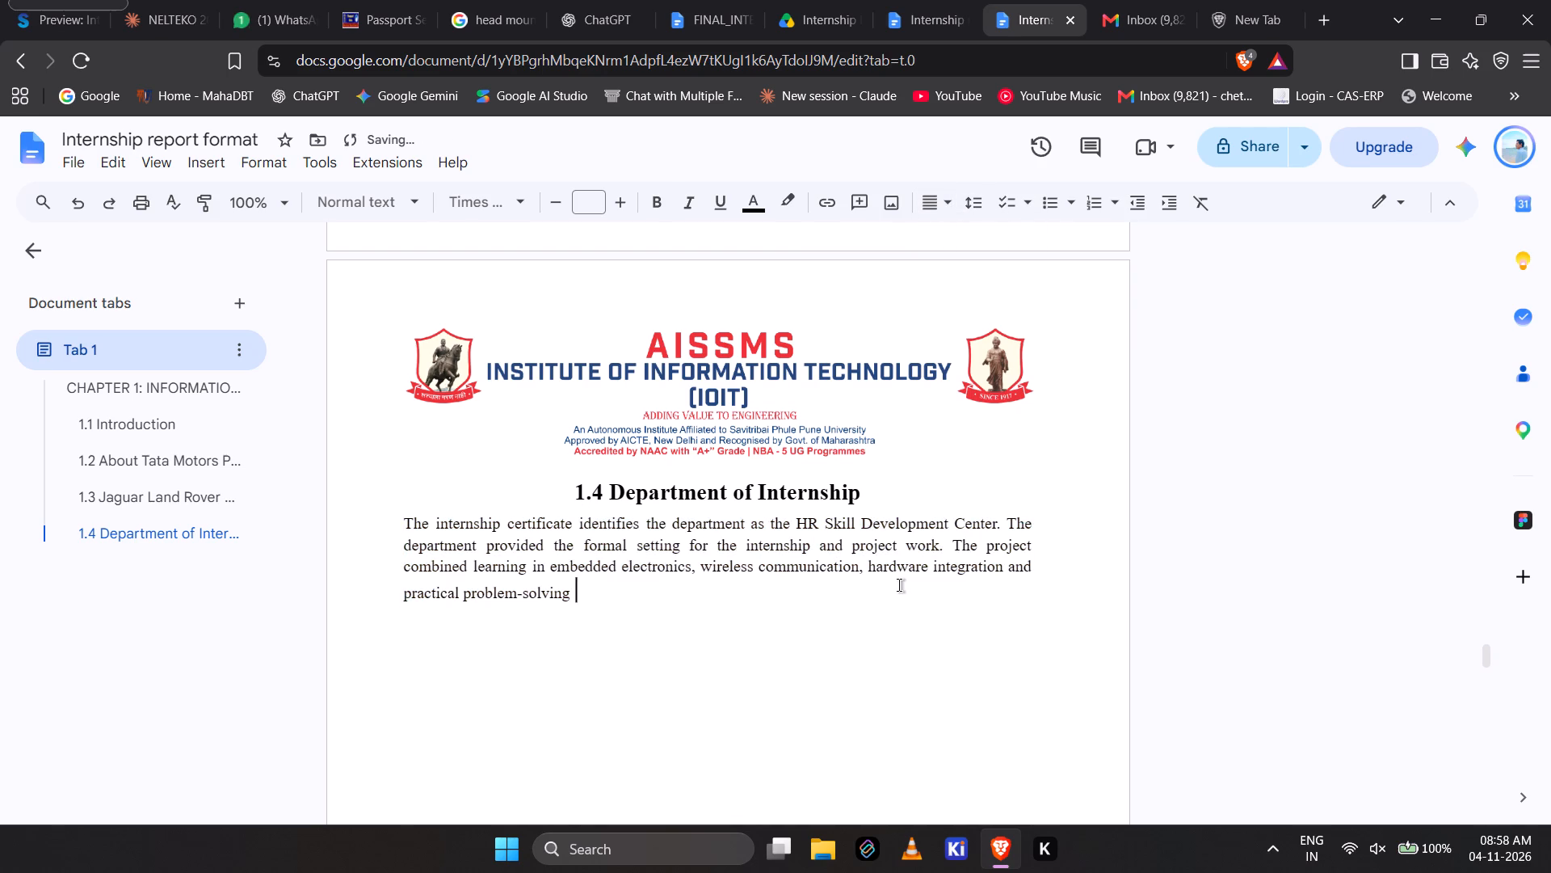
# Check the Recommended Formatting table in the FINAL_INTERNSHIP REPORT document, returning to the start of Chapter 1 in the Internship report format document.
pyautogui.scroll(5, 899, 585)
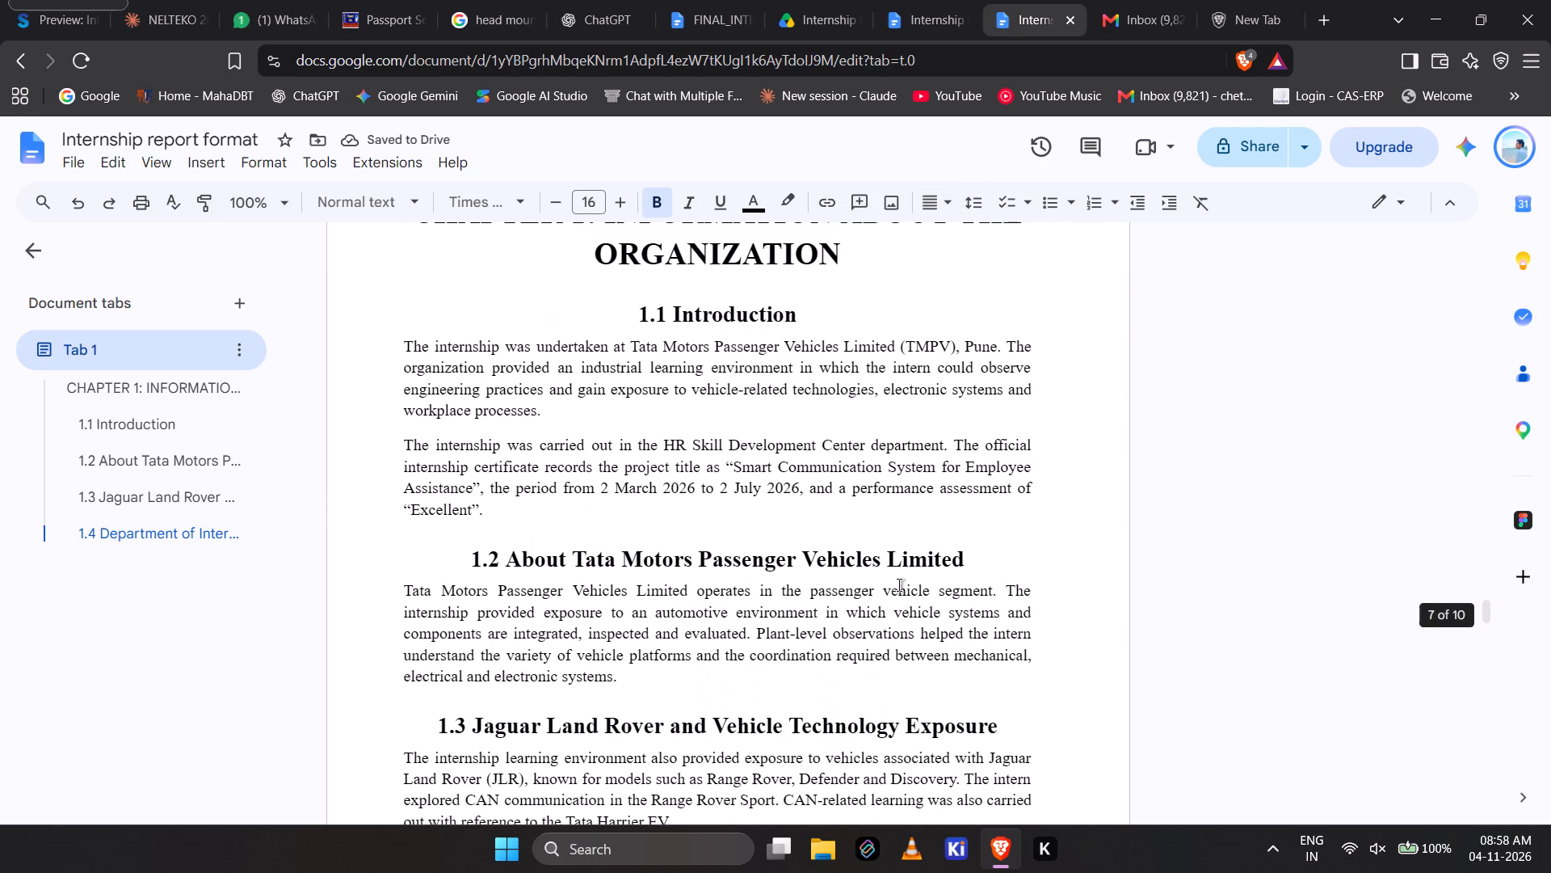
pyautogui.click(849, 479)
pyautogui.scroll(1, 849, 479)
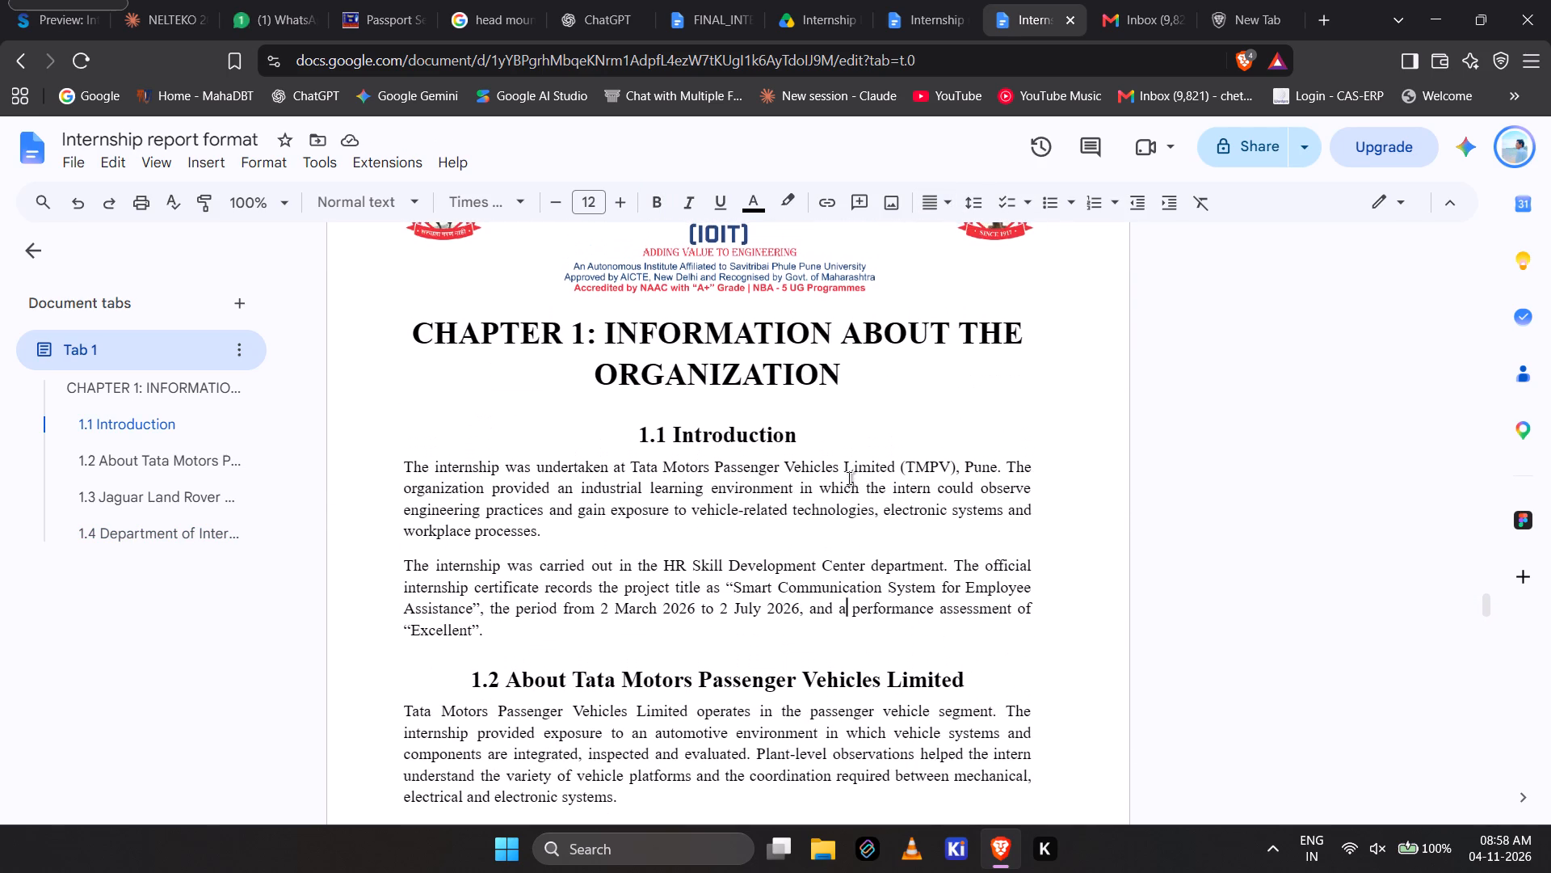
pyautogui.click(694, 0)
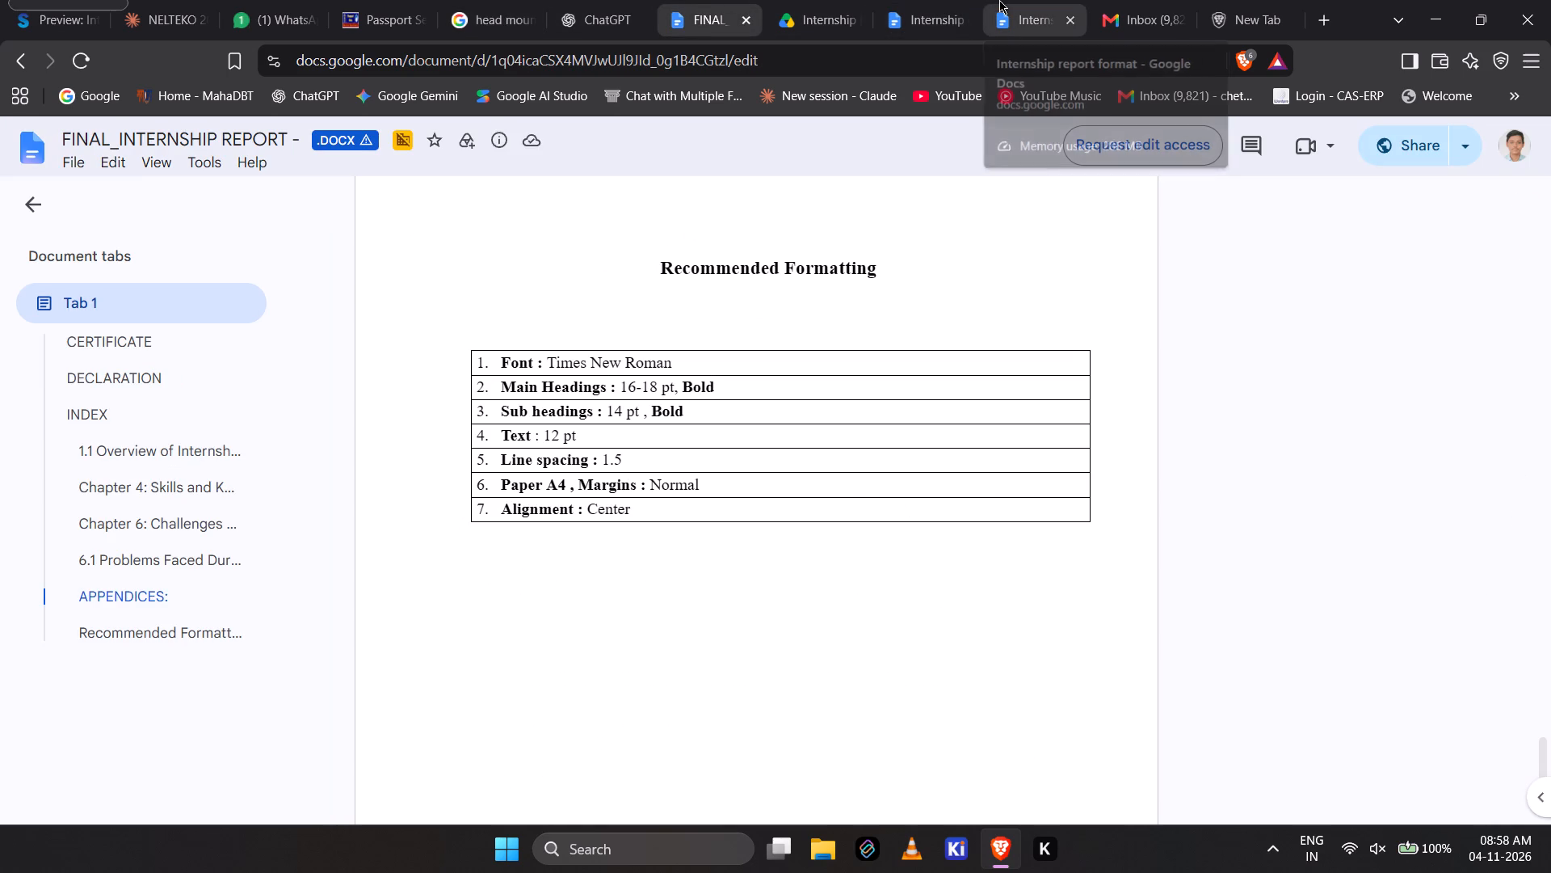
pyautogui.click(1020, 0)
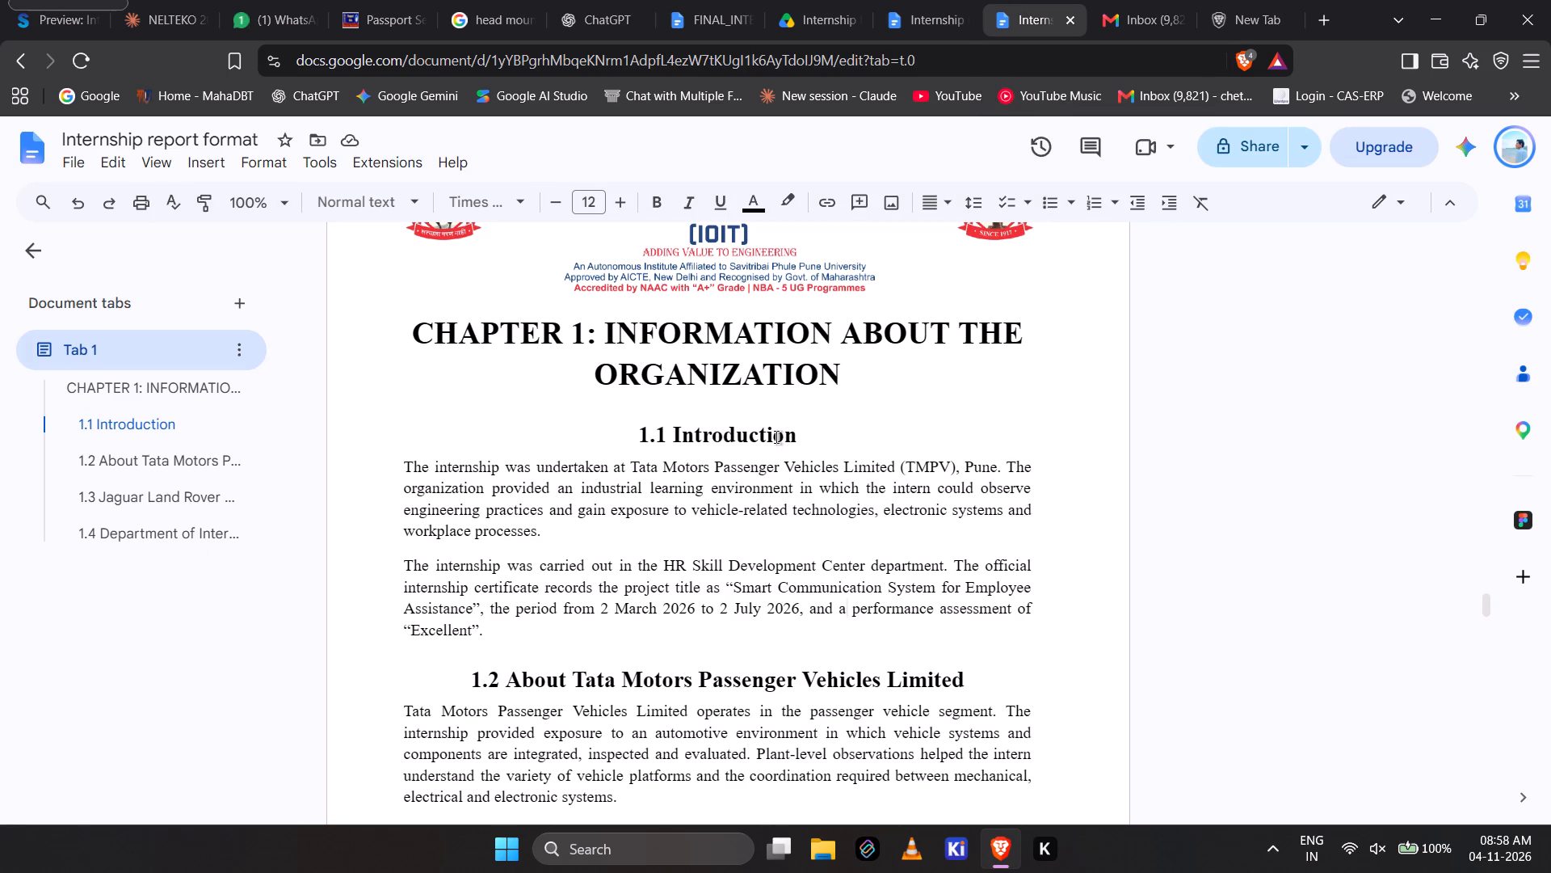
# Set the "1.1 Introduction" subheading to 14 pt.
pyautogui.click(776, 437)
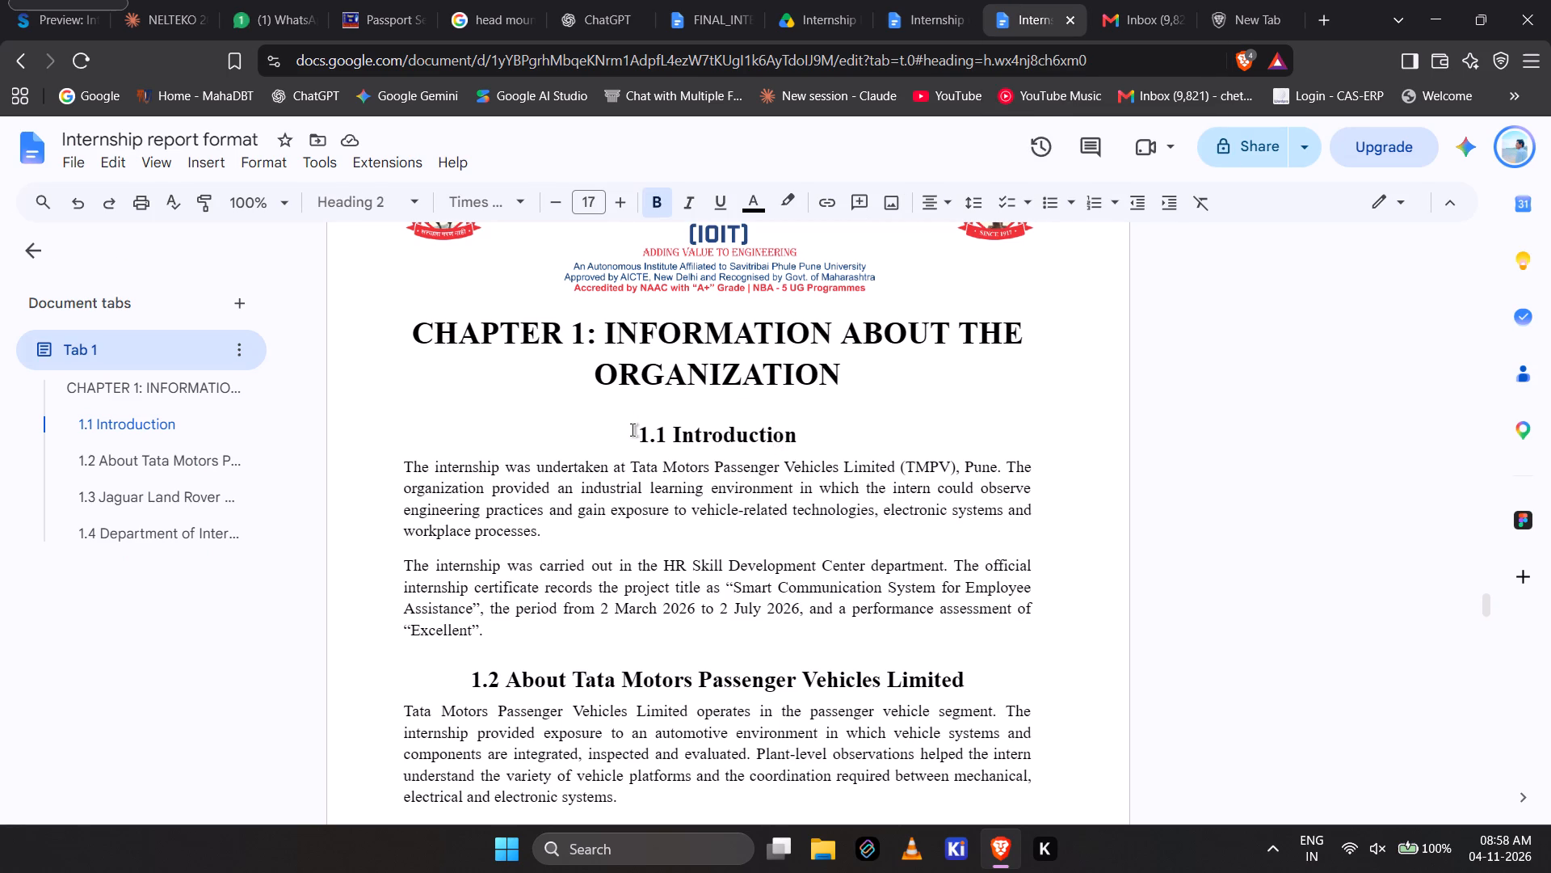
pyautogui.moveTo(641, 431); pyautogui.dragTo(801, 432)
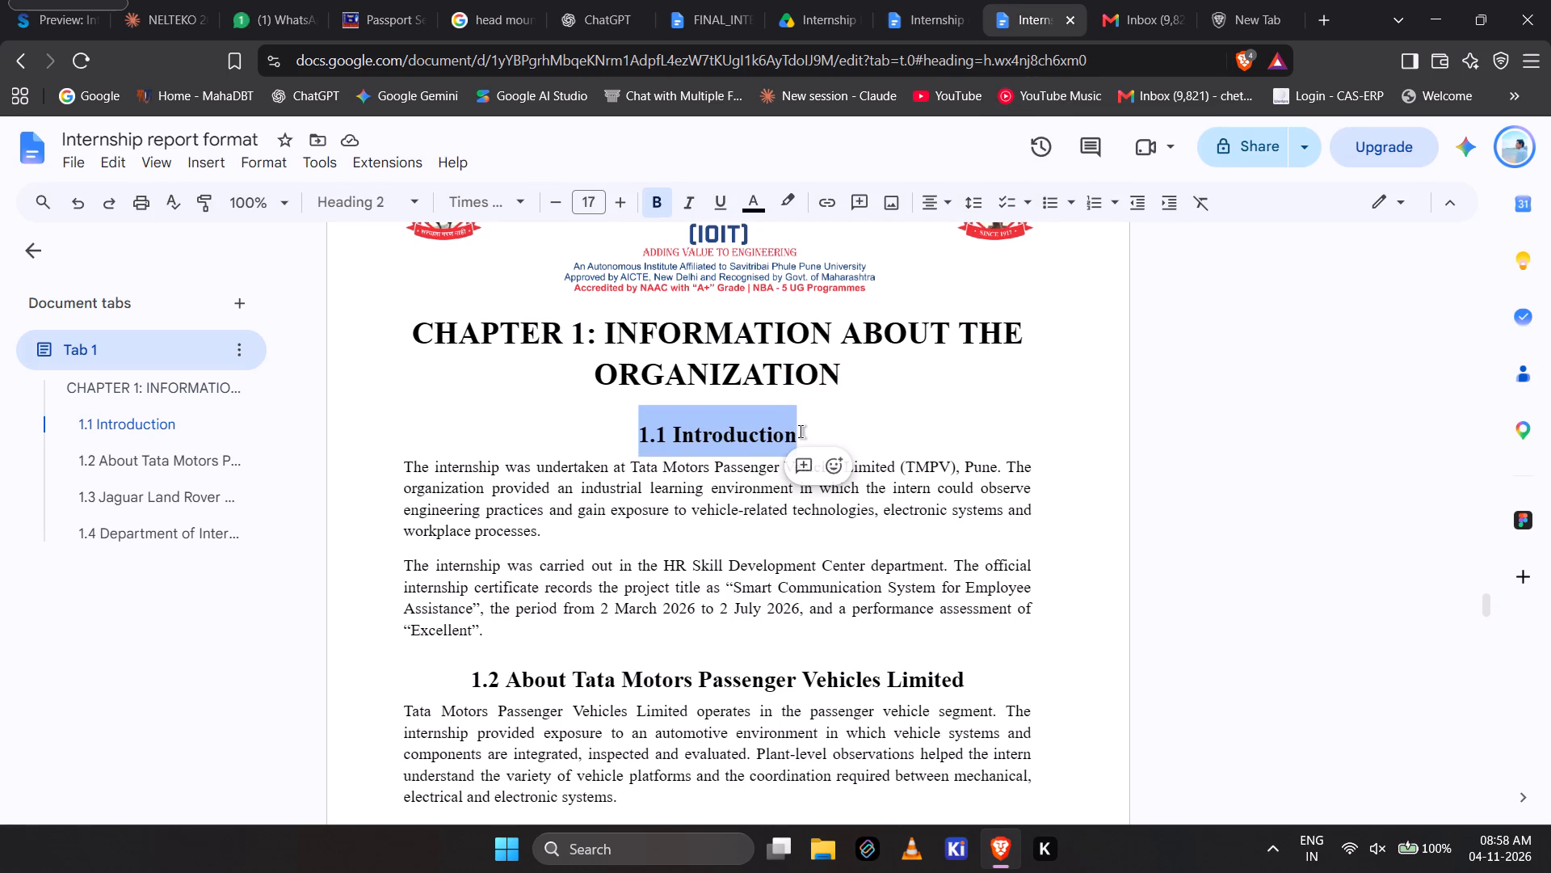
pyautogui.click(589, 203)
pyautogui.write('14')
pyautogui.press('Return')
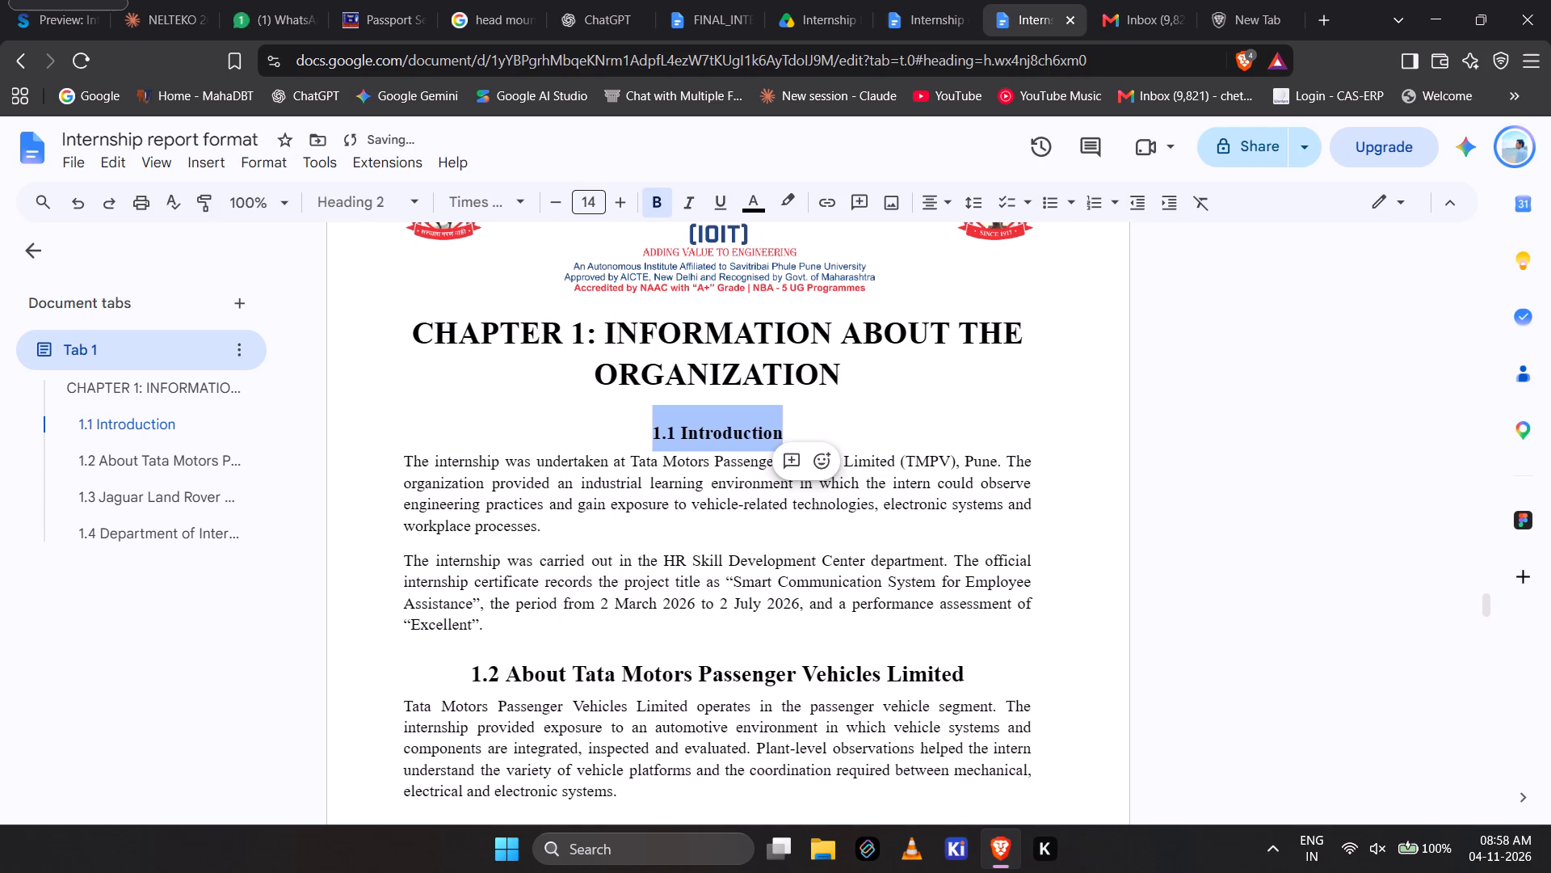
# Set the "1.2 About Tata Motors Passenger Vehicles Limited" subheading to 14 pt.
pyautogui.moveTo(470, 681); pyautogui.dragTo(965, 673)
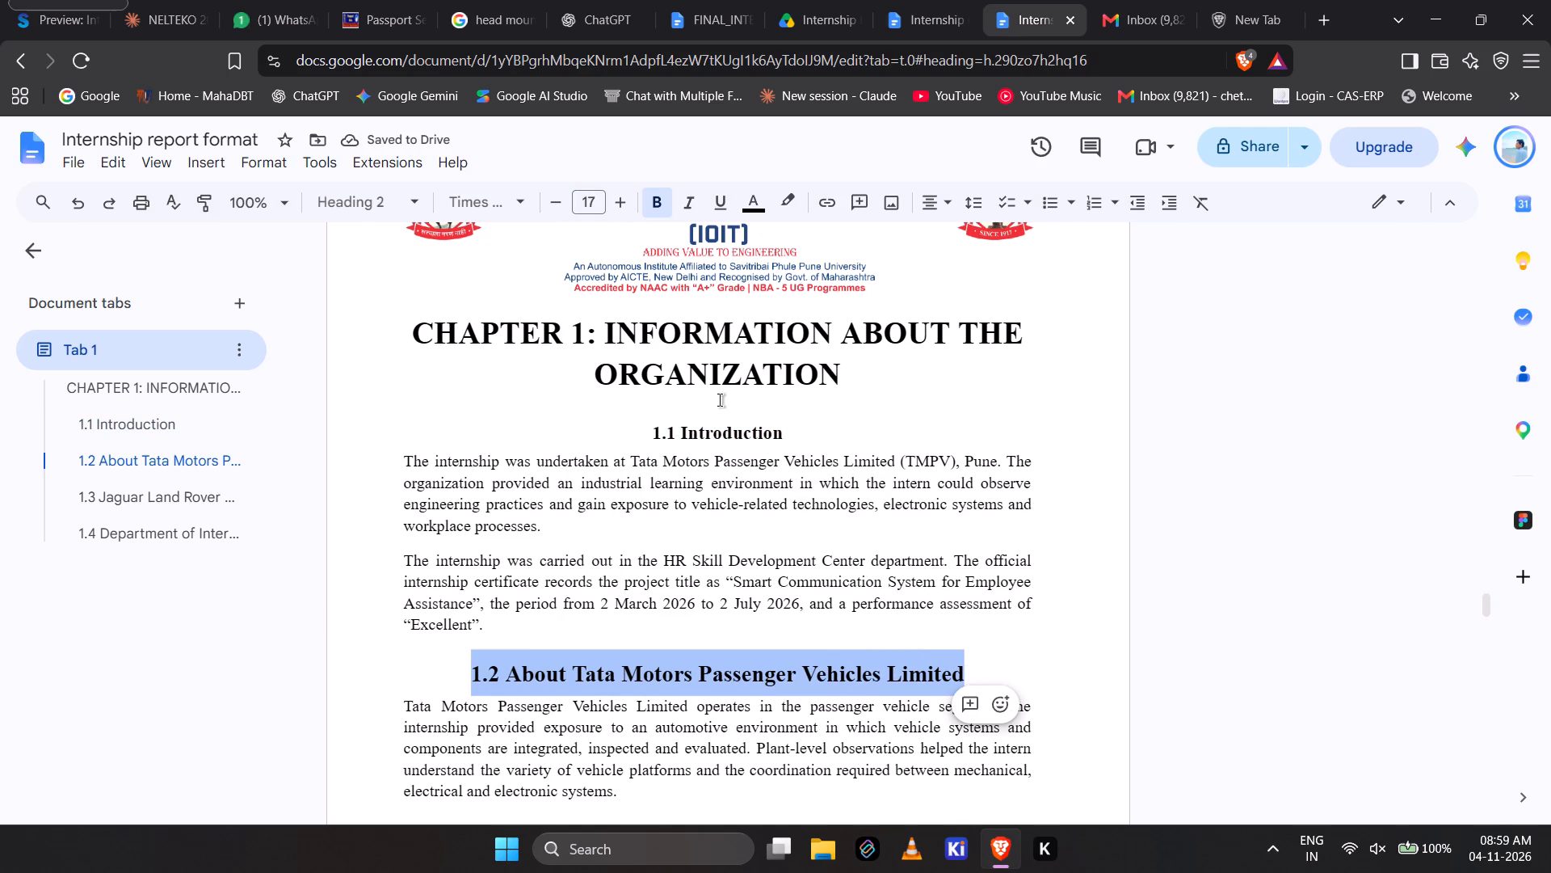
pyautogui.click(586, 199)
pyautogui.write('14')
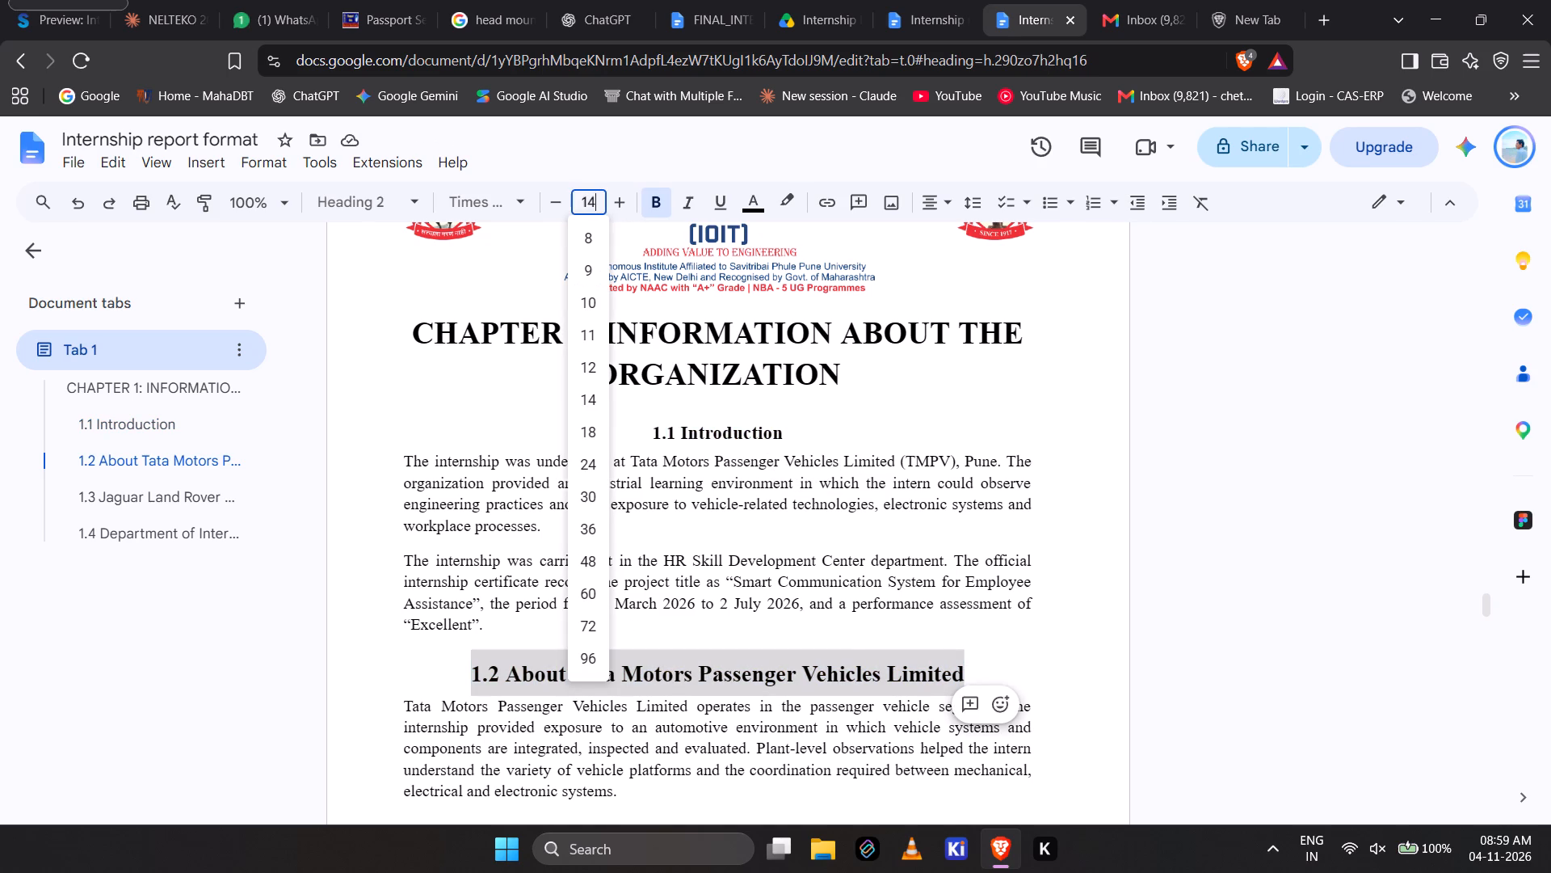
pyautogui.press('Return')
# Set the "1.3 Jaguar Land Rover and Vehicle Technology Exposure" subheading to 14 pt.
pyautogui.scroll(-3, 709, 609)
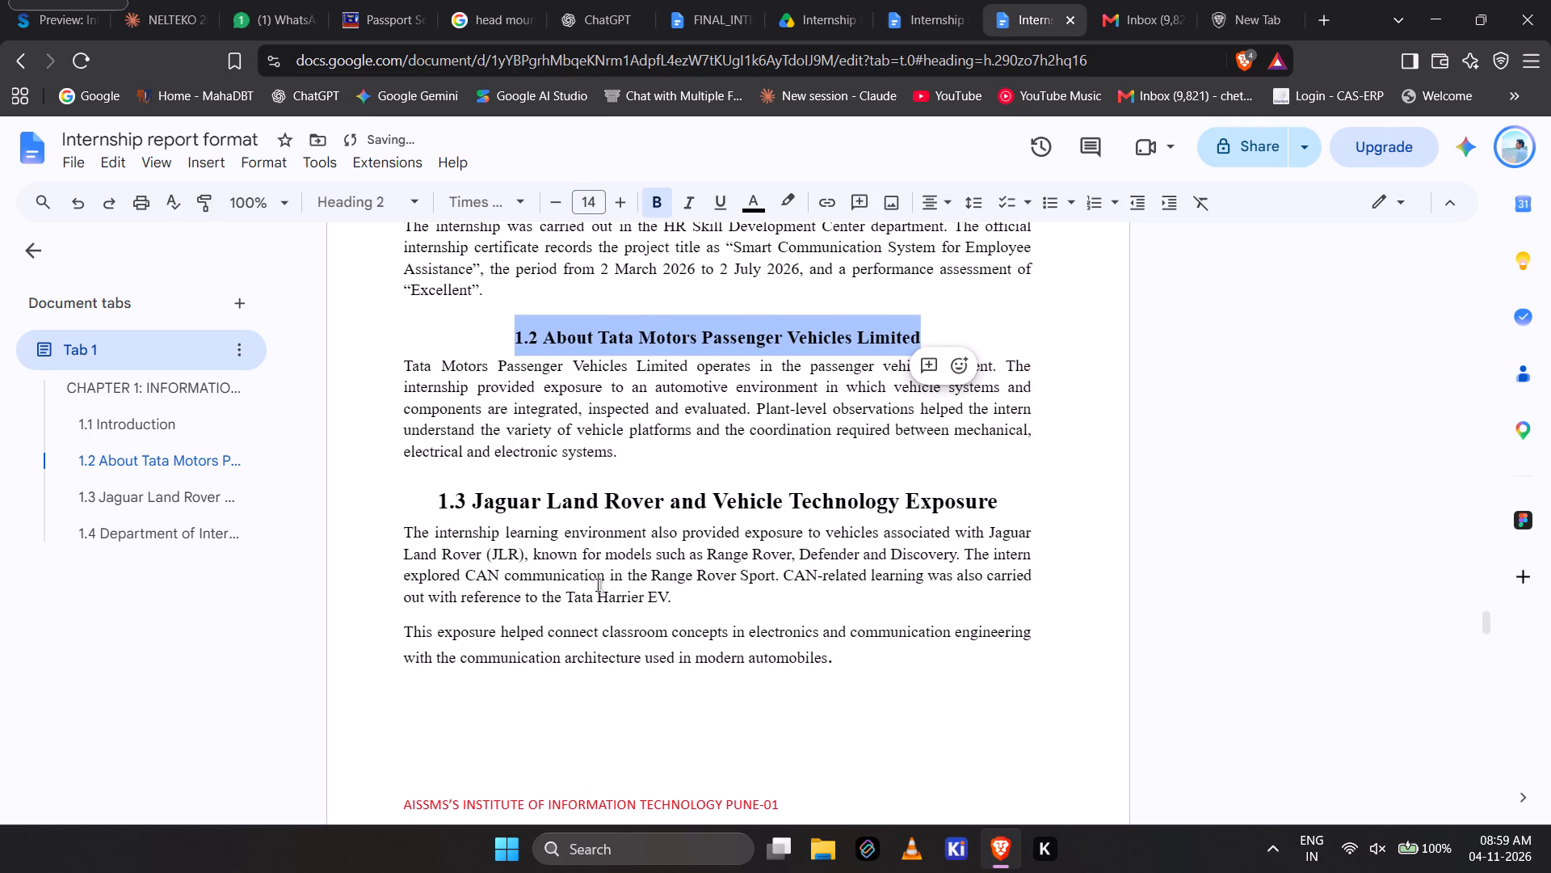
pyautogui.moveTo(437, 507); pyautogui.dragTo(1008, 515)
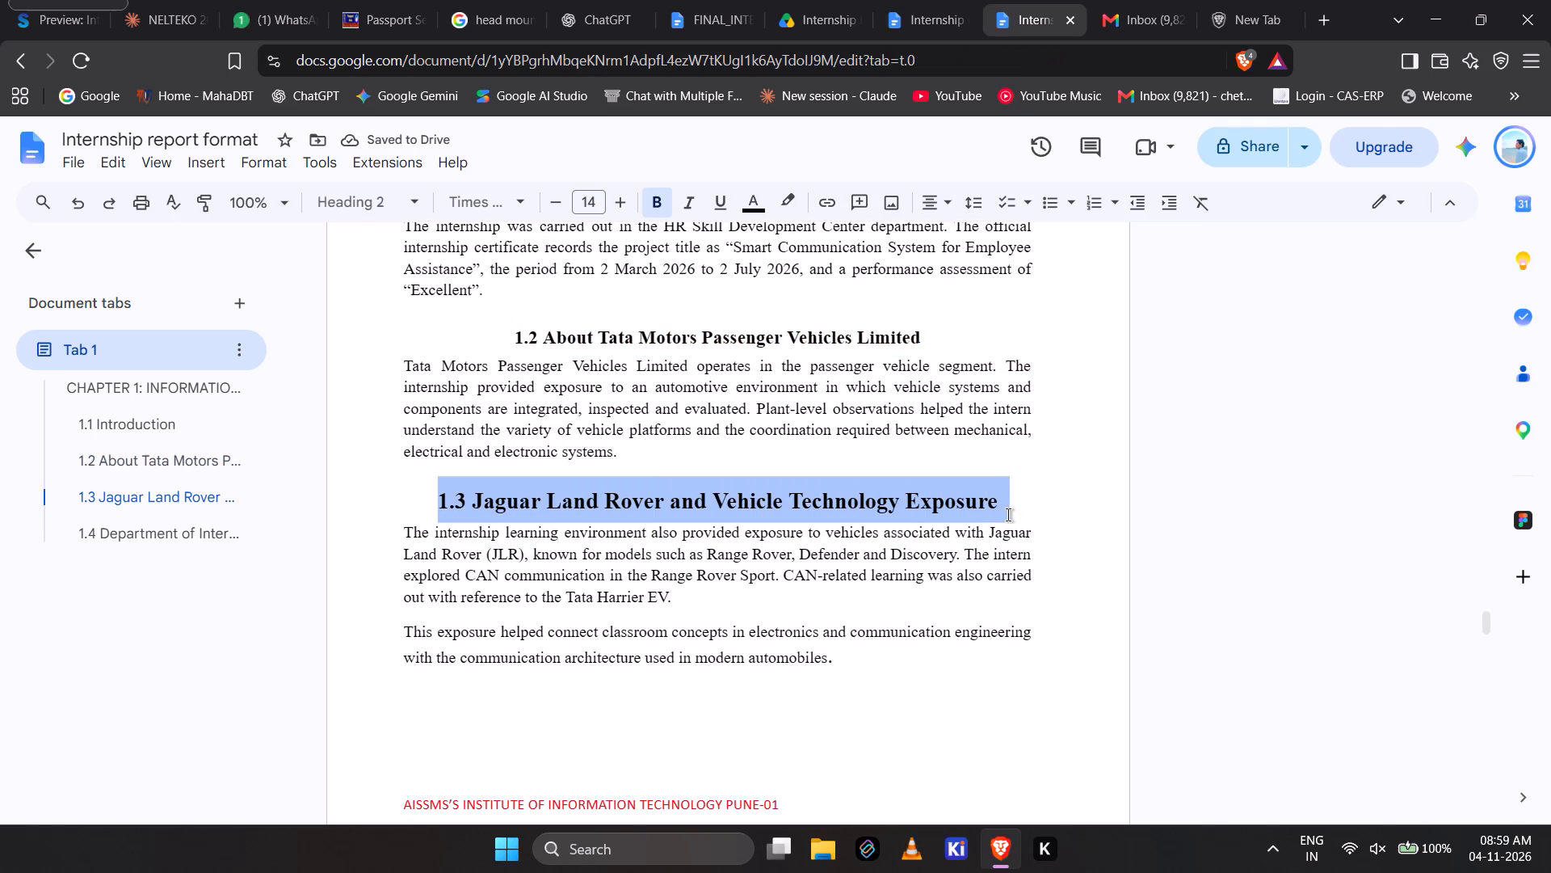
pyautogui.moveTo(1008, 515); pyautogui.dragTo(995, 509)
pyautogui.click(591, 200)
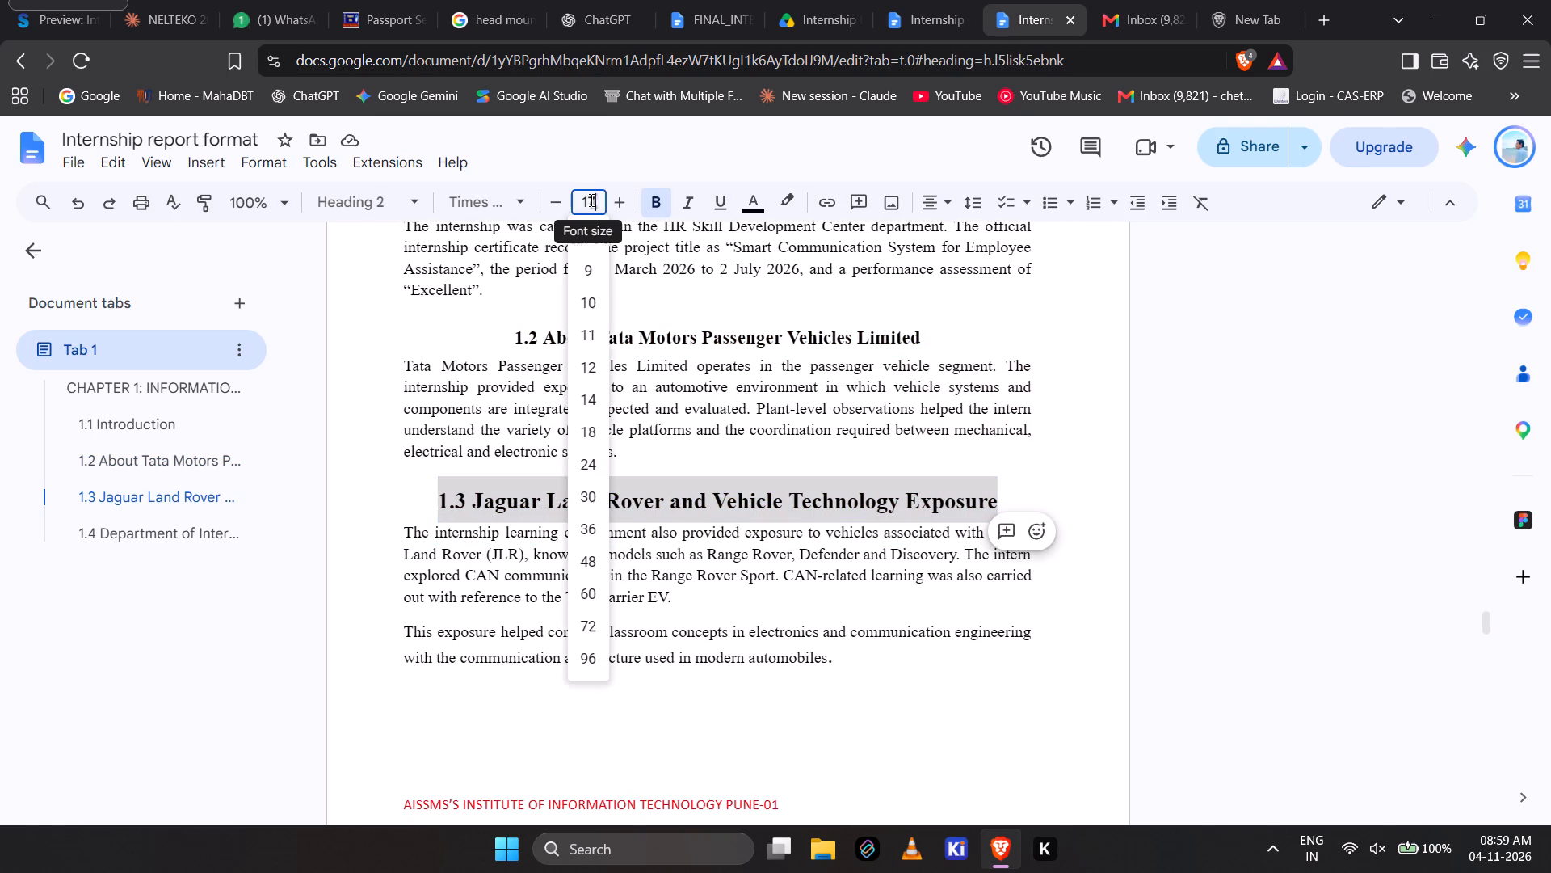
pyautogui.write('14')
pyautogui.press('Return')
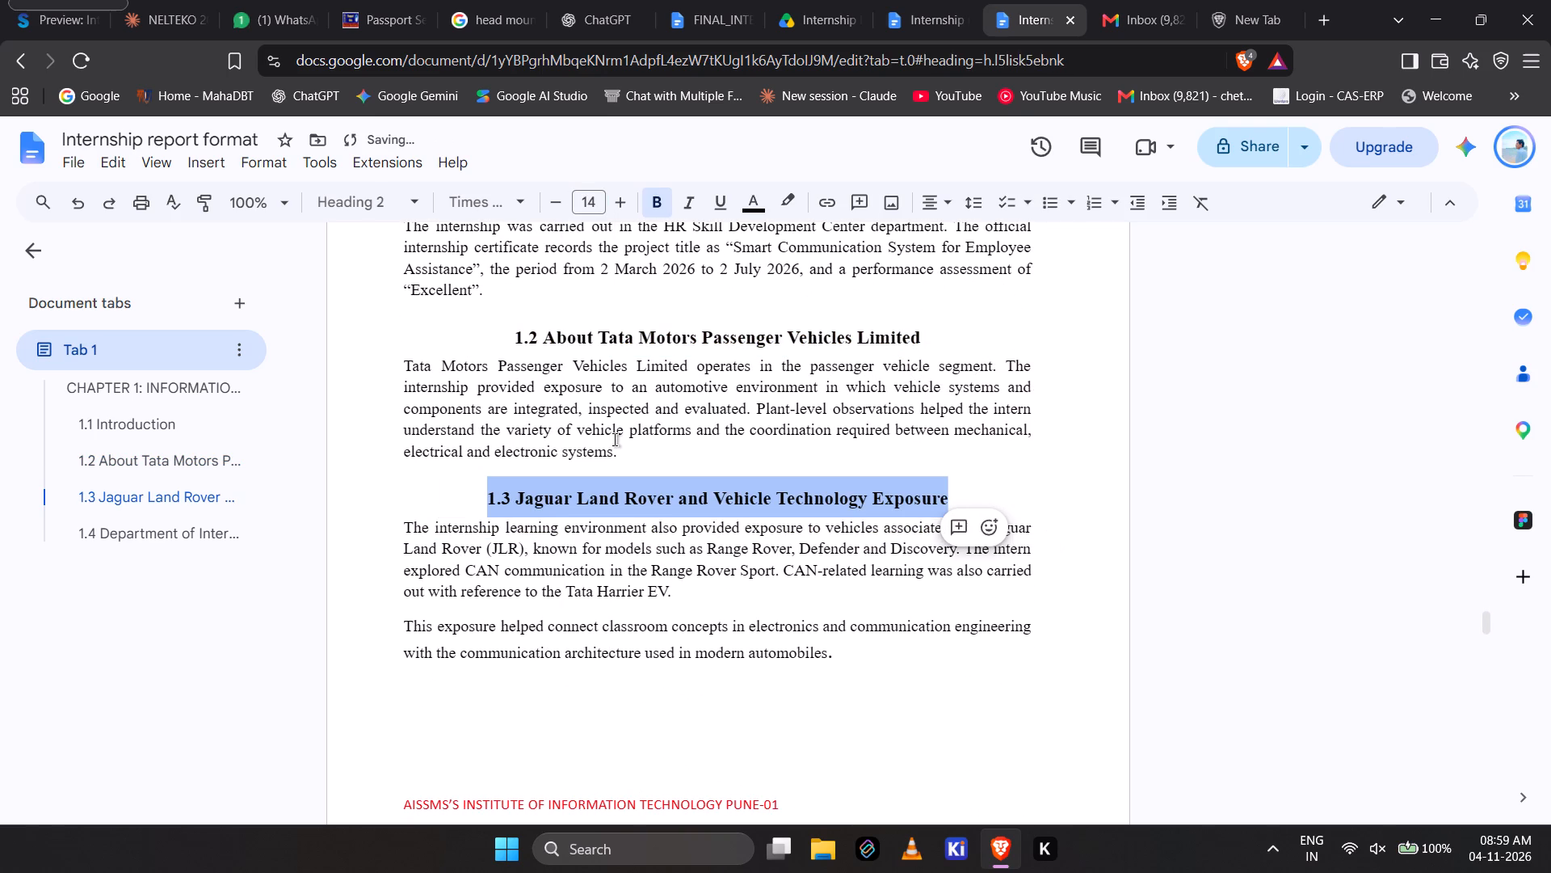
pyautogui.click(615, 440)
# Set the "1.4 Department of Internship" subheading to 14 pt.
pyautogui.scroll(-6, 615, 440)
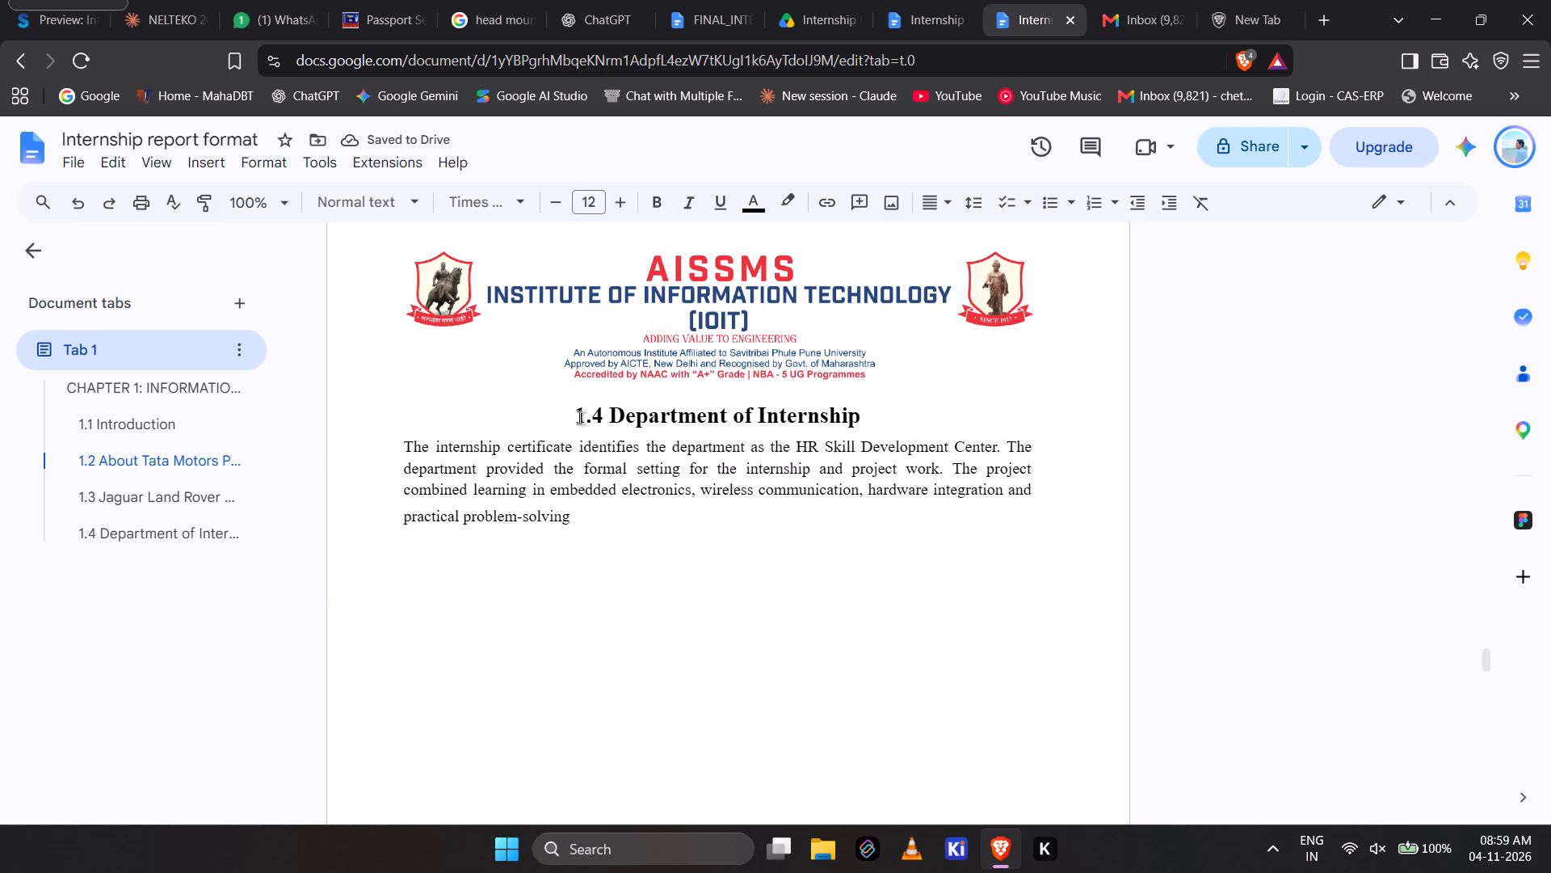
pyautogui.moveTo(579, 418); pyautogui.dragTo(870, 421)
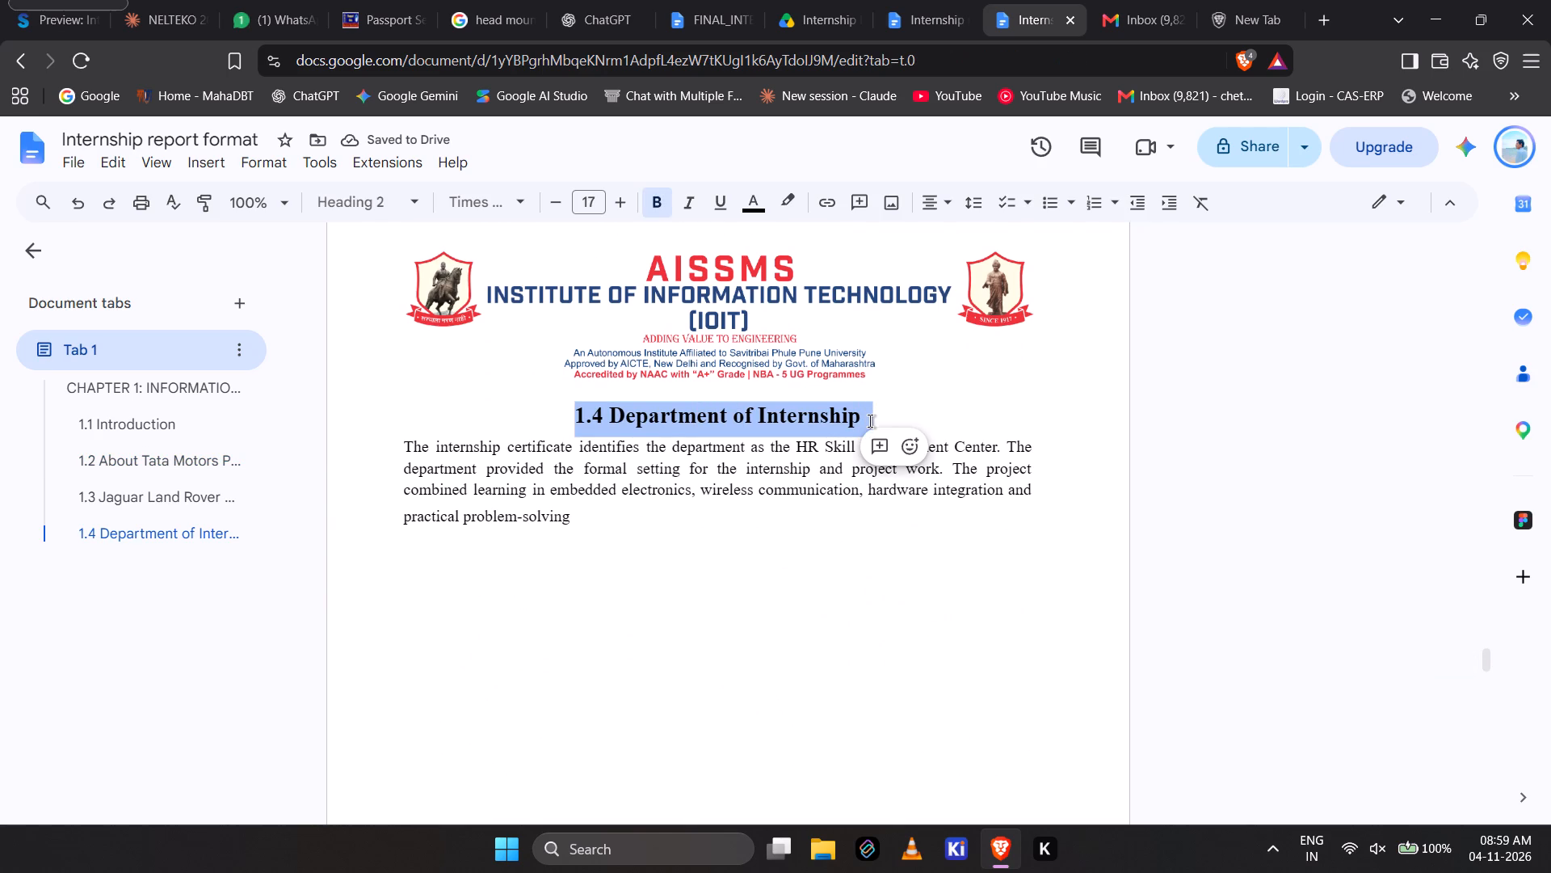
pyautogui.click(591, 206)
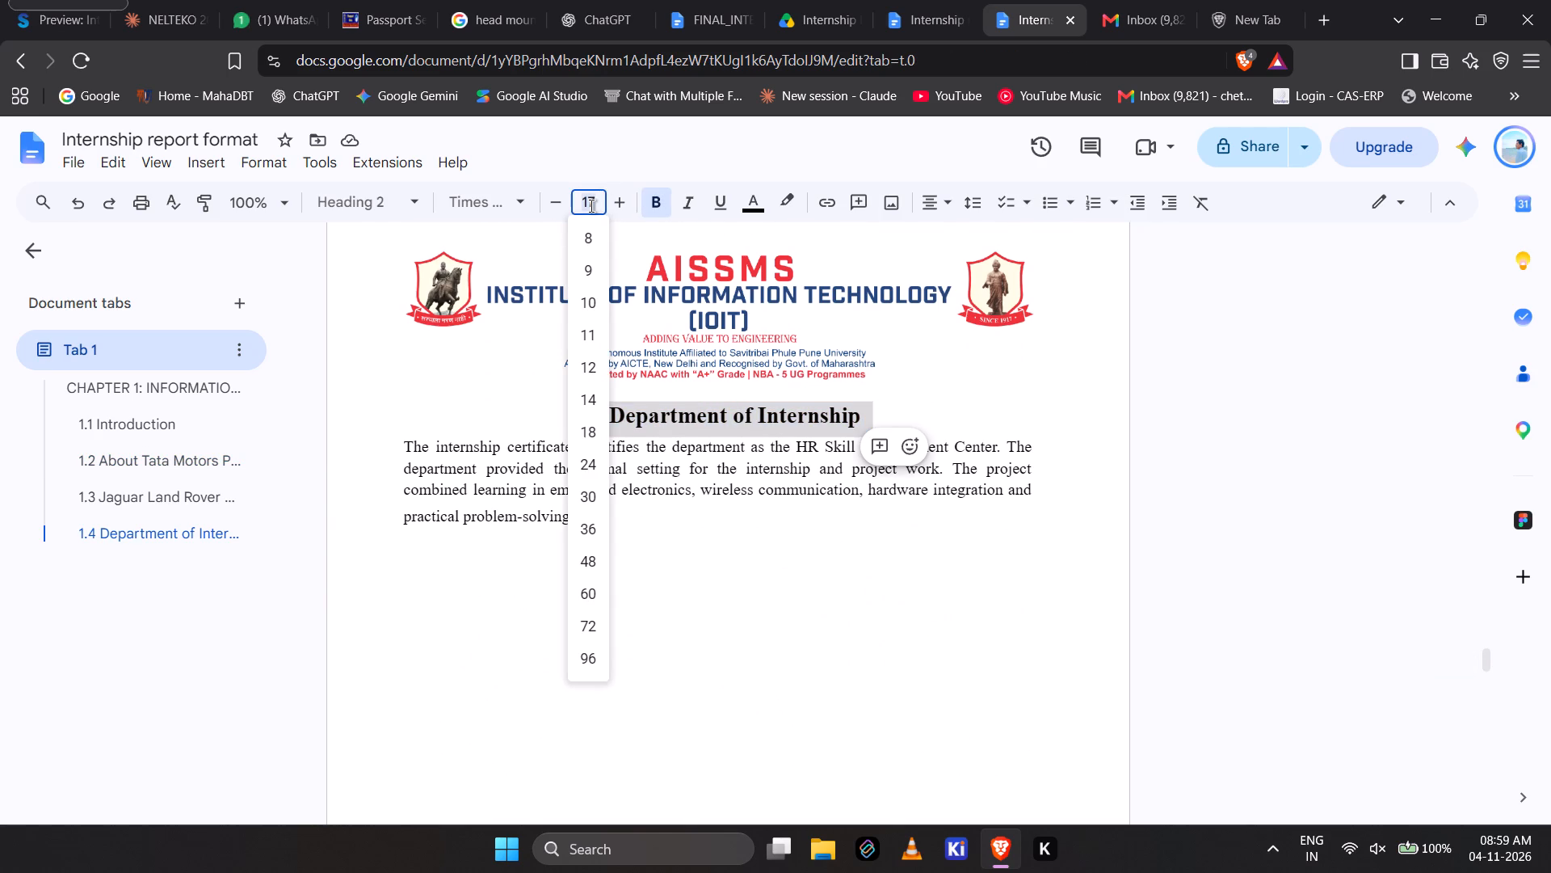
pyautogui.write('14')
pyautogui.press('Return')
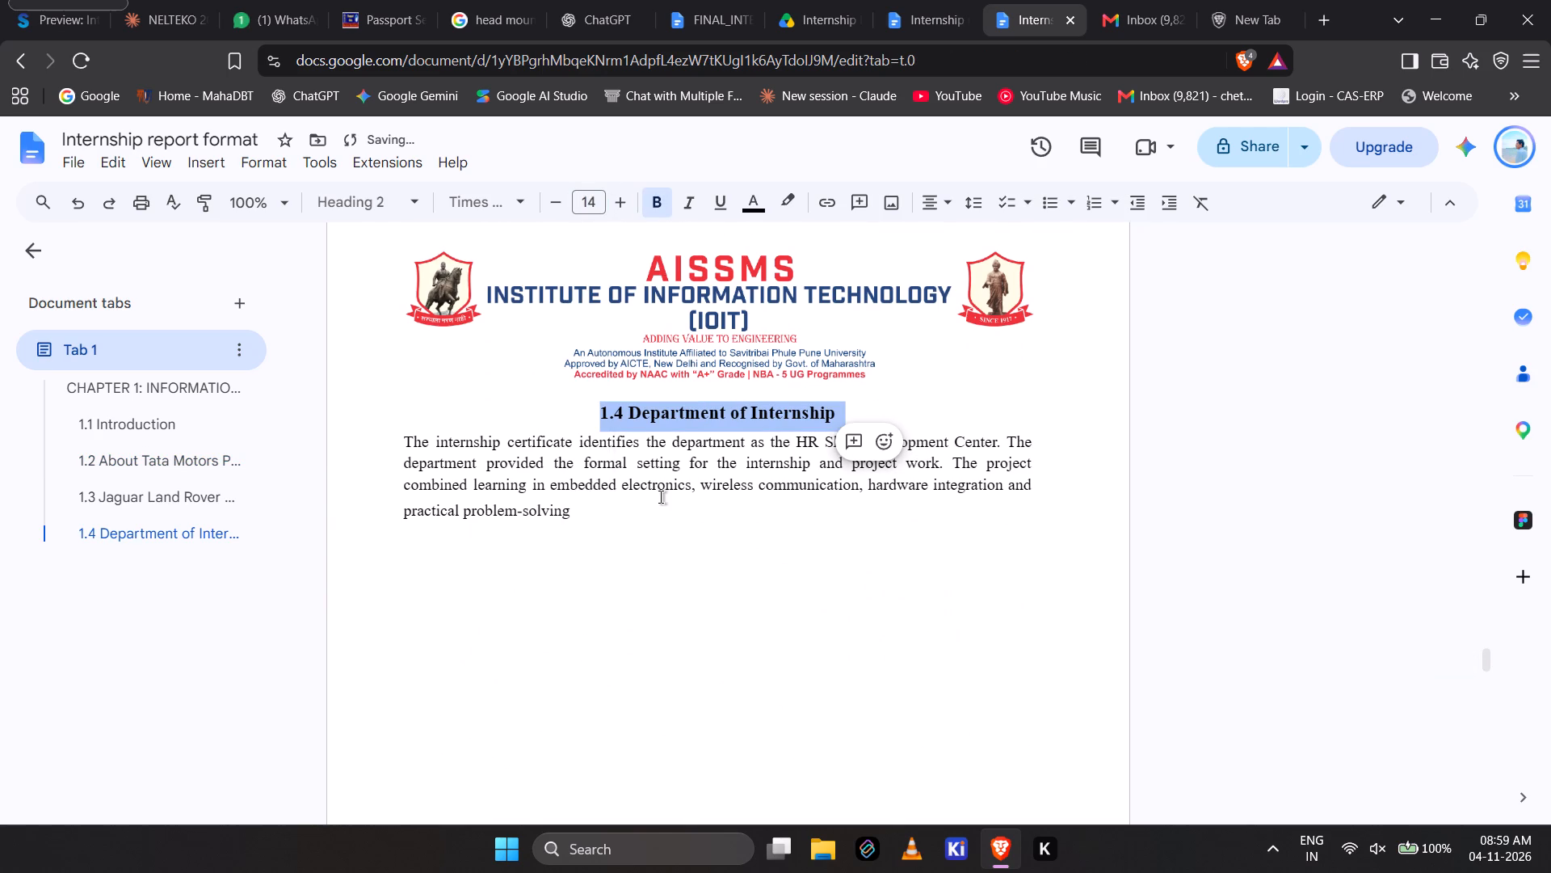
pyautogui.click(661, 503)
# Delete the word "CHAPTER" from the Chapter 1 title so that it starts with "1:".
pyautogui.scroll(5, 661, 503)
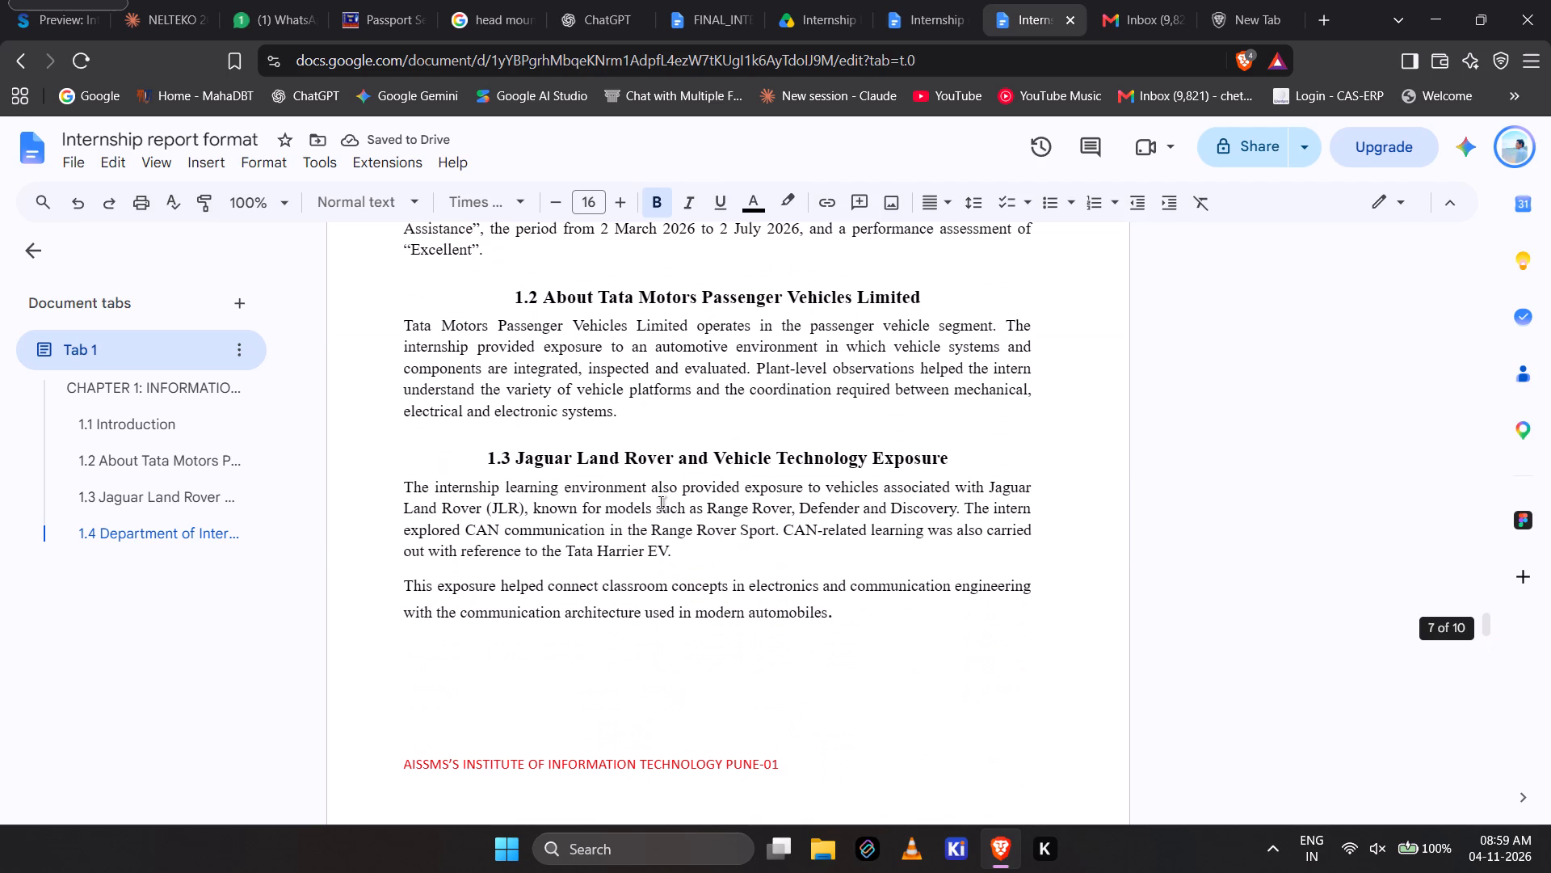
pyautogui.scroll(5, 661, 503)
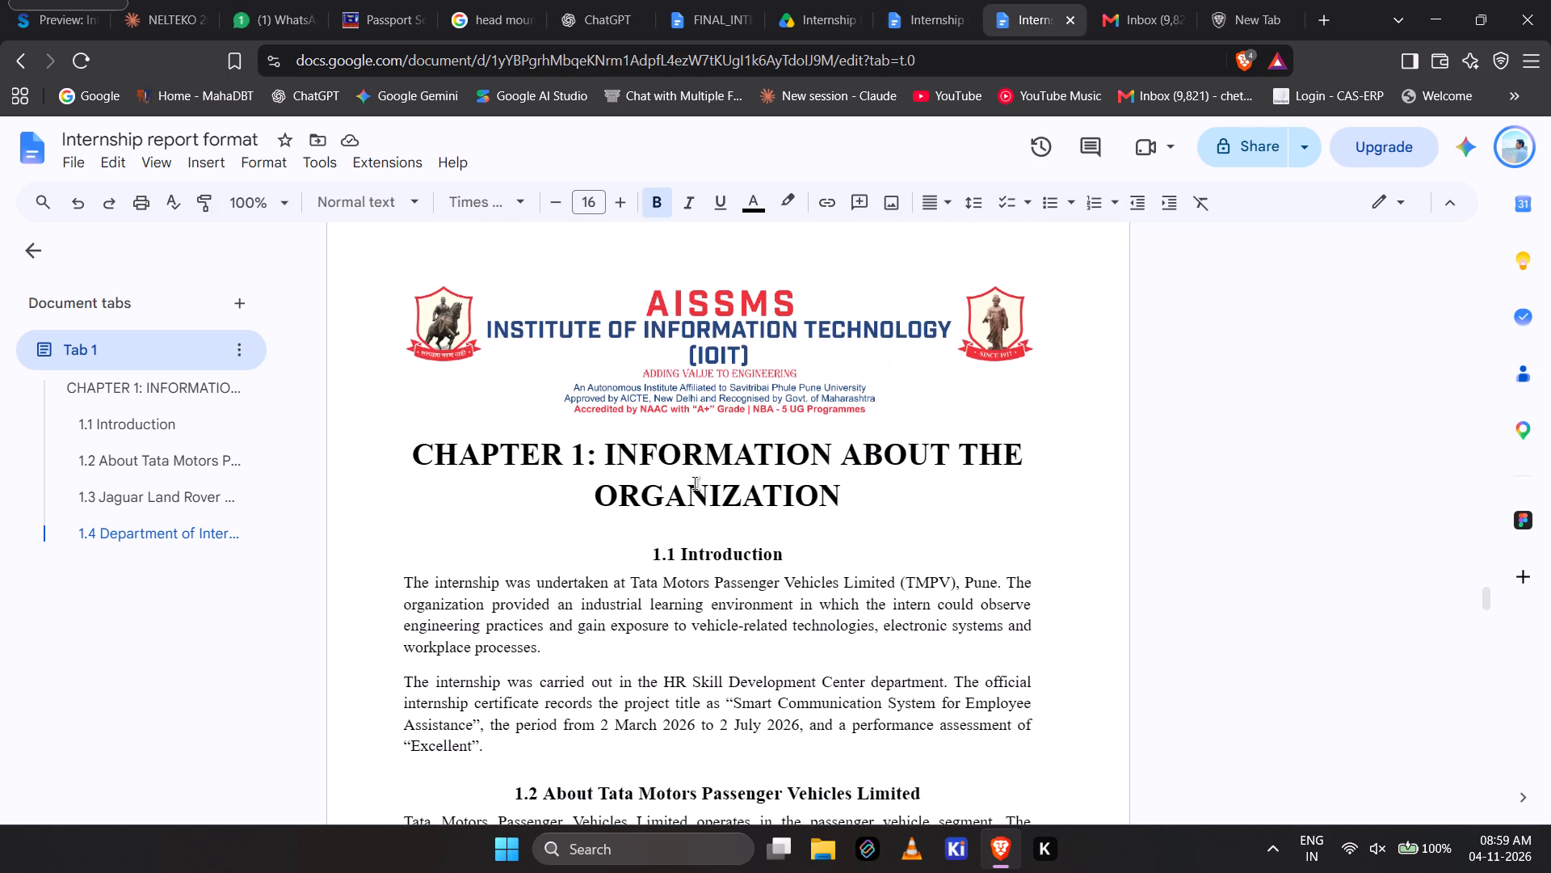
pyautogui.scroll(-3, 694, 502)
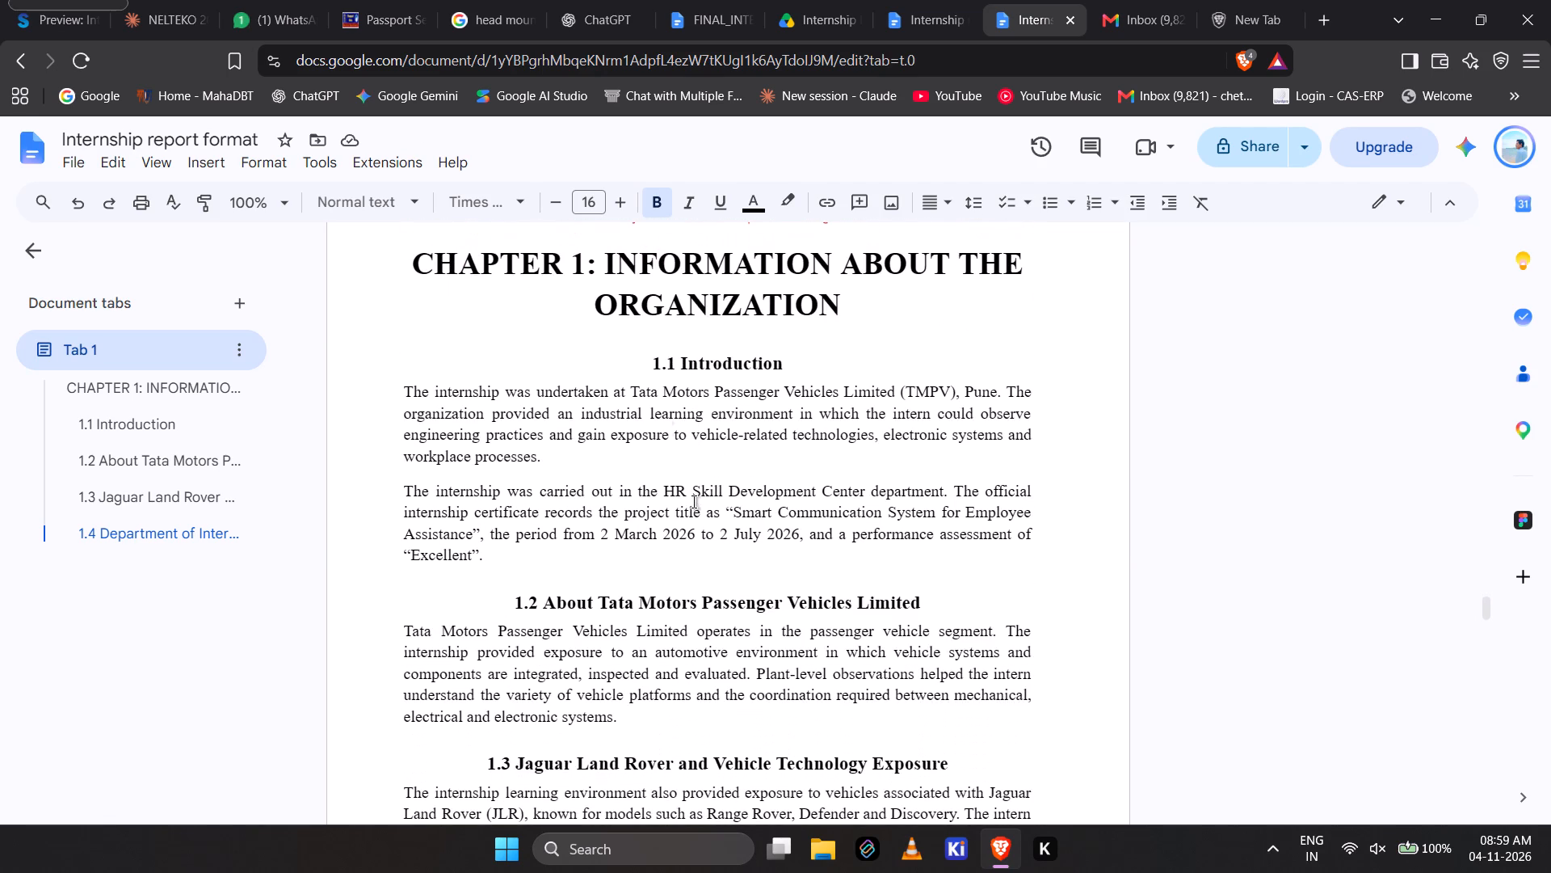
pyautogui.click(603, 265)
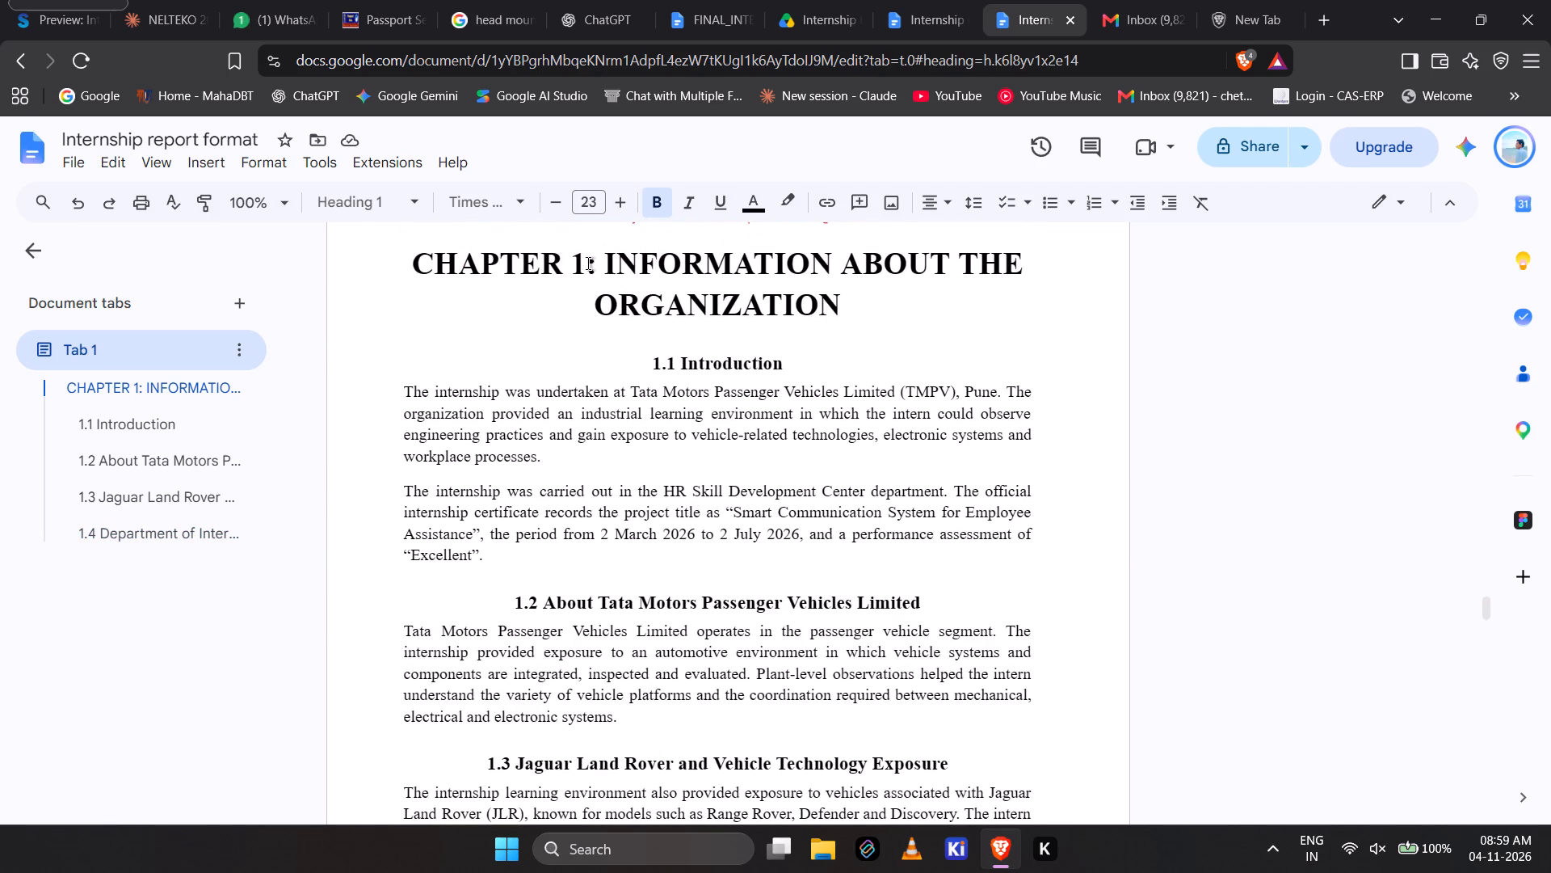
pyautogui.click(575, 264)
pyautogui.hotkey('ctrl', 'BackSpace')
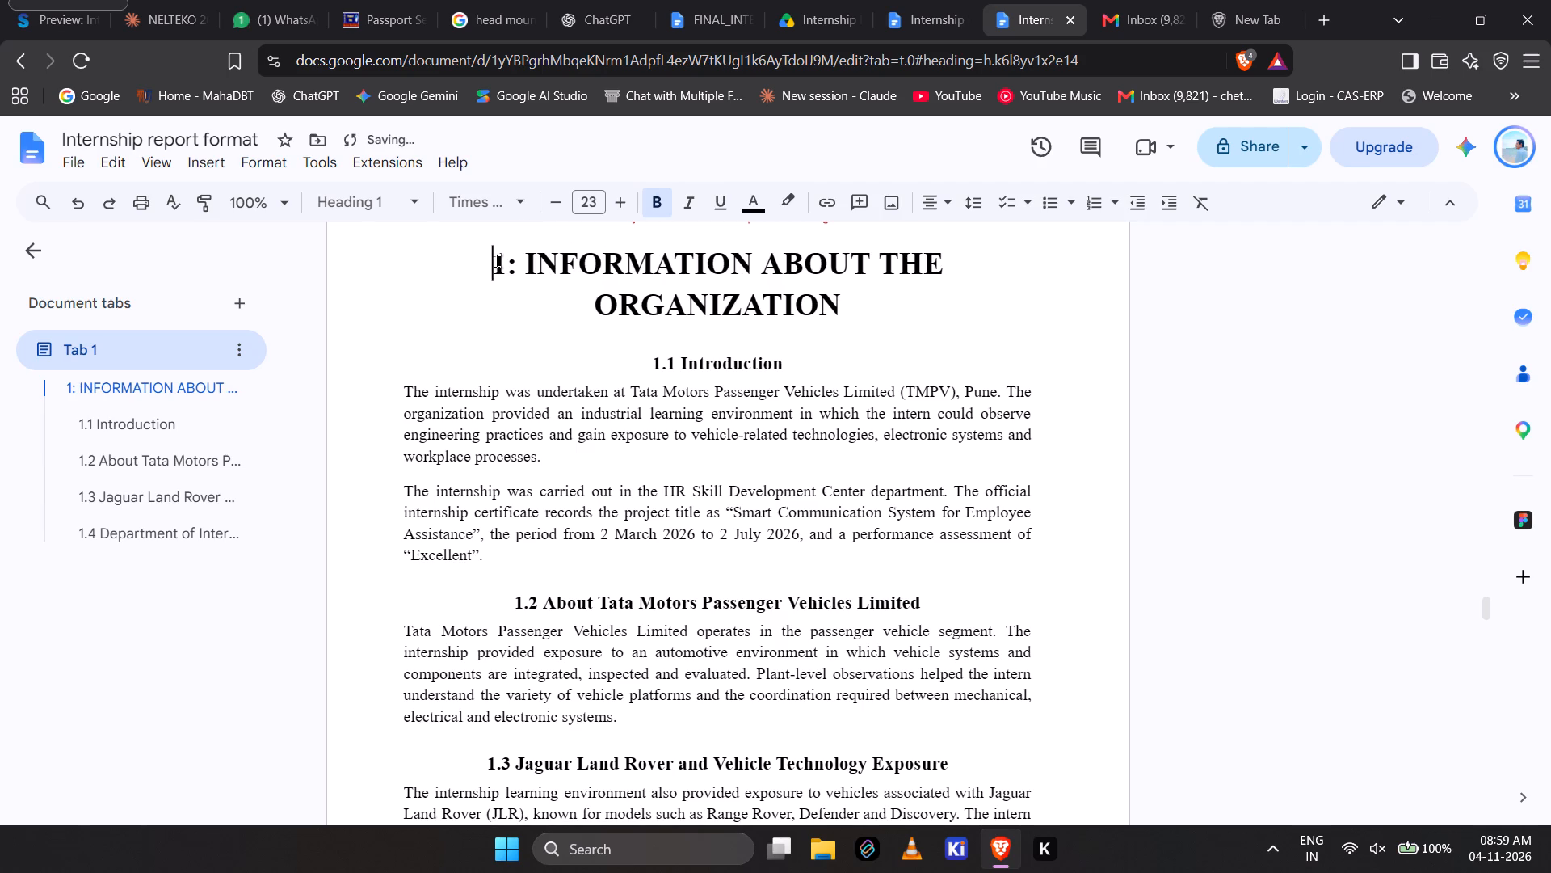
# Consult the Recommended Formatting table in FINAL_INTERNSHIP REPORT and set the "1: INFORMATION ABOUT THE ORGANIZATION" title to 18 pt.
pyautogui.click(694, 0)
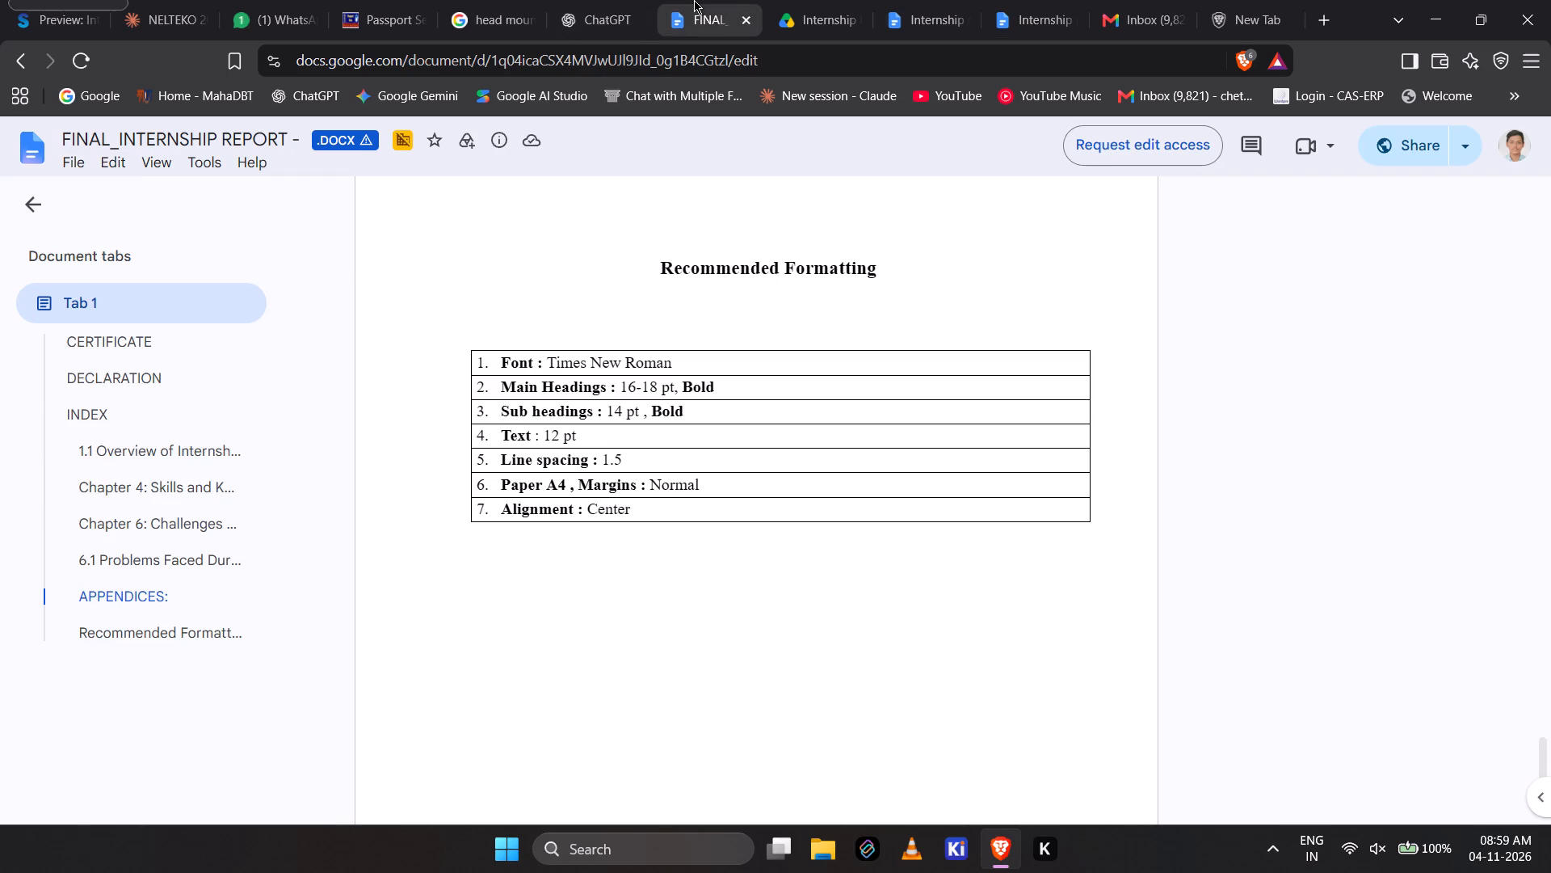
pyautogui.click(944, 0)
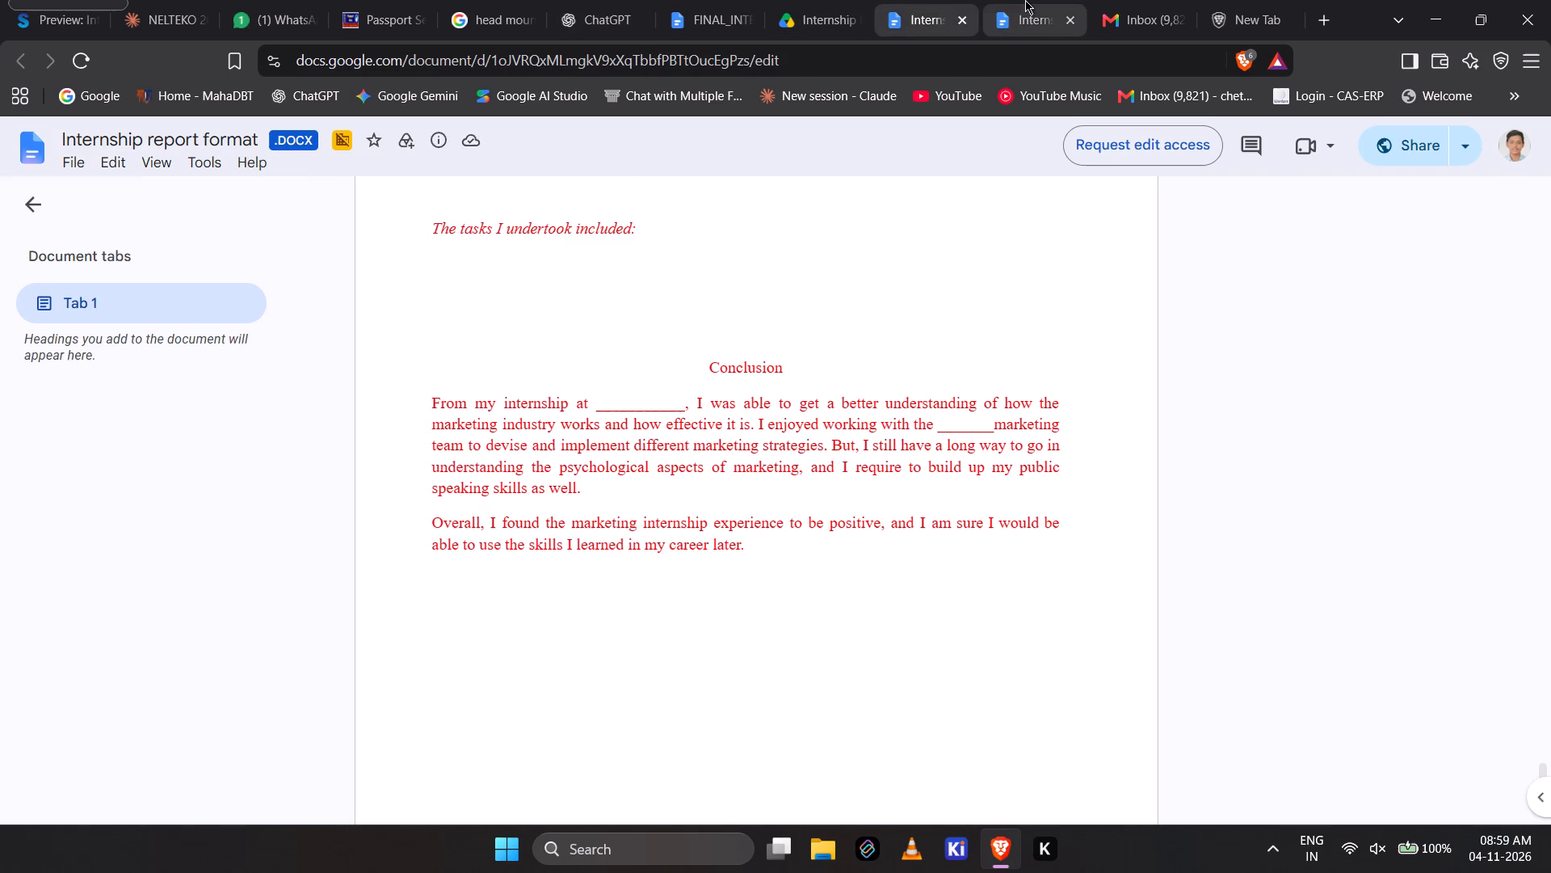
pyautogui.click(1025, 0)
pyautogui.click(837, 264)
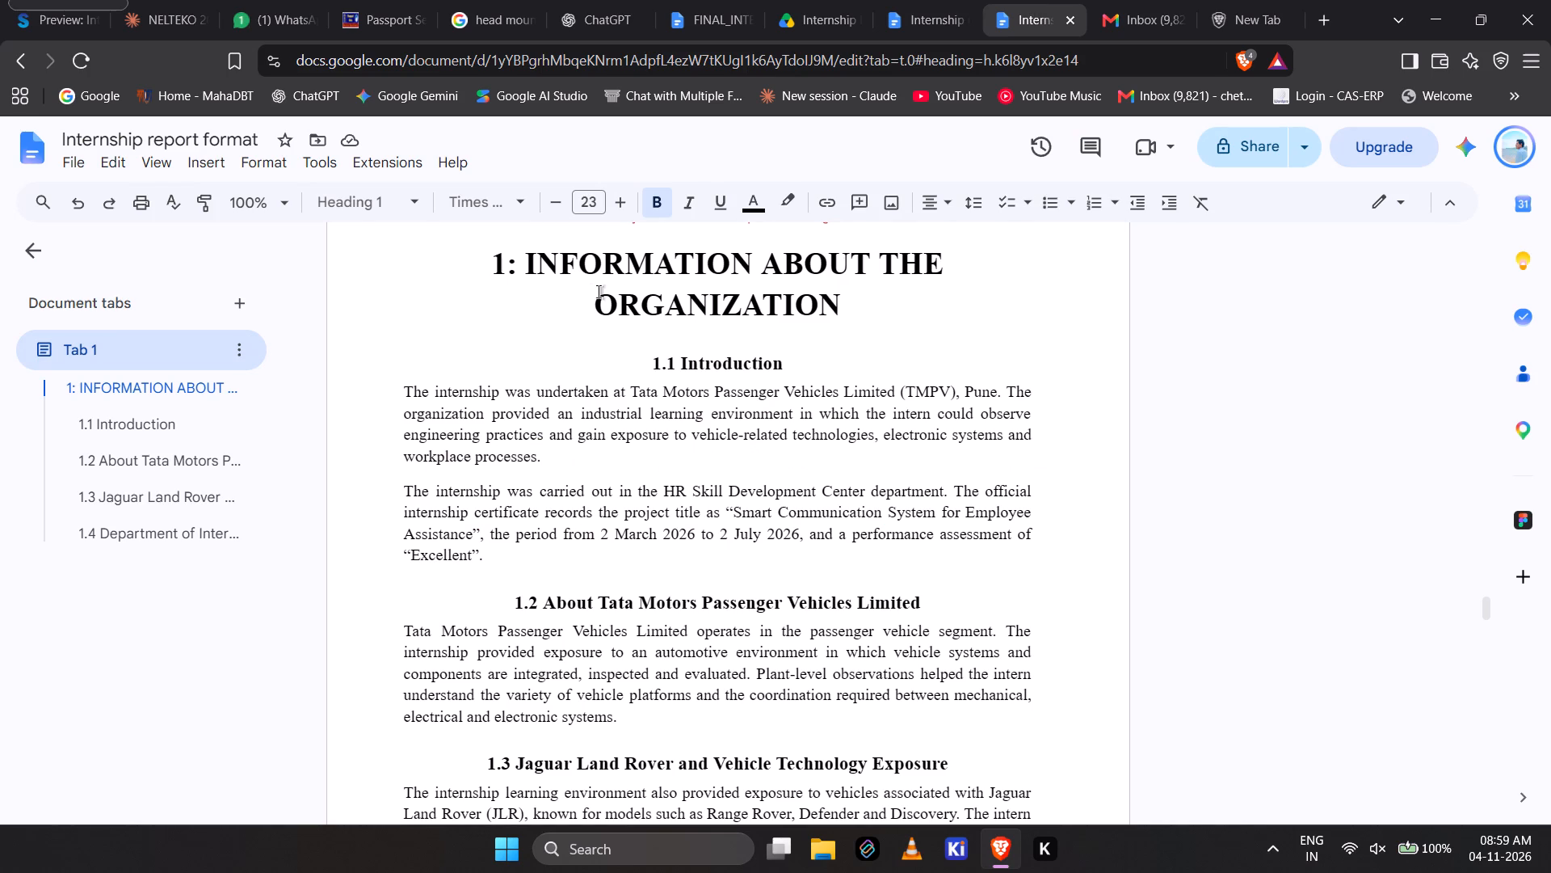
pyautogui.moveTo(496, 268); pyautogui.dragTo(837, 290)
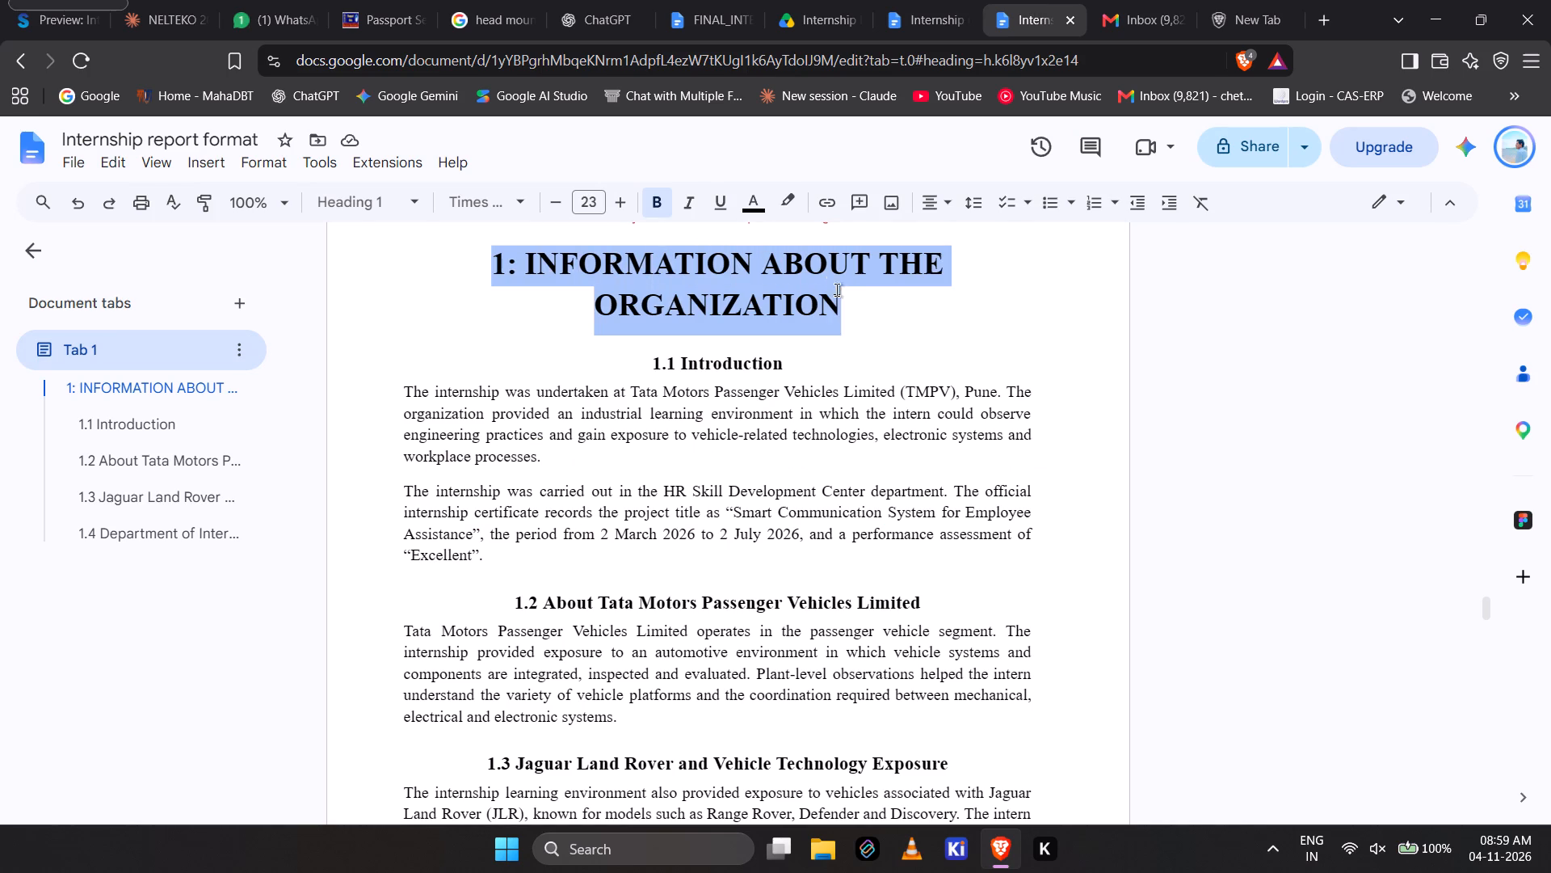
pyautogui.moveTo(837, 290); pyautogui.dragTo(848, 299)
pyautogui.click(592, 205)
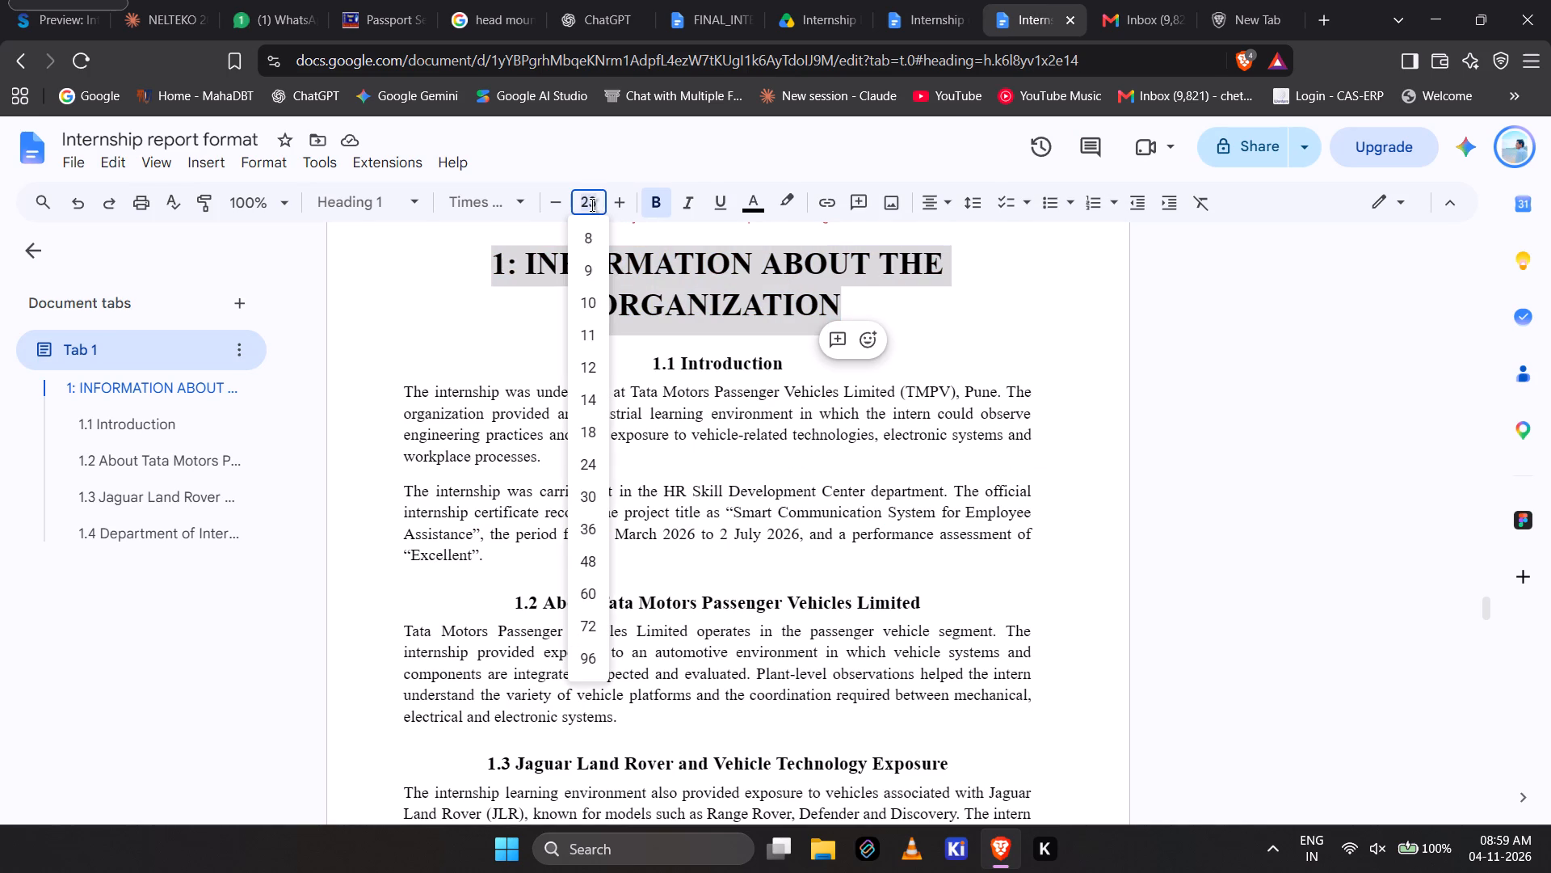
pyautogui.write('18')
pyautogui.press('Return')
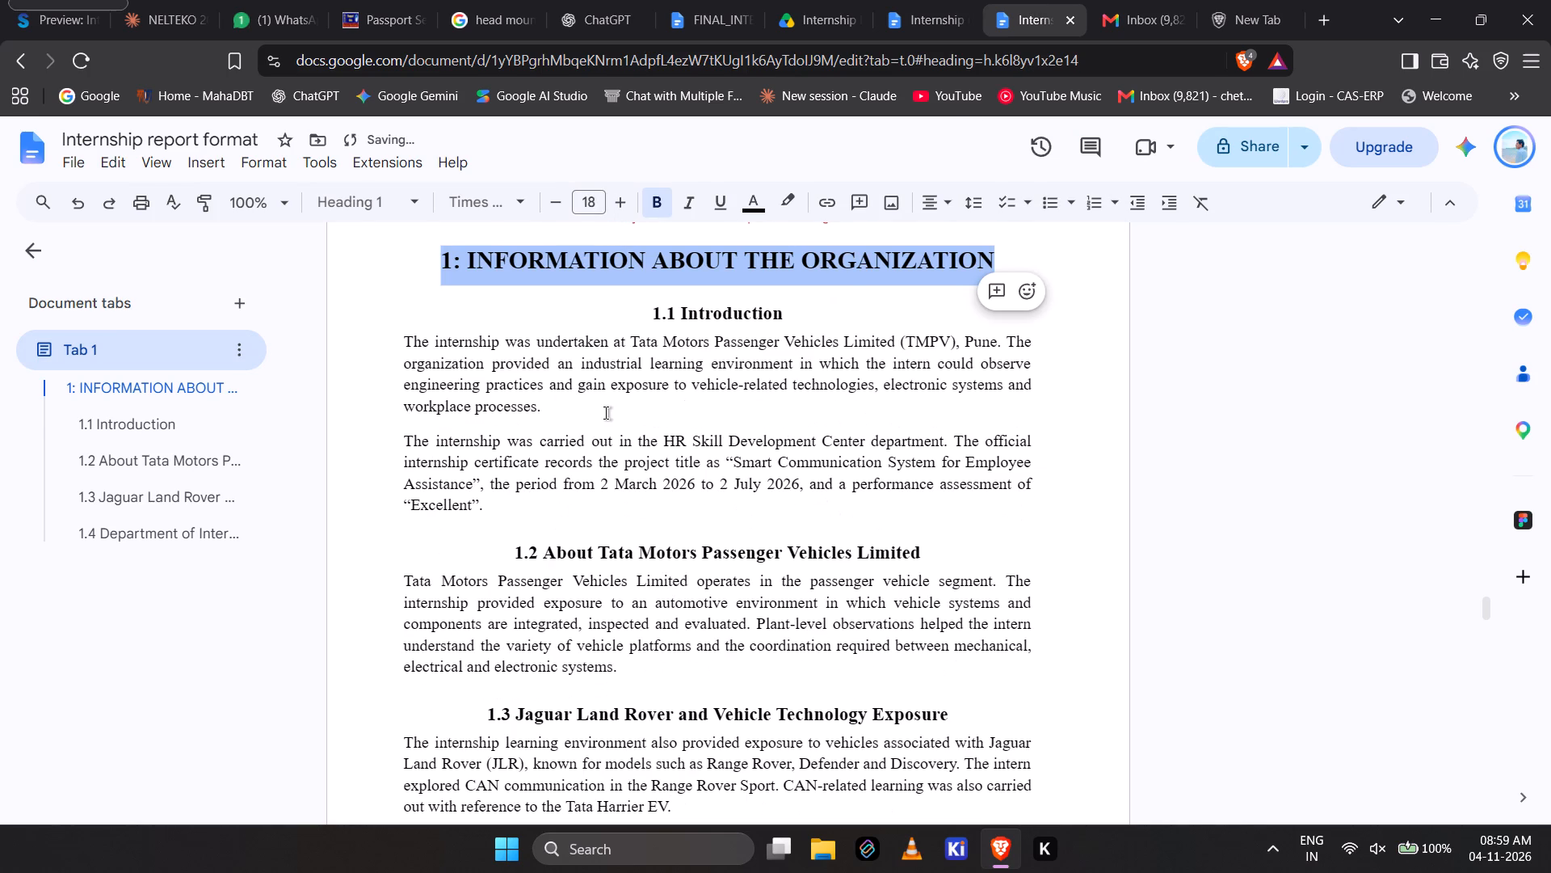
pyautogui.click(606, 413)
# Insert a blank line before the "1.4 Department of Internship" heading to move it onto the page with its paragraph.
pyautogui.scroll(2, 606, 413)
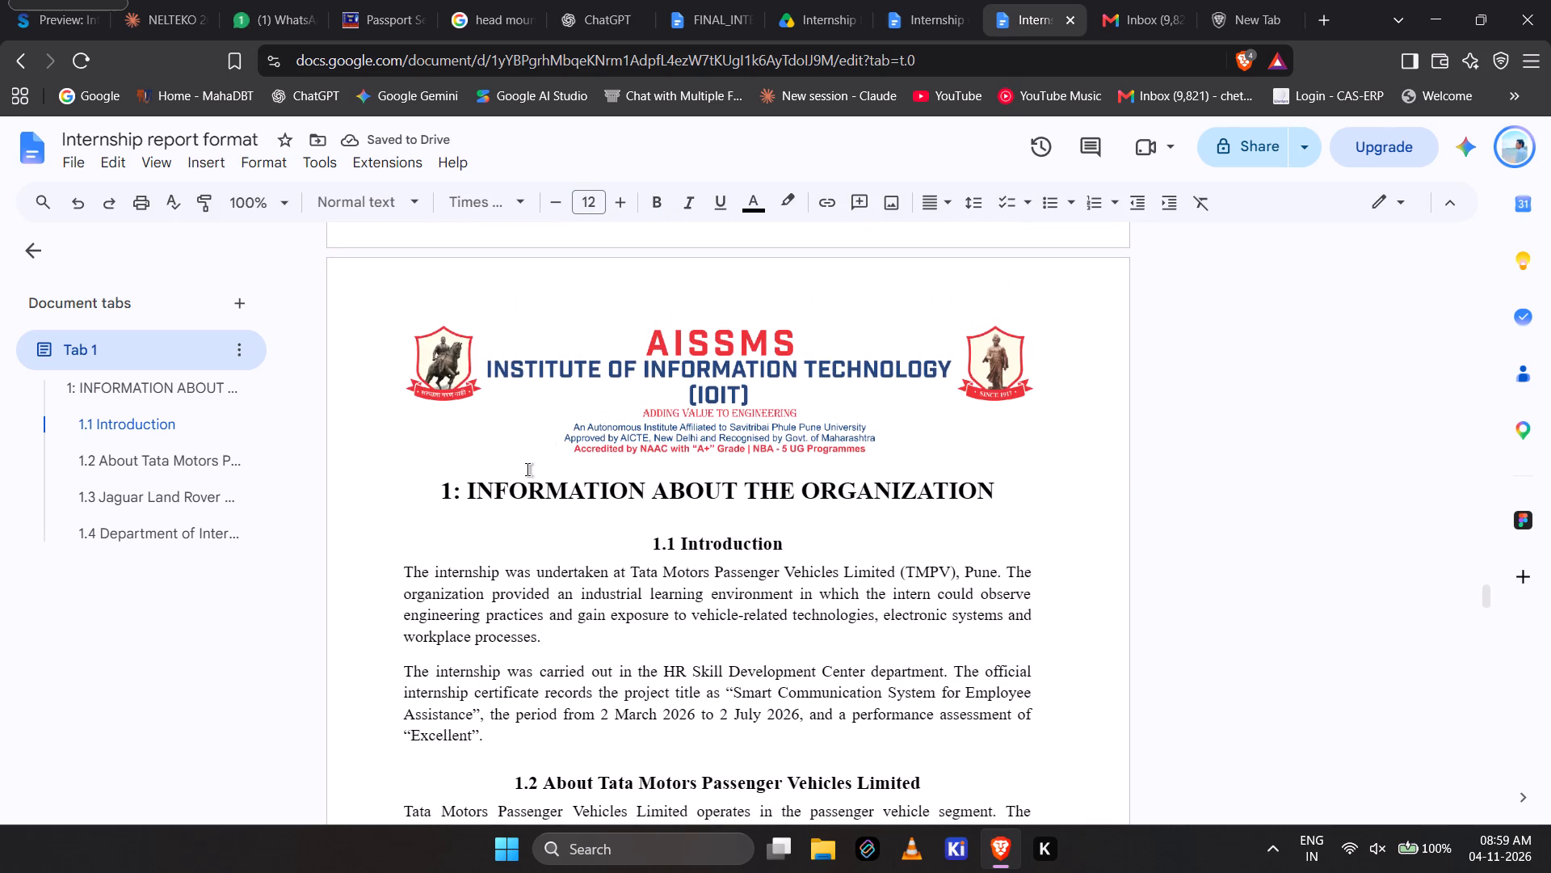
pyautogui.scroll(11, 528, 470)
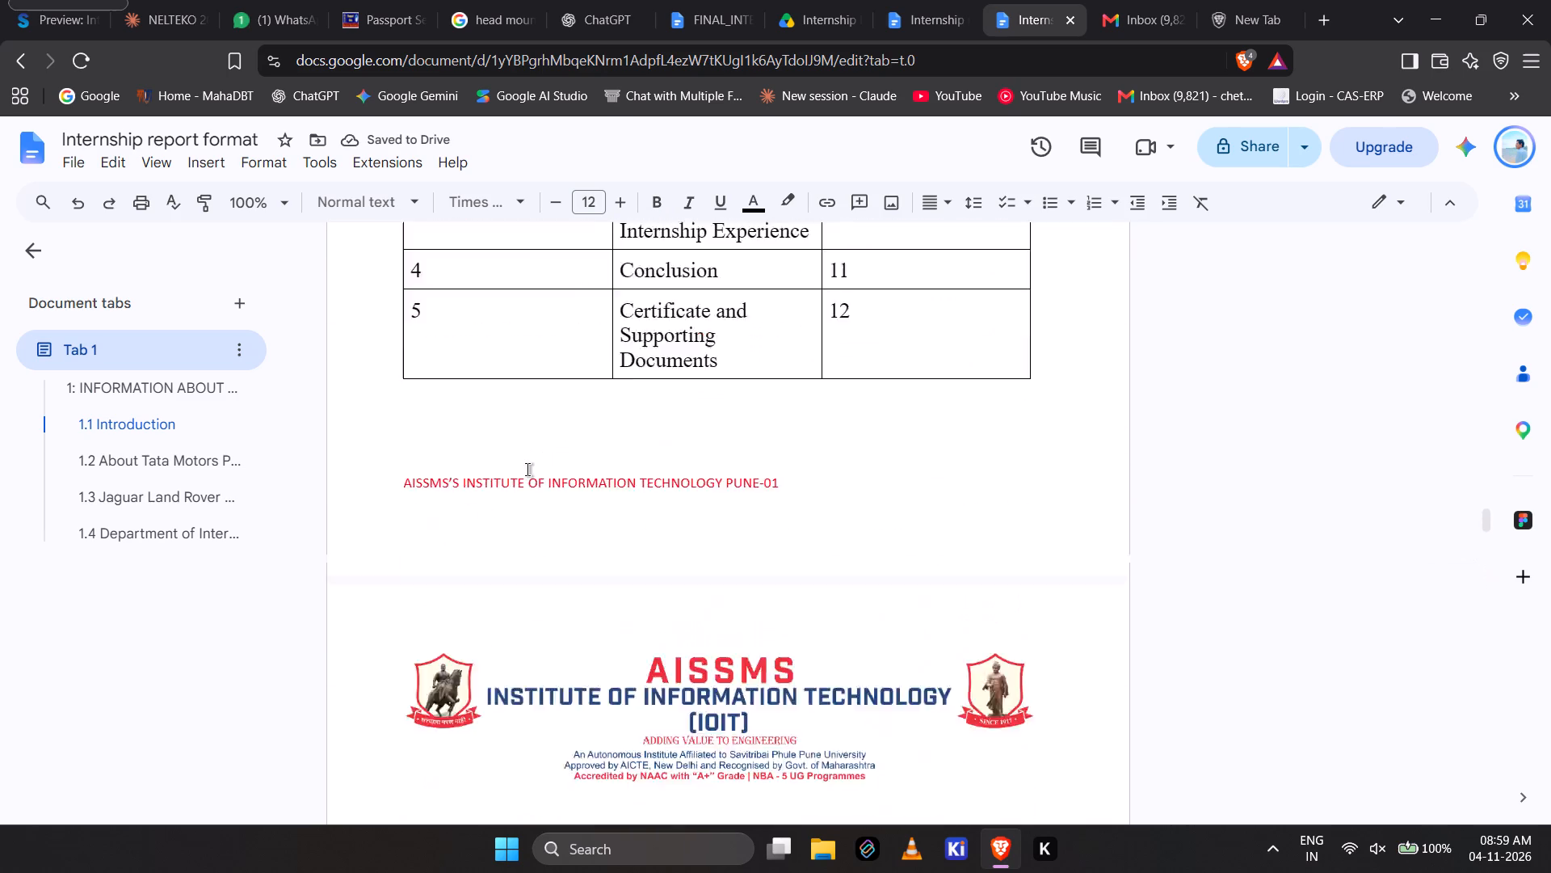
pyautogui.scroll(2, 528, 470)
pyautogui.scroll(-6, 528, 470)
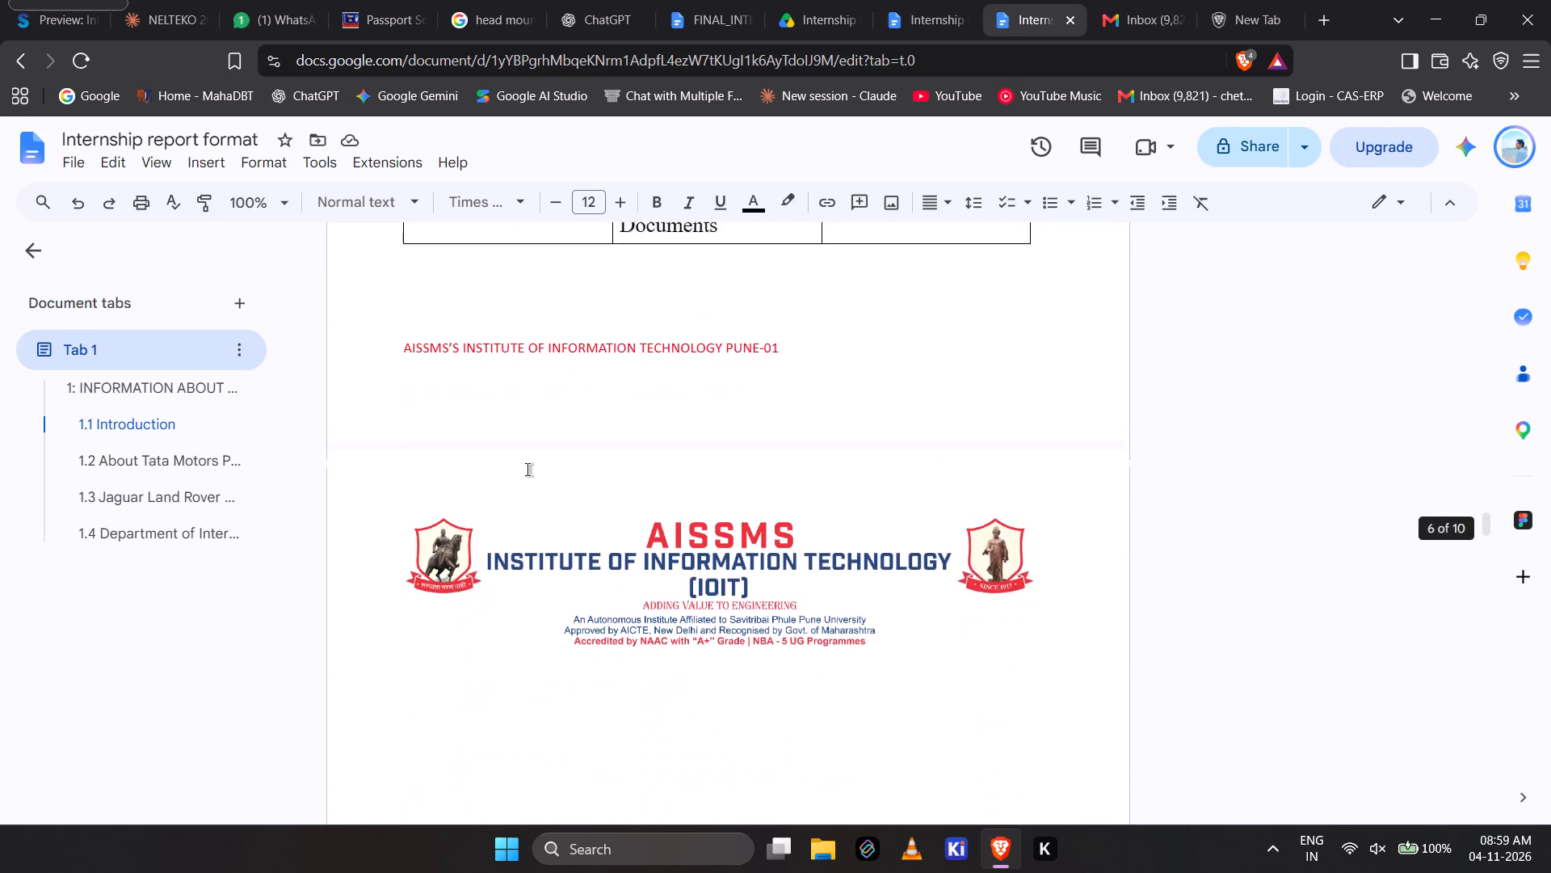
pyautogui.scroll(-13, 528, 470)
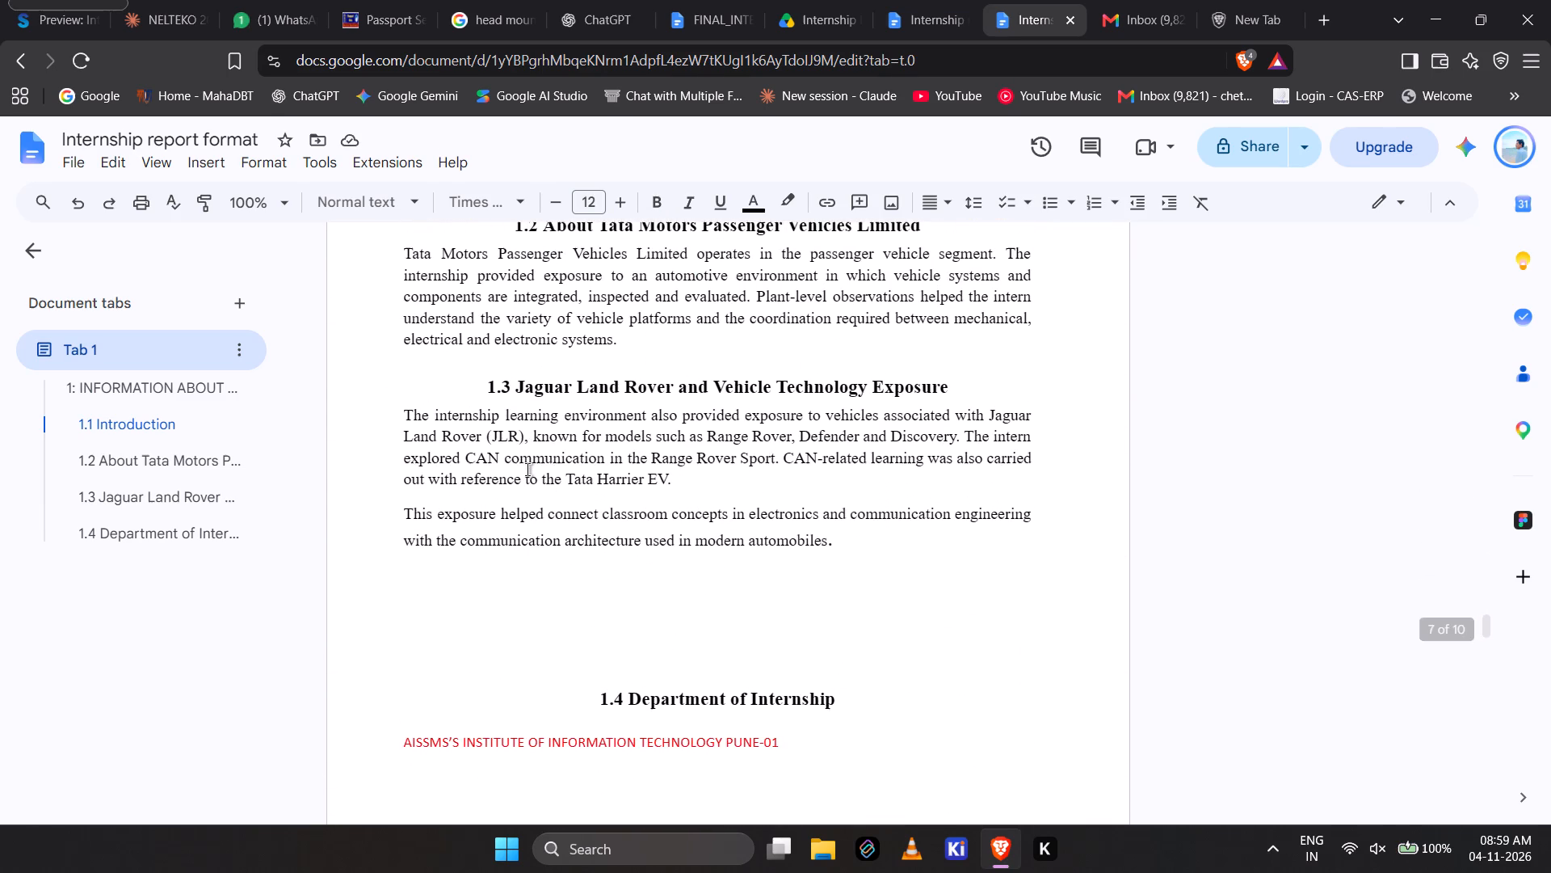
pyautogui.scroll(-6, 528, 470)
pyautogui.scroll(2, 528, 470)
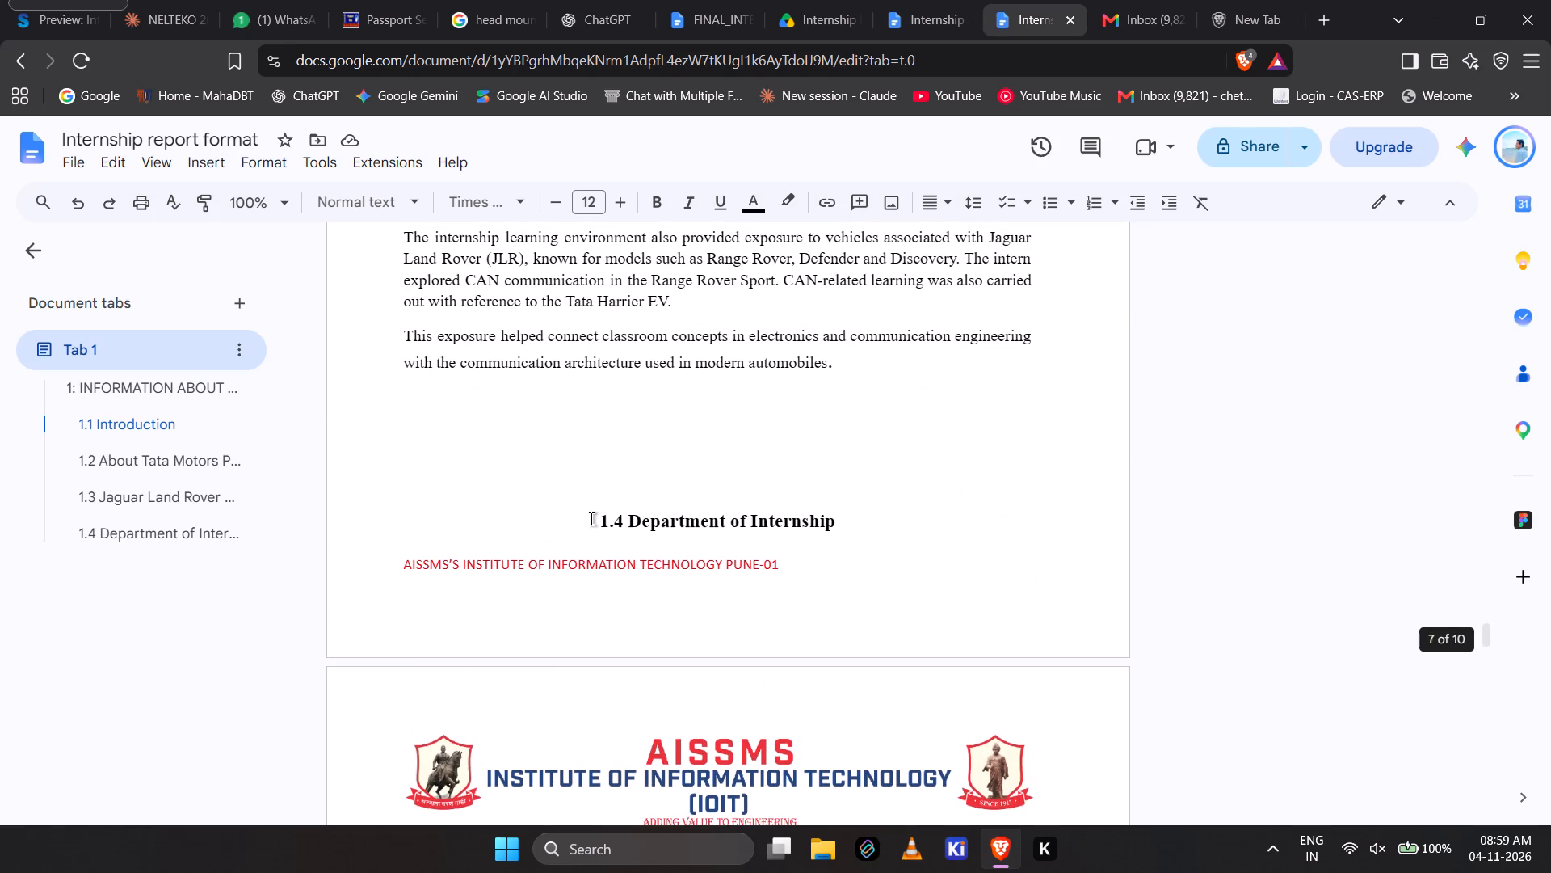
pyautogui.click(591, 519)
pyautogui.press('Return')
# Remove the trailing space after "practical problem-solving" in section 1.4 and end the paragraph with a non-bold period.
pyautogui.scroll(-4, 591, 519)
pyautogui.scroll(1, 591, 519)
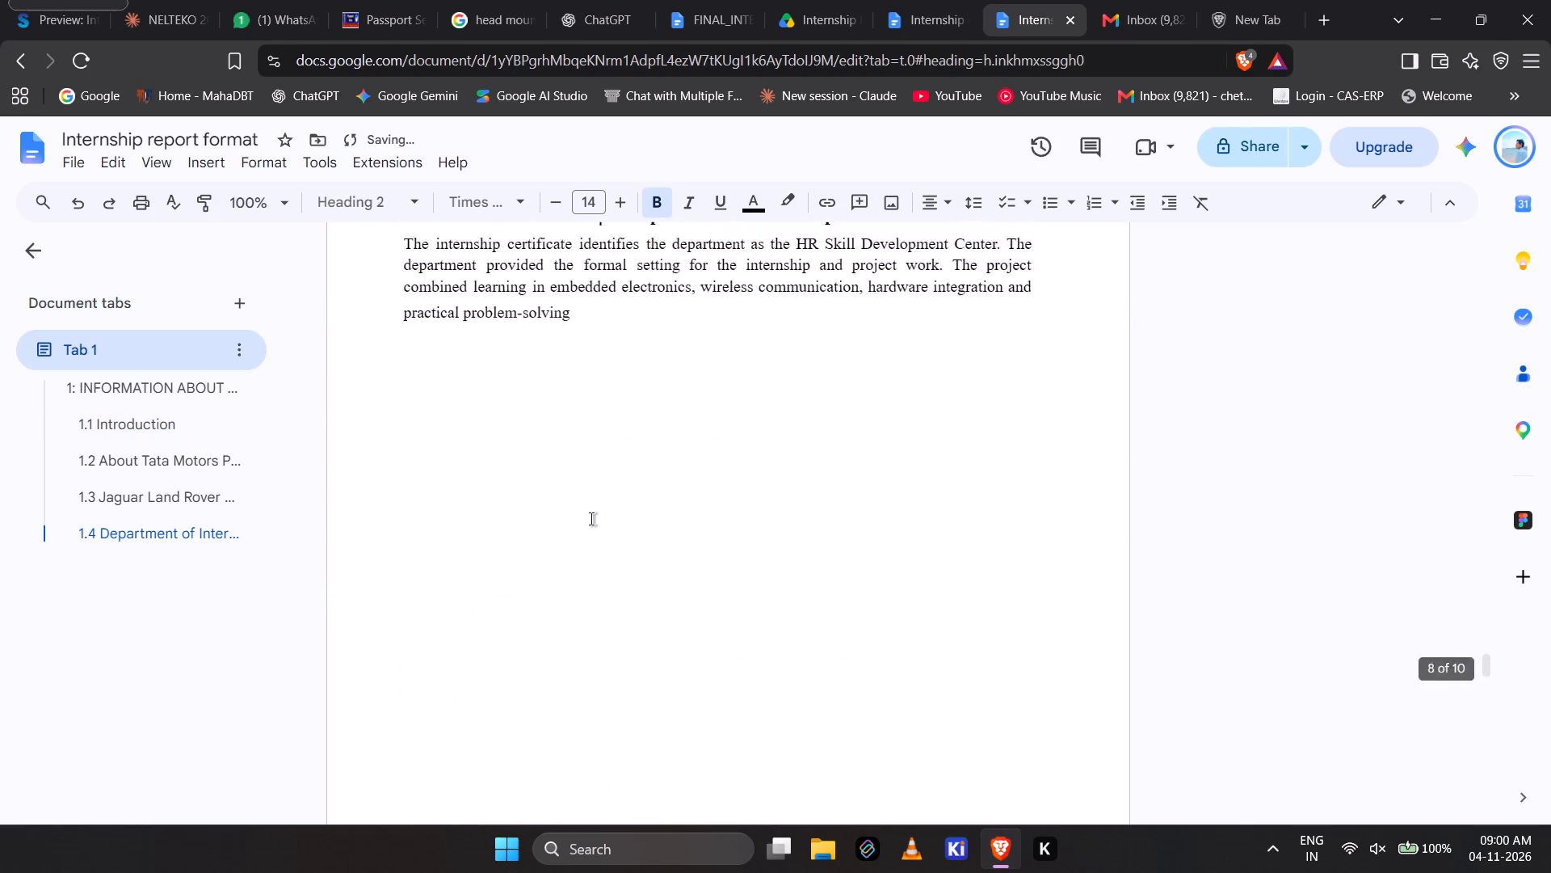
pyautogui.scroll(1, 591, 519)
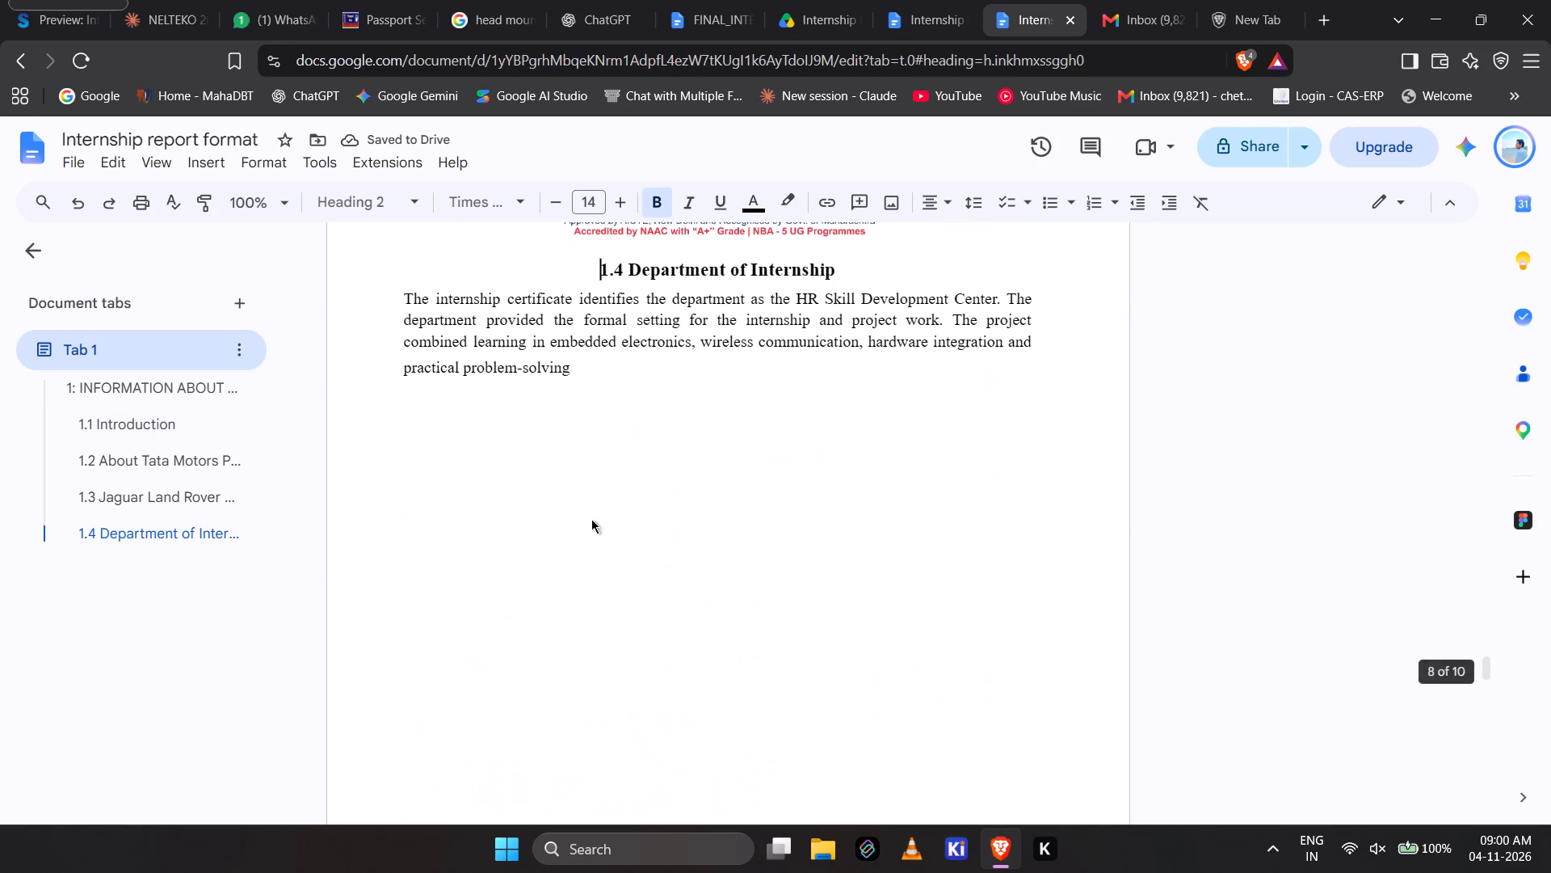
pyautogui.click(590, 375)
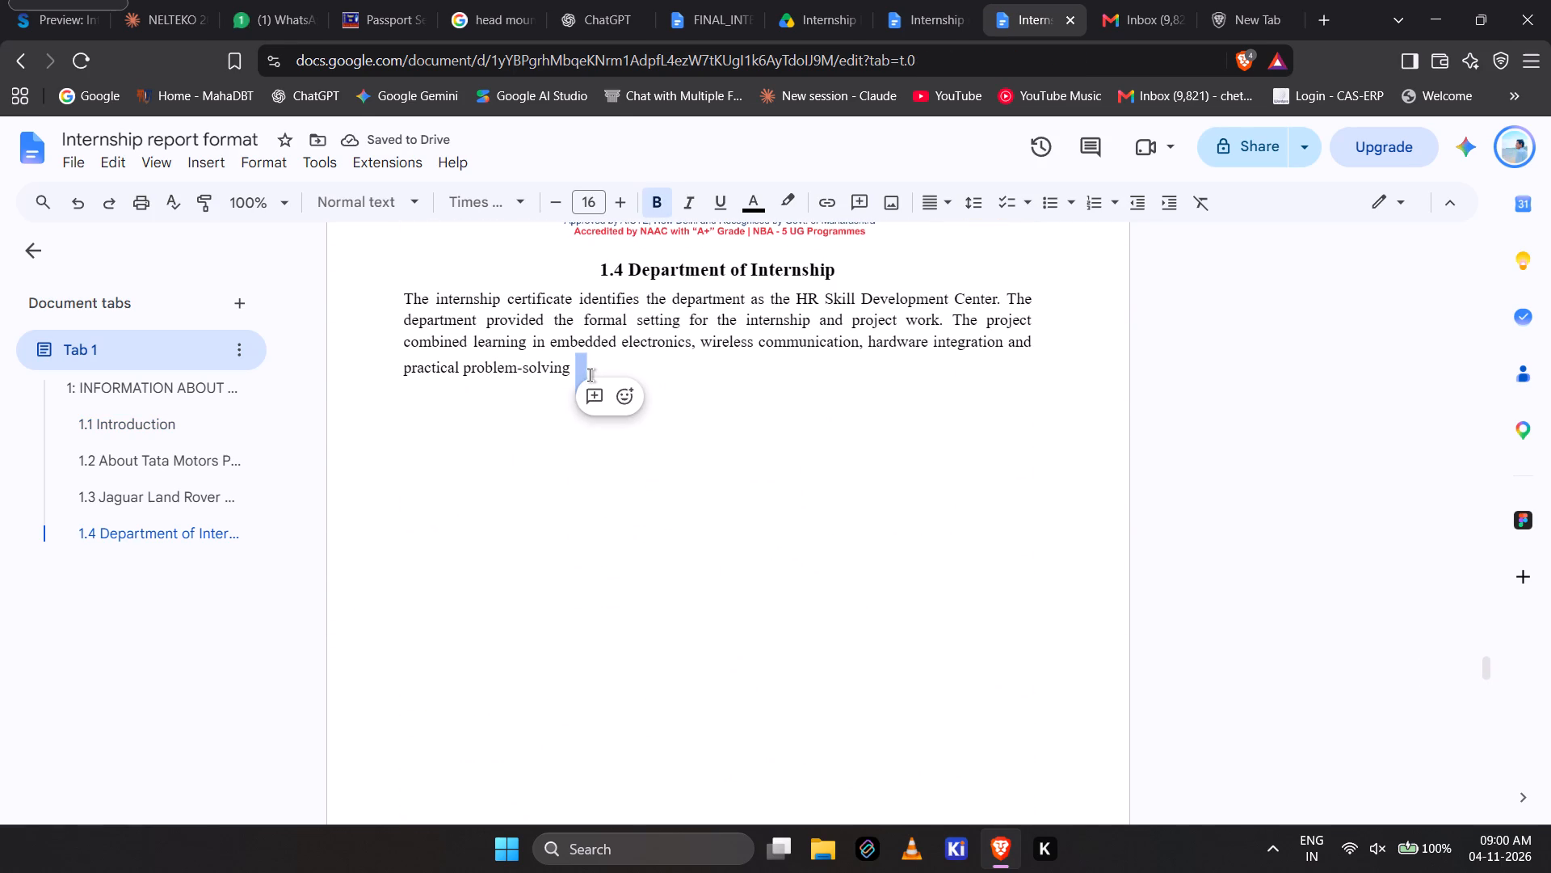
pyautogui.press('BackSpace')
pyautogui.press('BackSpace')
pyautogui.press('.')
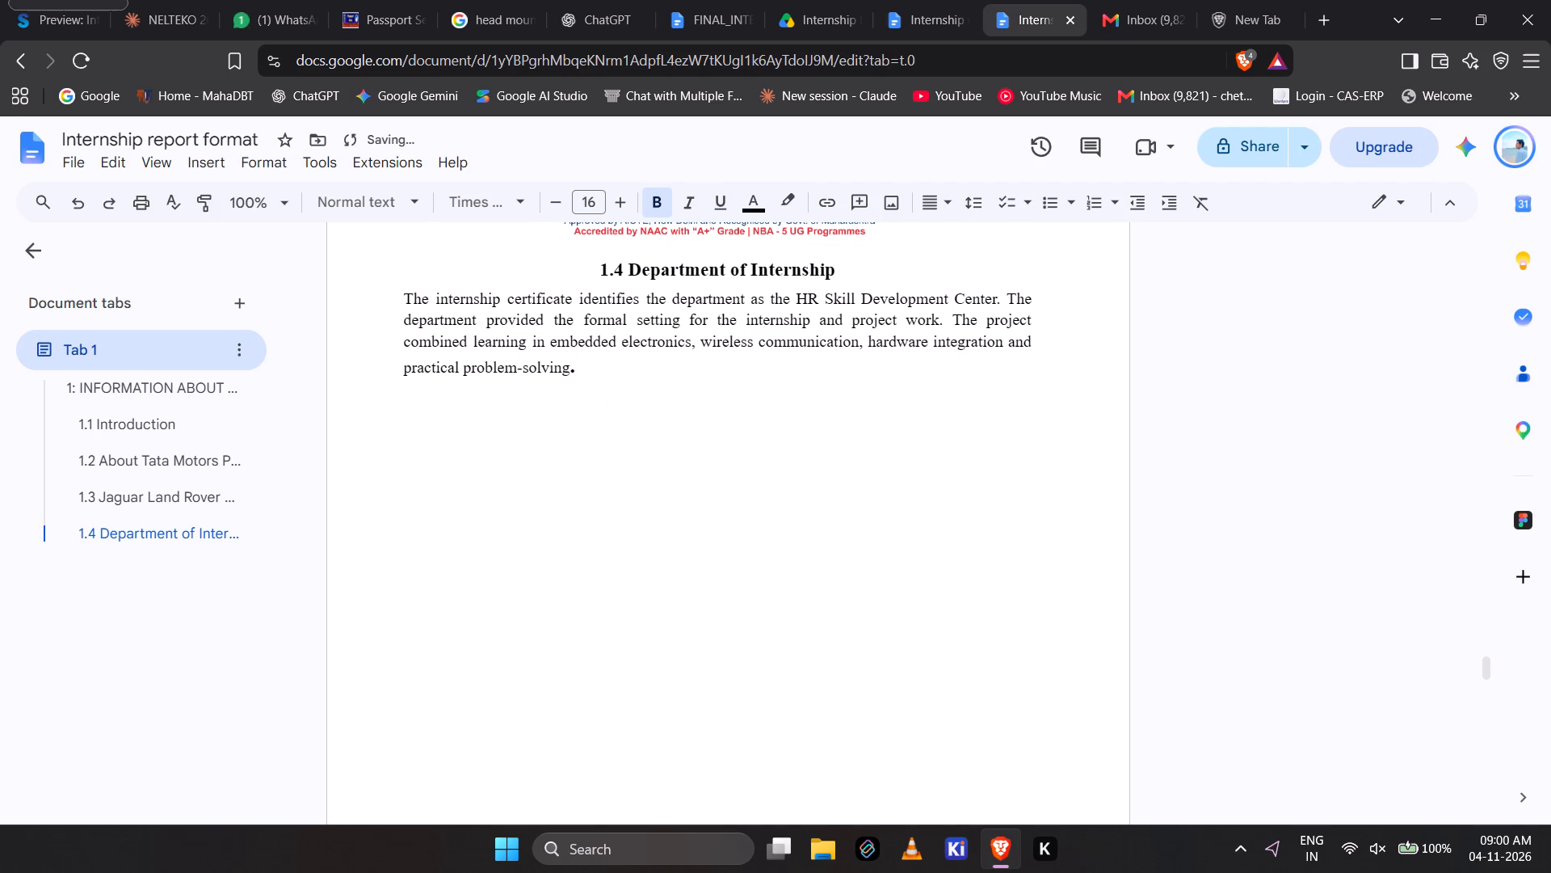
pyautogui.press('BackSpace')
pyautogui.click(654, 200)
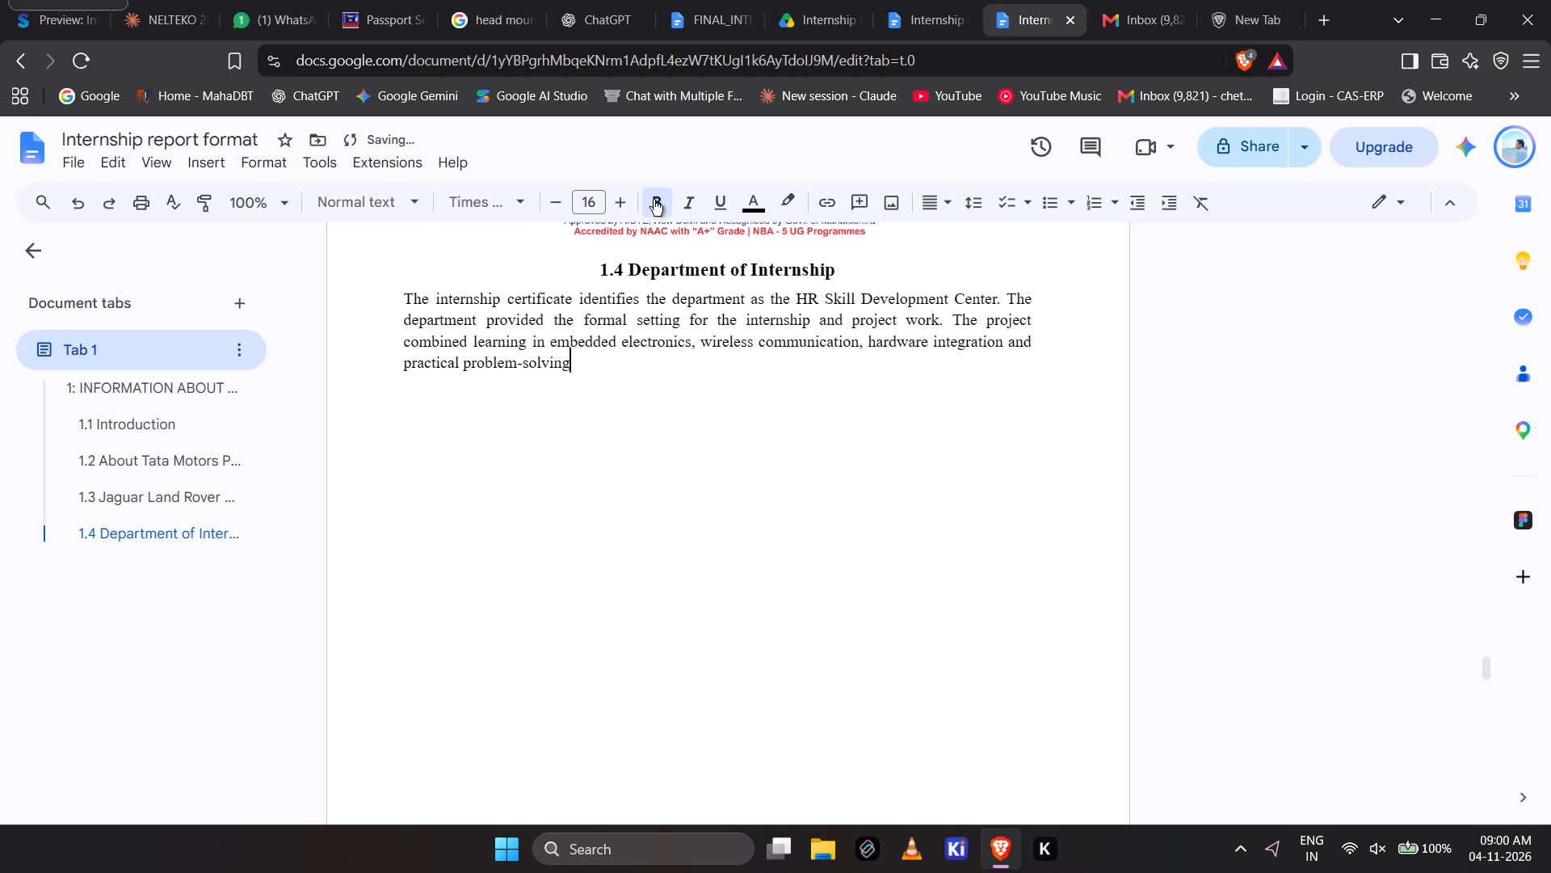
pyautogui.press('.')
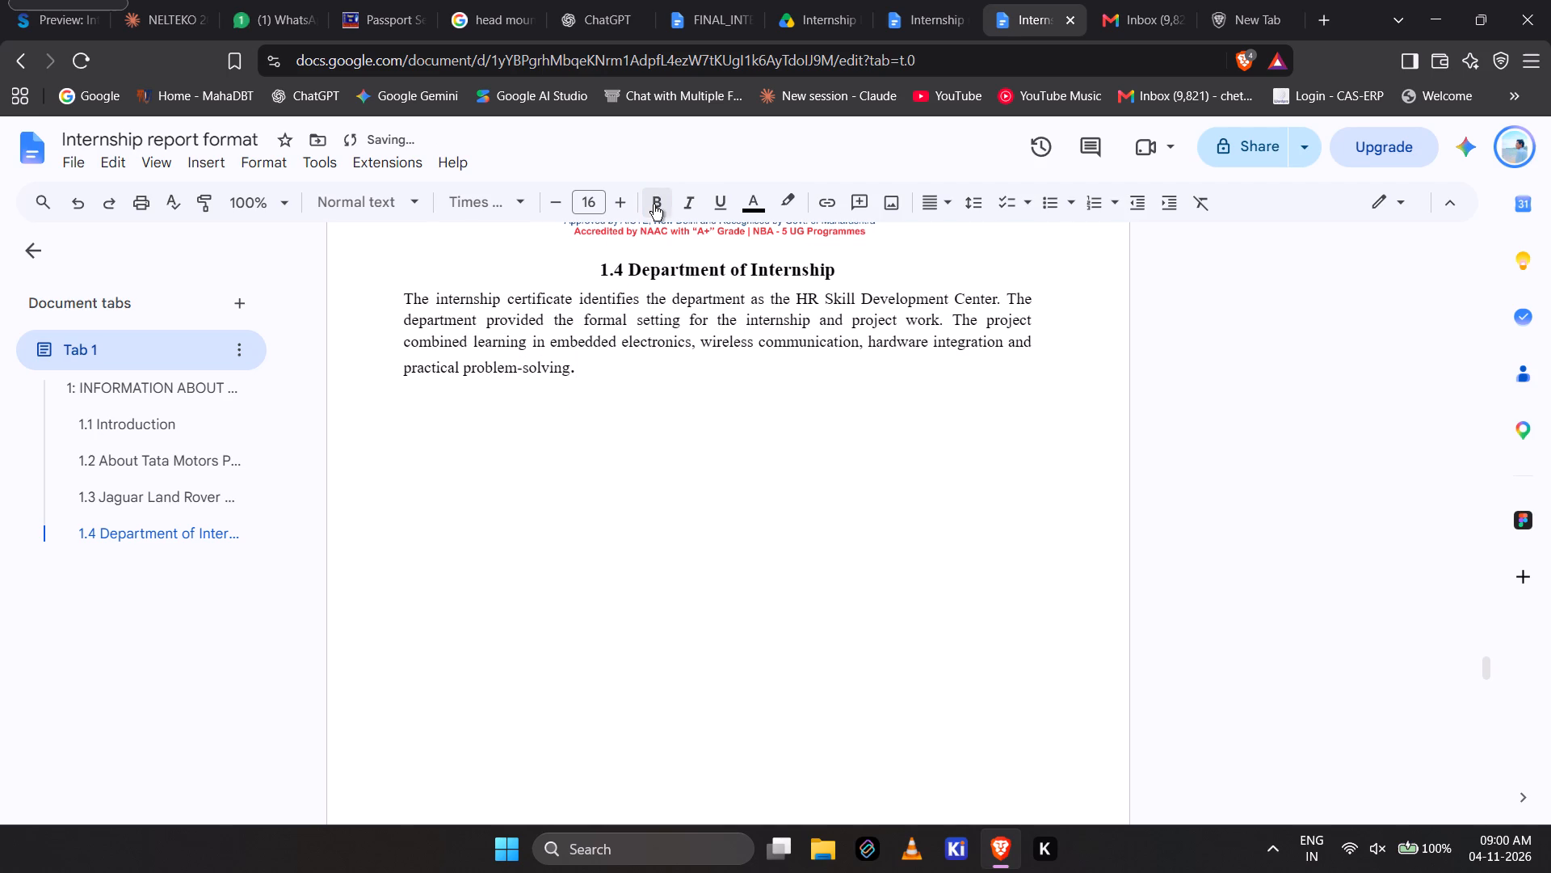
# Remove bold formatting from all the text in the report document.
pyautogui.click(630, 416)
pyautogui.hotkey('ctrl', 'a')
pyautogui.scroll(8, 630, 416)
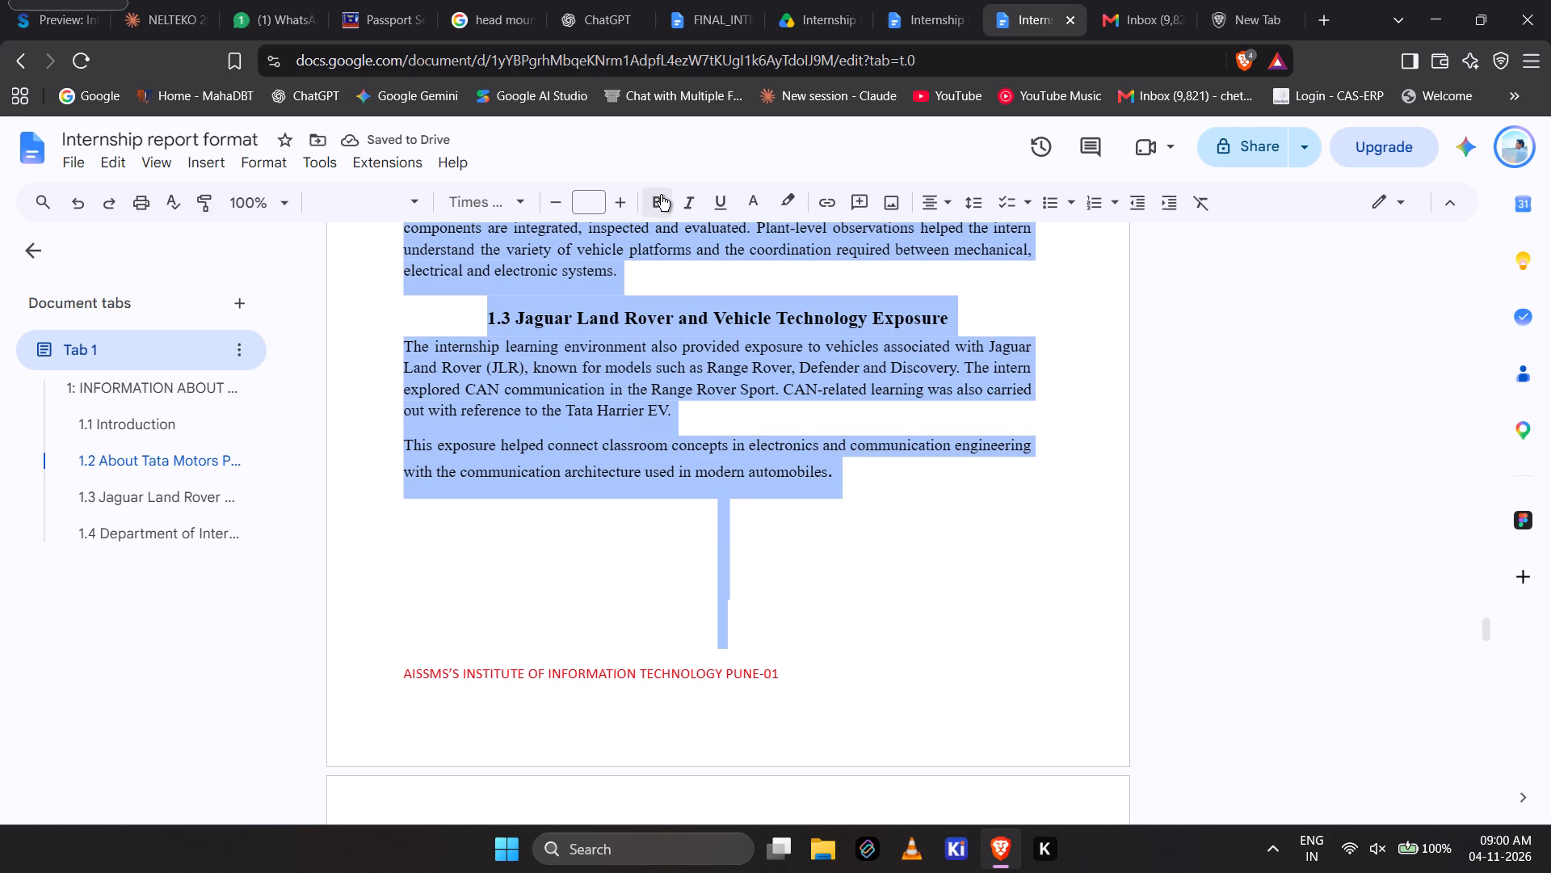
pyautogui.click(661, 195)
pyautogui.click(661, 195)
pyautogui.click(699, 475)
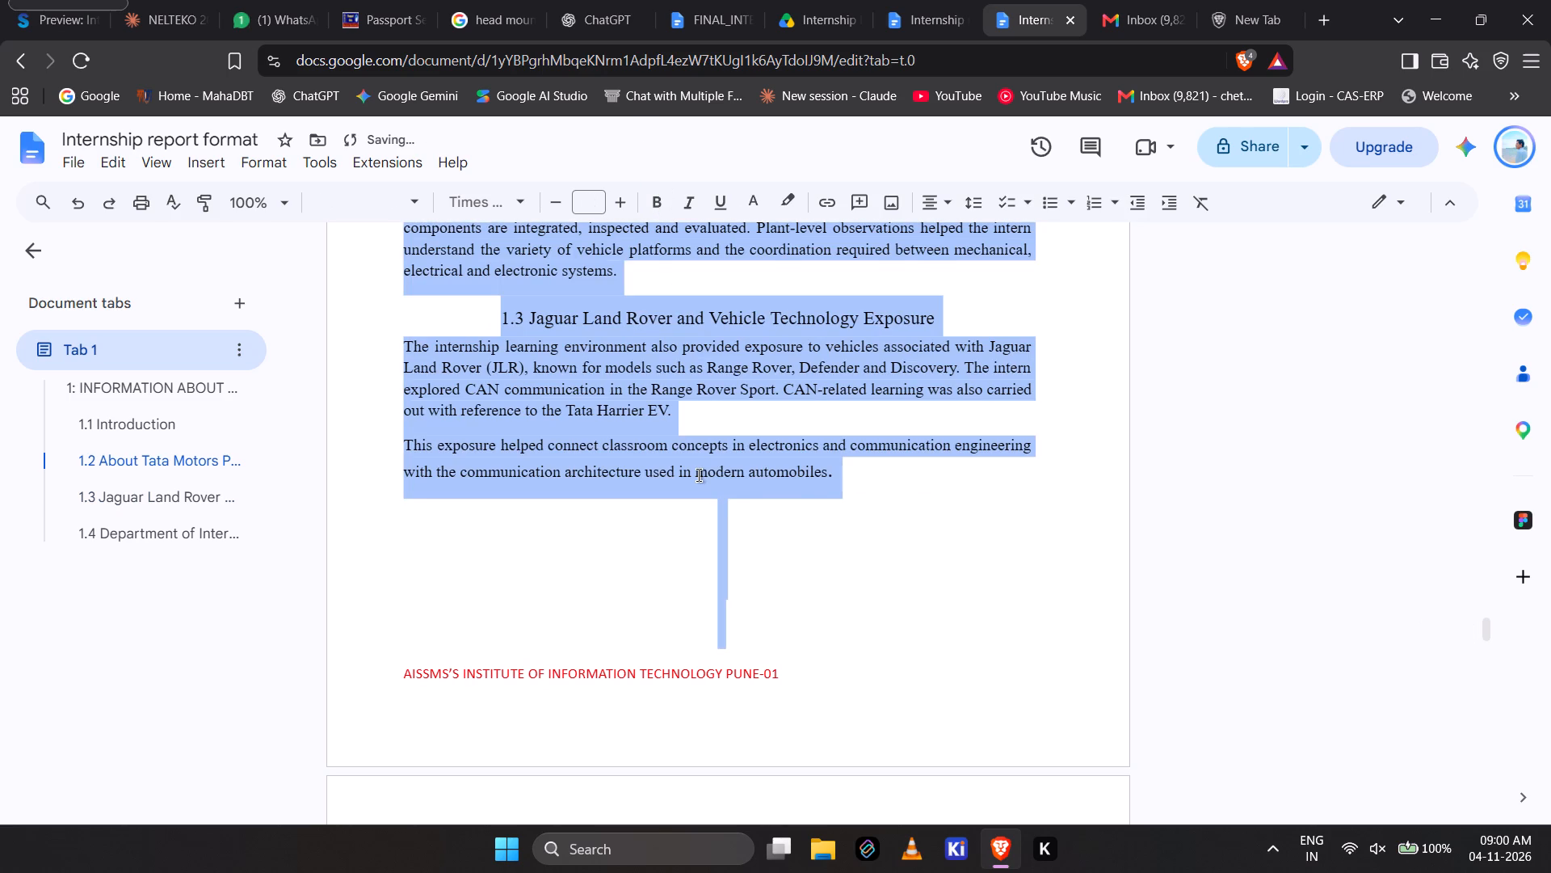
# Make the chapter title "1: INFORMATION ABOUT THE ORGANIZATION" bold.
pyautogui.scroll(2, 699, 475)
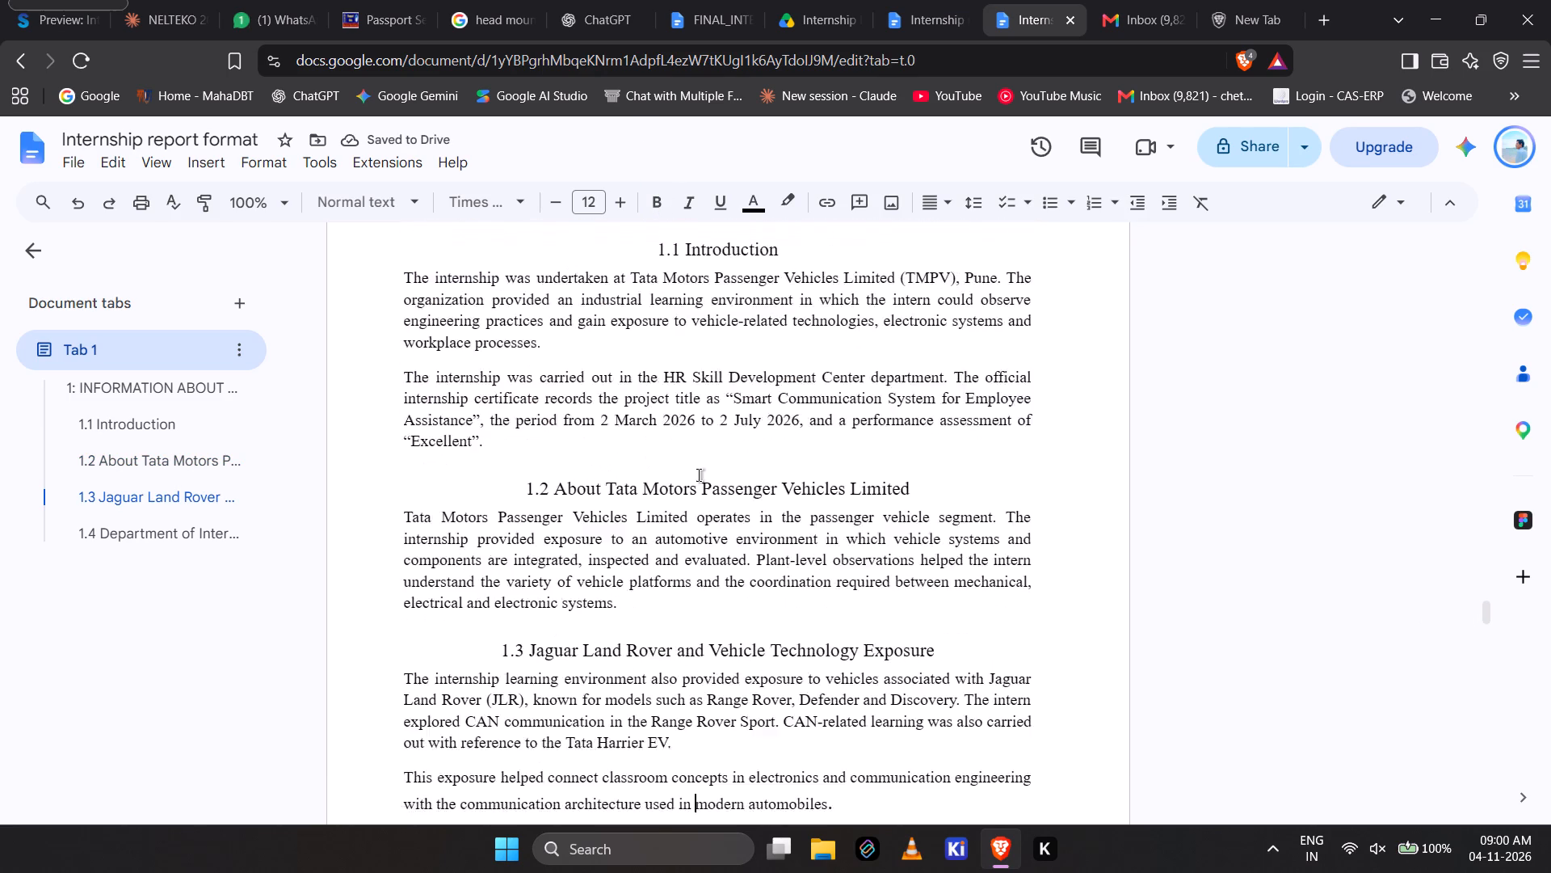
pyautogui.scroll(1, 699, 475)
pyautogui.moveTo(460, 503); pyautogui.dragTo(540, 488)
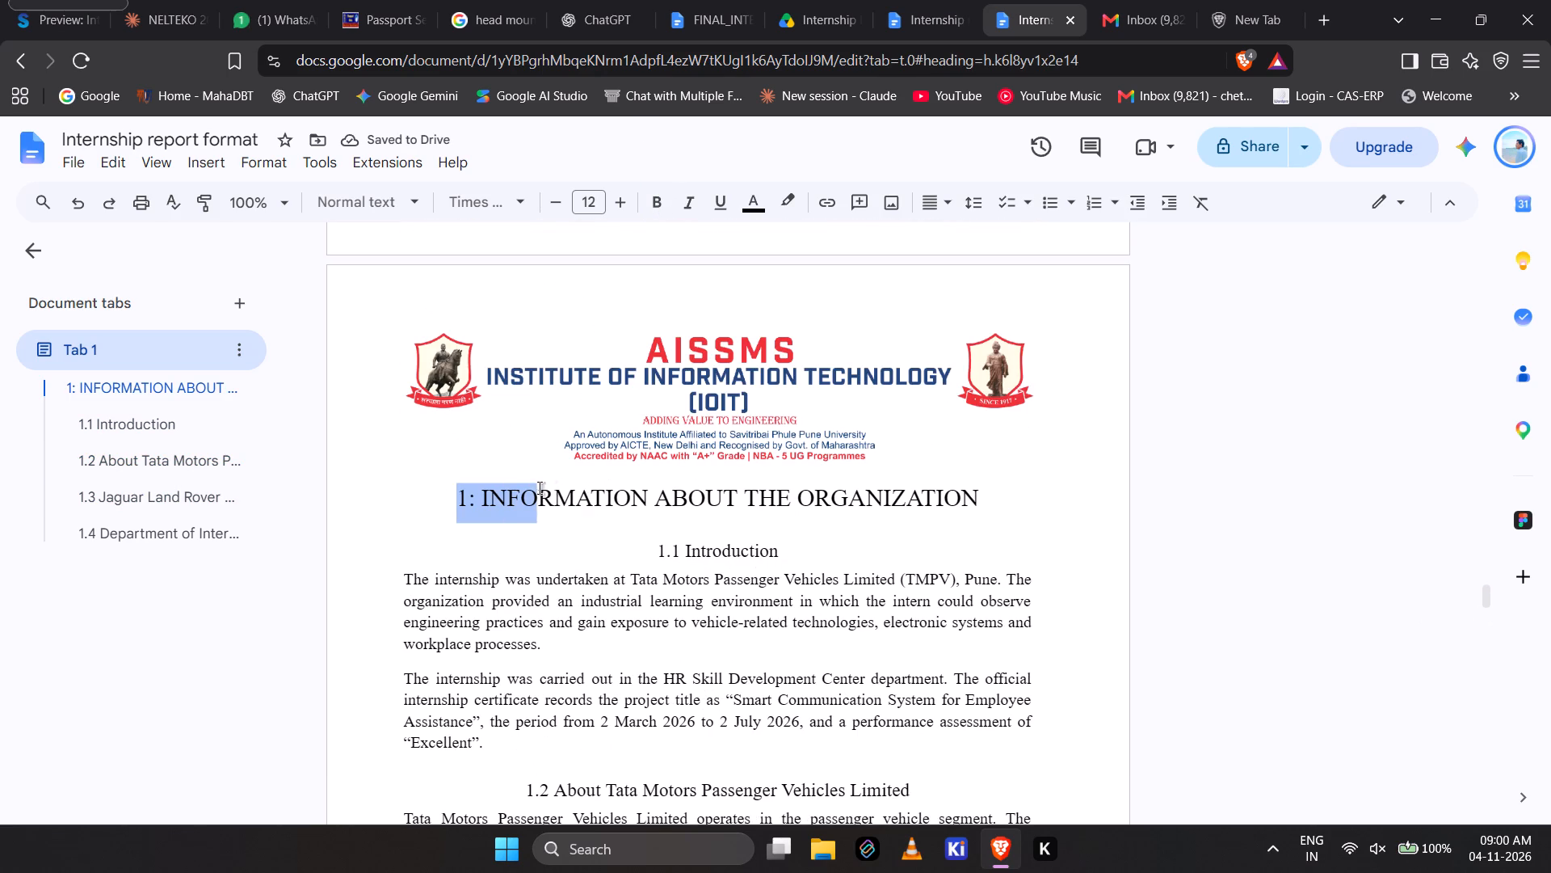
pyautogui.moveTo(540, 488); pyautogui.dragTo(975, 502)
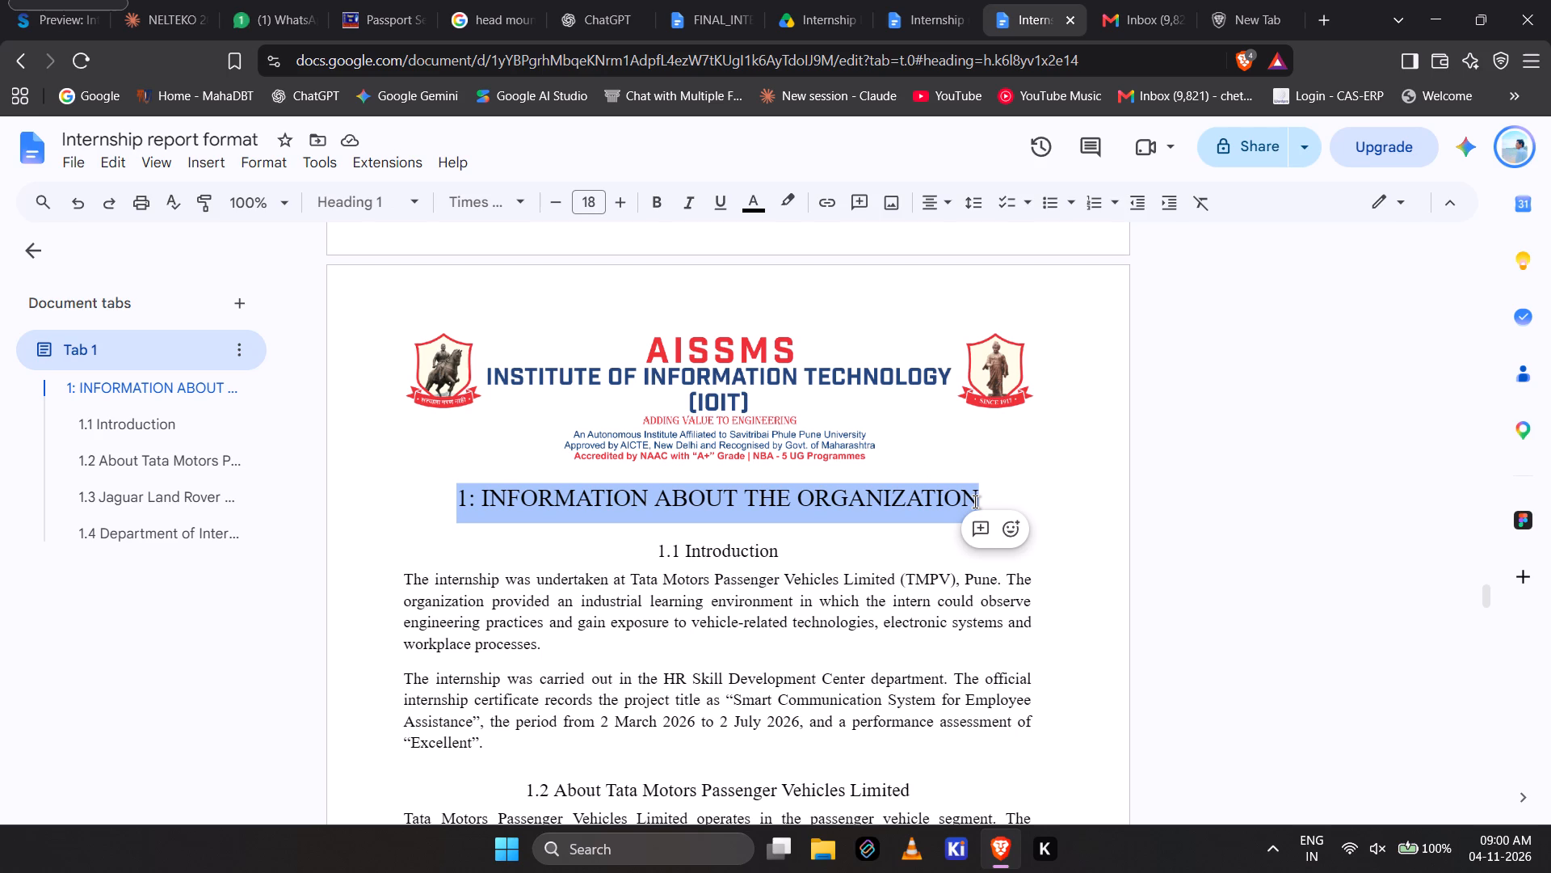
pyautogui.hotkey('ctrl', 'b')
# Select the whole "1.1 Introduction" subheading under the chapter title.
pyautogui.tripleClick(721, 557)
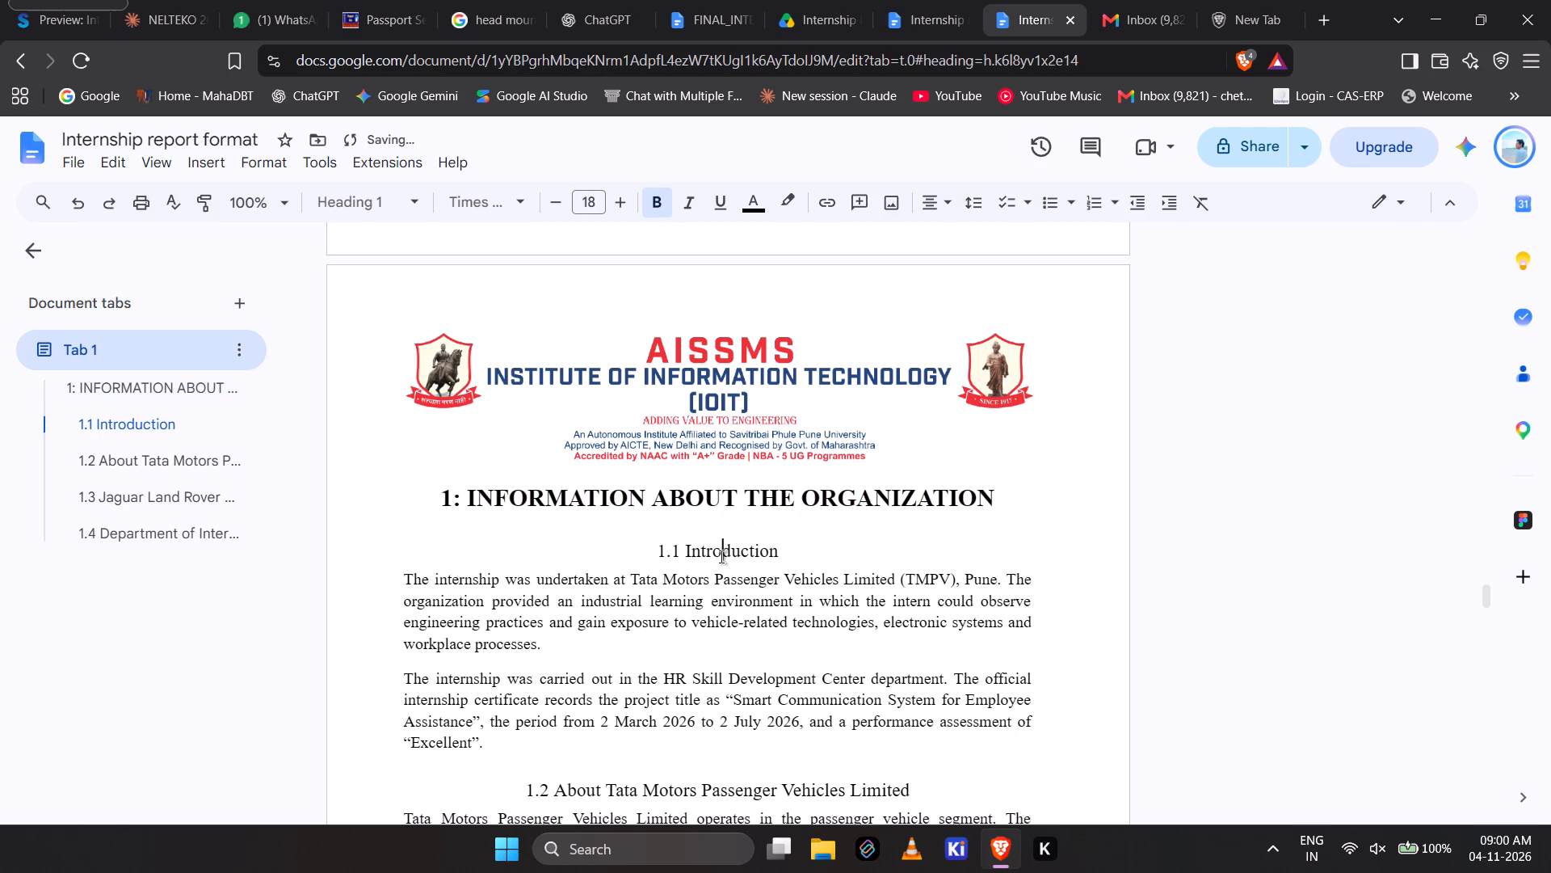
# Make the subheadings "1.1 Introduction" and "1.2 About Tata Motors Passenger Vehicles Limited" bold.
pyautogui.hotkey('ctrl', 'b')
pyautogui.scroll(-1, 721, 557)
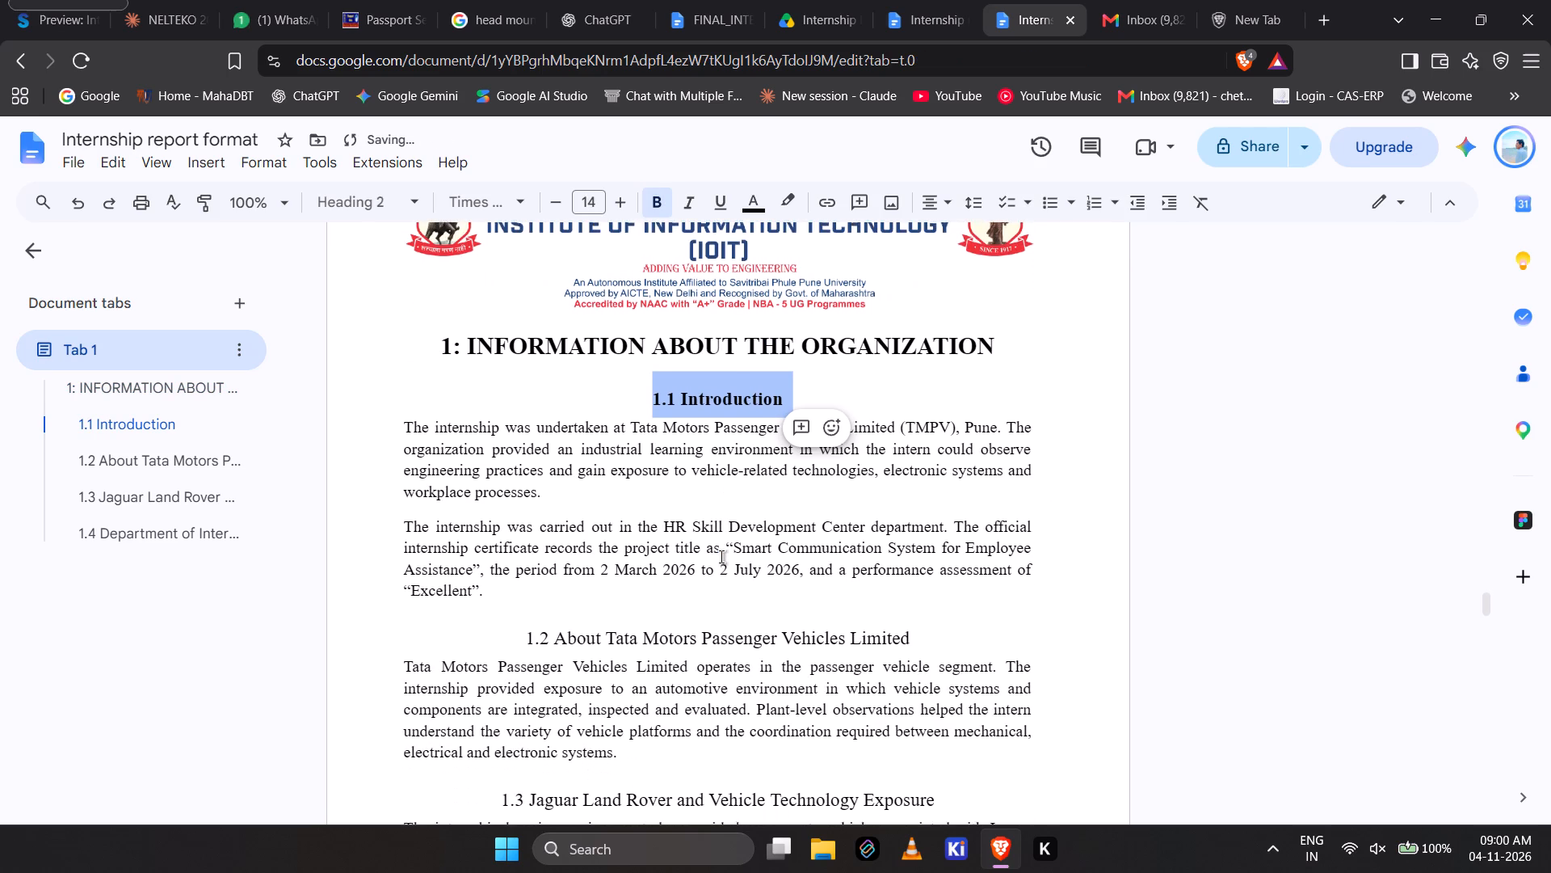
pyautogui.scroll(-1, 721, 557)
pyautogui.tripleClick(737, 632)
pyautogui.hotkey('ctrl', 'b')
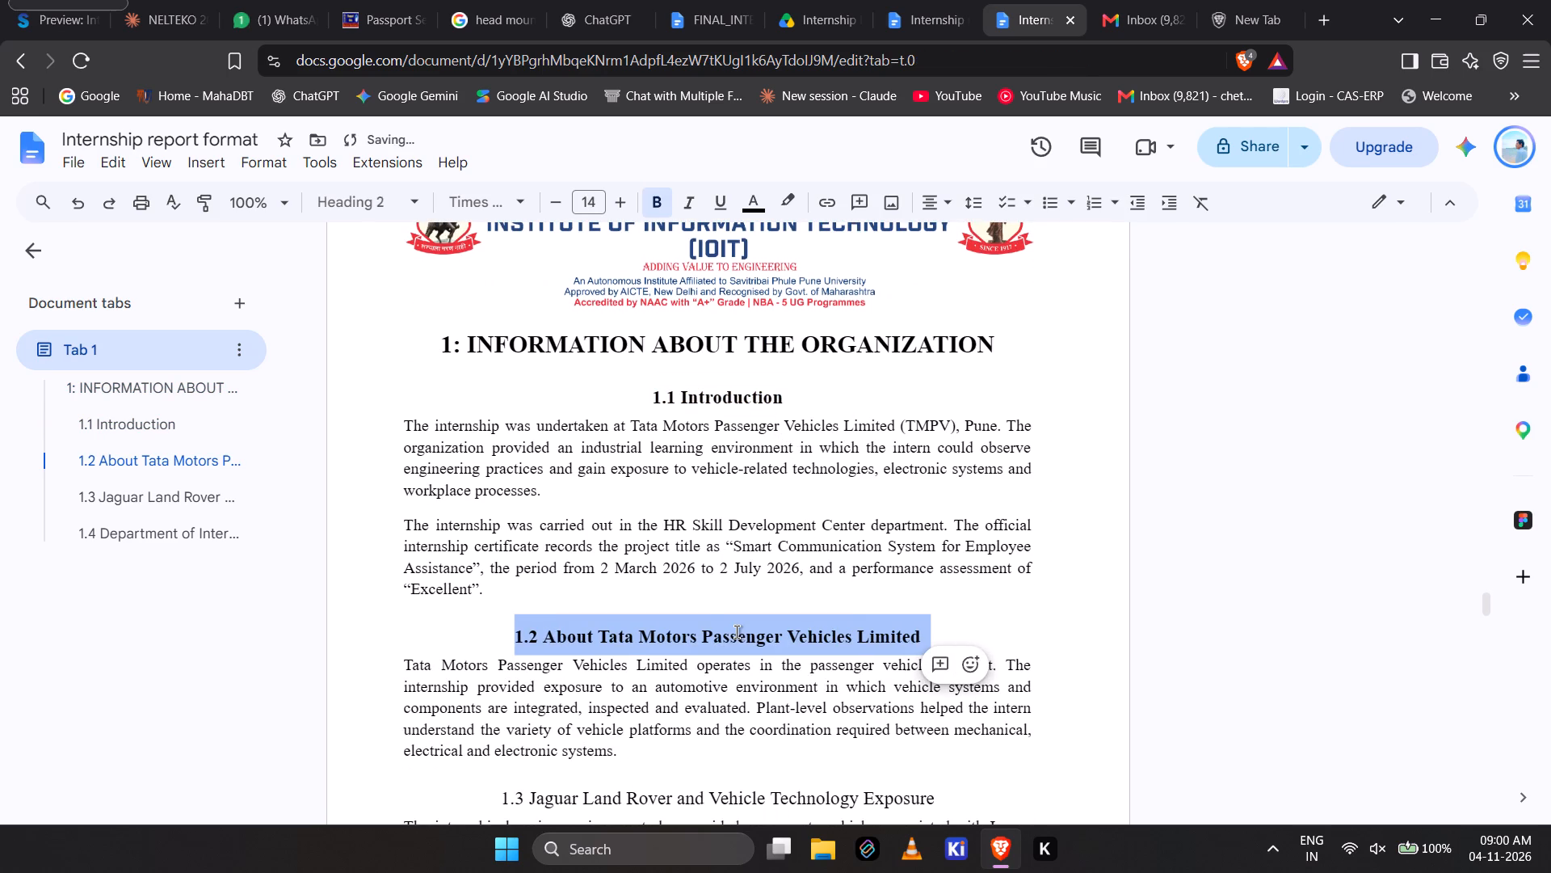
pyautogui.click(737, 632)
# Make the subheadings "1.3 Jaguar Land Rover and Vehicle Technology Exposure" and "1.4 Department of Internship" bold.
pyautogui.scroll(-2, 737, 632)
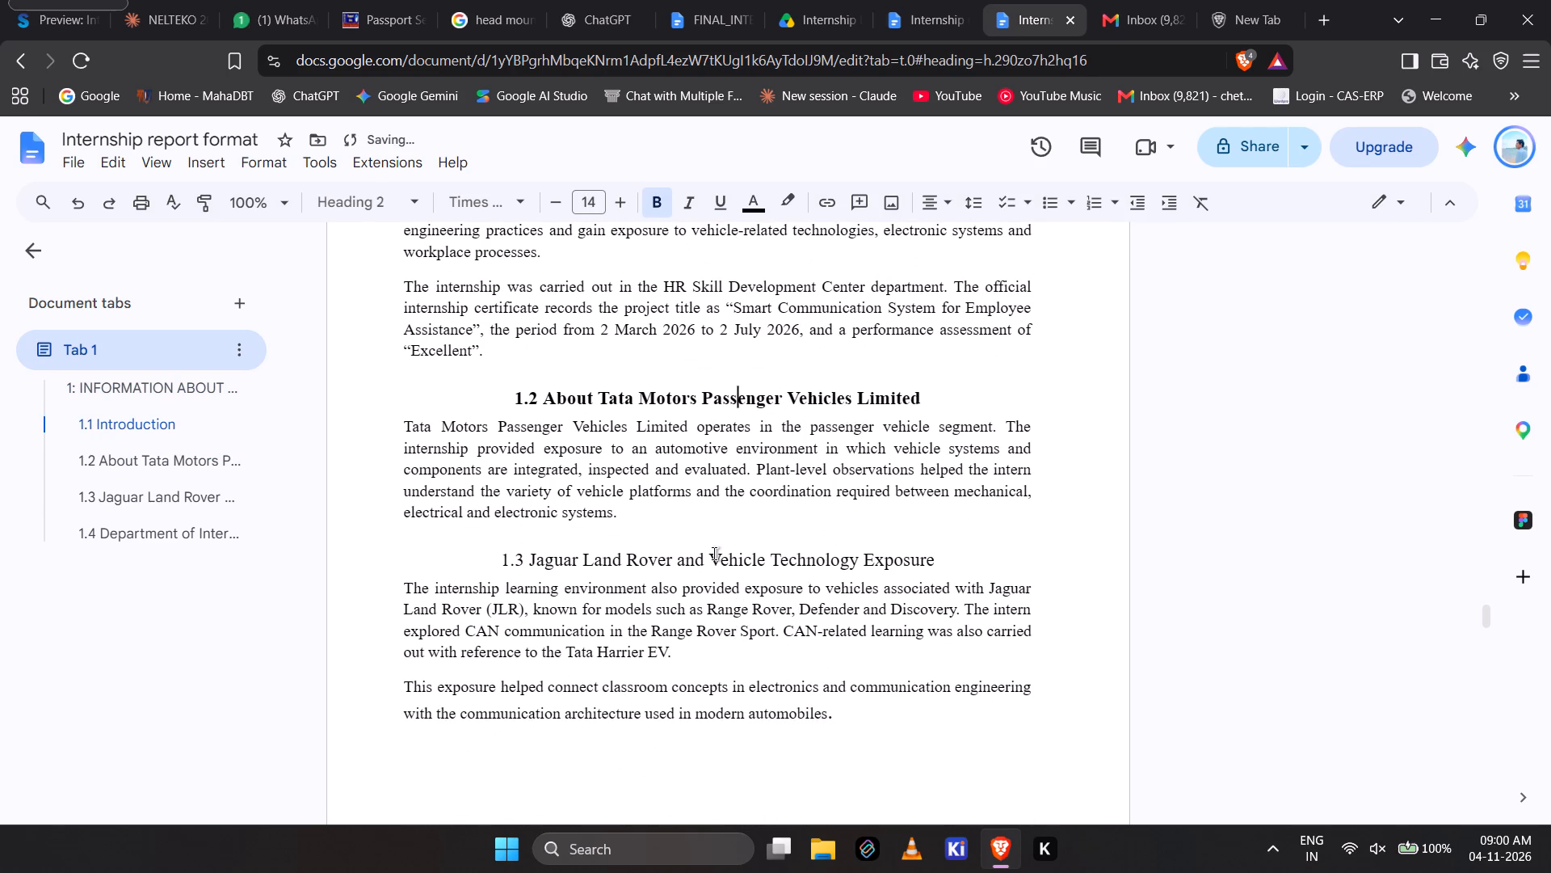
pyautogui.tripleClick(714, 554)
pyautogui.hotkey('ctrl', 'b')
pyautogui.scroll(-3, 714, 554)
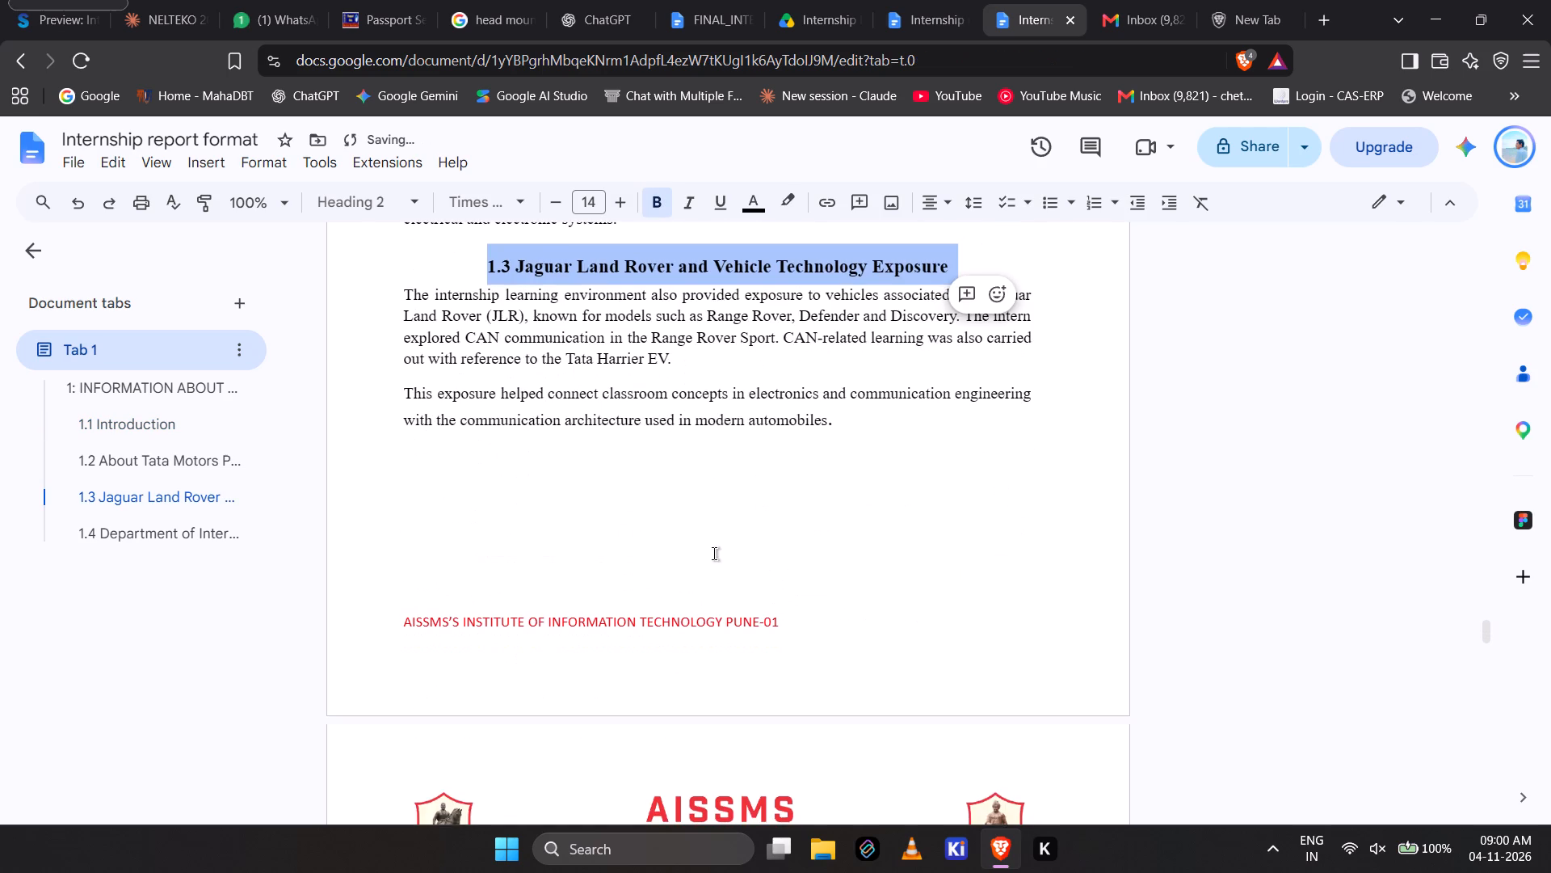
pyautogui.scroll(1, 714, 554)
pyautogui.click(714, 554)
pyautogui.scroll(-4, 714, 554)
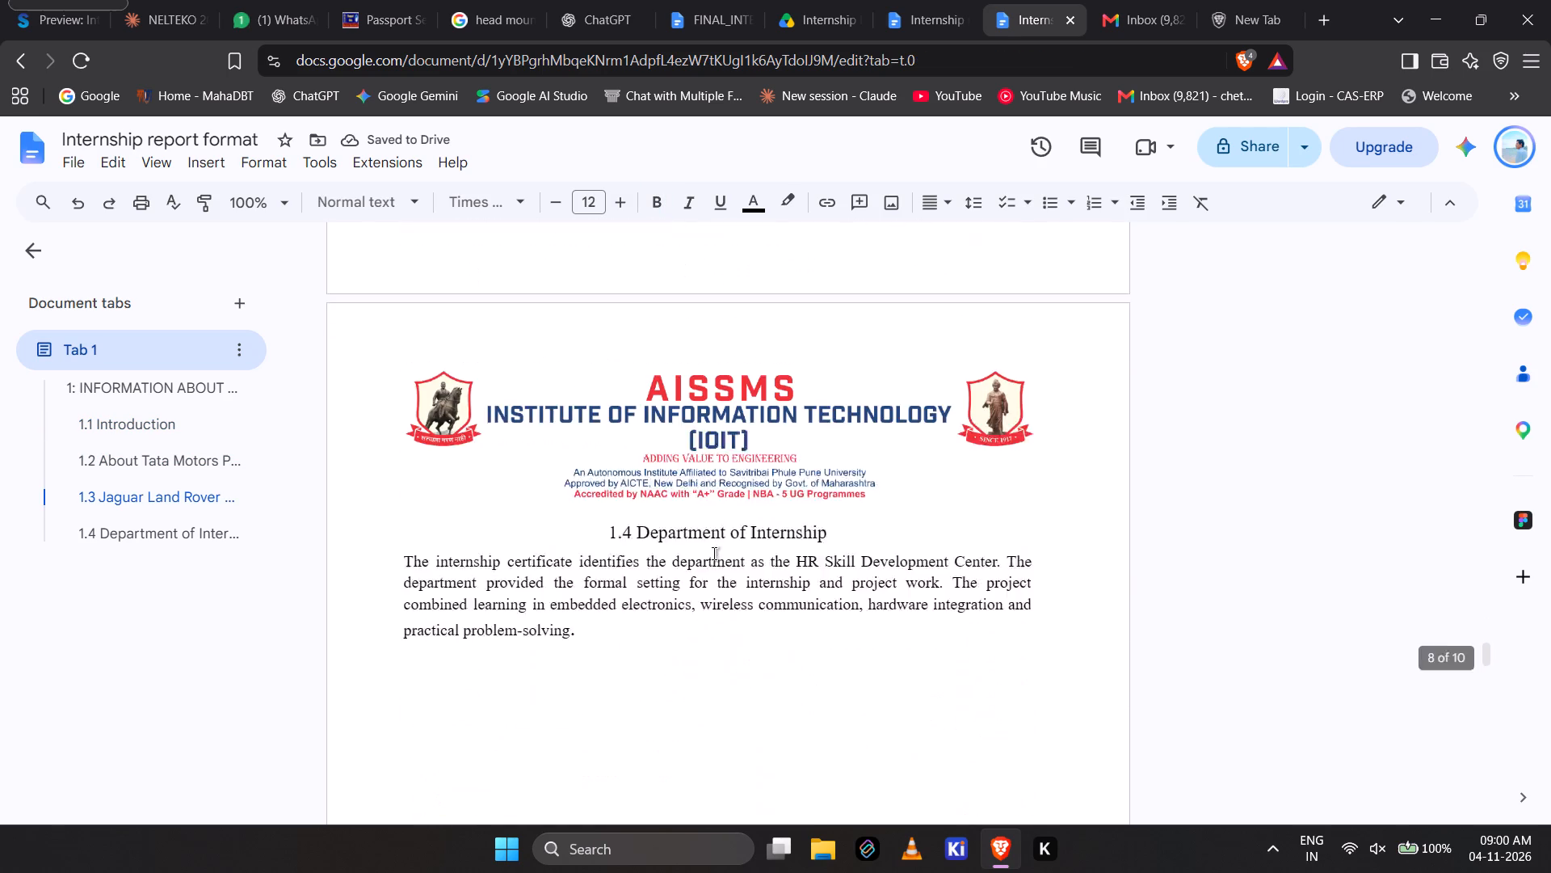
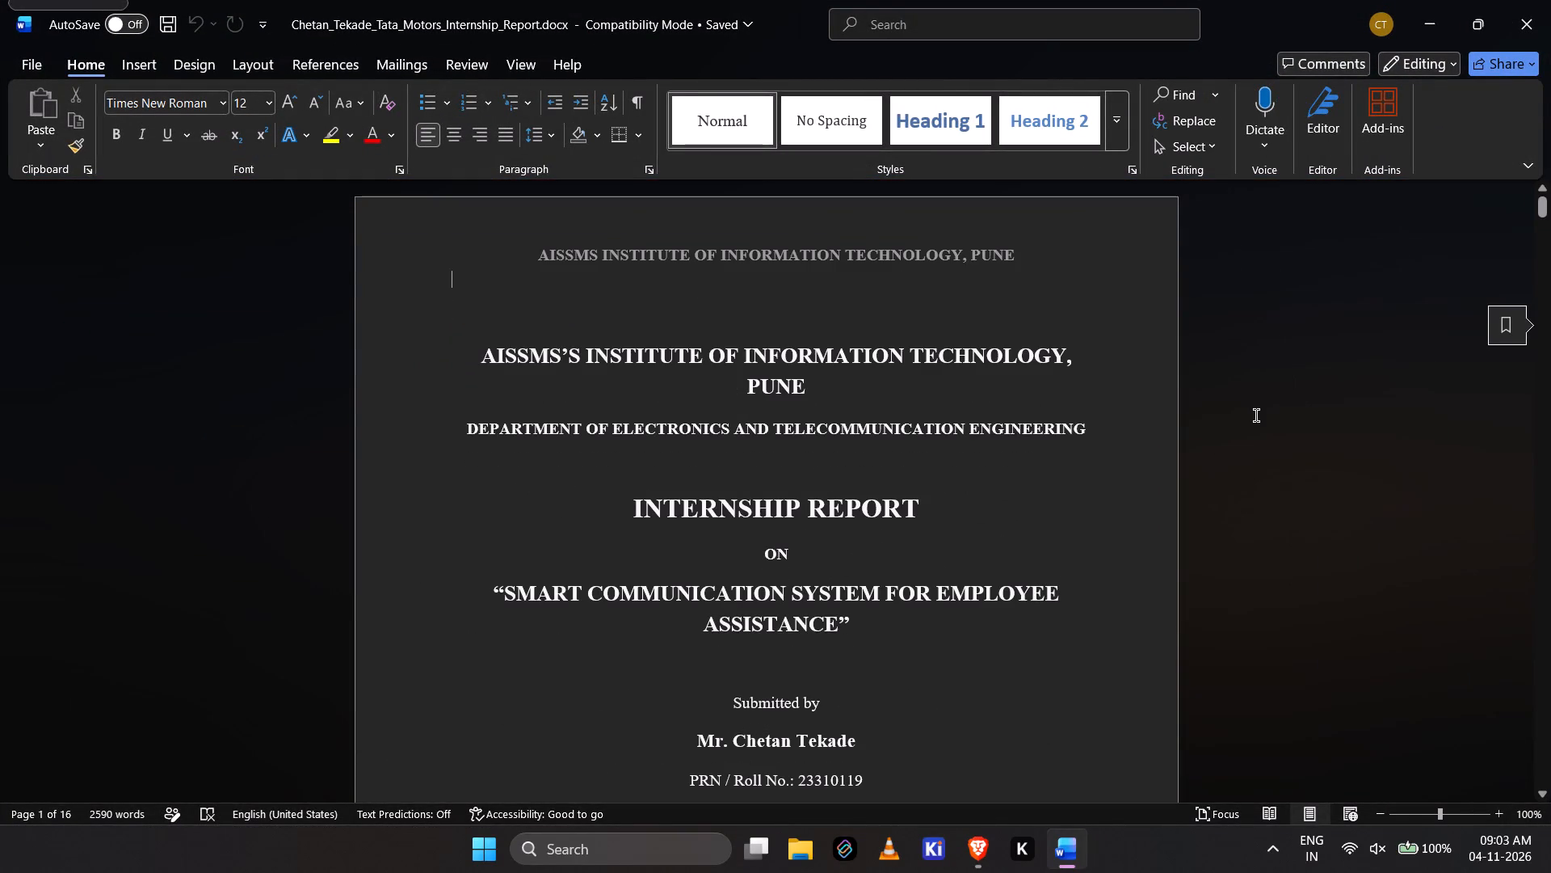
# Review the original internship report in Word from the cover page through the Chapter 1 sections up to 1.5 Internship Details.
pyautogui.scroll(-11, 1256, 415)
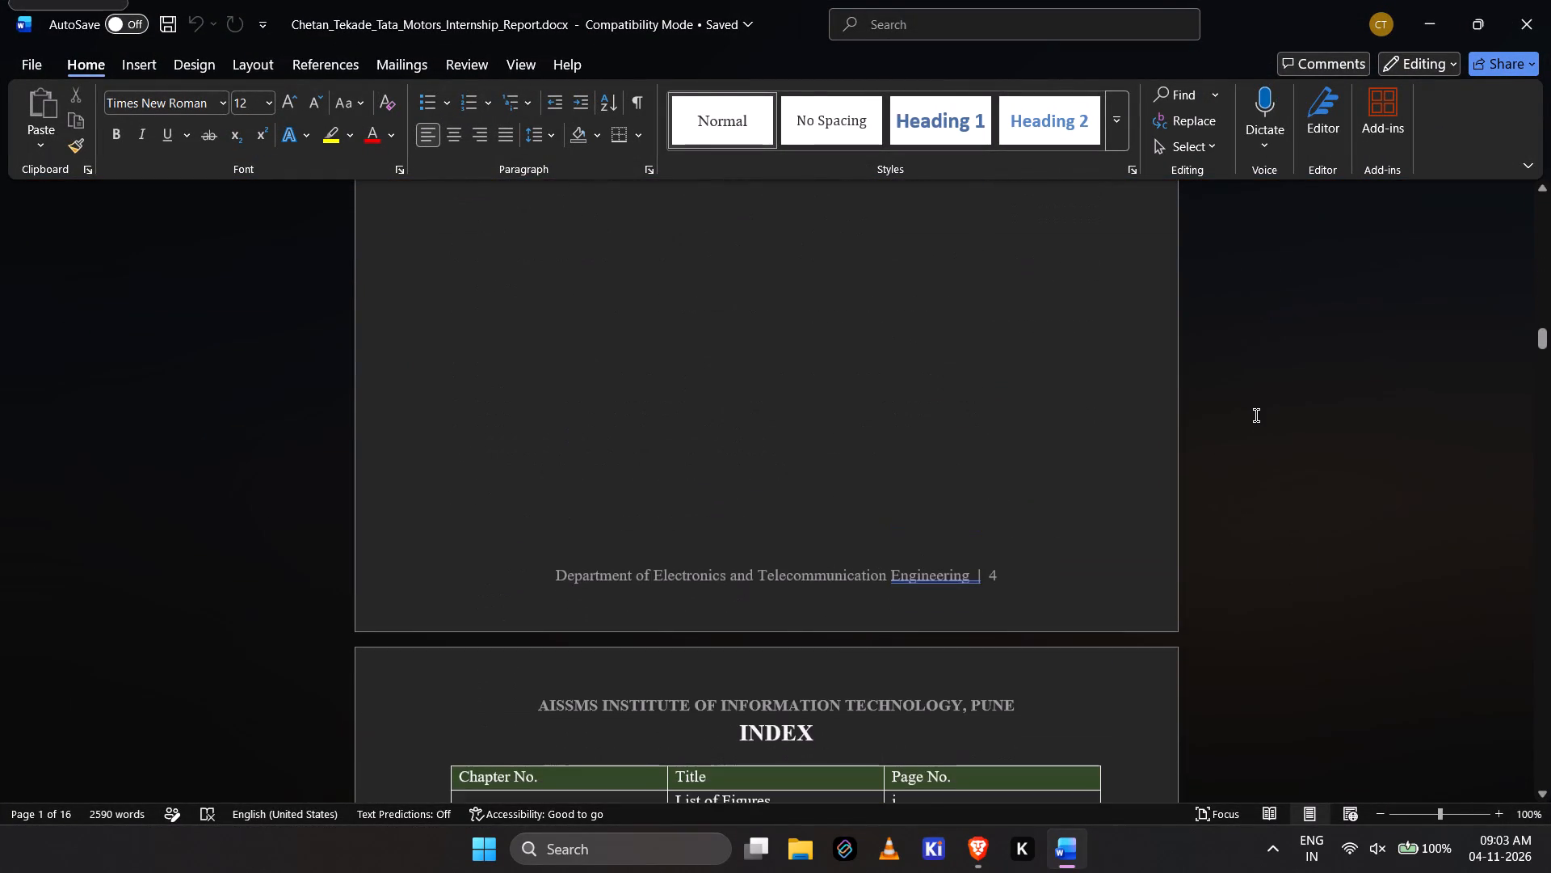
pyautogui.hotkey('alt', 'Tab')
pyautogui.hotkey('alt', 'Tab')
pyautogui.scroll(-5, 1256, 415)
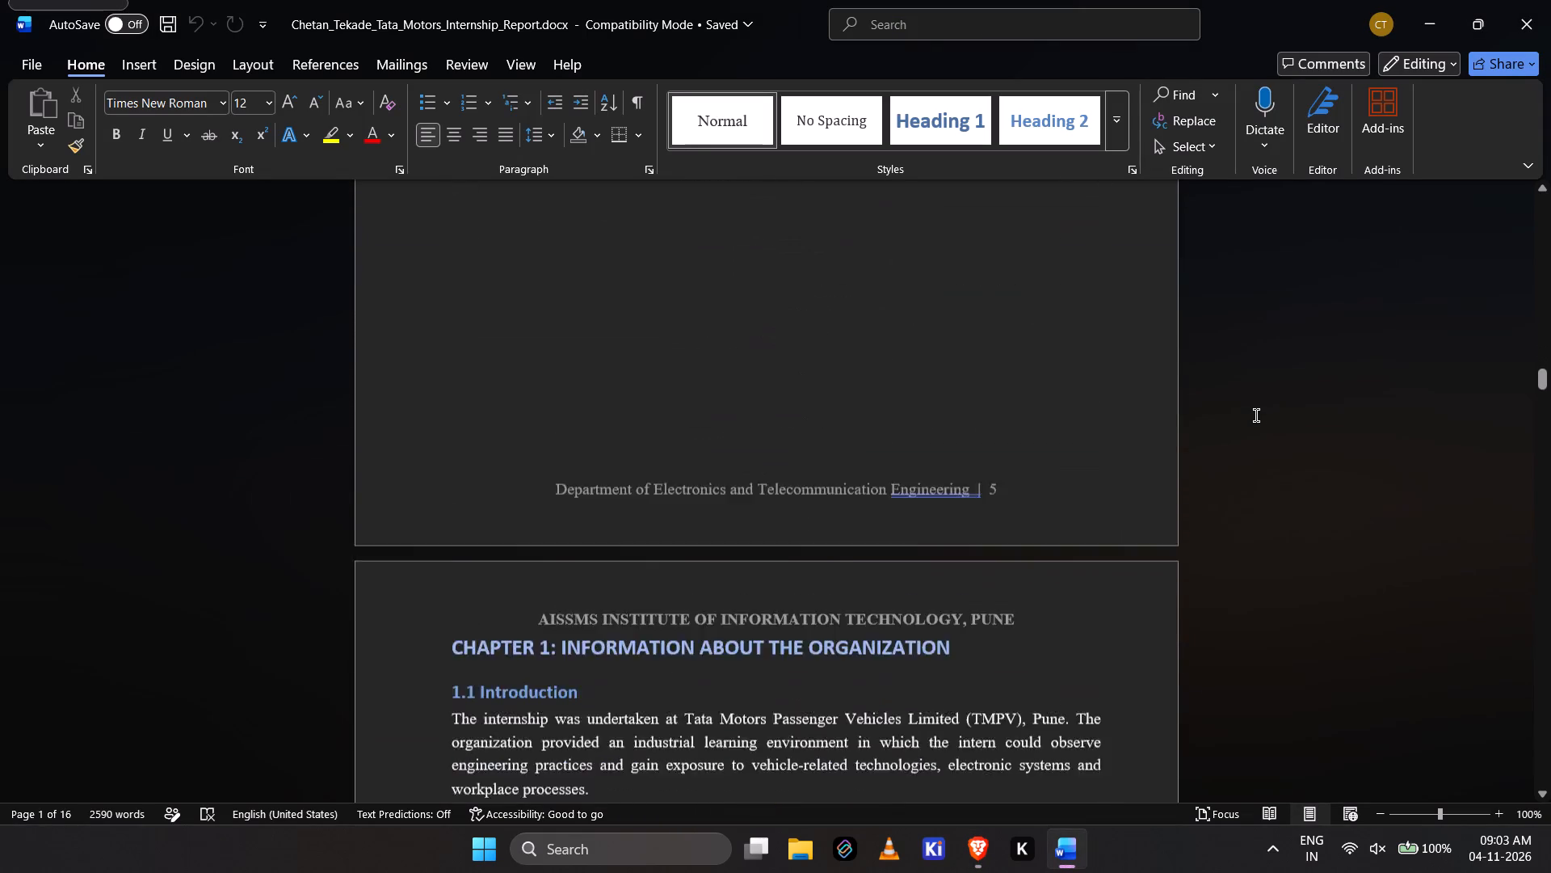
pyautogui.scroll(-4, 1256, 415)
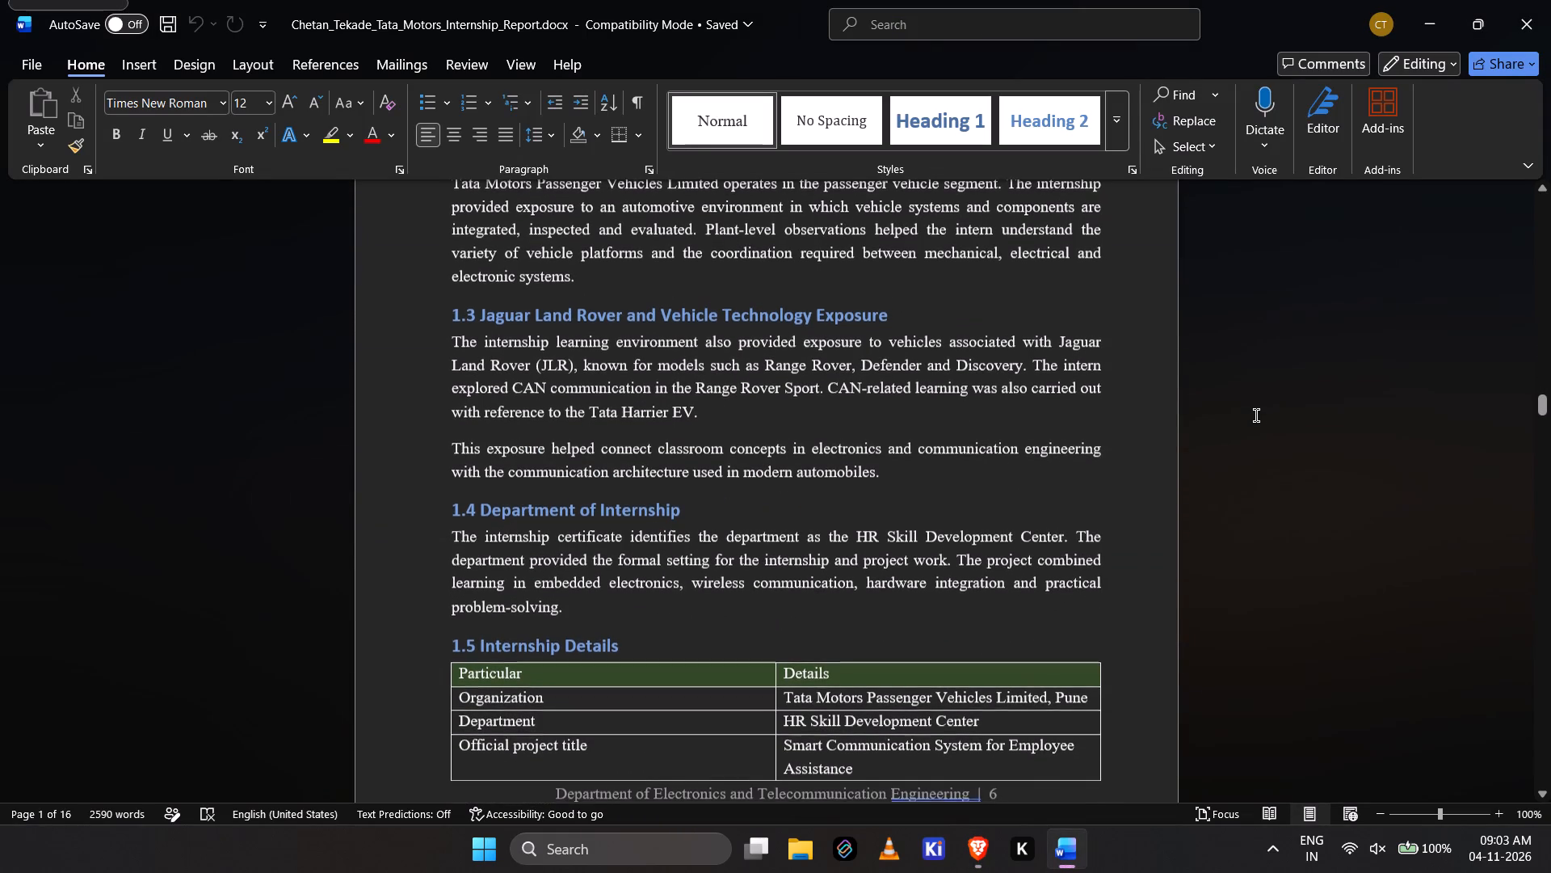
pyautogui.scroll(-1, 1256, 415)
# Switch to the "Internship report format" document in the browser and check its layout from Chapter 1 back to the cover page.
pyautogui.hotkey('alt', 'Tab')
pyautogui.scroll(7, 1256, 415)
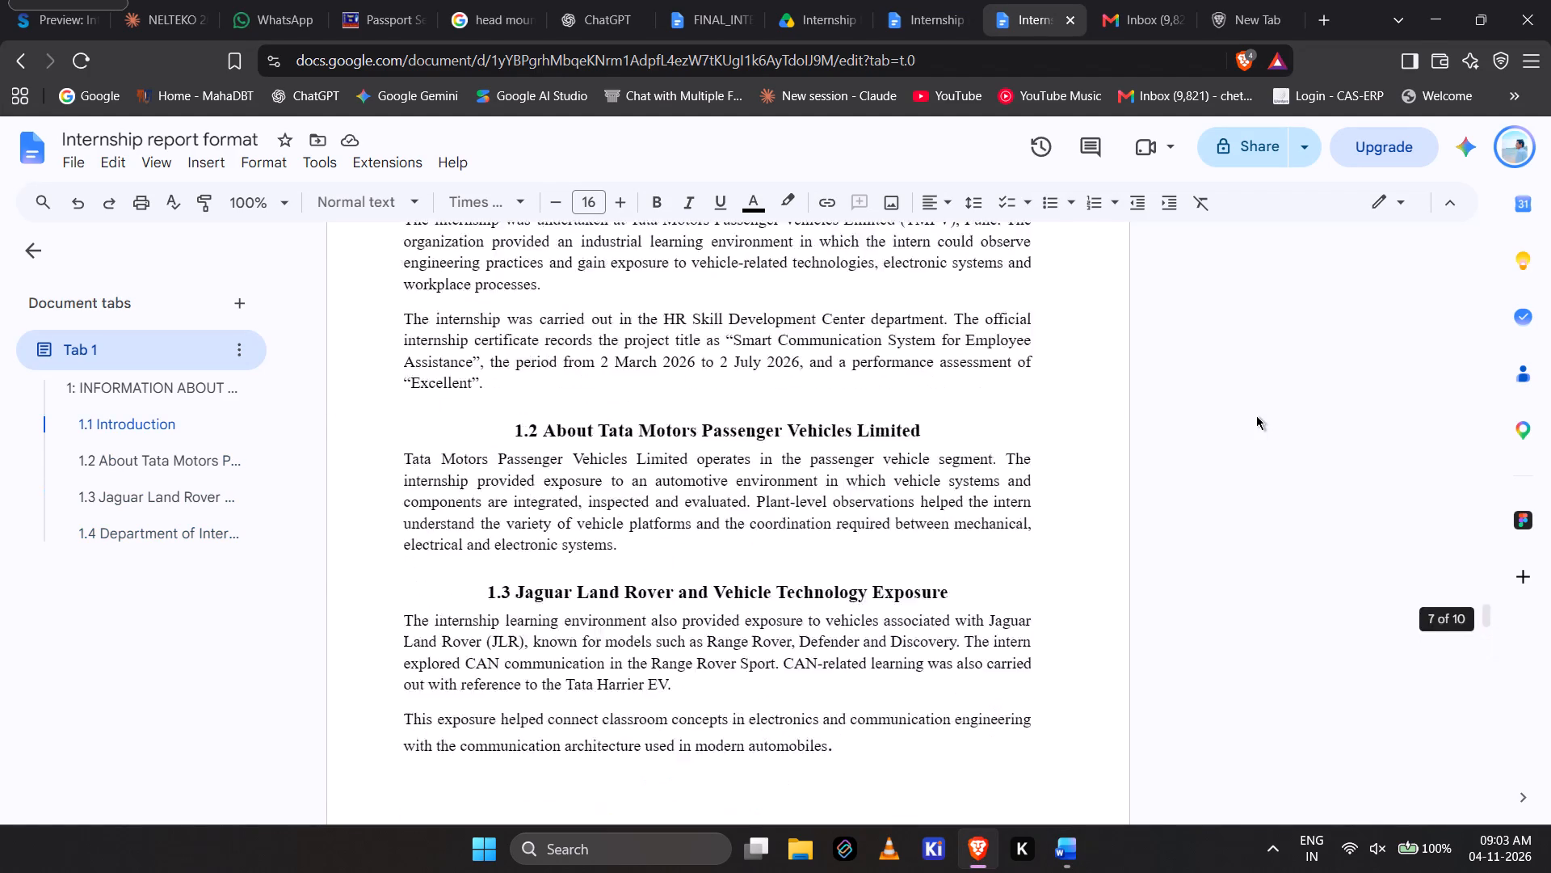
pyautogui.scroll(5, 1256, 415)
pyautogui.hscroll(1, 1256, 415)
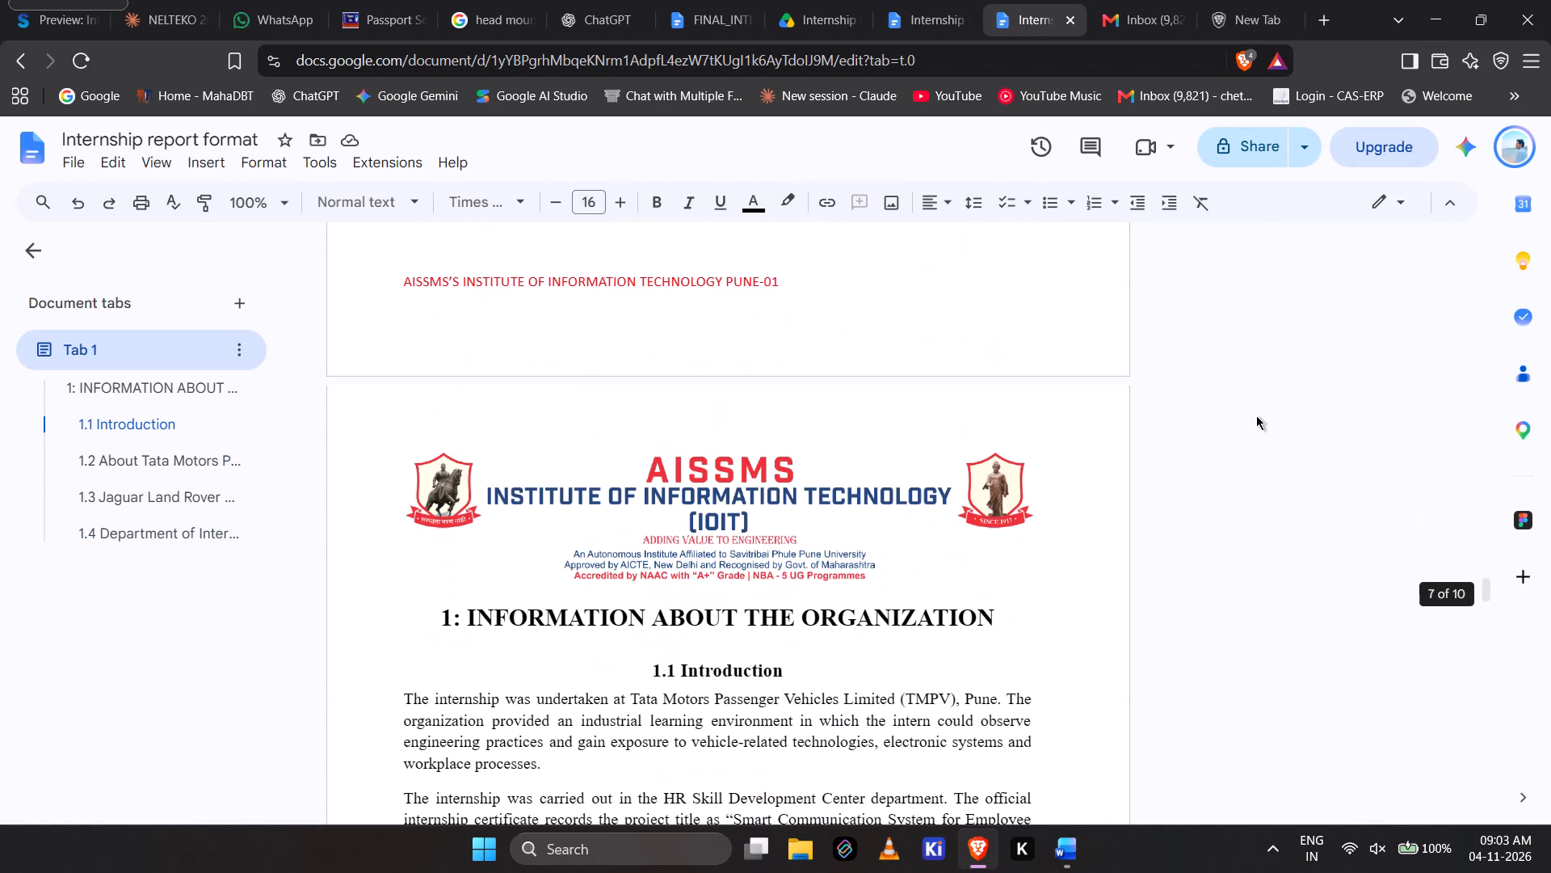
pyautogui.scroll(12, 1265, 403)
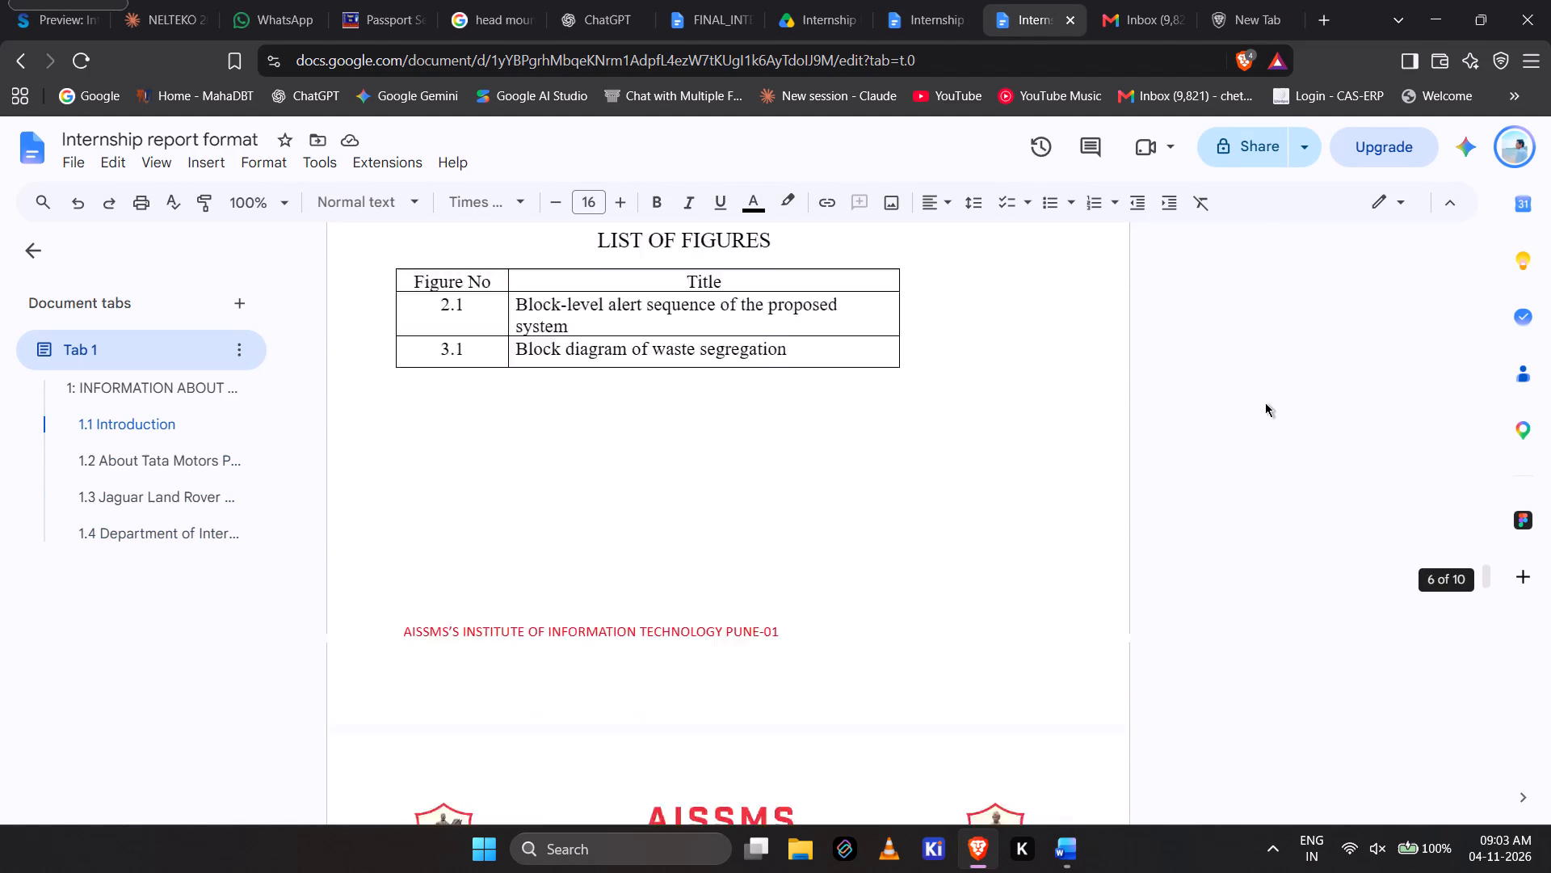
pyautogui.scroll(13, 1265, 403)
pyautogui.scroll(11, 1265, 403)
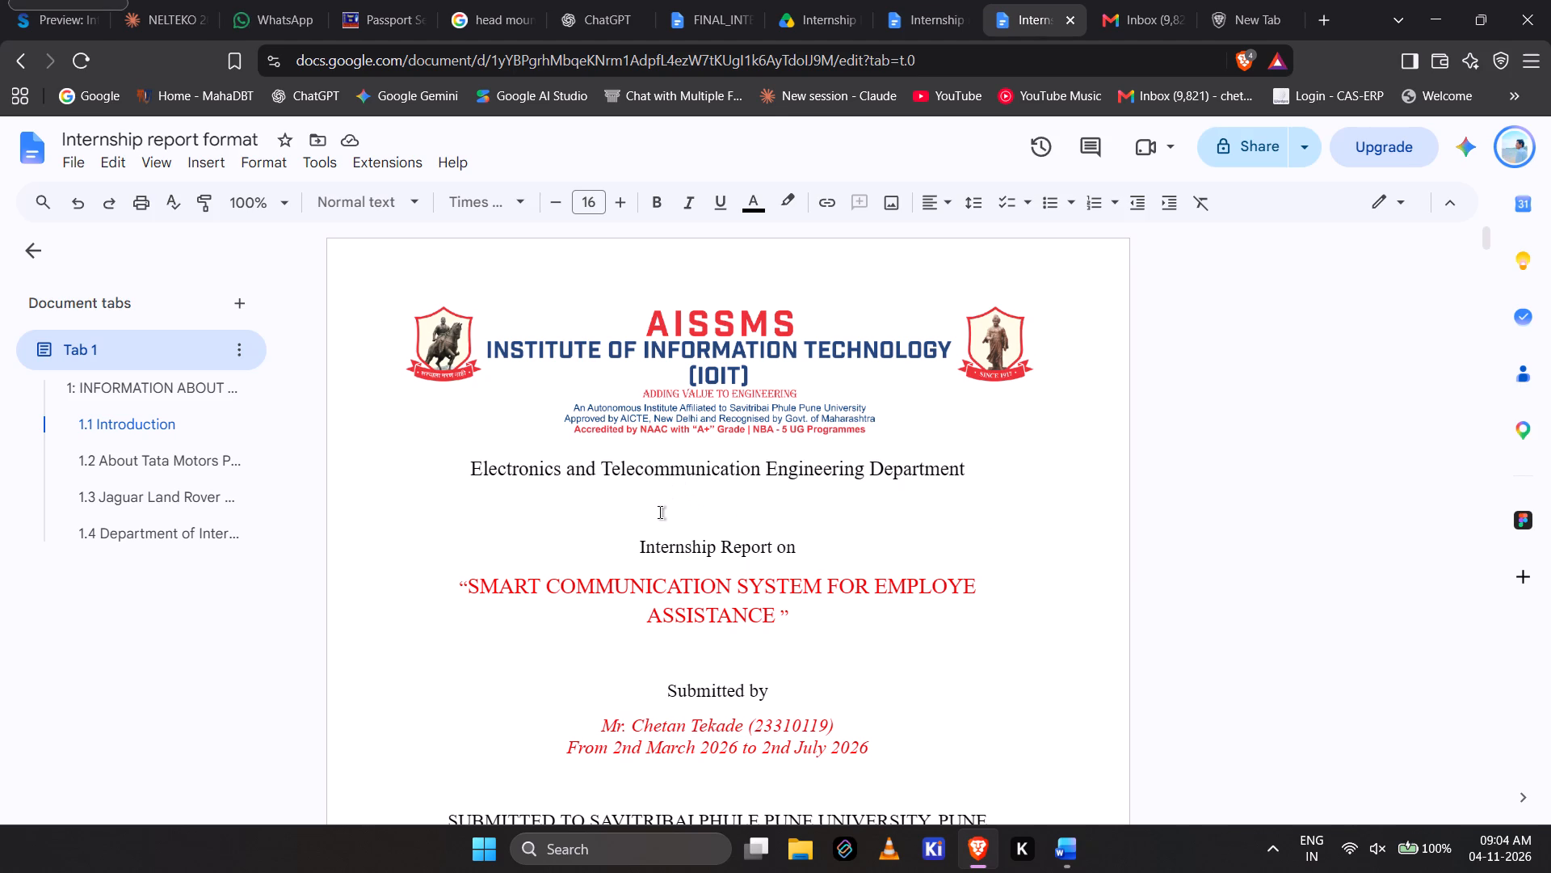
pyautogui.scroll(-1, 648, 592)
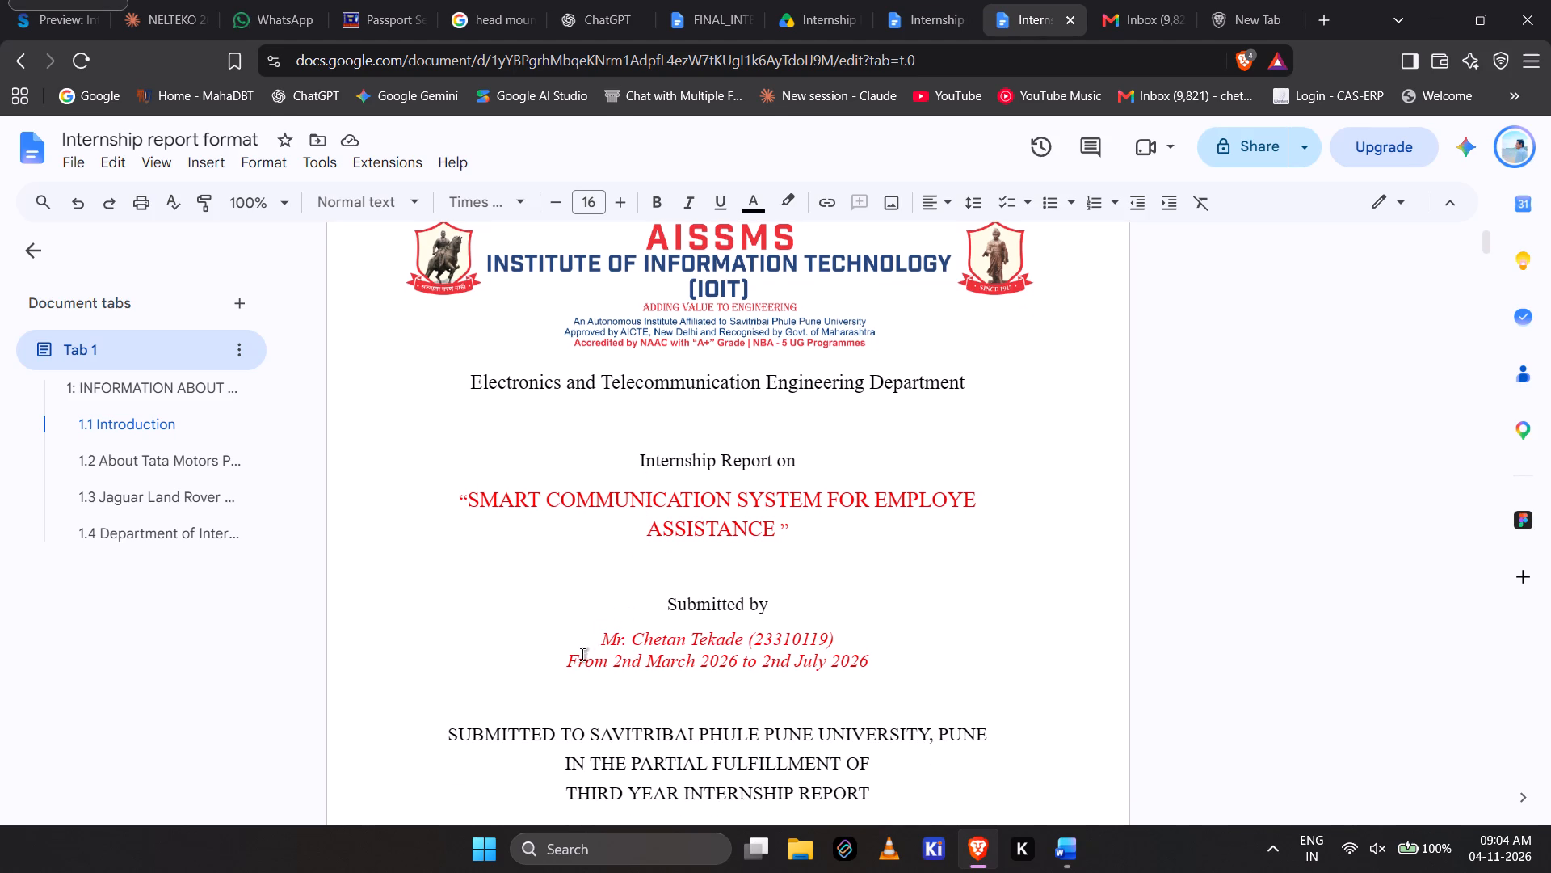
pyautogui.hscroll(6, 569, 663)
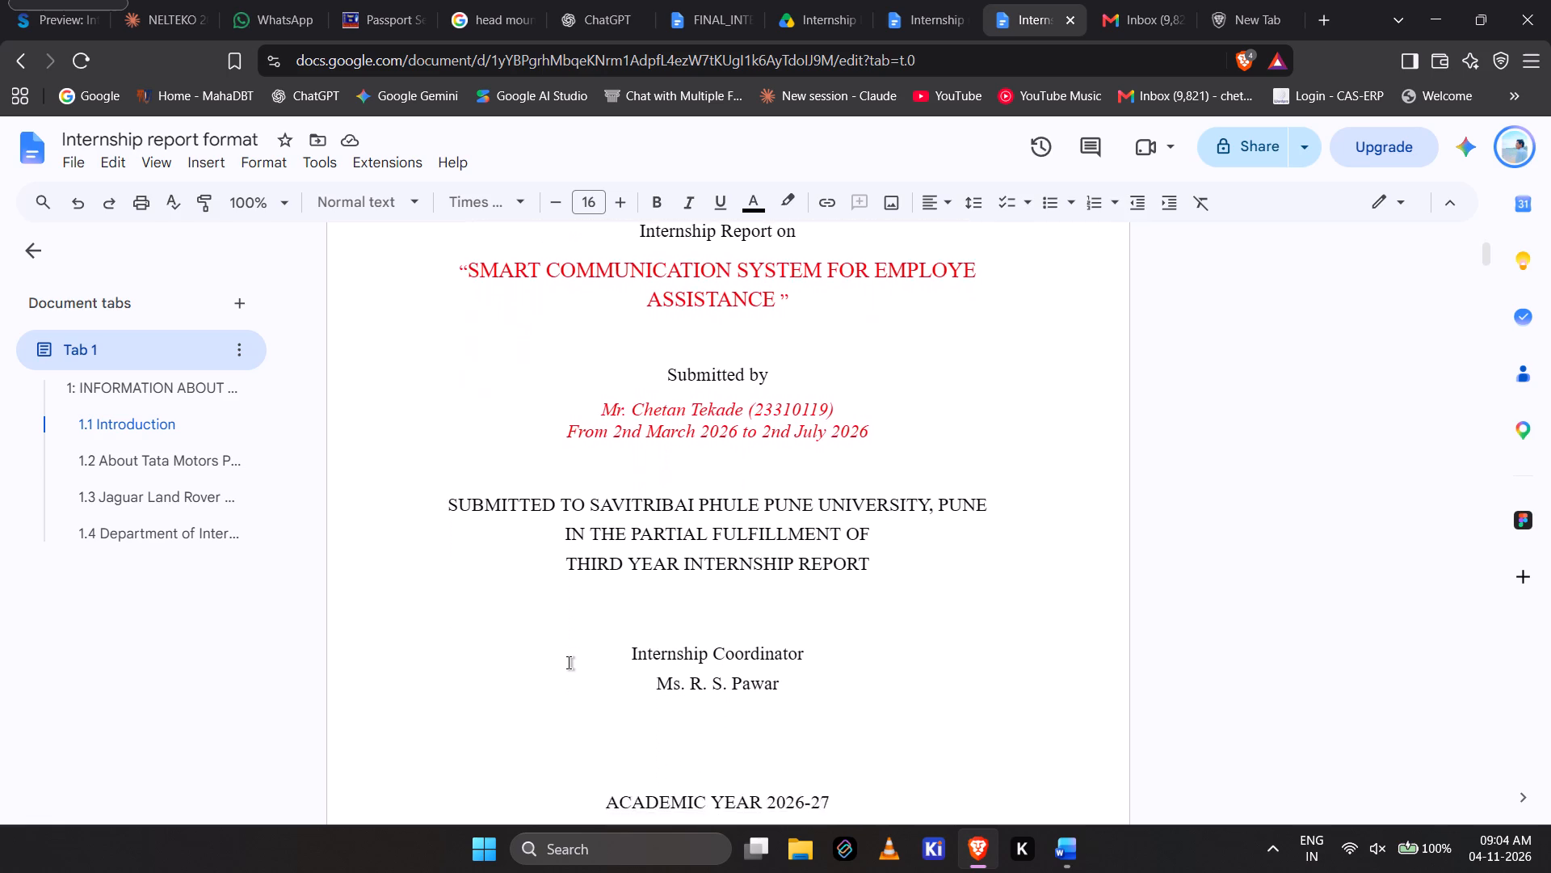
pyautogui.hscroll(2, 569, 663)
pyautogui.scroll(7, 569, 663)
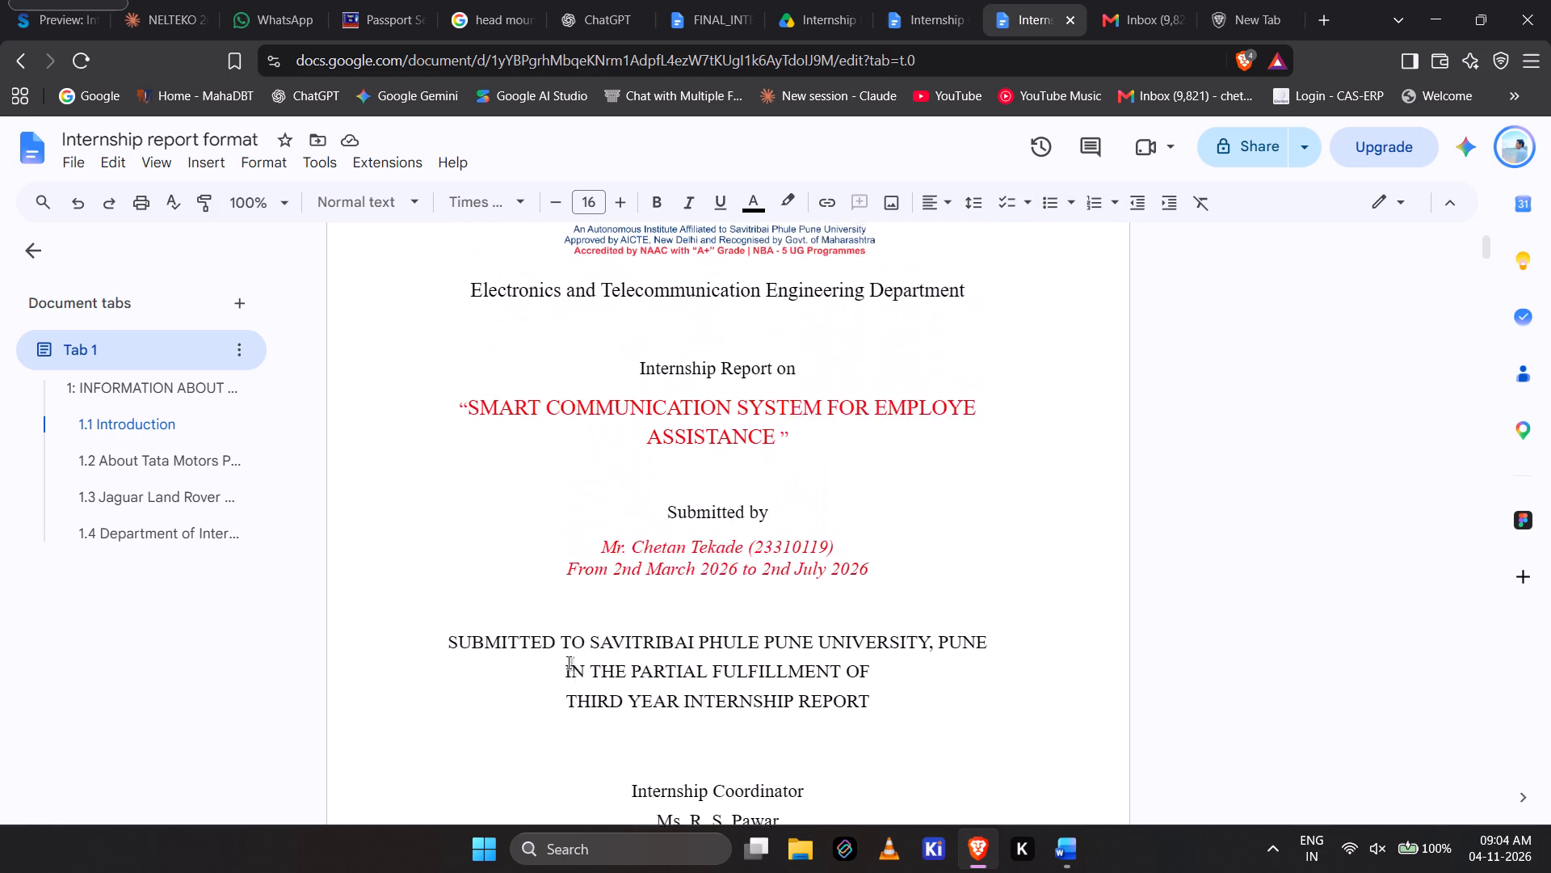
# Compare sections 1.3 to 1.5 of the original report in Word with the "Internship report format" document in the browser, checking through its Acknowledgement page.
pyautogui.scroll(1, 569, 663)
pyautogui.hotkey('alt', 'Tab')
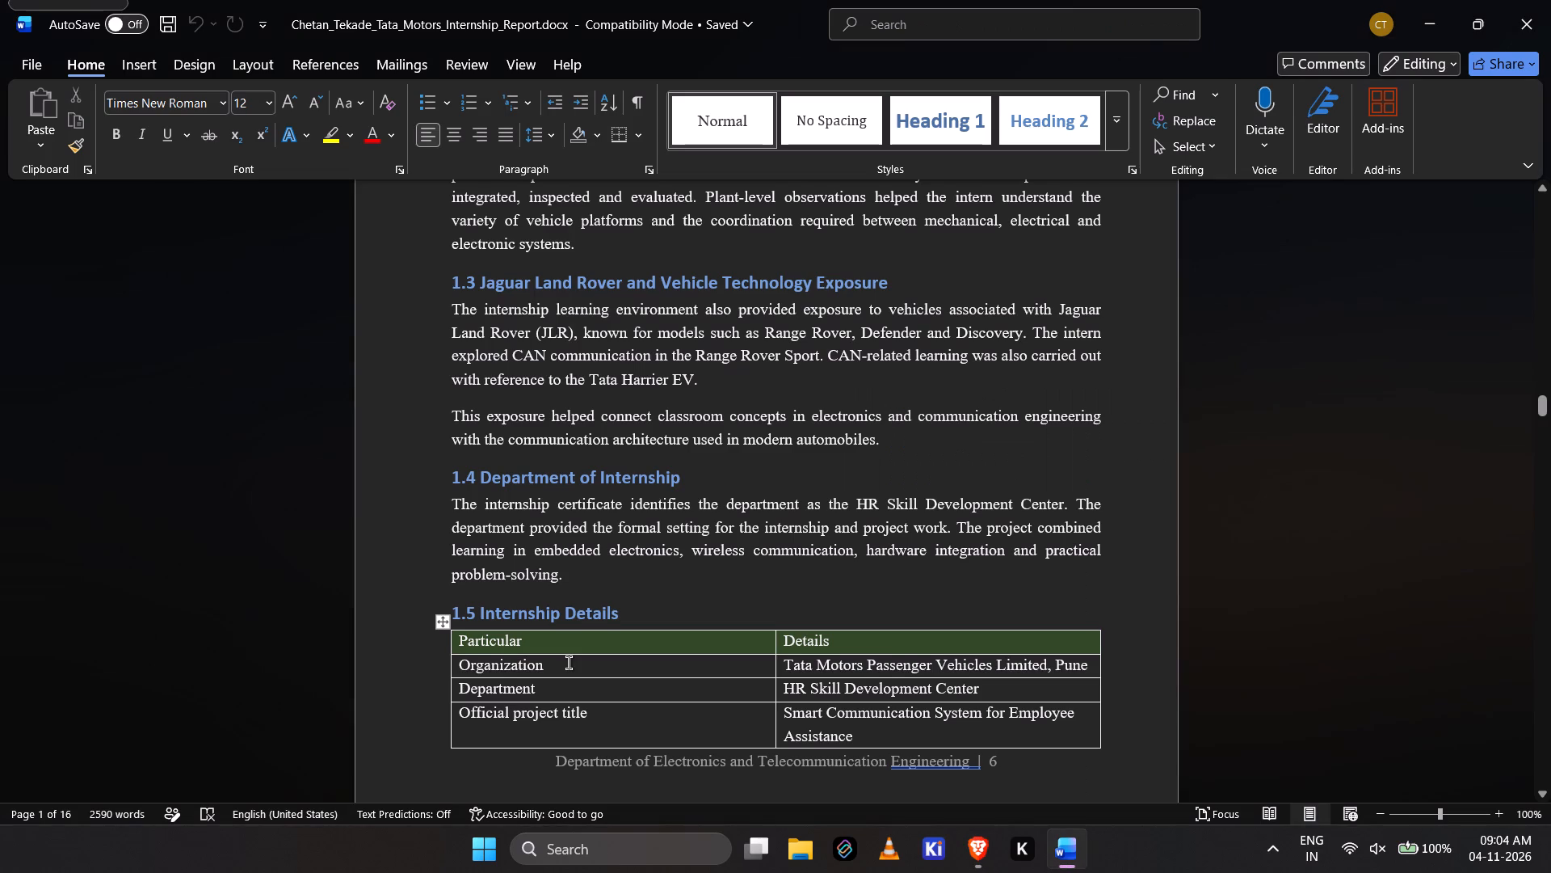
pyautogui.scroll(-2, 569, 663)
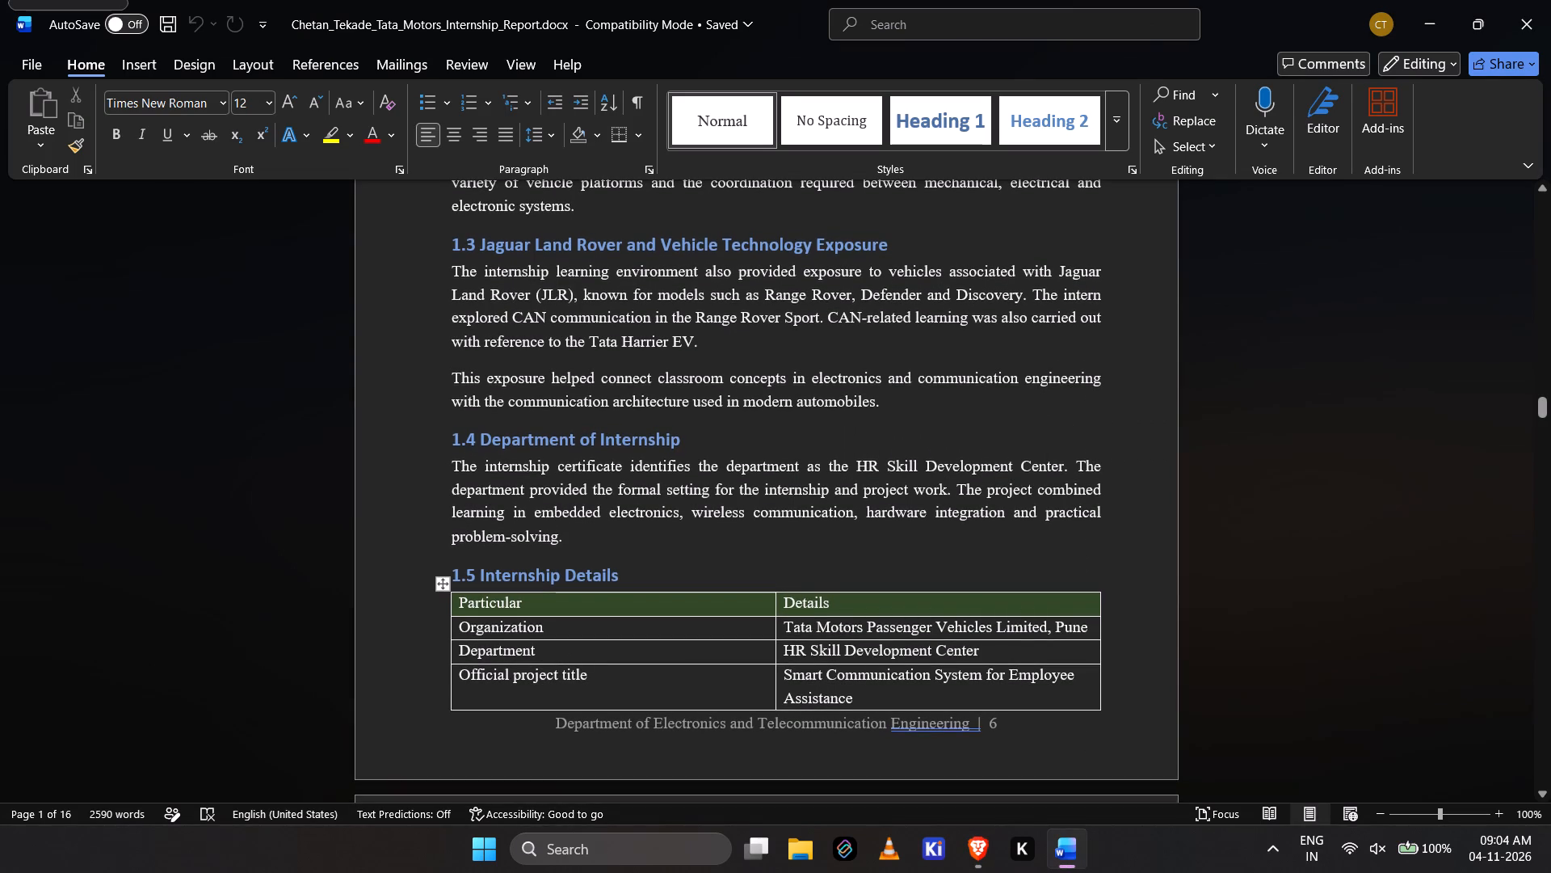
pyautogui.hotkey('alt', 'Tab')
pyautogui.scroll(-9, 464, 640)
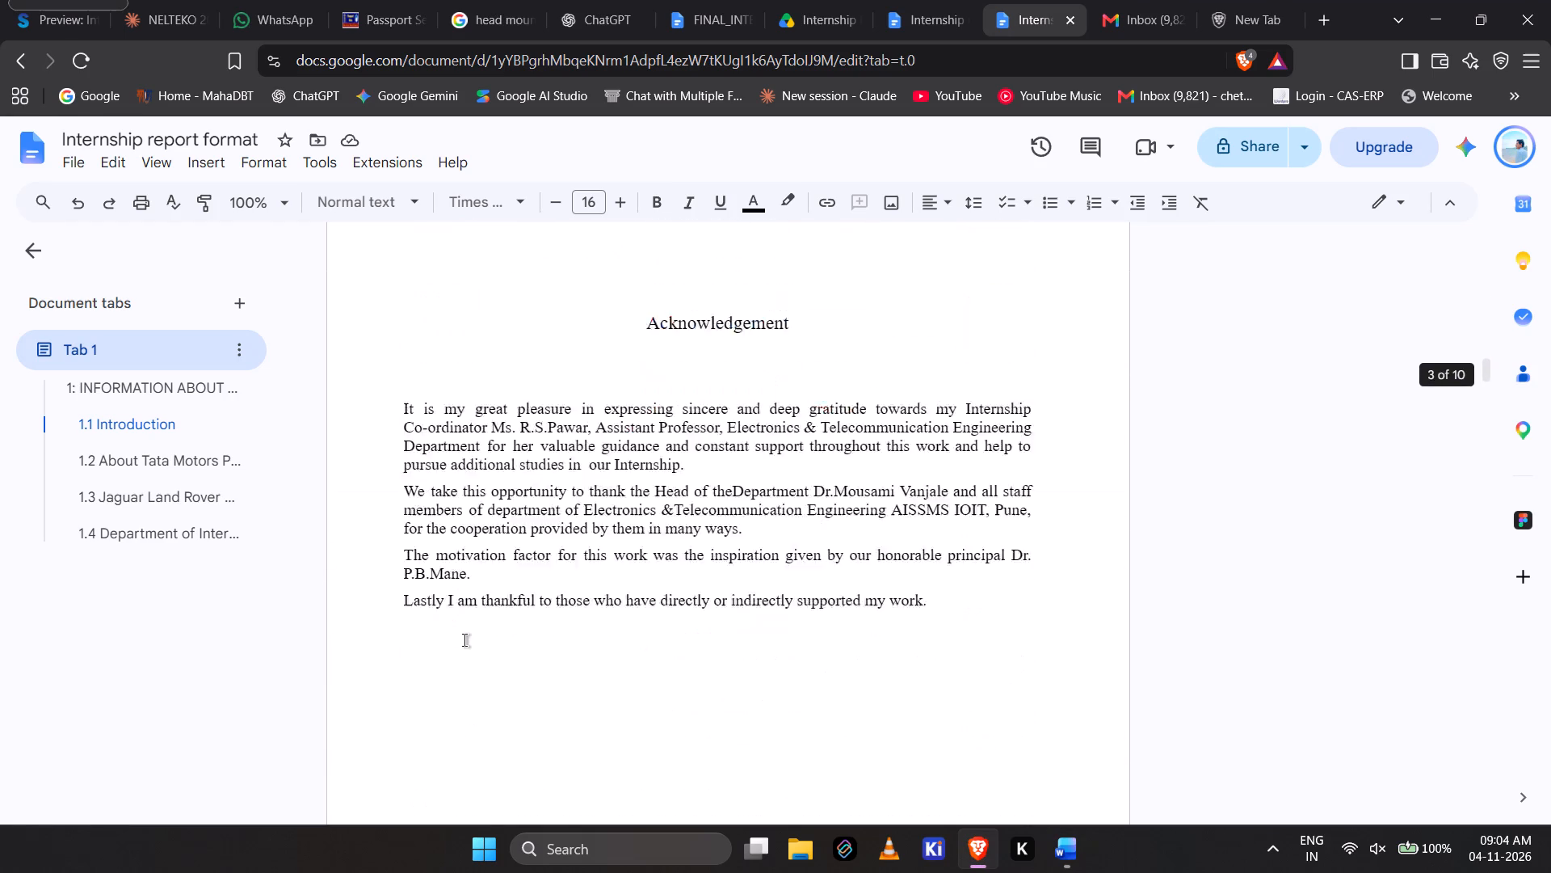
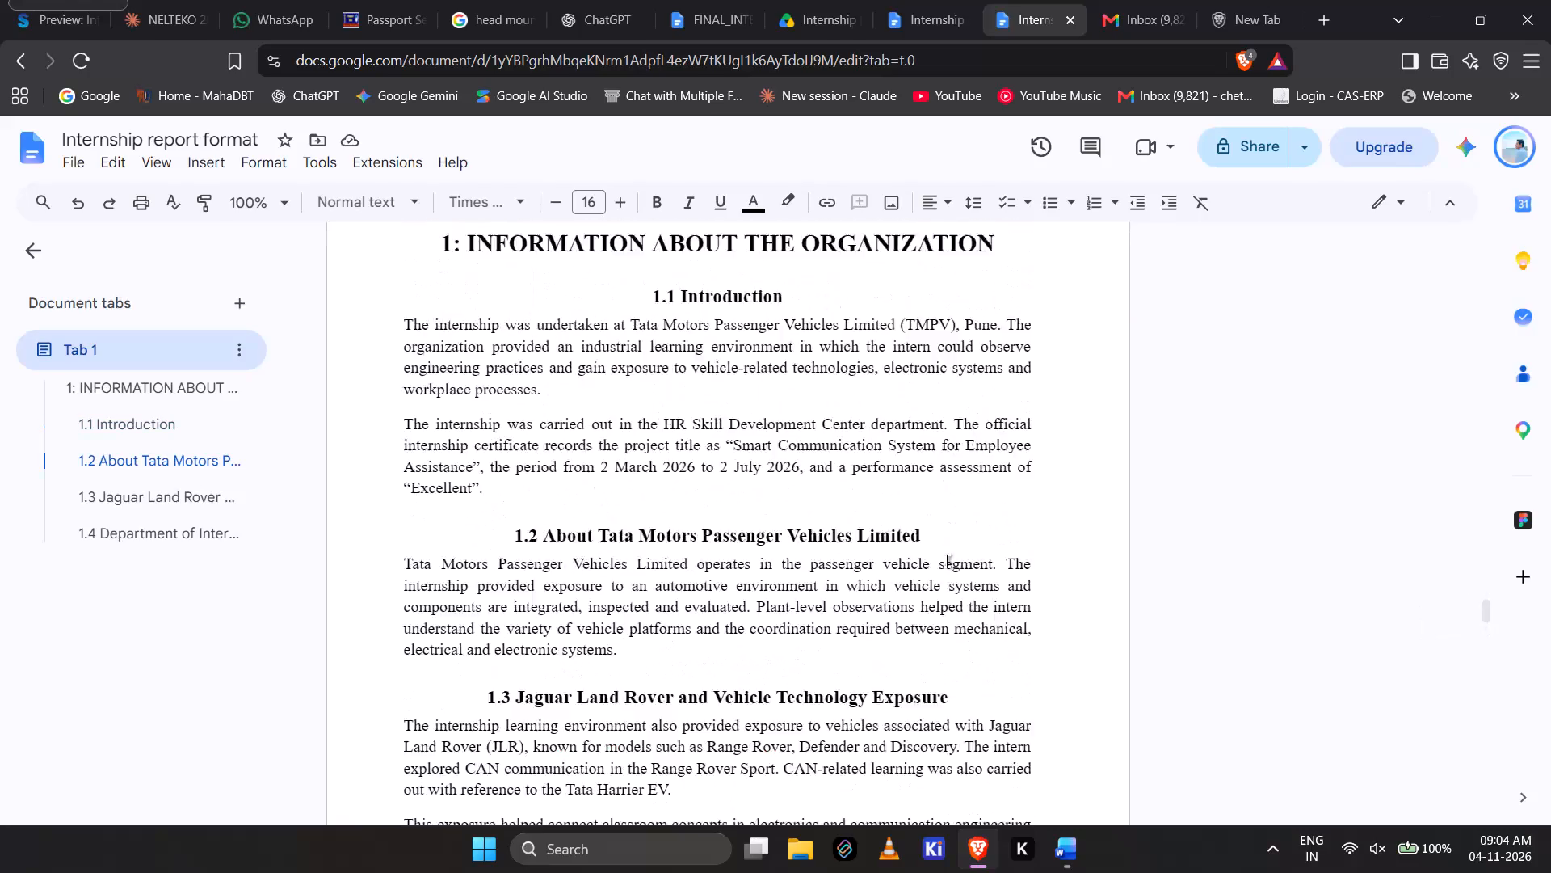
# Start a new subheading numbered "1.5" below the 1.4 Department of Internship text, consulting the original Word report for its title.
pyautogui.scroll(-3, 947, 561)
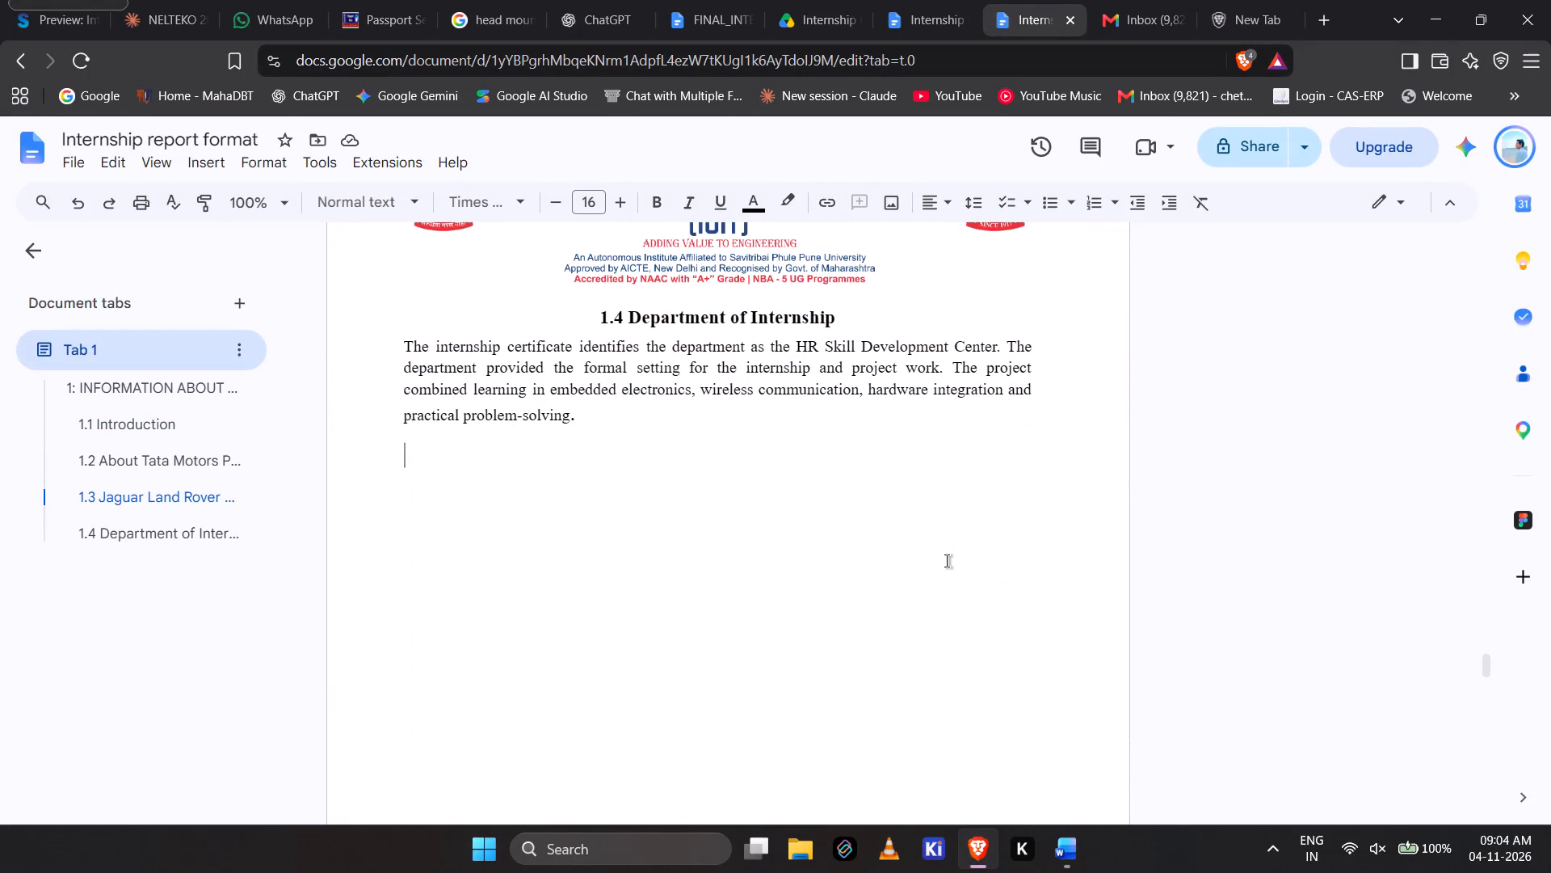
pyautogui.click(947, 561)
pyautogui.press('Down')
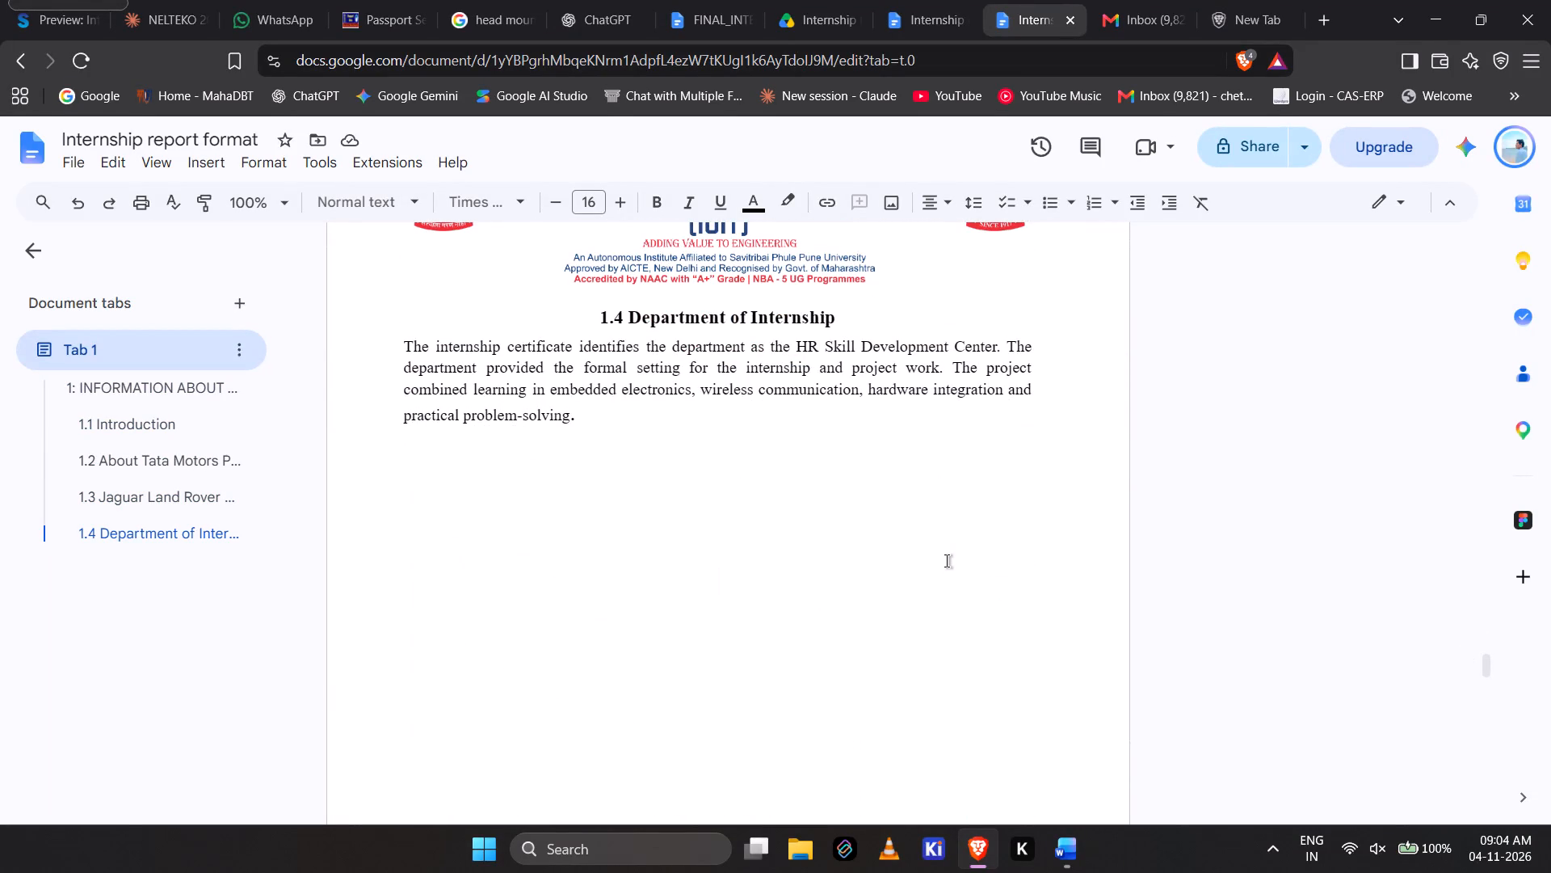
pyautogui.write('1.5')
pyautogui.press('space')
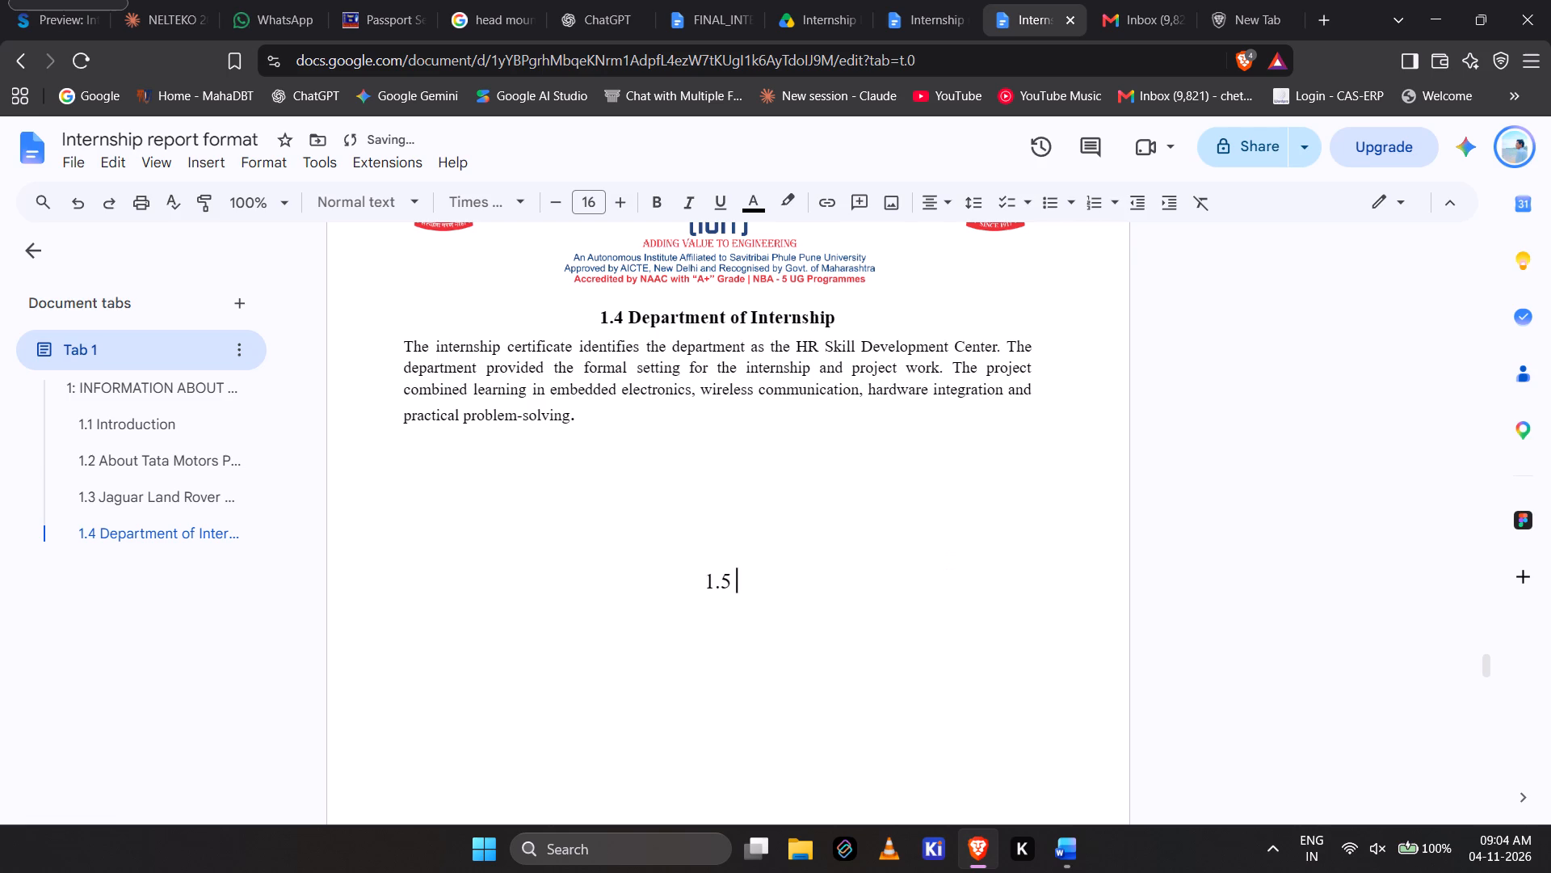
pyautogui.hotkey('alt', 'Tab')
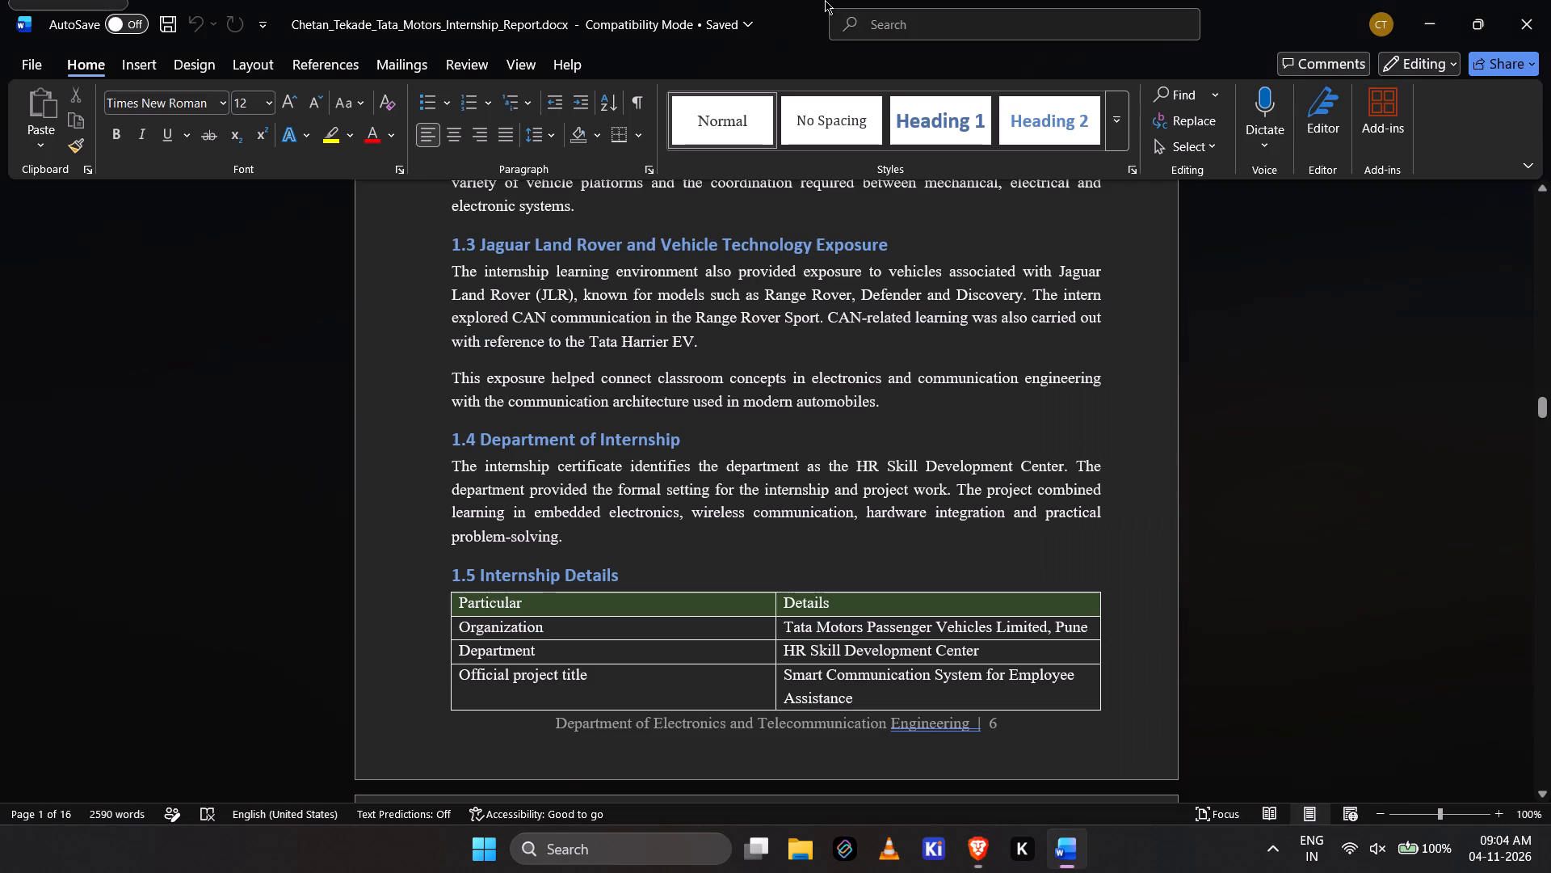
# Switch to the Internship report format document in the browser and complete the 1.5 heading as "1.5 Internship Details".
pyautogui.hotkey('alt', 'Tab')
pyautogui.click(770, 562)
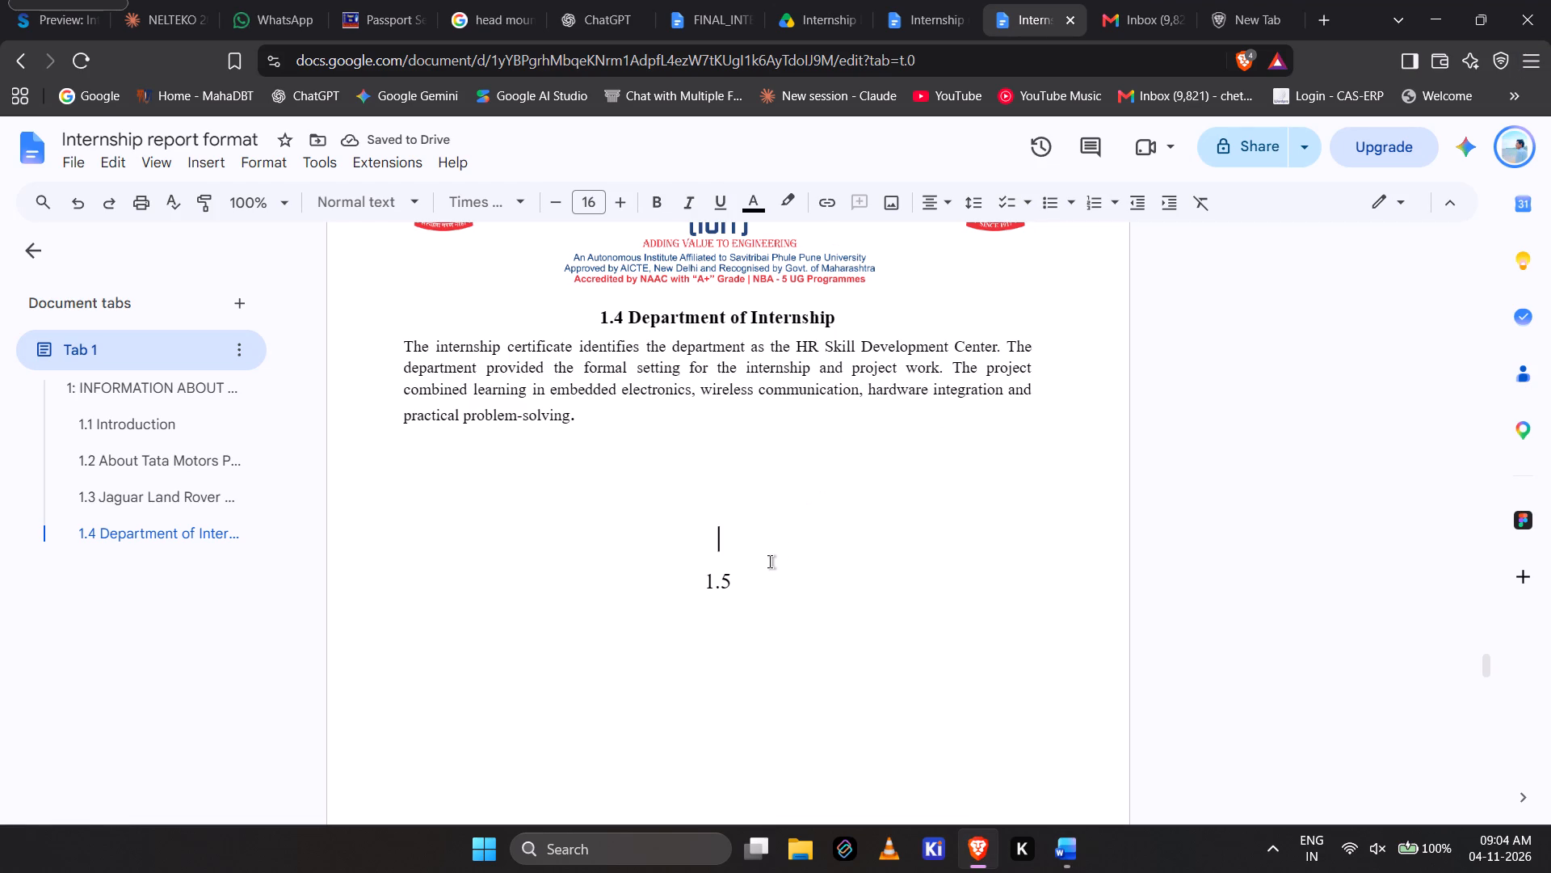
pyautogui.click(763, 586)
pyautogui.write('Inter sh')
pyautogui.press('BackSpace')
pyautogui.press('BackSpace')
pyautogui.press('BackSpace')
pyautogui.write('nship Details')
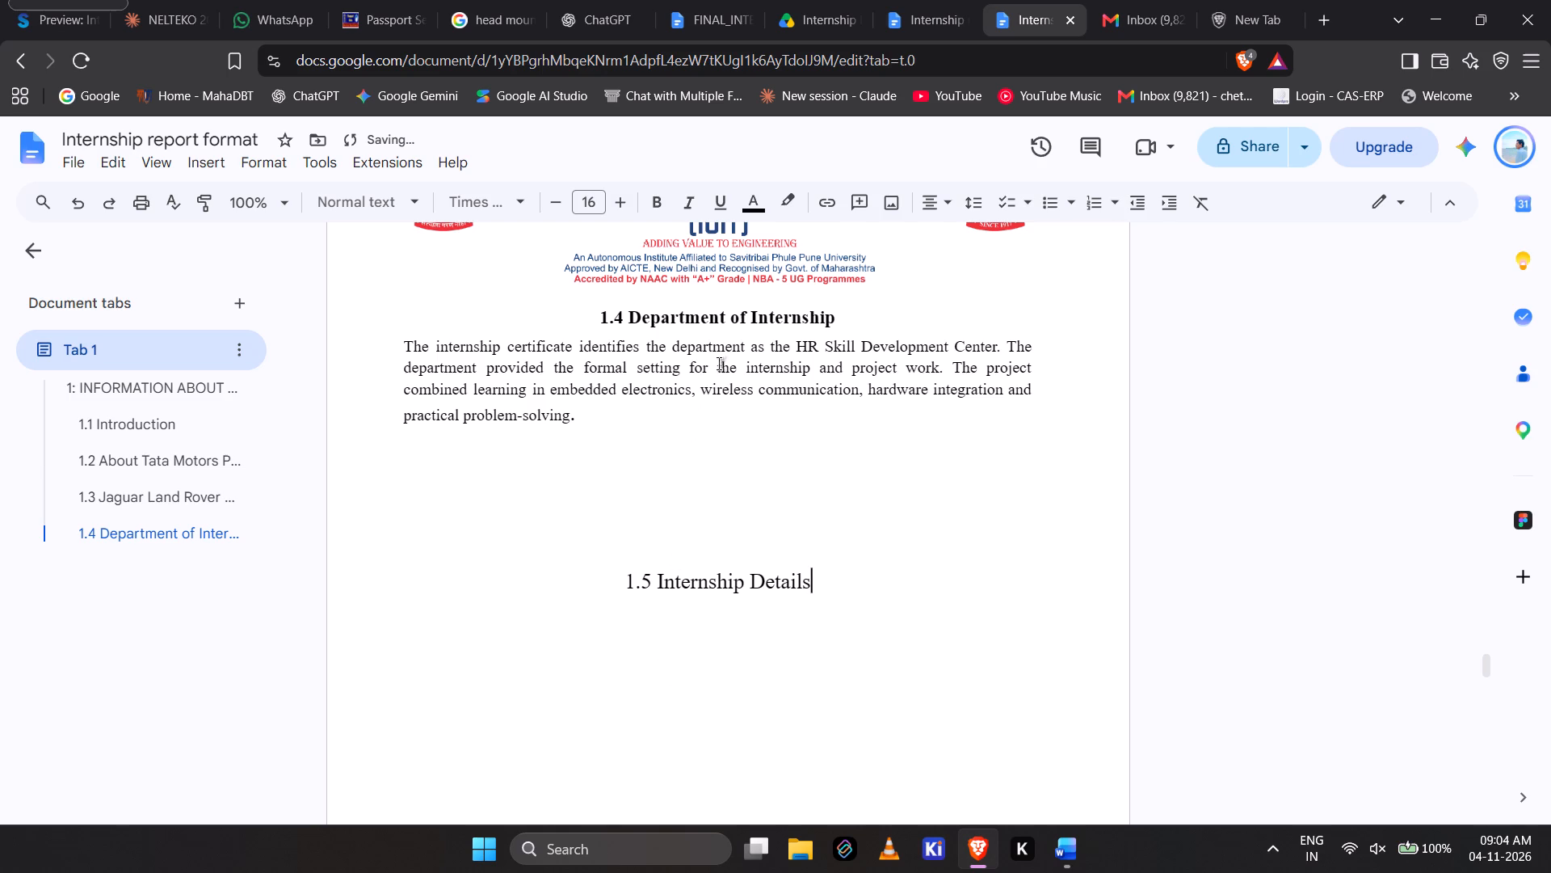
# Format the "1.5 Internship Details" heading as 14 pt bold, using the 1.4 heading as the size reference.
pyautogui.click(759, 317)
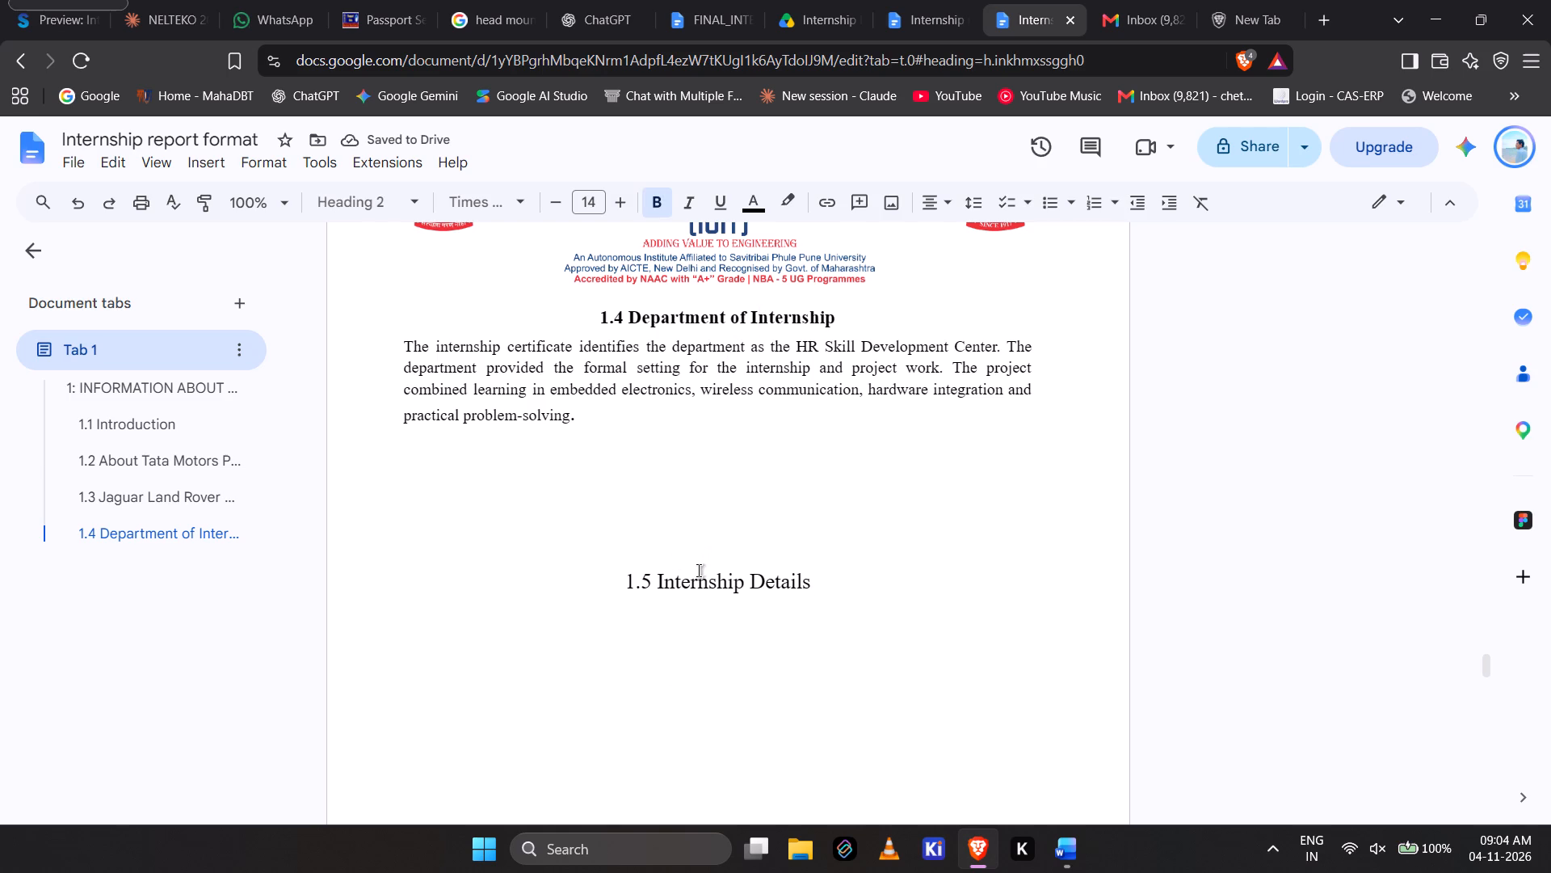
pyautogui.tripleClick(695, 584)
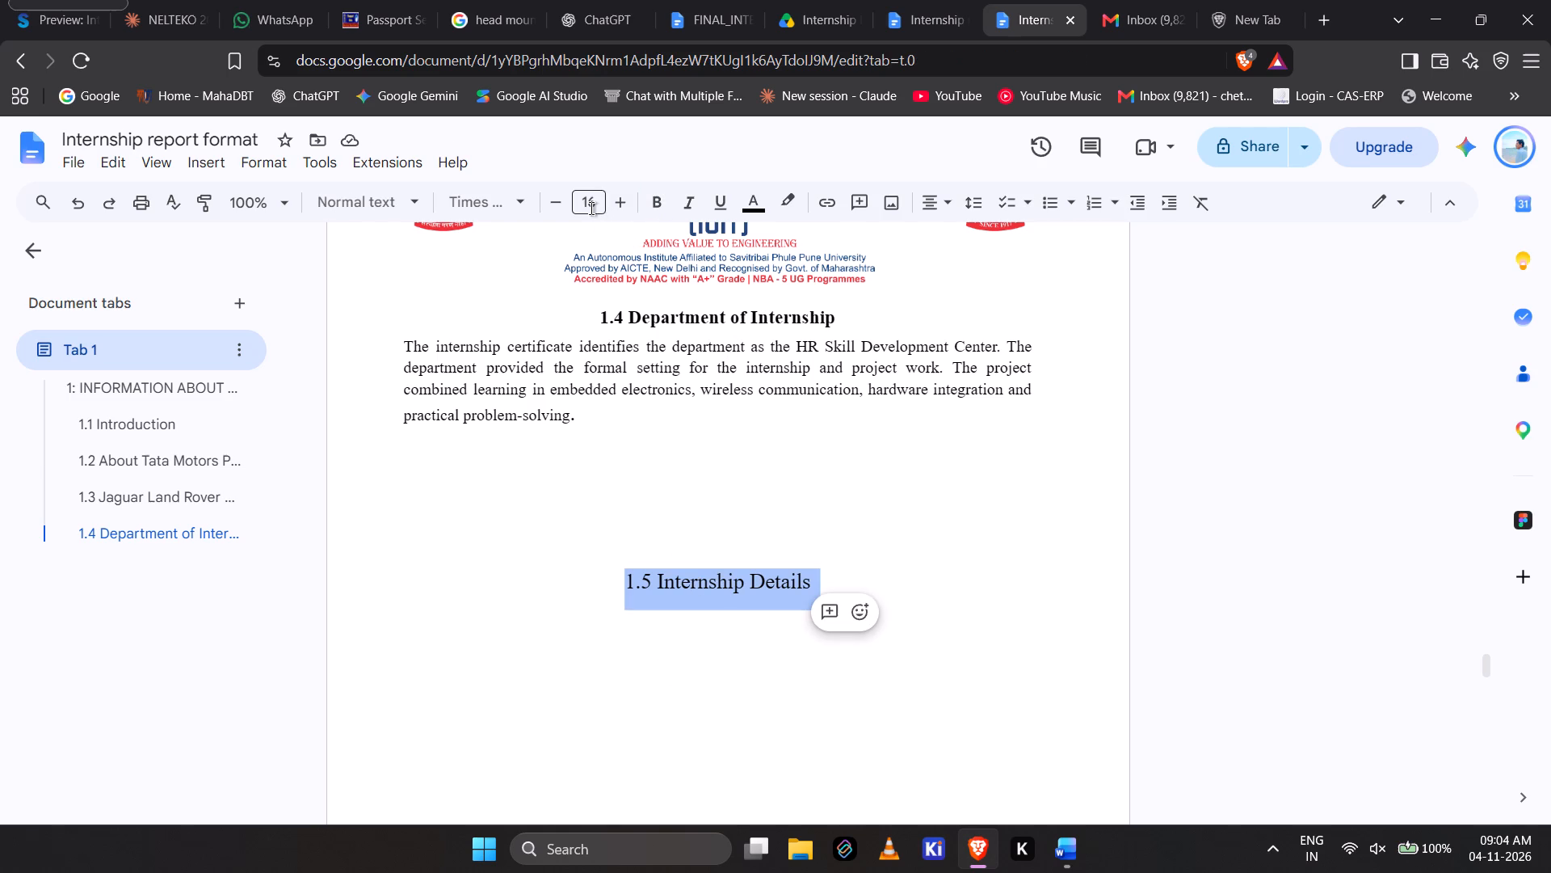
pyautogui.click(590, 203)
pyautogui.write('14')
pyautogui.press('Return')
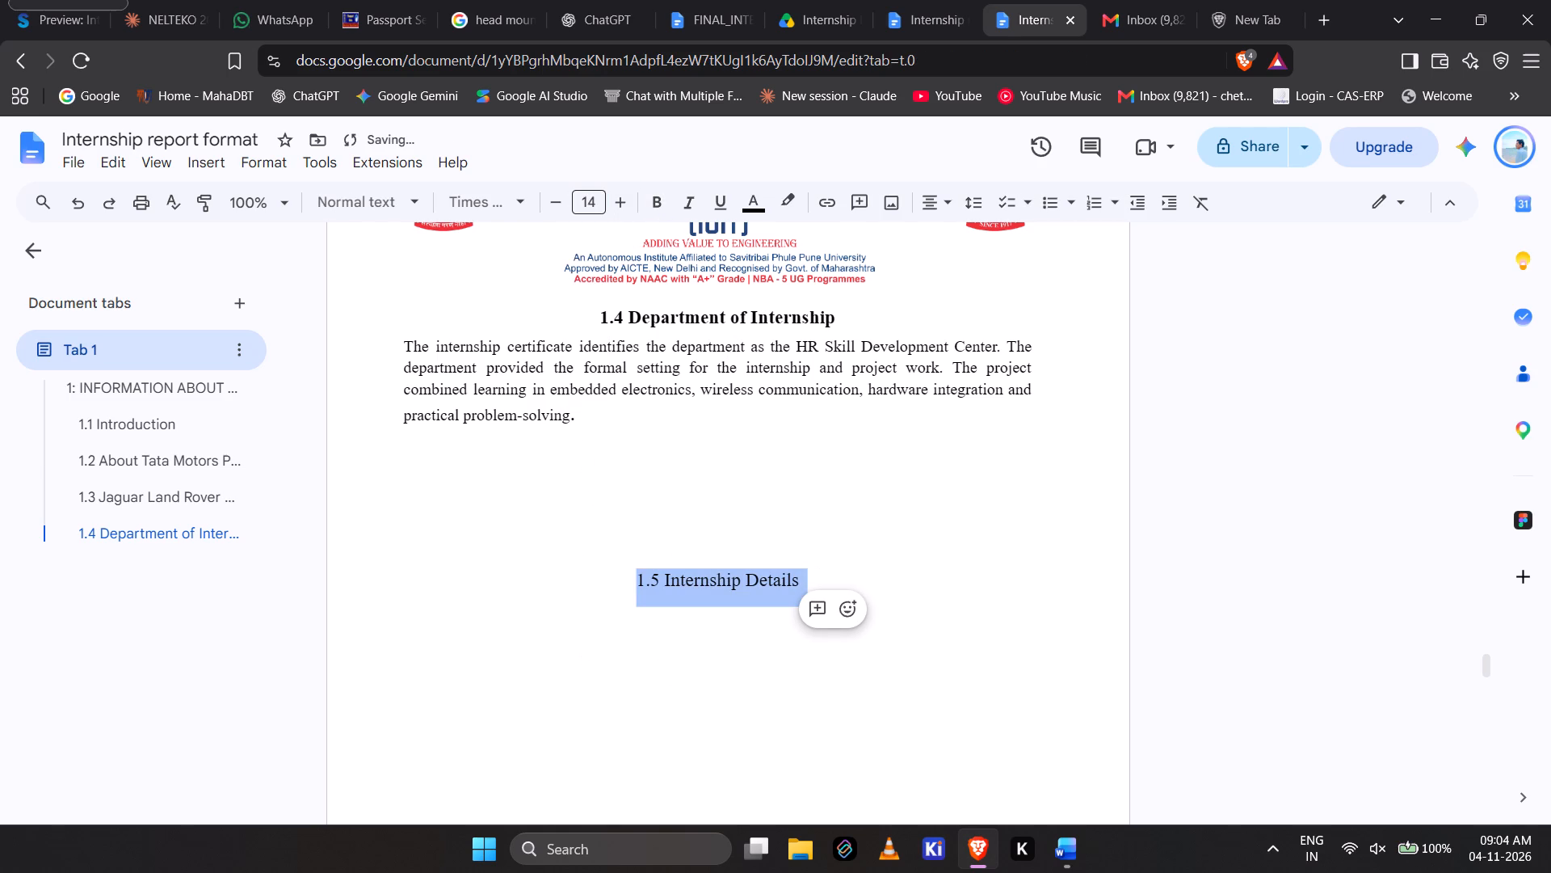
pyautogui.hotkey('ctrl', 'b')
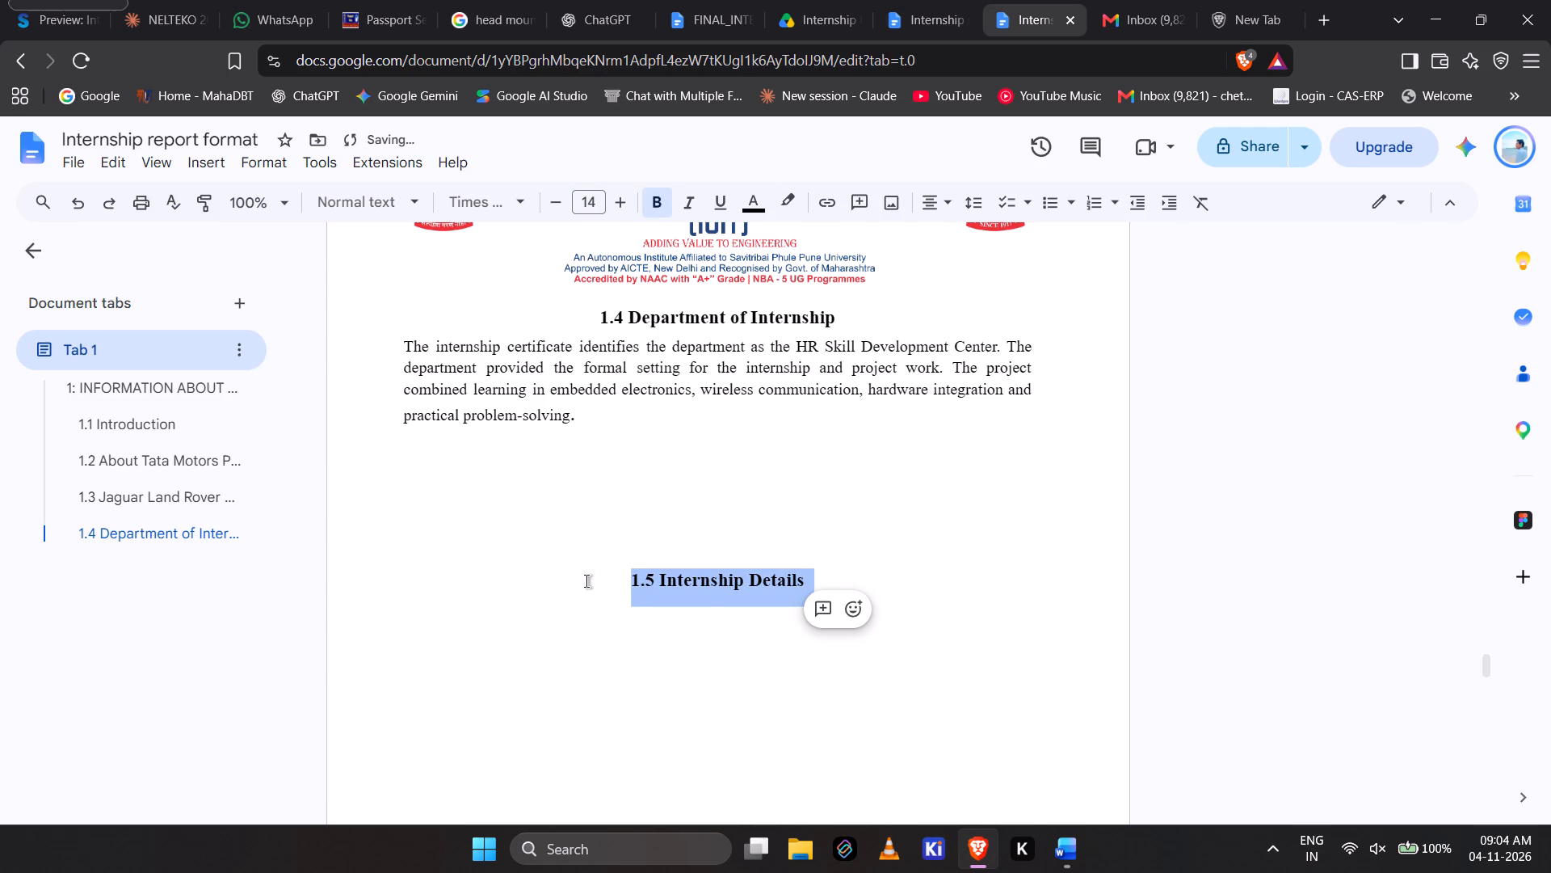
# Remove the extra blank lines between the 1.4 paragraph and the "1.5 Internship Details" heading.
pyautogui.click(633, 543)
pyautogui.press('BackSpace')
pyautogui.press('BackSpace')
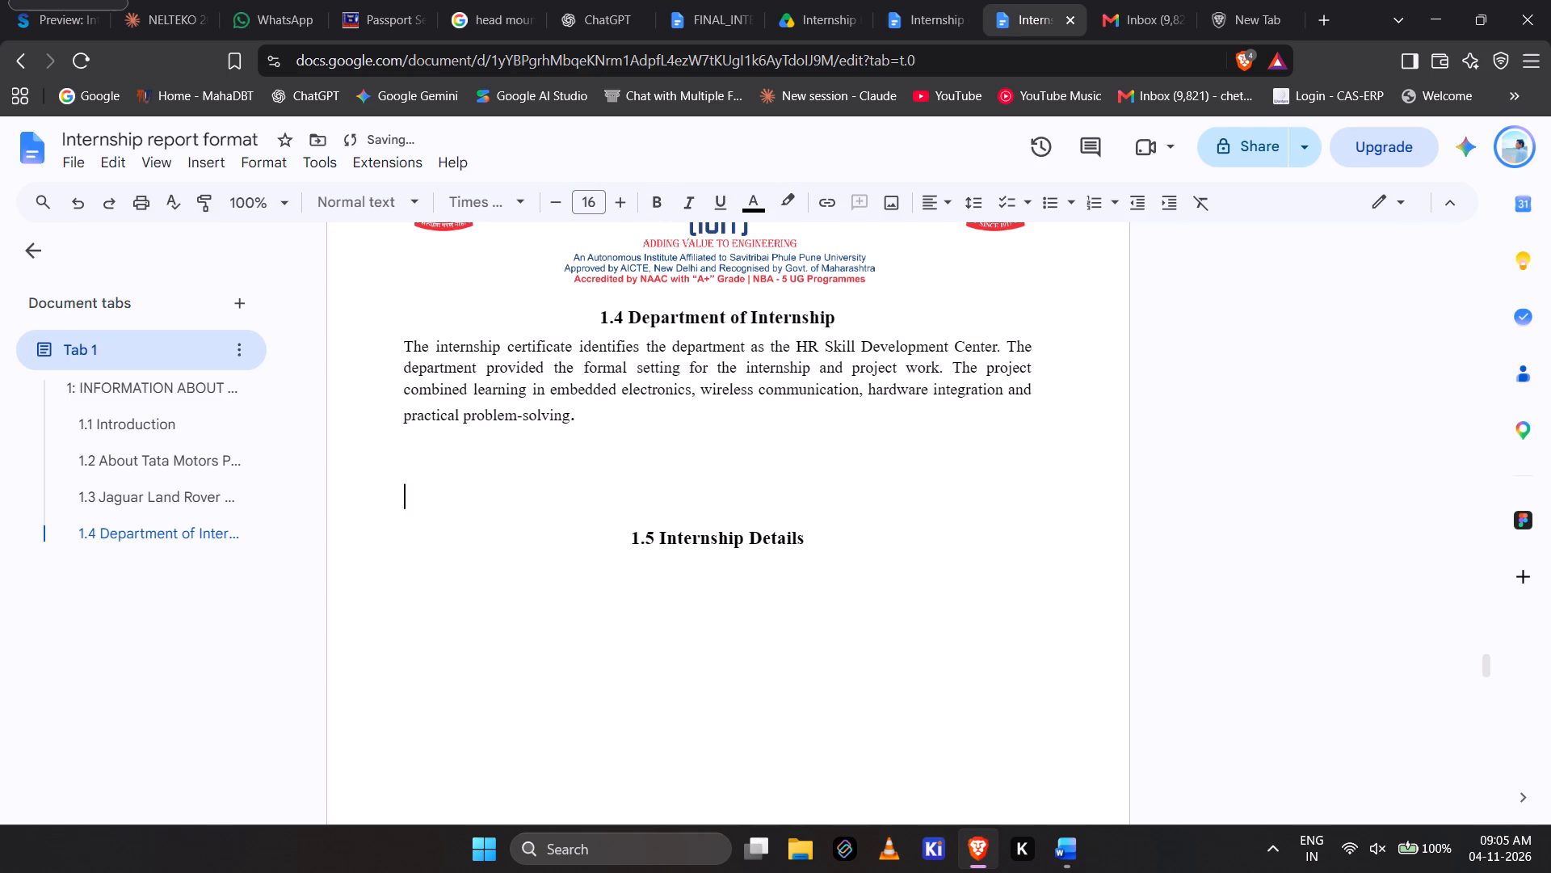
pyautogui.press('BackSpace')
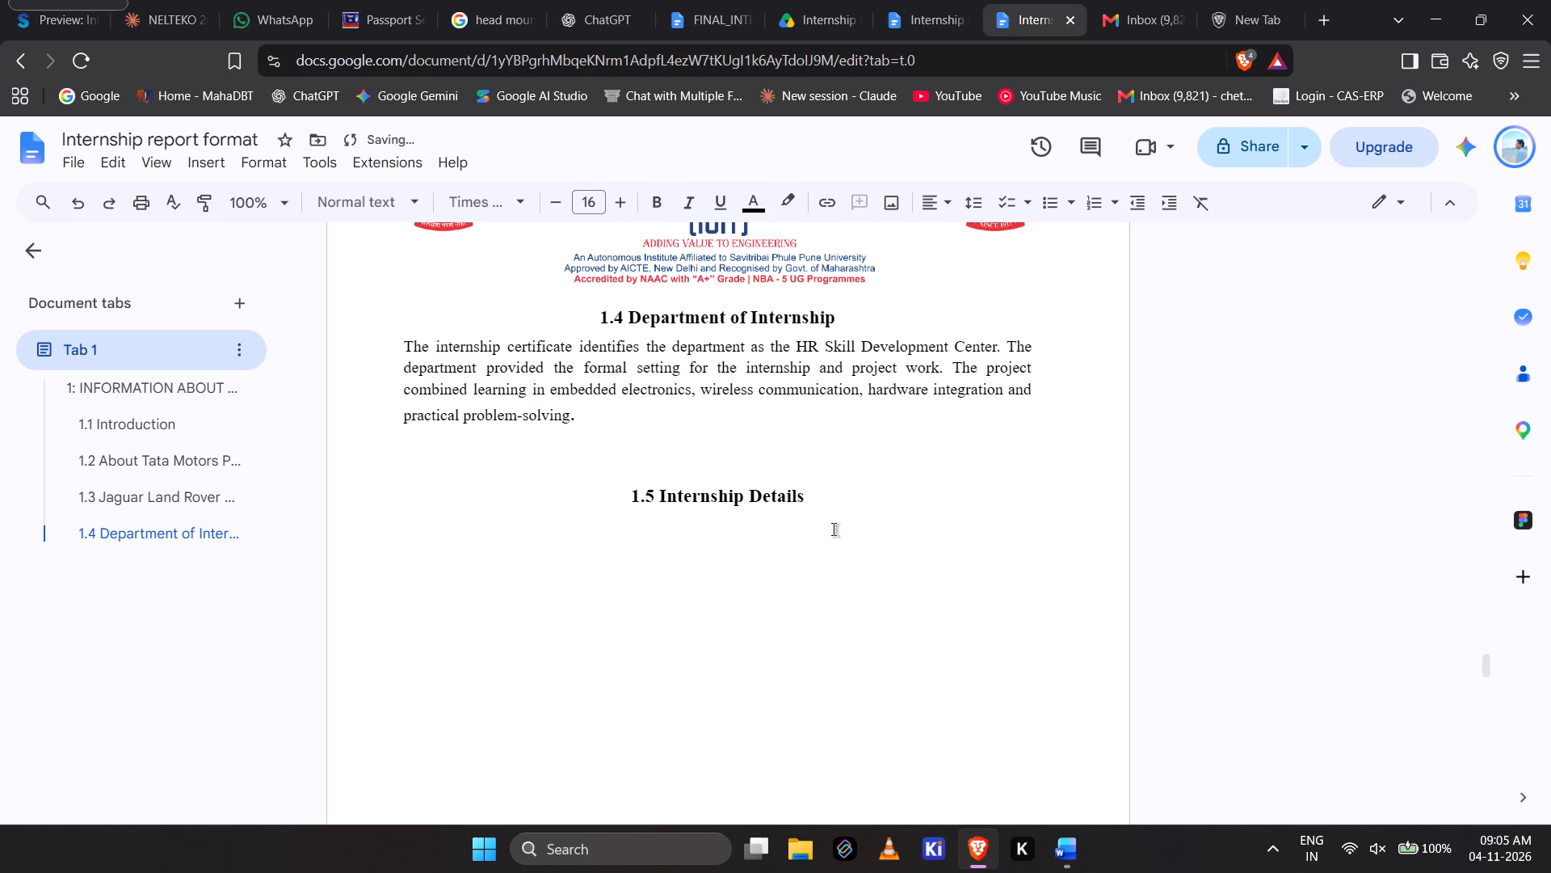
# Set the empty line below the "1.5 Internship Details" heading to justified alignment.
pyautogui.click(826, 494)
pyautogui.press('Down')
pyautogui.click(942, 200)
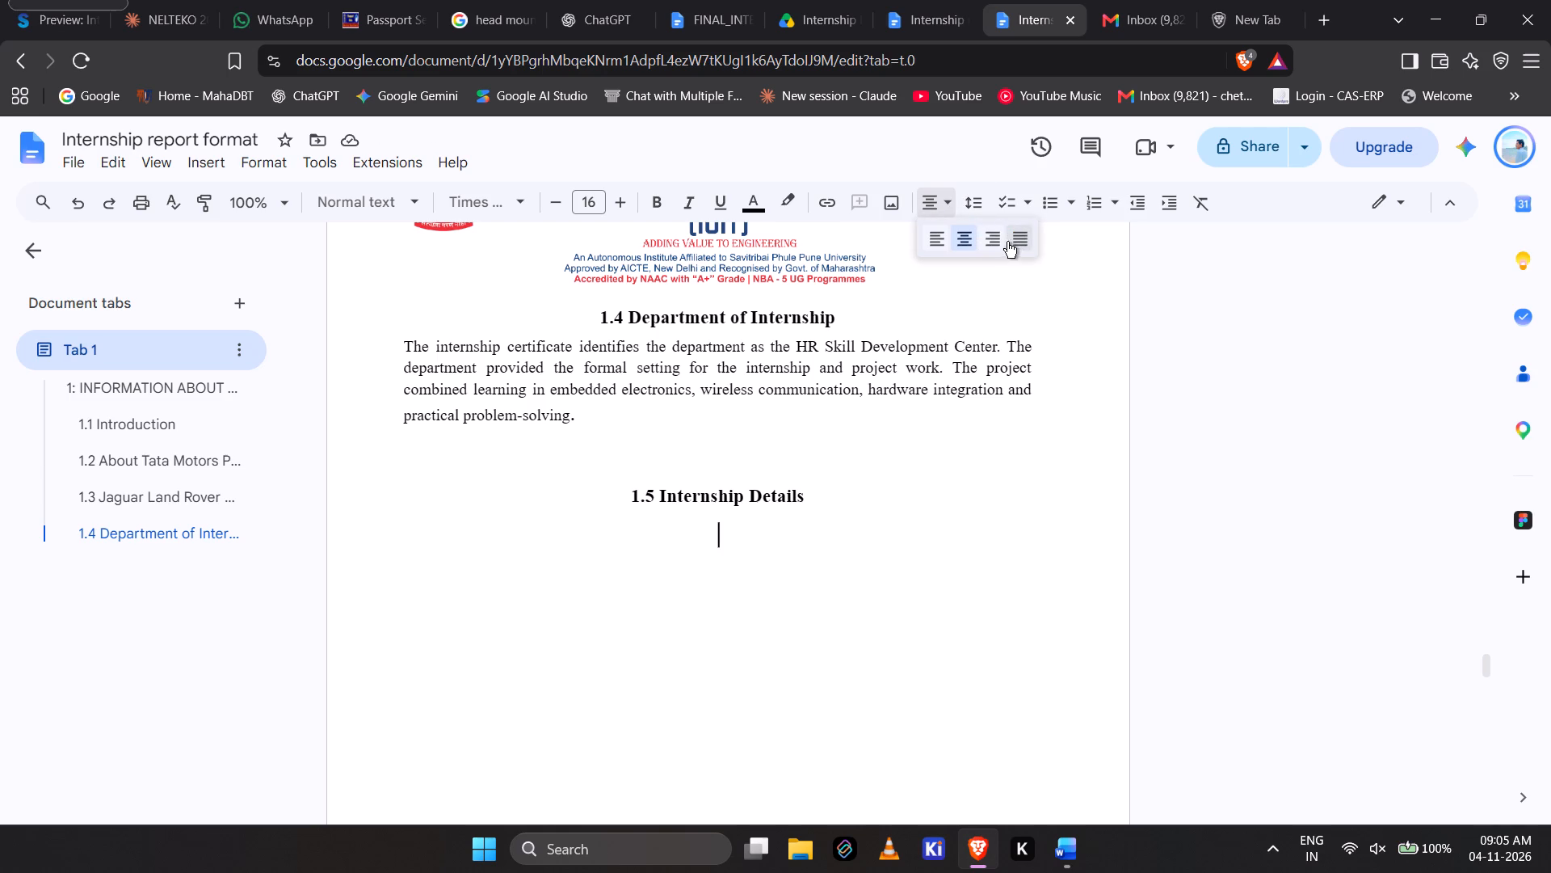
pyautogui.click(1013, 242)
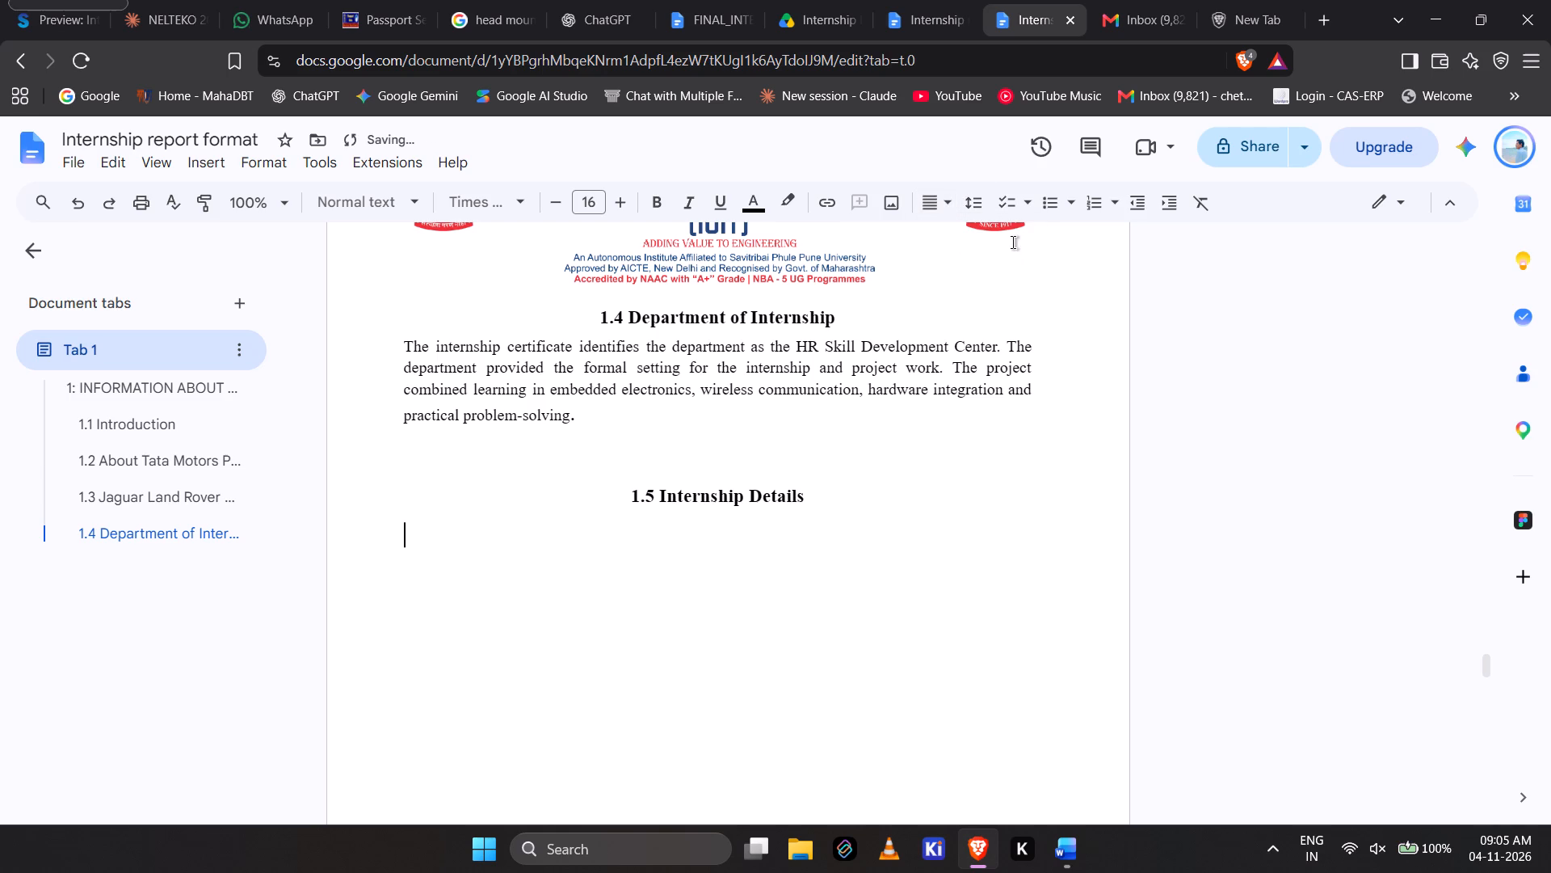
# Check the 1.5 table in the Word report and insert a 2-column by 4-row table under the matching heading in Google Docs.
pyautogui.hotkey('alt', 'Tab')
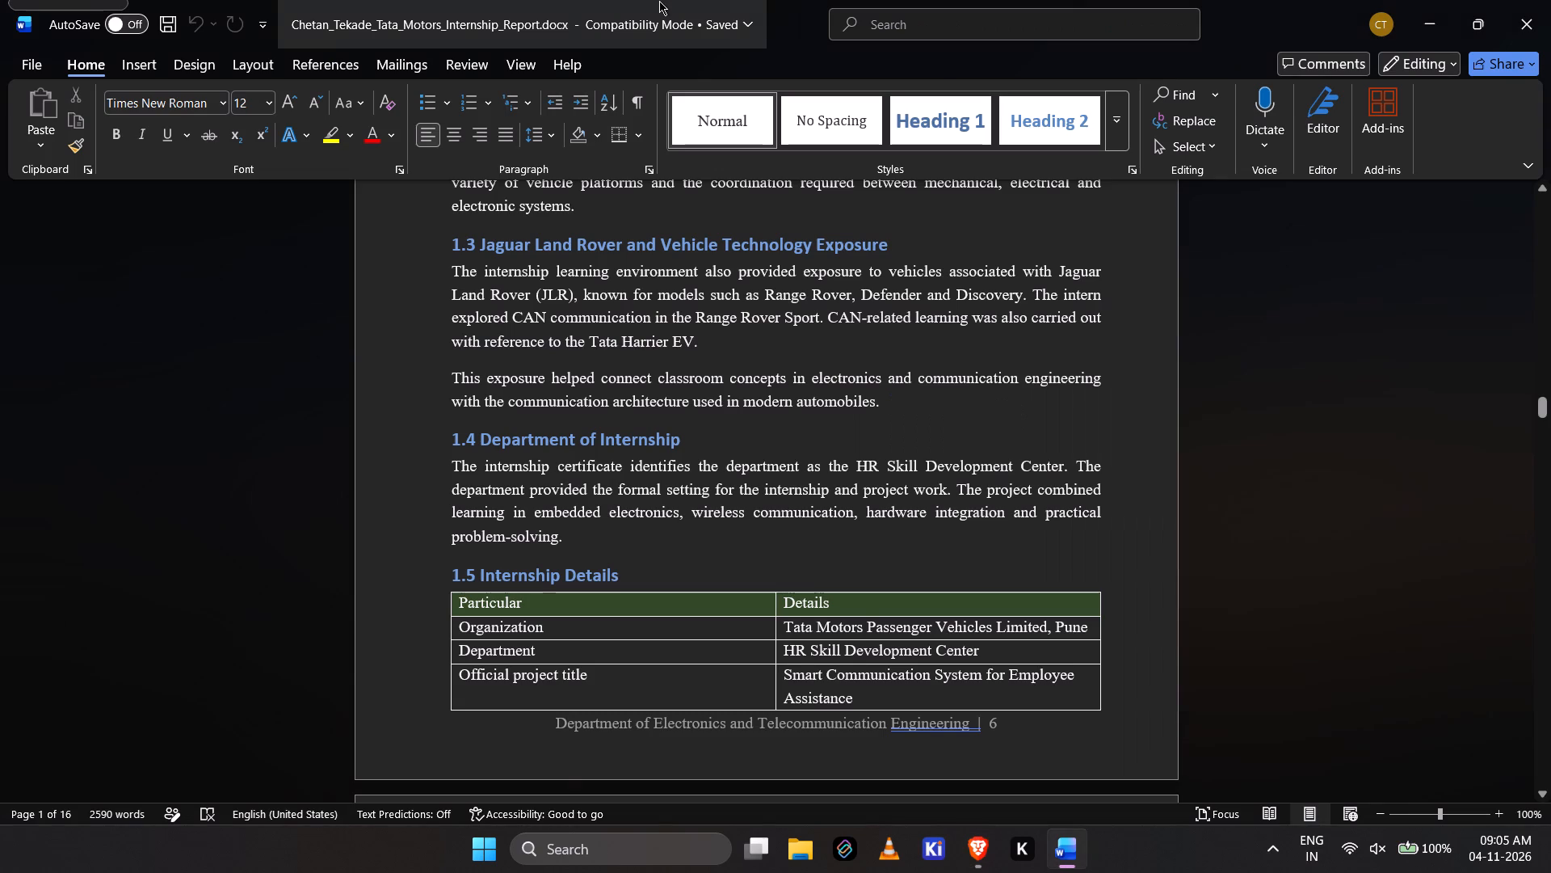
pyautogui.scroll(-1, 734, 521)
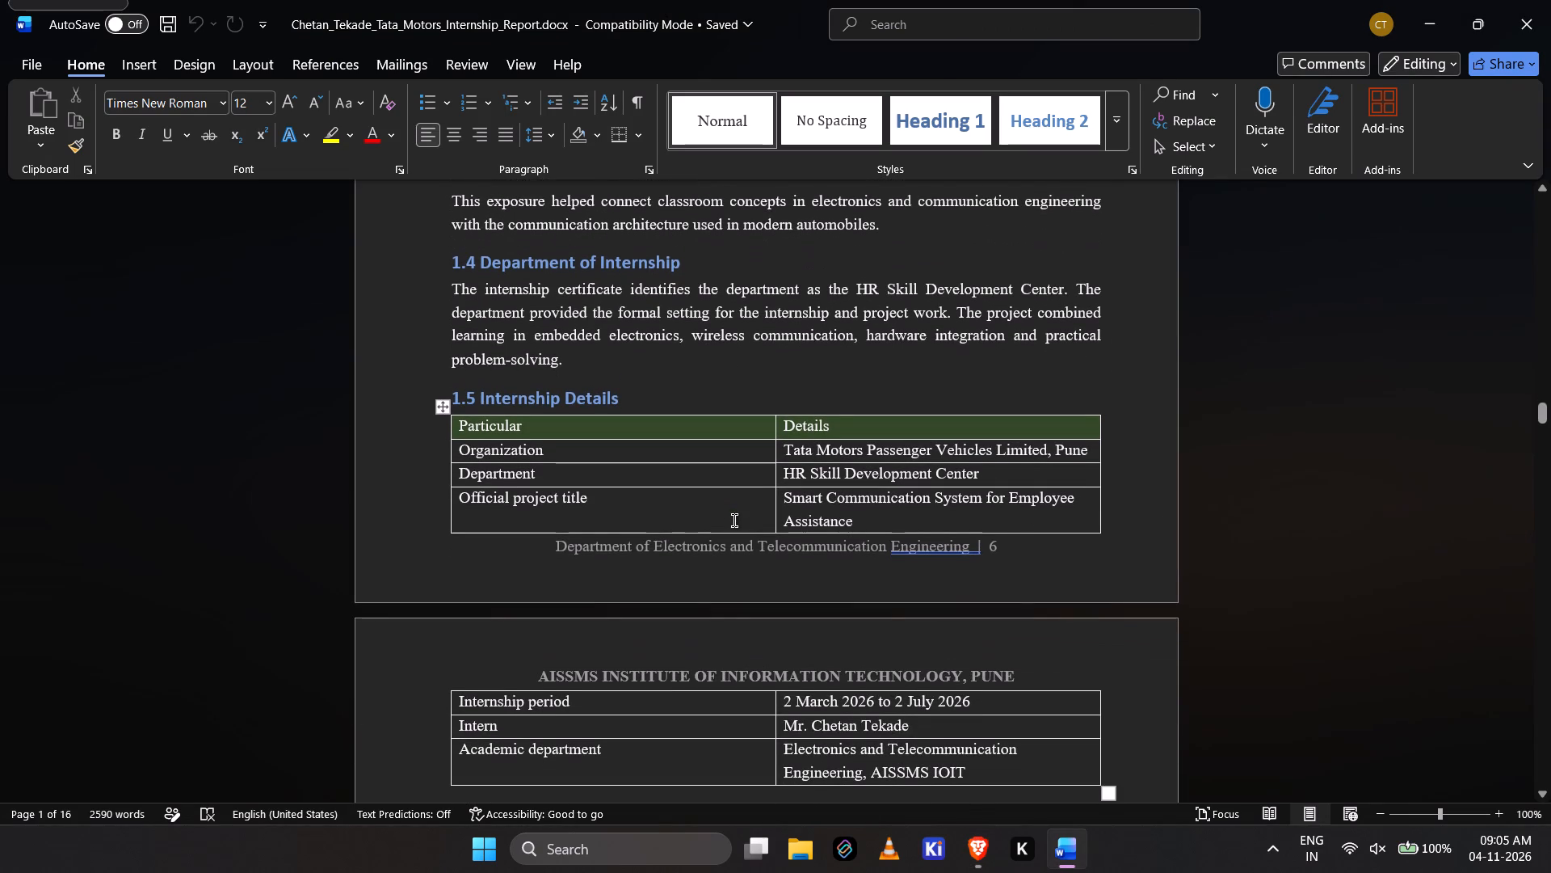
pyautogui.hotkey('alt', 'Tab')
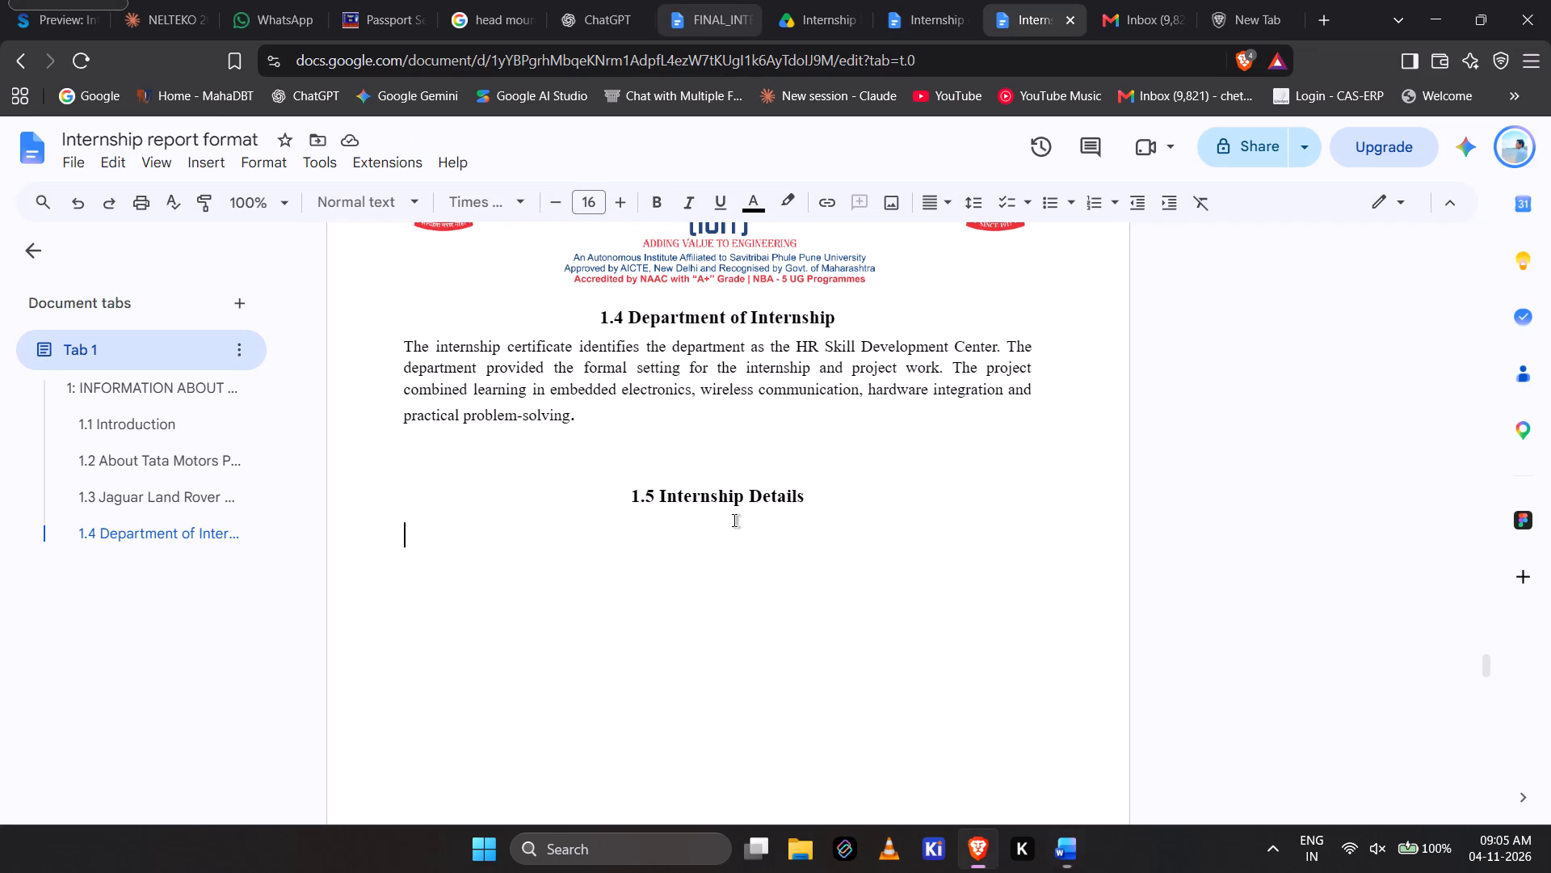
pyautogui.click(190, 160)
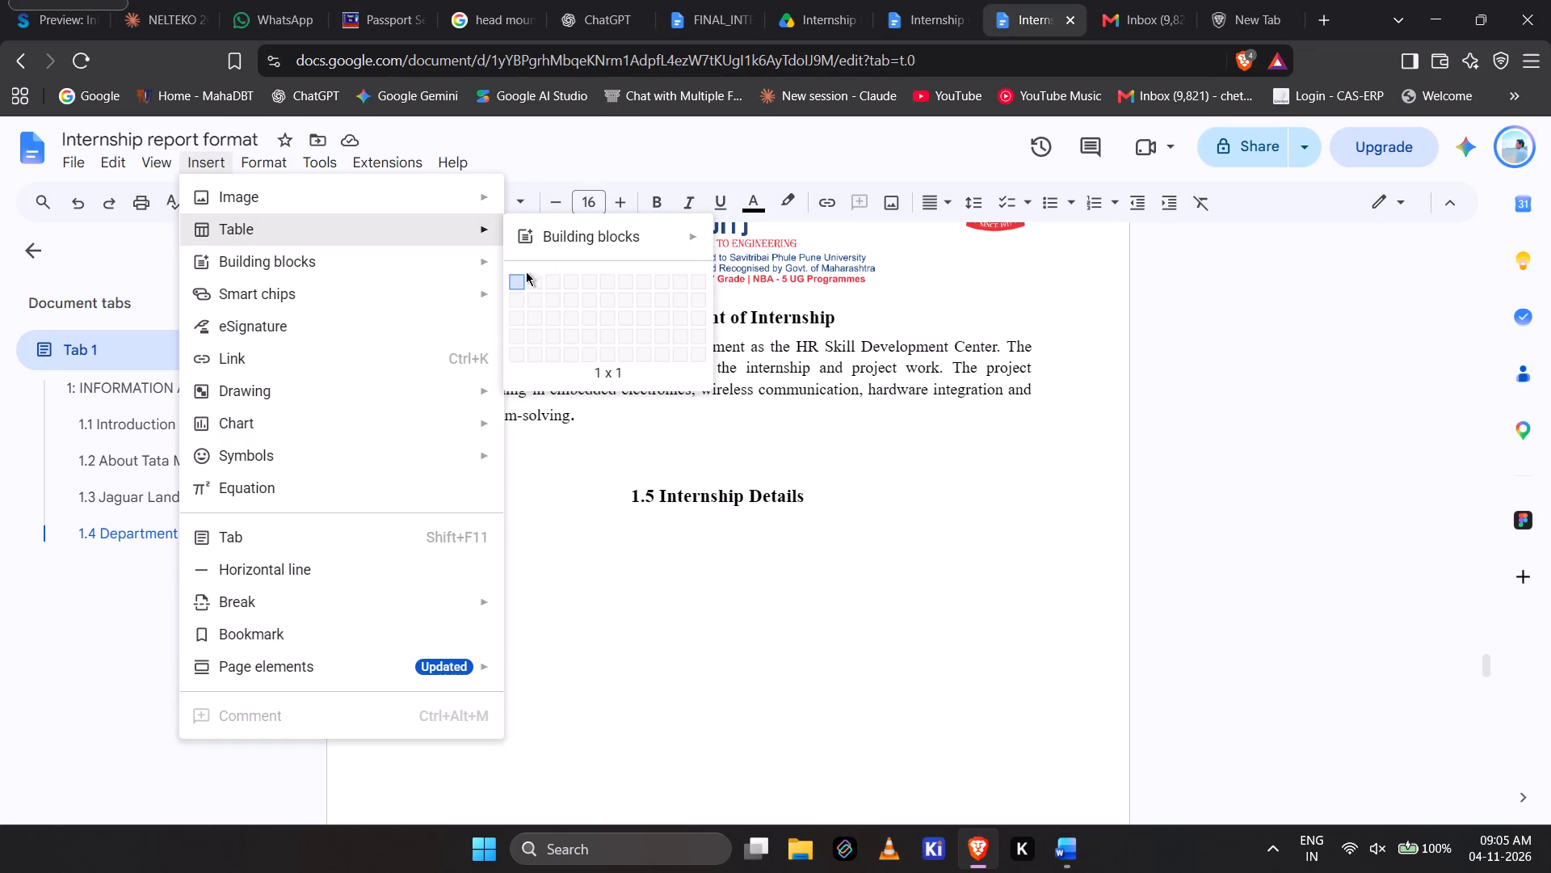
pyautogui.click(534, 335)
# Fill the table's header row with "Particular" and "Details", following the Word report.
pyautogui.hotkey('alt', 'Tab')
pyautogui.hotkey('alt', 'Tab')
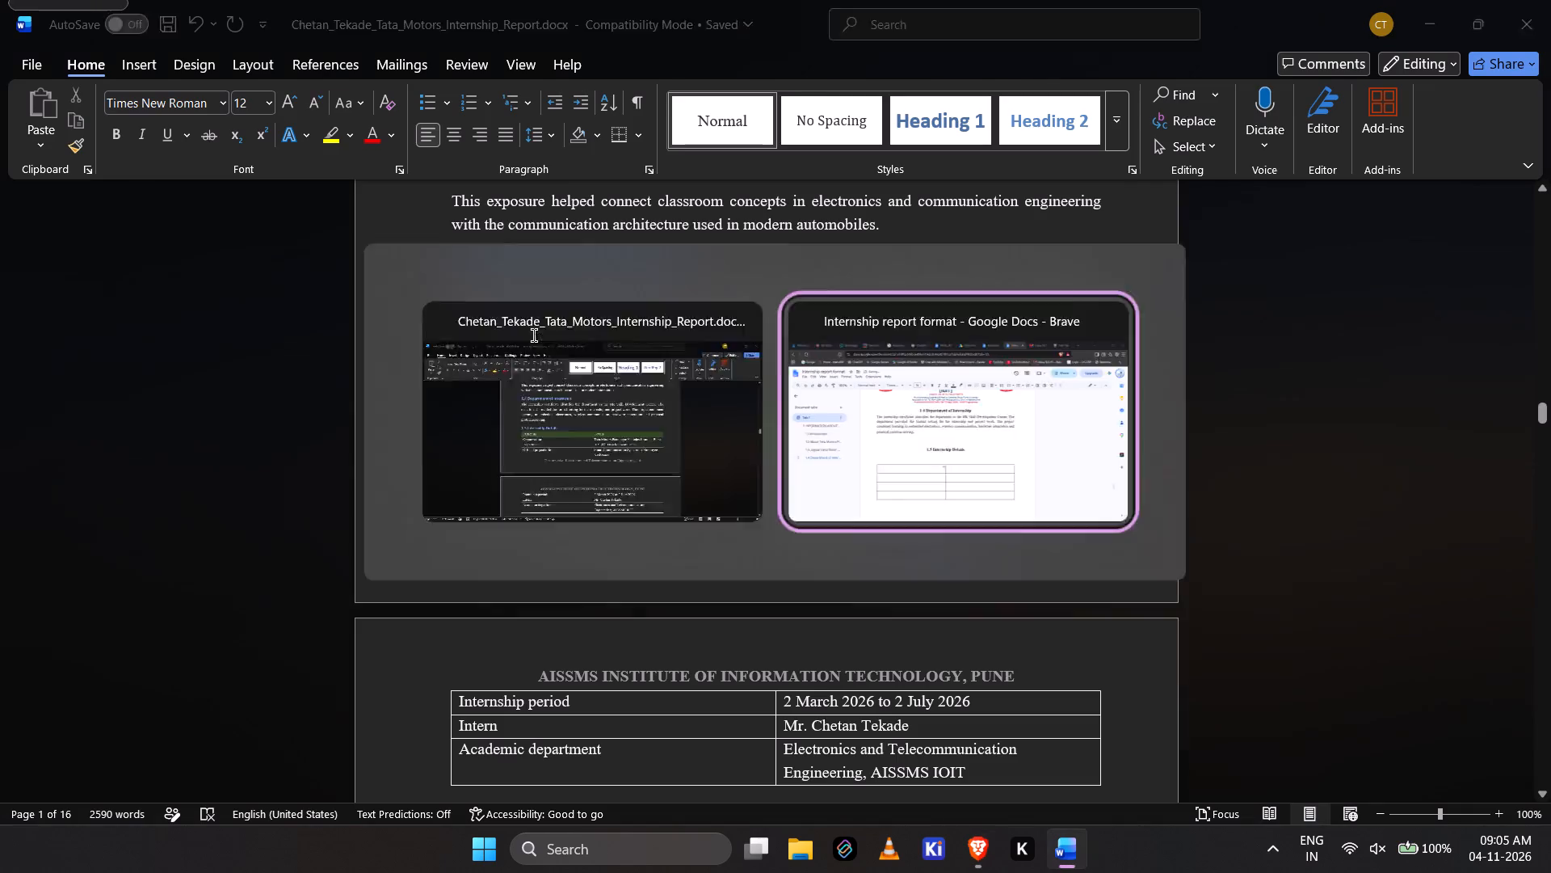
pyautogui.write('Partiular')
pyautogui.press('BackSpace')
pyautogui.press('BackSpace')
pyautogui.press('BackSpace')
pyautogui.press('BackSpace')
pyautogui.write('cular')
pyautogui.hotkey('alt', 'Tab')
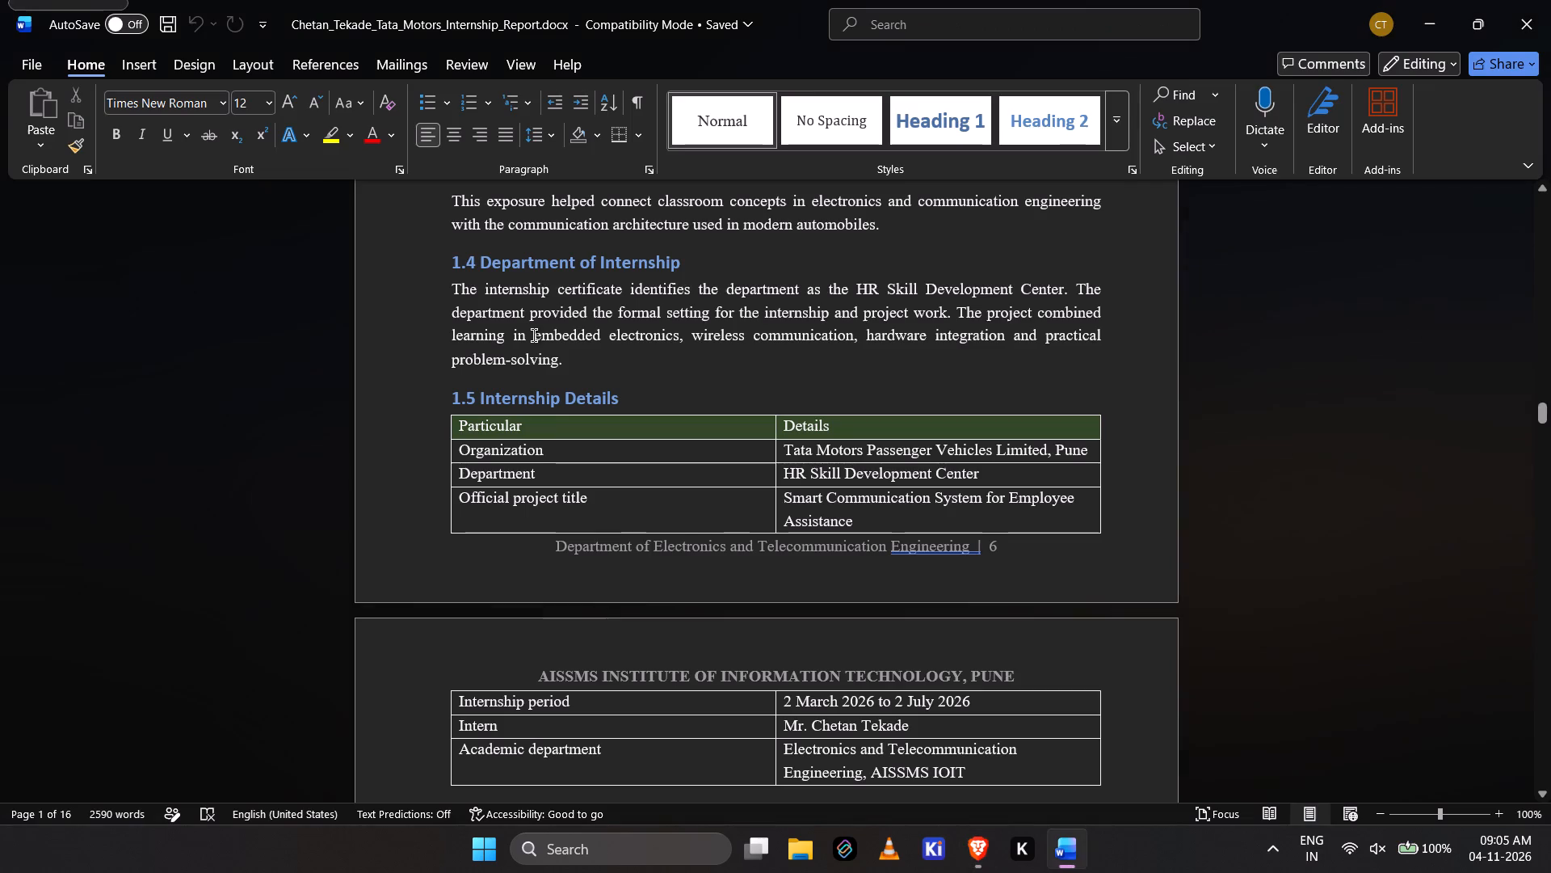
pyautogui.hotkey('alt', 'Tab')
pyautogui.click(822, 599)
pyautogui.write('Details')
# Enter the row labels "Organization", "Department" and "Official Project Title" in the table's Particular column, referring to the Word report.
pyautogui.click(646, 622)
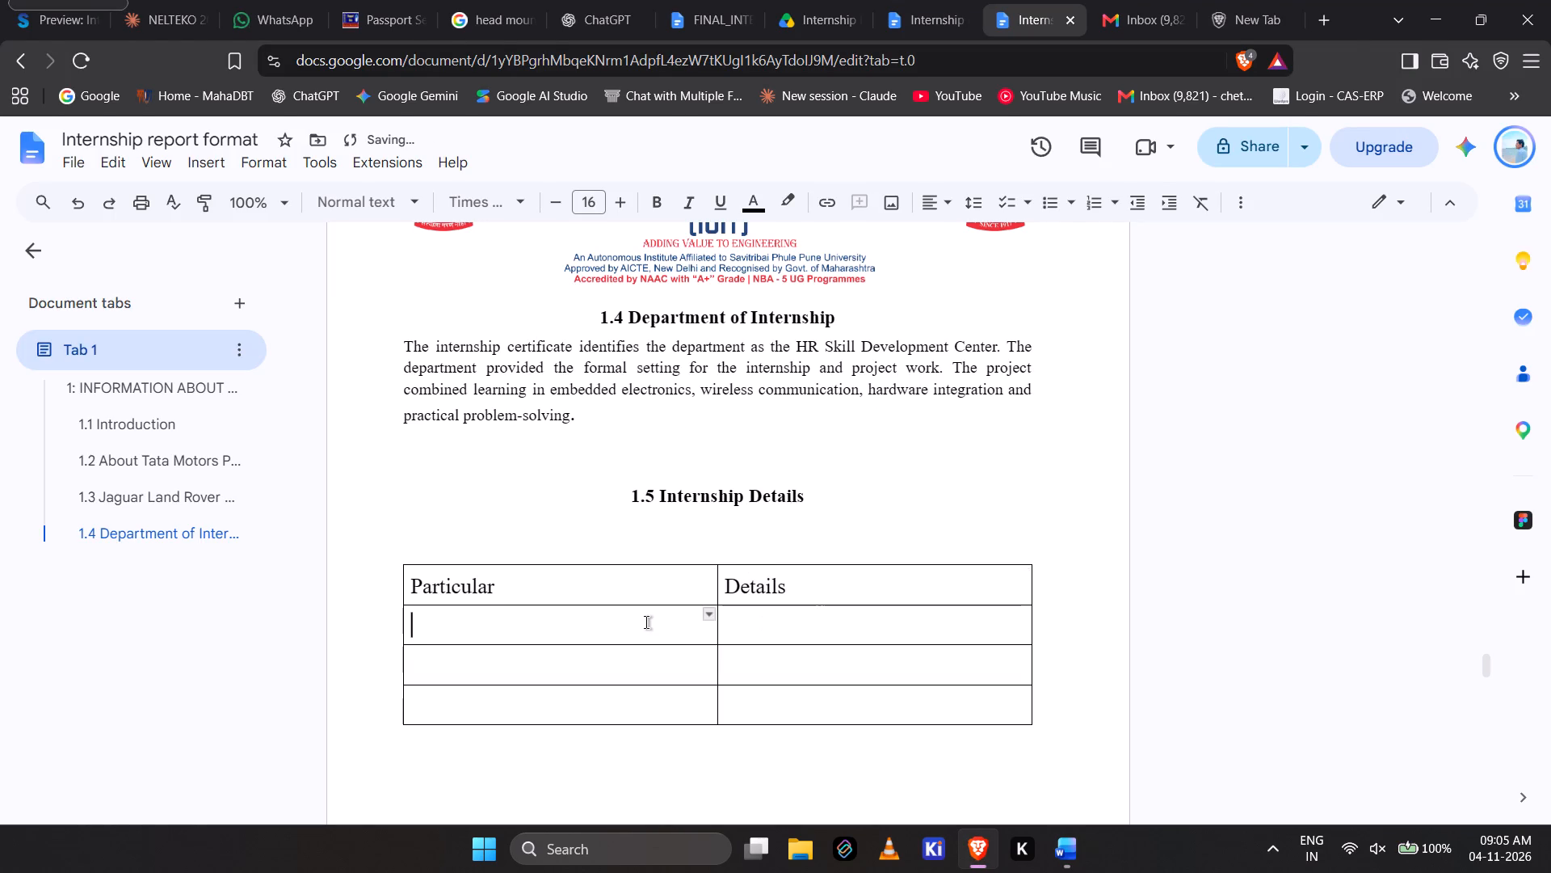
pyautogui.hotkey('alt', 'Tab')
pyautogui.hotkey('alt', 'Tab')
pyautogui.write('Organization')
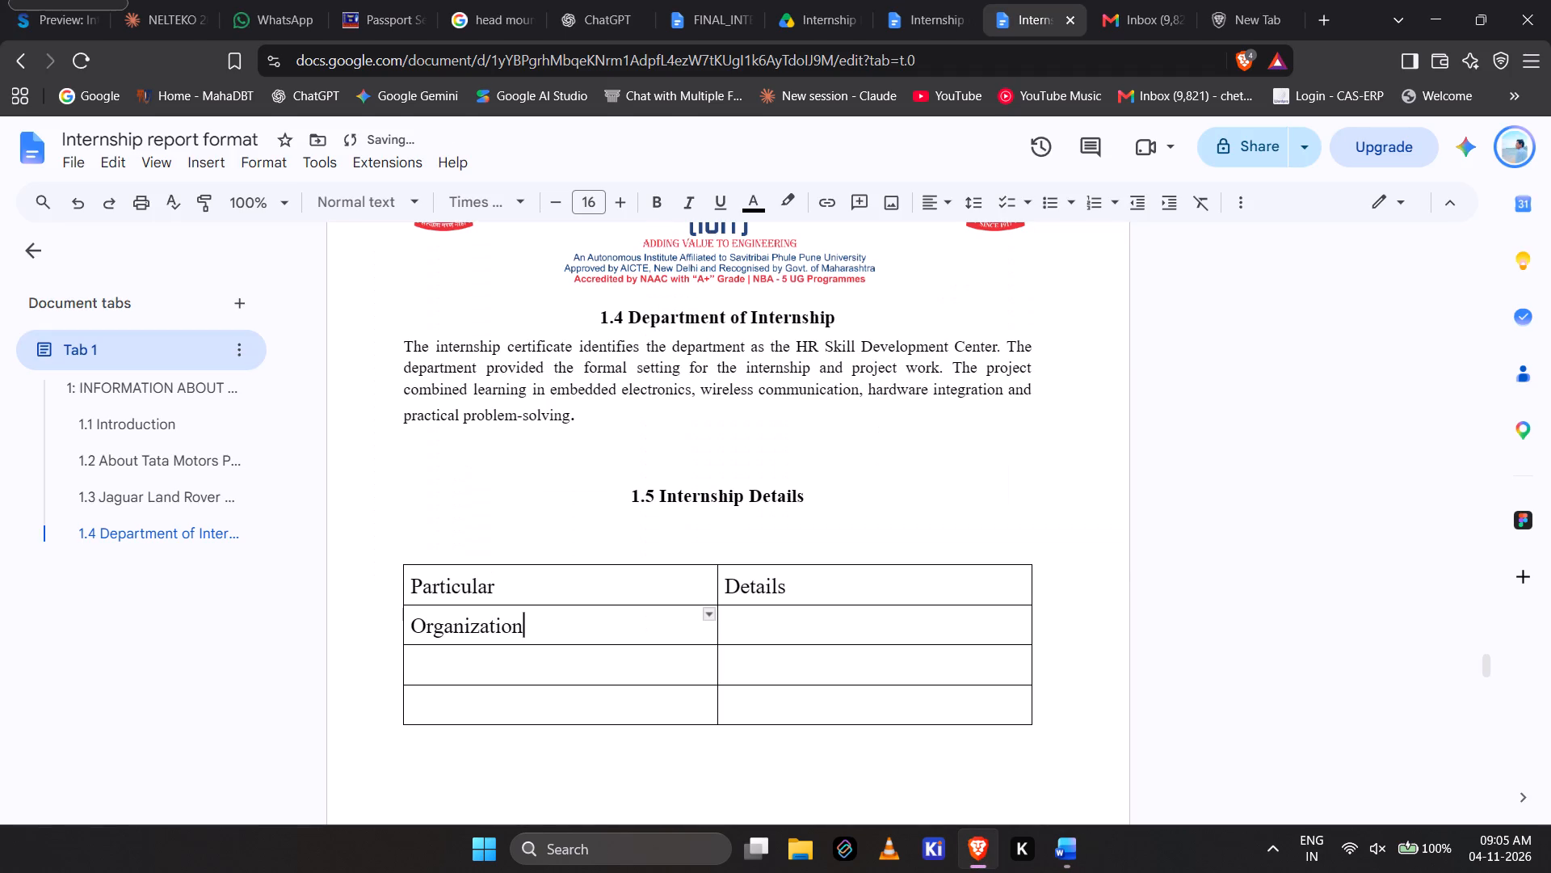
pyautogui.press('Down')
pyautogui.hotkey('alt', 'Tab')
pyautogui.hotkey('alt', 'Tab')
pyautogui.write('Department')
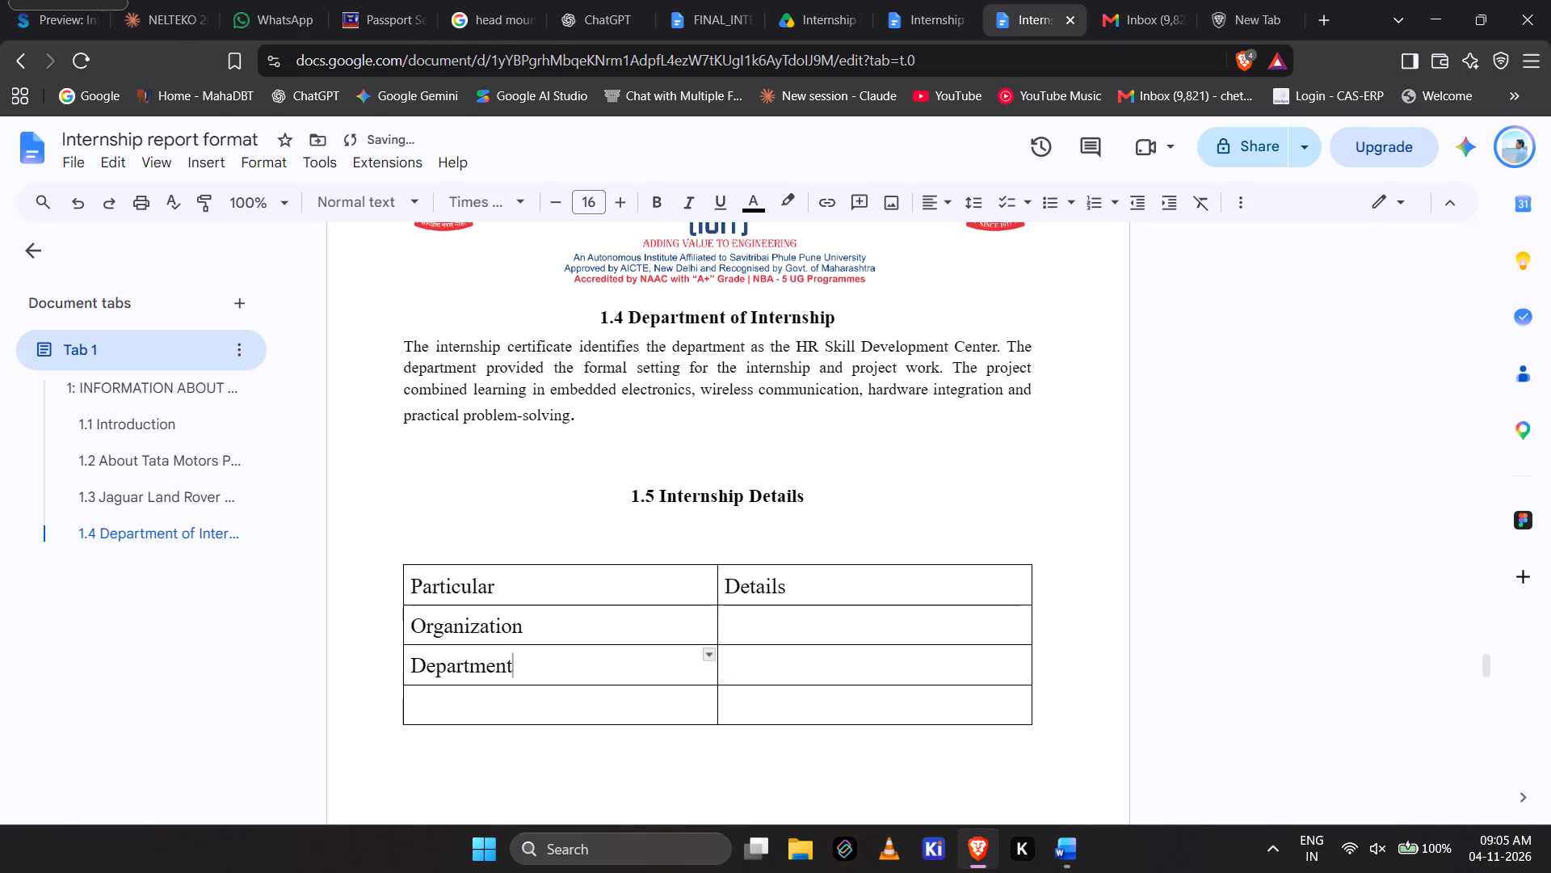
pyautogui.press('Down')
pyautogui.hotkey('alt', 'Tab')
pyautogui.hotkey('alt', 'Tab')
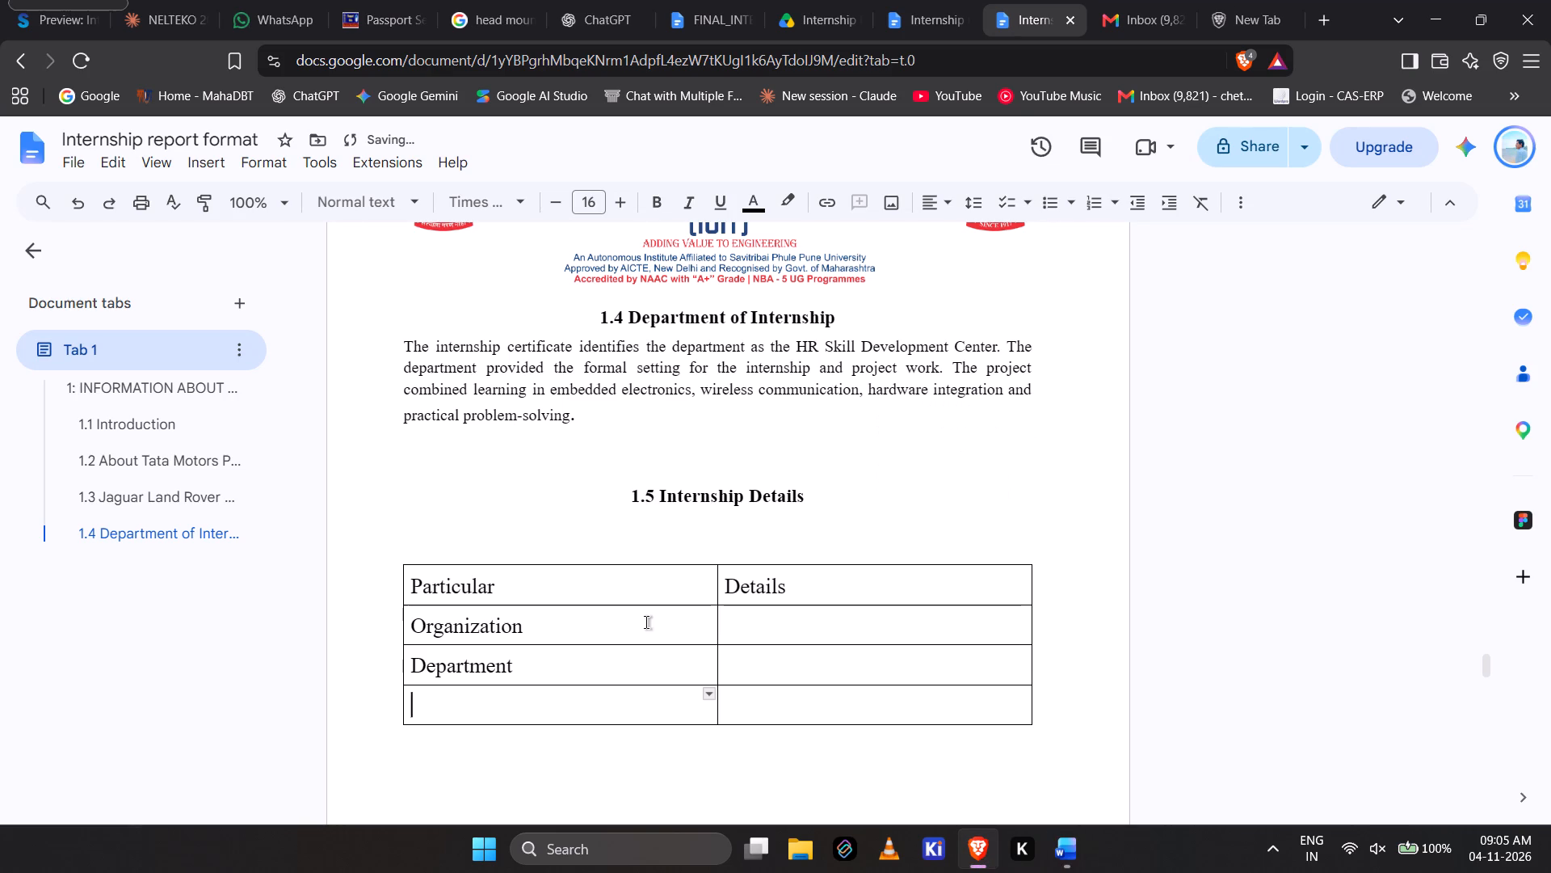
pyautogui.write('Official Projectr')
pyautogui.press('space')
pyautogui.press('BackSpace')
pyautogui.press('BackSpace')
pyautogui.press('space')
pyautogui.write('Titlee')
pyautogui.press('BackSpace')
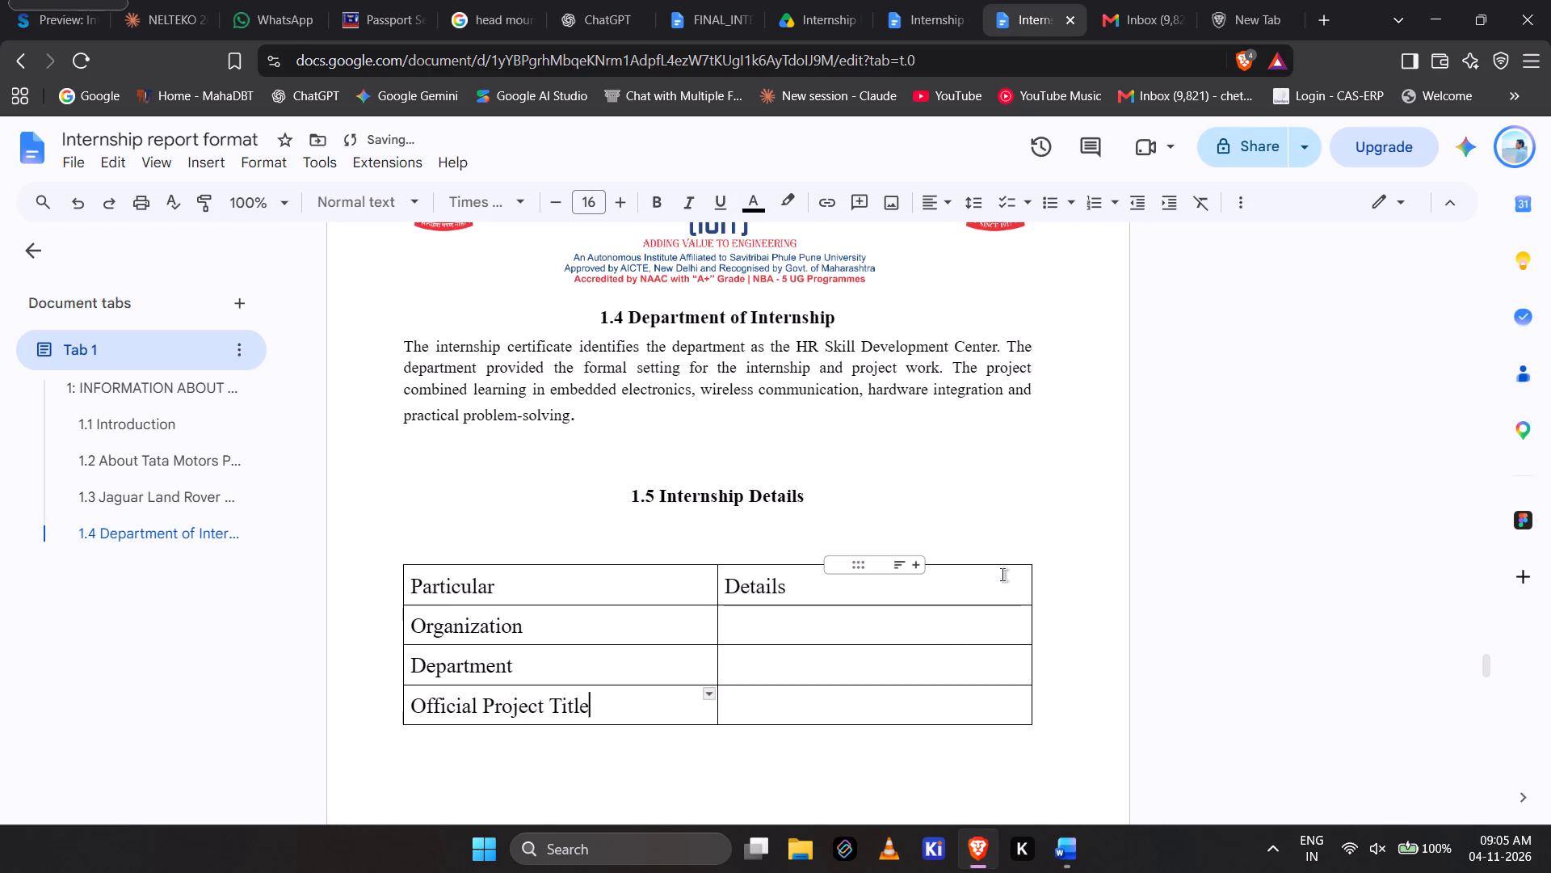
# Enter "Tata Motors Passenger Vehicles Limited, Pune" as the Organization details, checking the wording against the Word report.
pyautogui.click(929, 626)
pyautogui.write('Tata Motors Pase')
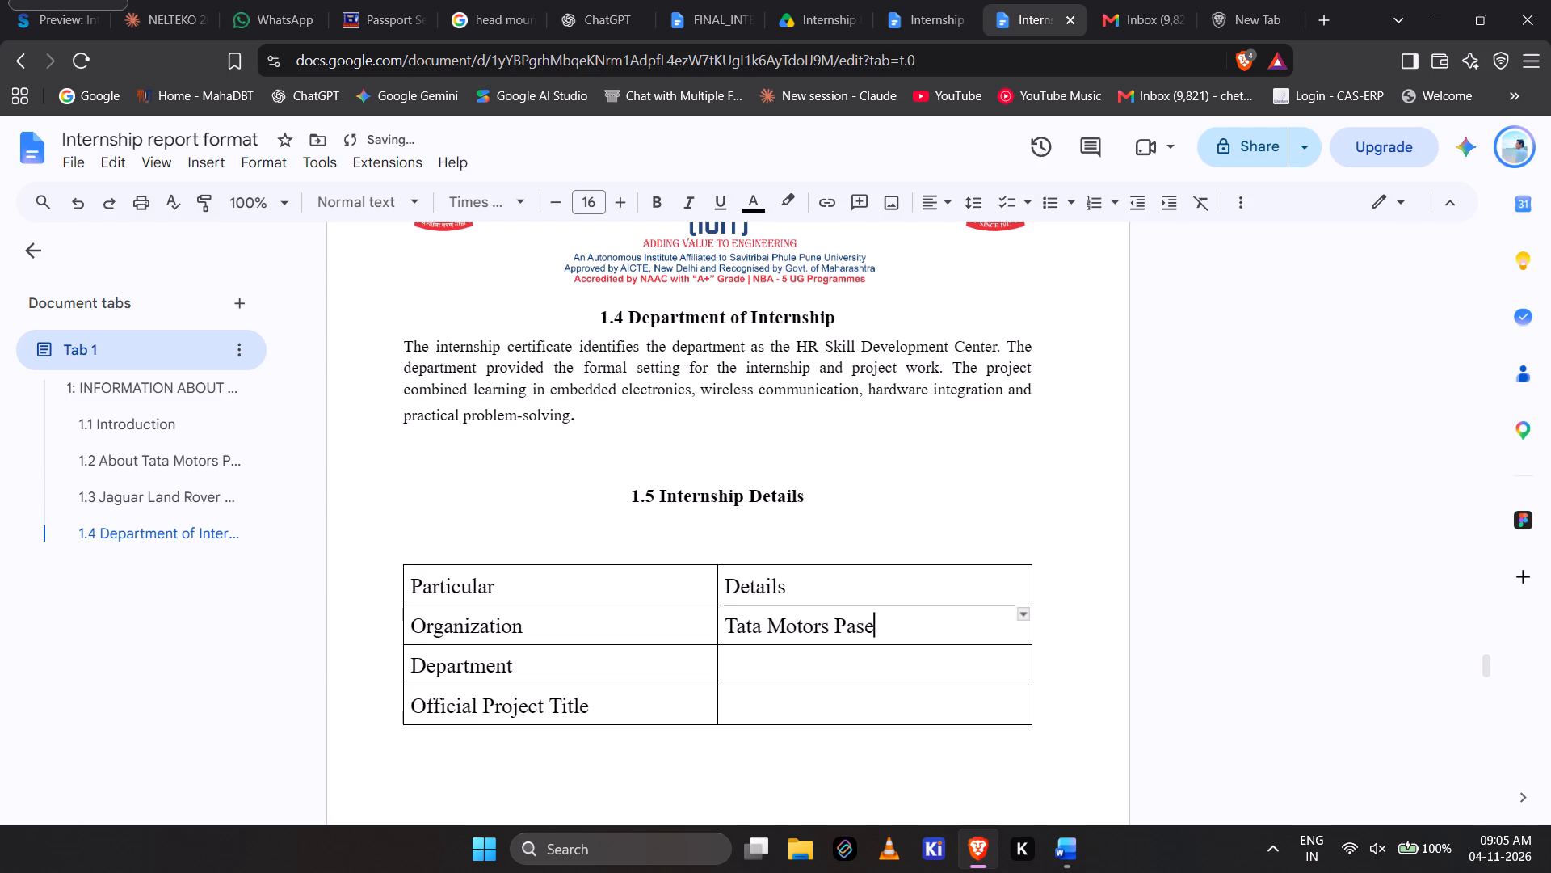
pyautogui.press('BackSpace')
pyautogui.write('senger vehicles')
pyautogui.press('BackSpace')
pyautogui.press('BackSpace')
pyautogui.press('BackSpace')
pyautogui.hotkey('ctrl', 'BackSpace')
pyautogui.write('Vehicles')
pyautogui.hotkey('alt', 'Tab')
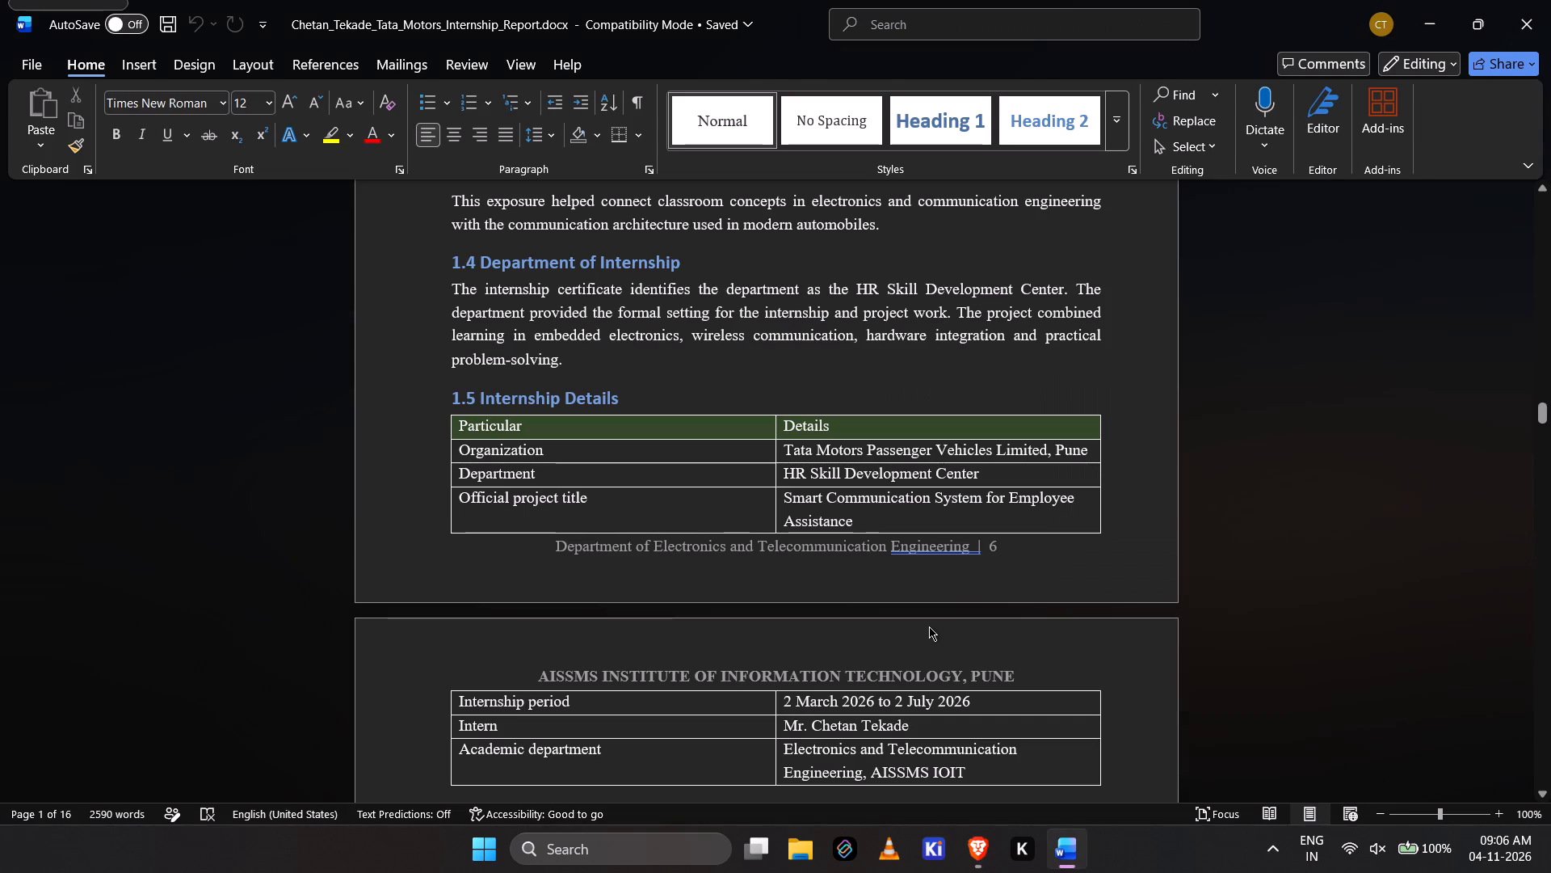
pyautogui.hotkey('alt', 'Tab')
pyautogui.press('space')
pyautogui.write('Limited,')
pyautogui.press('space')
pyautogui.write('Pune')
# Recheck the Word report's table and enter "HR Skill Development Center" as the Department details.
pyautogui.hotkey('alt', 'Tab')
pyautogui.hotkey('alt', 'Tab')
pyautogui.hotkey('alt', 'Tab')
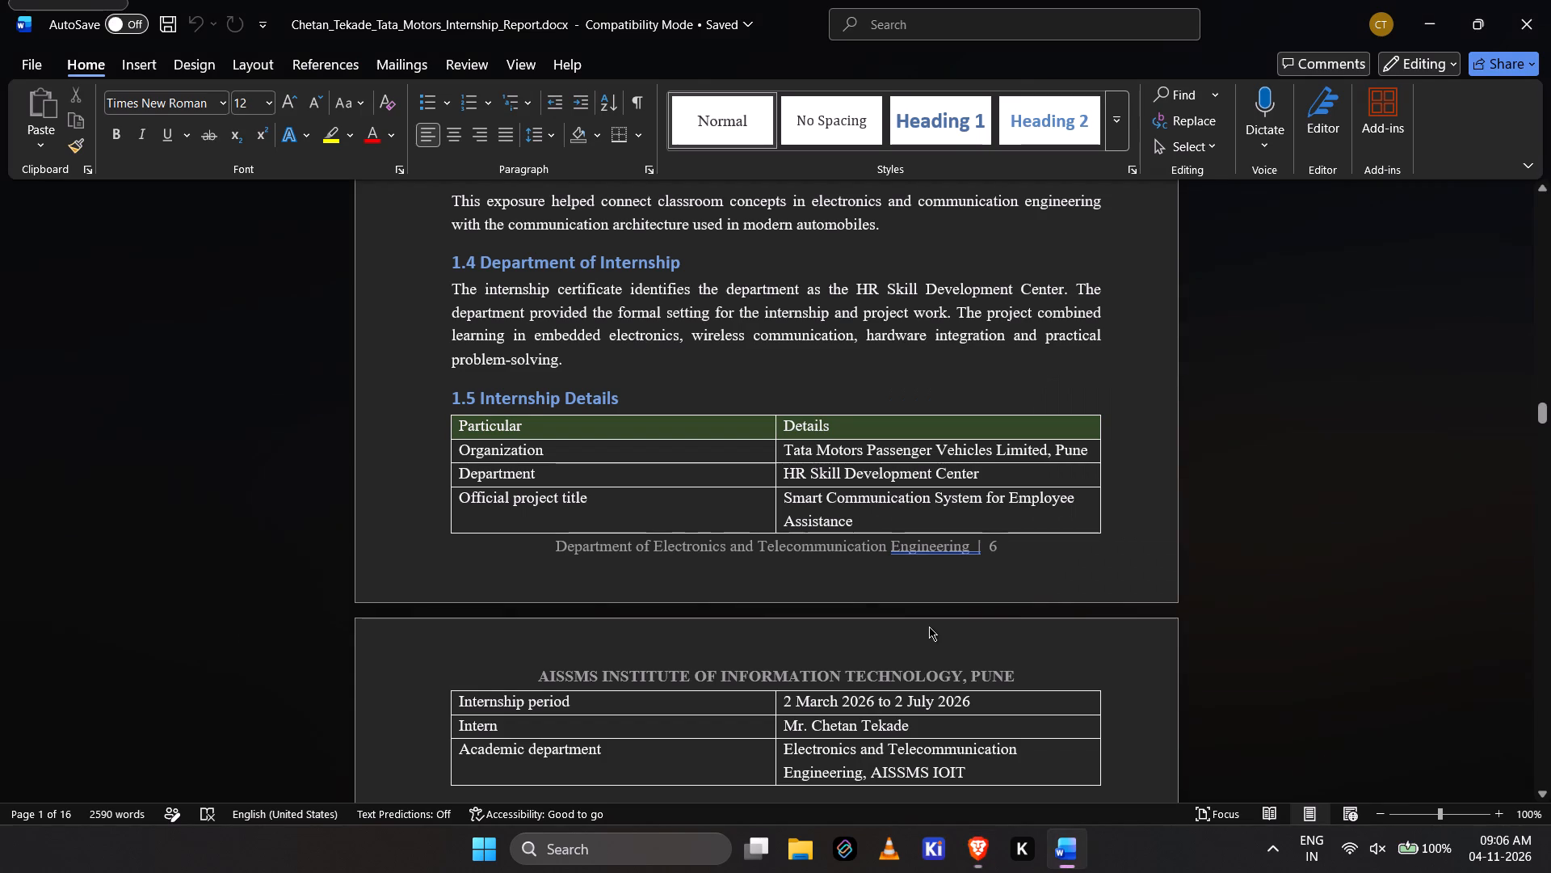
pyautogui.hotkey('alt', 'Tab')
pyautogui.hotkey('alt', 'Tab')
pyautogui.hotkey('alt', 'Tab')
pyautogui.click(835, 700)
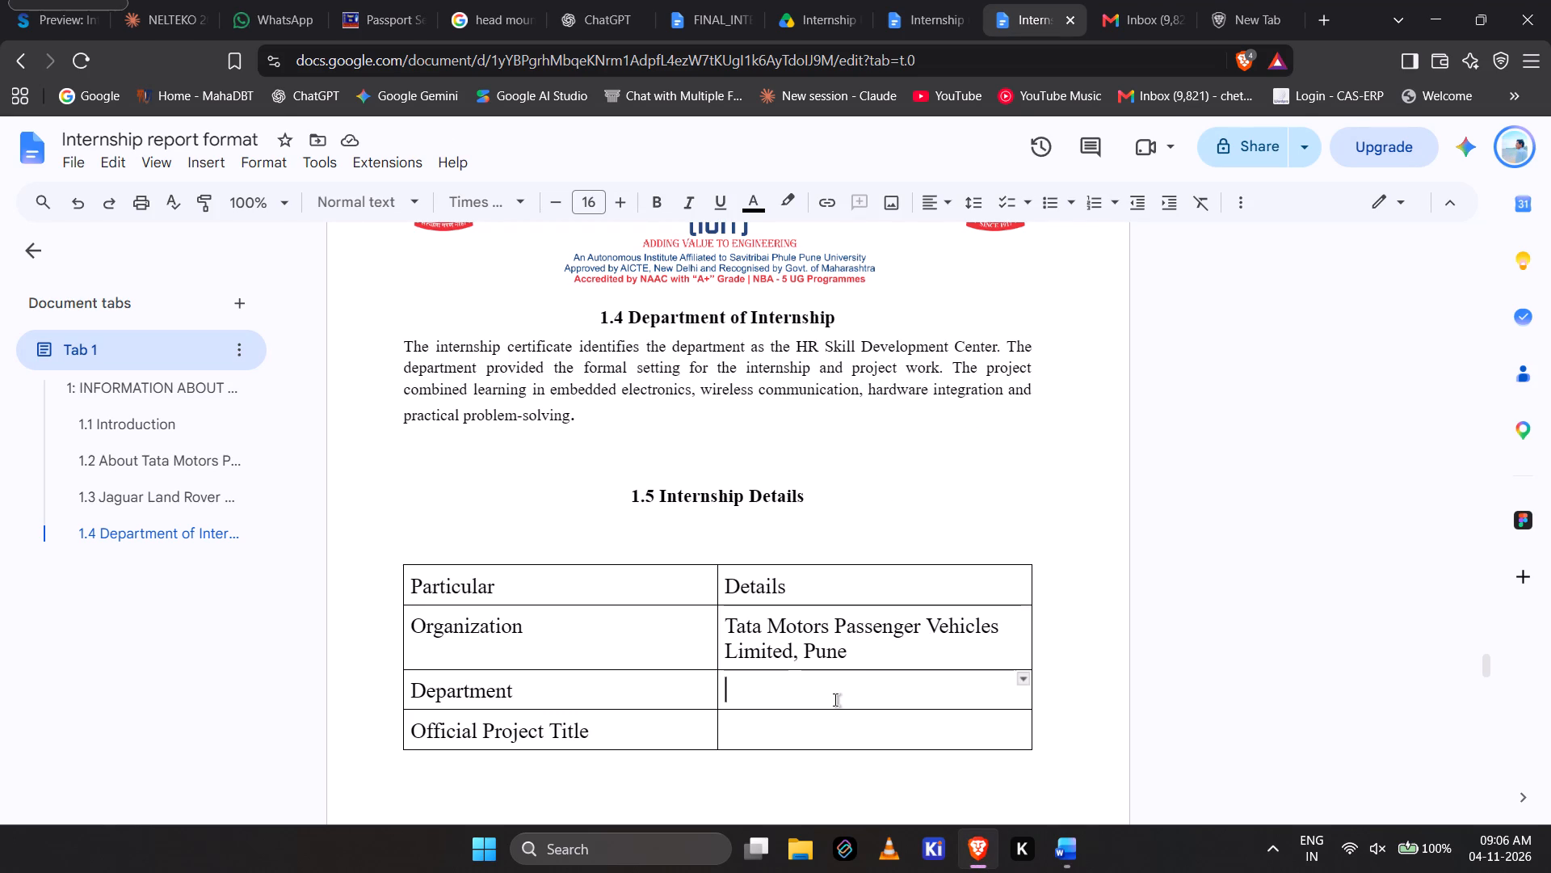
pyautogui.write('HR Skill Developmen')
pyautogui.press('space')
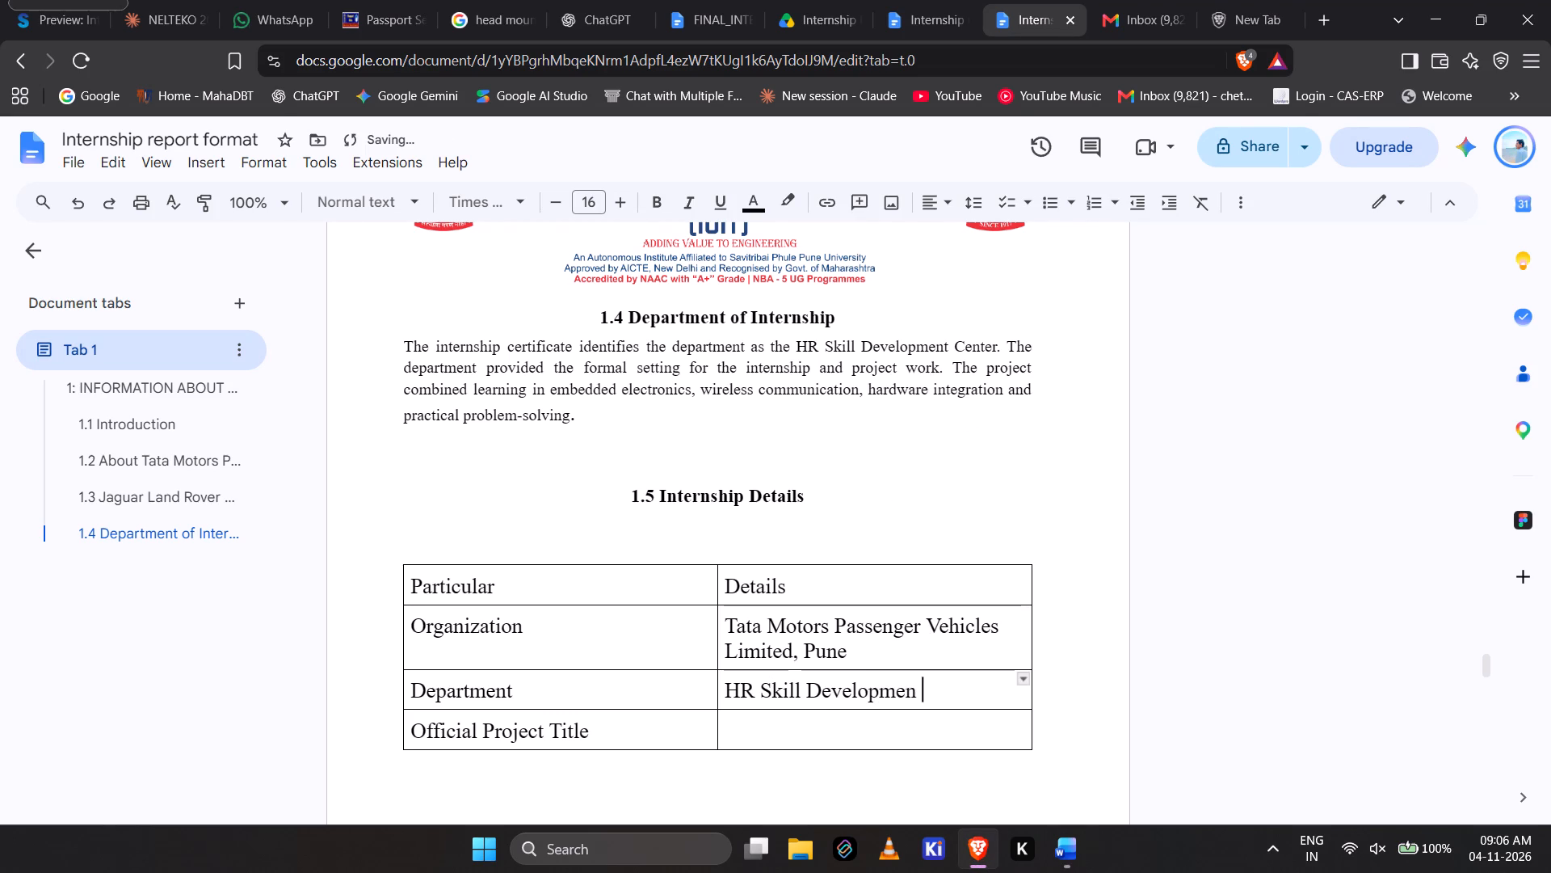
pyautogui.press('BackSpace')
pyautogui.write('t S')
pyautogui.hotkey('shift', 'BackSpace')
pyautogui.write('Center')
# Enter "Smart Communication System for Employee Assistance" as the Official Project Title details and compare the table with the Word report.
pyautogui.hotkey('alt', 'Tab')
pyautogui.hotkey('alt', 'Tab')
pyautogui.hotkey('alt', 'Tab')
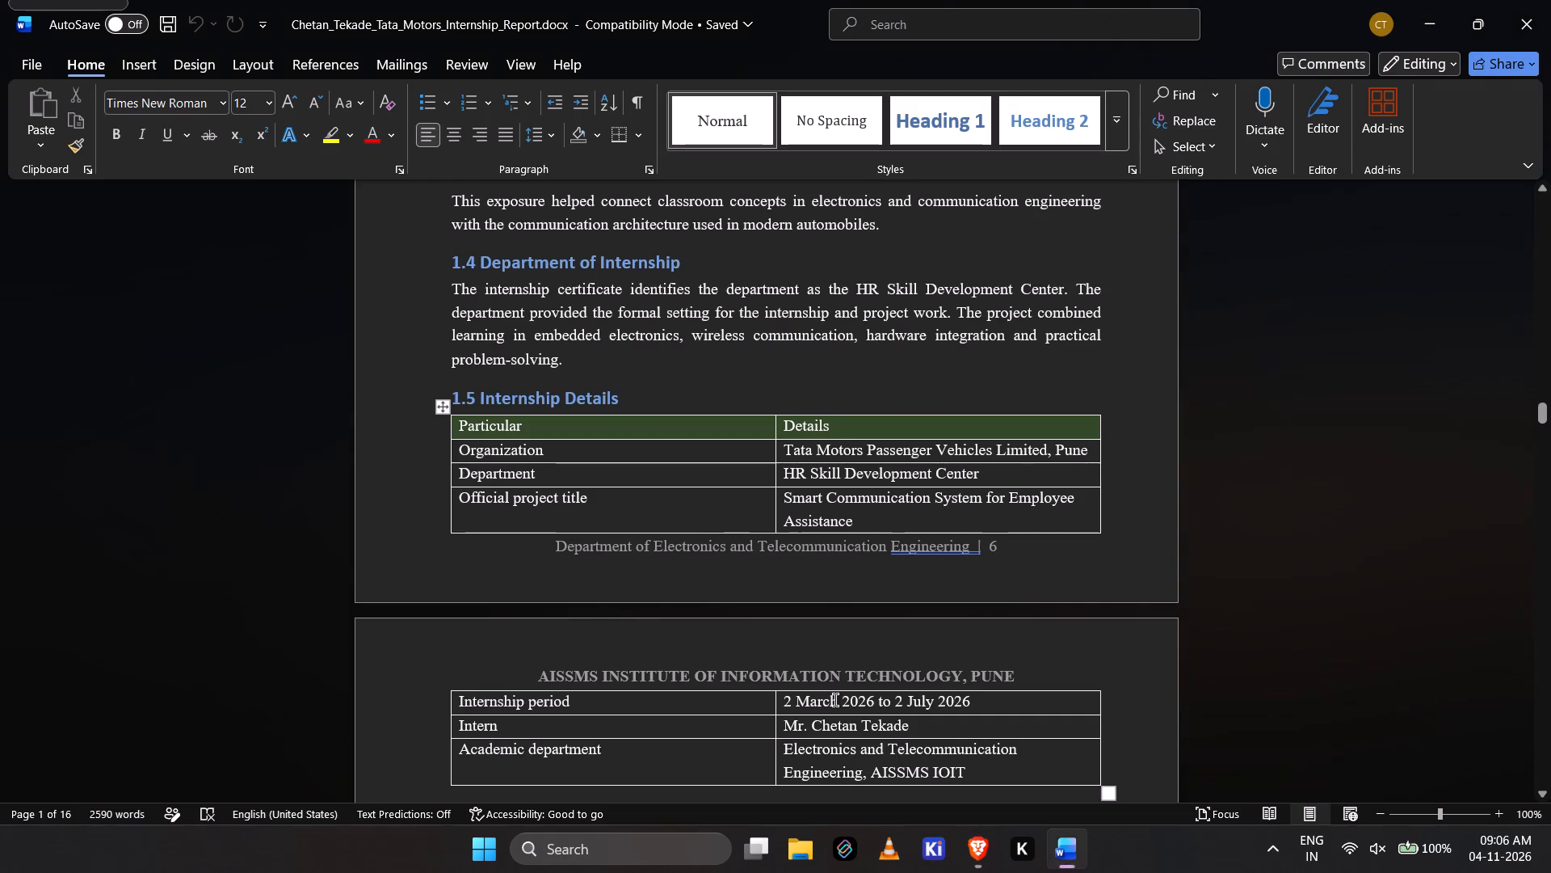
pyautogui.hotkey('alt', 'Tab')
pyautogui.click(801, 734)
pyautogui.hotkey('shift', 's')
pyautogui.write('mart Communication')
pyautogui.press('space')
pyautogui.hotkey('alt', 'Tab')
pyautogui.hotkey('alt', 'Tab')
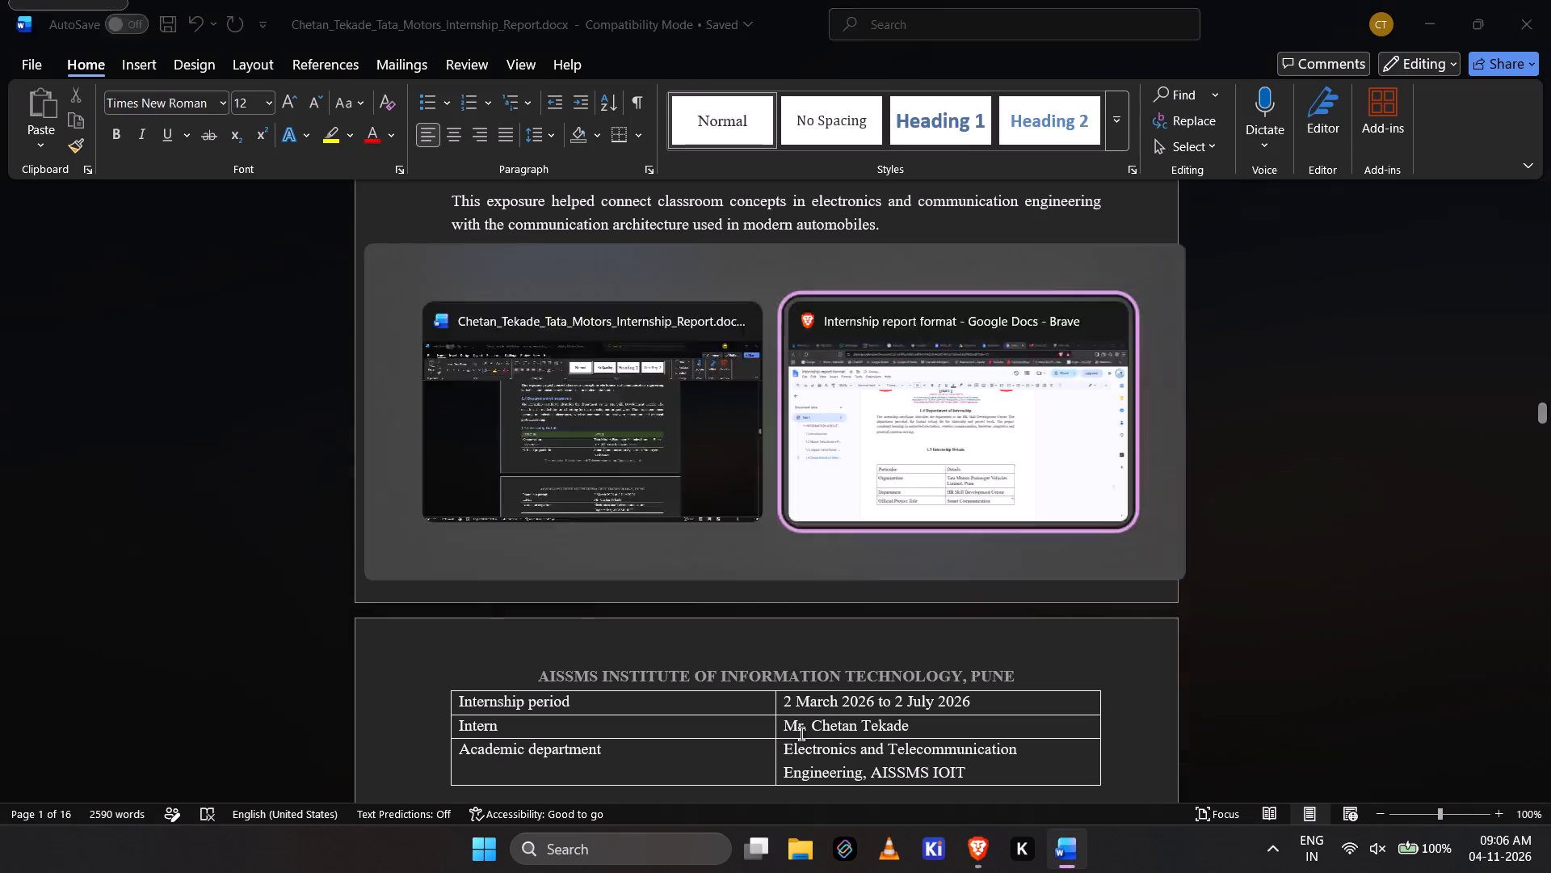
pyautogui.write('System fkr')
pyautogui.press('space')
pyautogui.press('BackSpace')
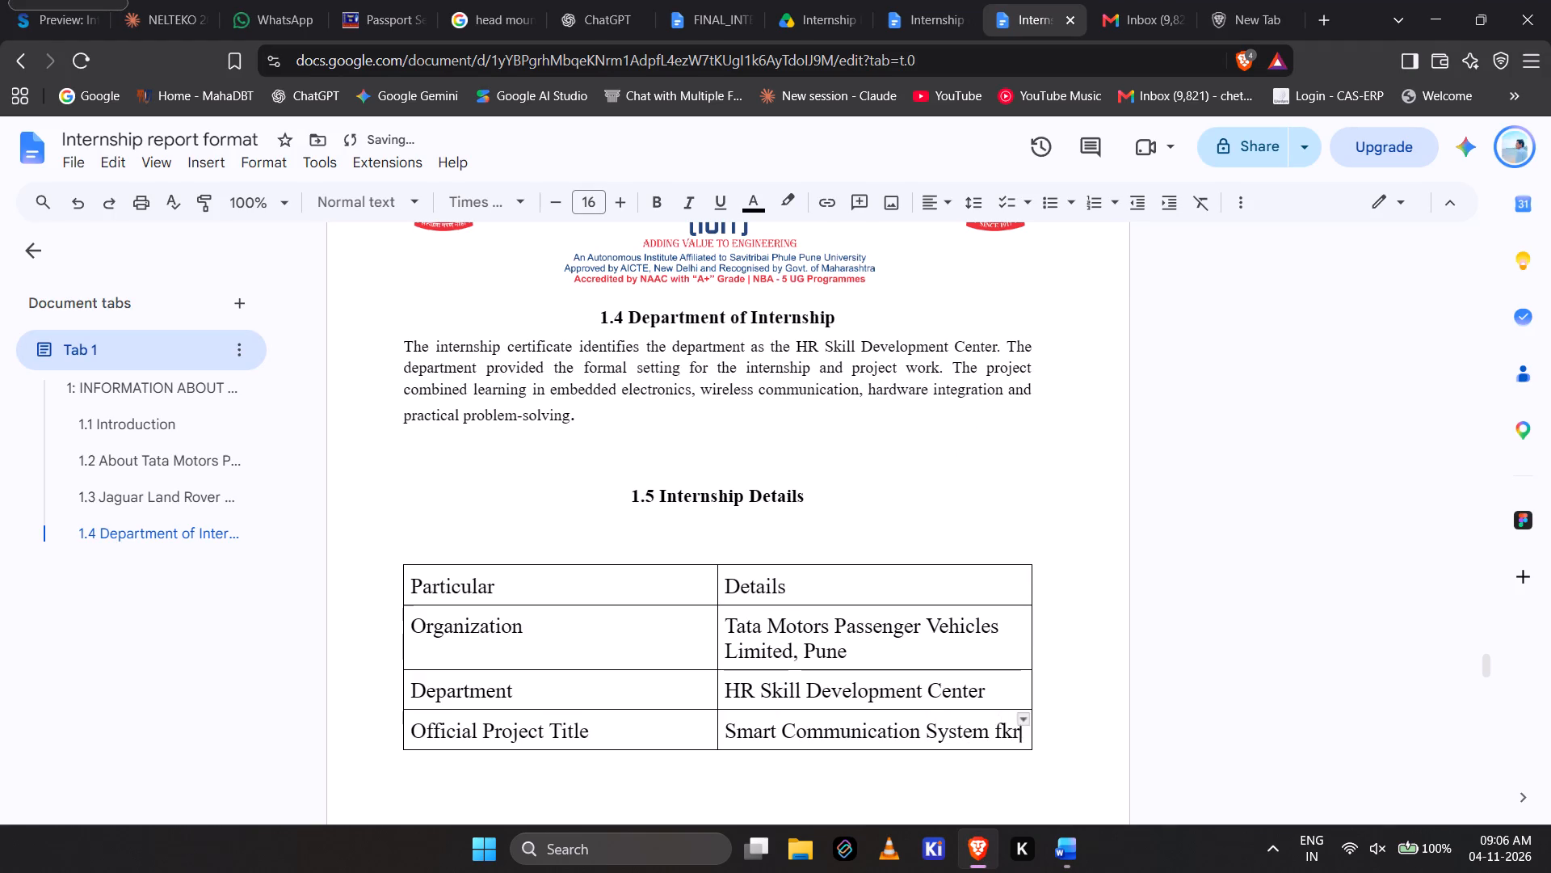
pyautogui.press('BackSpace')
pyautogui.press('BackSpace')
pyautogui.write('or Emplou')
pyautogui.press('BackSpace')
pyautogui.write('yee S')
pyautogui.hotkey('shift', 'BackSpace')
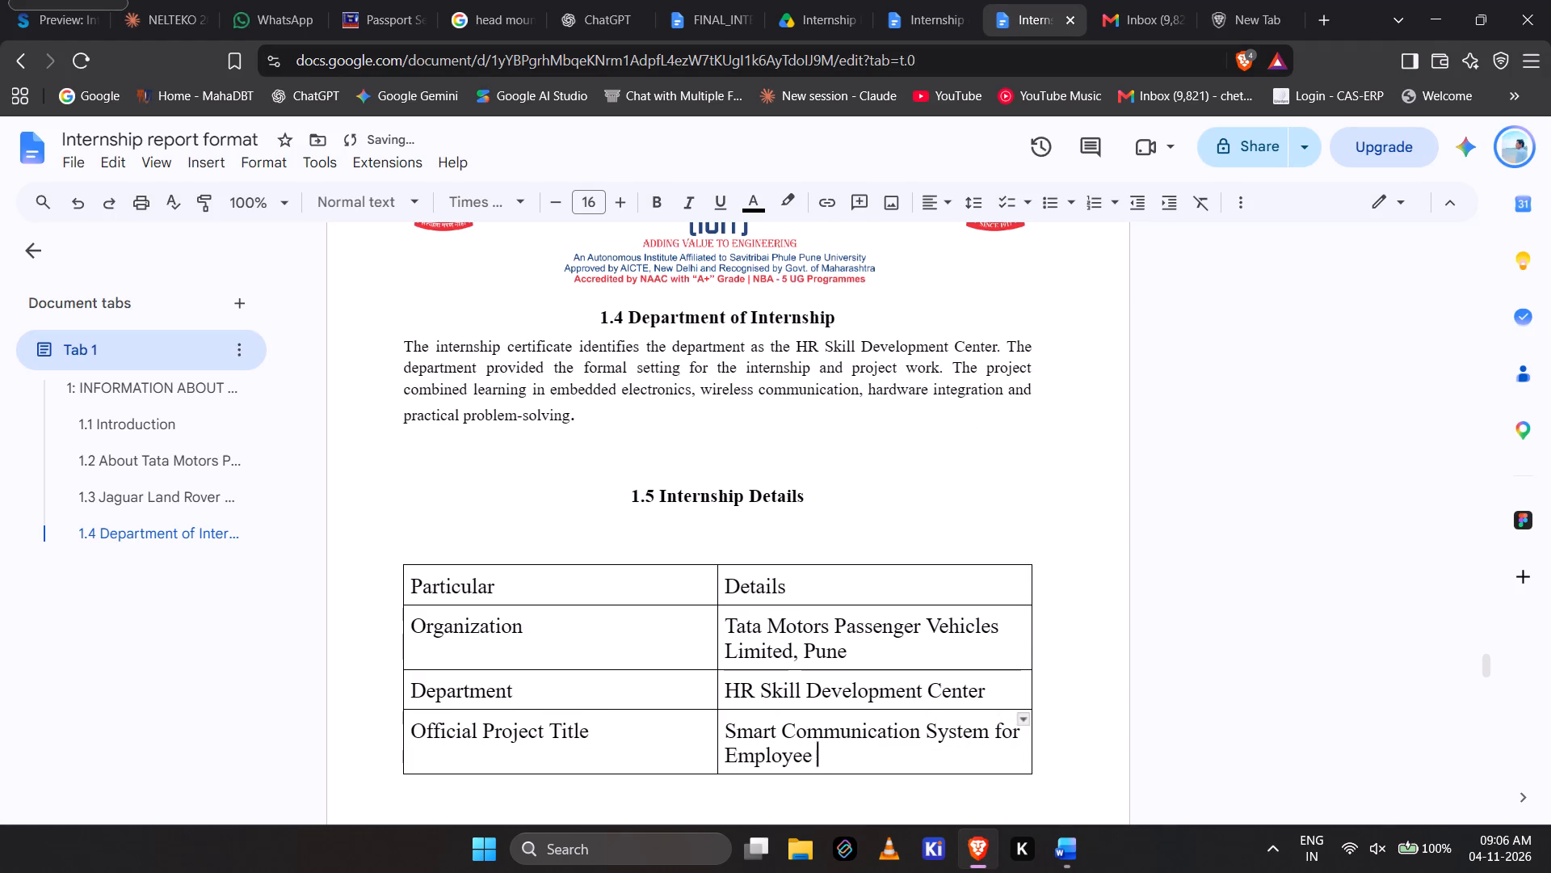
pyautogui.write('Assistance')
pyautogui.hotkey('alt', 'Tab')
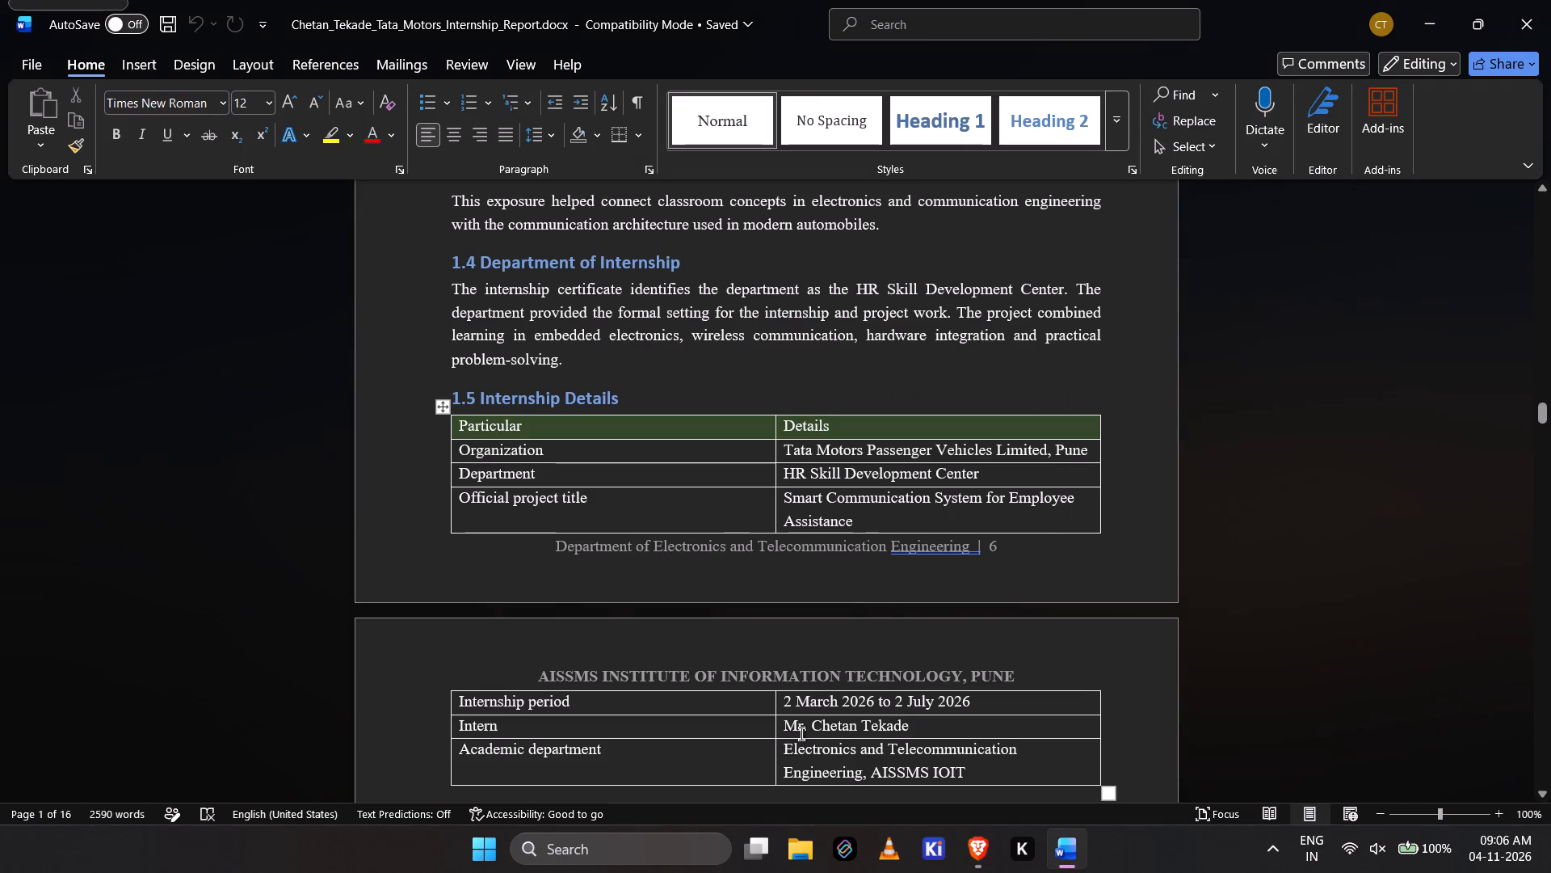
pyautogui.hotkey('alt', 'Tab')
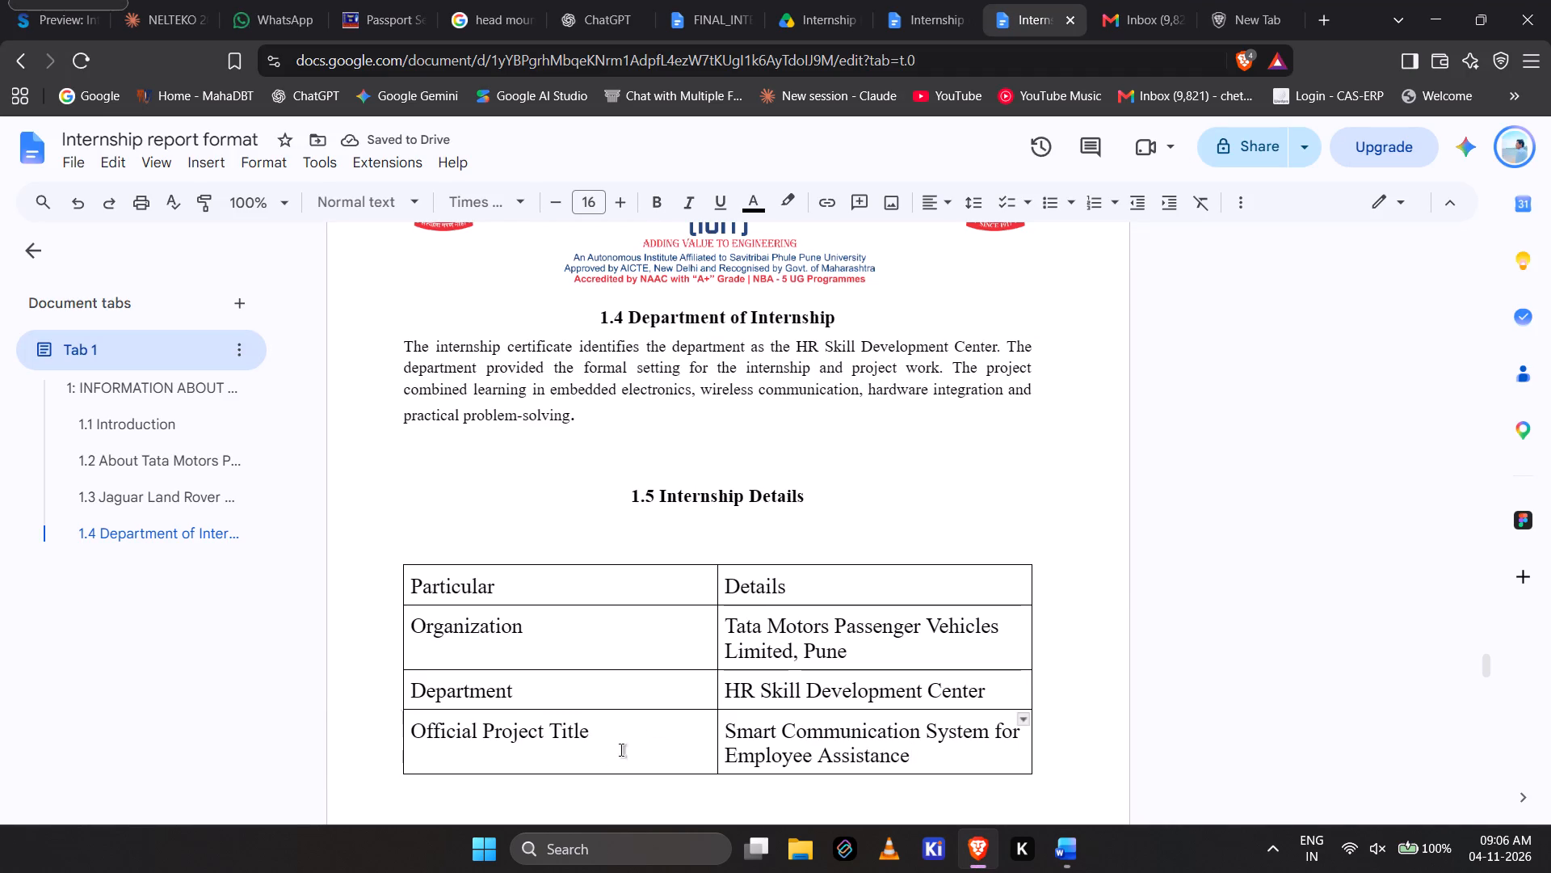
# Add a table row below "Official Project Title" and label it "Internship Period", following the Word report.
pyautogui.click(585, 776)
pyautogui.rightClick(585, 776)
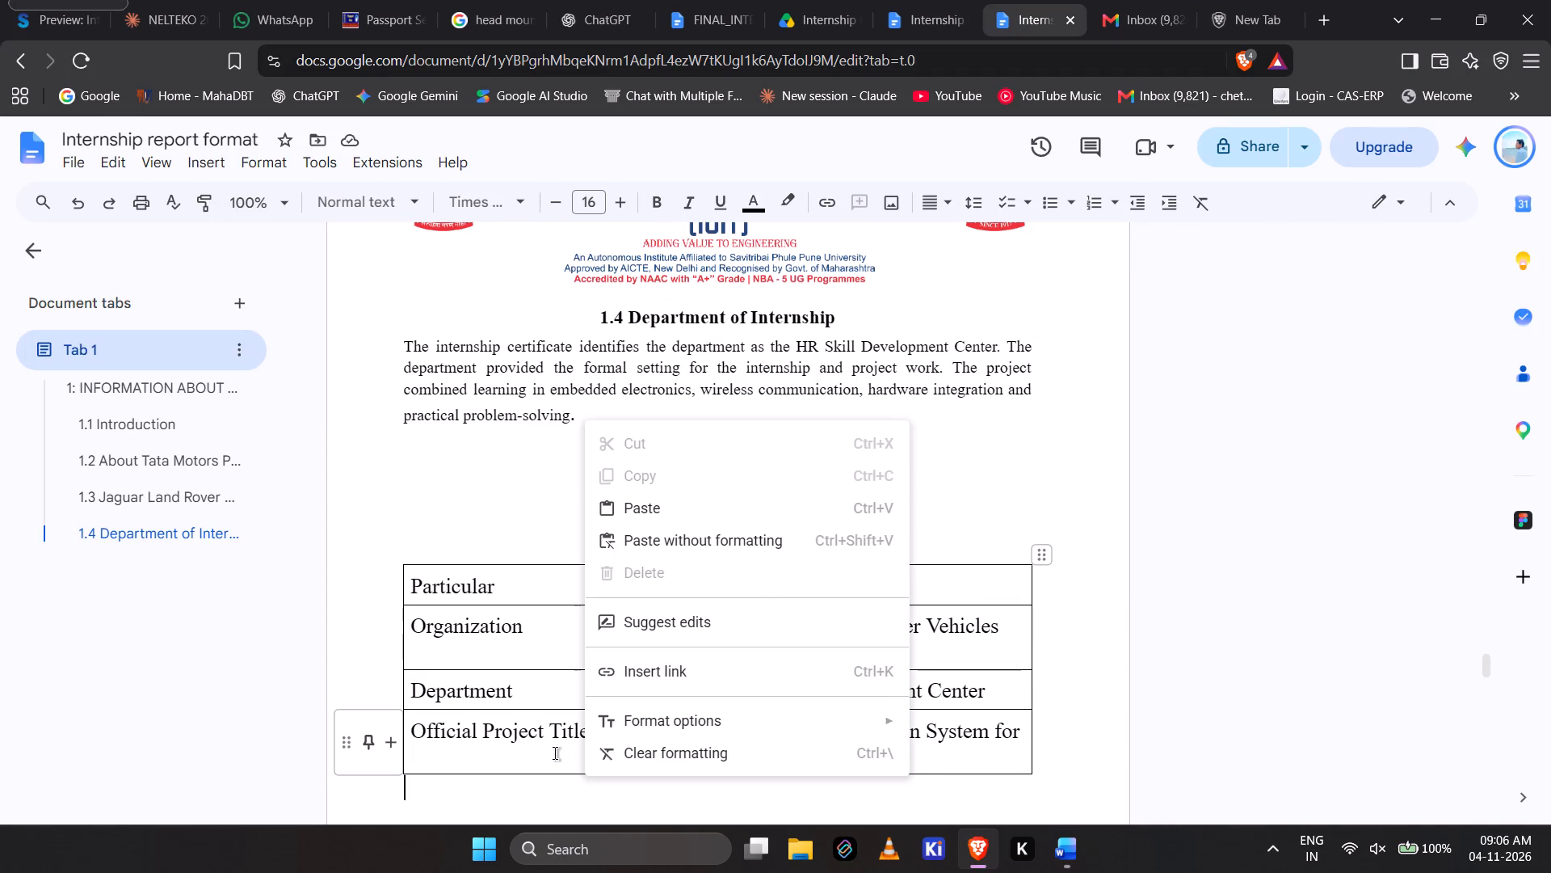
pyautogui.click(556, 753)
pyautogui.scroll(-3, 556, 753)
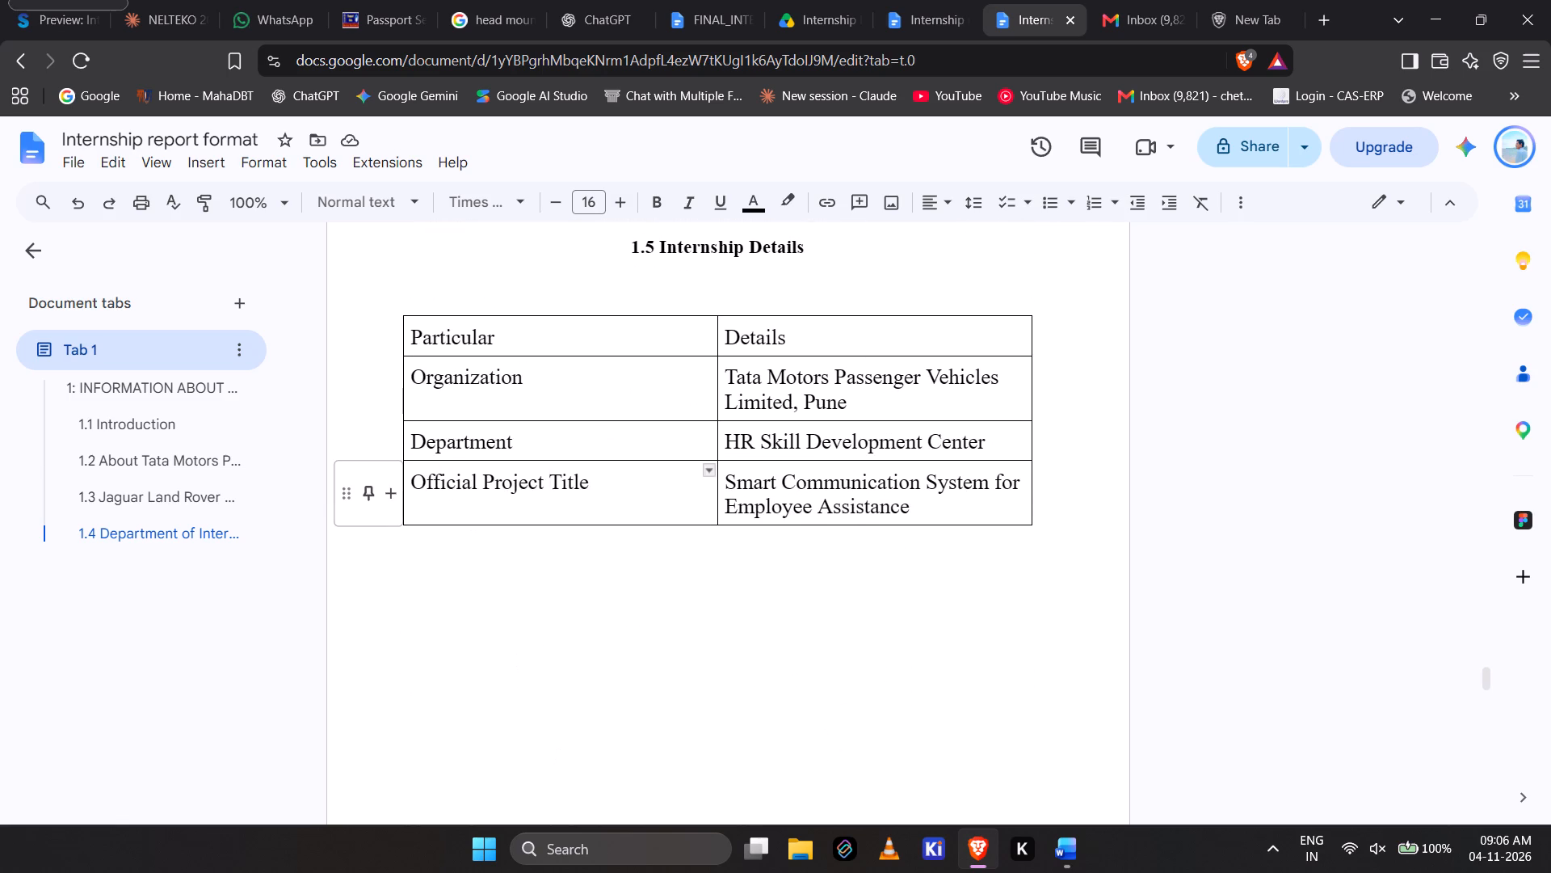
pyautogui.click(389, 502)
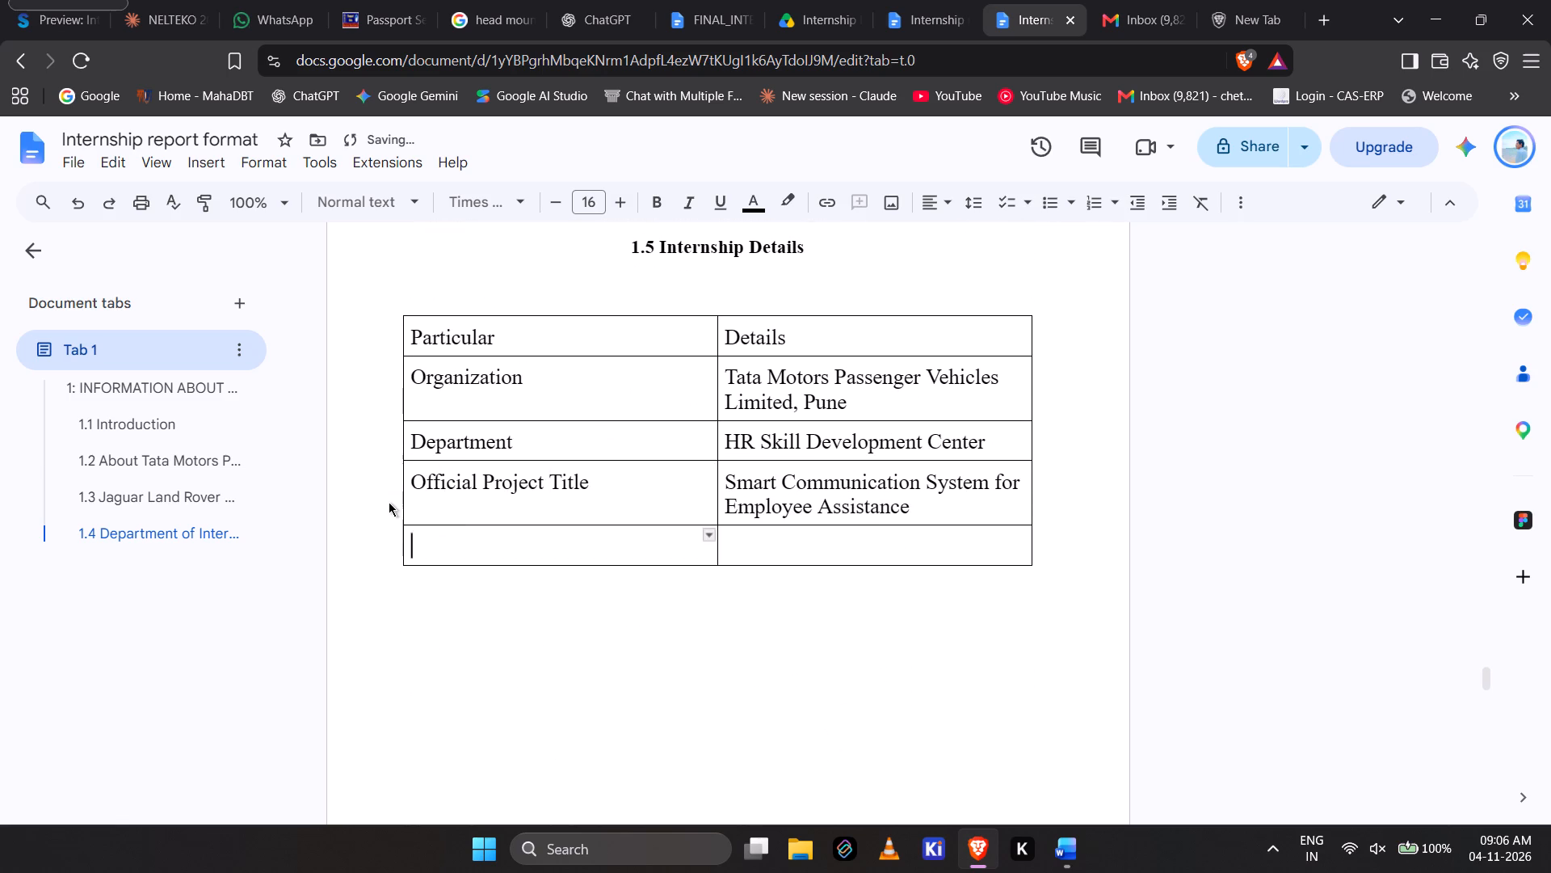
pyautogui.hotkey('alt', 'Tab')
pyautogui.hotkey('alt', 'Tab')
pyautogui.write('Internship Period')
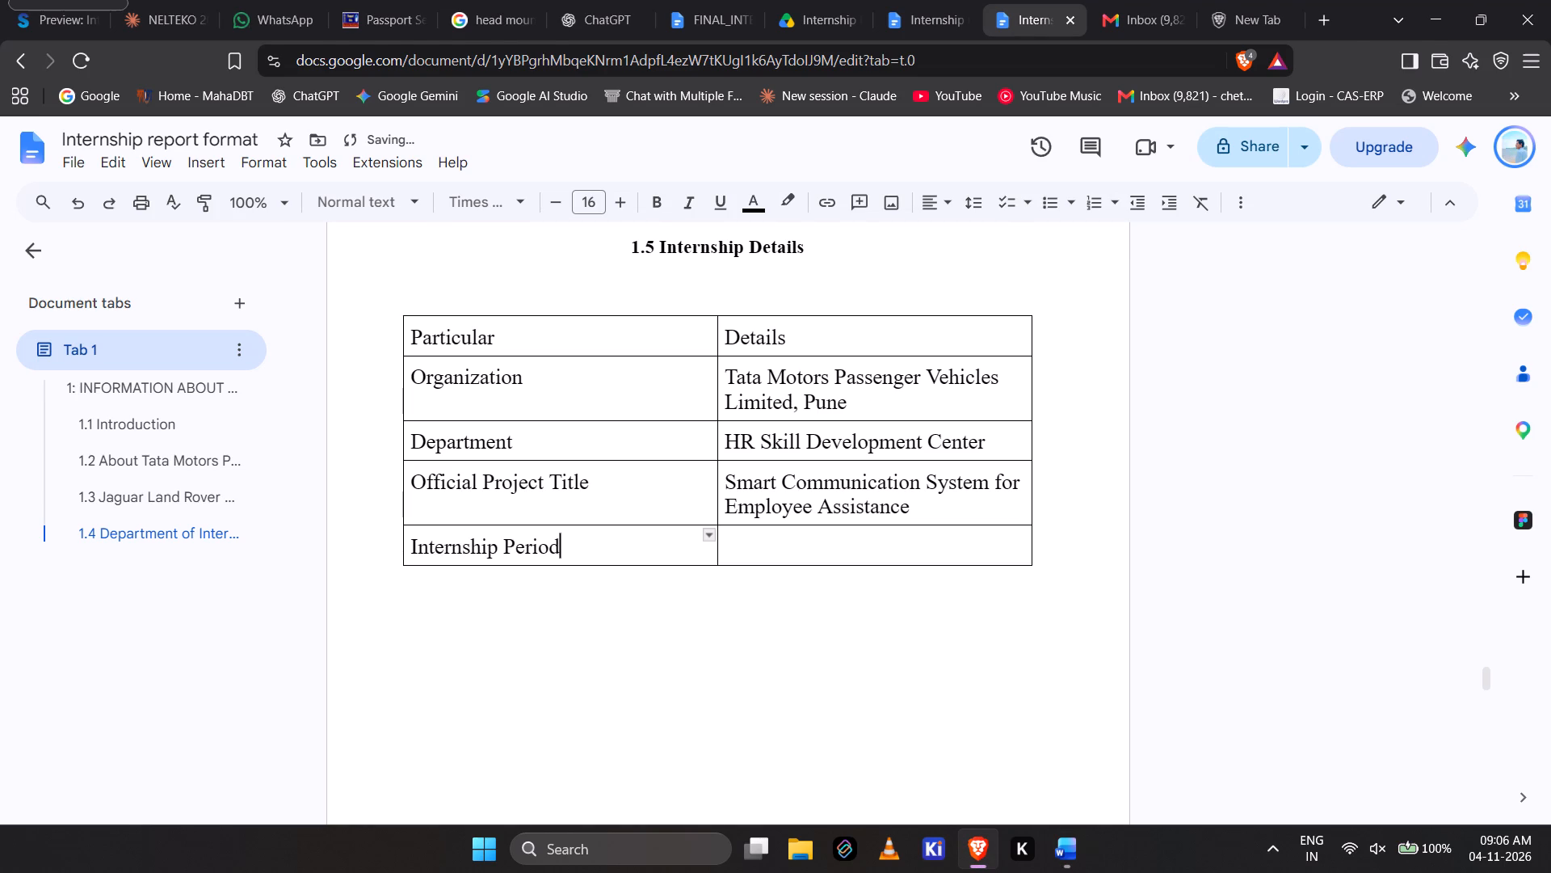
# Enter "2 March 2026 to 2 July 2026" as the Internship Period details, checking the dates against the Word report.
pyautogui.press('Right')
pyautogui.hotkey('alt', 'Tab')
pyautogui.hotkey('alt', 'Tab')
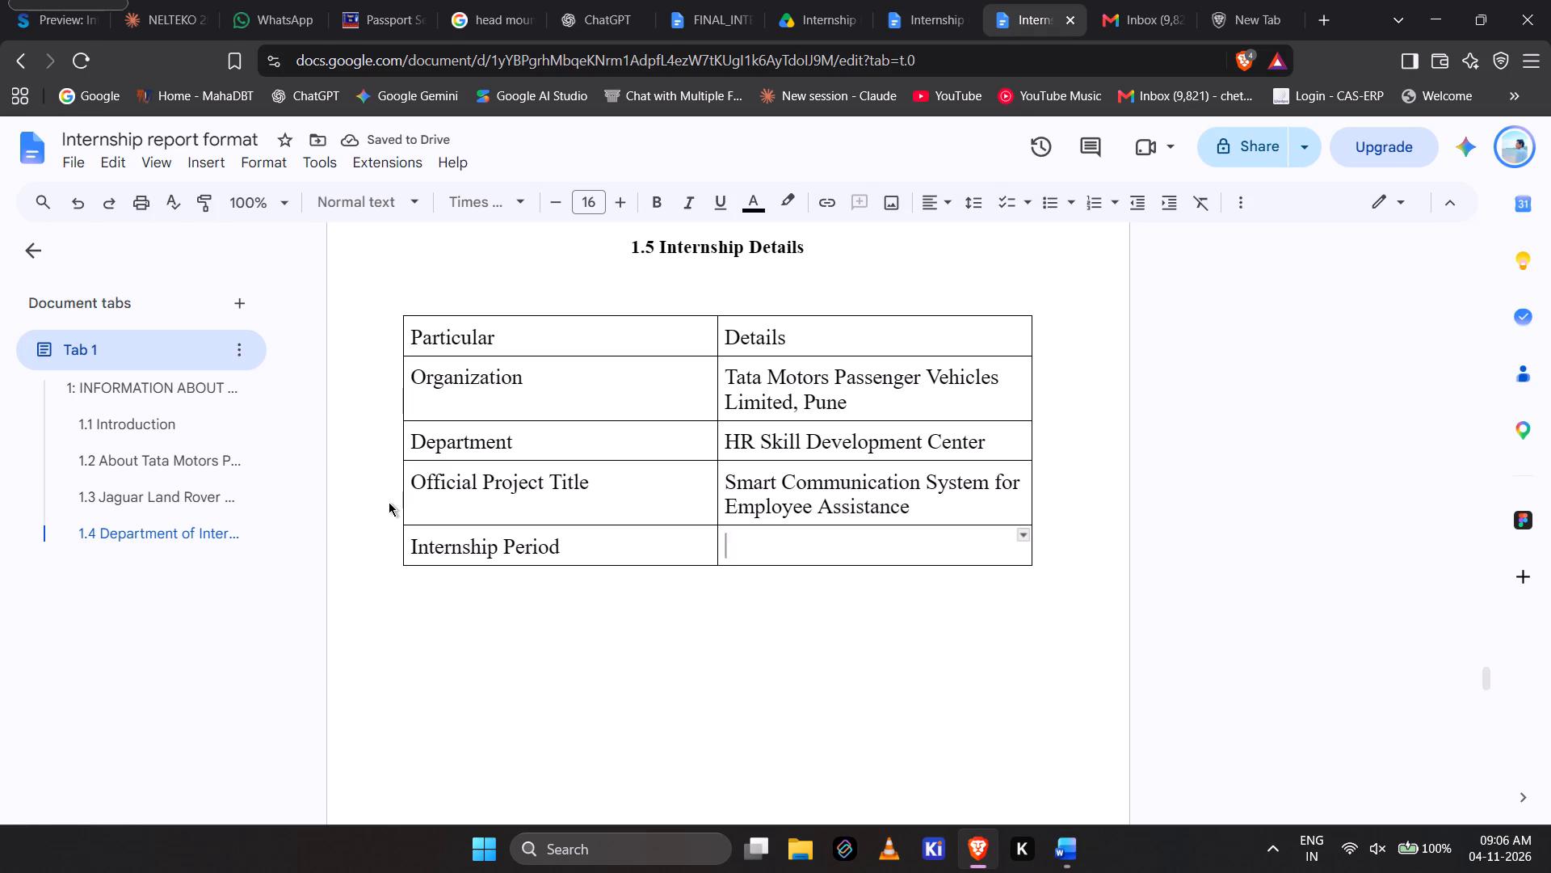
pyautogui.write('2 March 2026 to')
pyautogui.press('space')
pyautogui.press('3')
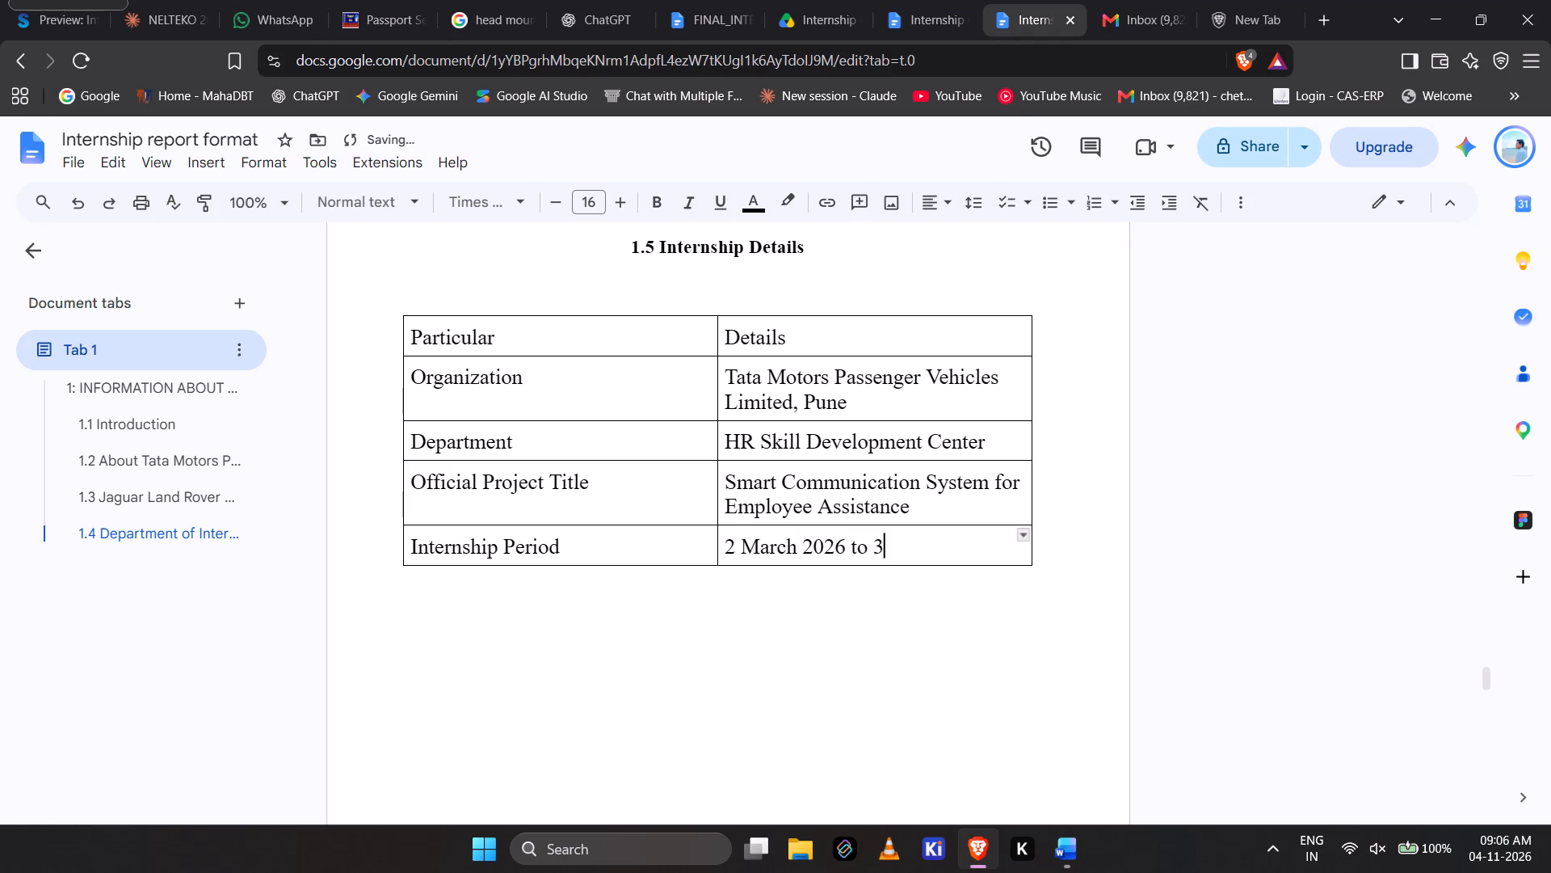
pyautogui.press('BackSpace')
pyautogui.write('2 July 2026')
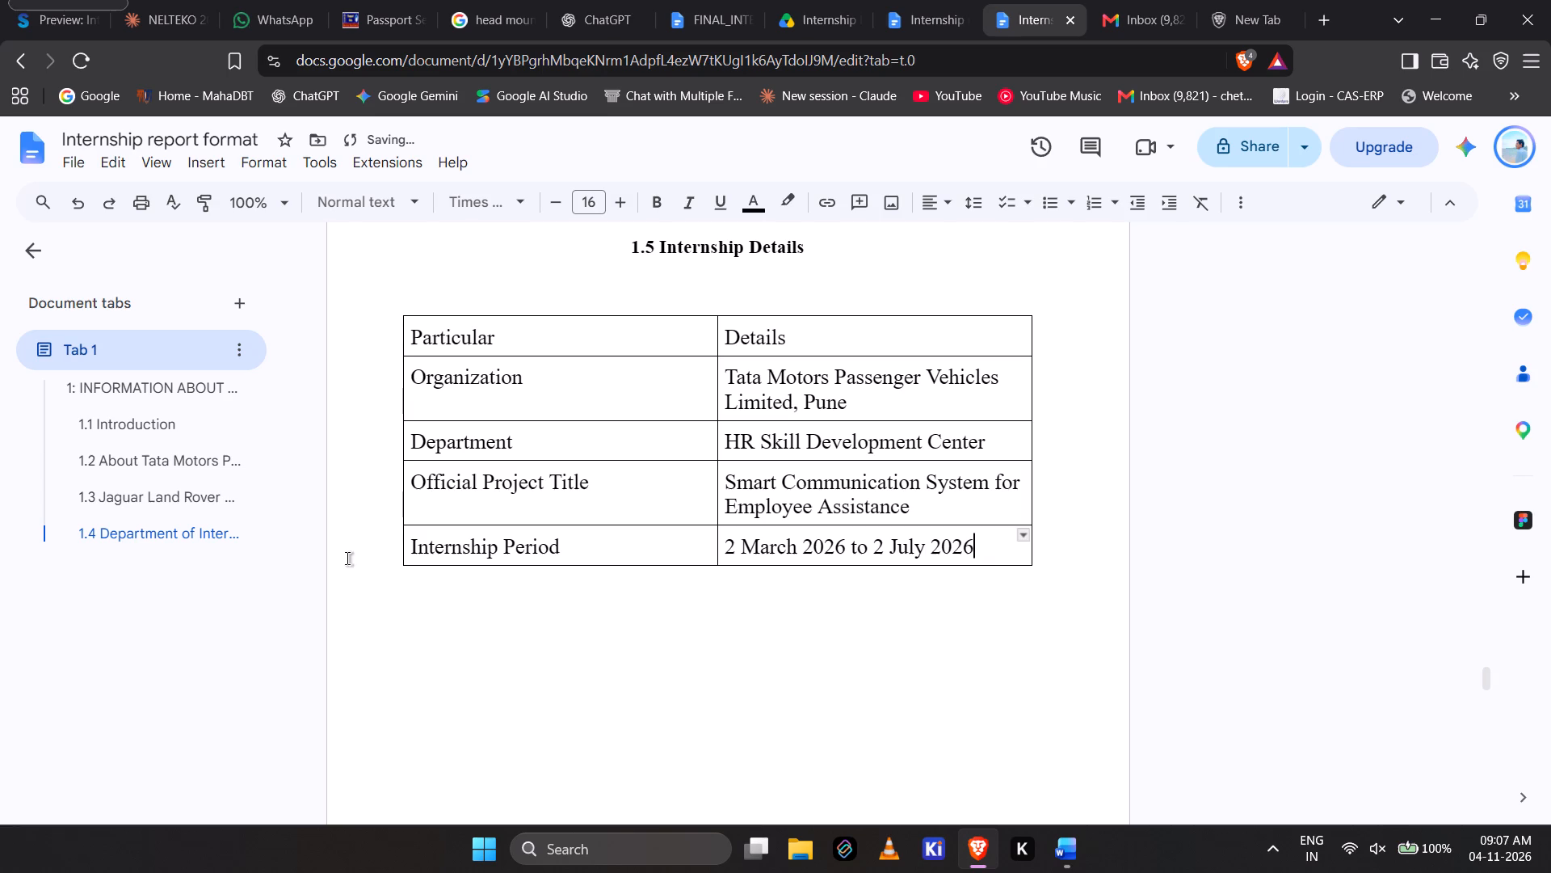
# Add a table row below "Internship Period" labelled "Intern" and enter the intern's name with the title "Mr.", following the Word report.
pyautogui.click(394, 555)
pyautogui.hotkey('alt', 'Tab')
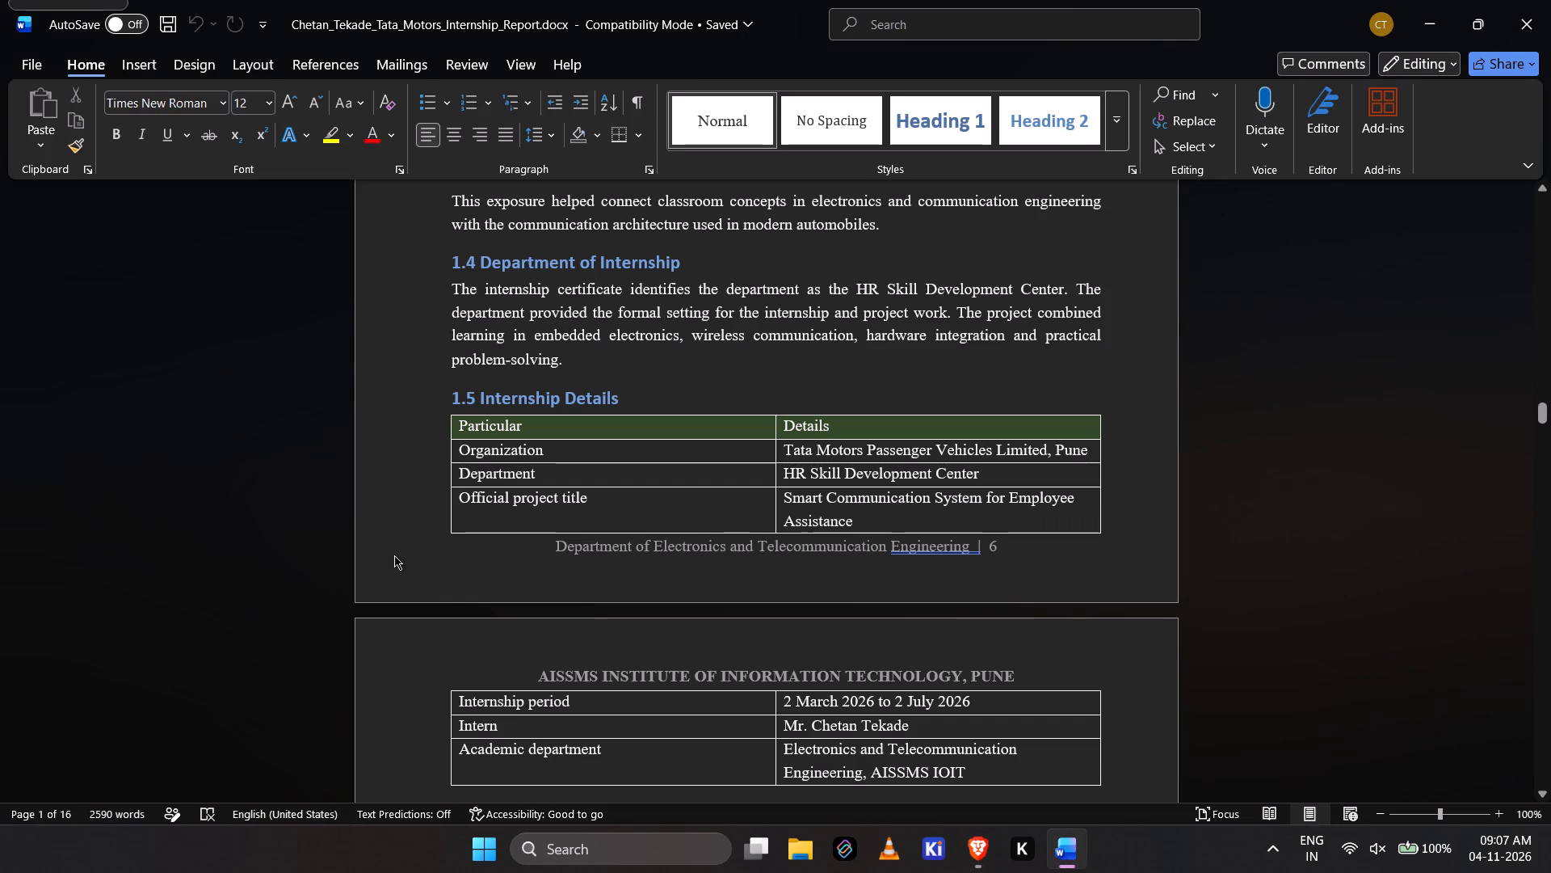
pyautogui.hotkey('alt', 'Tab')
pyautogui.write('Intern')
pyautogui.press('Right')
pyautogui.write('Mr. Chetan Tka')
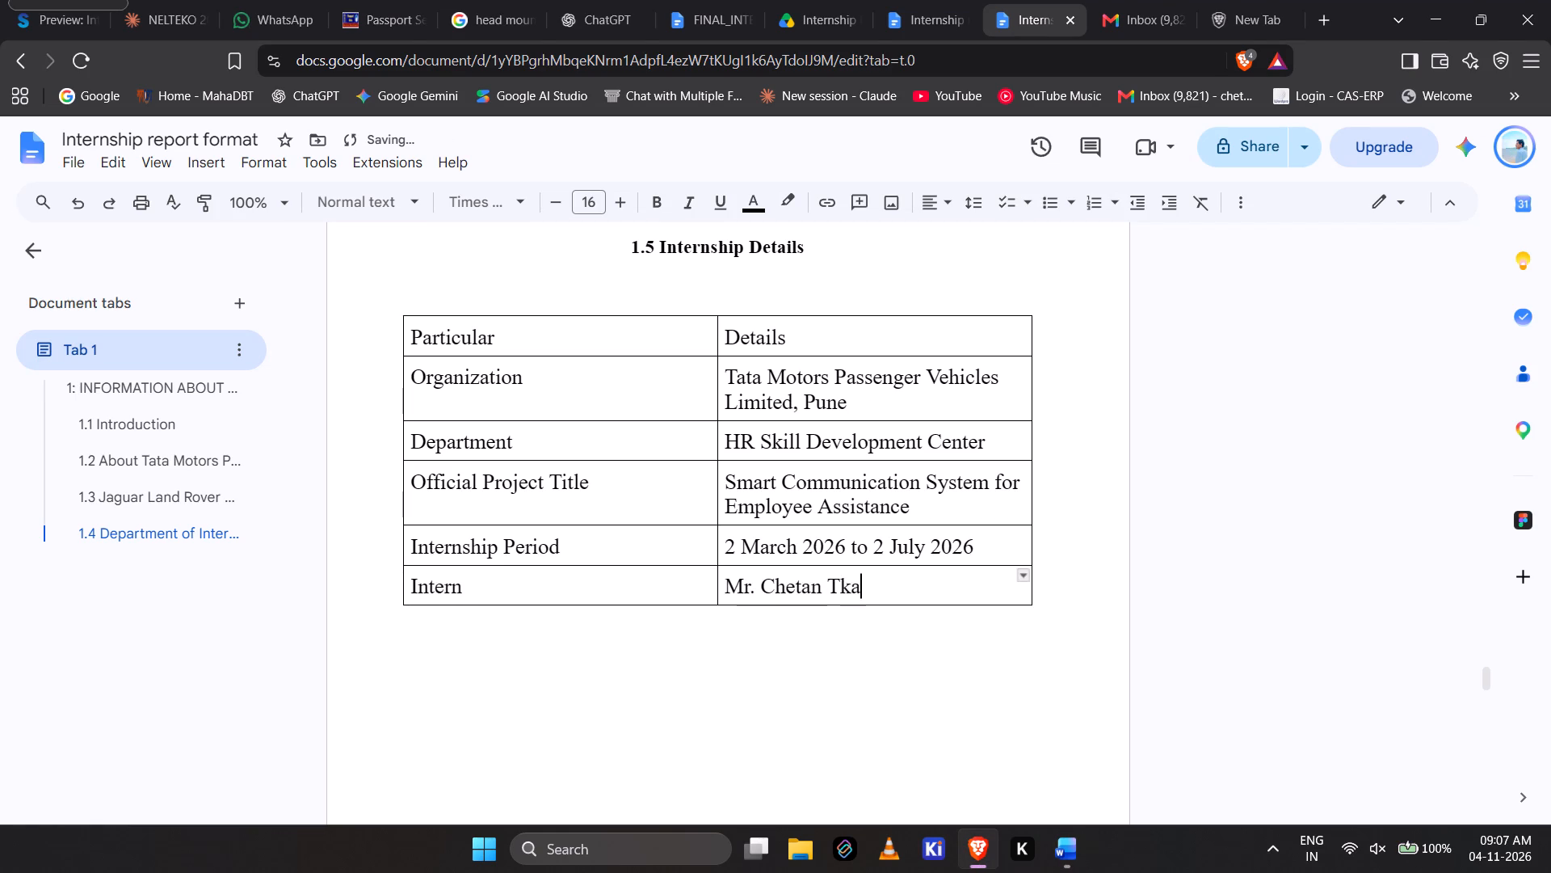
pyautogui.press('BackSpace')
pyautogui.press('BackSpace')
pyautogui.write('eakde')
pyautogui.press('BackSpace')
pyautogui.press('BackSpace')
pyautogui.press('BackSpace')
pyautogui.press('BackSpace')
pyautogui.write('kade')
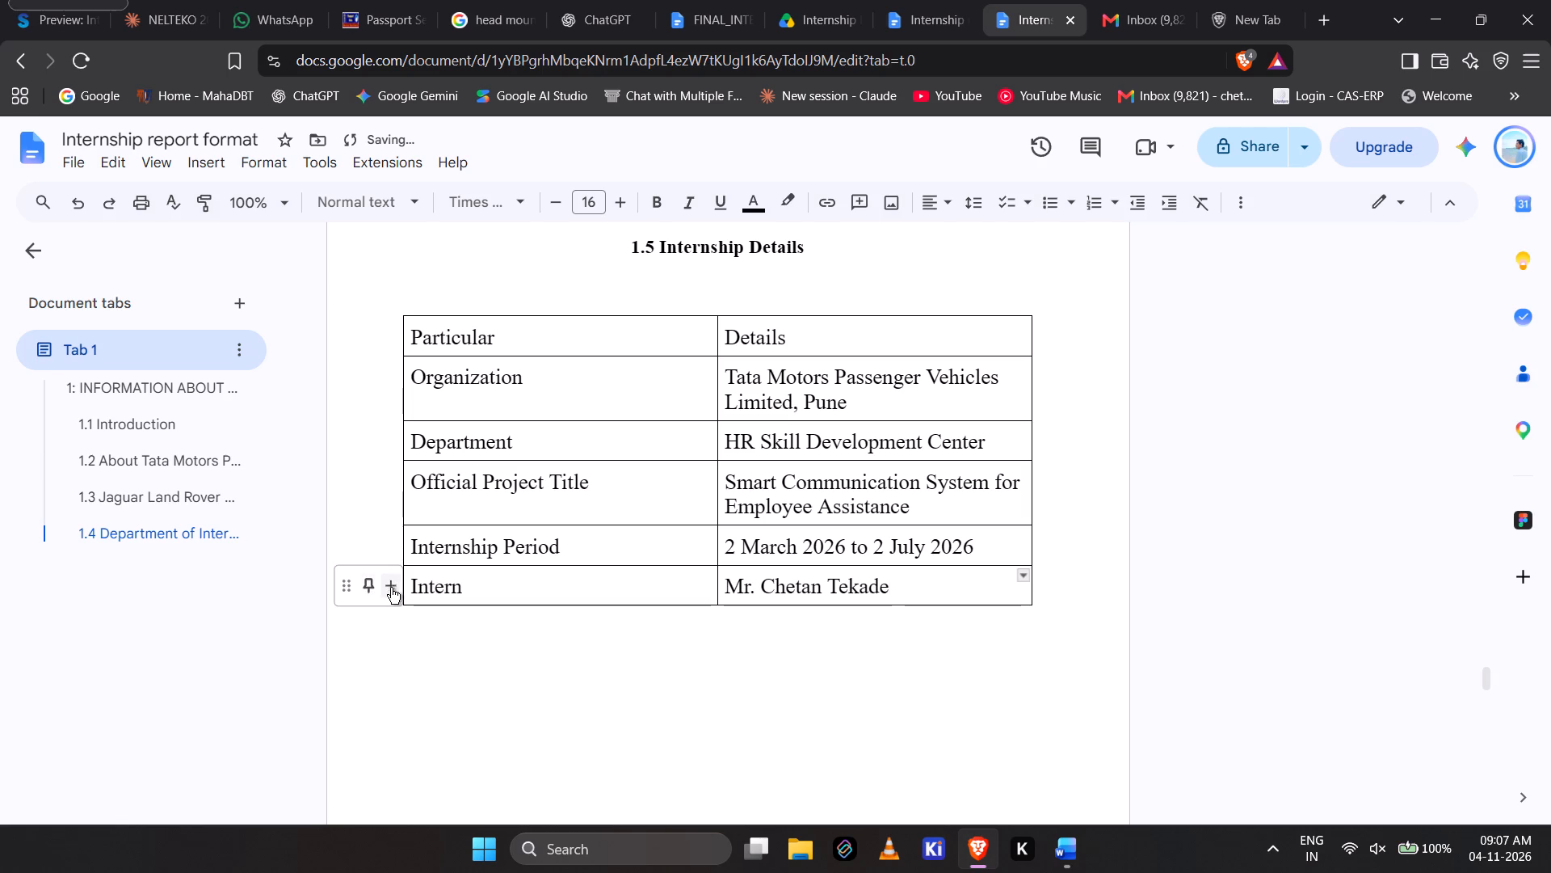
# Add a table row below "Intern" and label it "Academic Department", following the Word report.
pyautogui.click(393, 588)
pyautogui.hotkey('alt', 'Tab')
pyautogui.hotkey('alt', 'Tab')
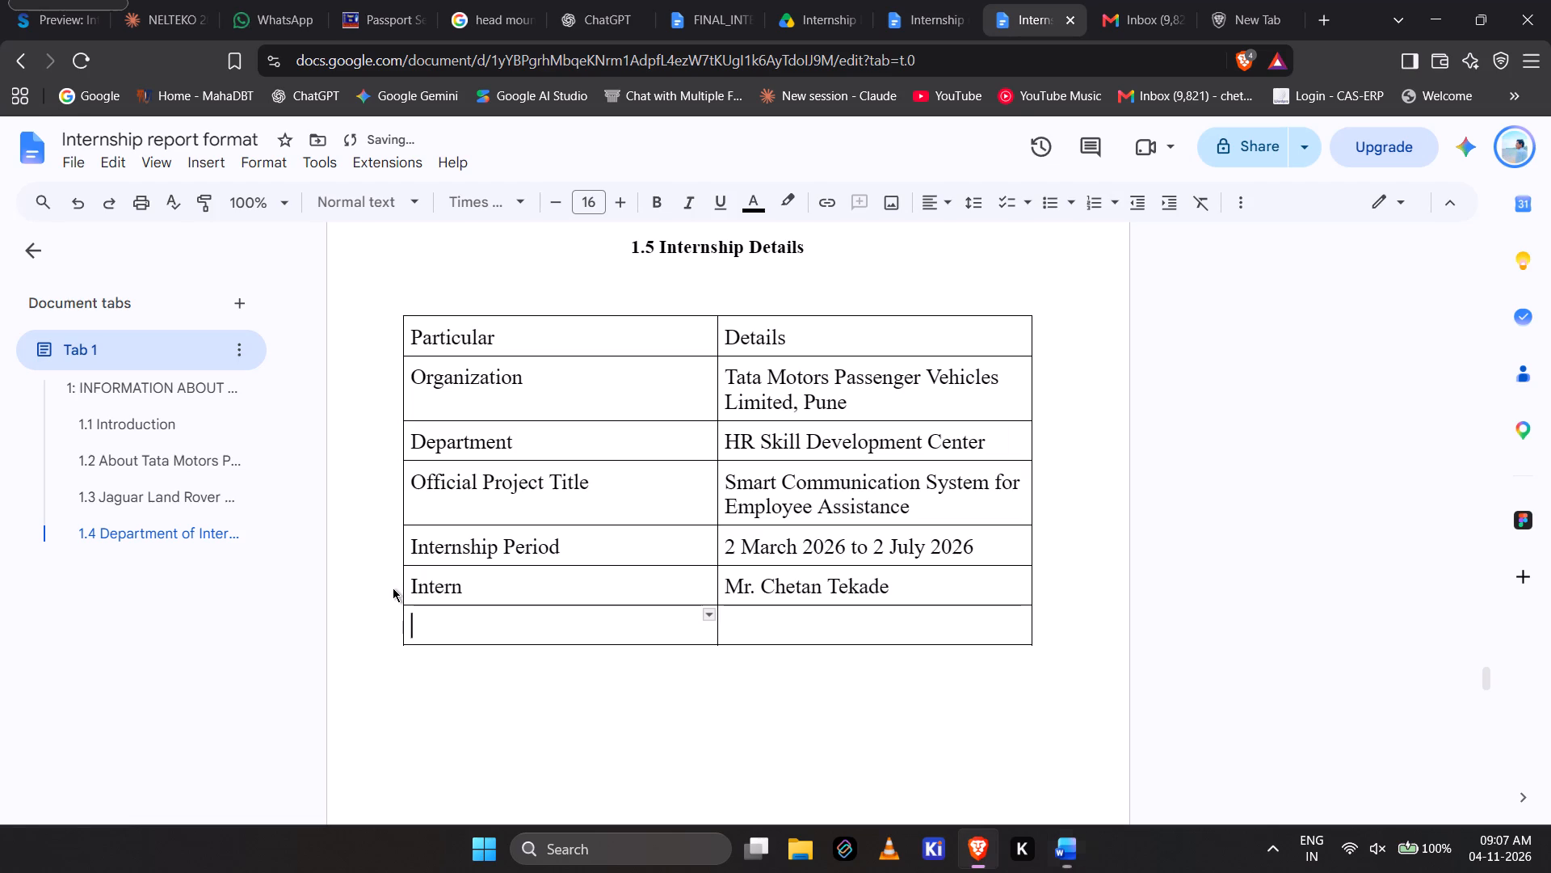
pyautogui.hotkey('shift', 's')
pyautogui.press('BackSpace')
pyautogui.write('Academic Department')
# Enter "Electronics and Telecommunication Engineering, AISSMS IOIT" as the Academic Department details, checking the wording against the Word report.
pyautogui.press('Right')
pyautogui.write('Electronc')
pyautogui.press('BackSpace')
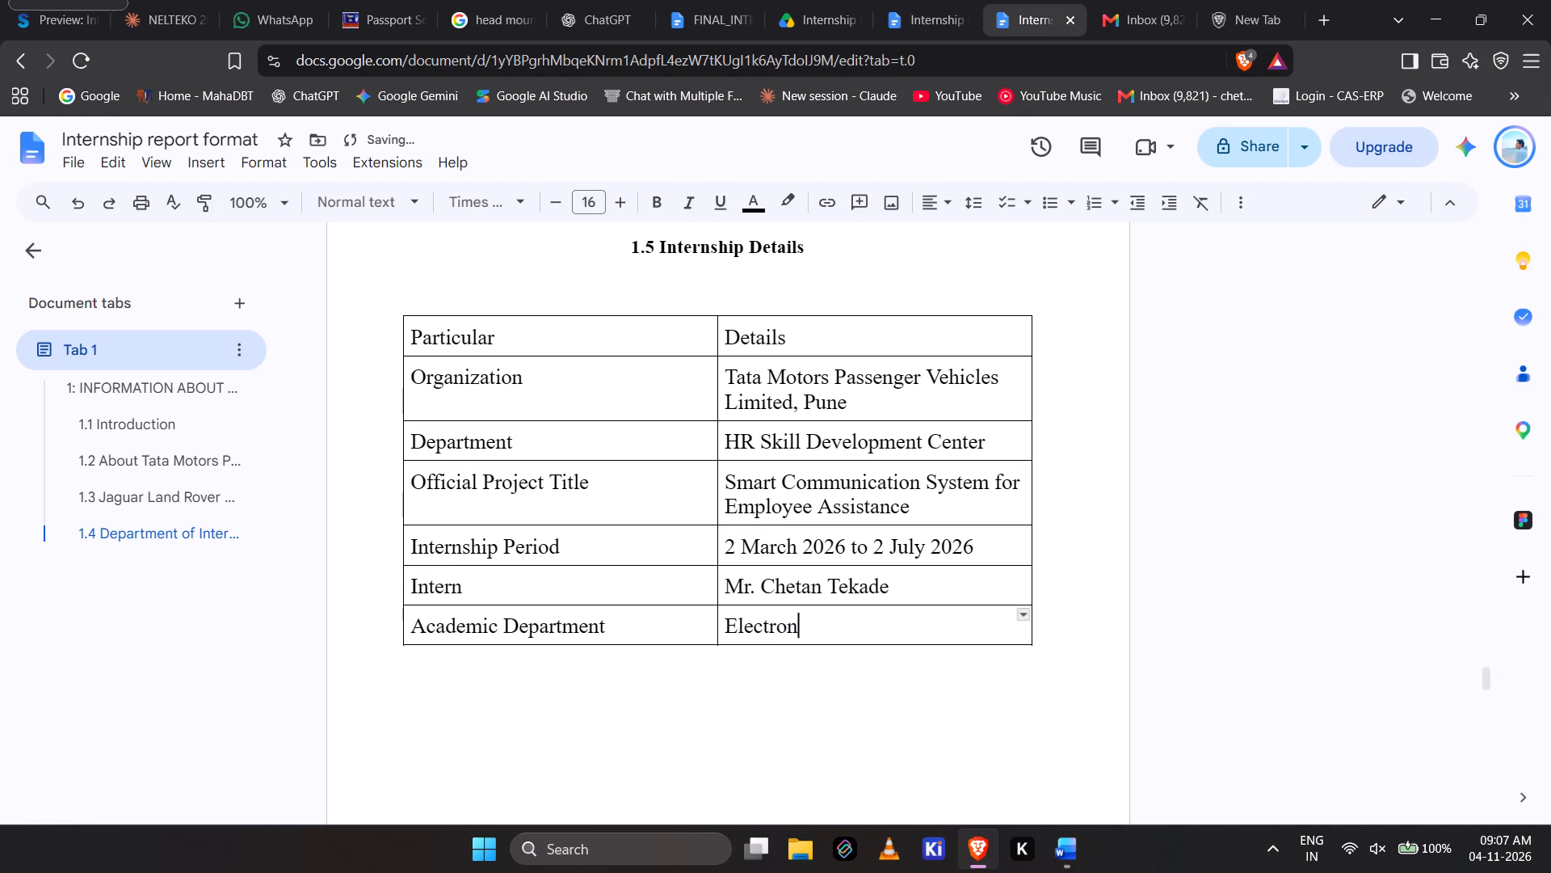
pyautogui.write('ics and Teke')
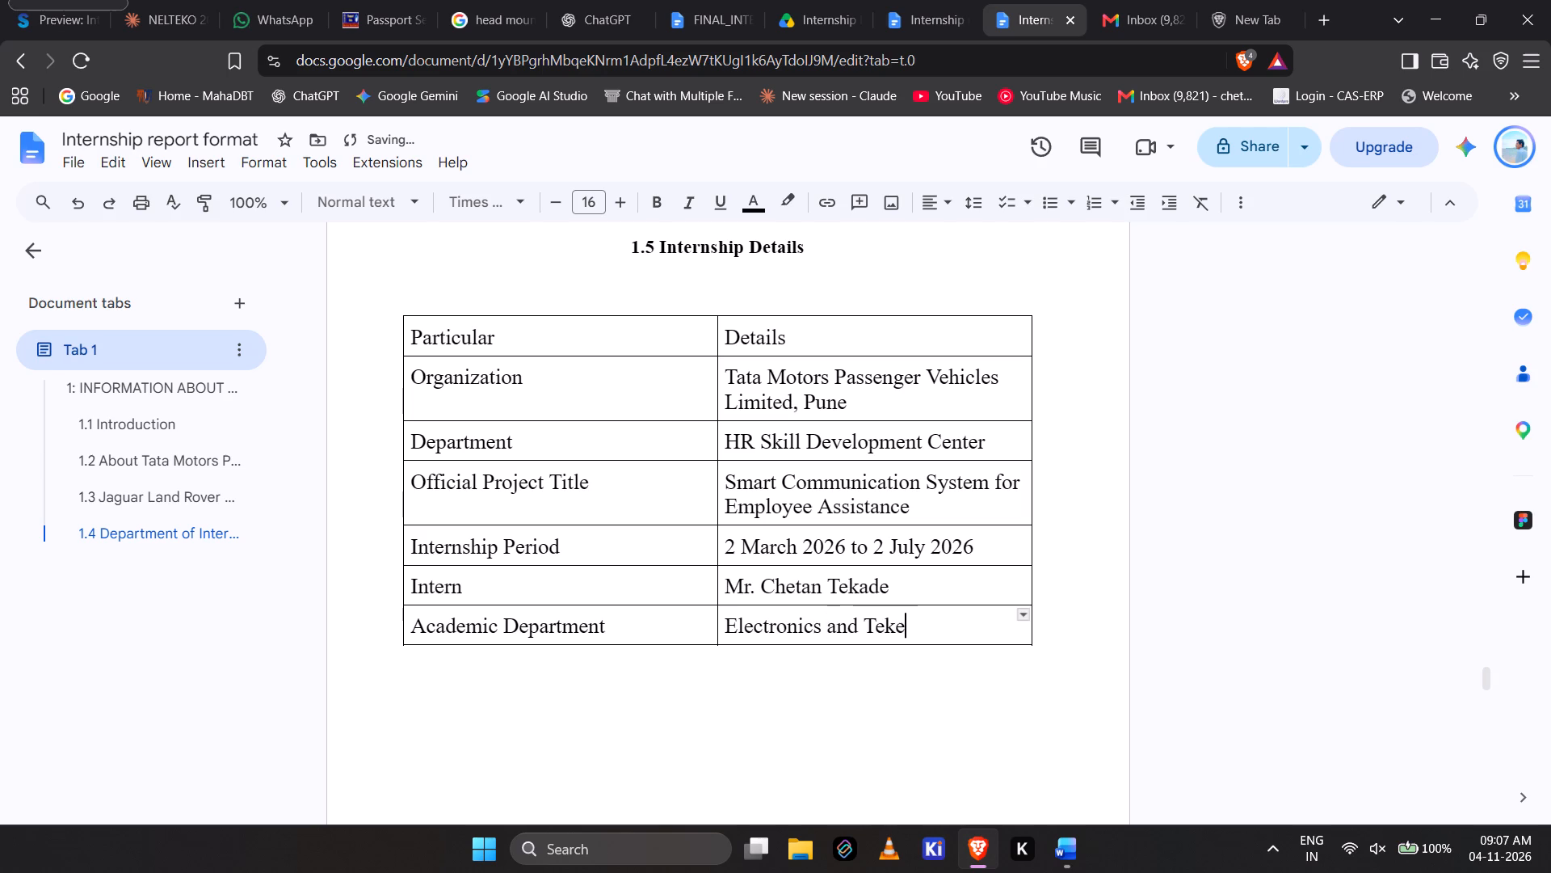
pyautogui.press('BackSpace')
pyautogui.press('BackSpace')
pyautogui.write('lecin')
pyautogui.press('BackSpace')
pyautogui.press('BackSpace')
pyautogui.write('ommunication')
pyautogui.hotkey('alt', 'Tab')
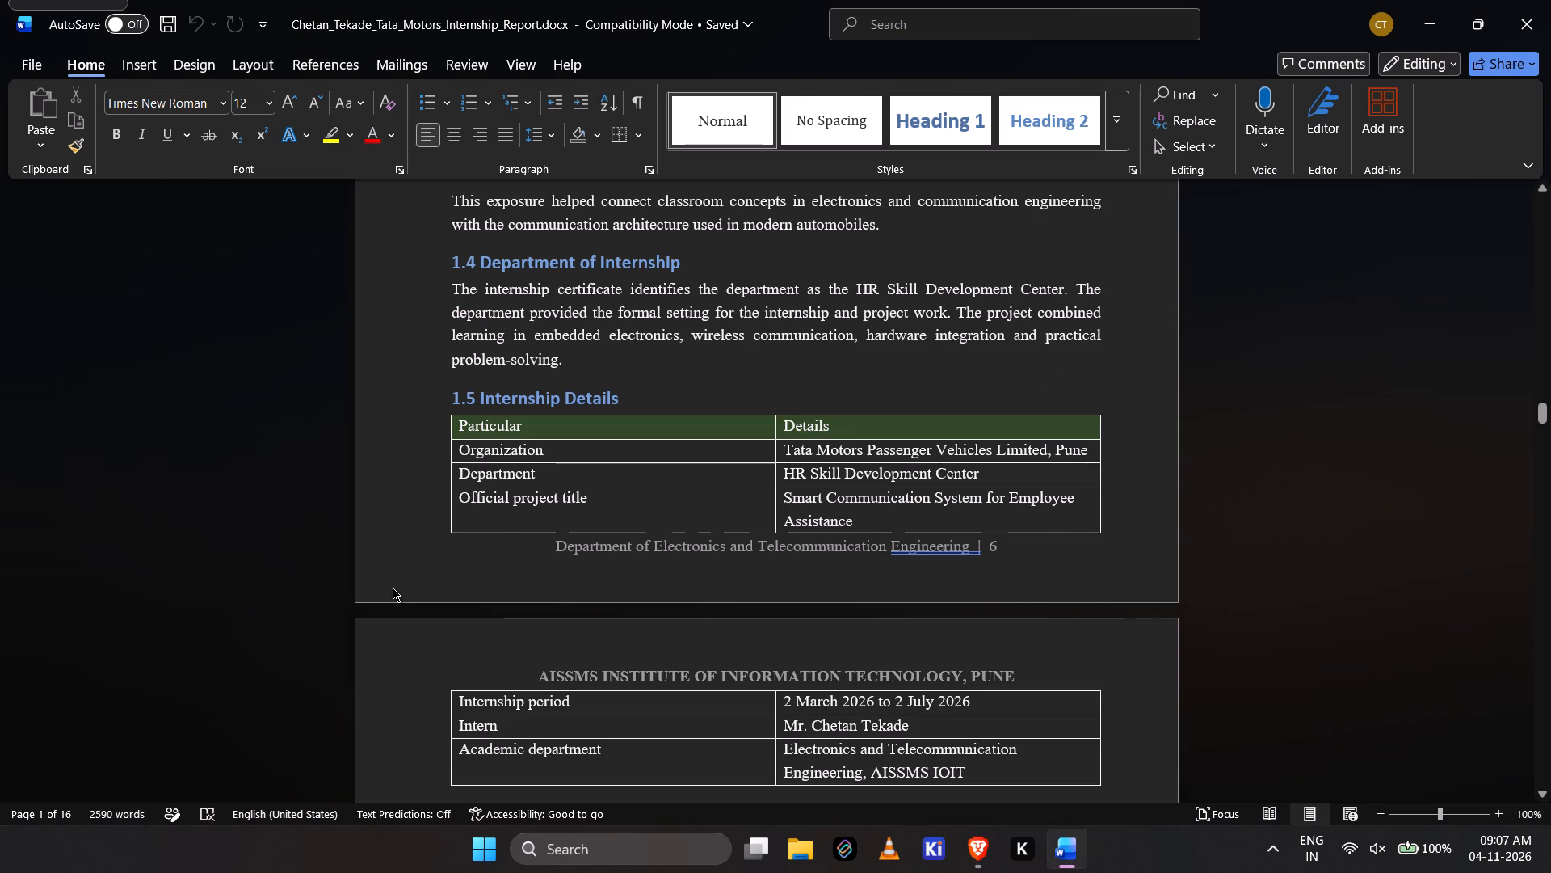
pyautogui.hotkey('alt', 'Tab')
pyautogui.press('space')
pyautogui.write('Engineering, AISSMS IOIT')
# Check the Word report for what follows the details table and add an empty line below the table in Google Docs.
pyautogui.hotkey('alt', 'Tab')
pyautogui.scroll(-5, 393, 588)
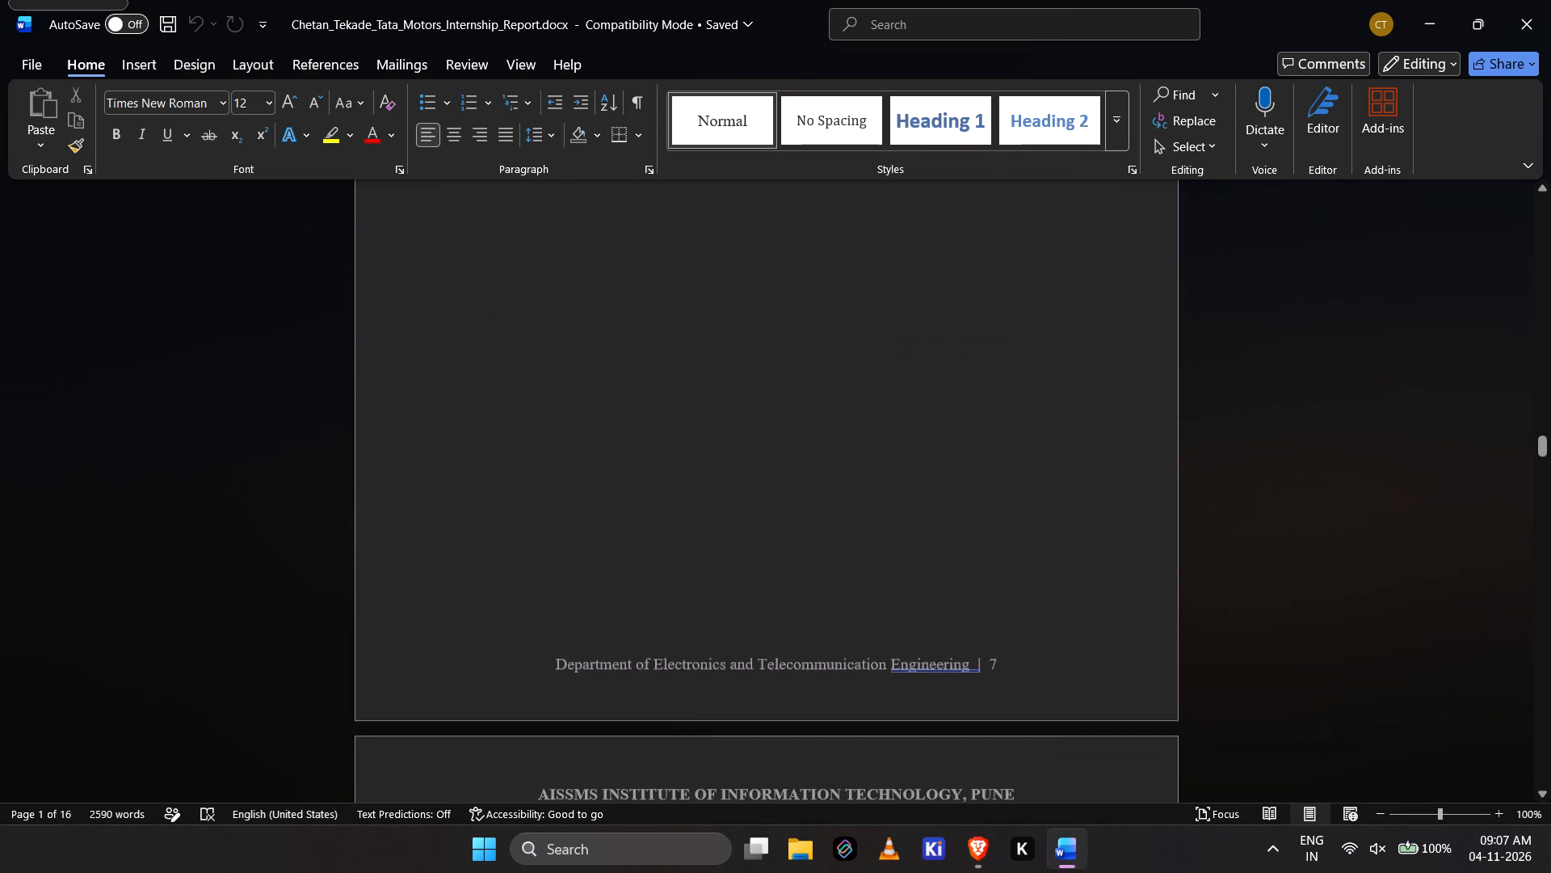
pyautogui.scroll(-3, 393, 588)
pyautogui.hotkey('alt', 'Tab')
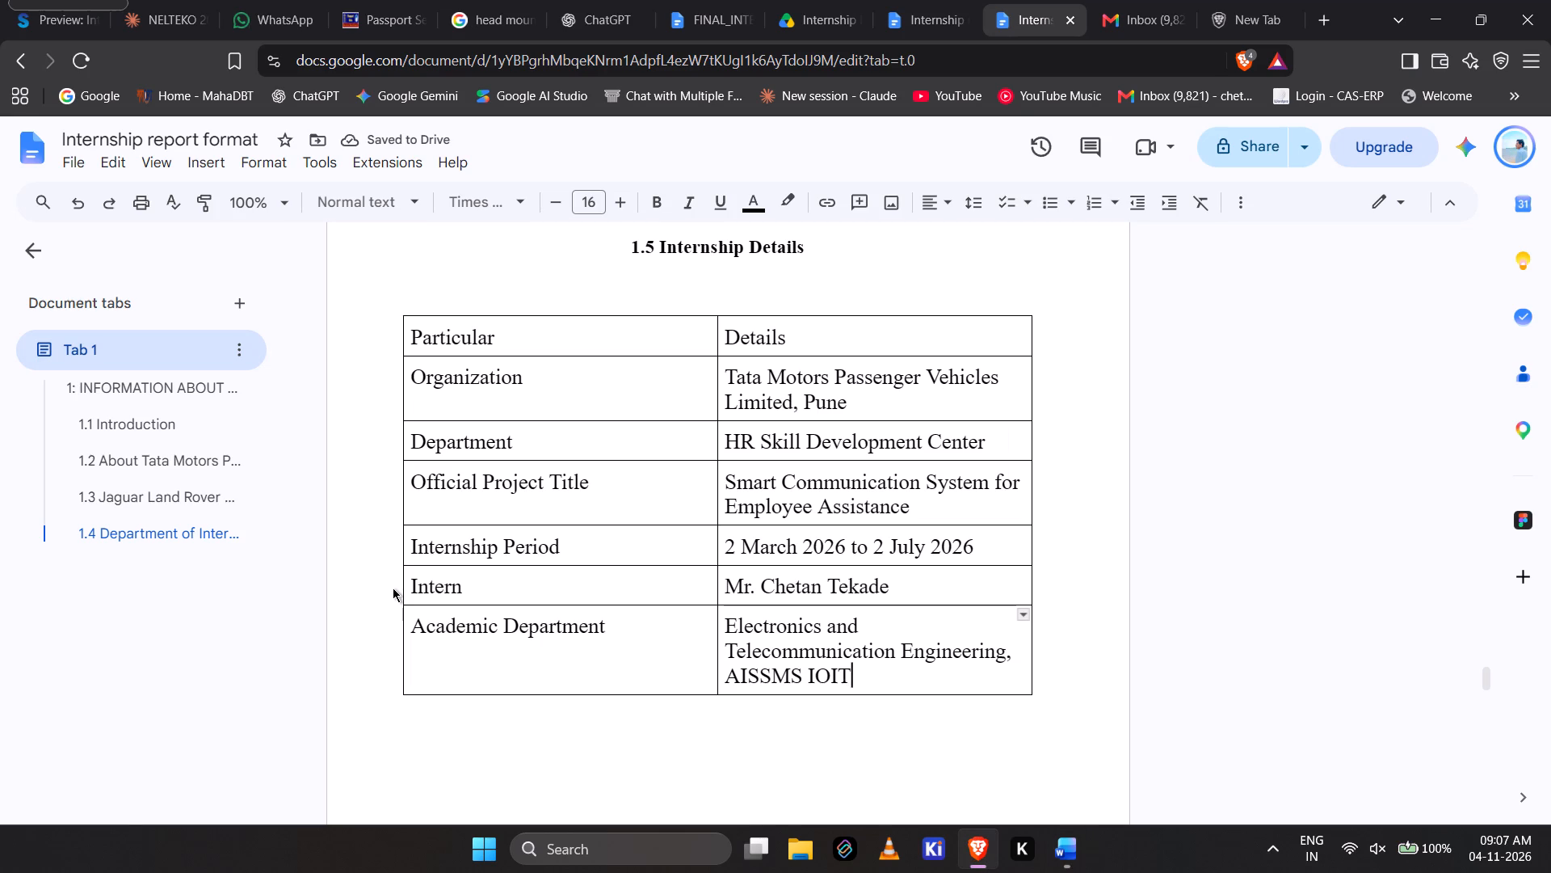
pyautogui.click(498, 744)
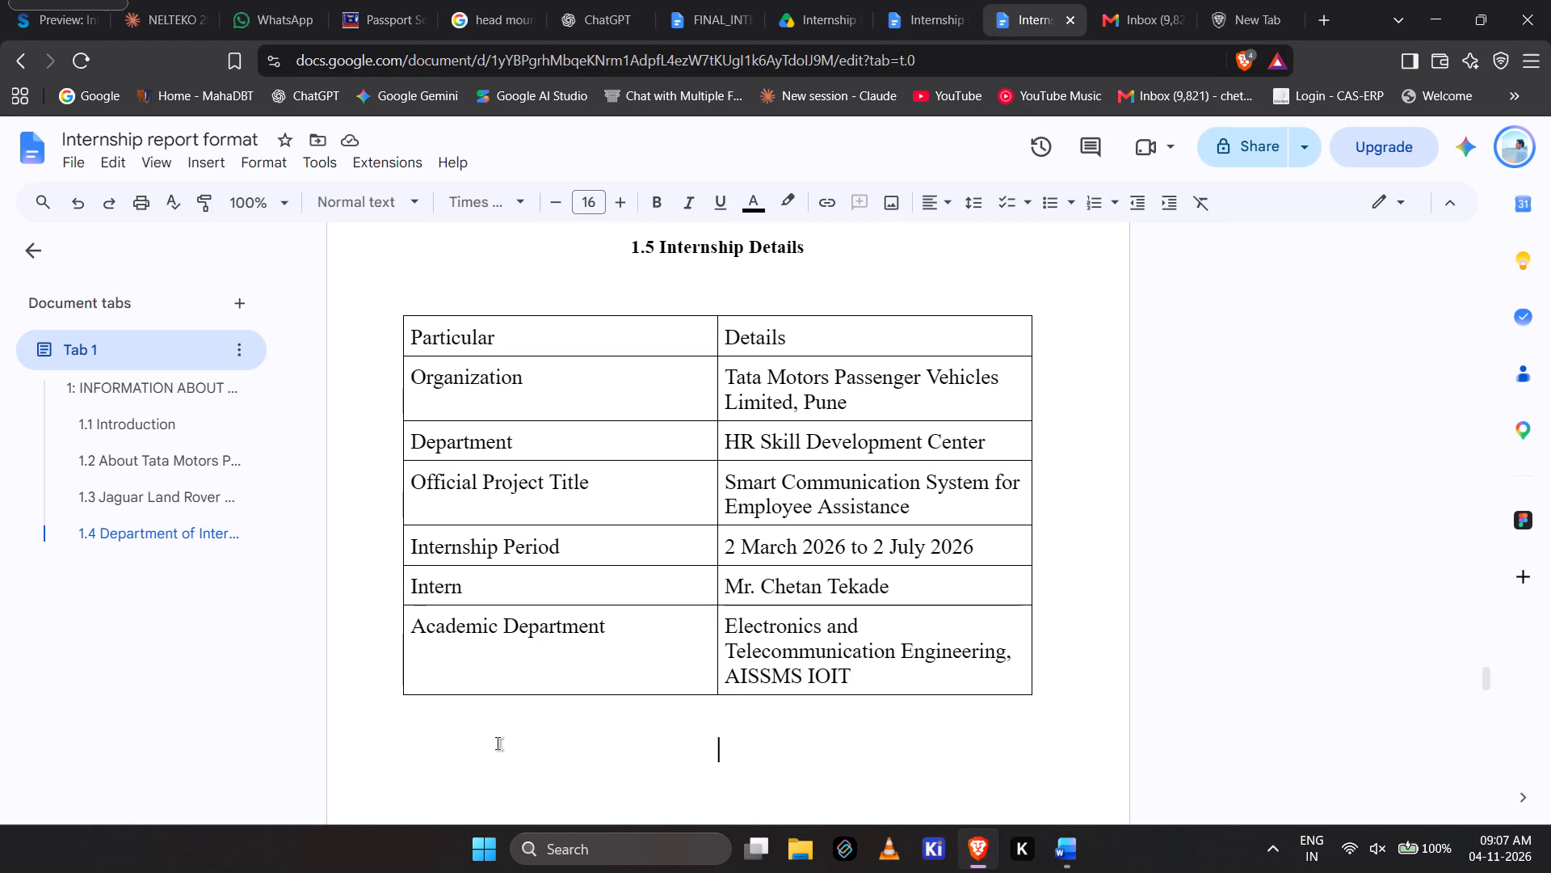
pyautogui.press('Return')
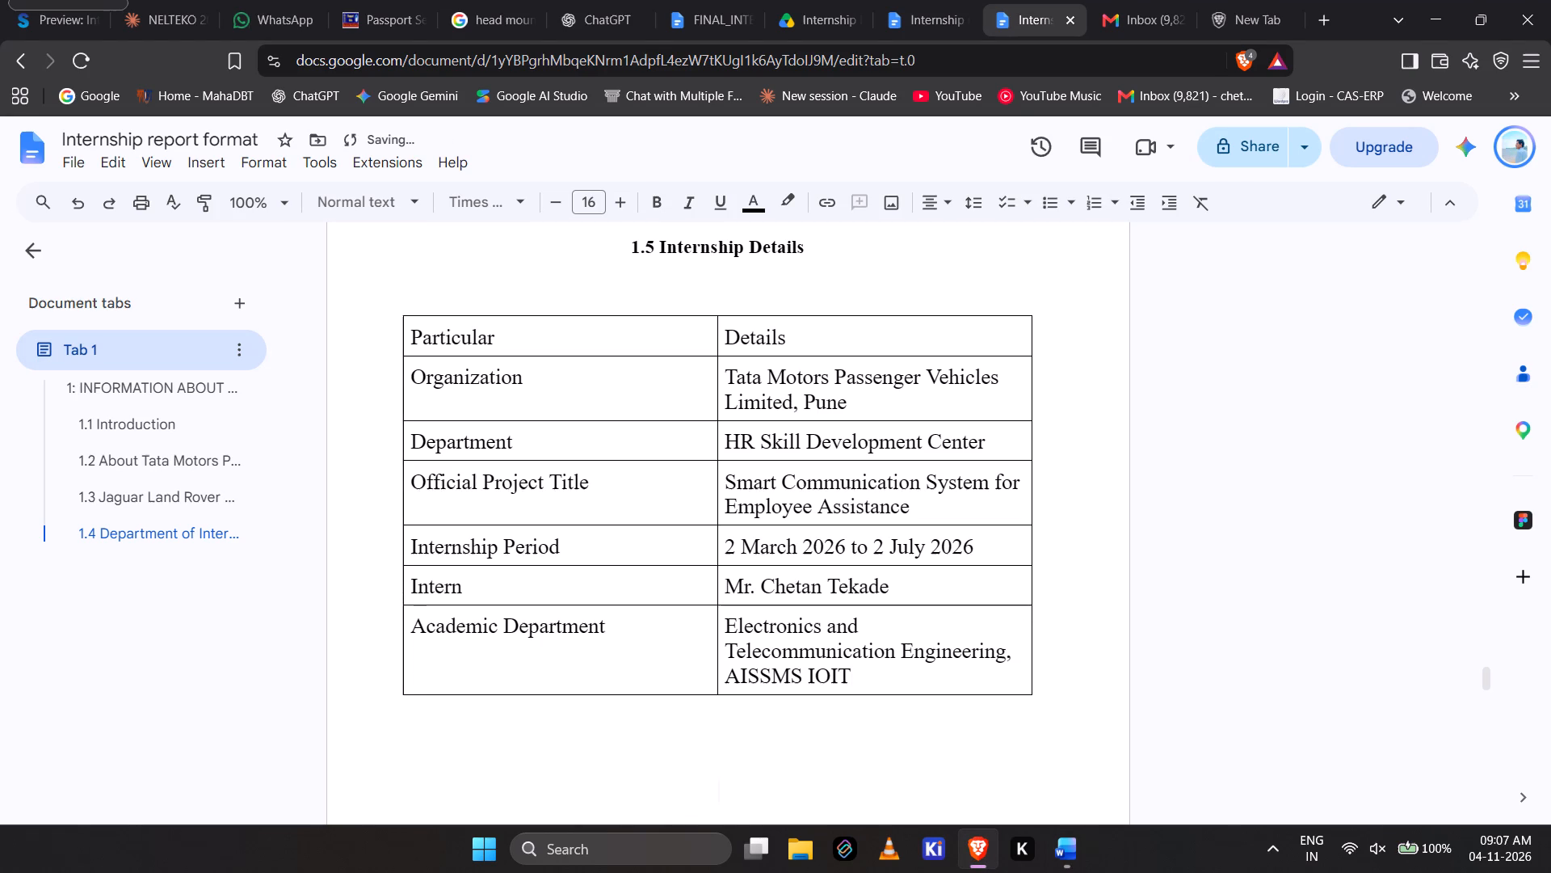
# Copy the heading "1: INFORMATION ABOUT THE ORGANIZATION" to the top of the page after the Internship Details table.
pyautogui.scroll(10, 498, 744)
pyautogui.scroll(-1, 498, 744)
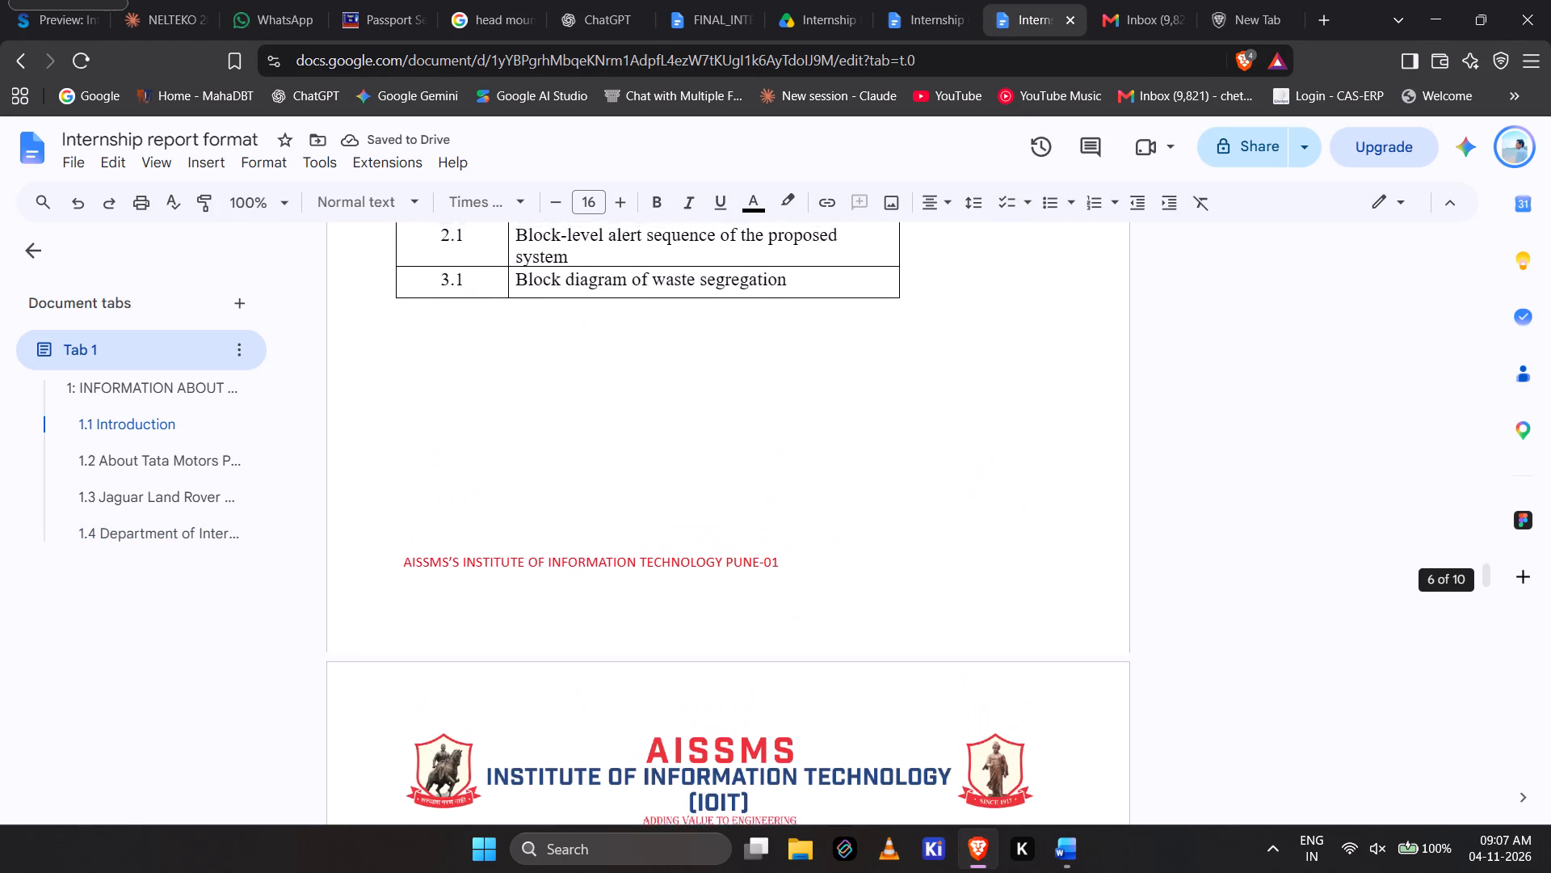
pyautogui.scroll(-1, 498, 744)
pyautogui.tripleClick(523, 679)
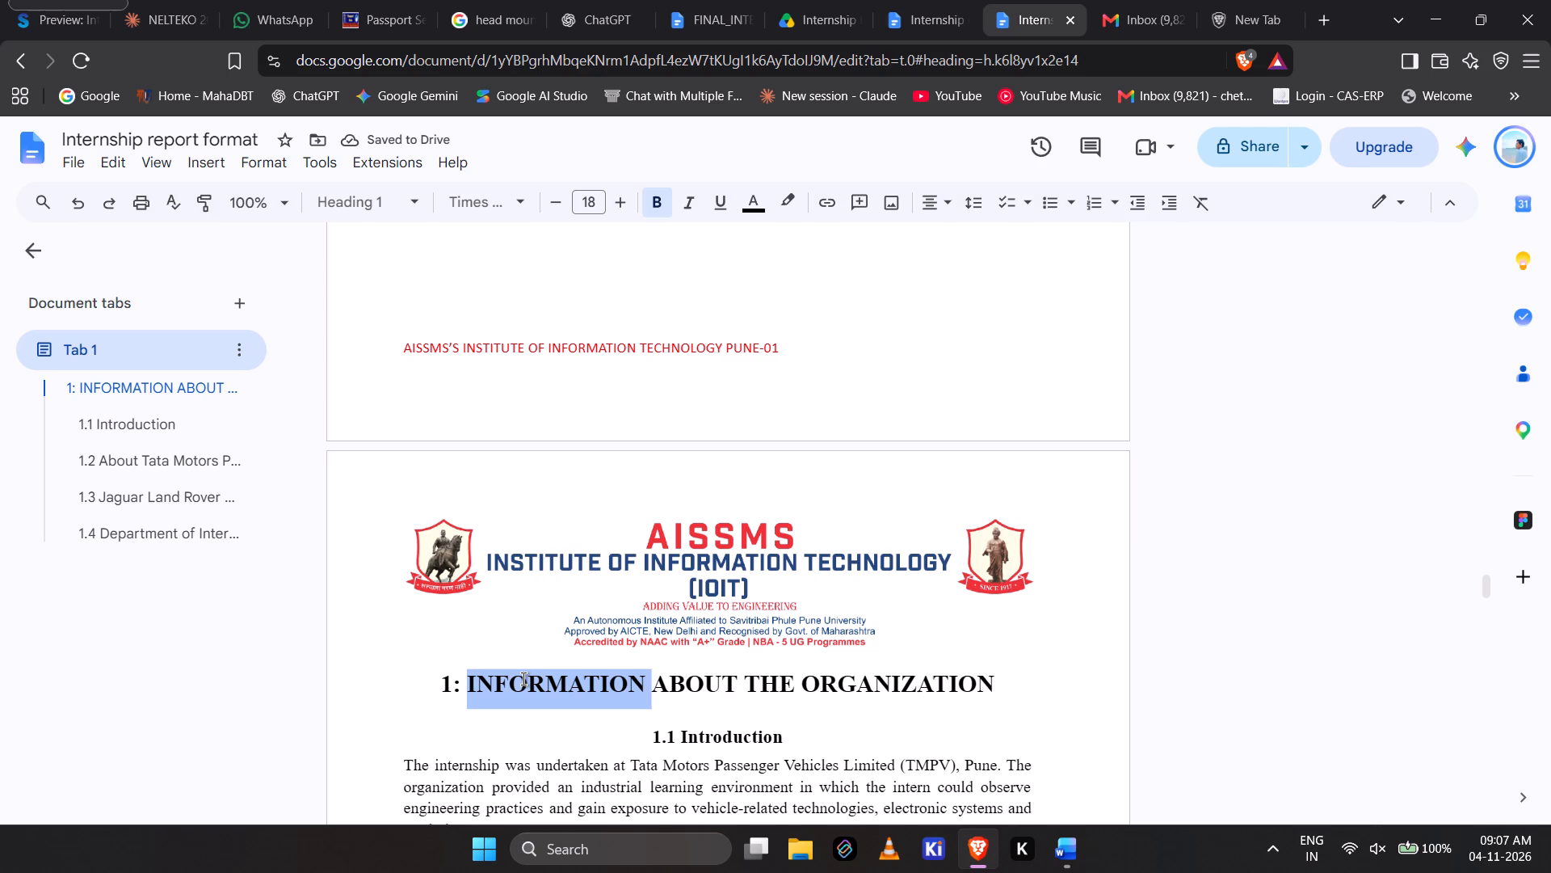
pyautogui.hotkey('ctrl', 'c')
pyautogui.scroll(-6, 523, 679)
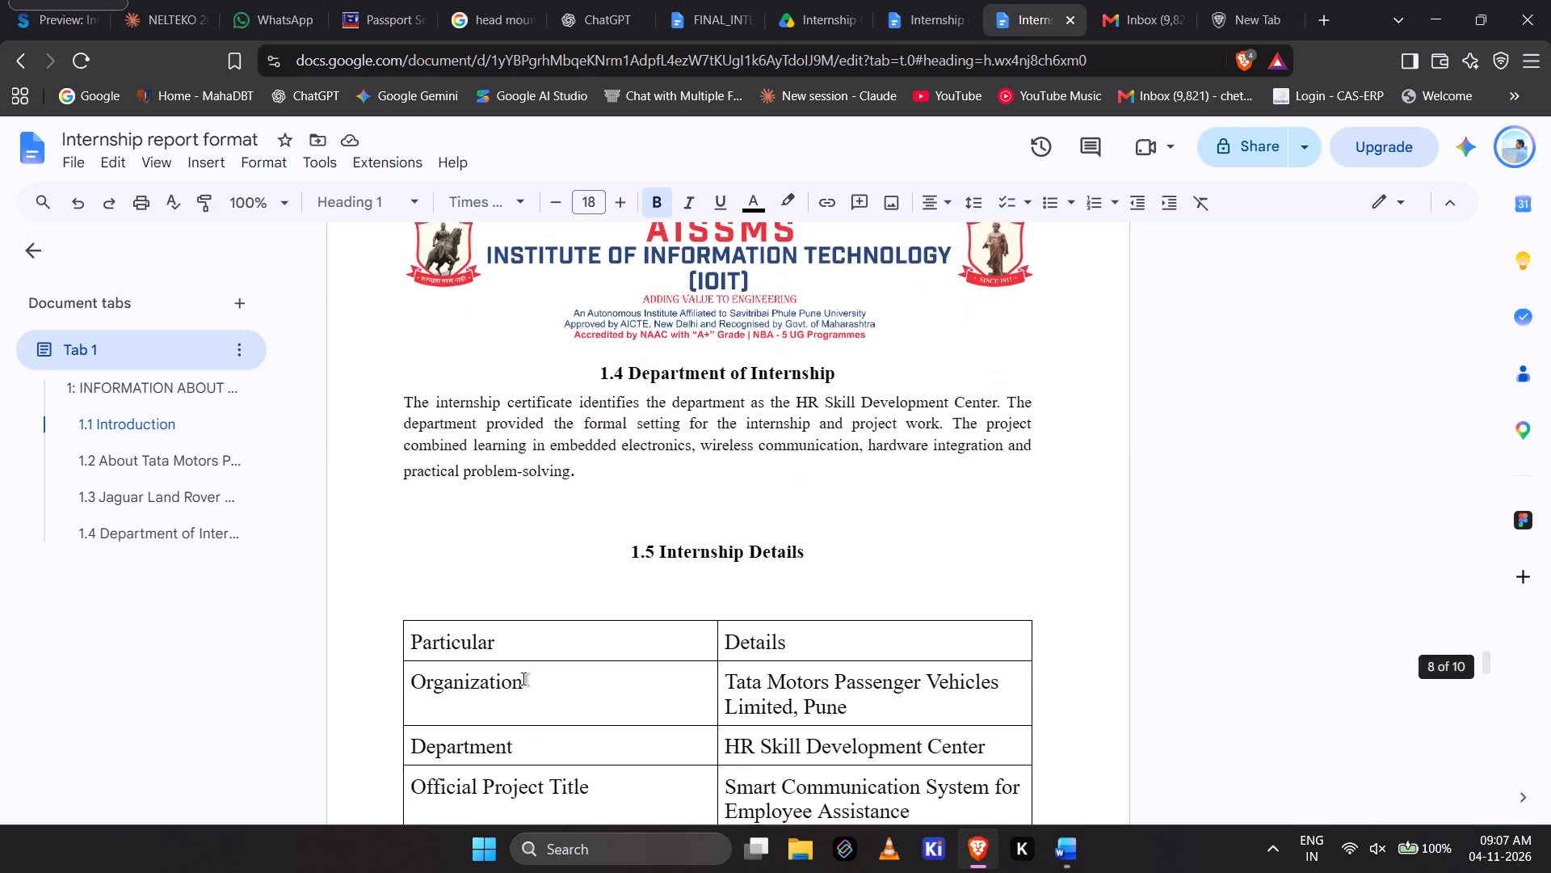
pyautogui.scroll(-6, 523, 679)
pyautogui.click(523, 679)
pyautogui.scroll(-3, 523, 679)
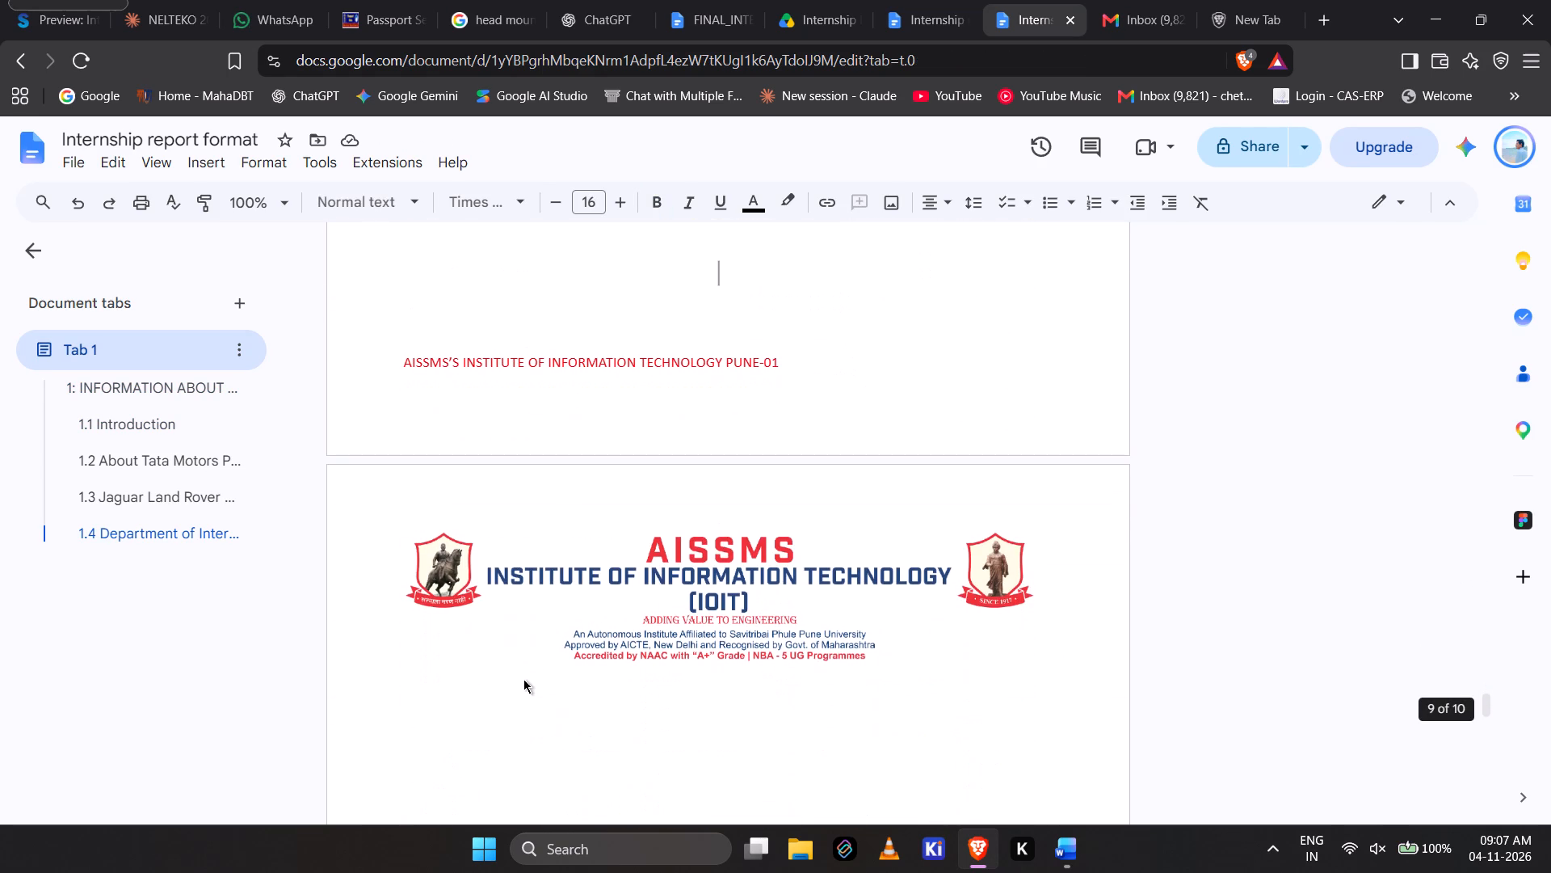
pyautogui.press('Down')
pyautogui.press('Down')
pyautogui.scroll(-2, 523, 679)
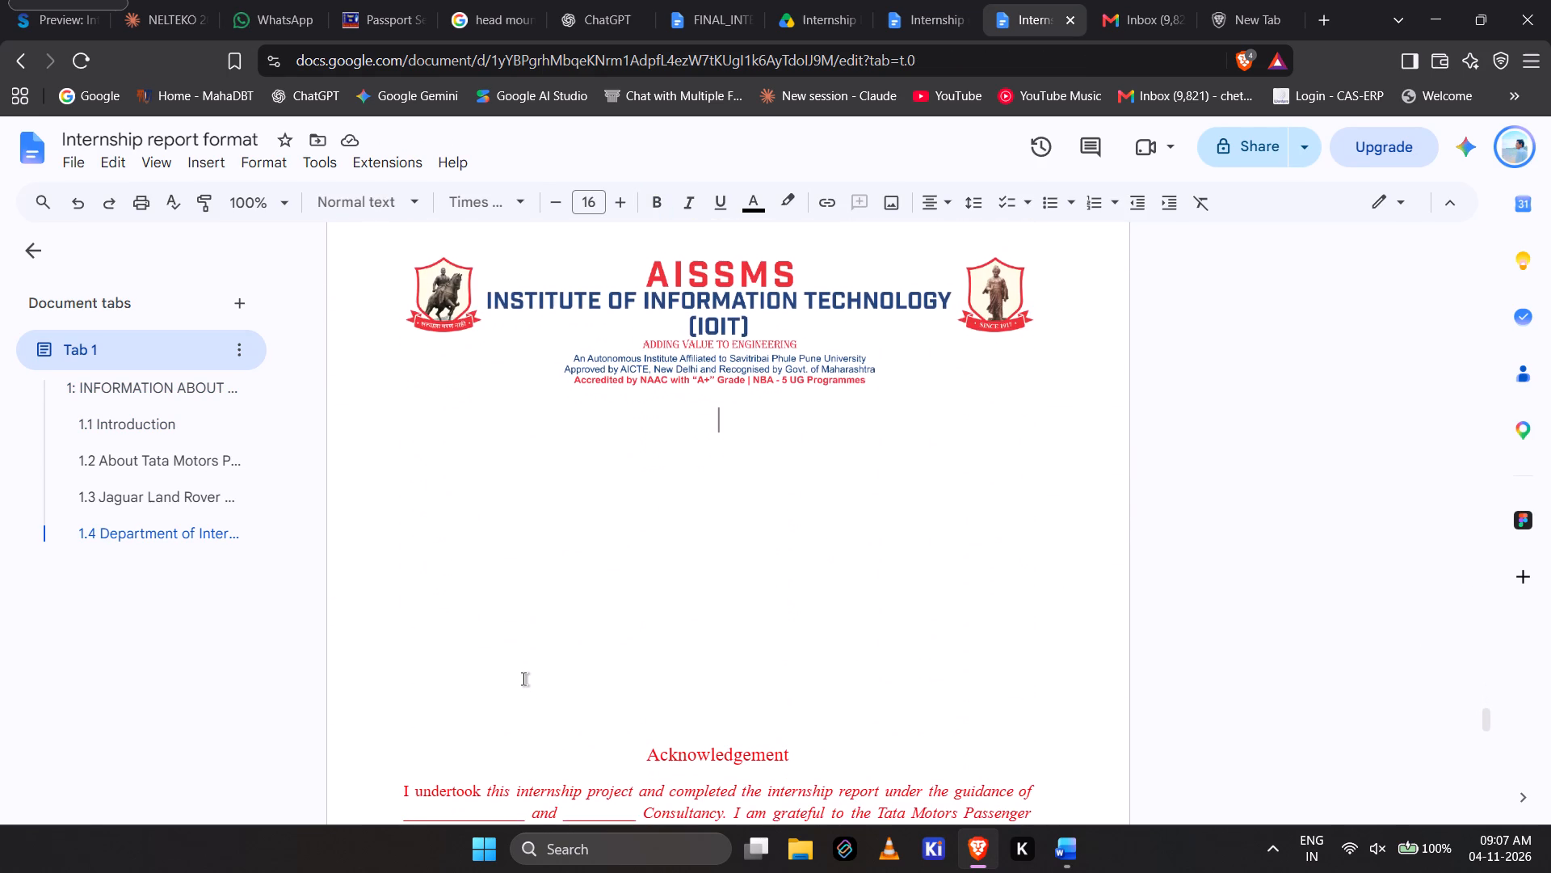
pyautogui.hotkey('ctrl', 'v')
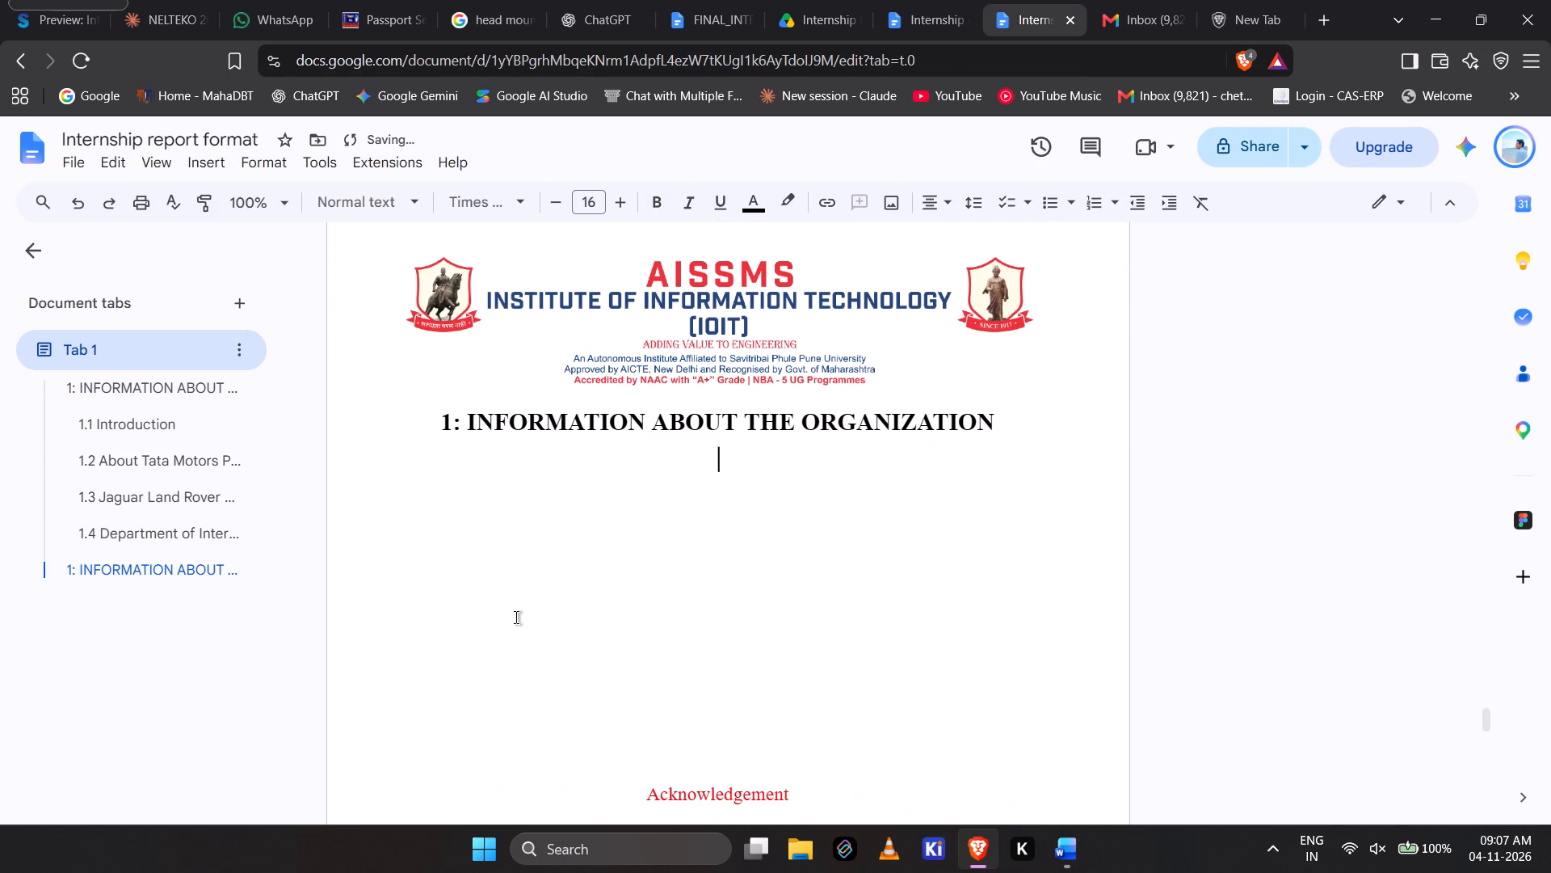
# Change the pasted heading's number to 2 and replace its text with "INTERNSHIP POSITION", following the Word report's chapter title.
pyautogui.hotkey('alt', 'Tab')
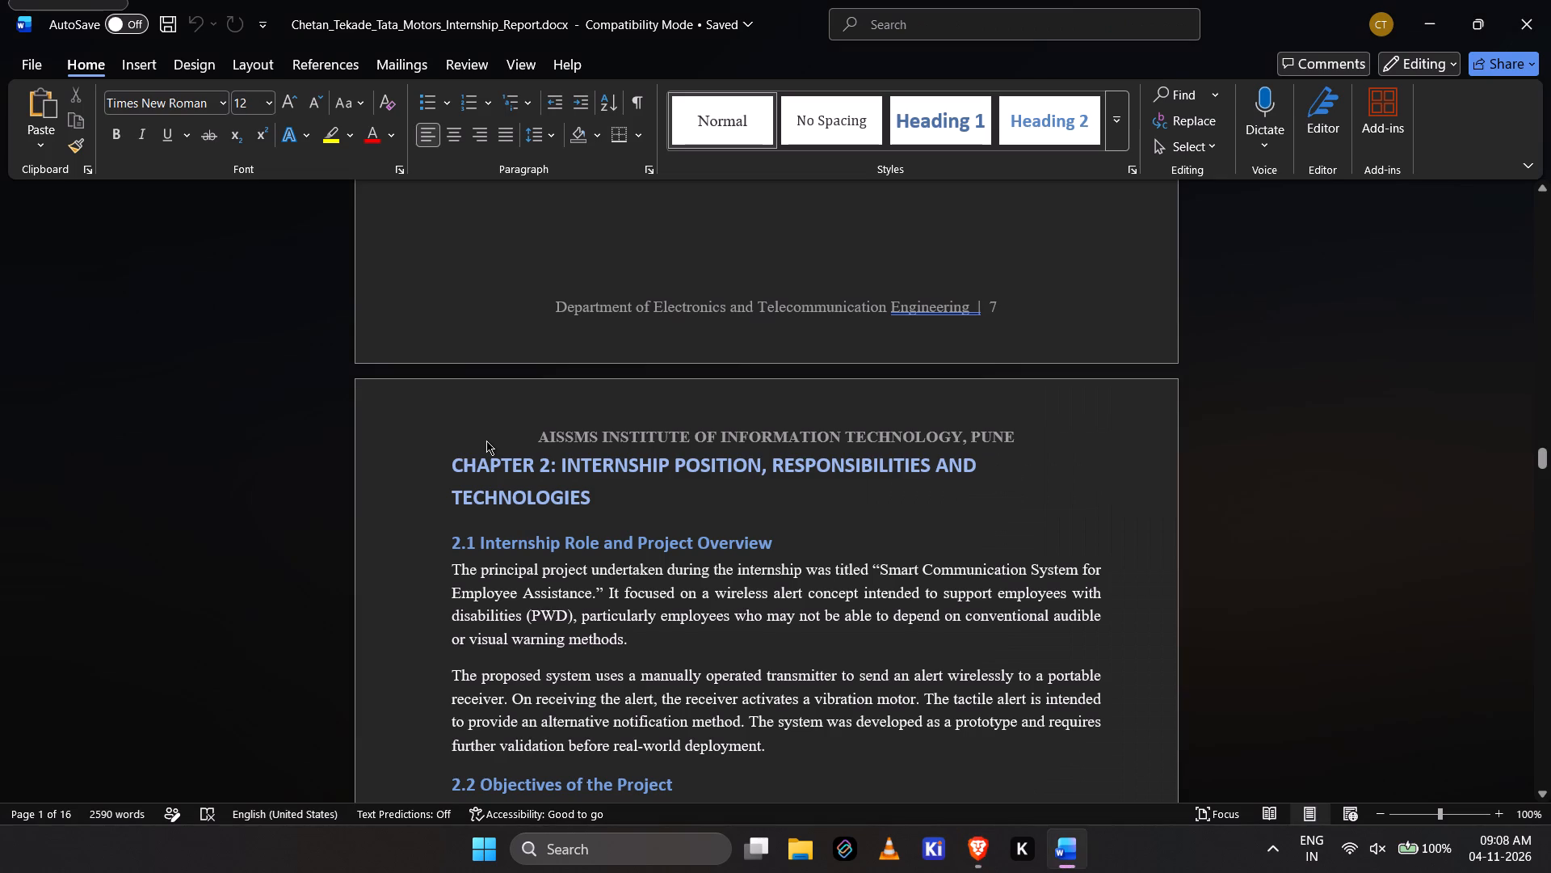
pyautogui.hotkey('alt', 'Tab')
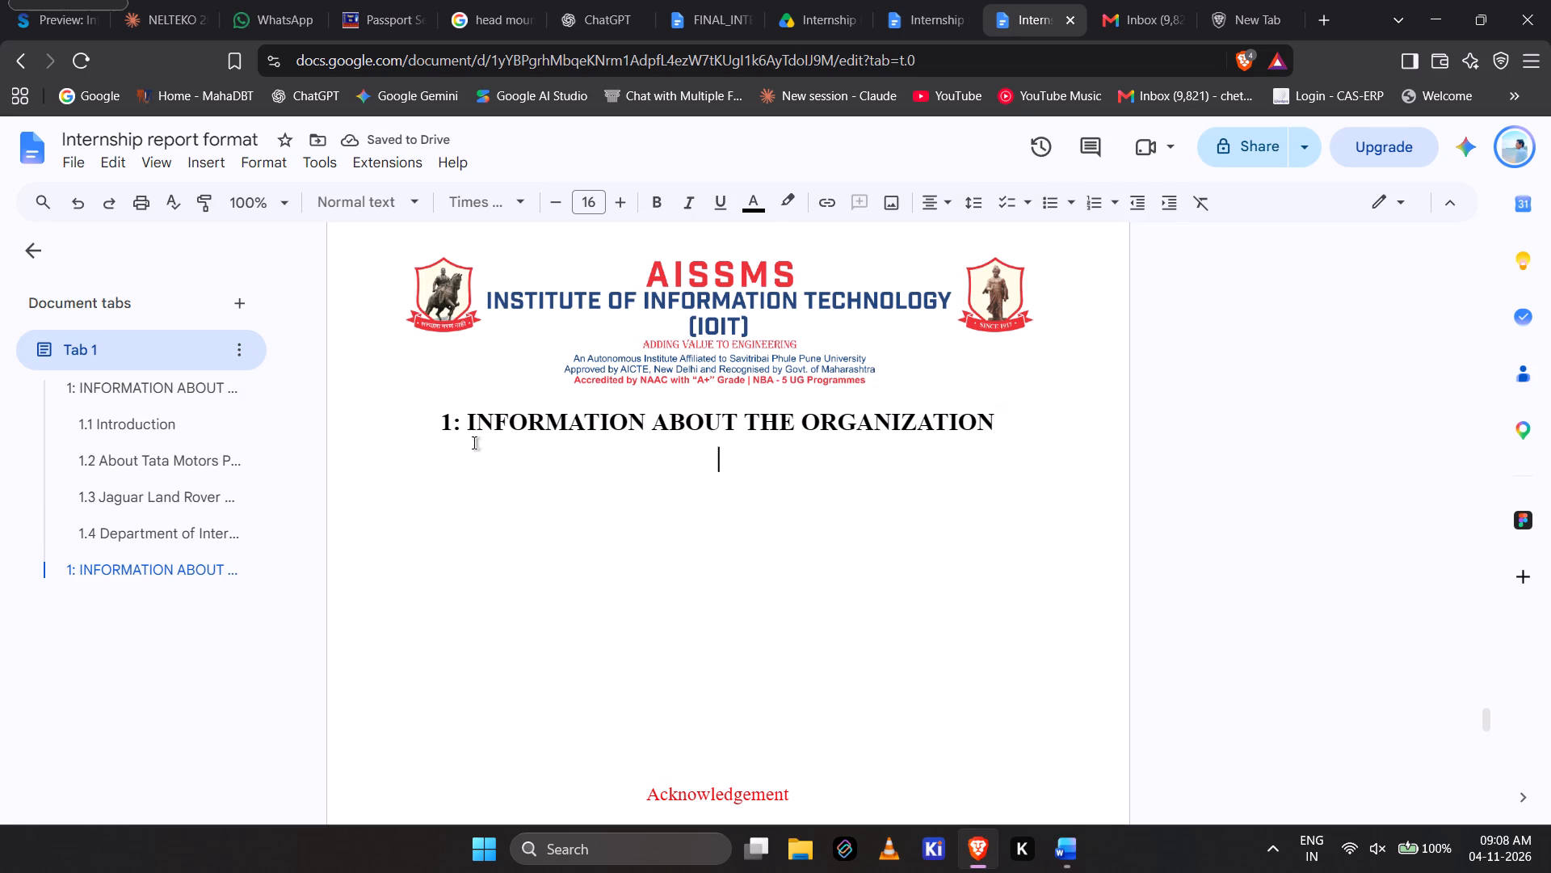
pyautogui.click(456, 424)
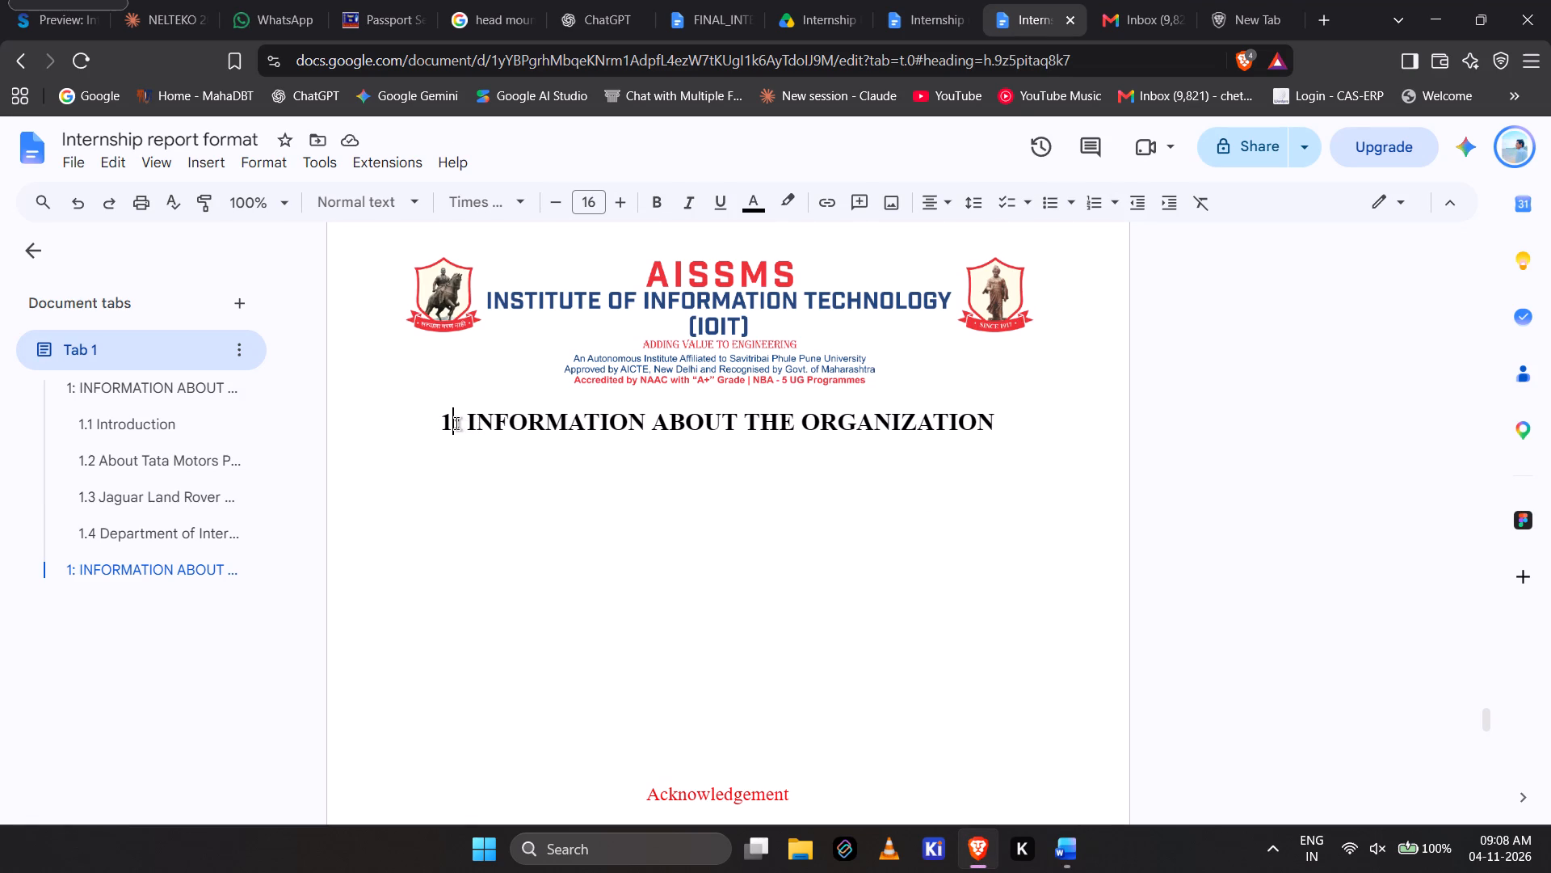
pyautogui.press('BackSpace')
pyautogui.press('2')
pyautogui.hotkey('ctrl', 'Right')
pyautogui.hotkey('ctrl', 'Right')
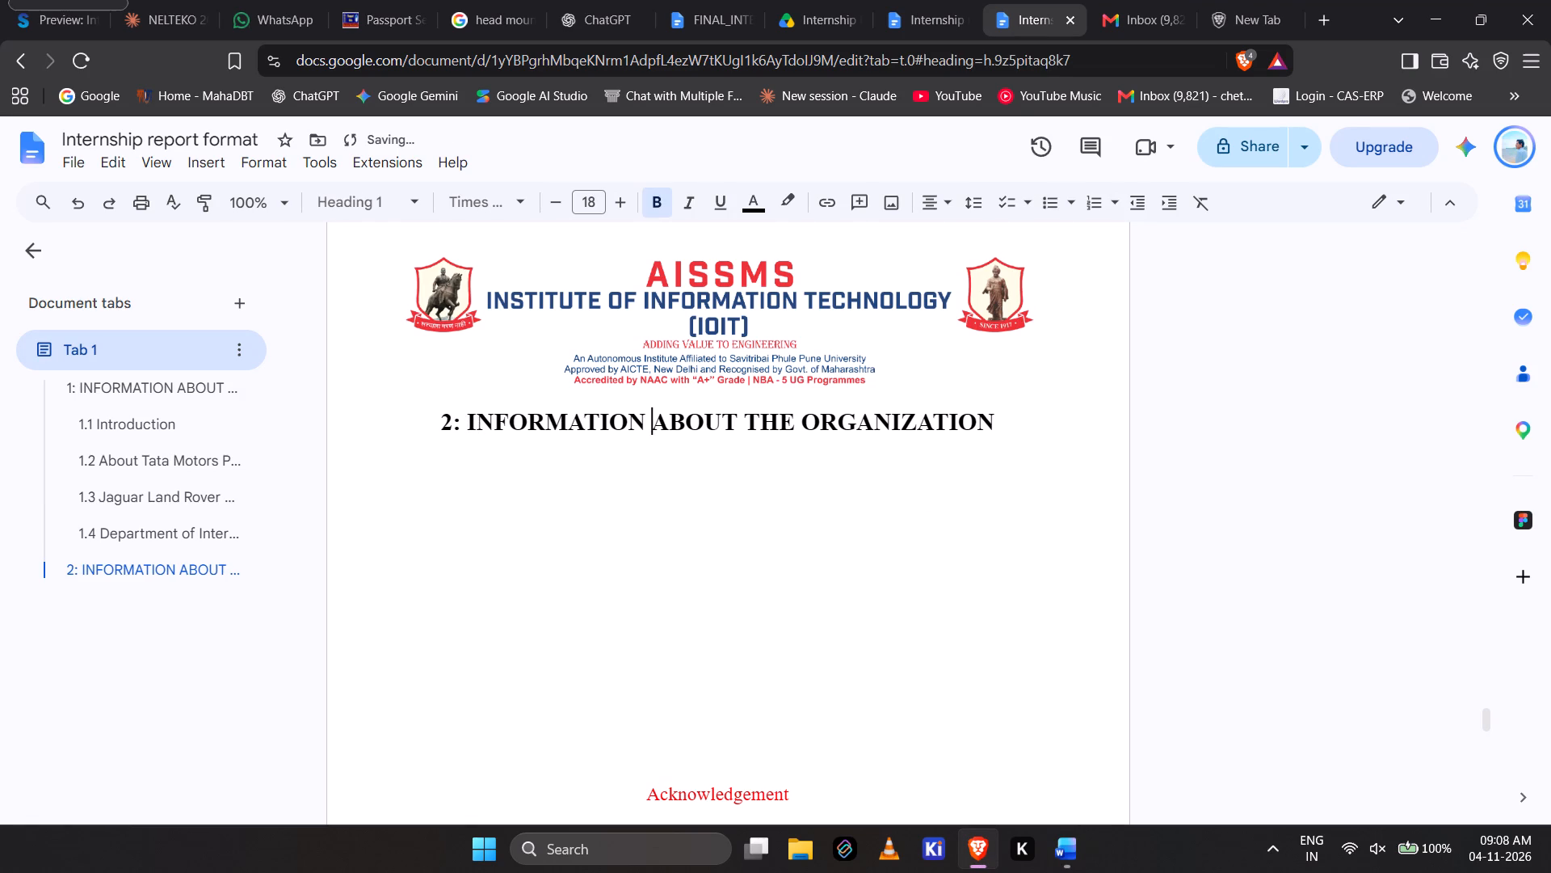
pyautogui.hotkey('ctrl', 'Right')
pyautogui.hotkey('ctrl', 'Right')
pyautogui.hotkey('ctrl', 'Right')
pyautogui.hotkey('ctrl', 'BackSpace')
pyautogui.hotkey('ctrl', 'BackSpace')
pyautogui.hotkey('ctrl', 'BackSpace')
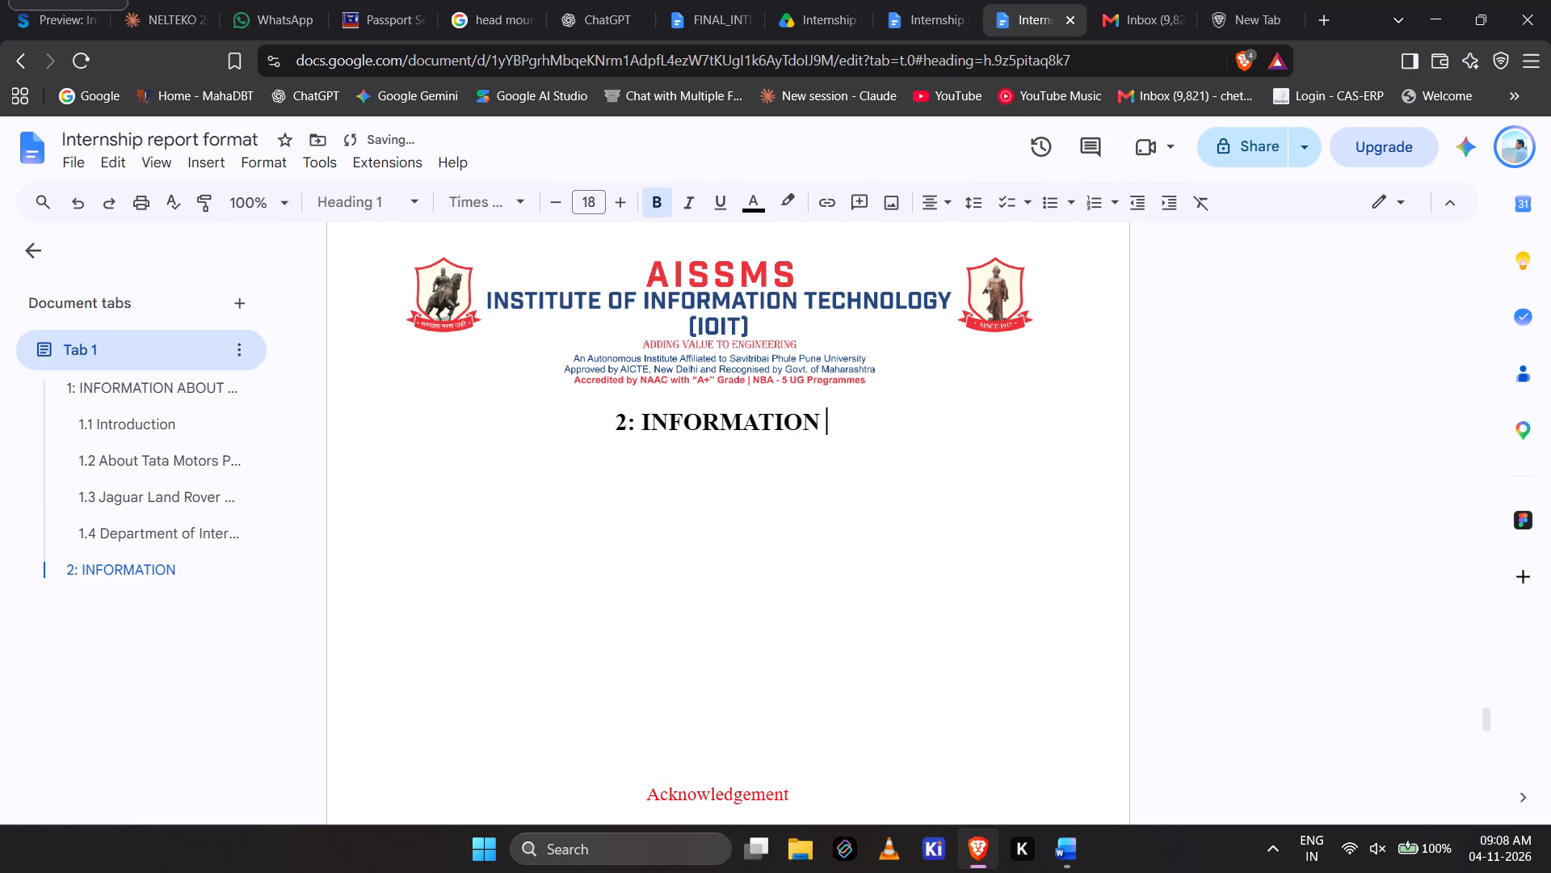
pyautogui.hotkey('ctrl', 'BackSpace')
pyautogui.hotkey('shift', 'i')
pyautogui.write('NTERNSHIP POSITION')
# Extend the chapter 2 heading with ", RESPONSIBILITIES AND TECHNOLOGIES", checking the wording against the Word report, and continue on the line below.
pyautogui.hotkey('alt', 'Tab')
pyautogui.hotkey('alt', 'Tab')
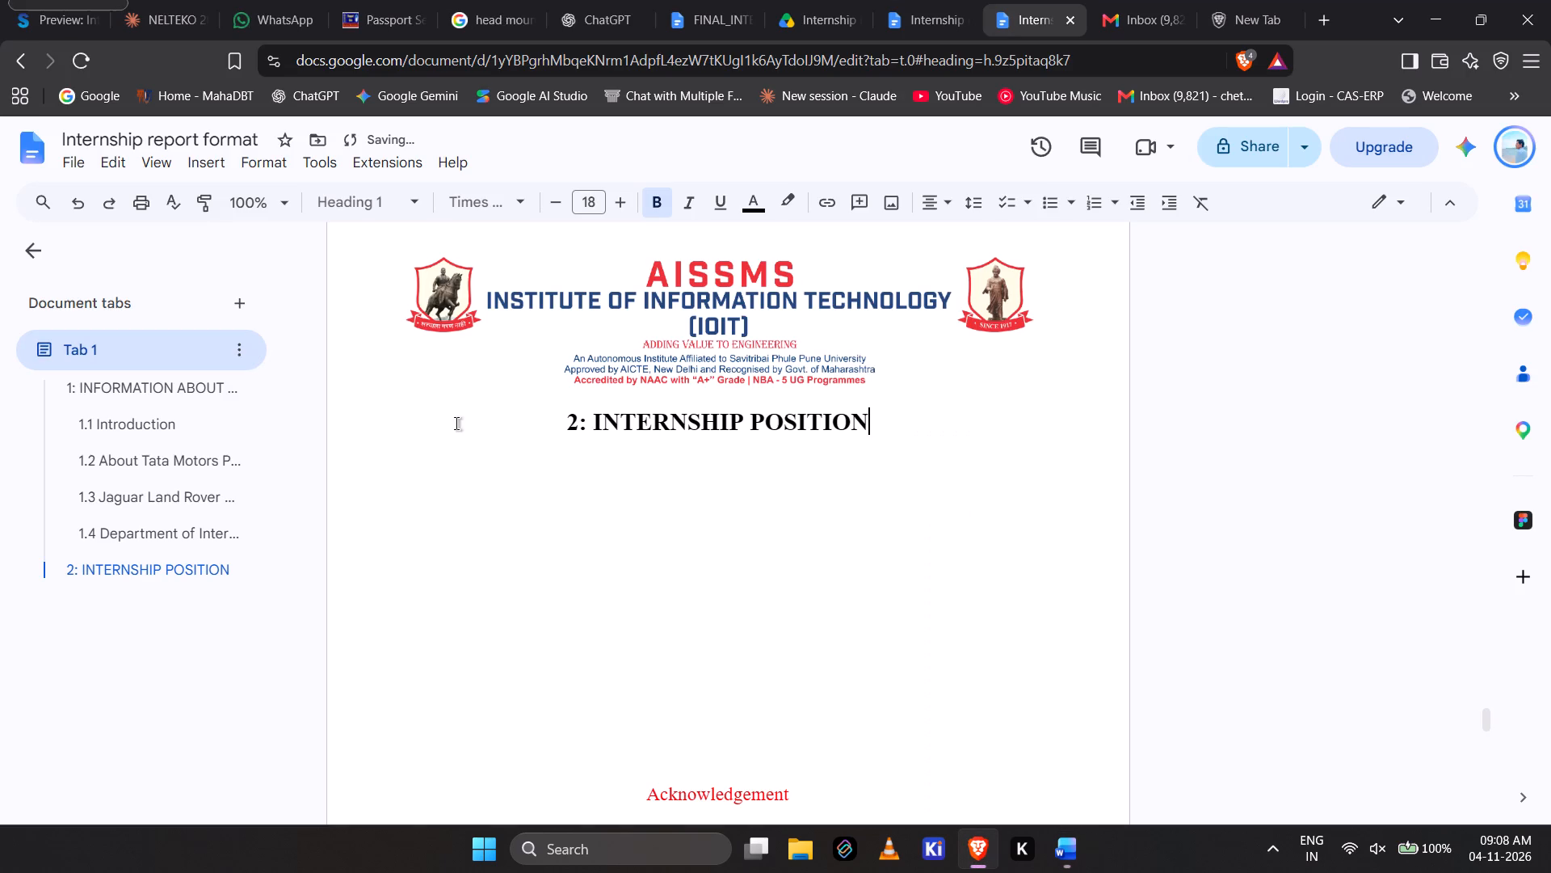
pyautogui.write(', RESPONSI')
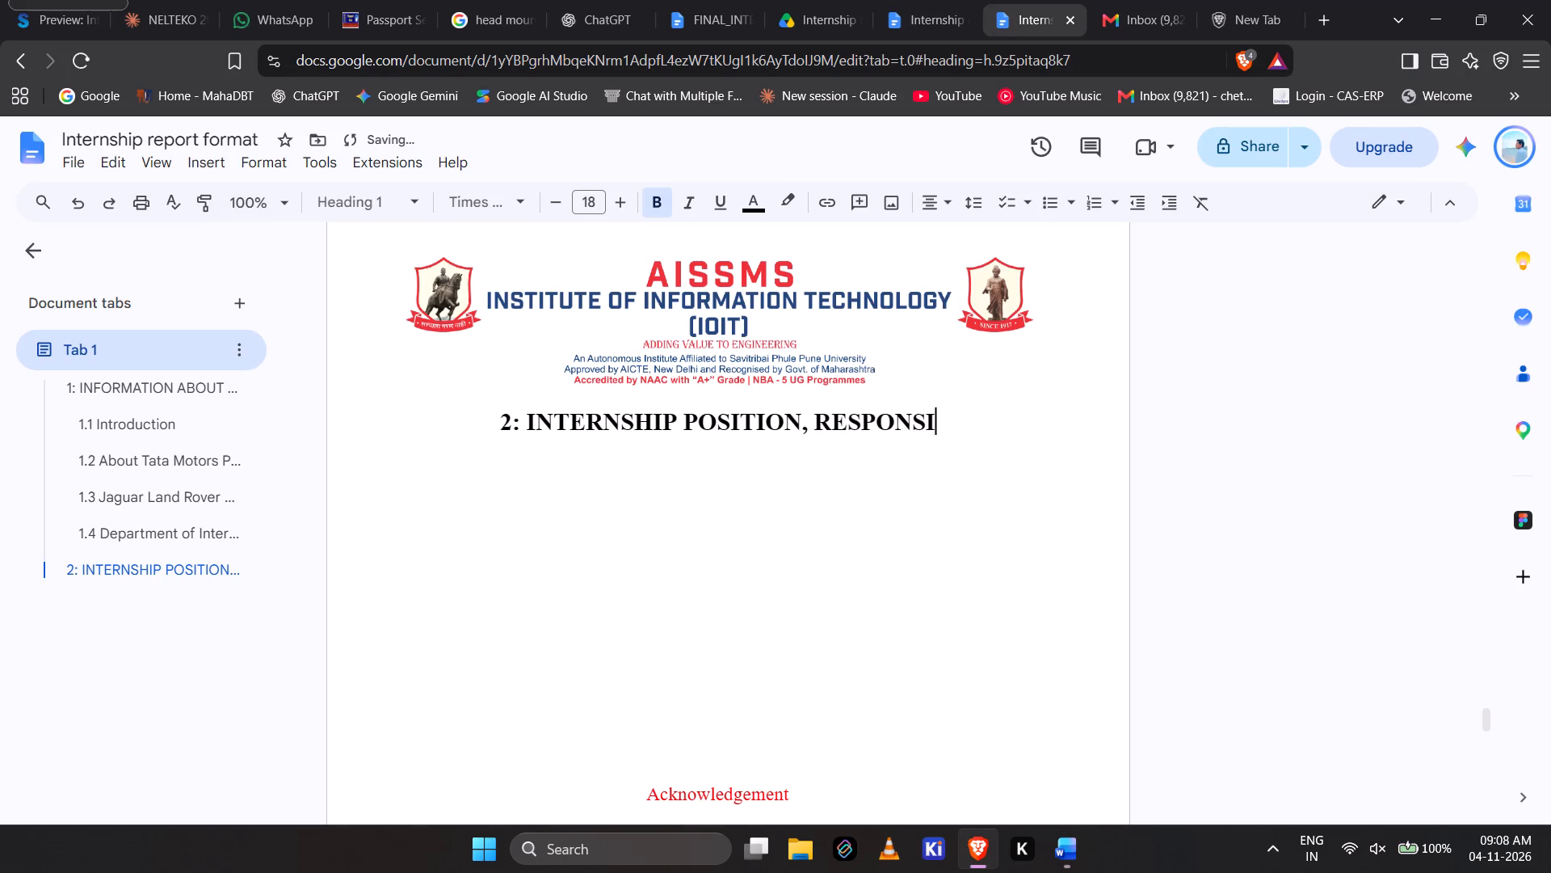
pyautogui.write('BILITI')
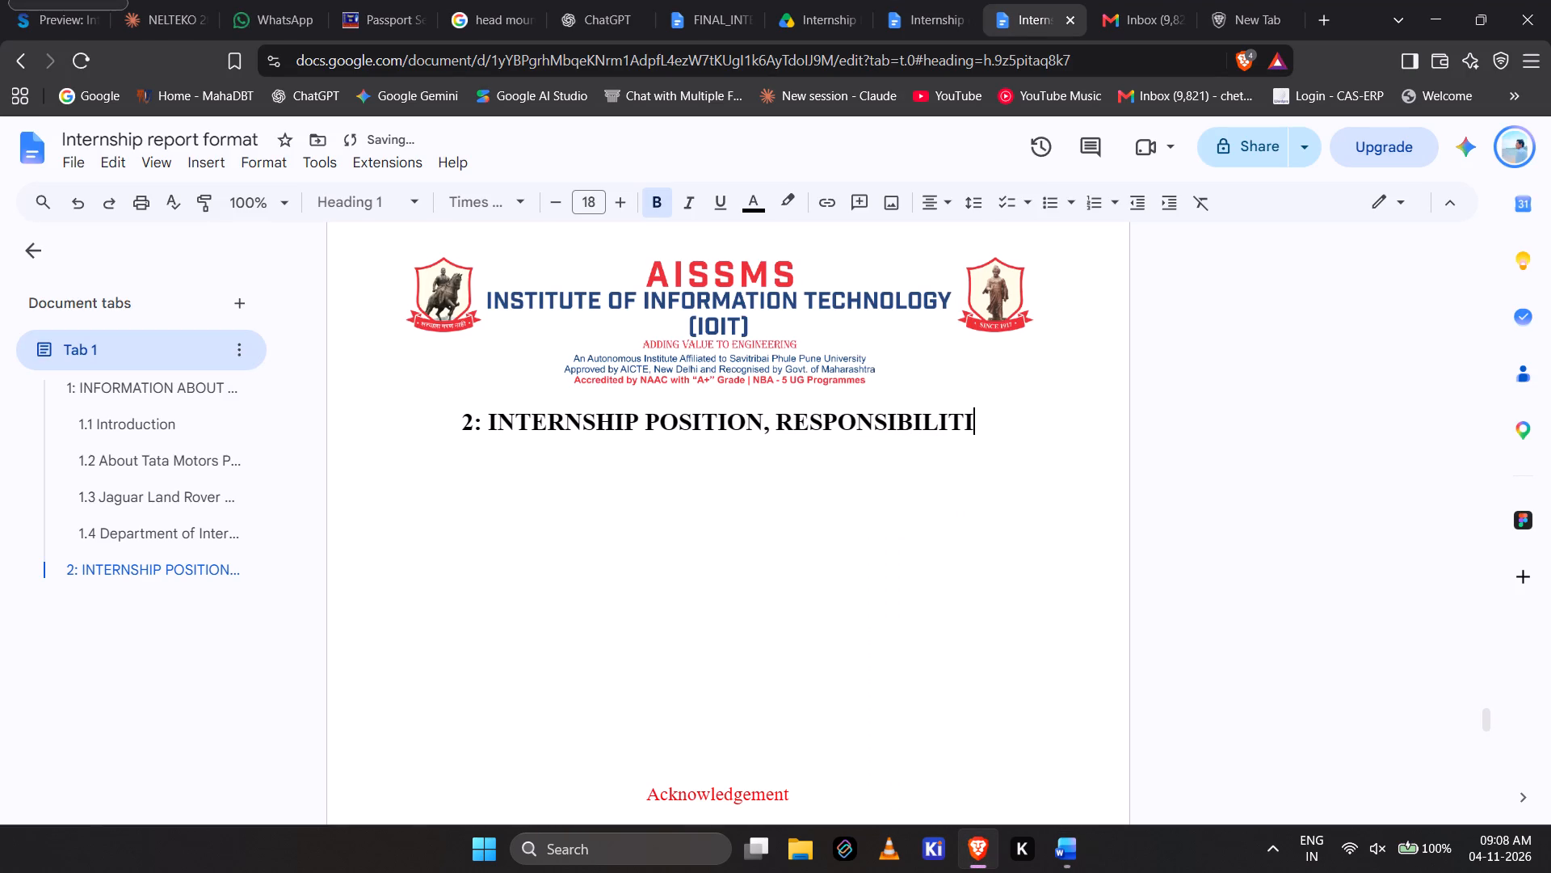
pyautogui.press('BackSpace')
pyautogui.write('ES')
pyautogui.press('space')
pyautogui.hotkey('alt', 'Tab')
pyautogui.hotkey('alt', 'Tab')
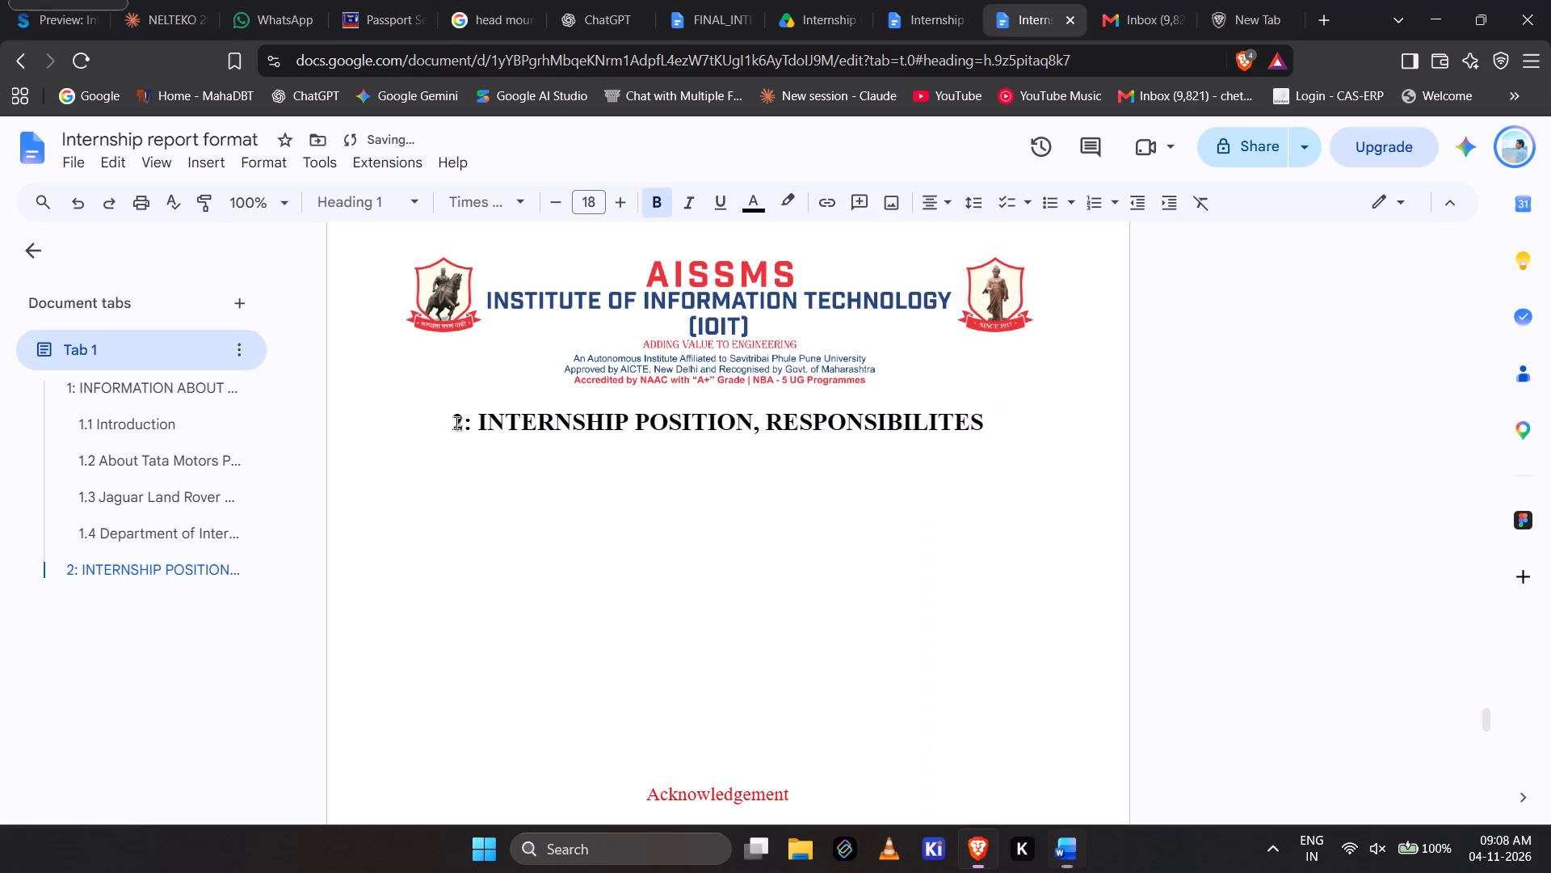
pyautogui.press('BackSpace')
pyautogui.press('BackSpace')
pyautogui.press('BackSpace')
pyautogui.write('IES')
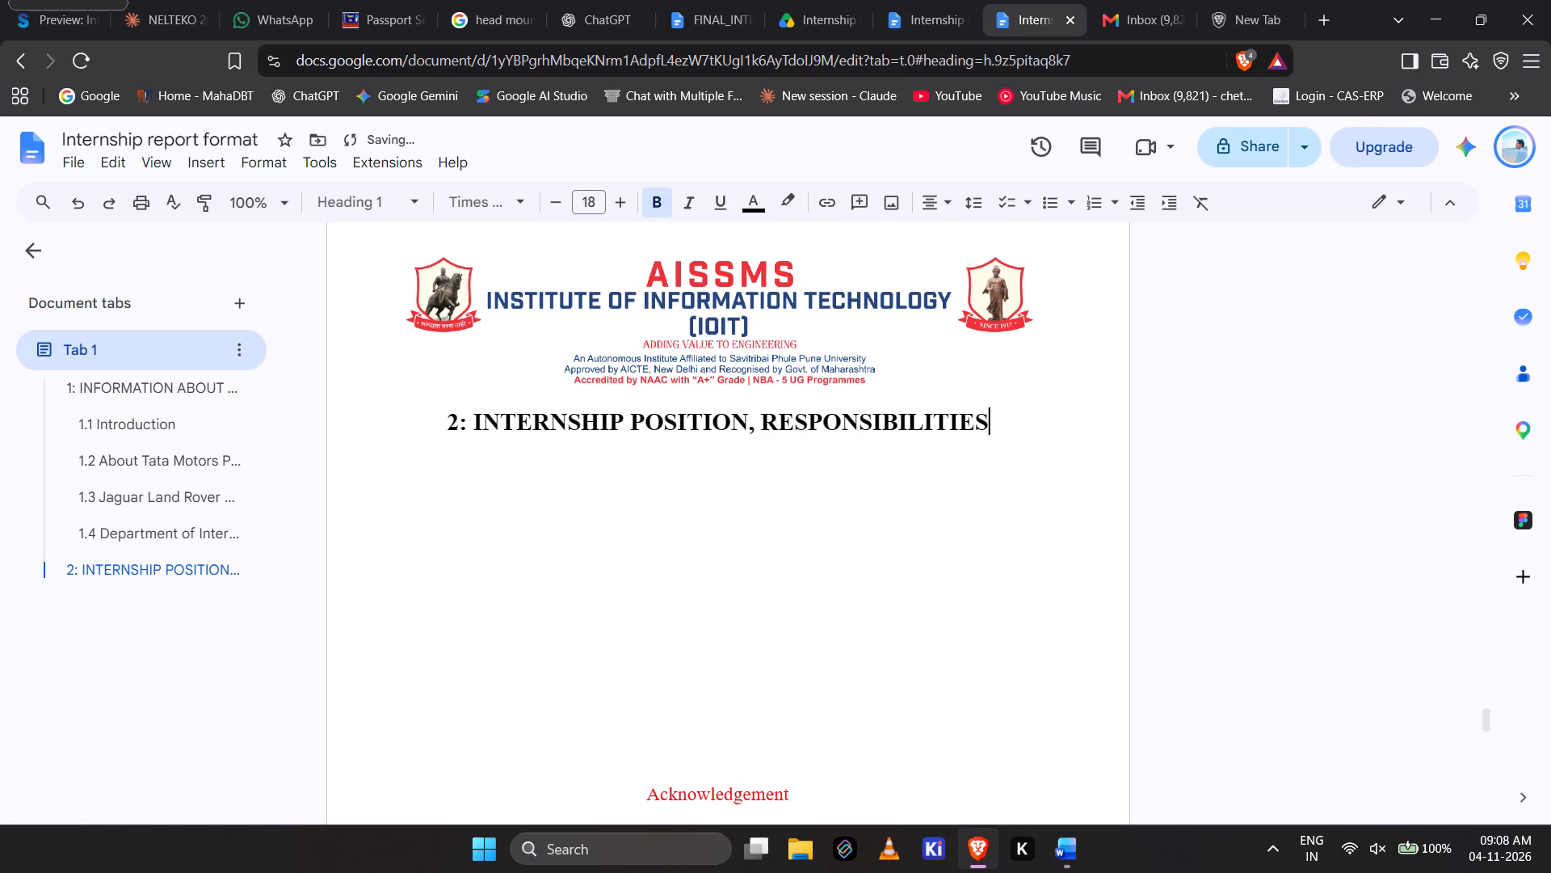
pyautogui.press('space')
pyautogui.hotkey('alt', 'Tab')
pyautogui.hotkey('alt', 'Tab')
pyautogui.write('AND TECHNOLO')
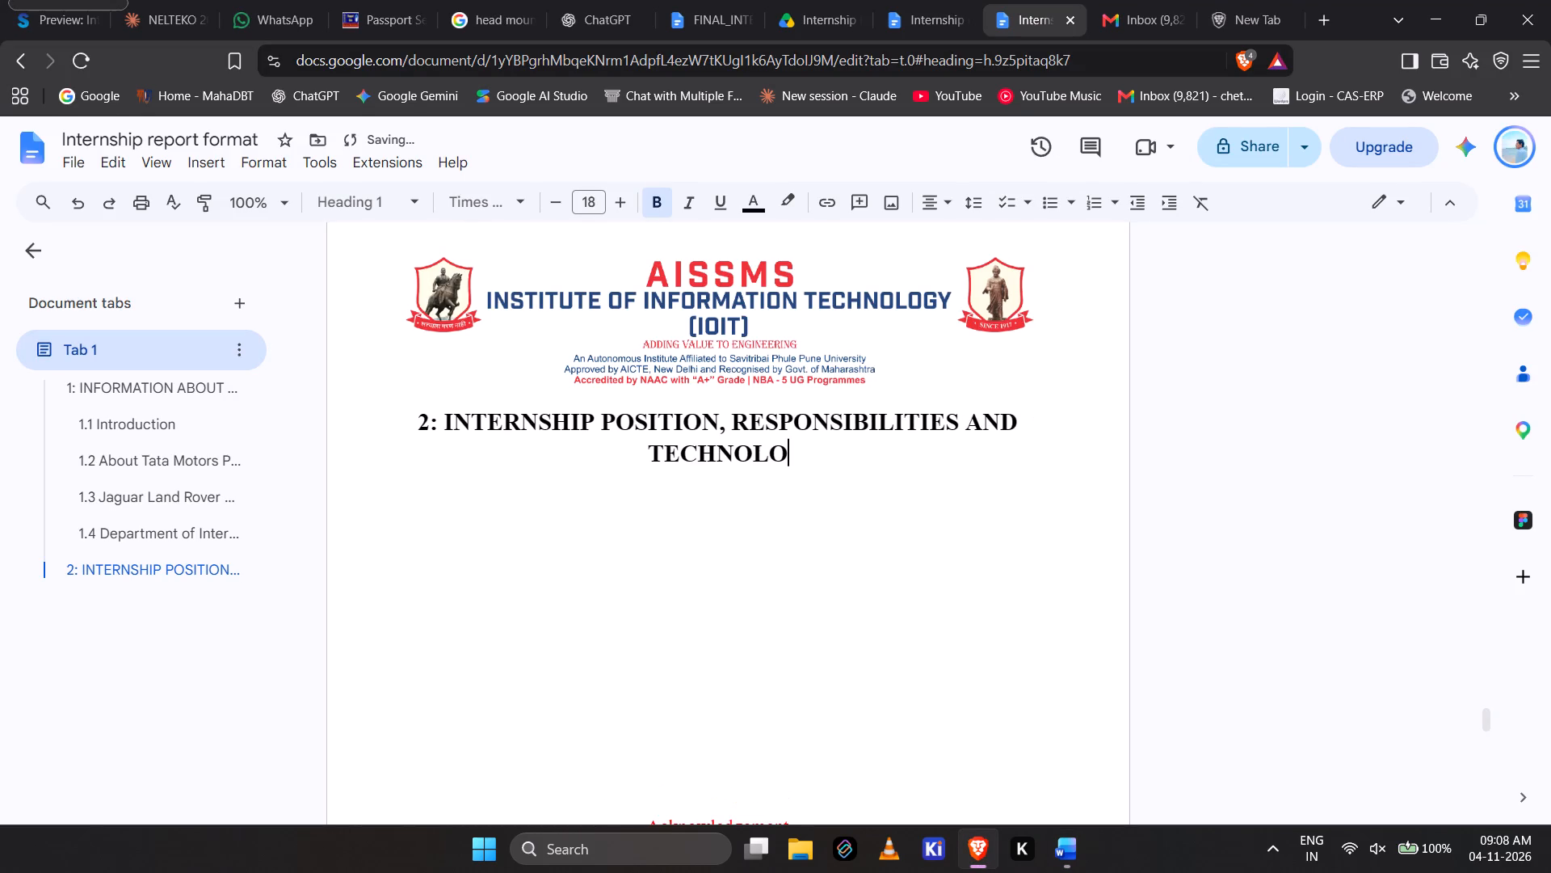
pyautogui.write('GIES')
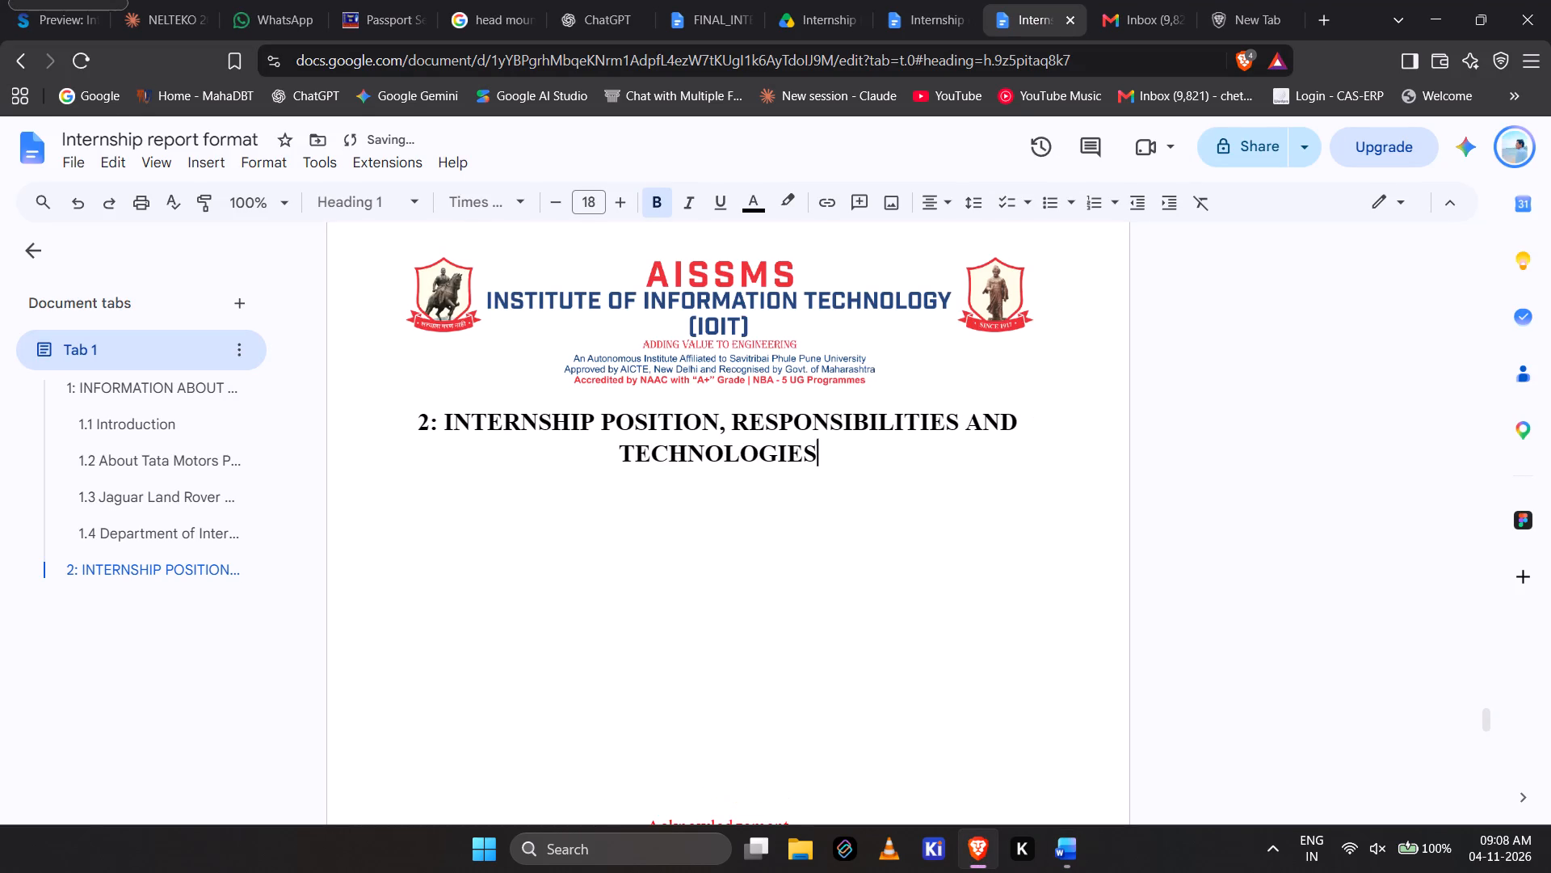
pyautogui.click(479, 478)
pyautogui.press('Down')
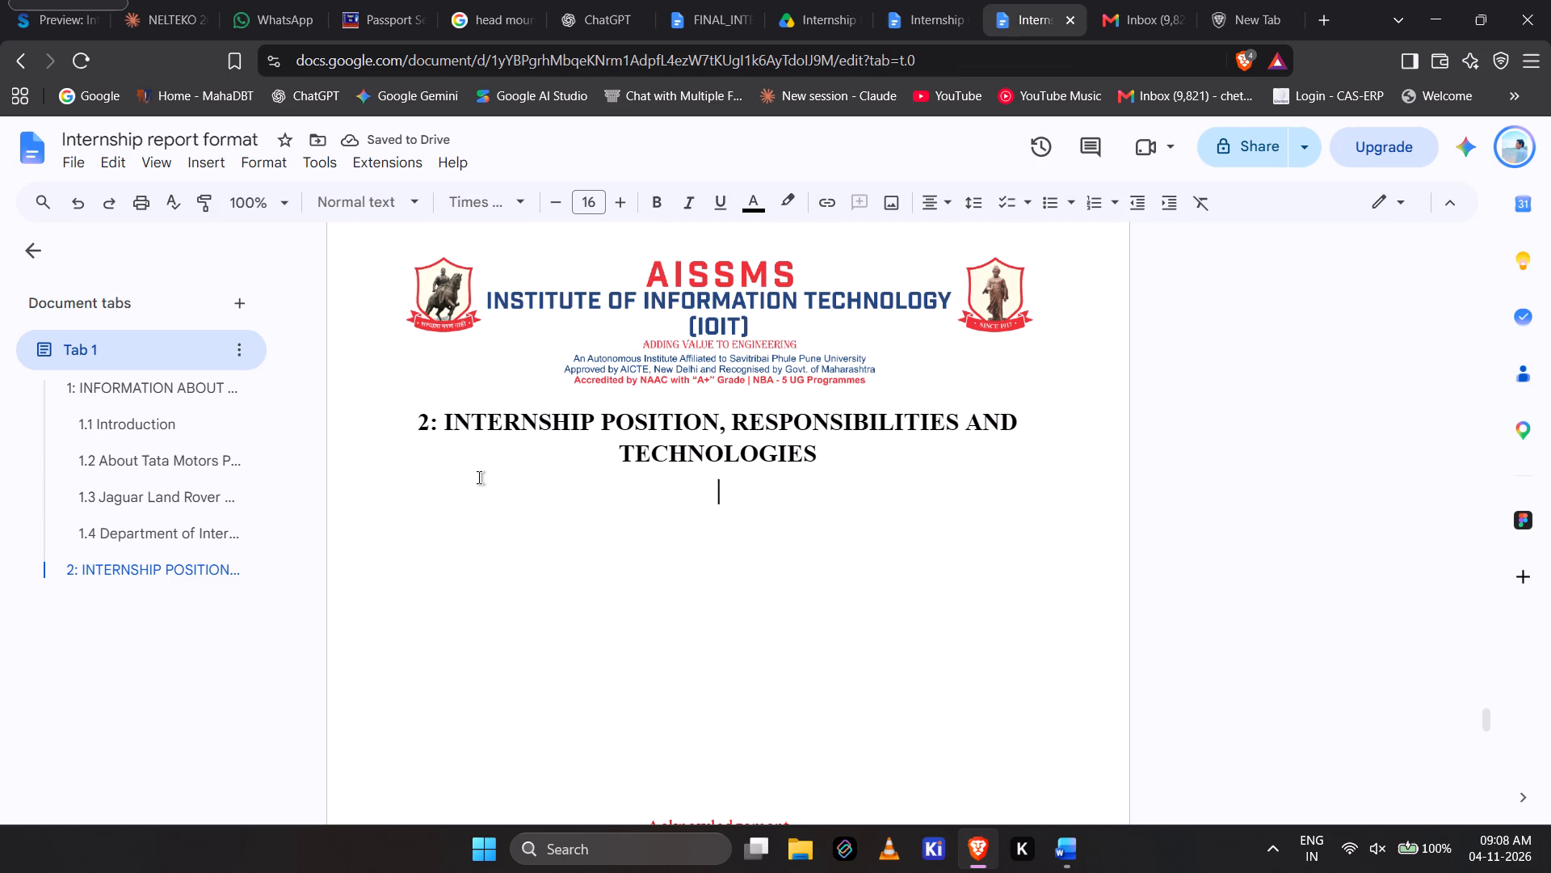
# Review sections 1.4 and 1.5 and check the Recommended Formatting table in the FINAL_INTERNSHIP REPORT document.
pyautogui.scroll(7, 611, 390)
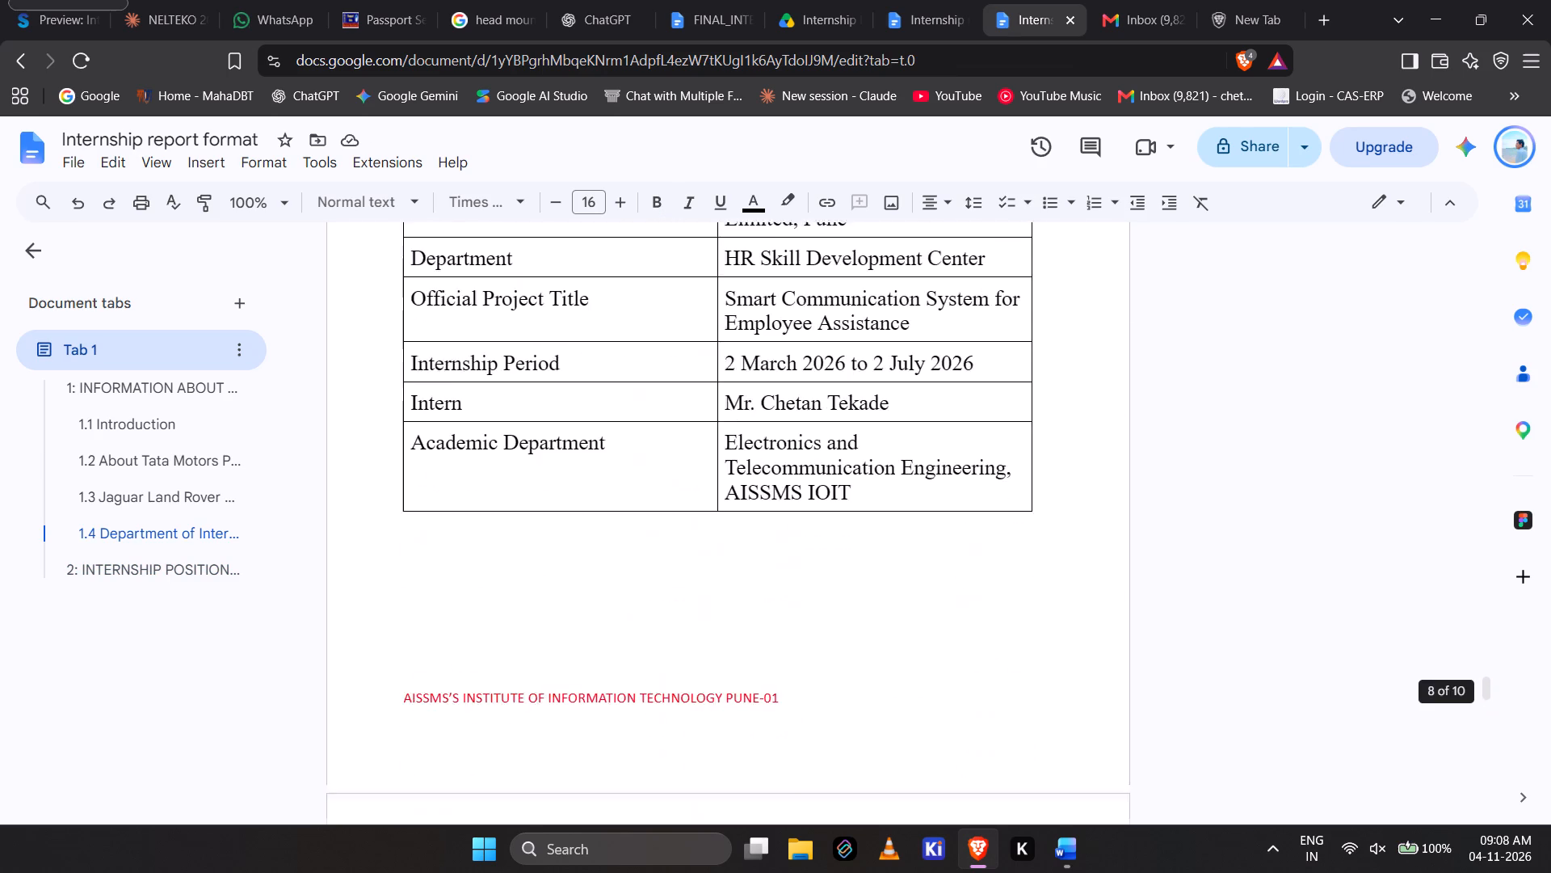
pyautogui.scroll(7, 611, 390)
pyautogui.scroll(-1, 611, 390)
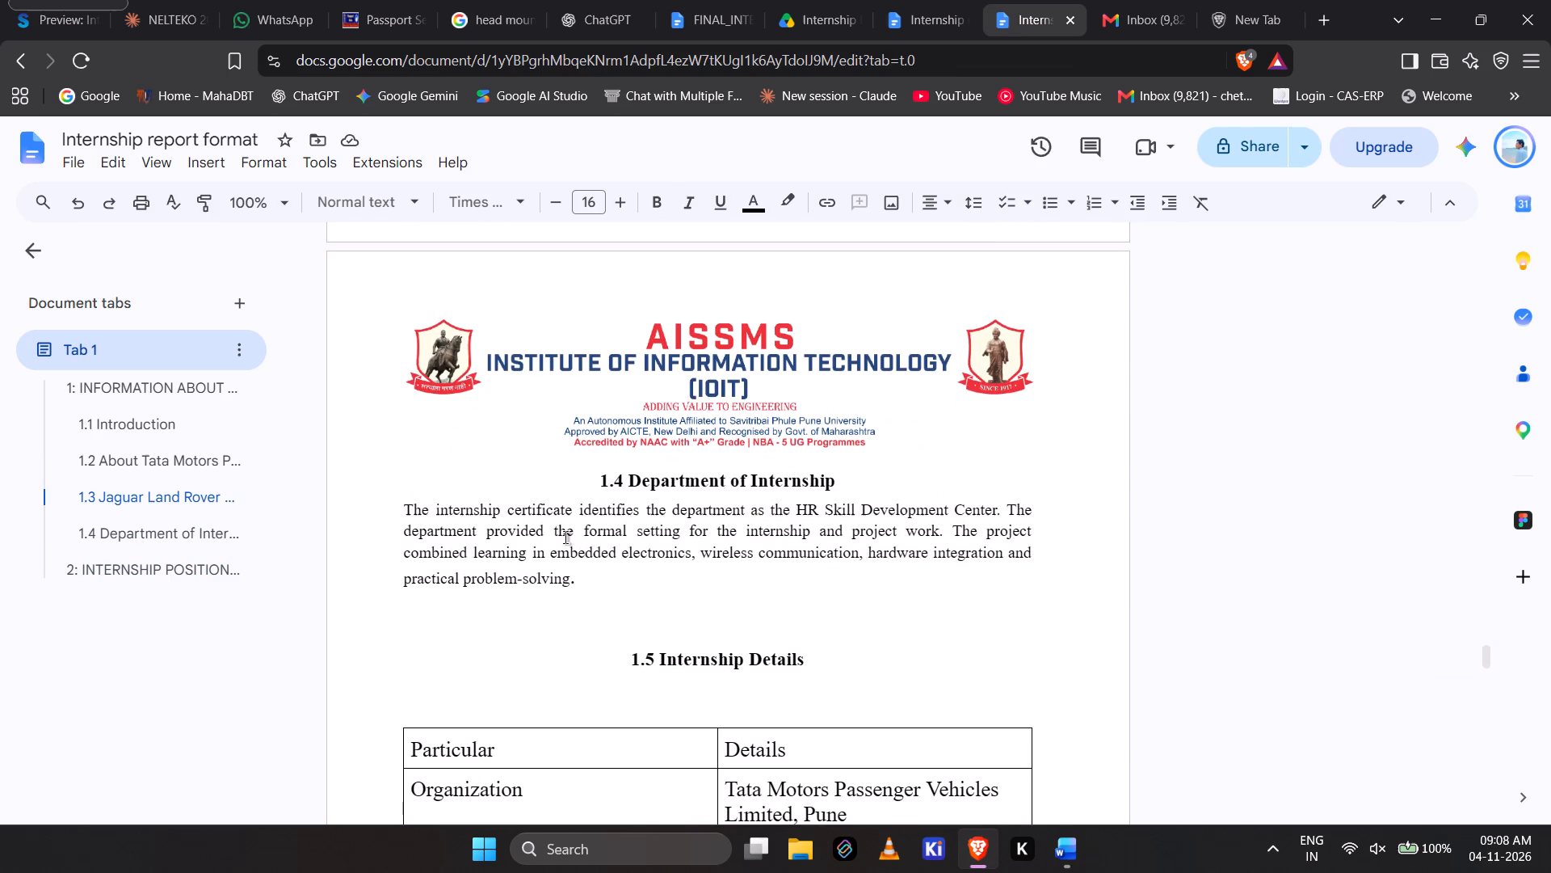
pyautogui.click(565, 538)
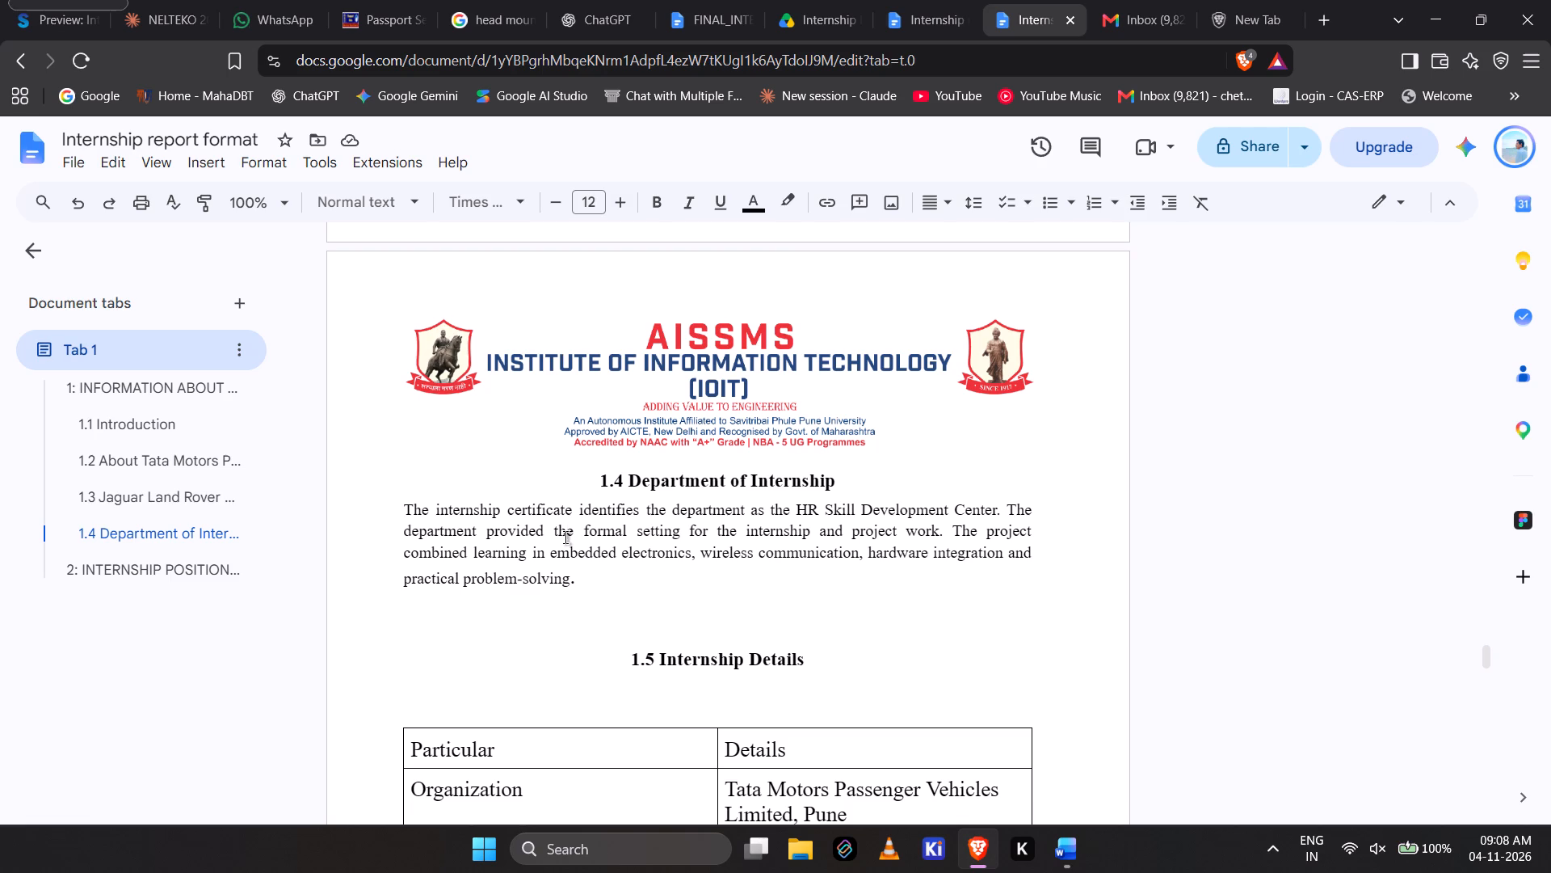
pyautogui.scroll(-6, 565, 538)
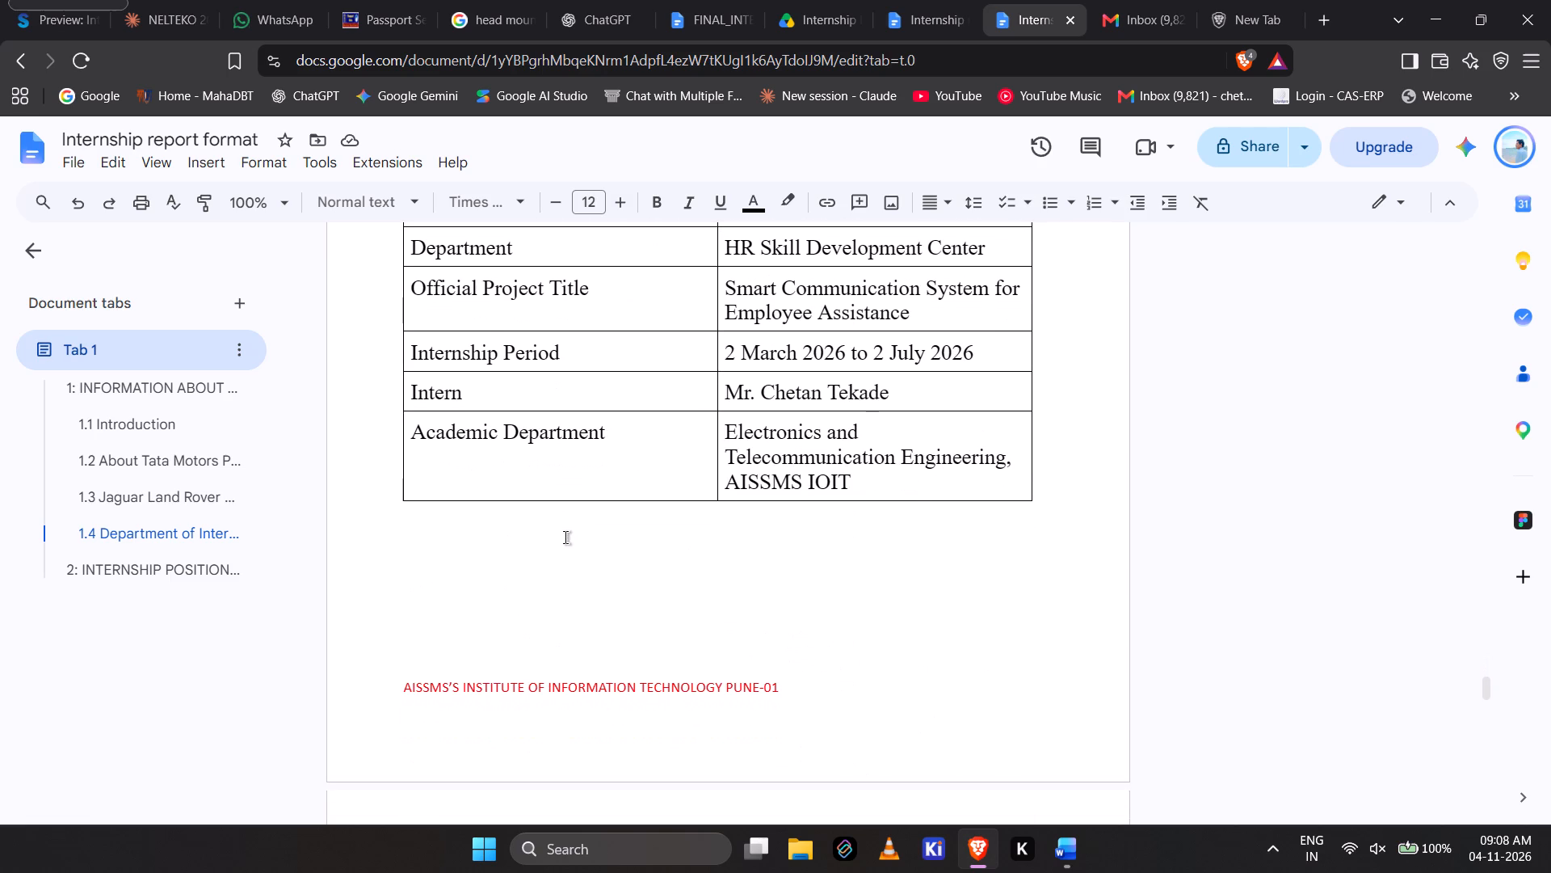
pyautogui.click(687, 0)
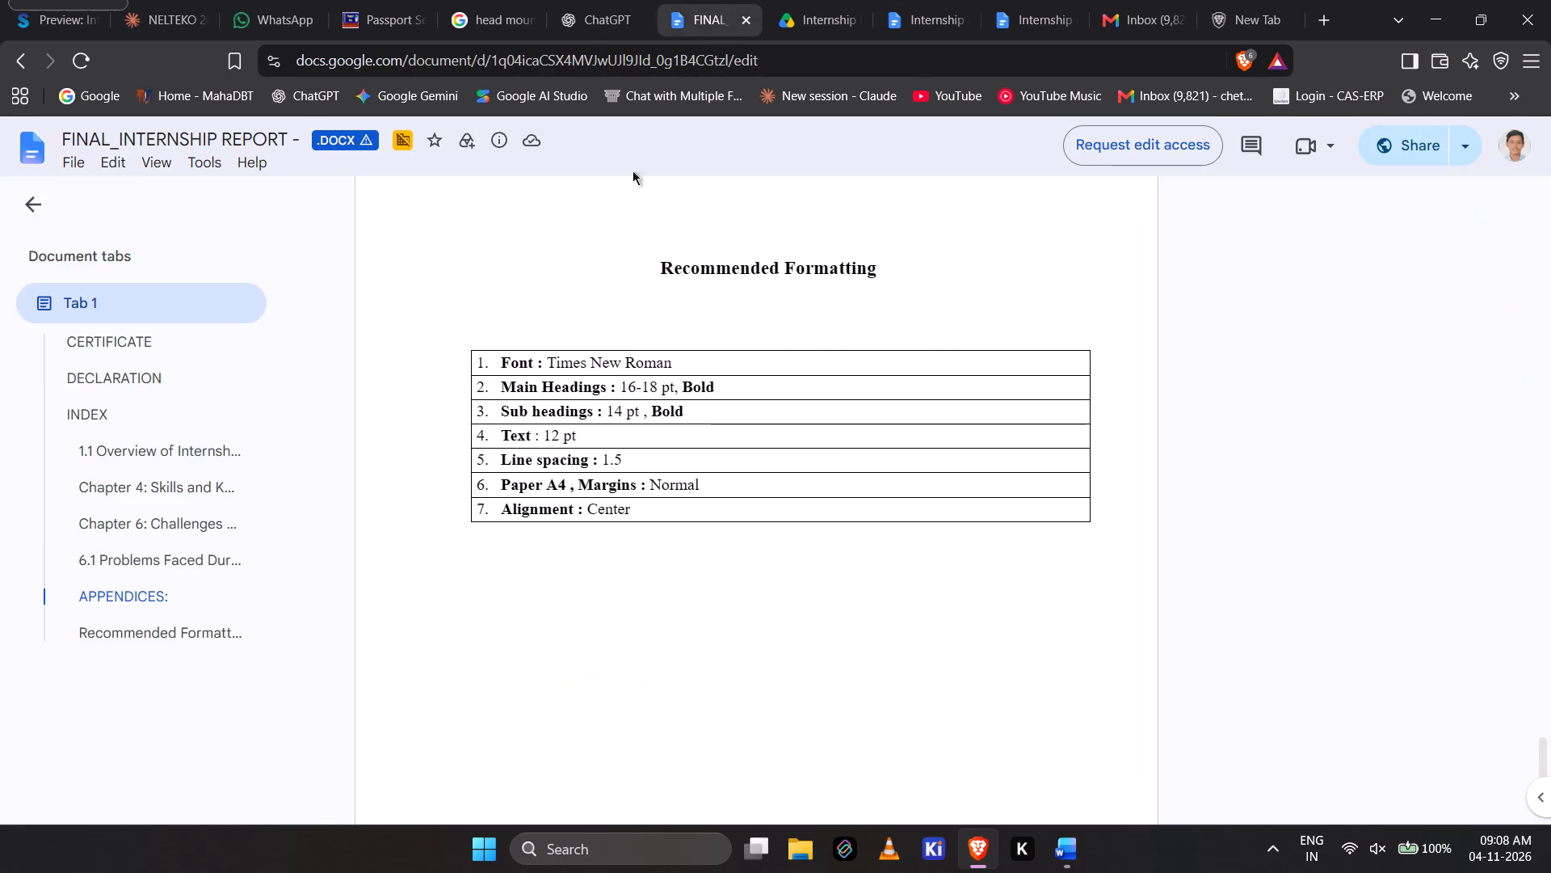
pyautogui.click(1007, 0)
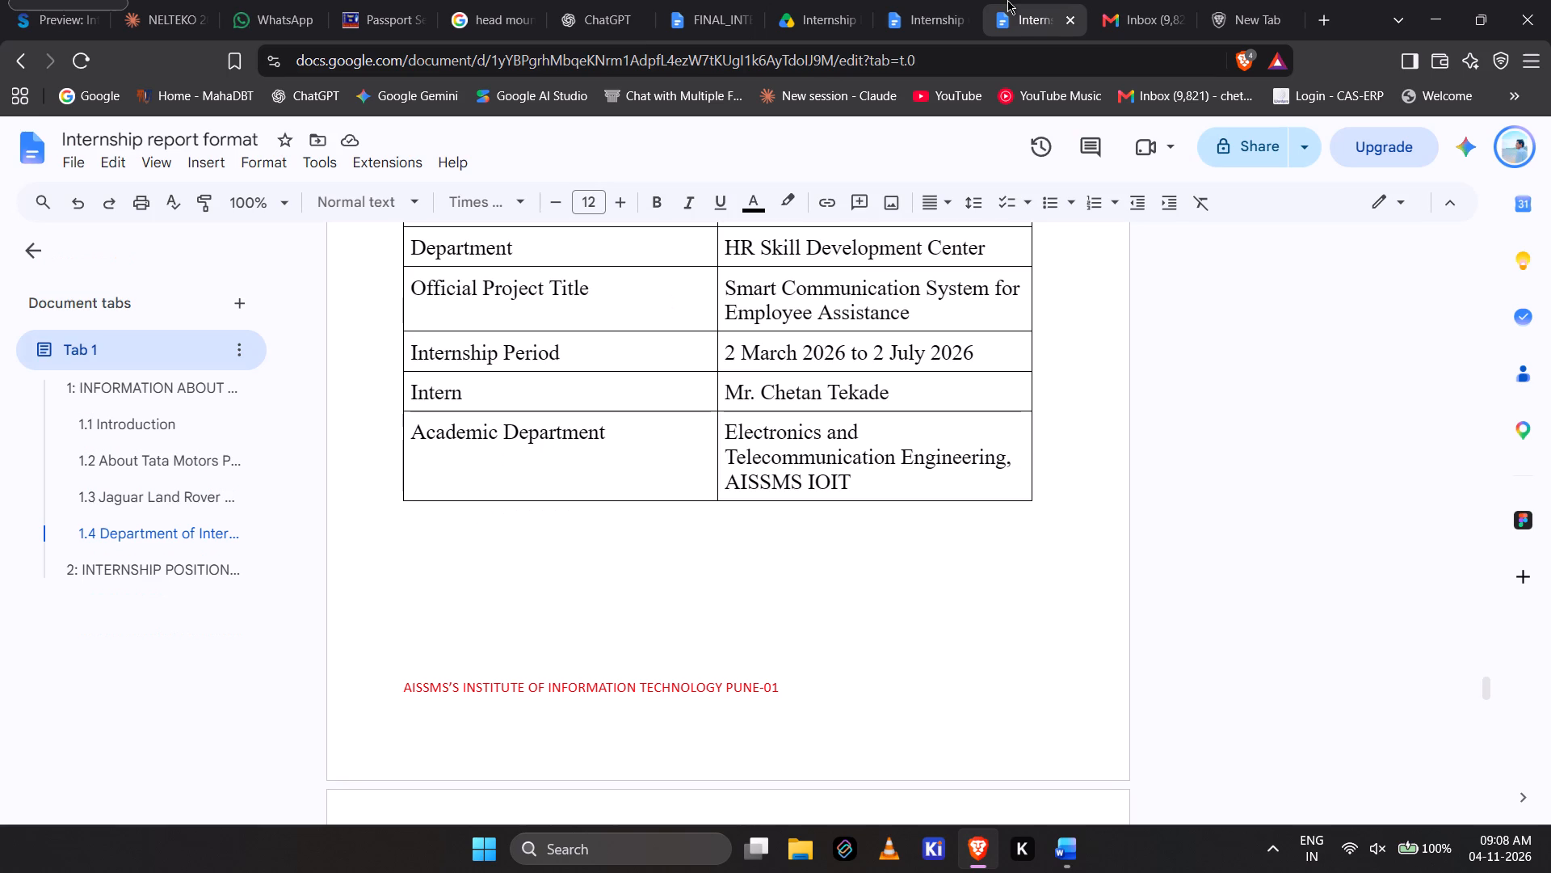
# Set the empty line below the chapter 2 heading to font size 12 and return to section 2.1 of the Word report.
pyautogui.scroll(-5, 649, 512)
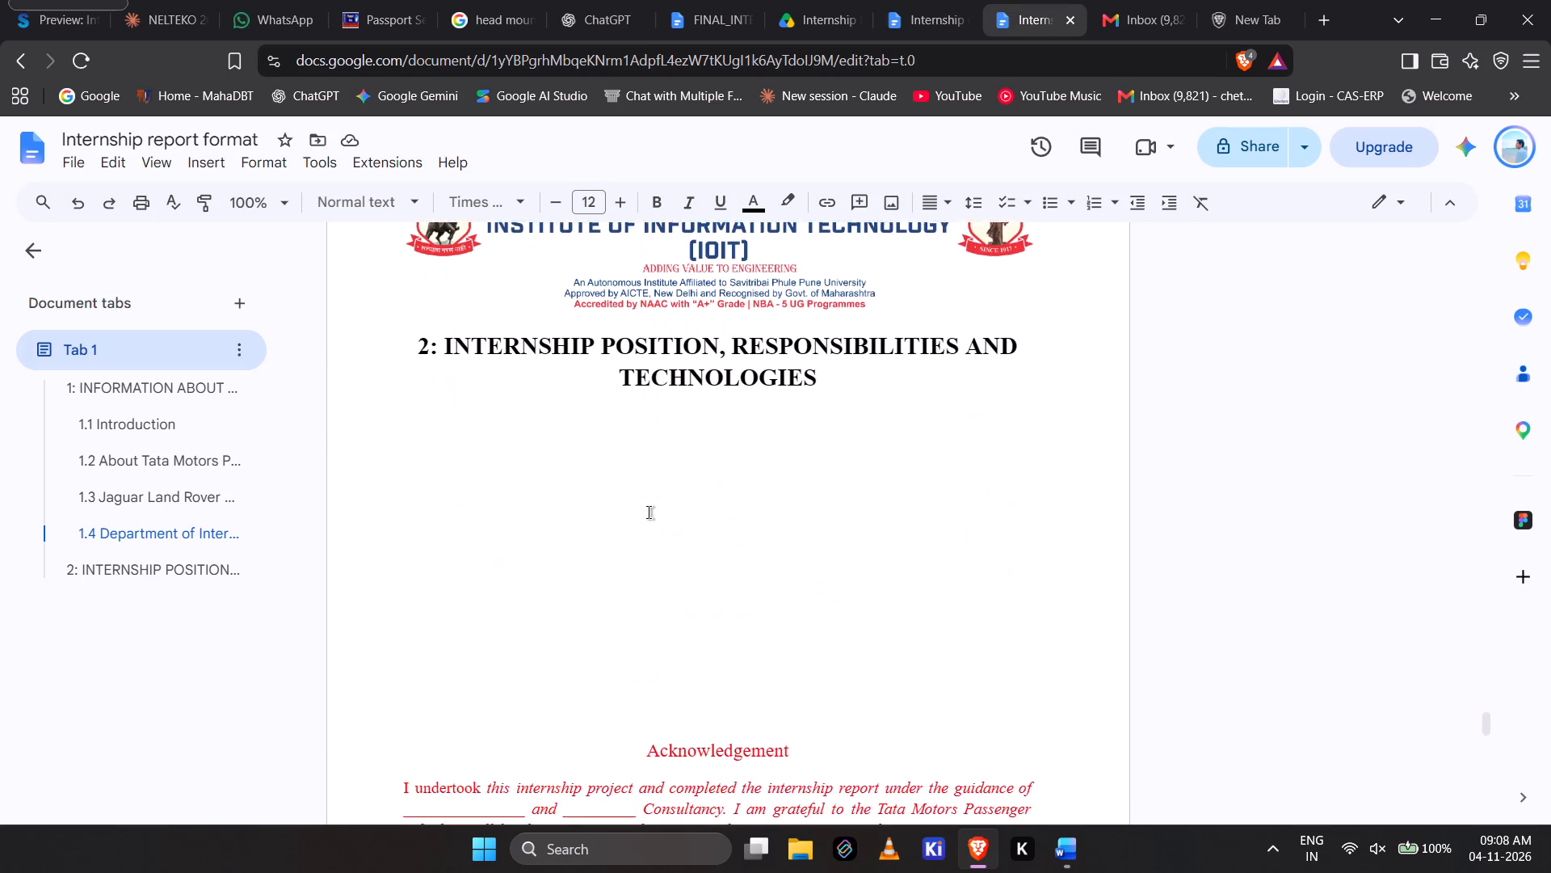
pyautogui.scroll(-3, 649, 512)
pyautogui.scroll(5, 649, 512)
pyautogui.click(649, 512)
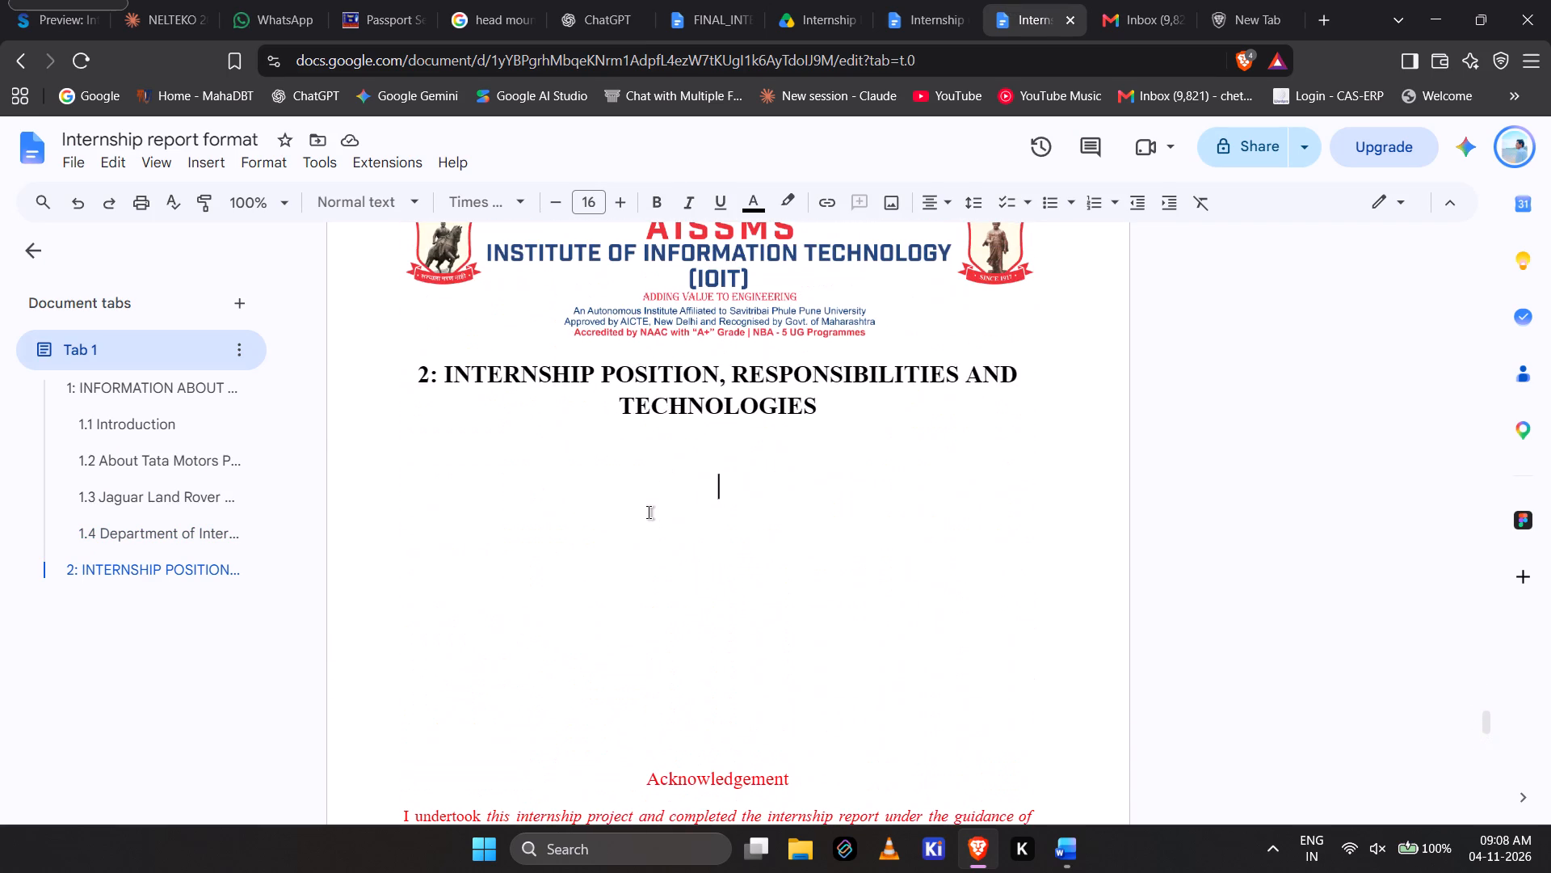
pyautogui.tripleClick(551, 205)
pyautogui.doubleClick(551, 205)
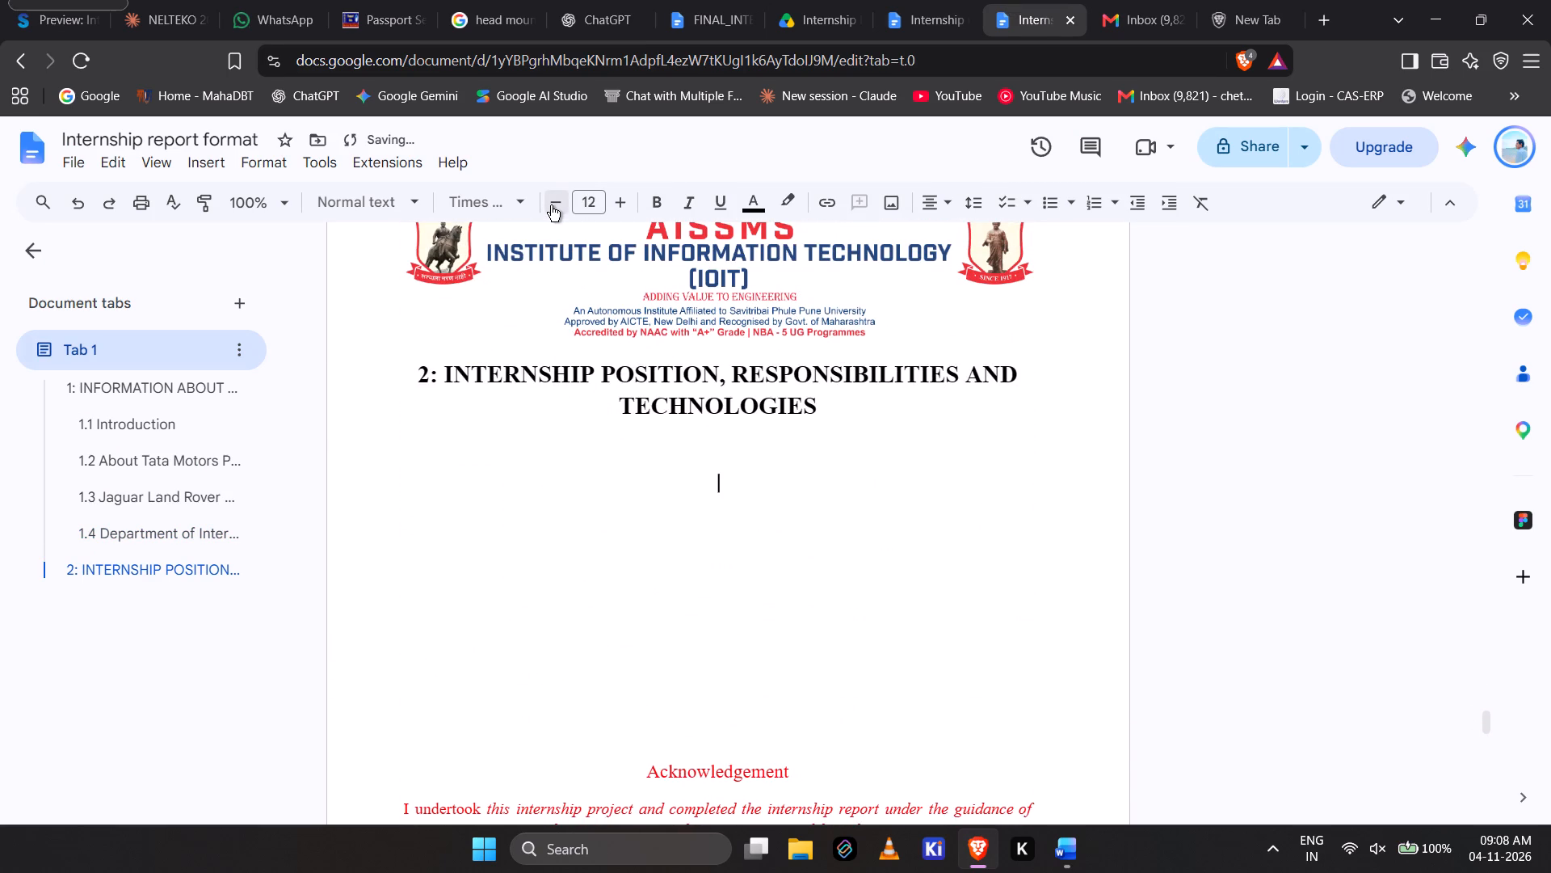
pyautogui.hotkey('alt', 'Tab')
pyautogui.hotkey('alt', 'Tab')
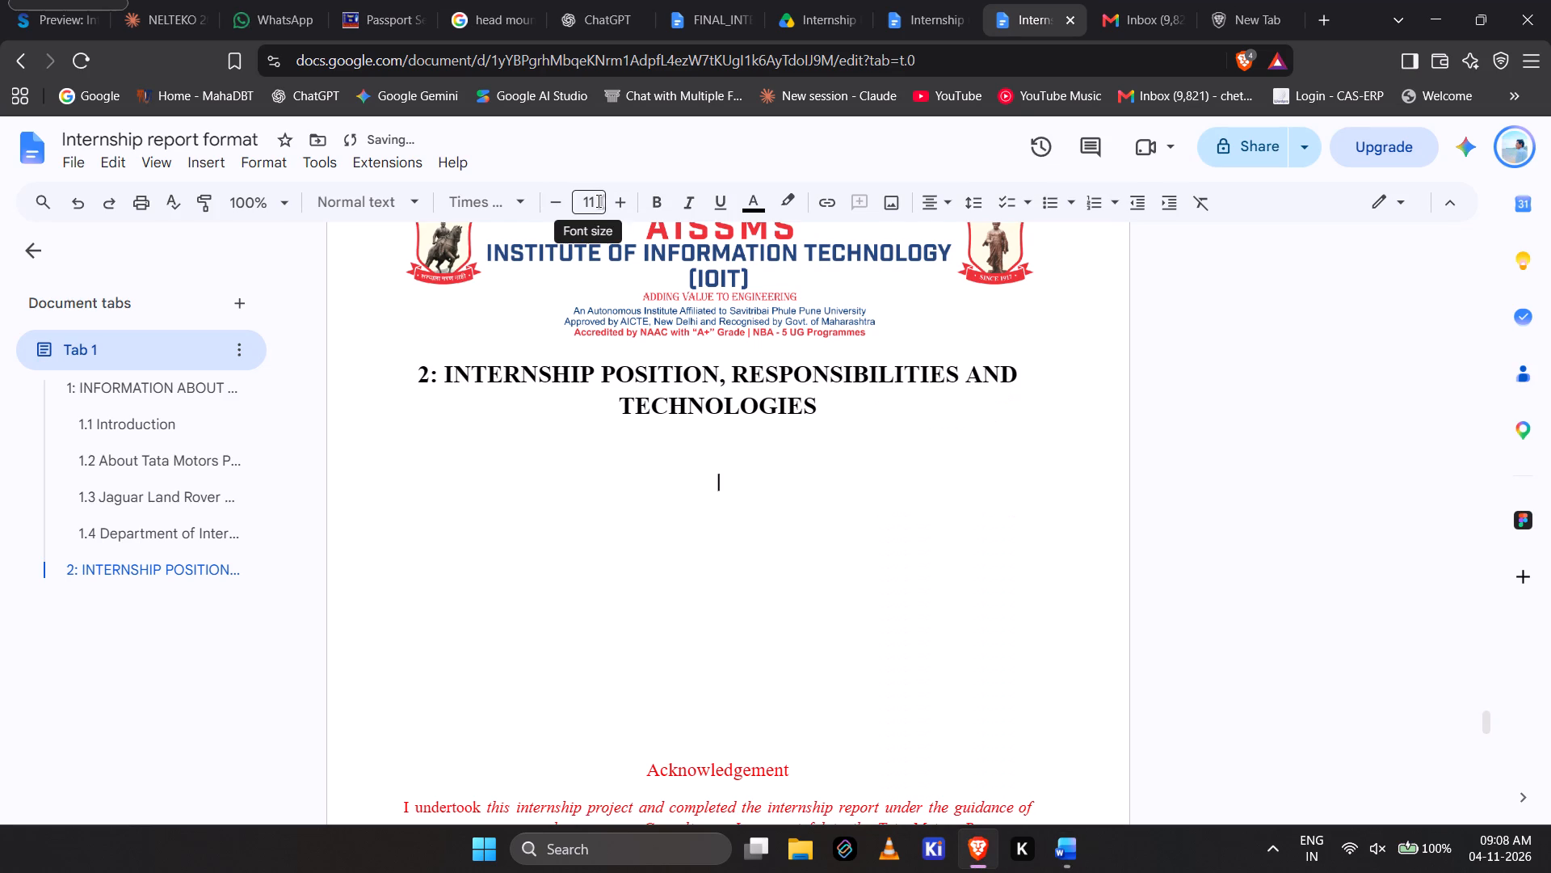
pyautogui.click(619, 207)
pyautogui.hotkey('alt', 'Tab')
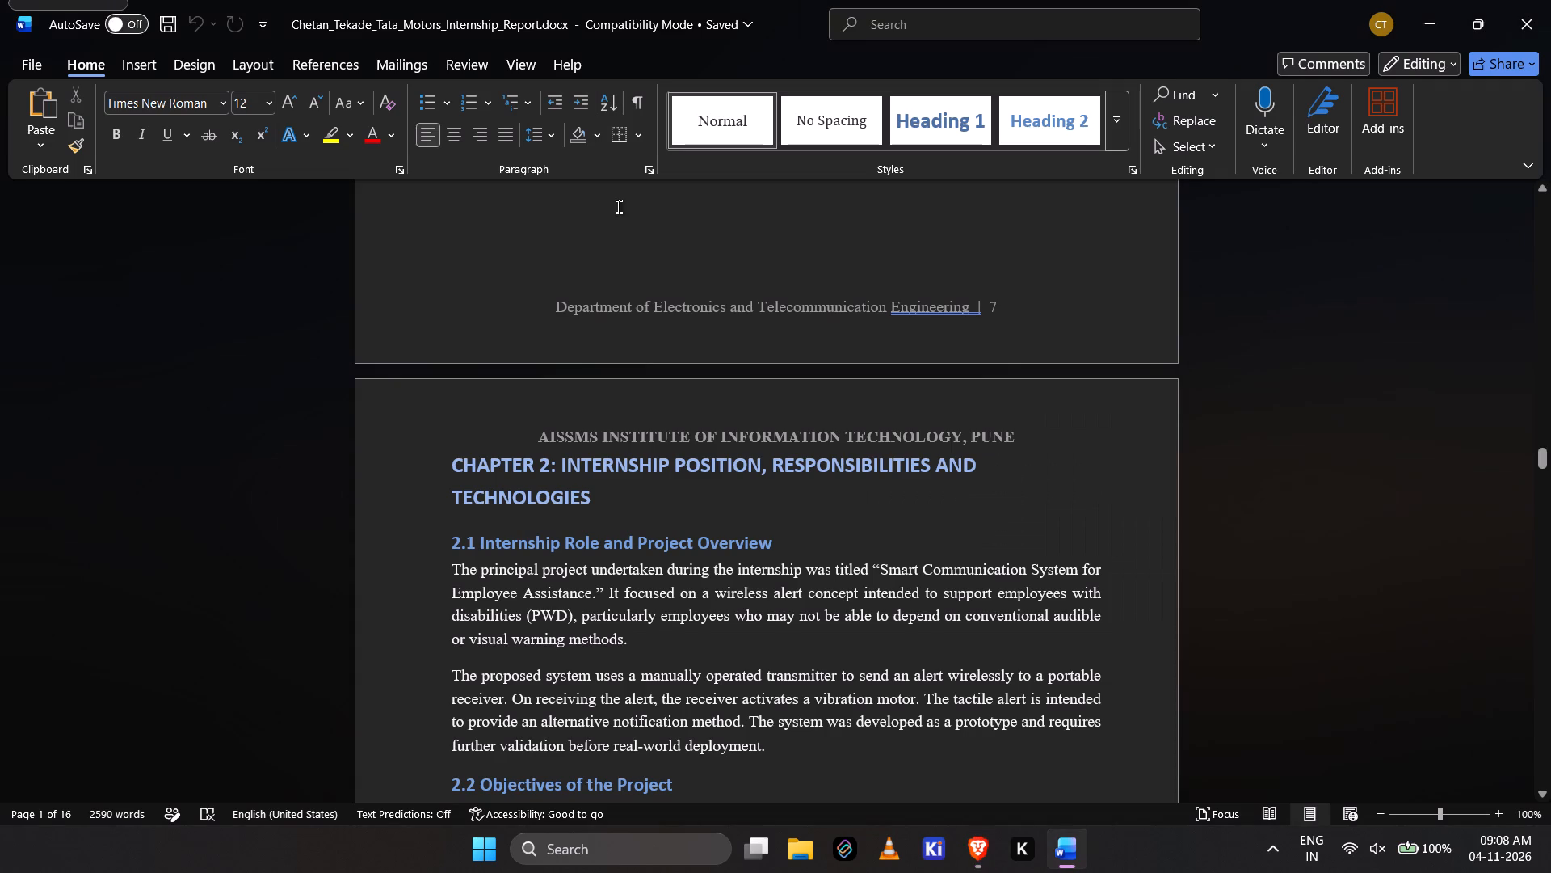
pyautogui.hotkey('alt', 'Tab')
pyautogui.hotkey('alt', 'Tab')
# Copy sections 2.1 to 2.3, through the Working Principle paragraph, from the Word report and paste them below the chapter 2 heading in Internship report format.
pyautogui.moveTo(452, 548); pyautogui.dragTo(628, 812)
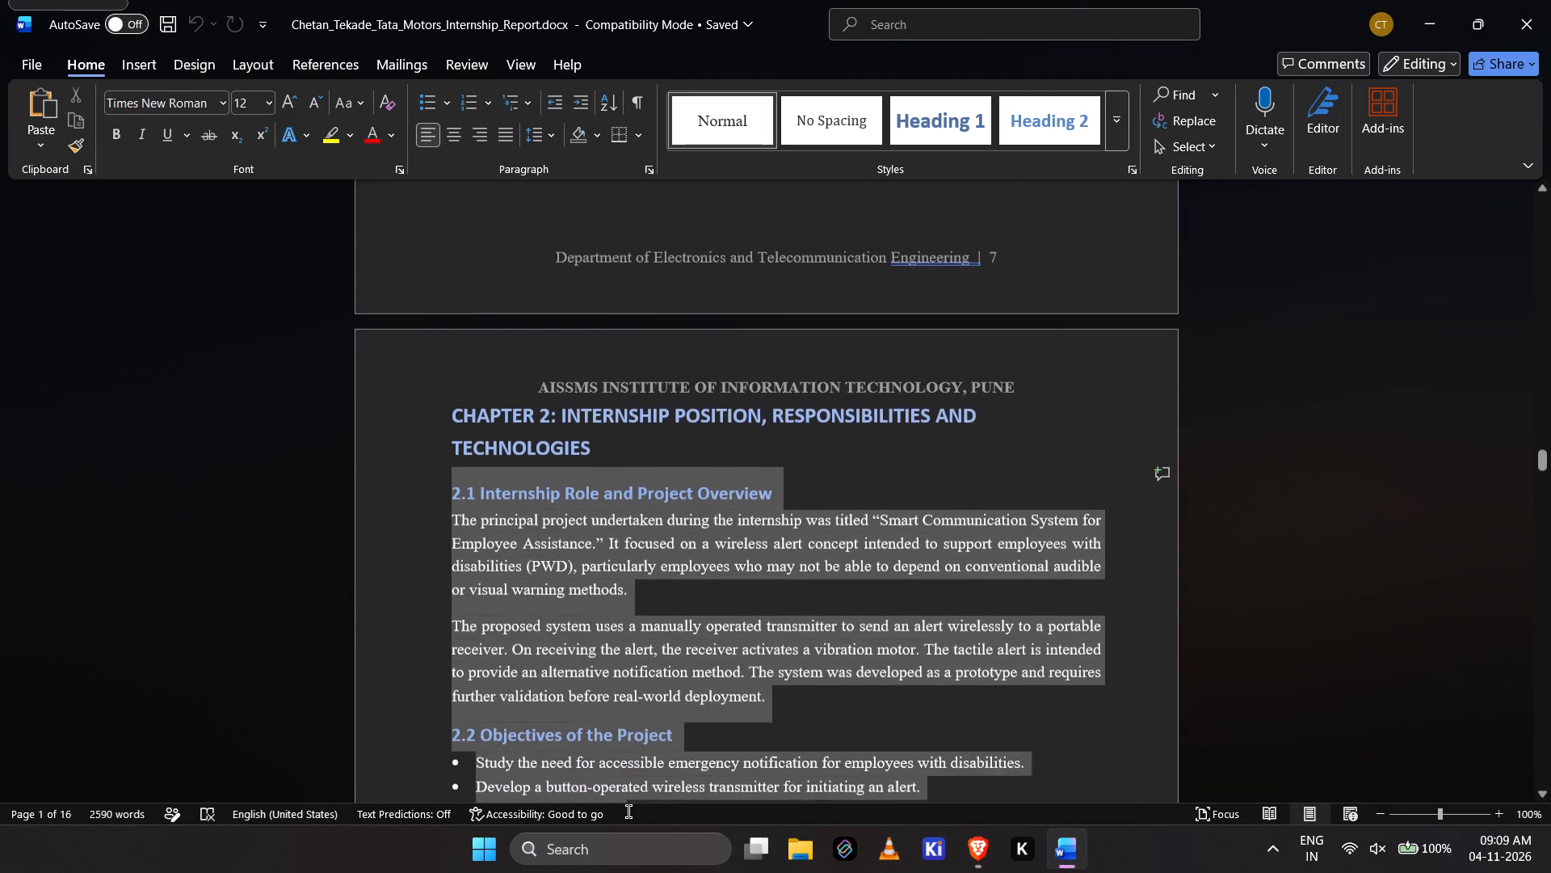
pyautogui.moveTo(628, 812); pyautogui.dragTo(784, 480)
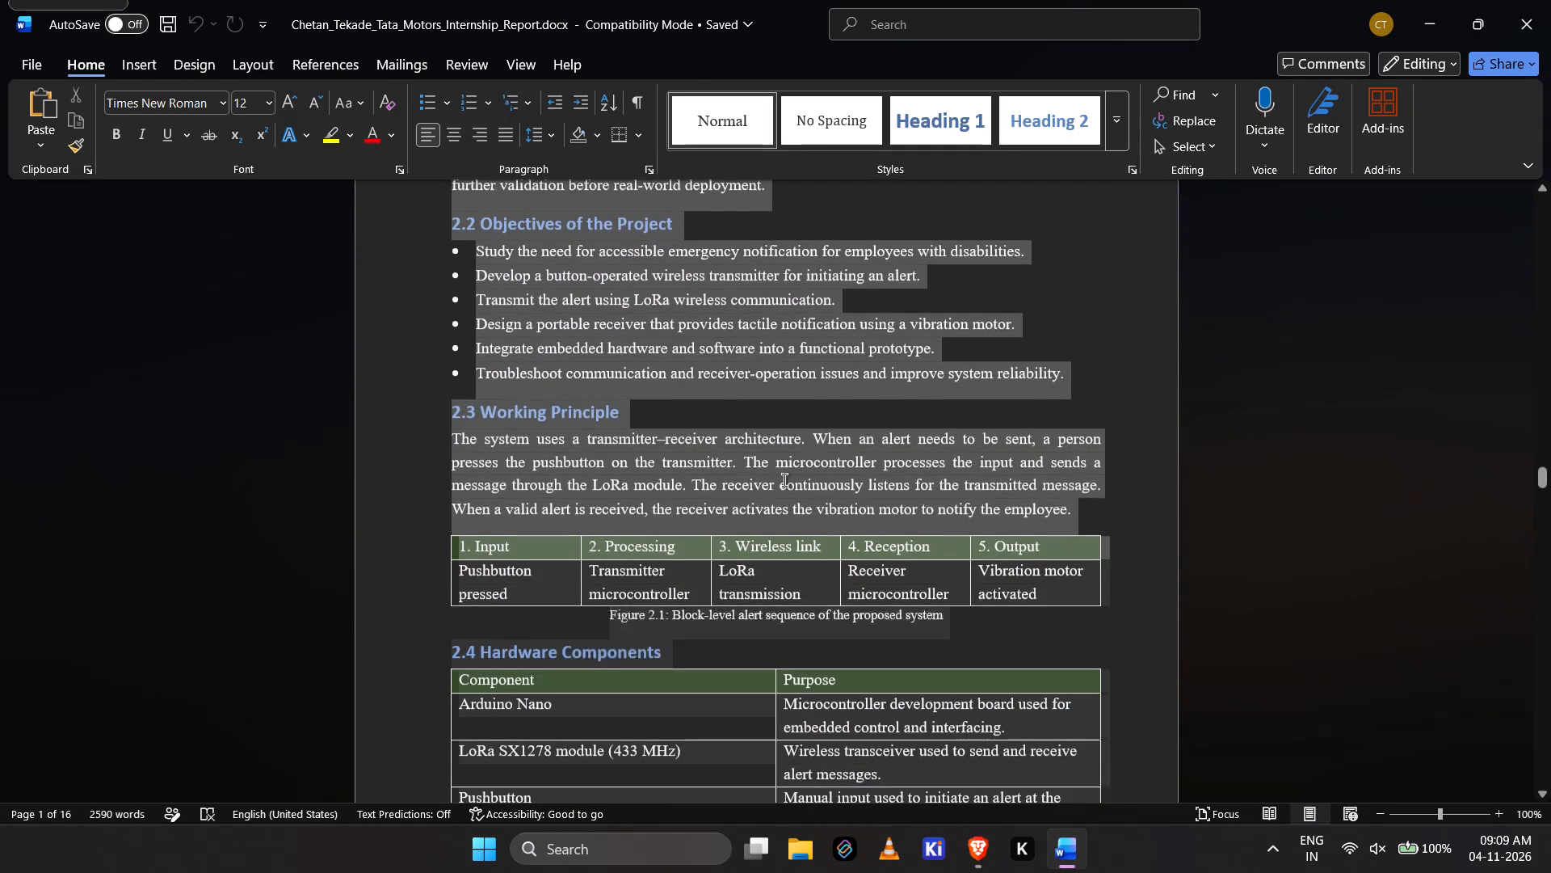
pyautogui.moveTo(784, 480); pyautogui.dragTo(1070, 502)
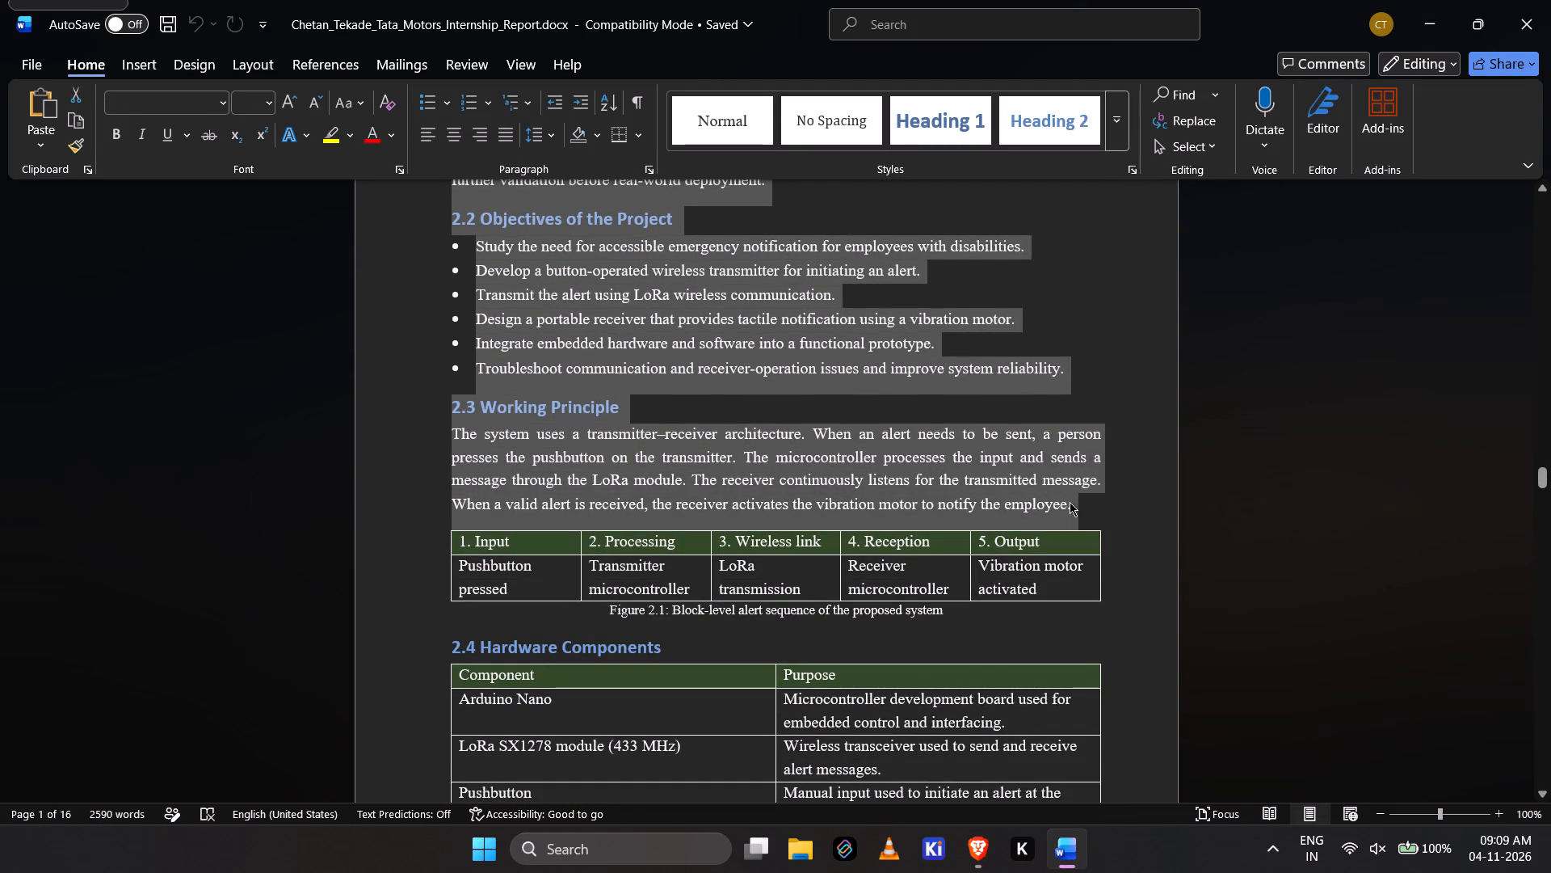
pyautogui.hotkey('ctrl', 'c')
pyautogui.hotkey('alt', 'Tab')
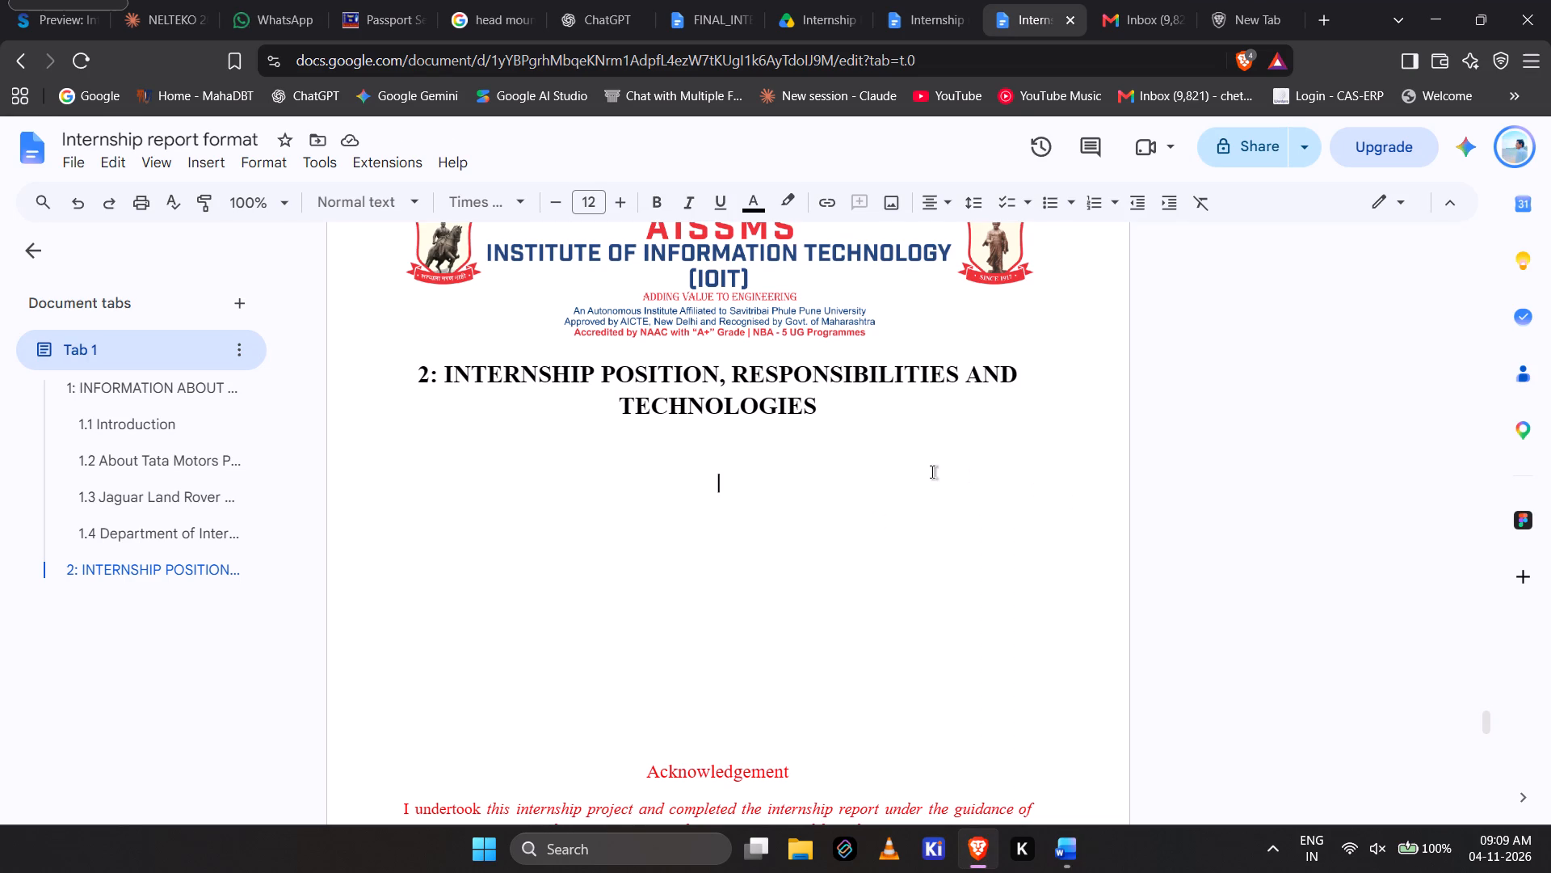
pyautogui.press('BackSpace')
pyautogui.press('BackSpace')
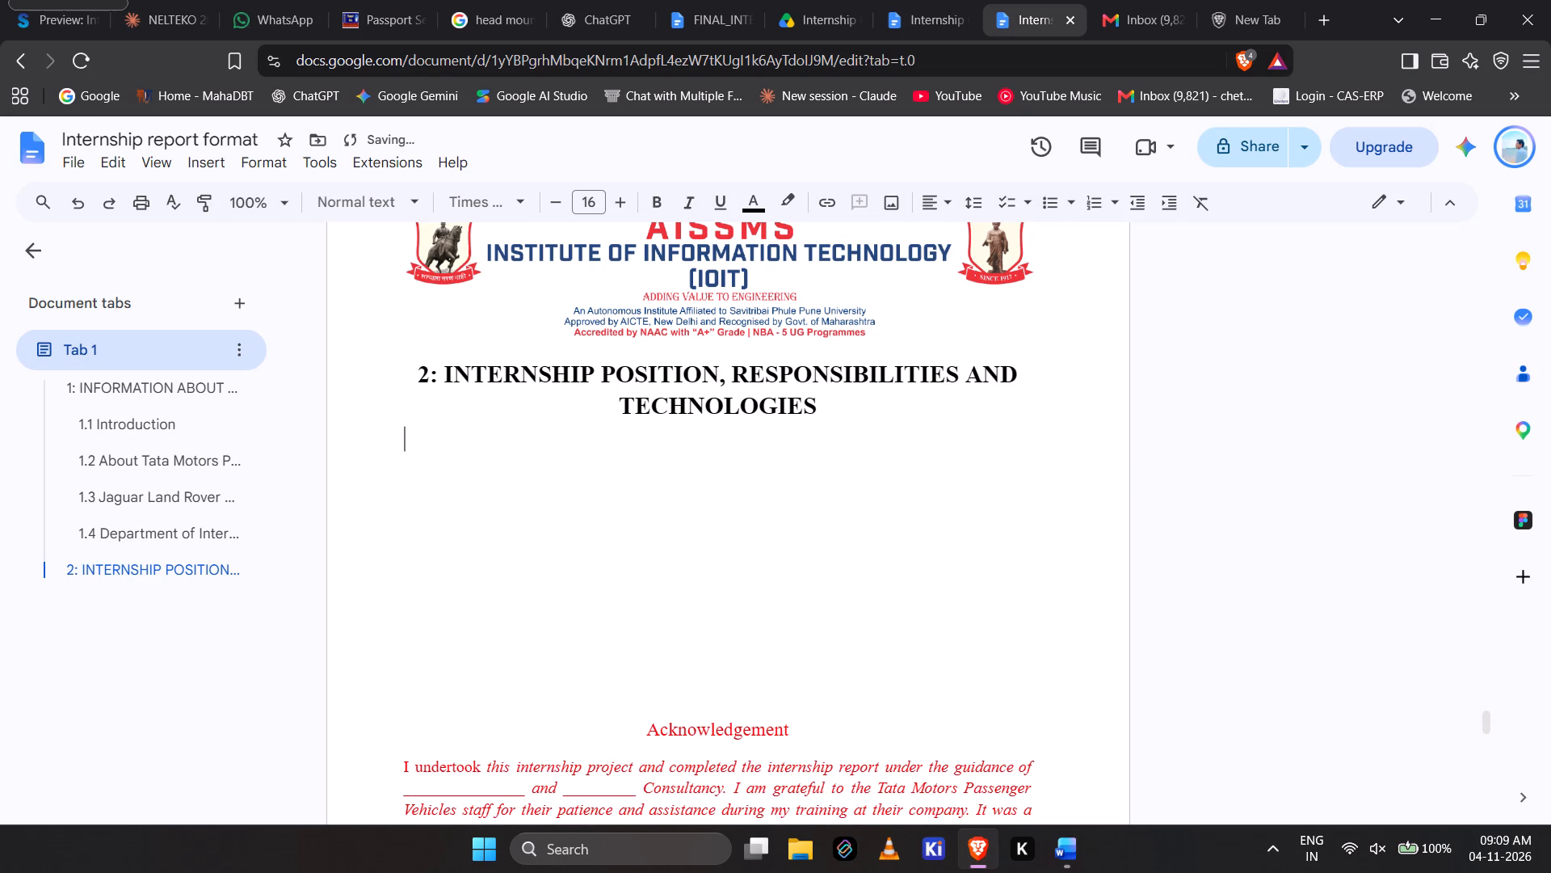
pyautogui.press('Return')
pyautogui.hotkey('ctrl', 'v')
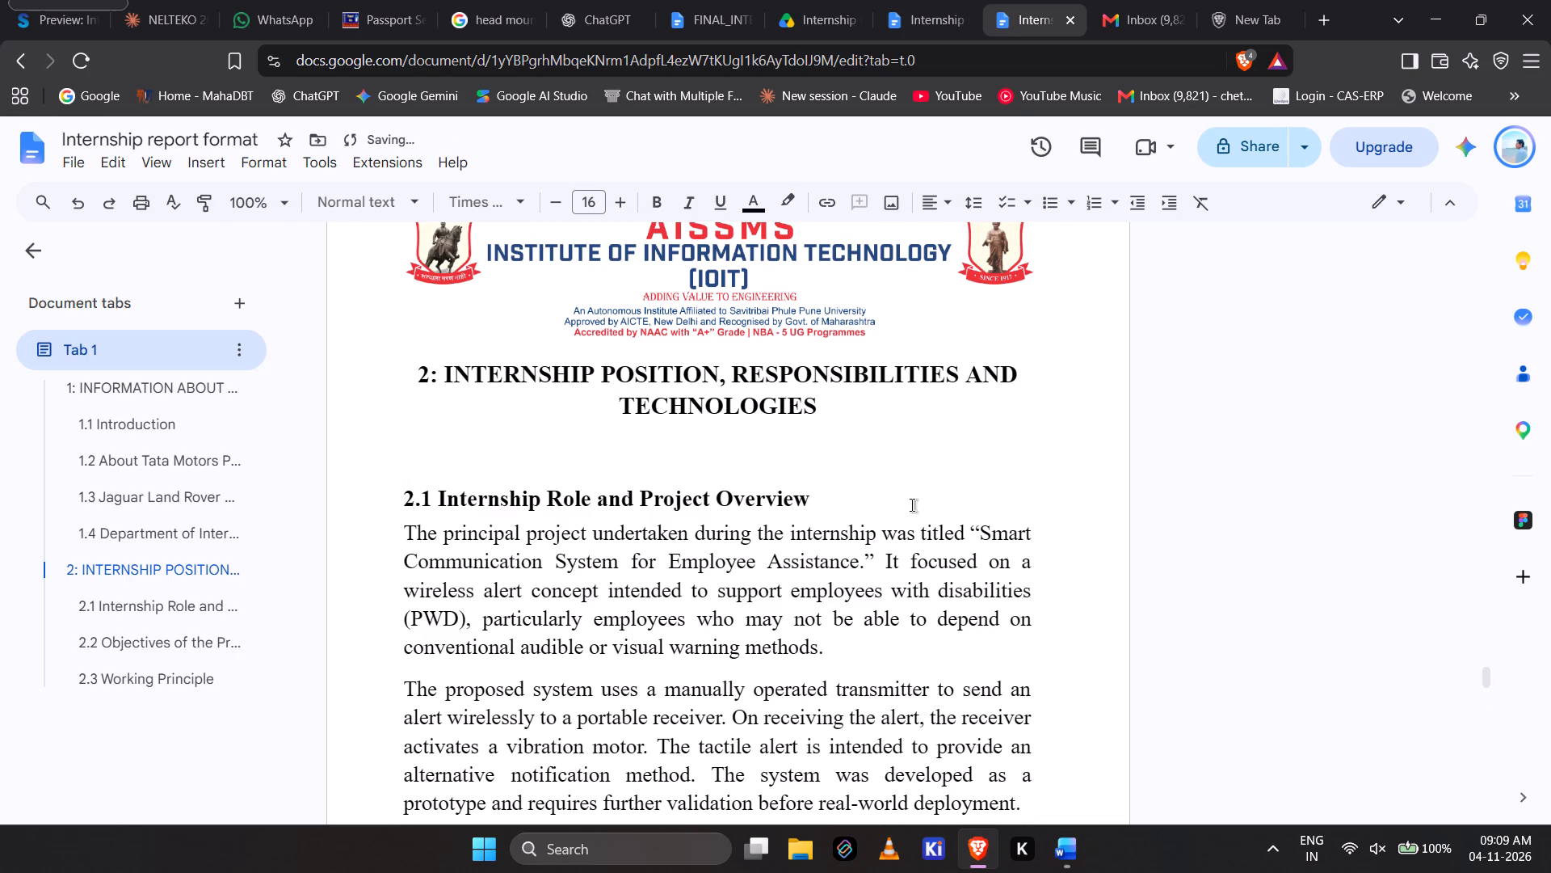
# Center the headings of sections 2.1 Internship Role and Project Overview, 2.2 Objectives of the Project and 2.3 Working Principle.
pyautogui.tripleClick(593, 496)
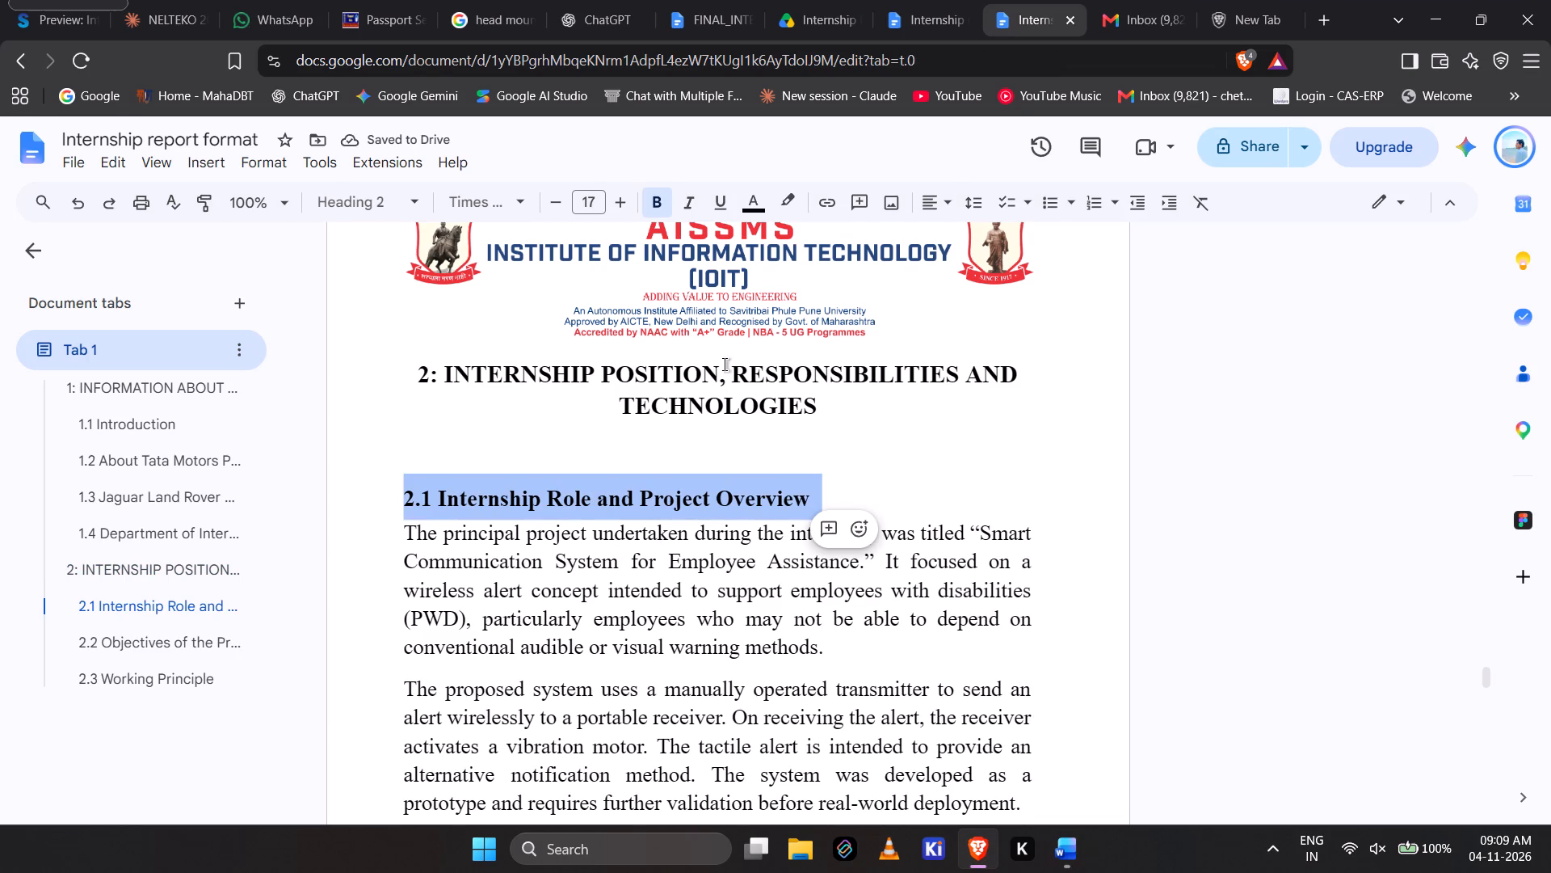
pyautogui.click(936, 201)
pyautogui.click(970, 238)
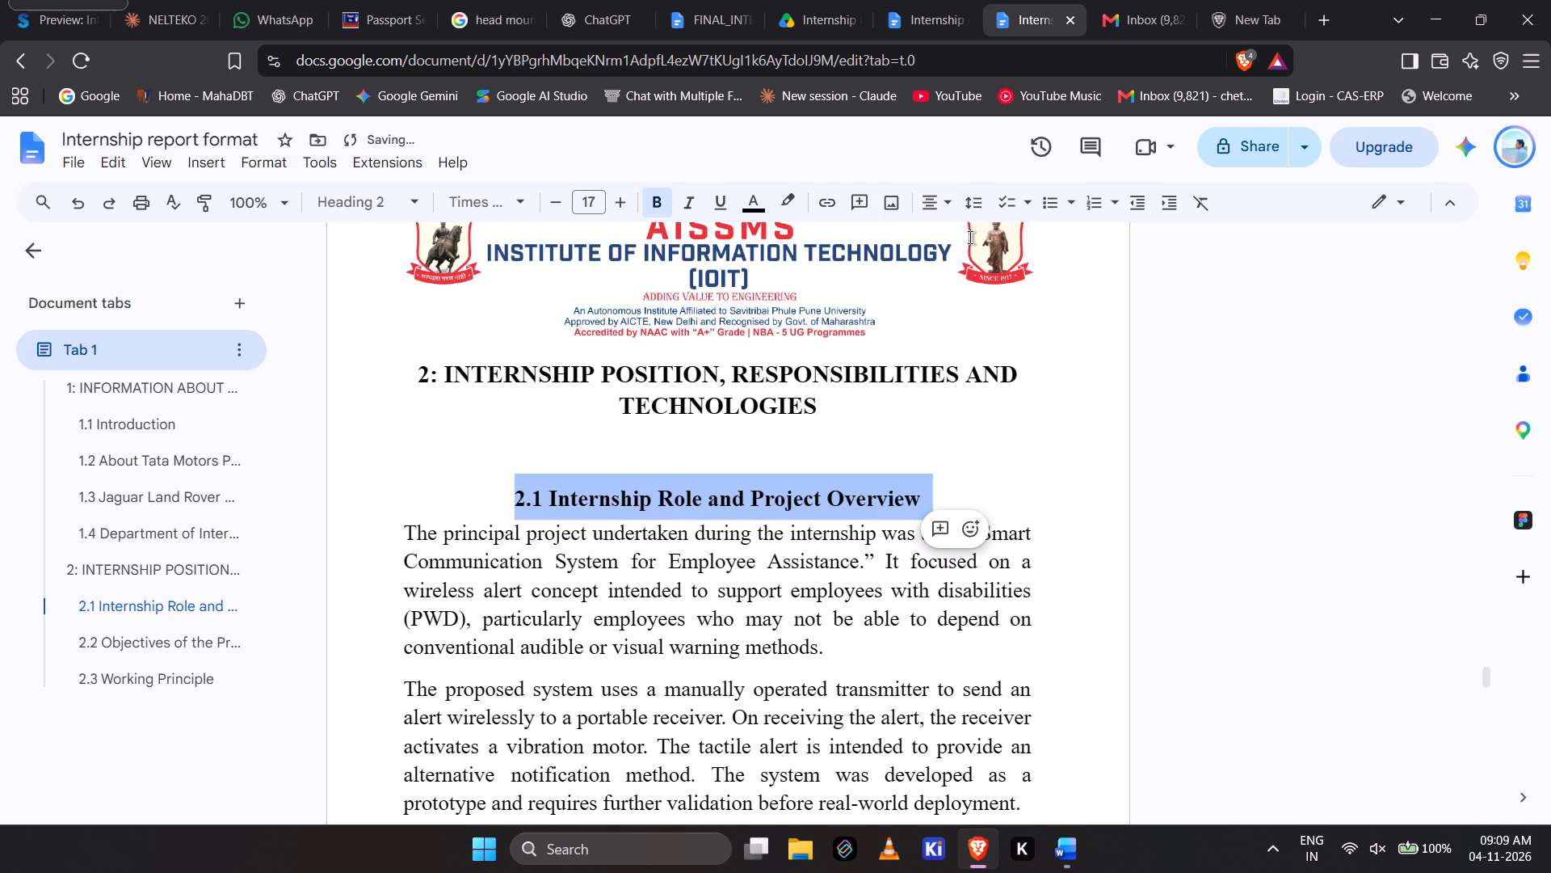
pyautogui.scroll(-3, 712, 553)
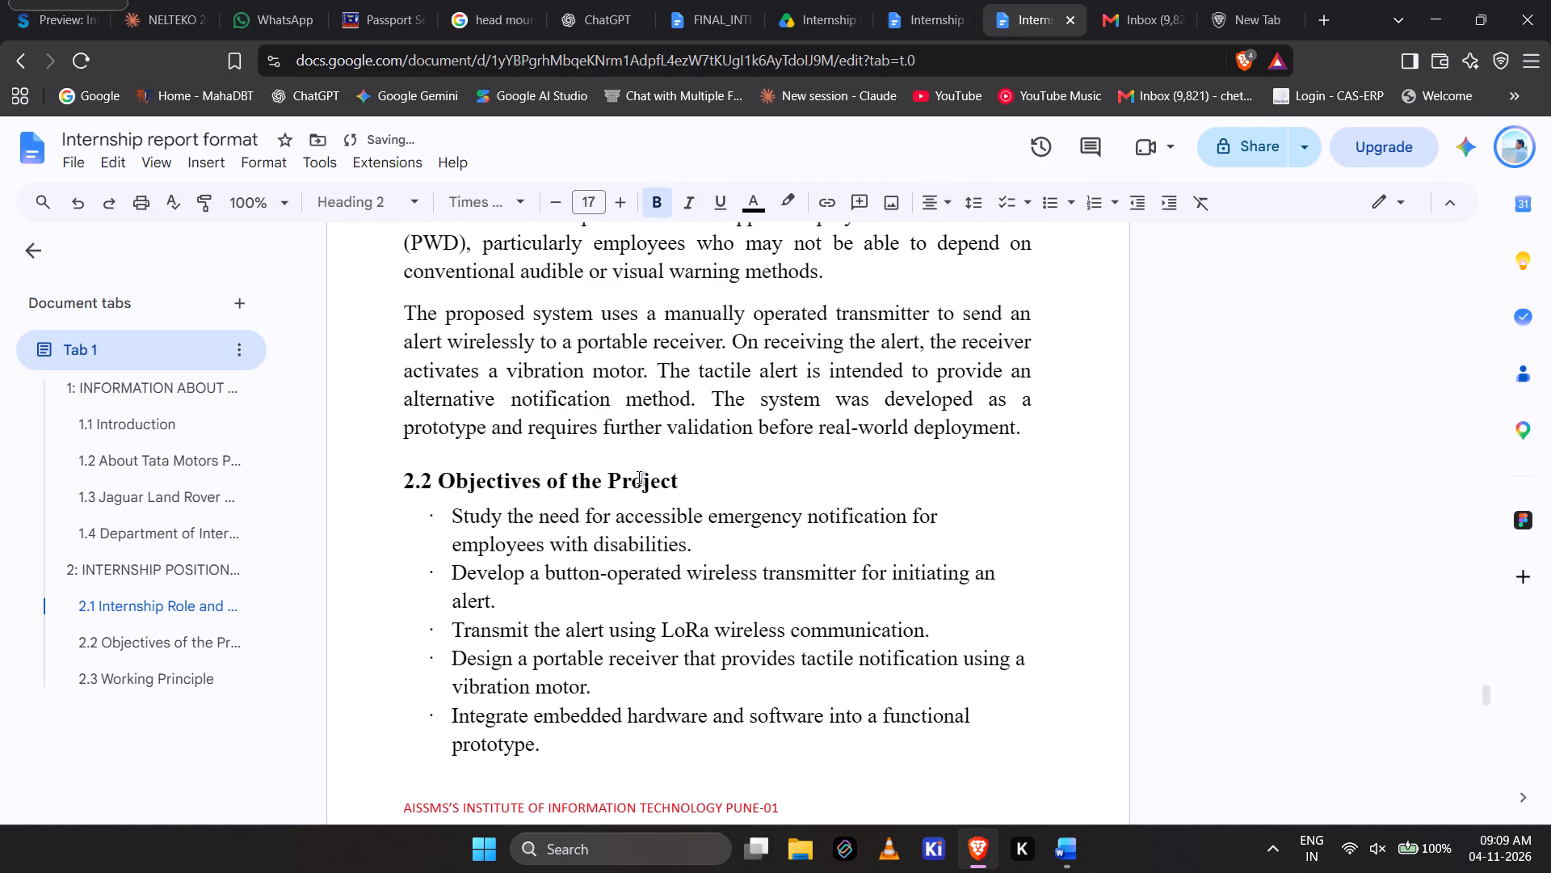
pyautogui.tripleClick(639, 478)
pyautogui.moveTo(926, 207); pyautogui.dragTo(948, 240)
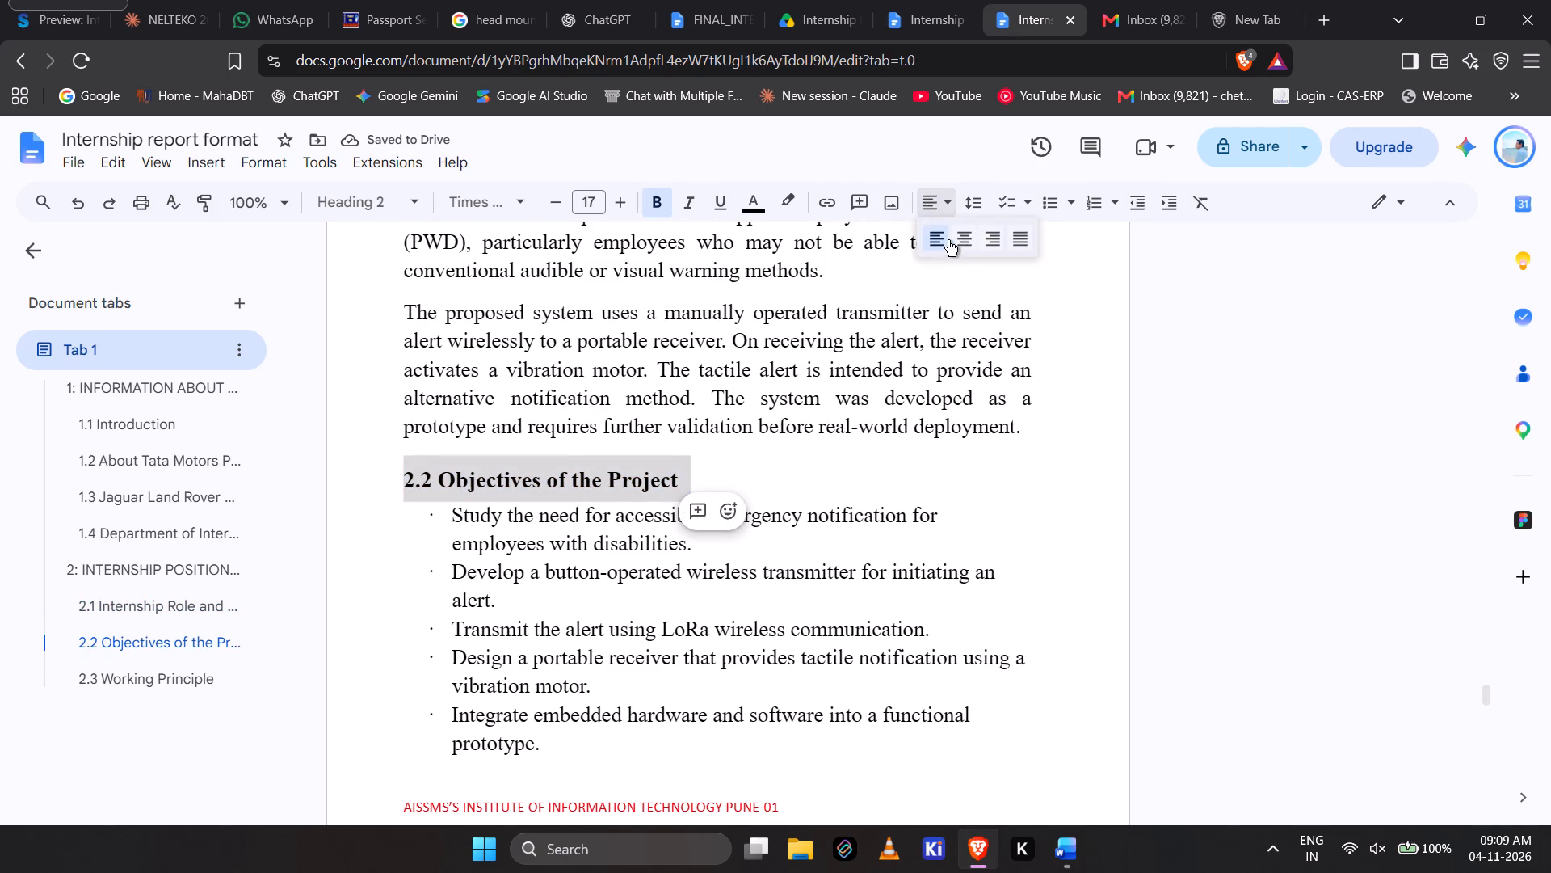
pyautogui.moveTo(948, 240); pyautogui.dragTo(958, 242)
pyautogui.click(958, 242)
pyautogui.scroll(-4, 806, 512)
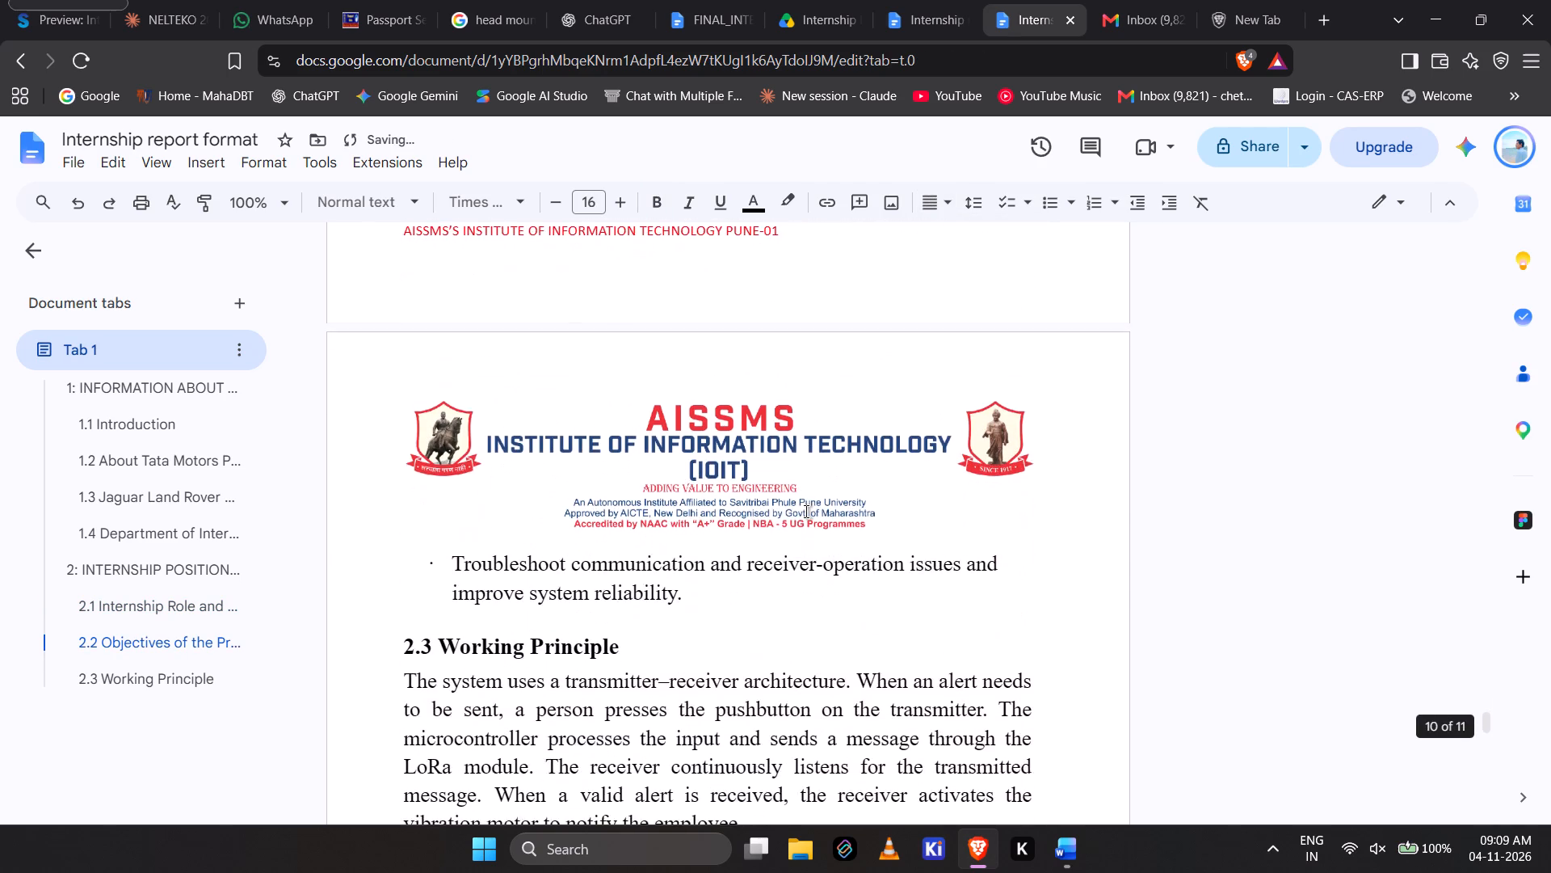
pyautogui.scroll(-2, 806, 512)
pyautogui.tripleClick(485, 572)
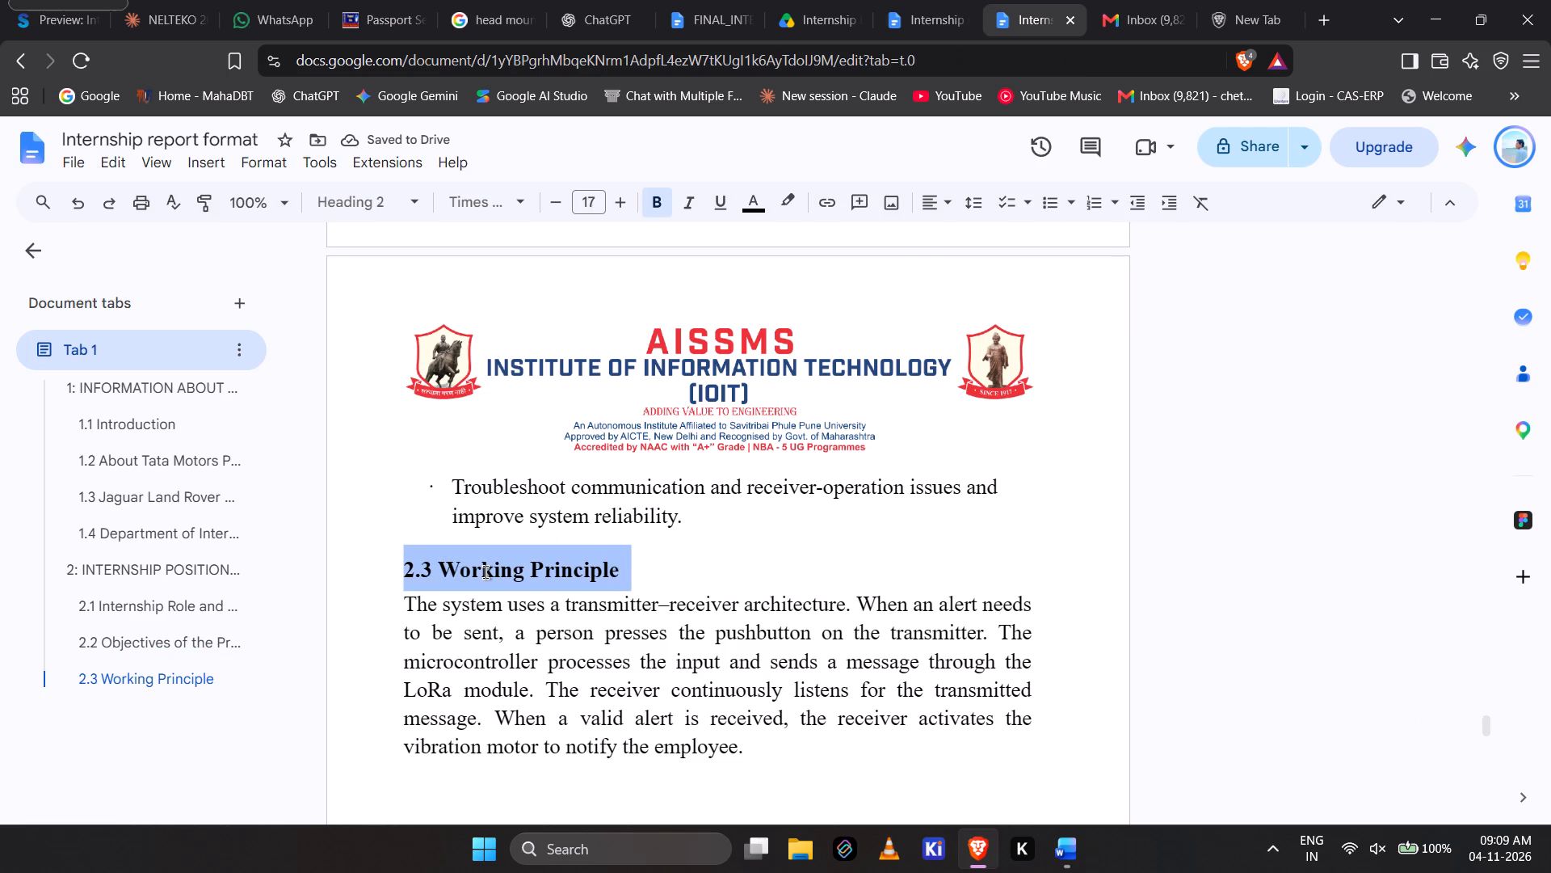
pyautogui.click(943, 209)
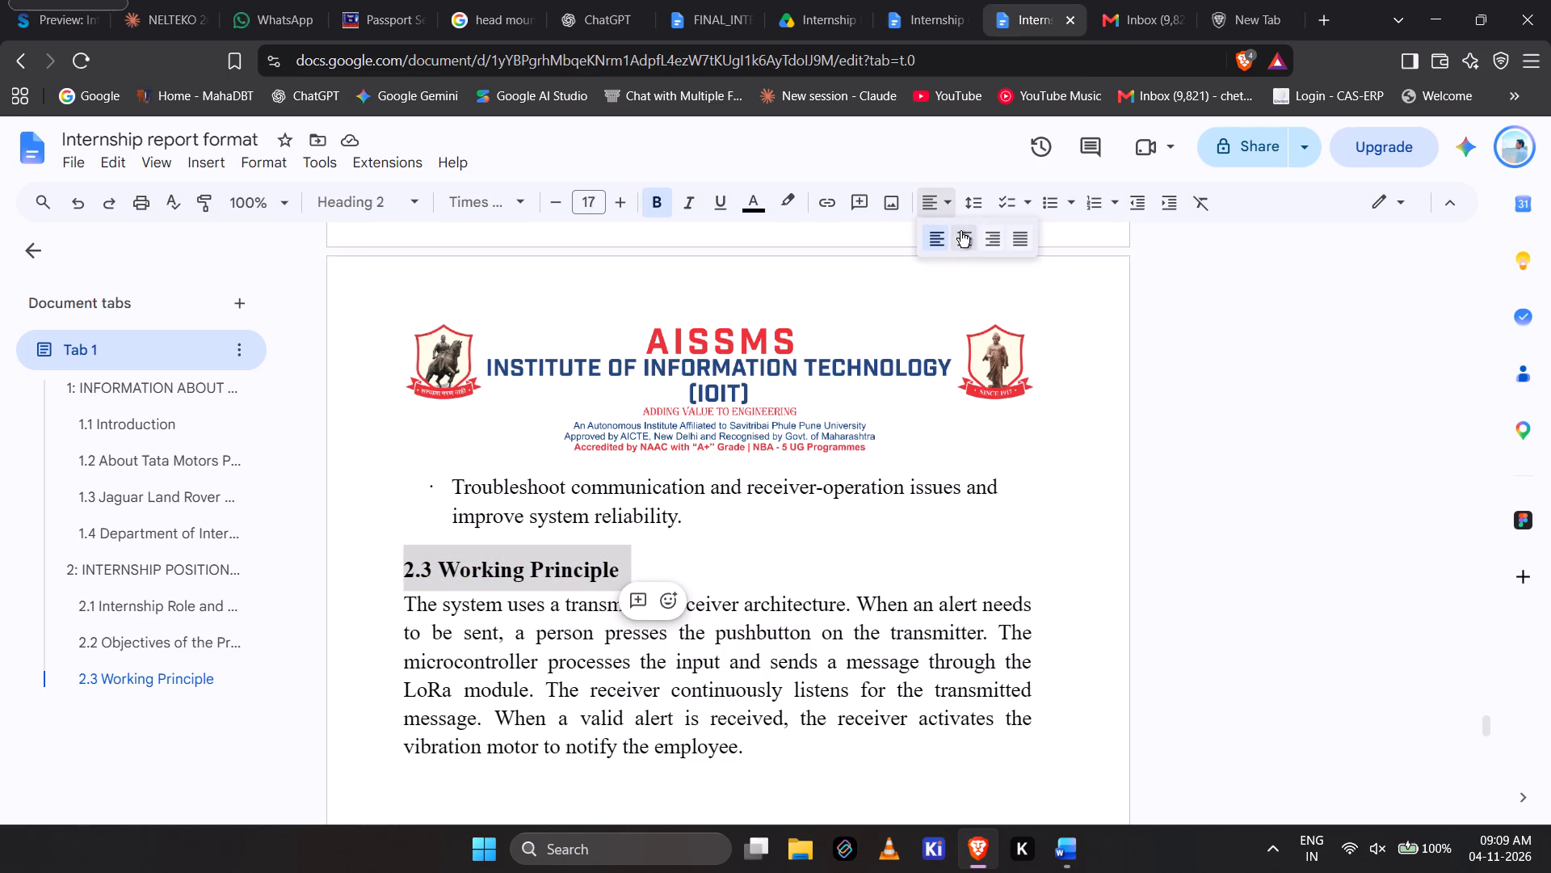
pyautogui.click(960, 231)
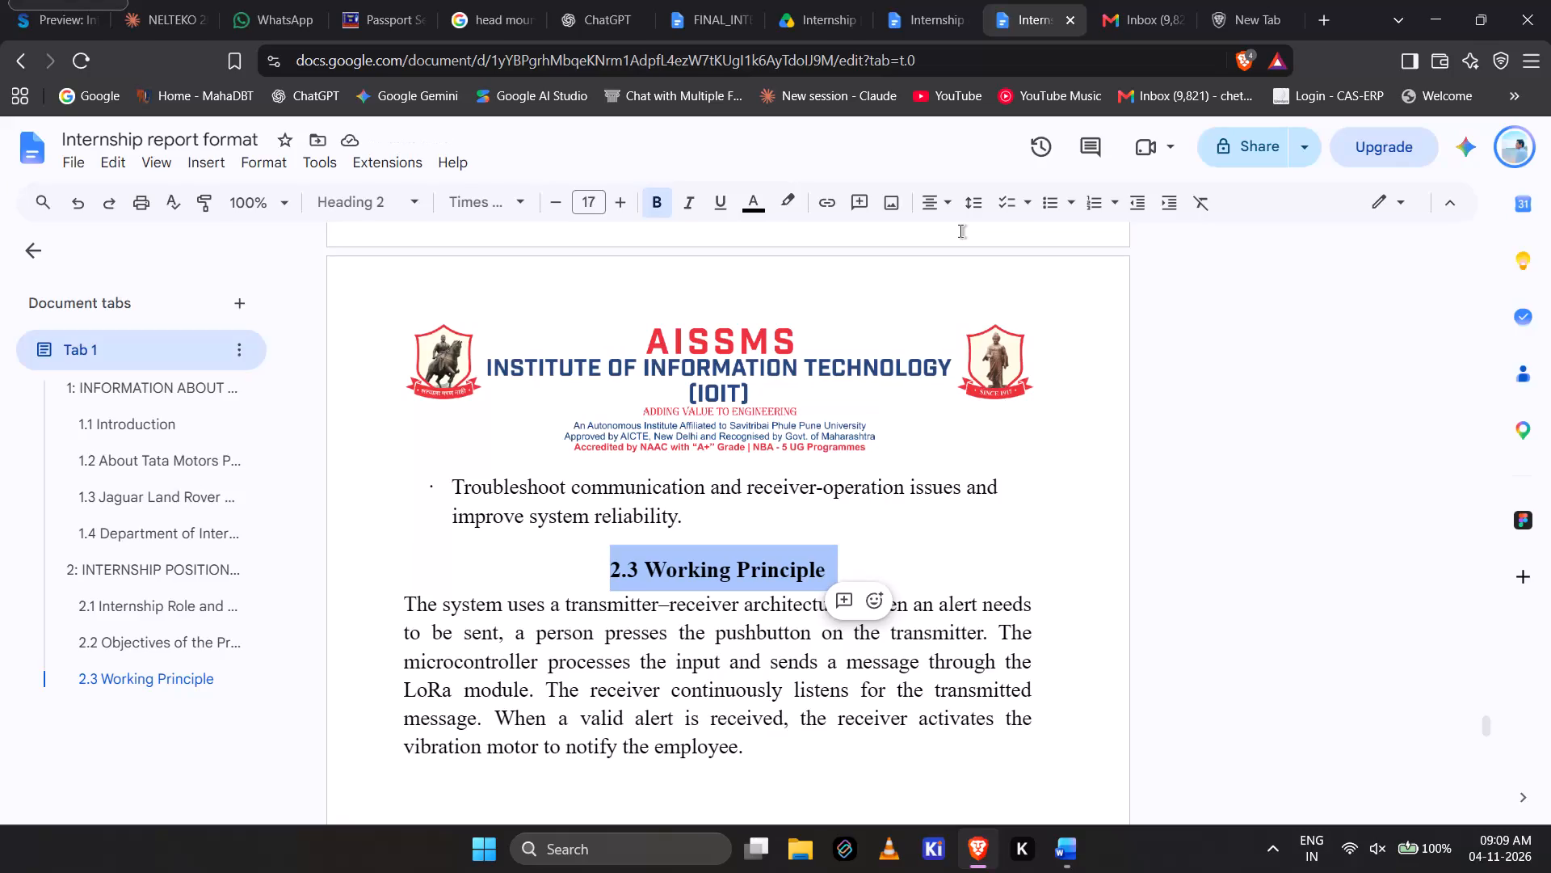
# Remove the bullet mark and its spacing before the first objective in section 2.2, "Study the need for accessible emergency notification".
pyautogui.scroll(2, 677, 237)
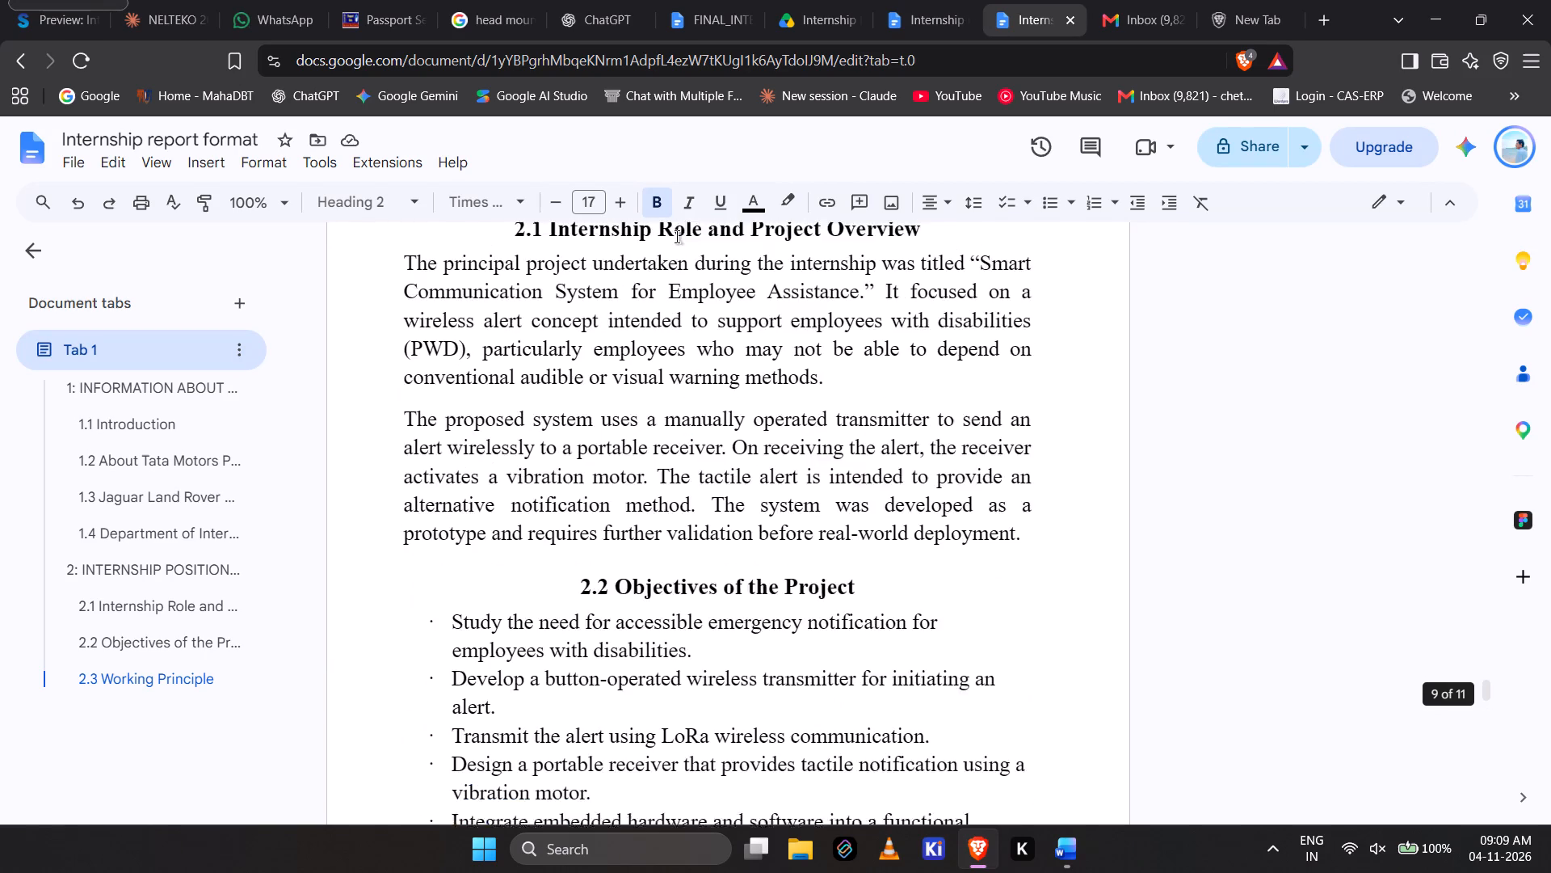
pyautogui.scroll(4, 677, 237)
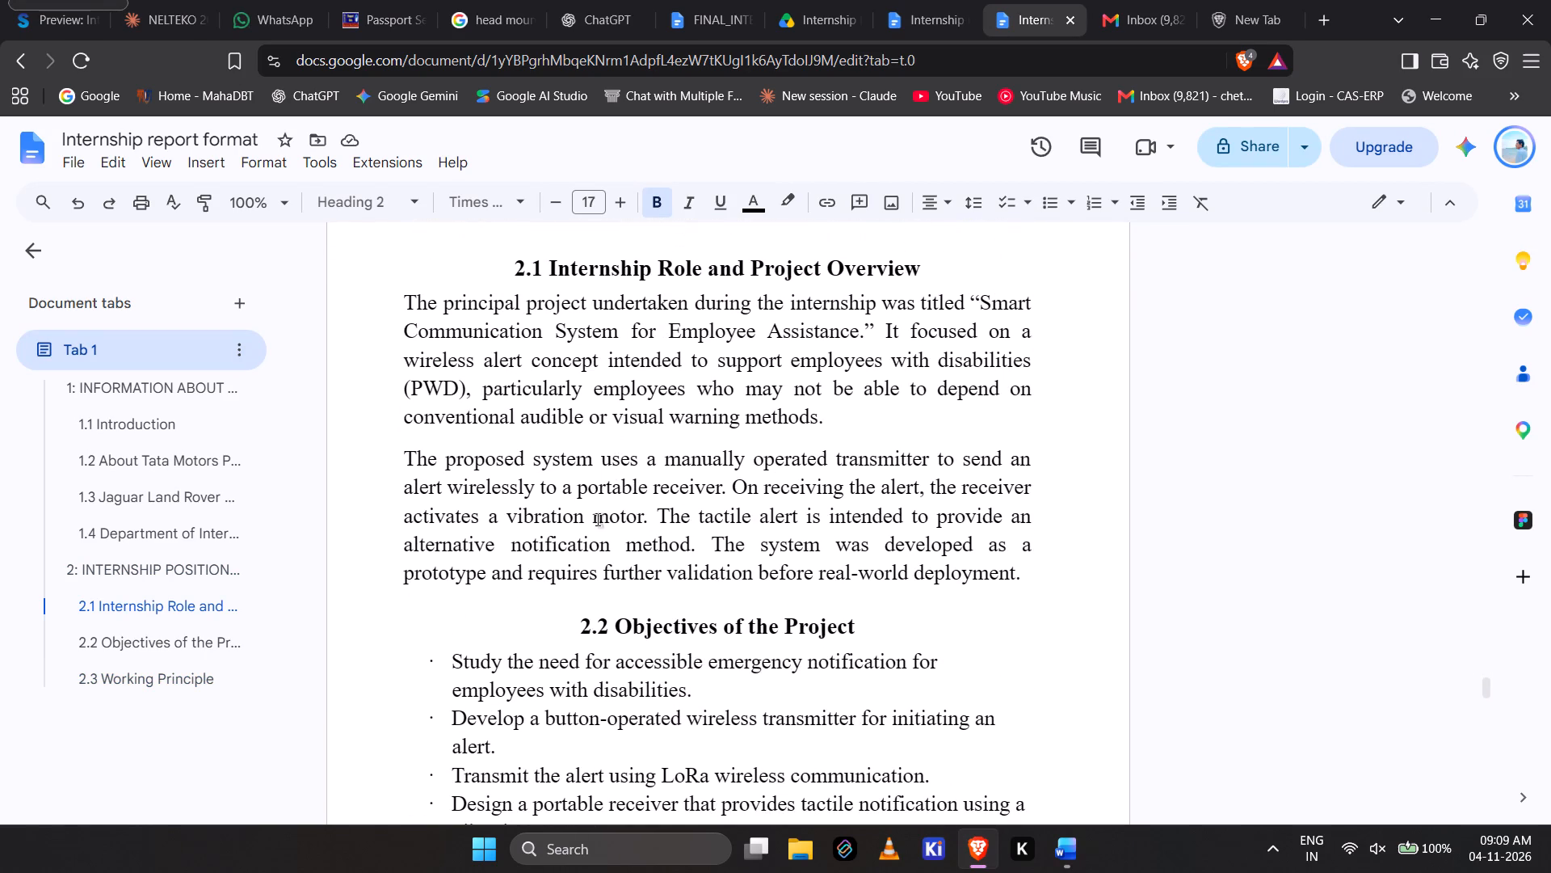
pyautogui.scroll(-2, 573, 595)
pyautogui.click(459, 459)
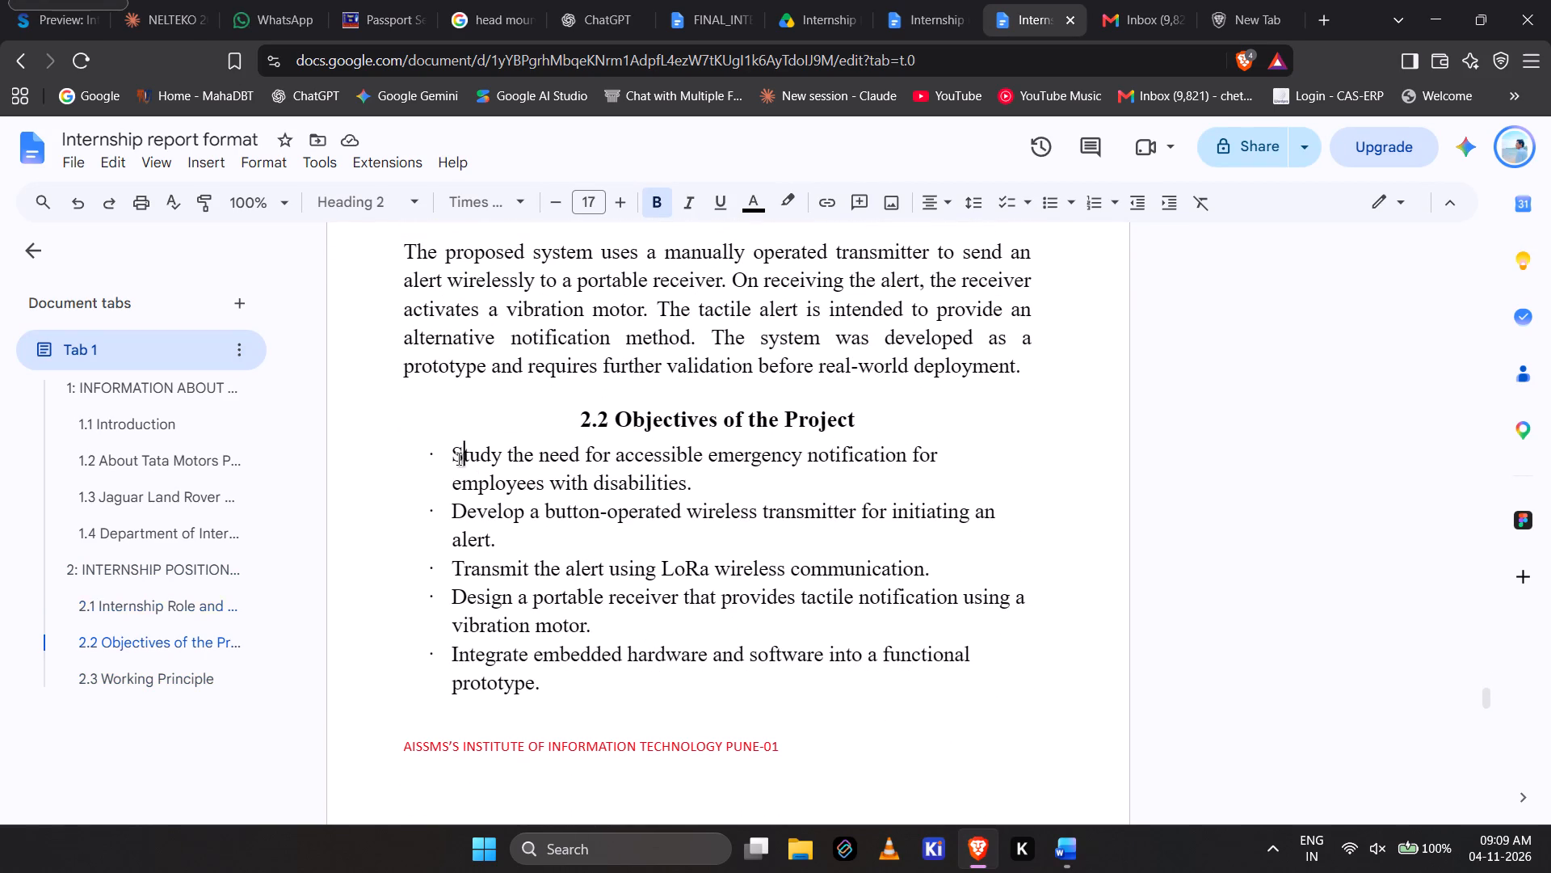
pyautogui.click(446, 457)
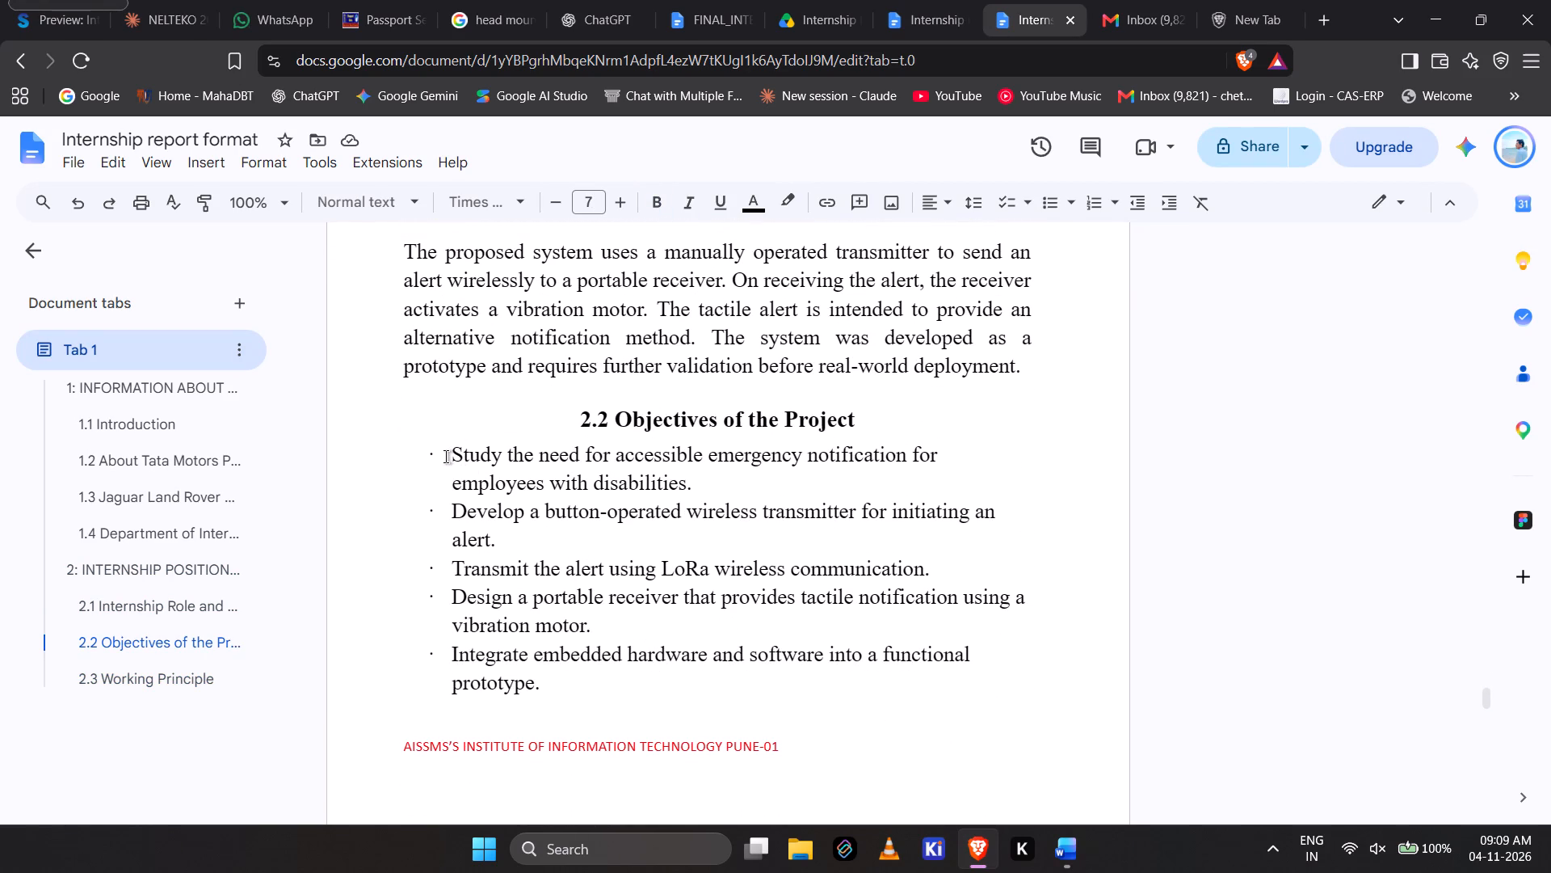
pyautogui.click(452, 459)
pyautogui.press('BackSpace')
pyautogui.press('BackSpace')
pyautogui.press('BackSpace')
pyautogui.press('BackSpace')
pyautogui.press('BackSpace')
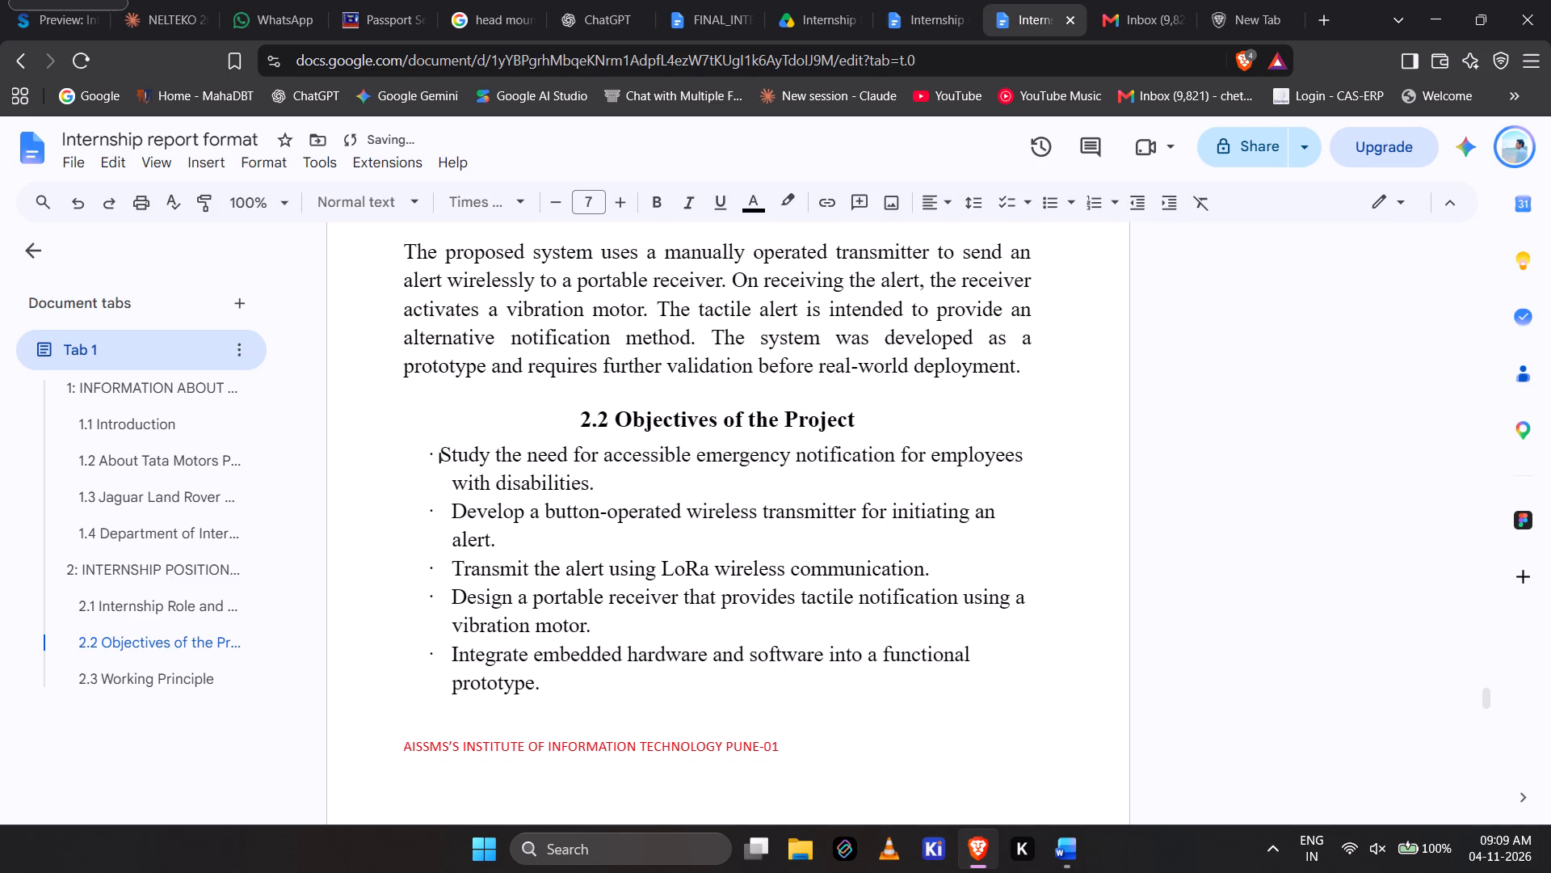
pyautogui.press('BackSpace')
pyautogui.press('BackSpace')
pyautogui.press('BackSpace')
# Delete the word "employees" from the first objective in section 2.2 and break the text onto a new line before "with disabilities.".
pyautogui.press('Down')
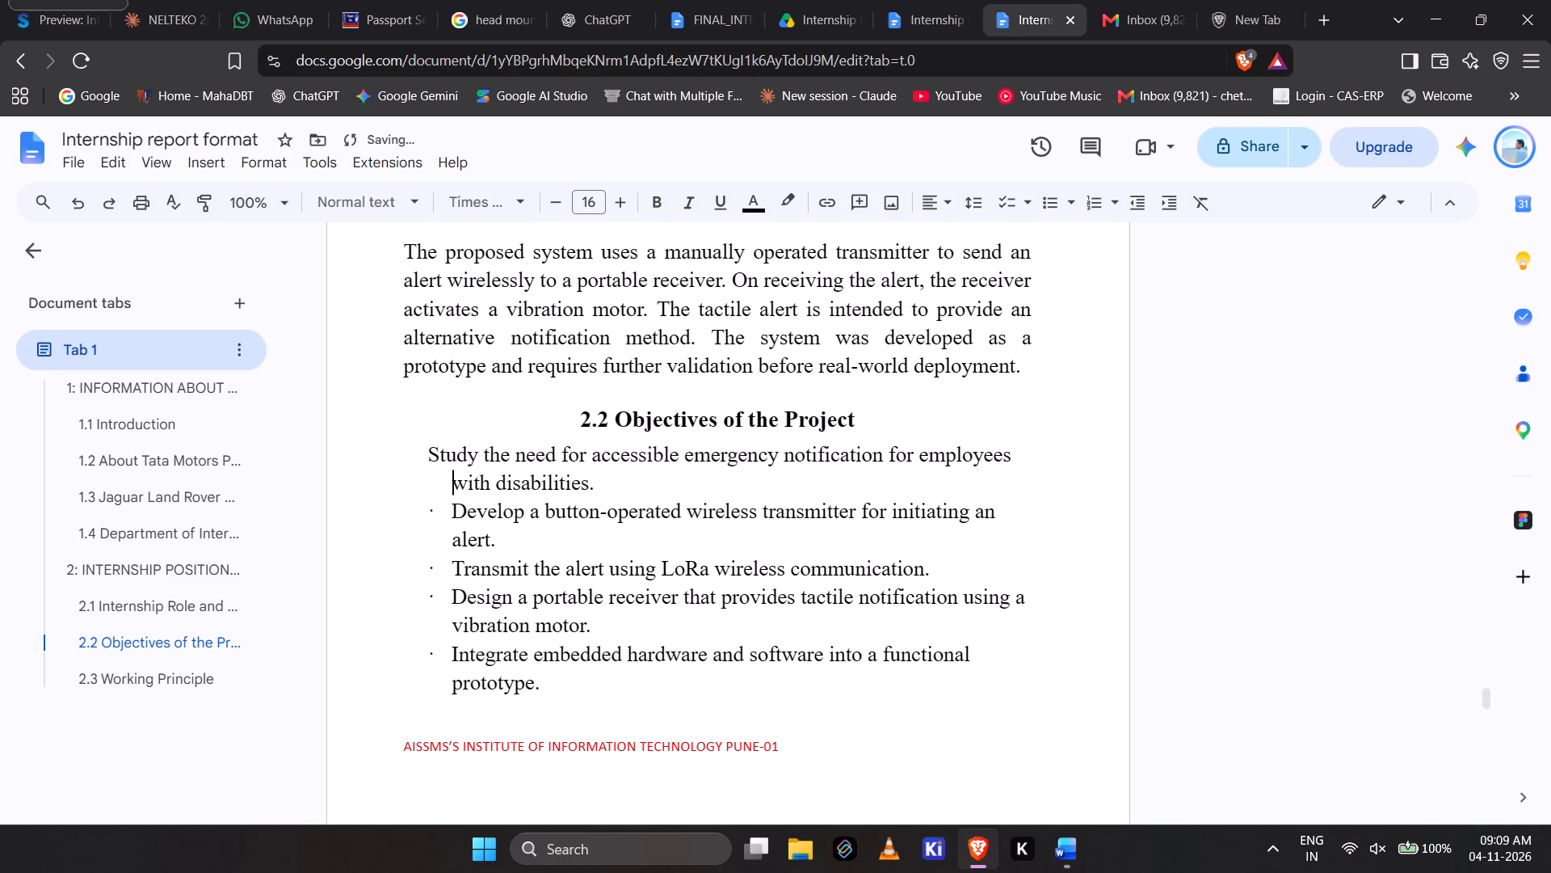
pyautogui.press('Right')
pyautogui.press('Left')
pyautogui.hotkey('ctrl', 'BackSpace')
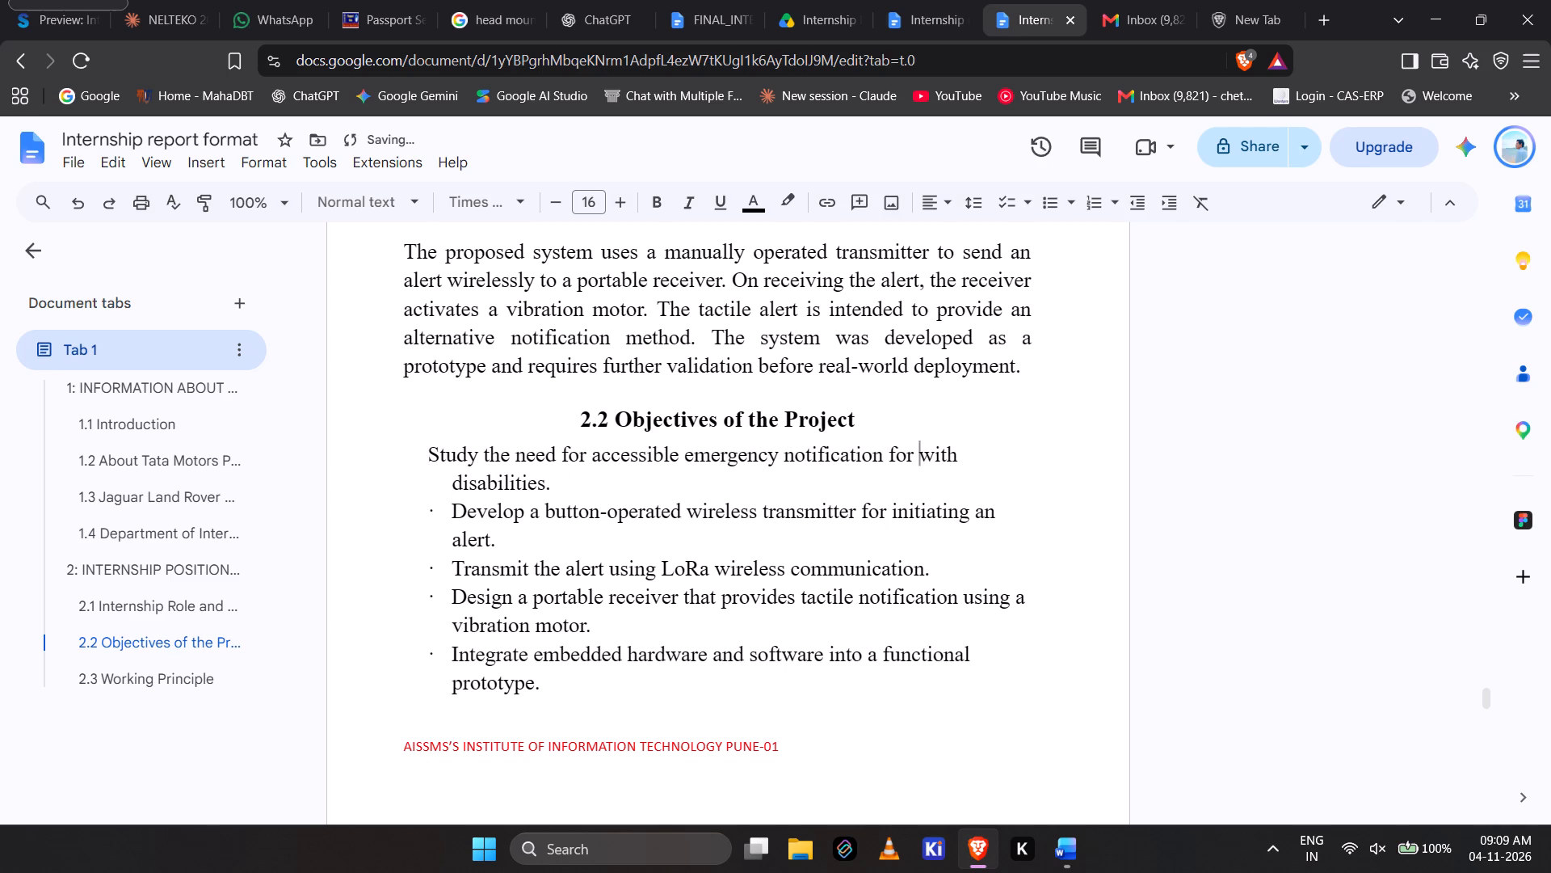
pyautogui.press('Return')
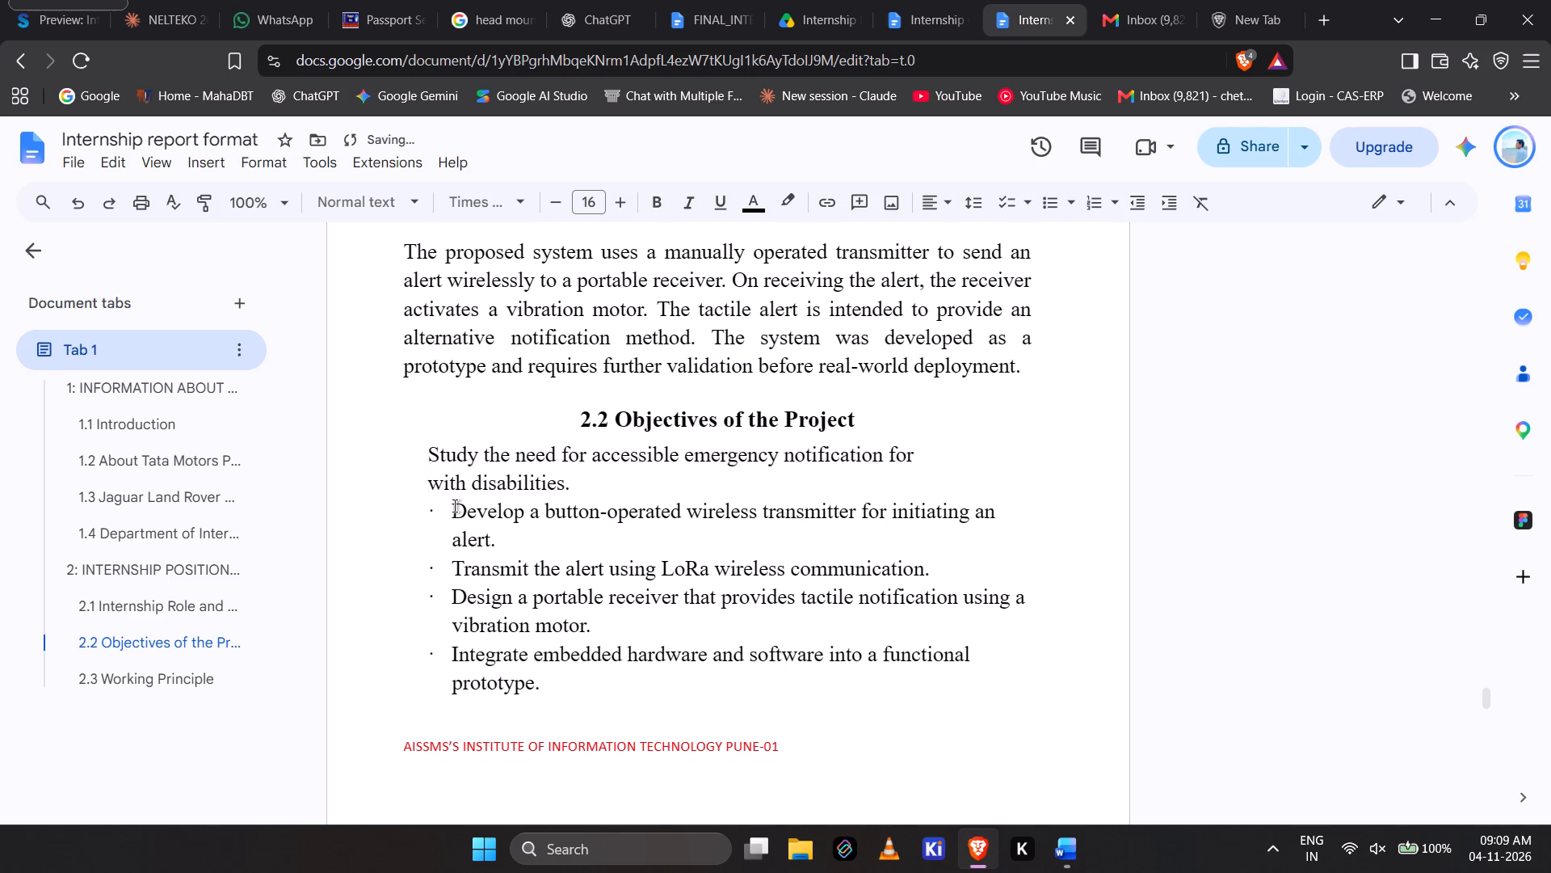
# Remove the bullet marks before the "Develop", "Transmit" and "Design" objectives under 2.2 Objectives of the Project.
pyautogui.click(455, 506)
pyautogui.hotkey('ctrl', 'BackSpace')
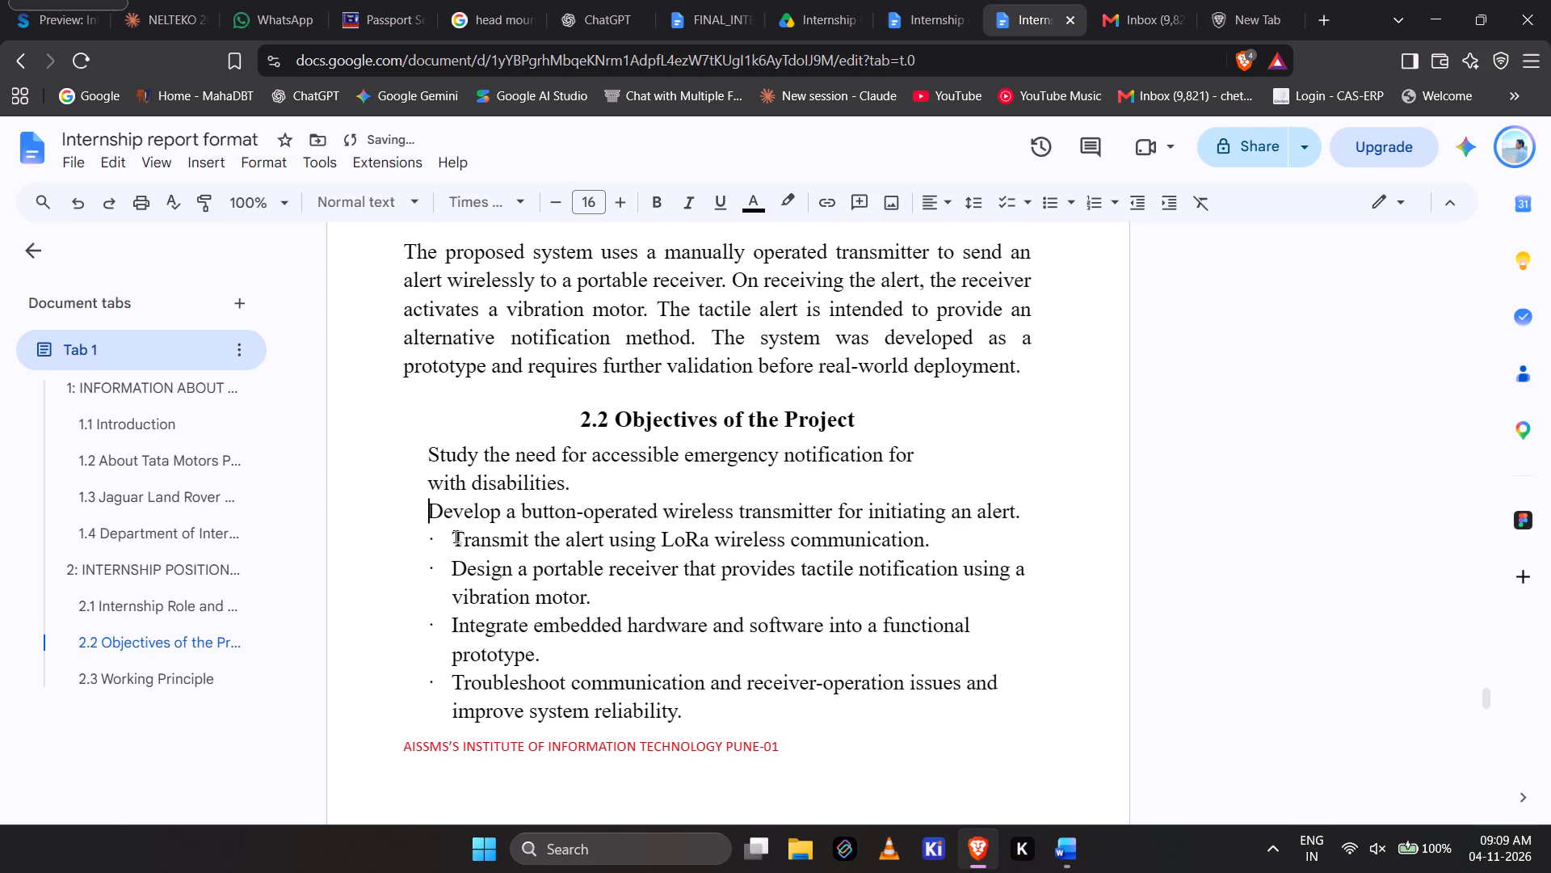
pyautogui.click(456, 537)
pyautogui.hotkey('ctrl', 'BackSpace')
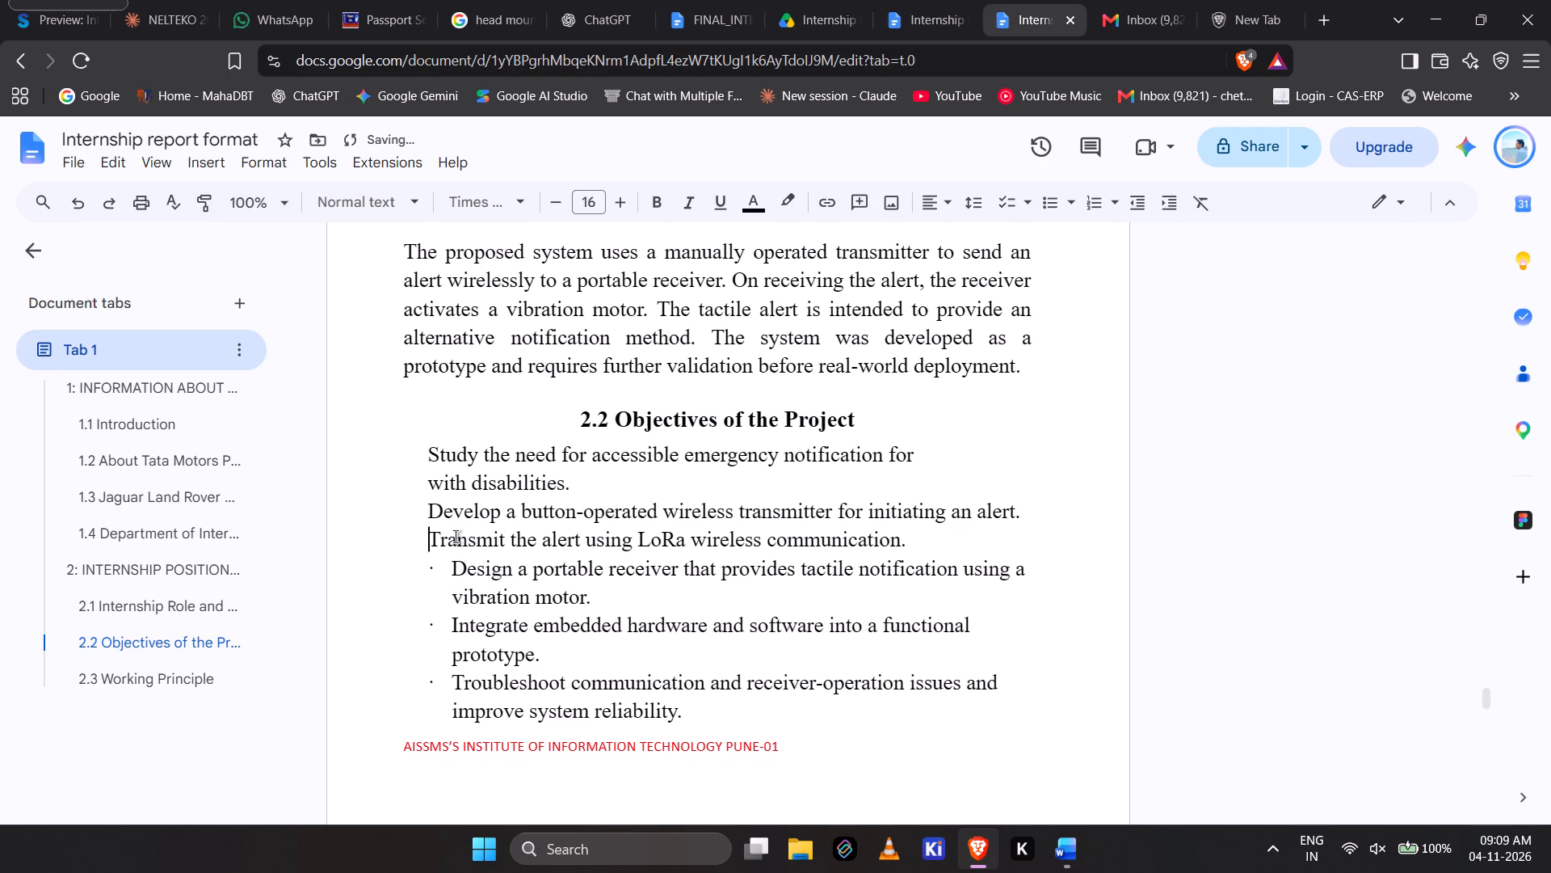
pyautogui.press('Down')
pyautogui.press('Right')
pyautogui.press('Right')
pyautogui.press('Right')
pyautogui.press('Right')
pyautogui.press('Right')
pyautogui.press('Right')
pyautogui.press('Right')
pyautogui.hotkey('ctrl', 'BackSpace')
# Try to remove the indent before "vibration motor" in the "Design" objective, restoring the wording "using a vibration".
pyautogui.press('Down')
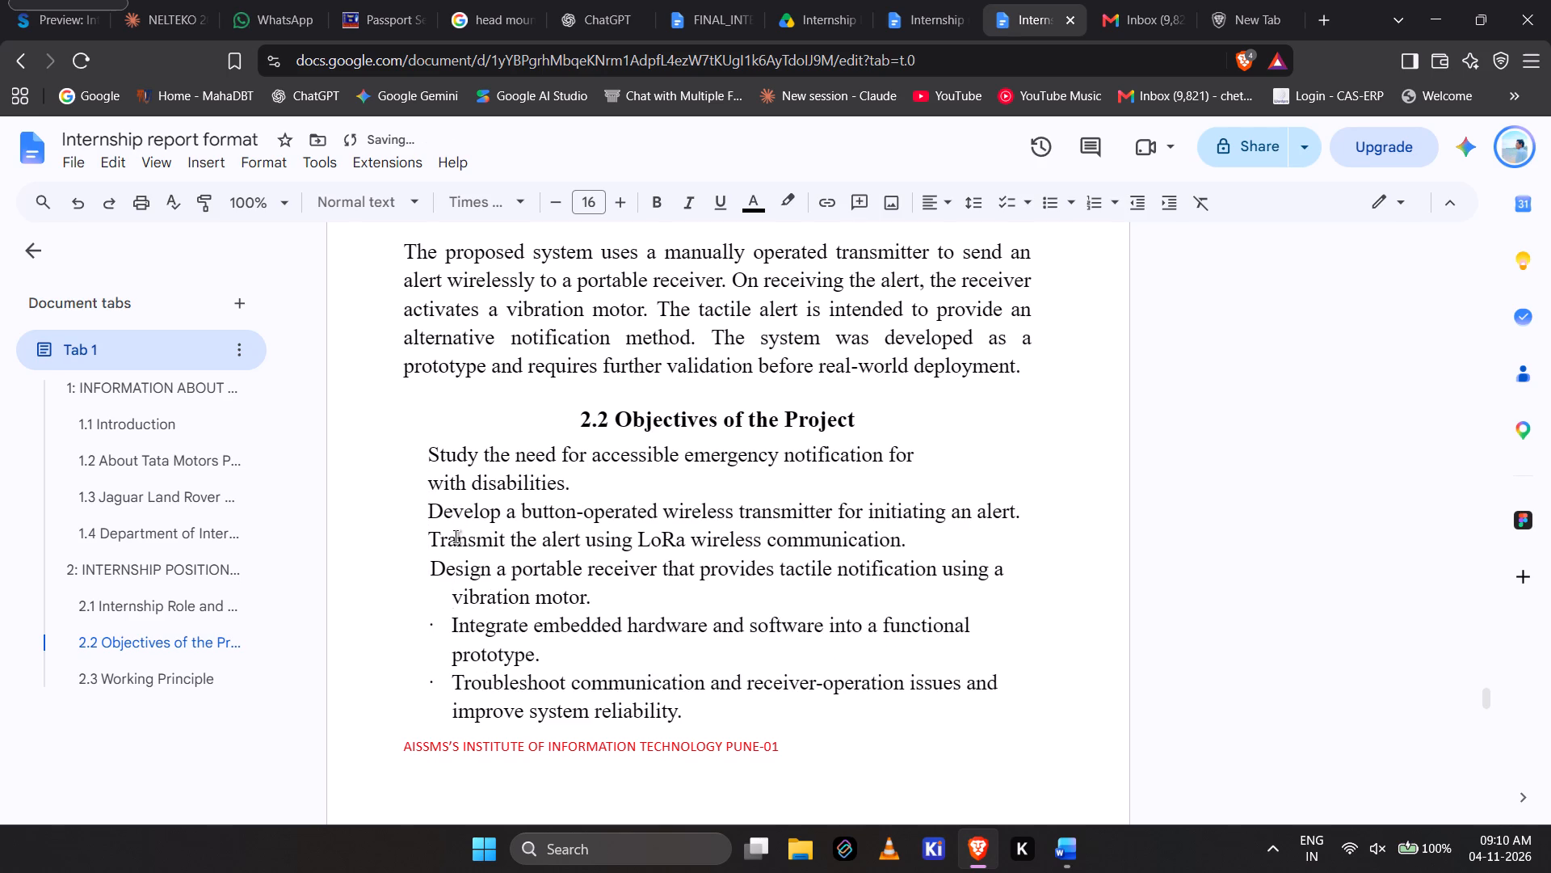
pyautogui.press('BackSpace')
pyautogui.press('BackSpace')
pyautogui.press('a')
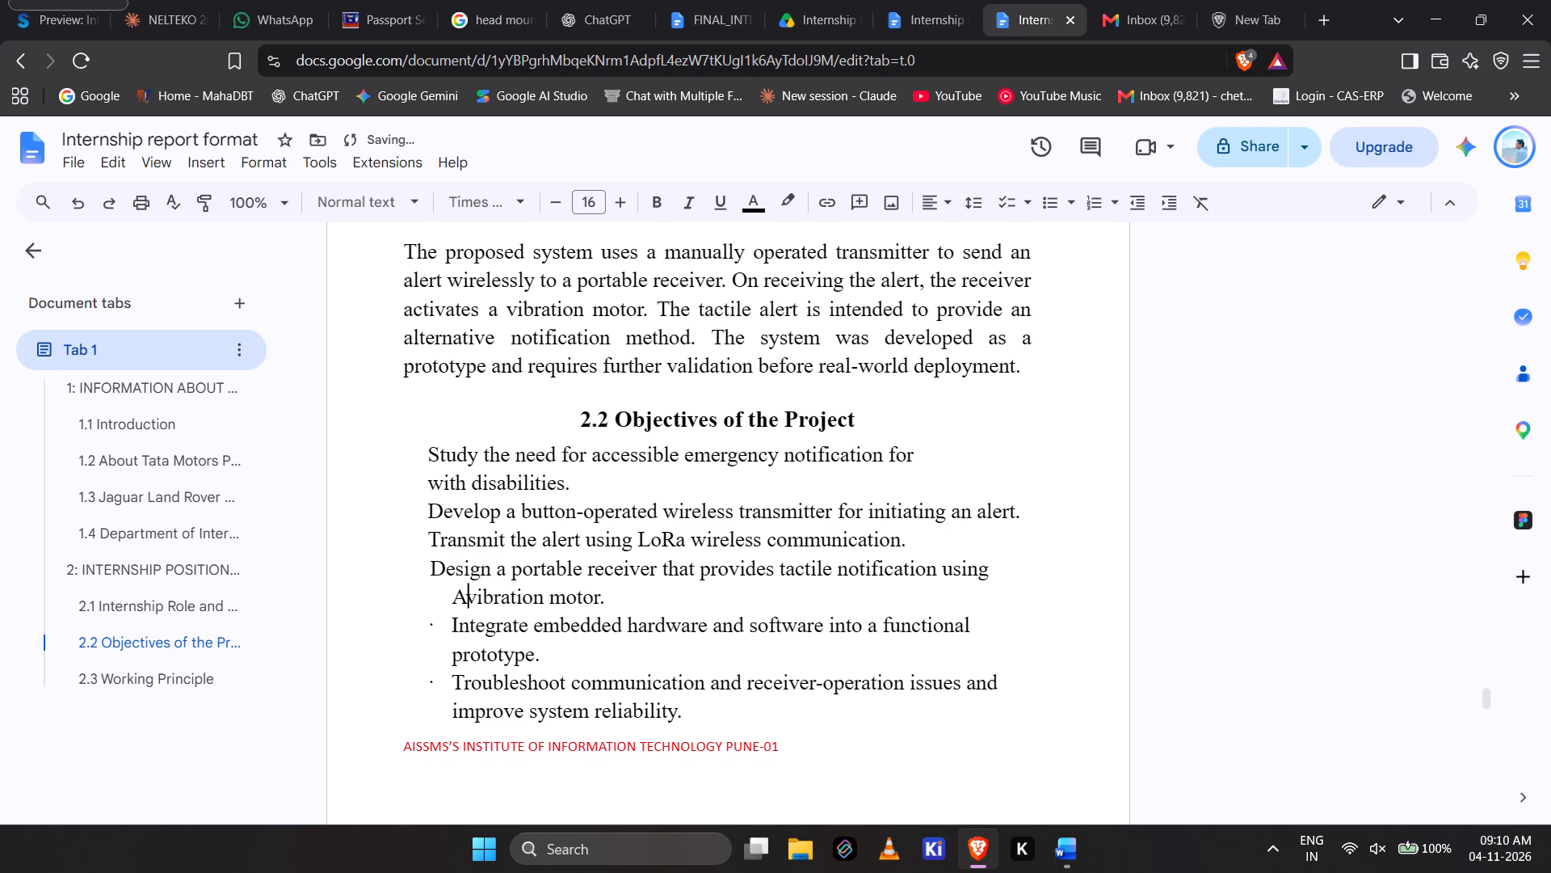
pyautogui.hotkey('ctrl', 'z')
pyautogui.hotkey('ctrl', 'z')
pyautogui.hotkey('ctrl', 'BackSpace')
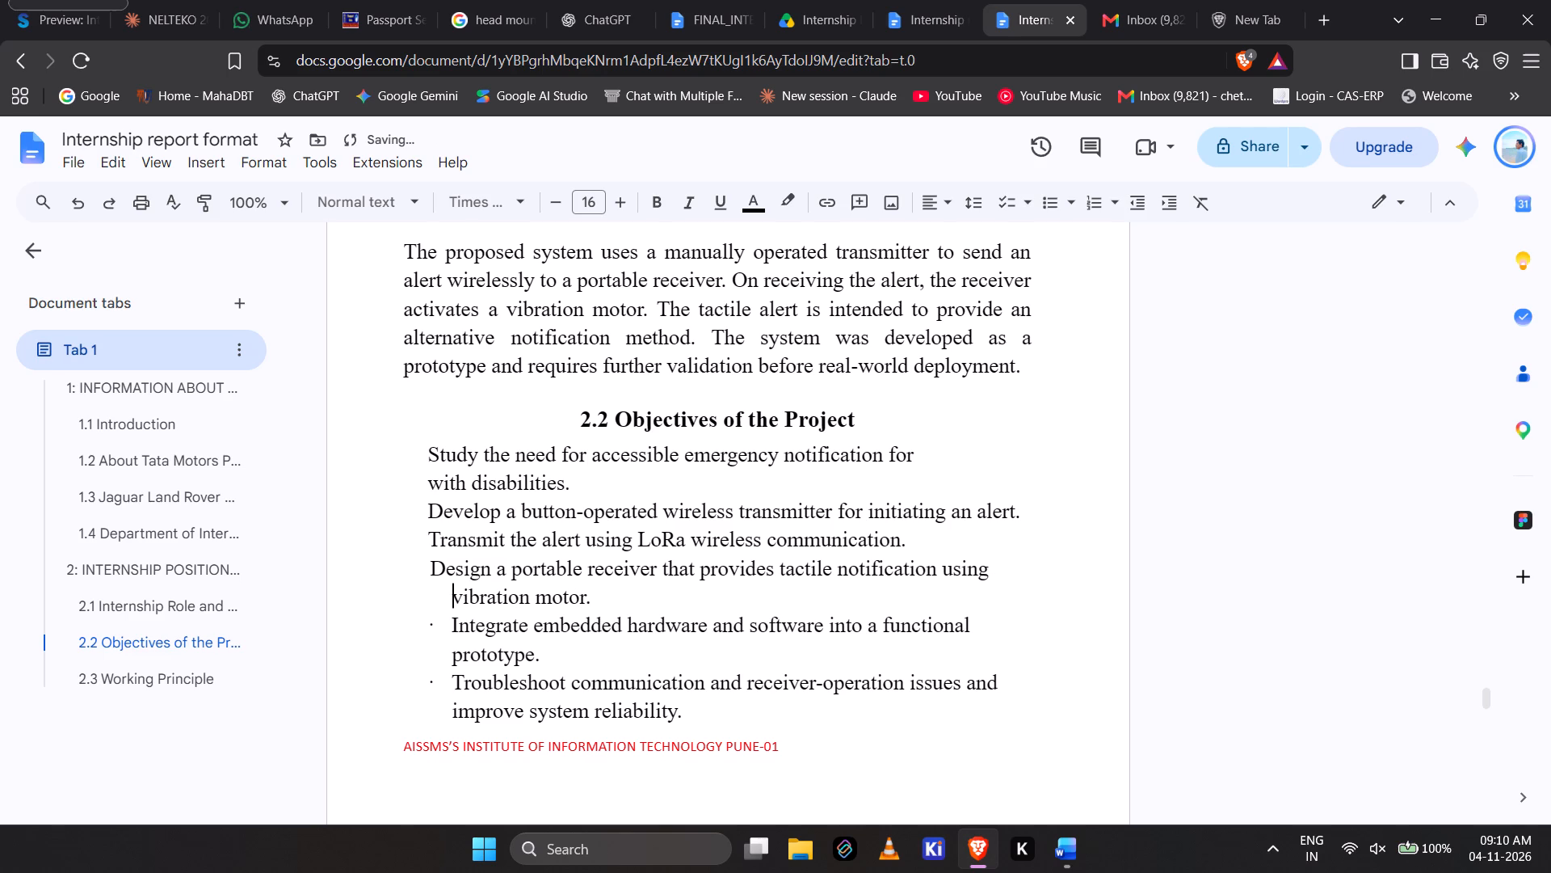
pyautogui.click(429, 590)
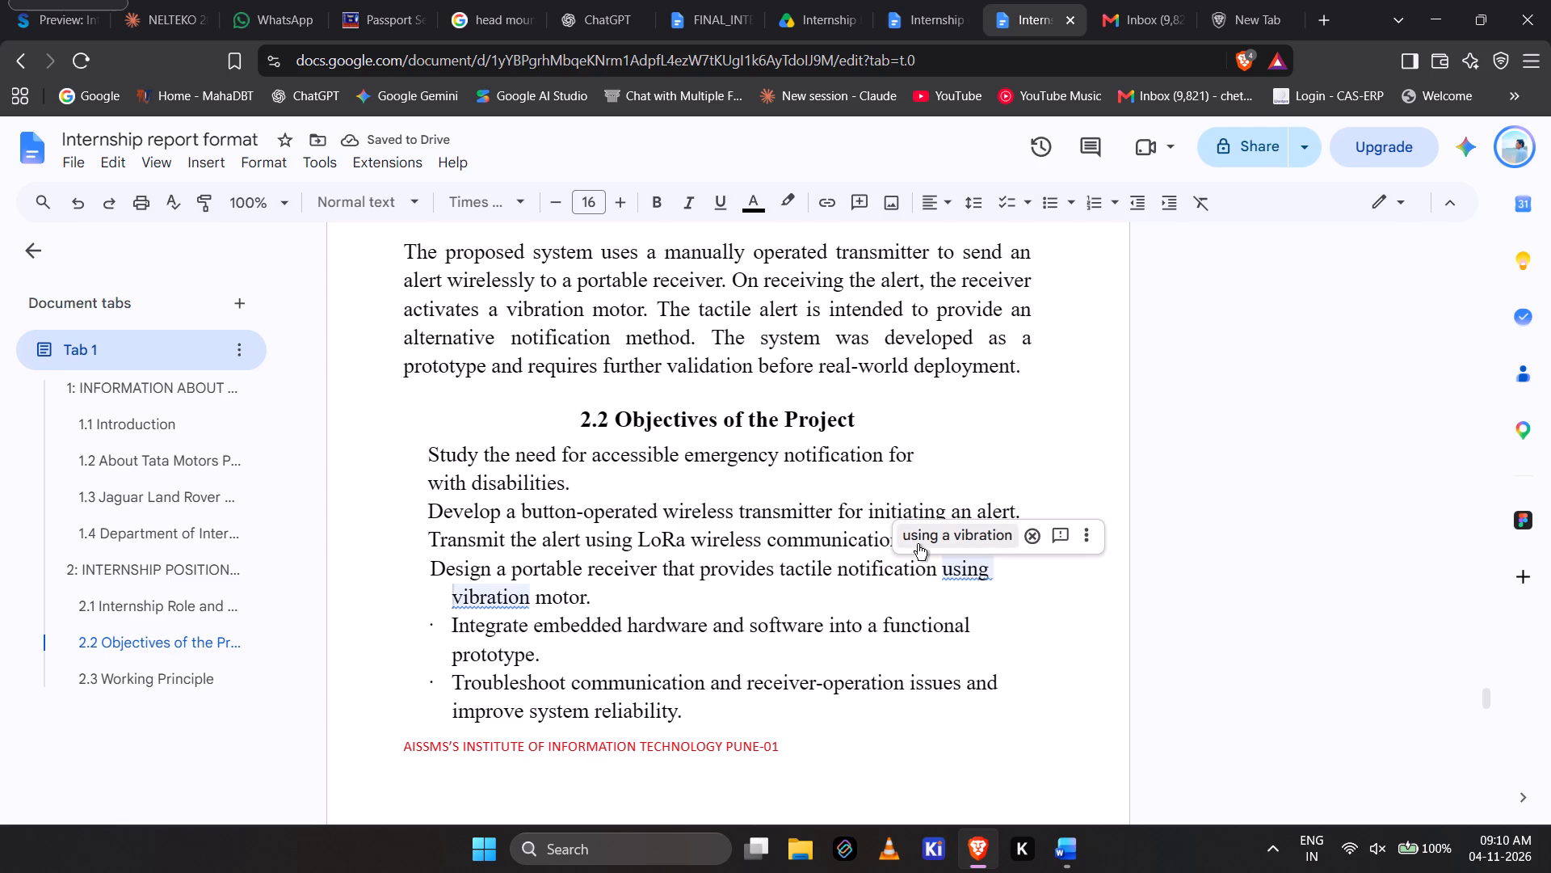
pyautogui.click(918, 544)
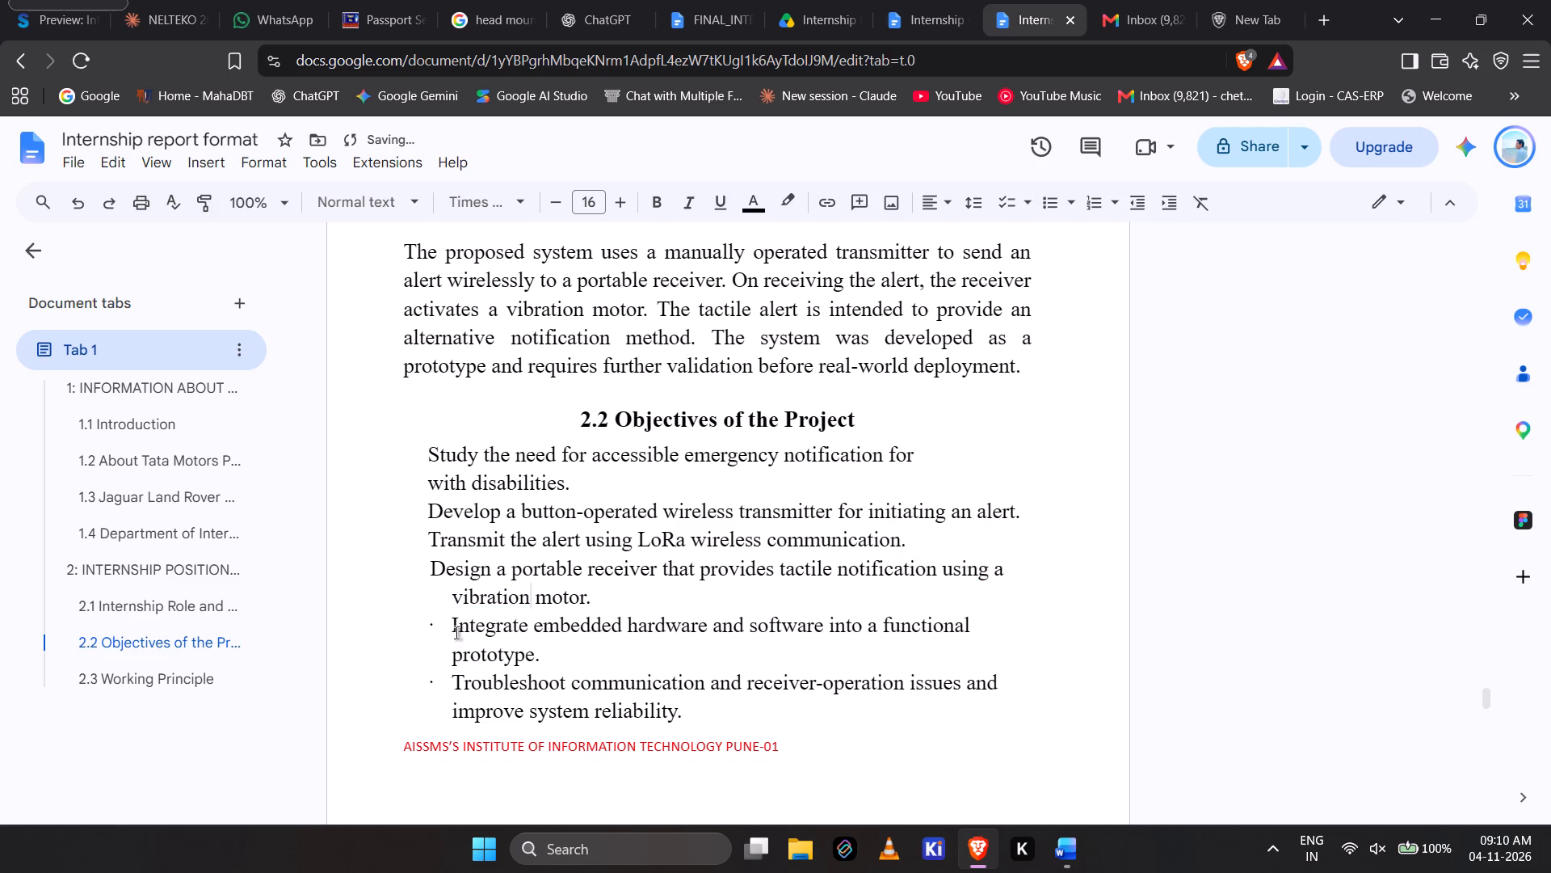
# Remove the bullet mark before the "Integrate embedded hardware and software" objective.
pyautogui.click(456, 633)
pyautogui.click(452, 629)
pyautogui.hotkey('ctrl', 'BackSpace')
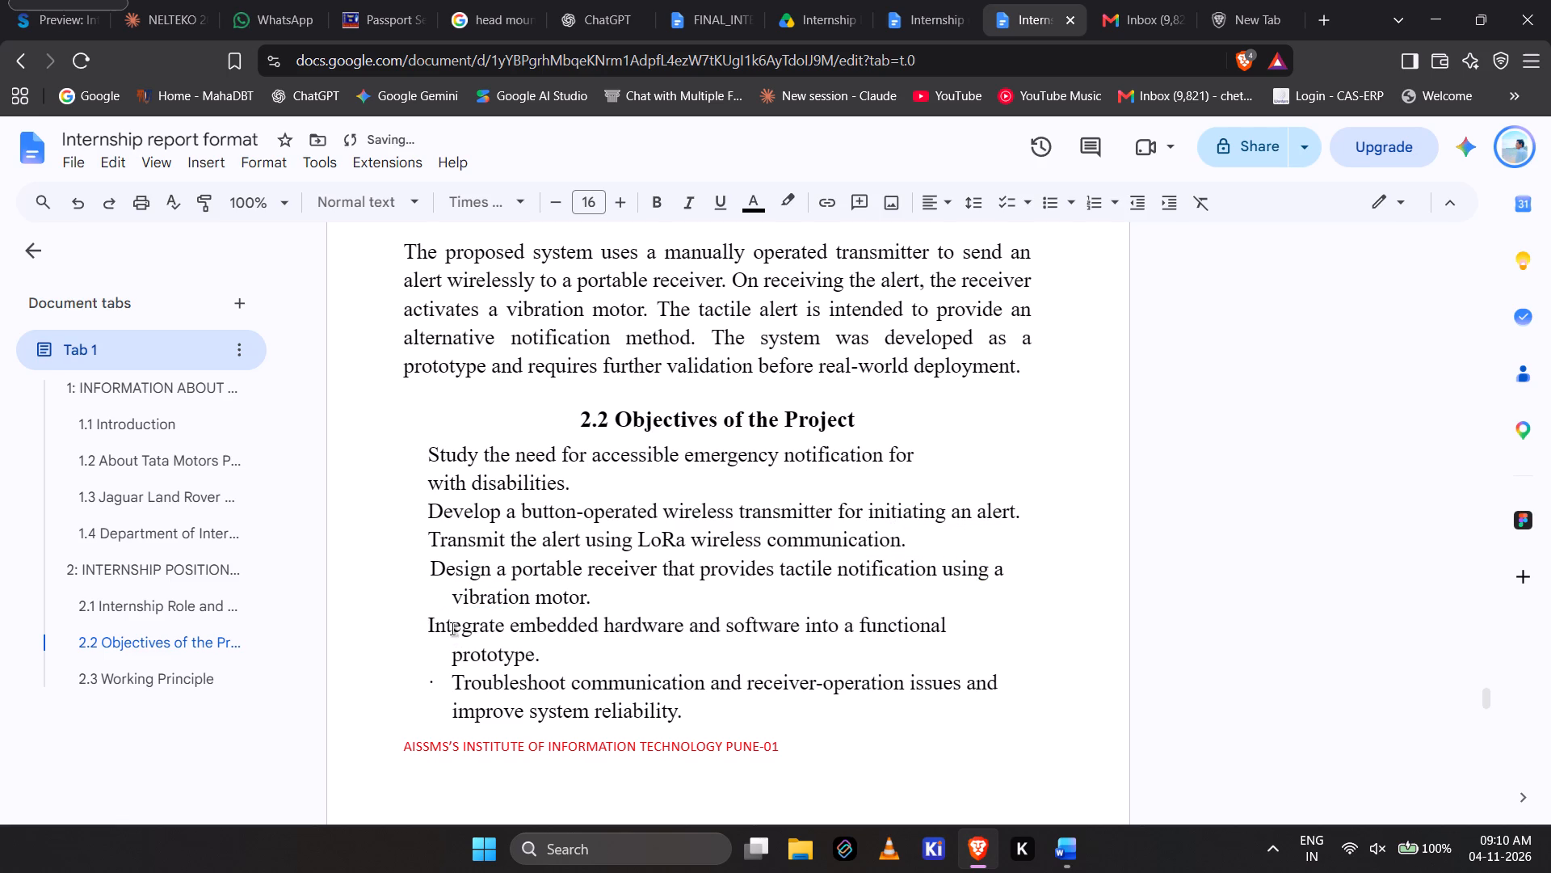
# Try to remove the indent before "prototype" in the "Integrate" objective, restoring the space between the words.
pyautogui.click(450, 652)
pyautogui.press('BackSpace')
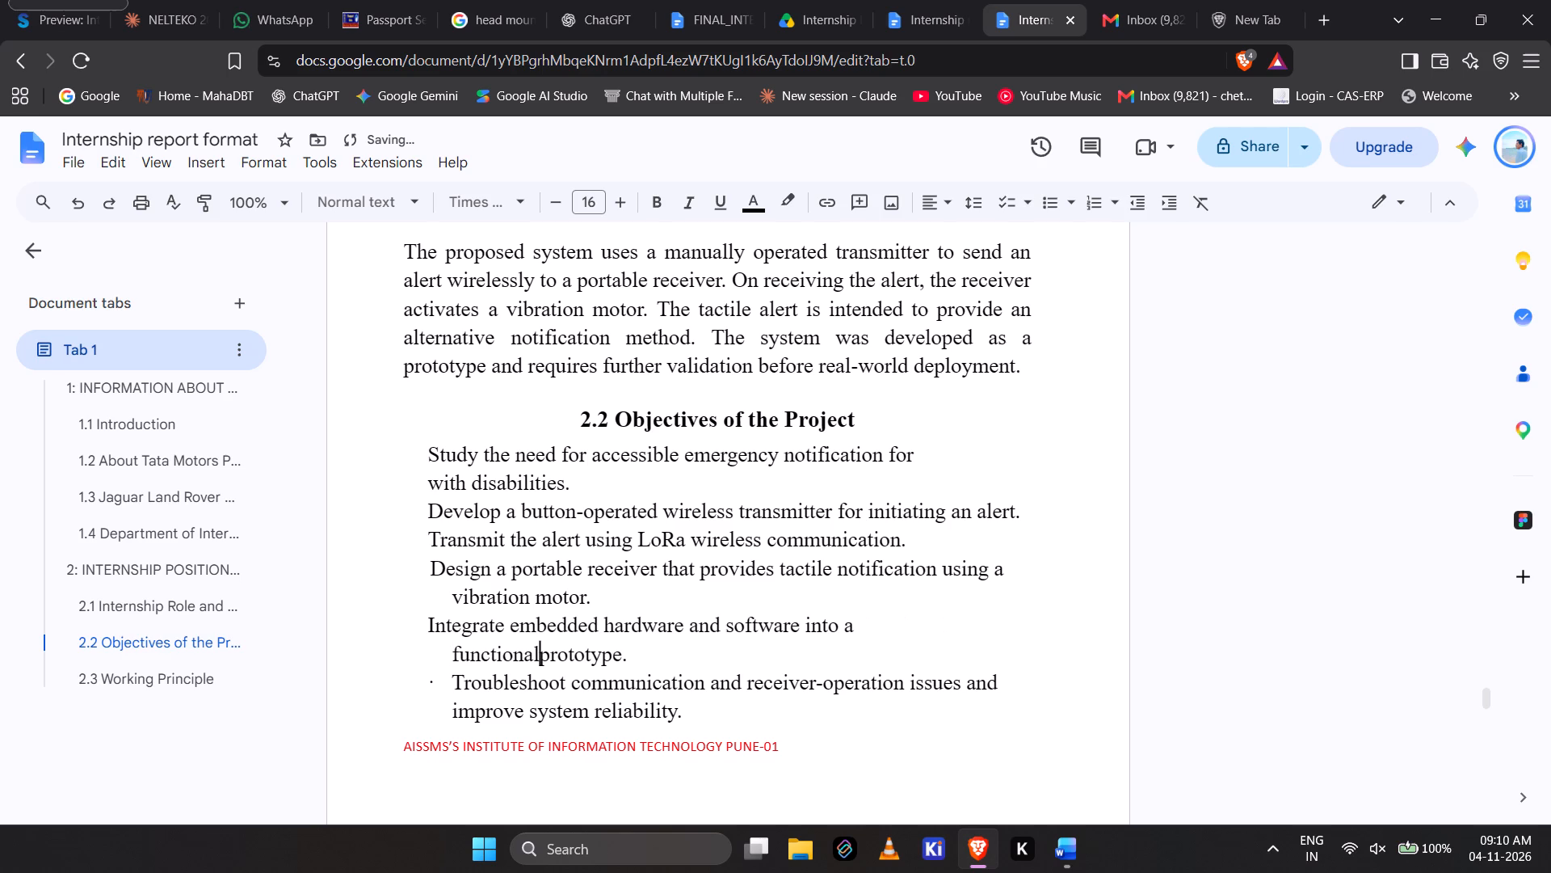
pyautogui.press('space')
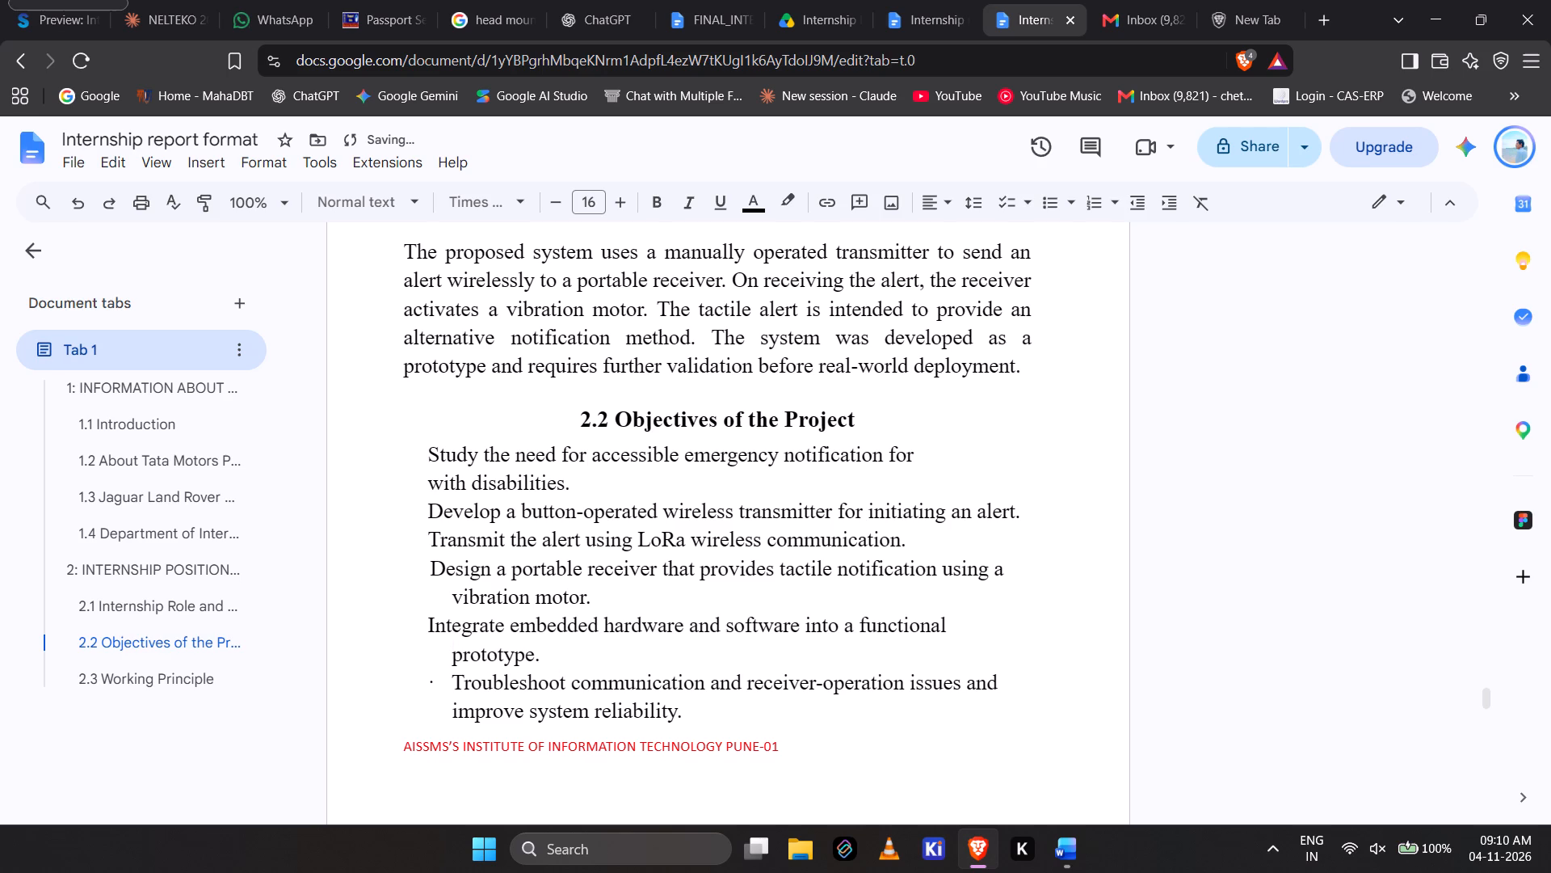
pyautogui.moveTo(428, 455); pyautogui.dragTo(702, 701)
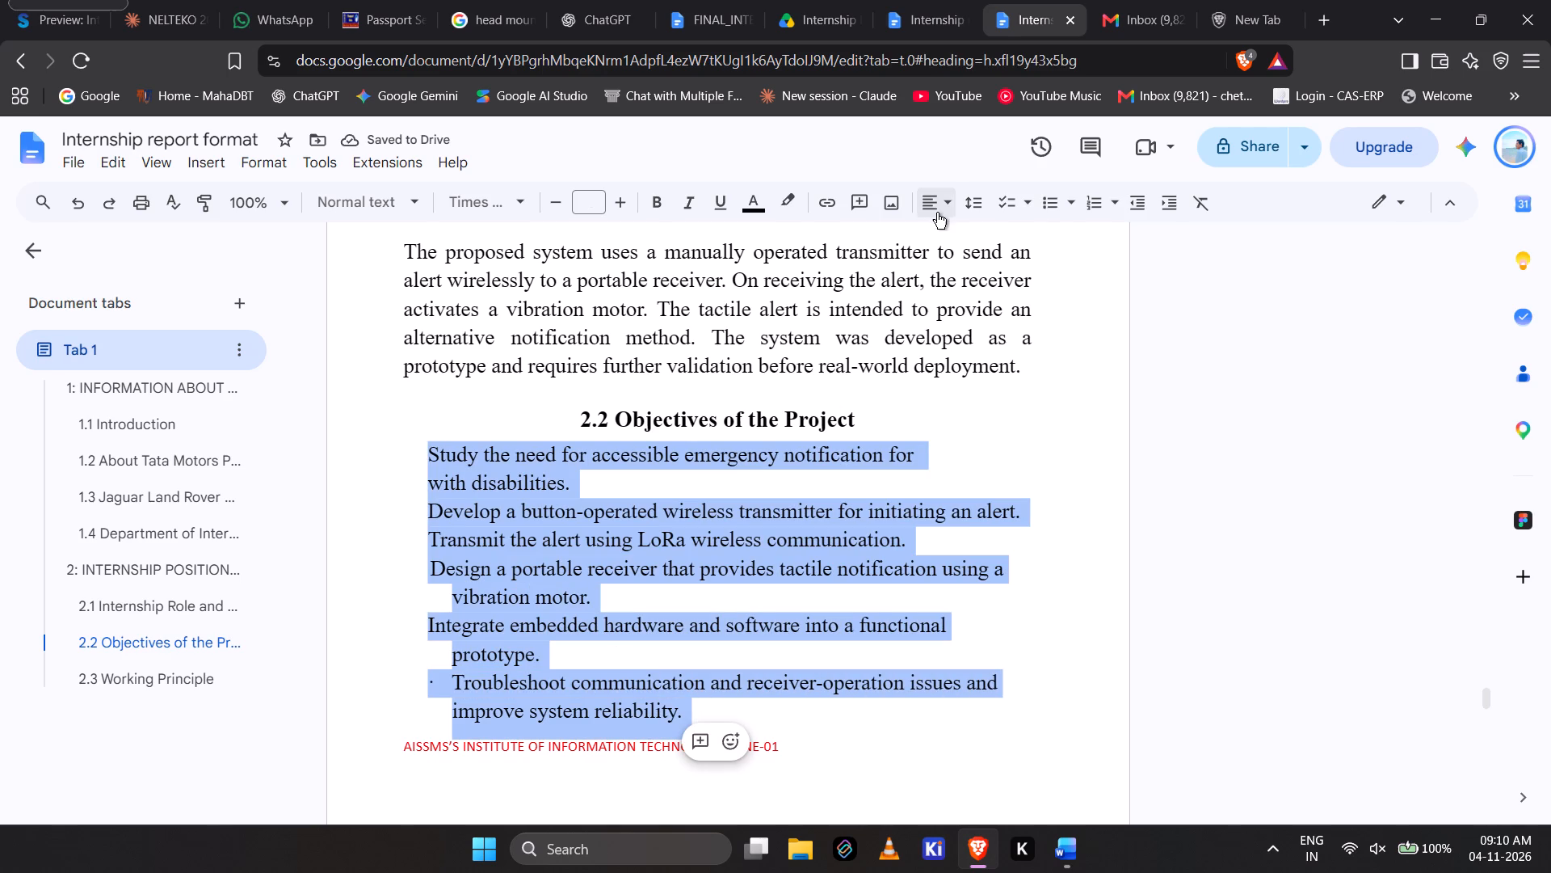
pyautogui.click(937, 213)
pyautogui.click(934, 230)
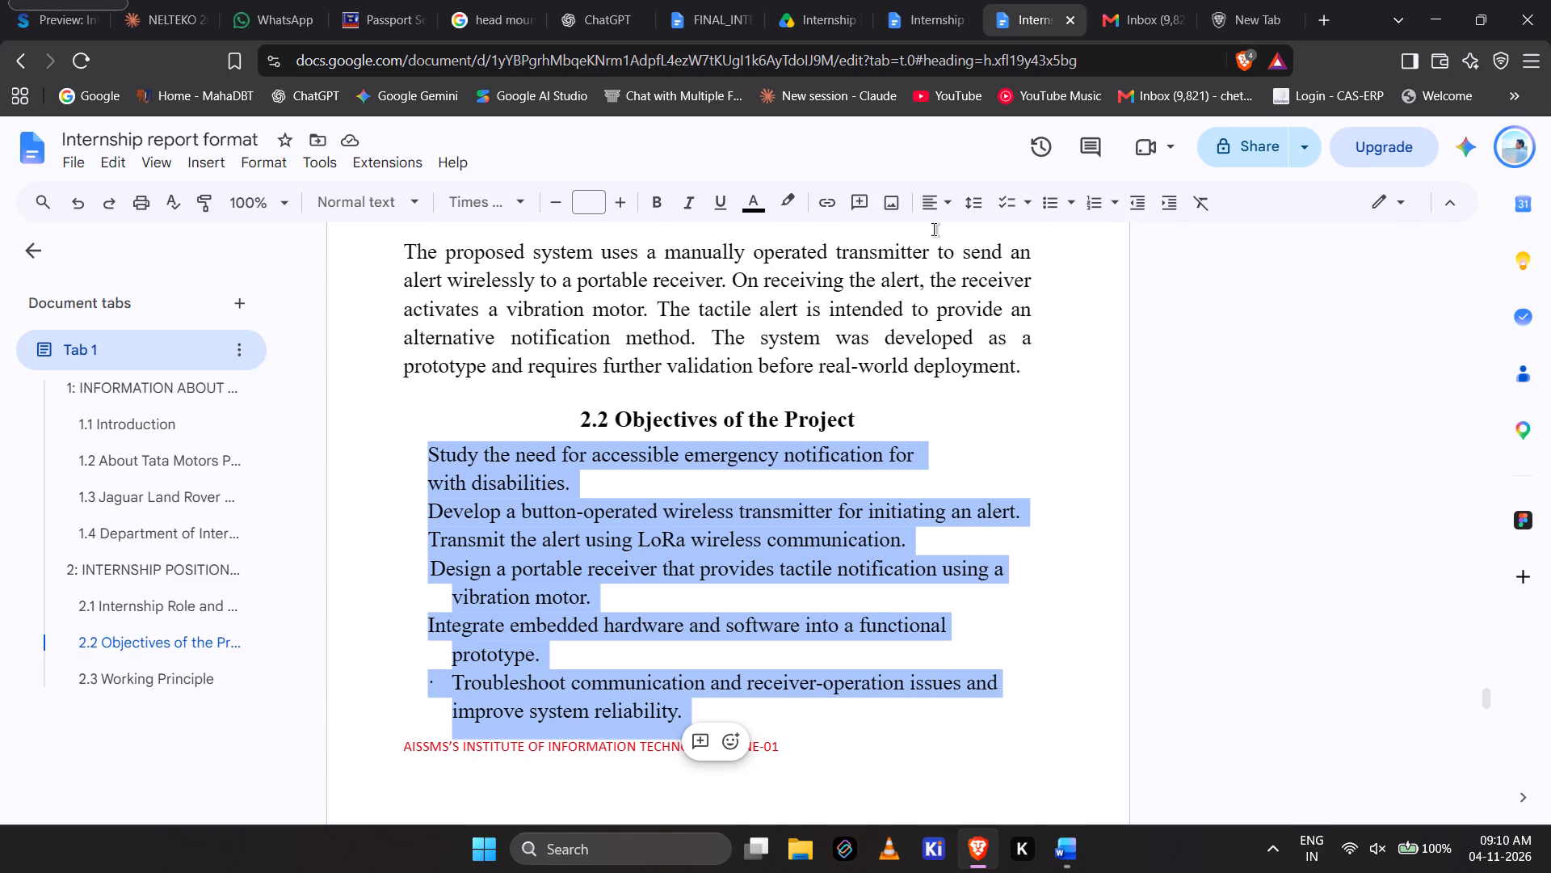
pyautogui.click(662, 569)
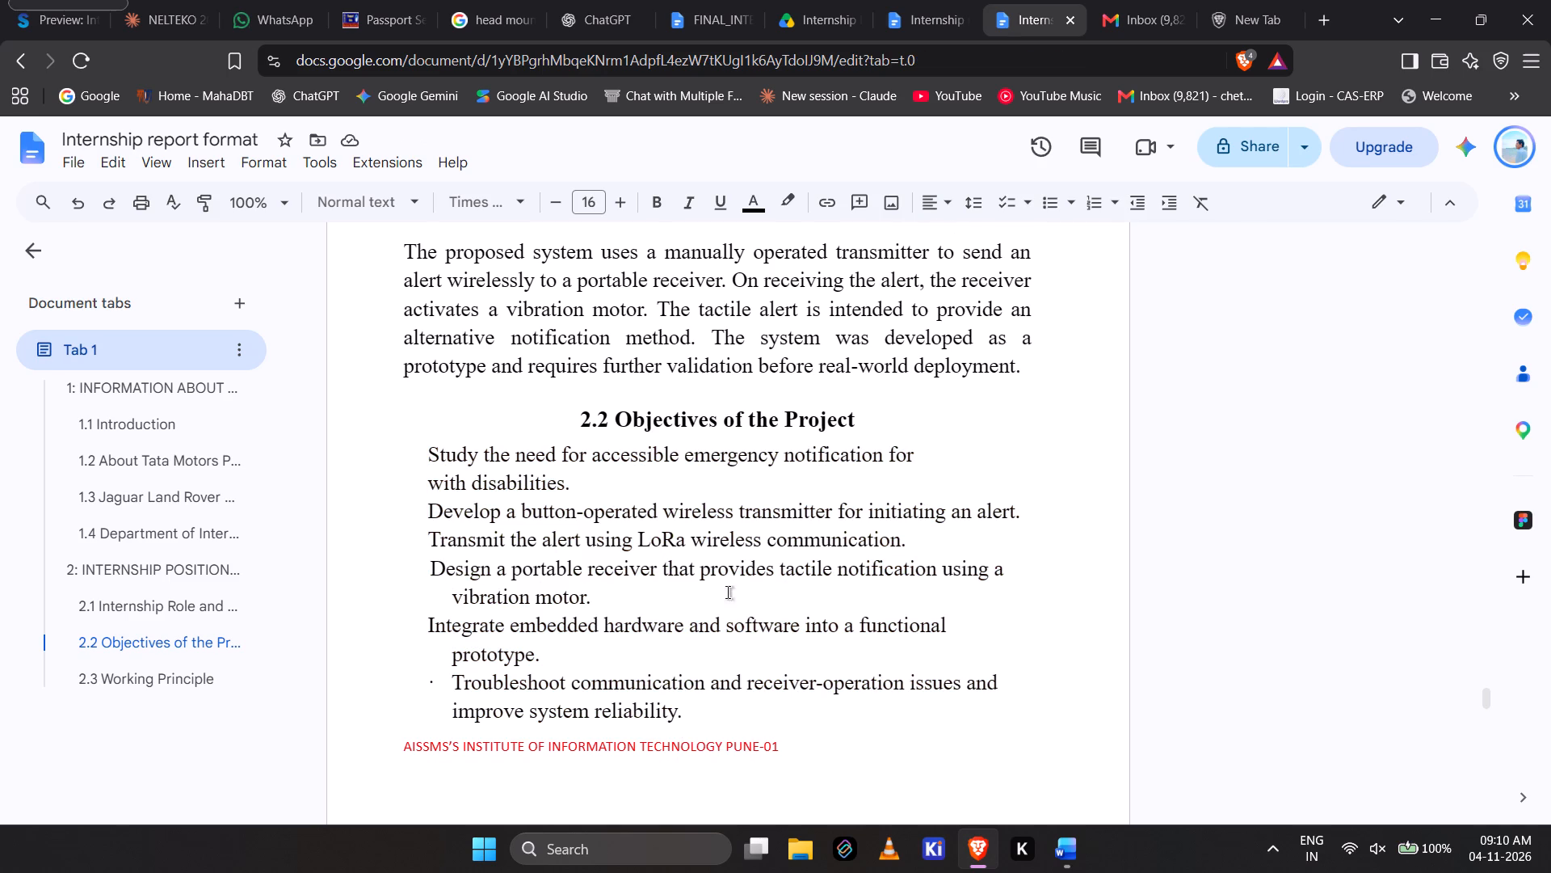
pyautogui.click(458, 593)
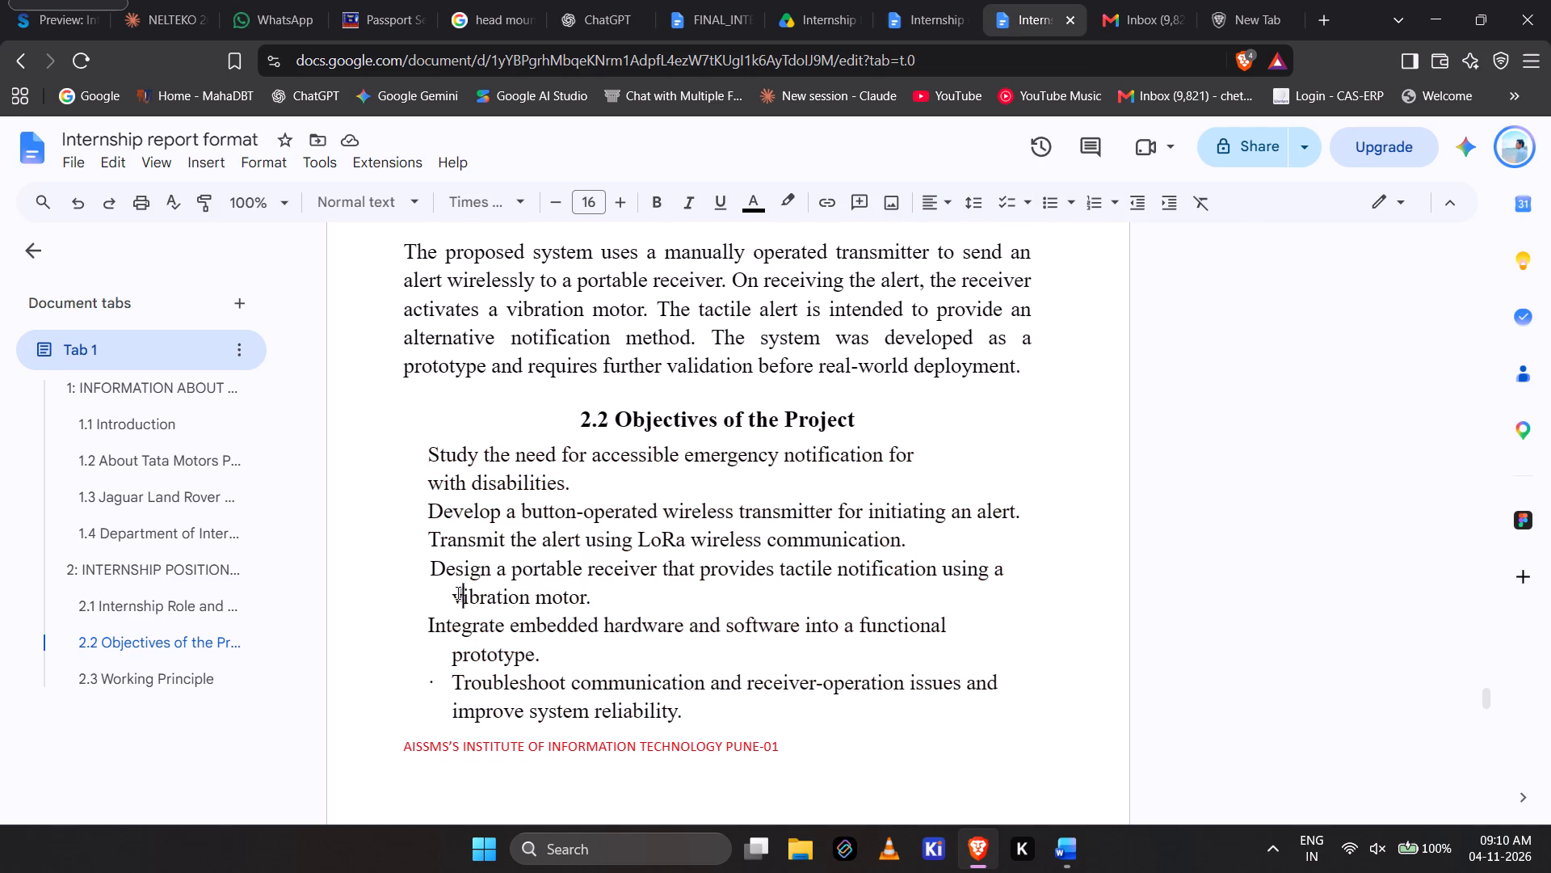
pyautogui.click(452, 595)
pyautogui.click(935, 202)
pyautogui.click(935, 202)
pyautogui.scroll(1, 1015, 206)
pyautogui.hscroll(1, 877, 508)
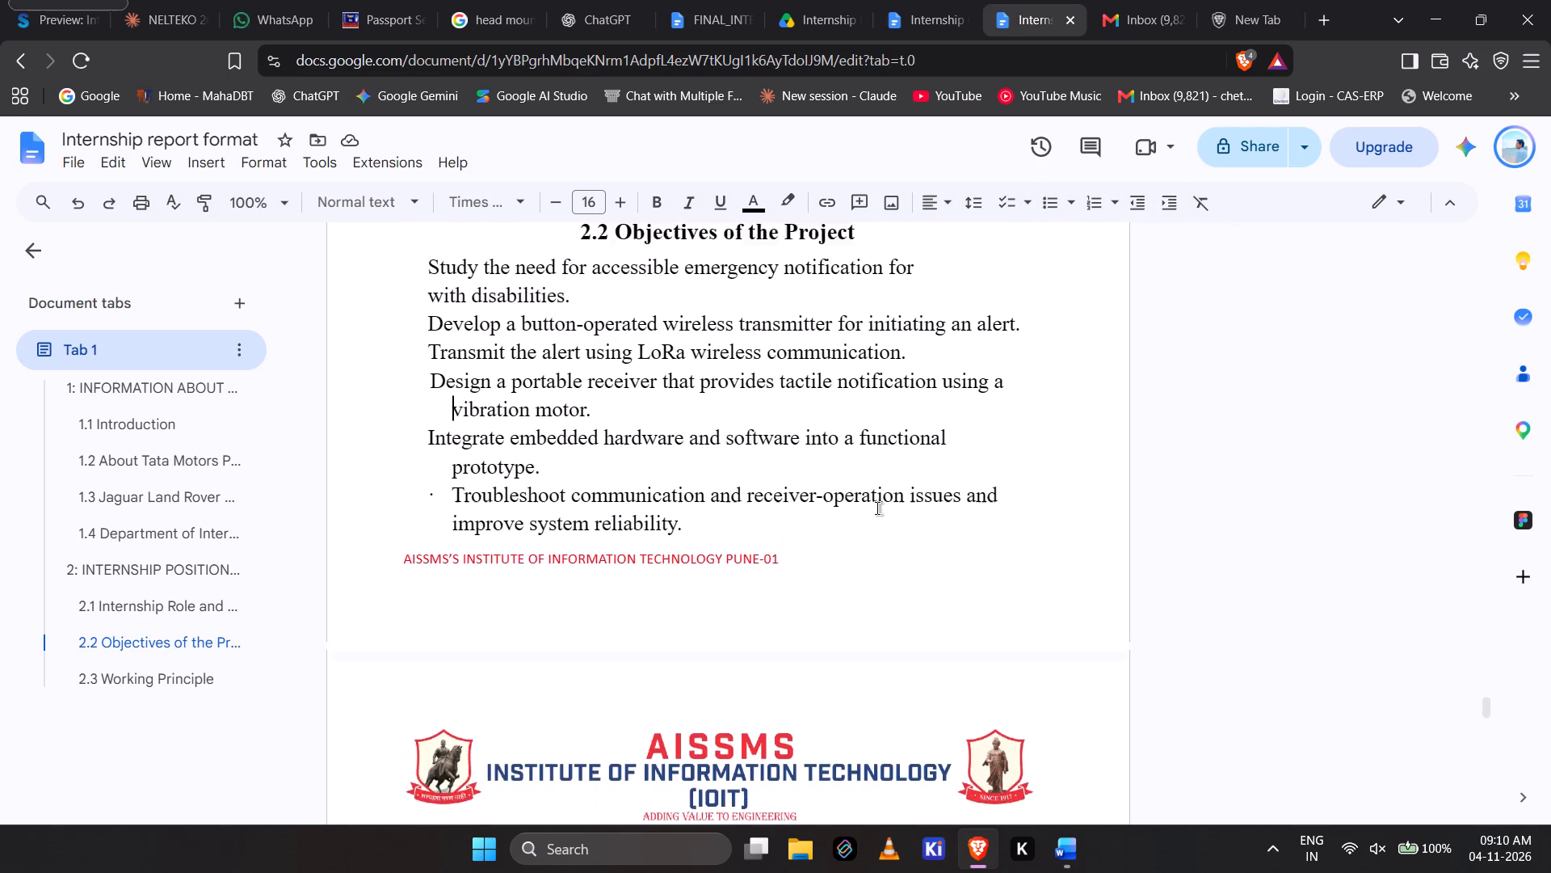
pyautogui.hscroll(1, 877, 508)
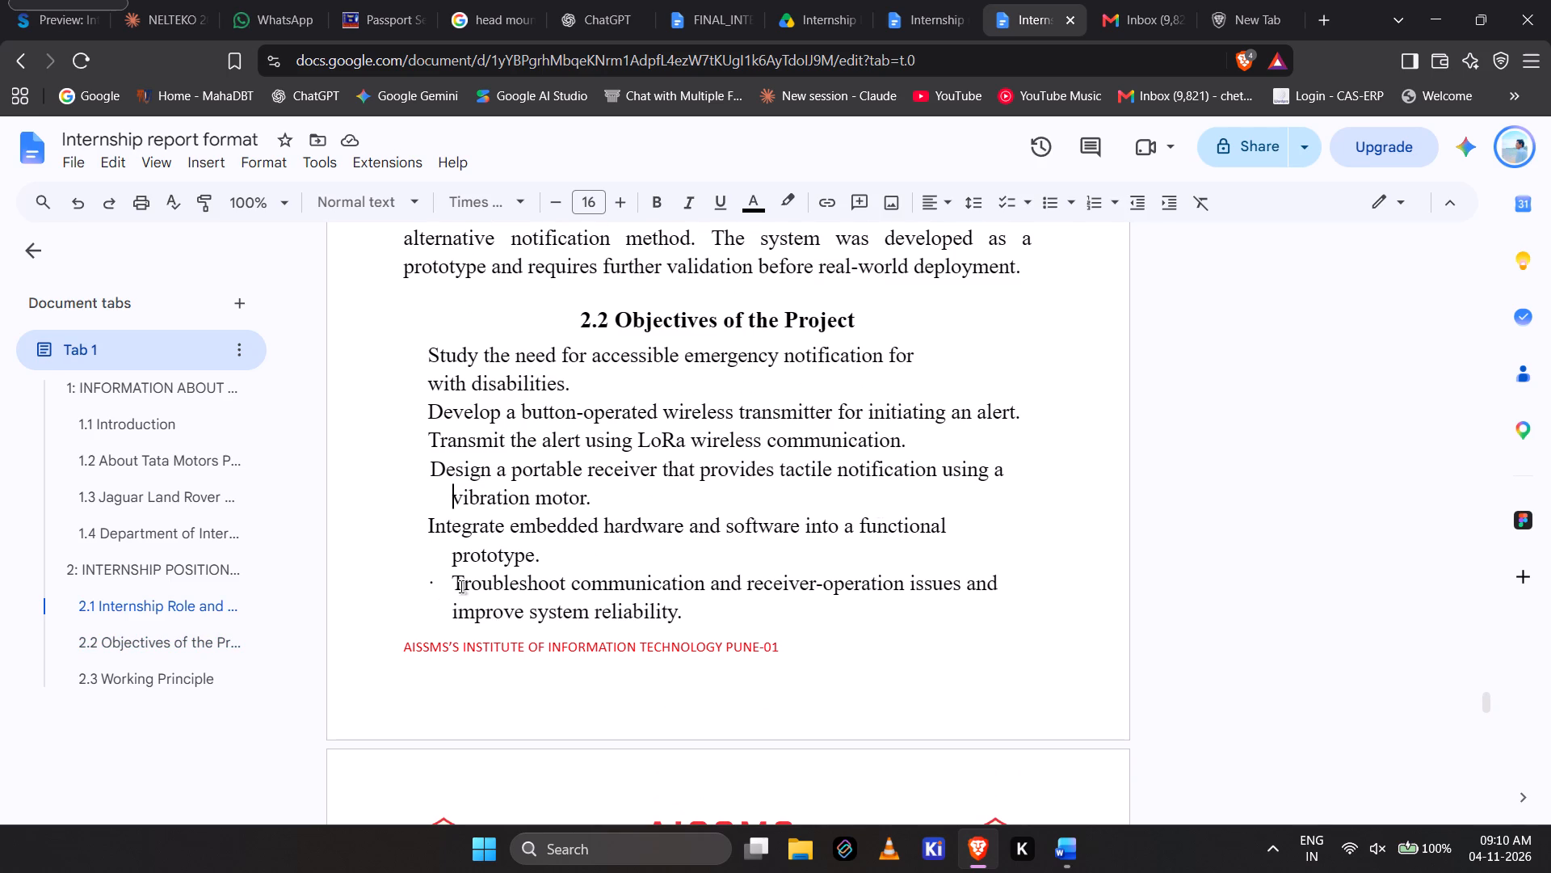
# Switch to the original Word report and copy all six bulleted objectives under 2.2 Objectives of the Project.
pyautogui.hotkey('alt', 'Tab')
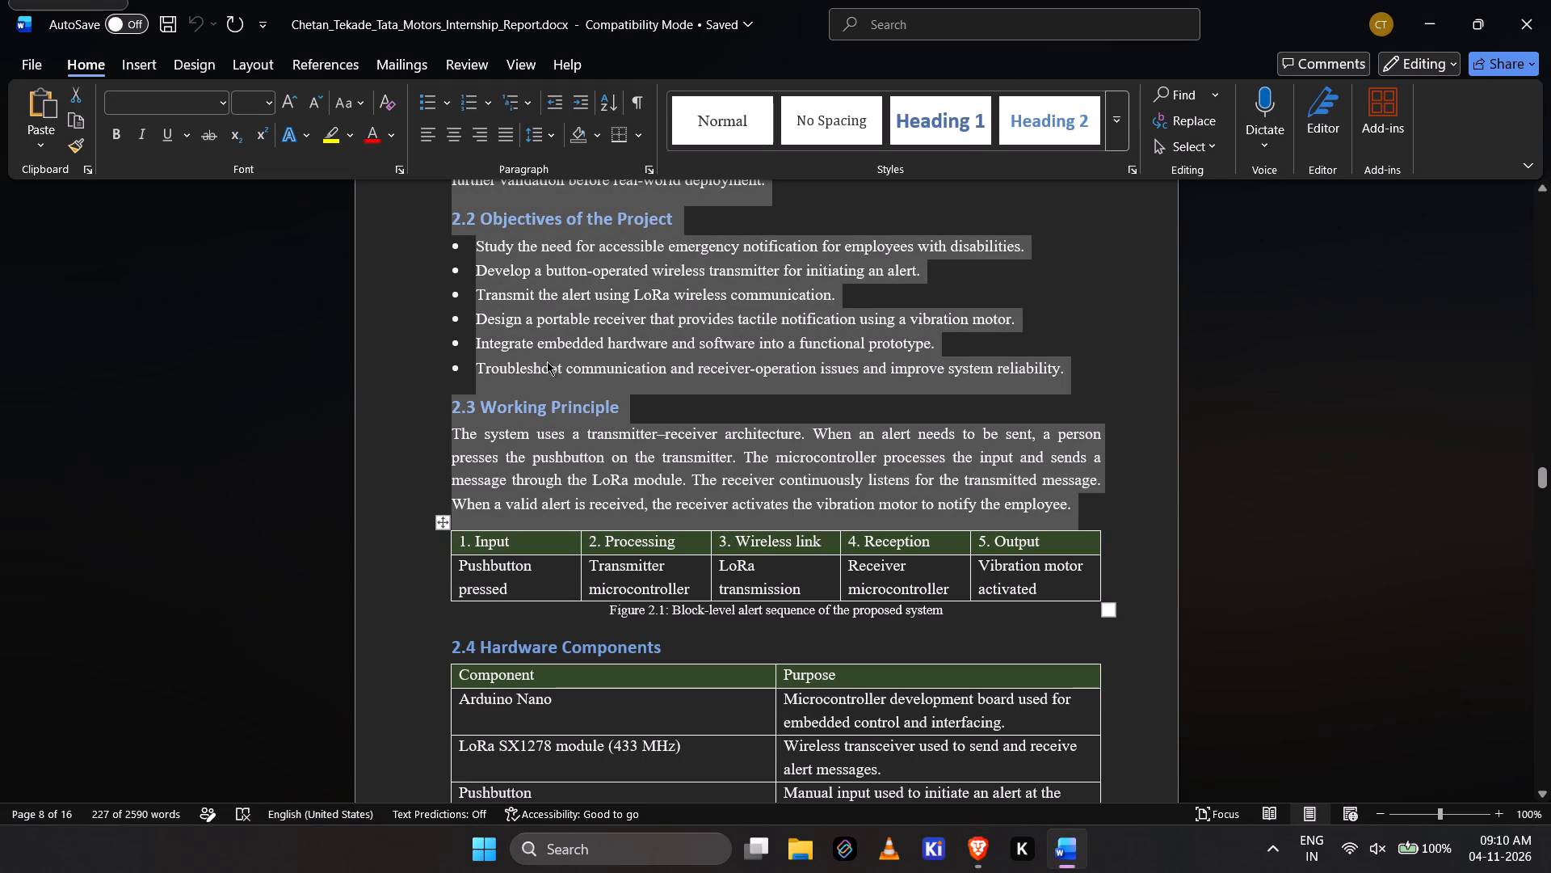
pyautogui.click(549, 361)
pyautogui.moveTo(475, 240); pyautogui.dragTo(584, 268)
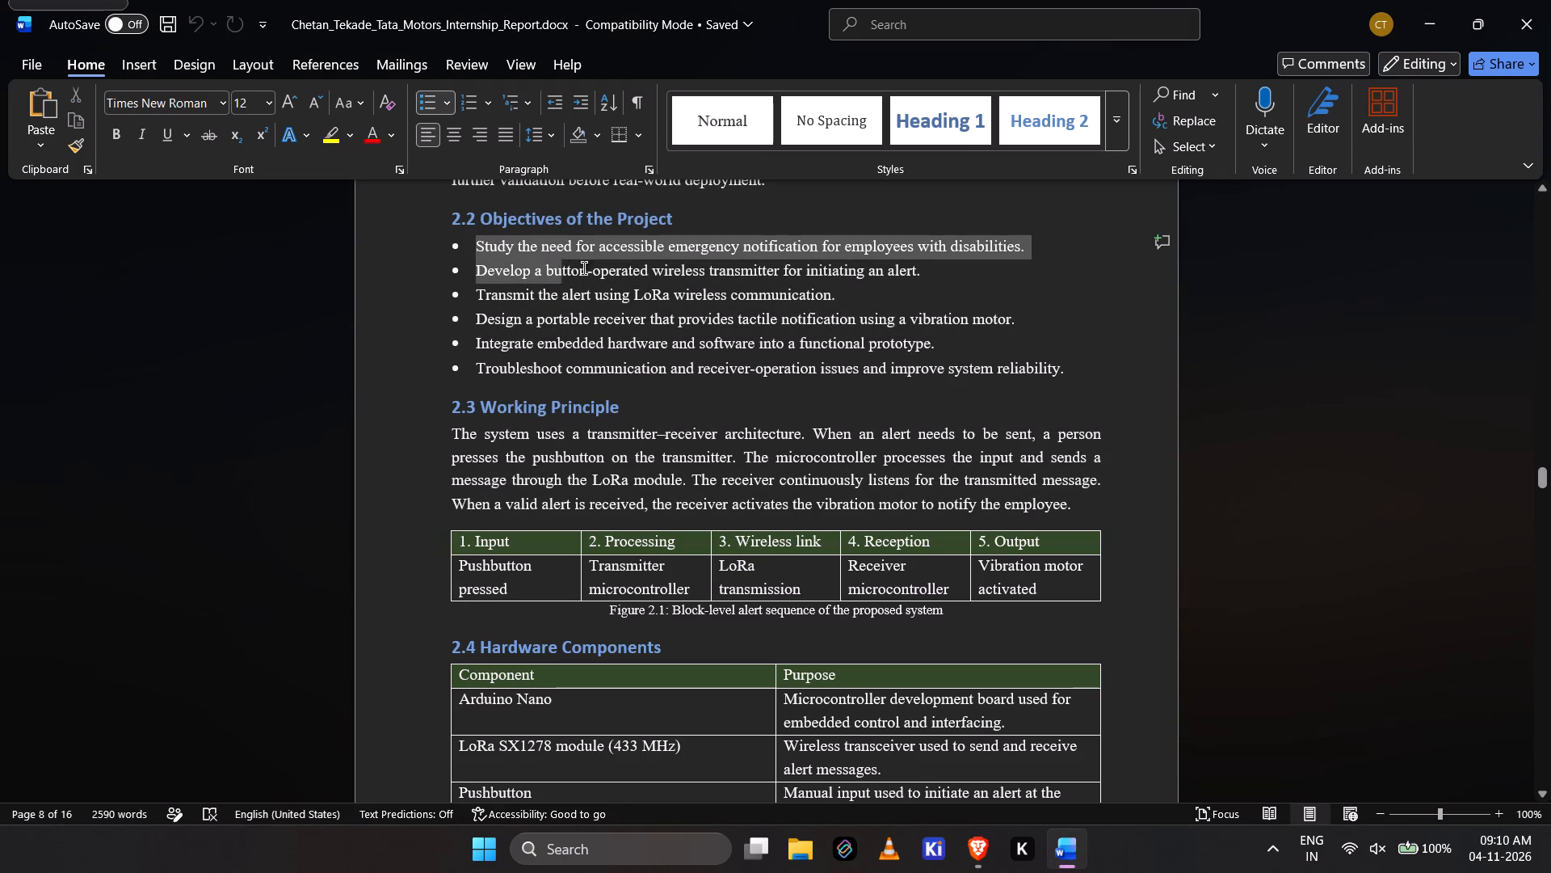
pyautogui.moveTo(584, 268); pyautogui.dragTo(1056, 369)
pyautogui.hotkey('ctrl', 'c')
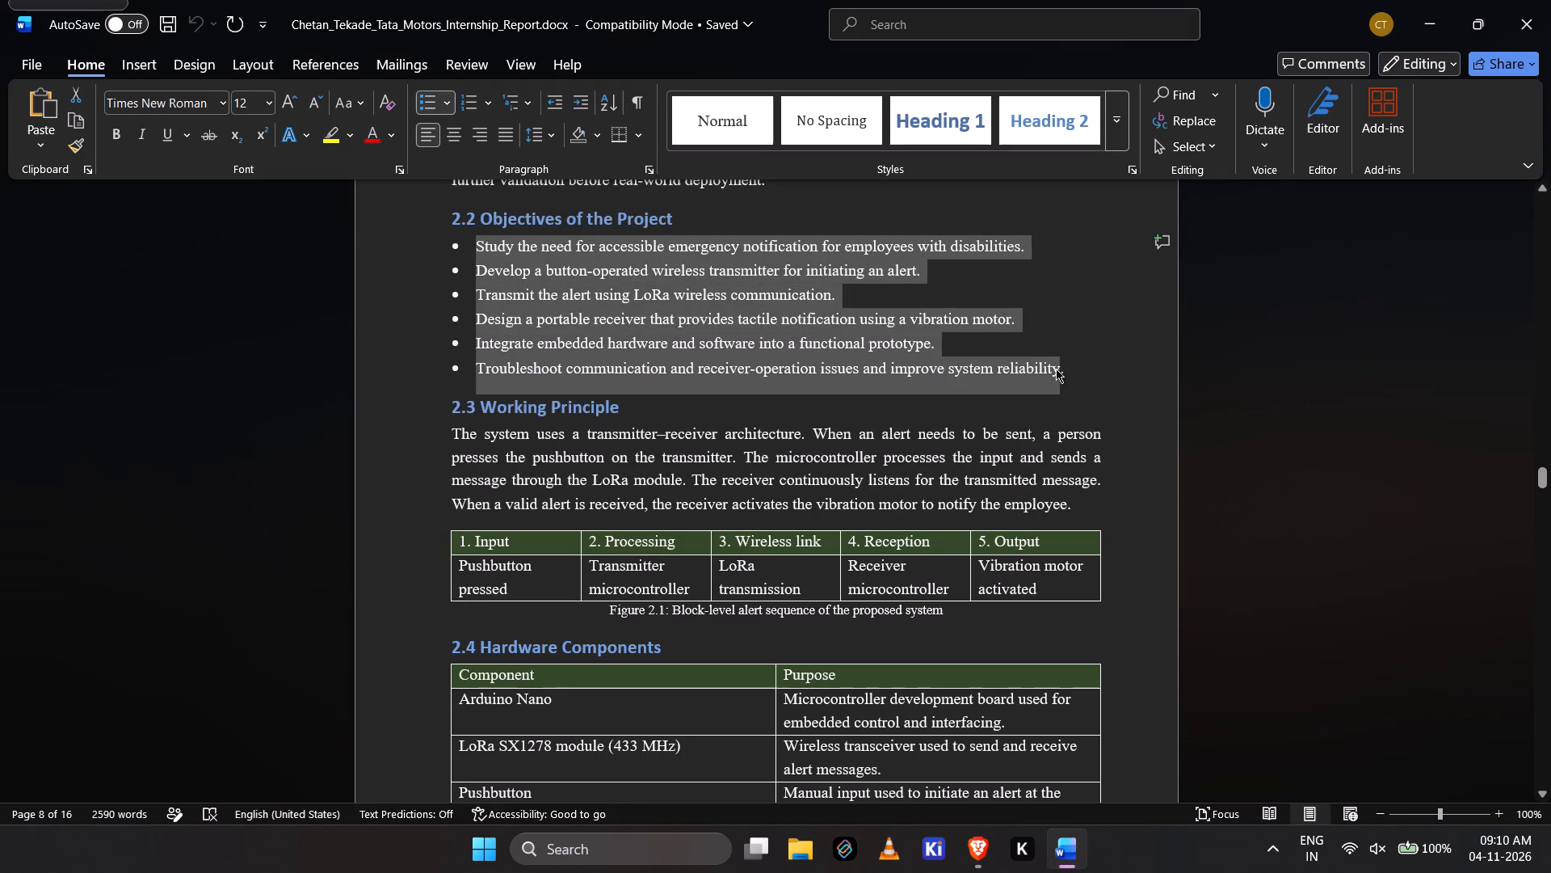
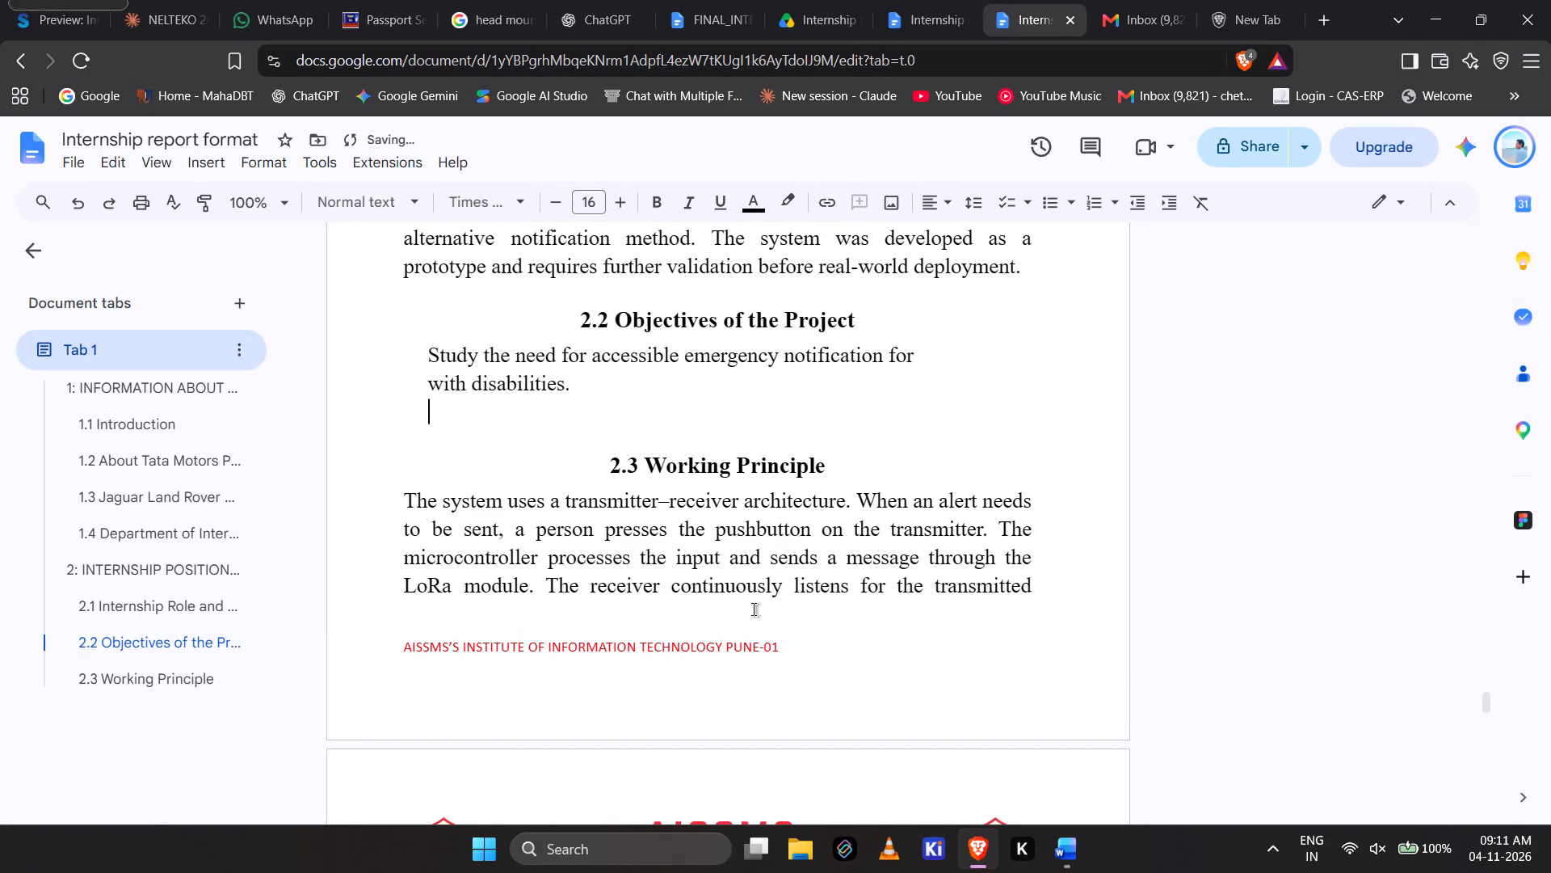
# Clear the remaining objectives text and its indent under 2.2 Objectives of the Project, and paste the copied objectives list in its place.
pyautogui.hotkey('ctrl', 'BackSpace')
pyautogui.hotkey('ctrl', 'BackSpace')
pyautogui.hotkey('ctrl', 'BackSpace')
pyautogui.hotkey('ctrl', 'BackSpace')
pyautogui.hotkey('ctrl', 'BackSpace')
pyautogui.hotkey('ctrl', 'BackSpace')
pyautogui.hotkey('ctrl', 'BackSpace')
pyautogui.hotkey('ctrl', 'BackSpace')
pyautogui.hotkey('ctrl', 'BackSpace')
pyautogui.hotkey('ctrl', 'BackSpace')
pyautogui.hotkey('ctrl', 'BackSpace')
pyautogui.hotkey('ctrl', 'BackSpace')
pyautogui.hotkey('ctrl', 'BackSpace')
pyautogui.hotkey('ctrl', 'BackSpace')
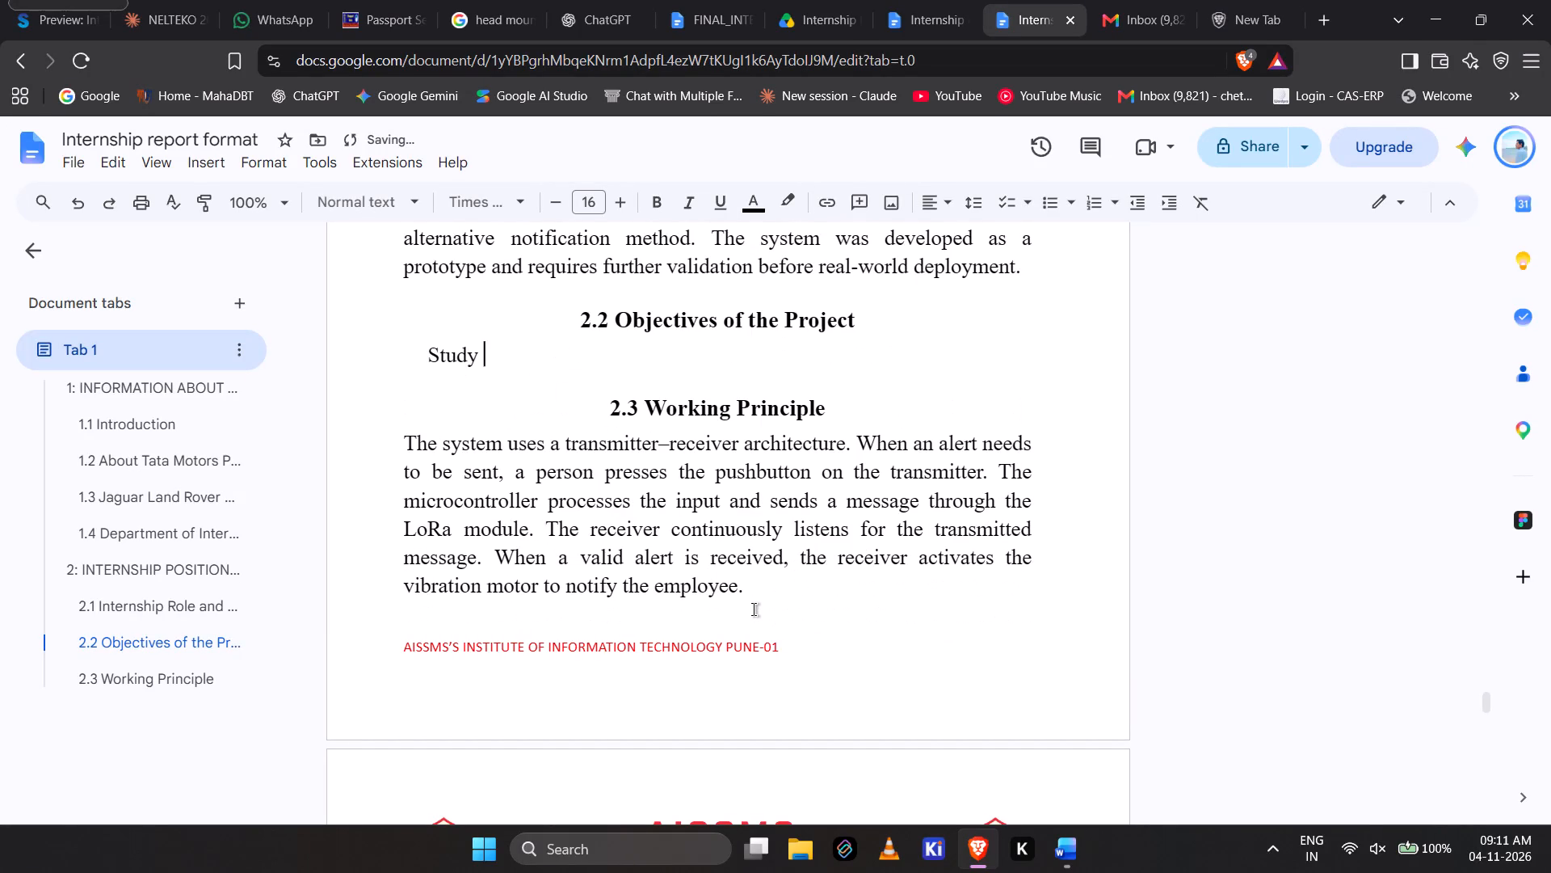
pyautogui.hotkey('ctrl', 'BackSpace')
pyautogui.press('BackSpace')
pyautogui.press('BackSpace')
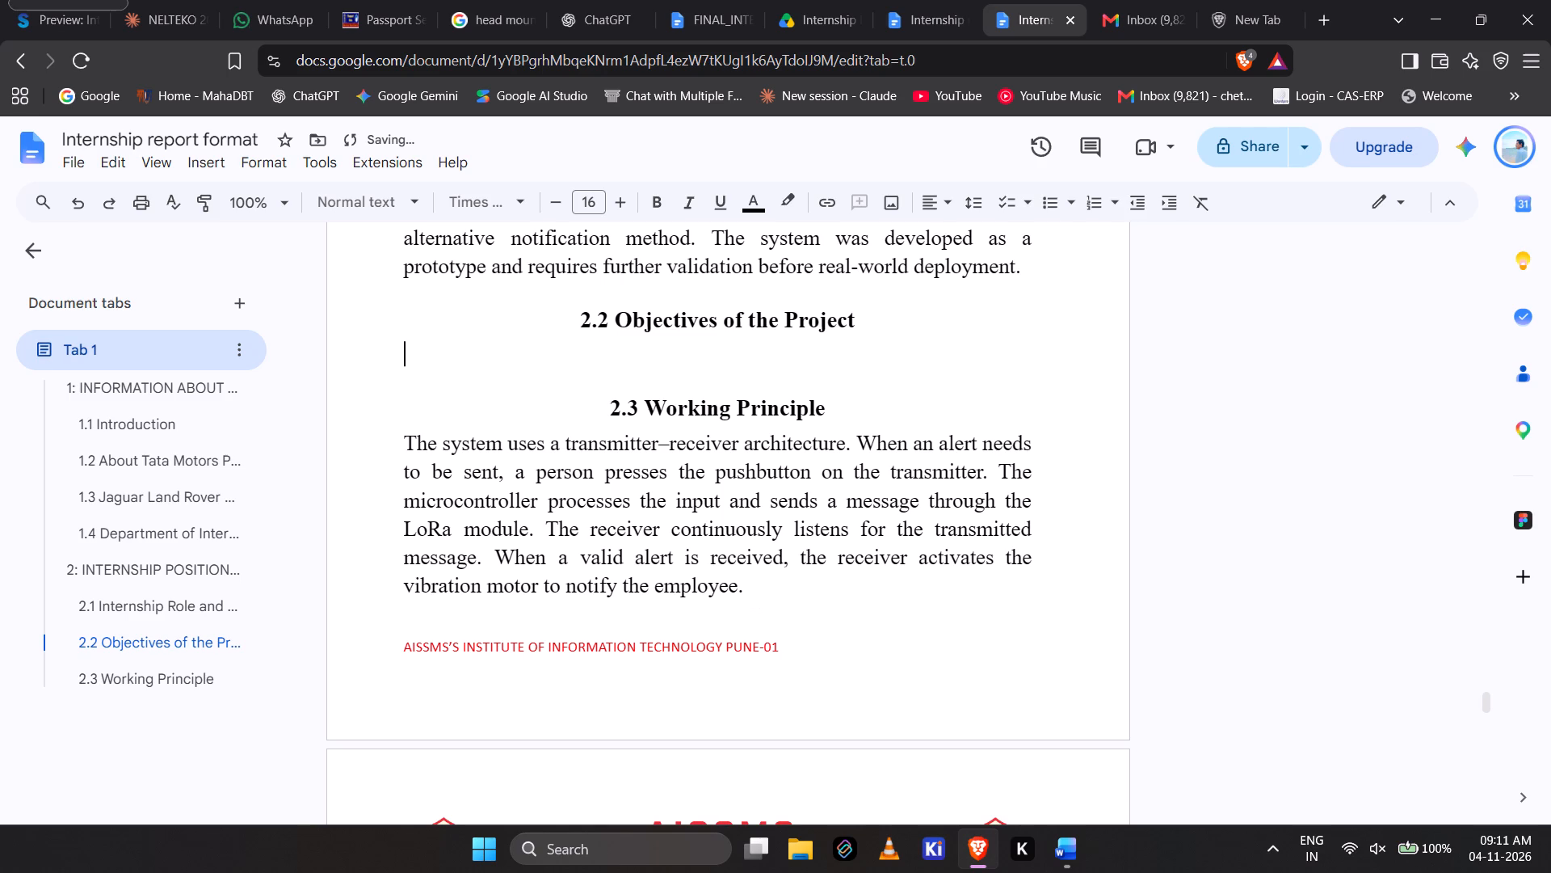
pyautogui.hotkey('ctrl', 'v')
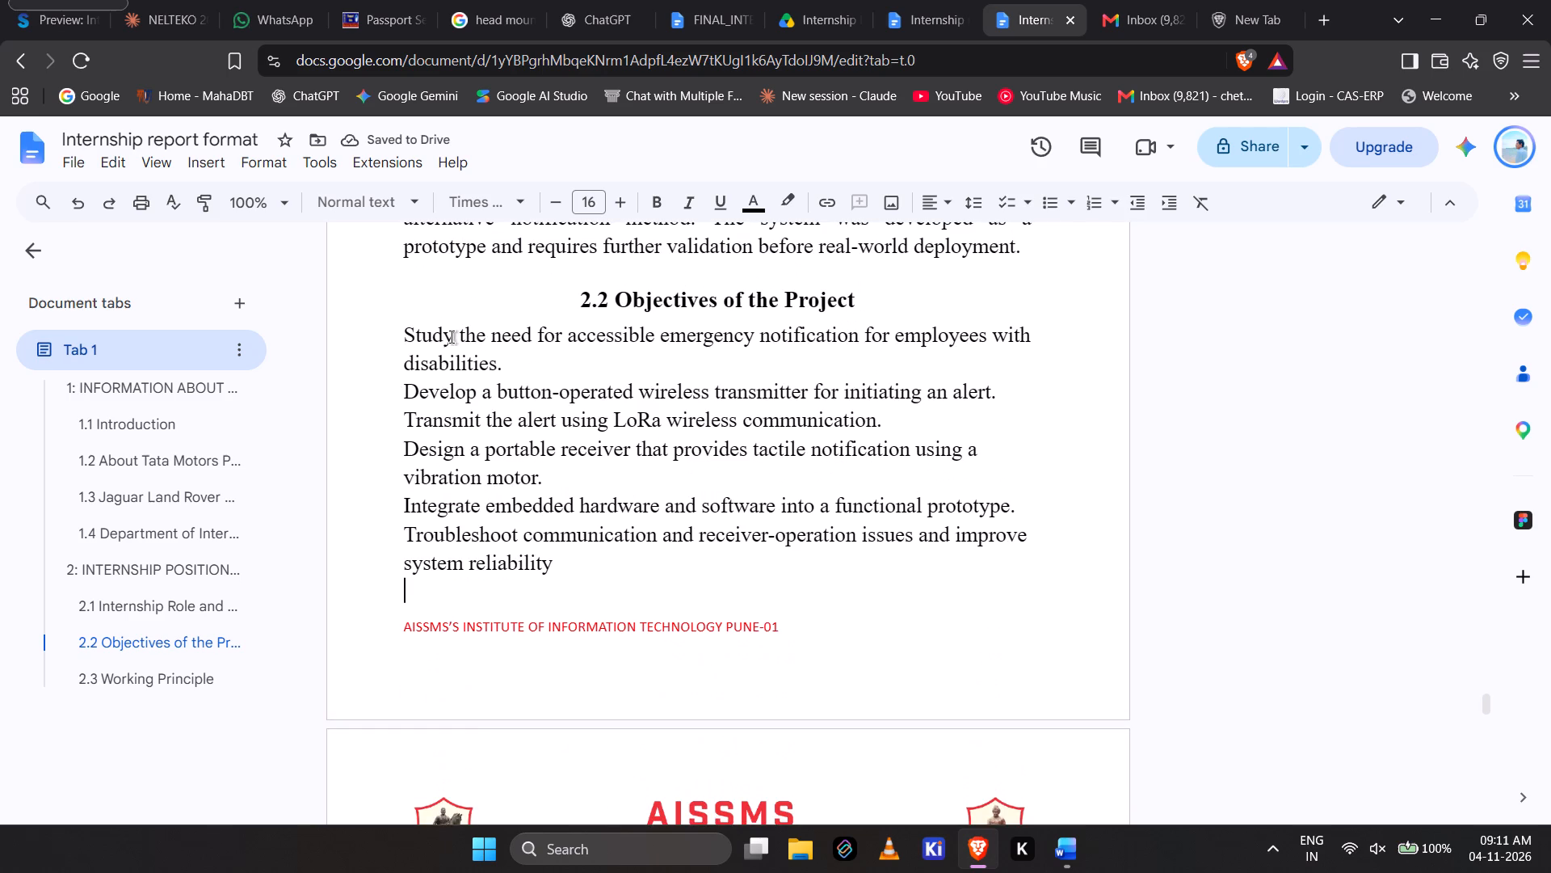
# Format all the pasted objectives, from "Study the need" through "system reliability", as a bulleted list.
pyautogui.moveTo(404, 332); pyautogui.dragTo(575, 558)
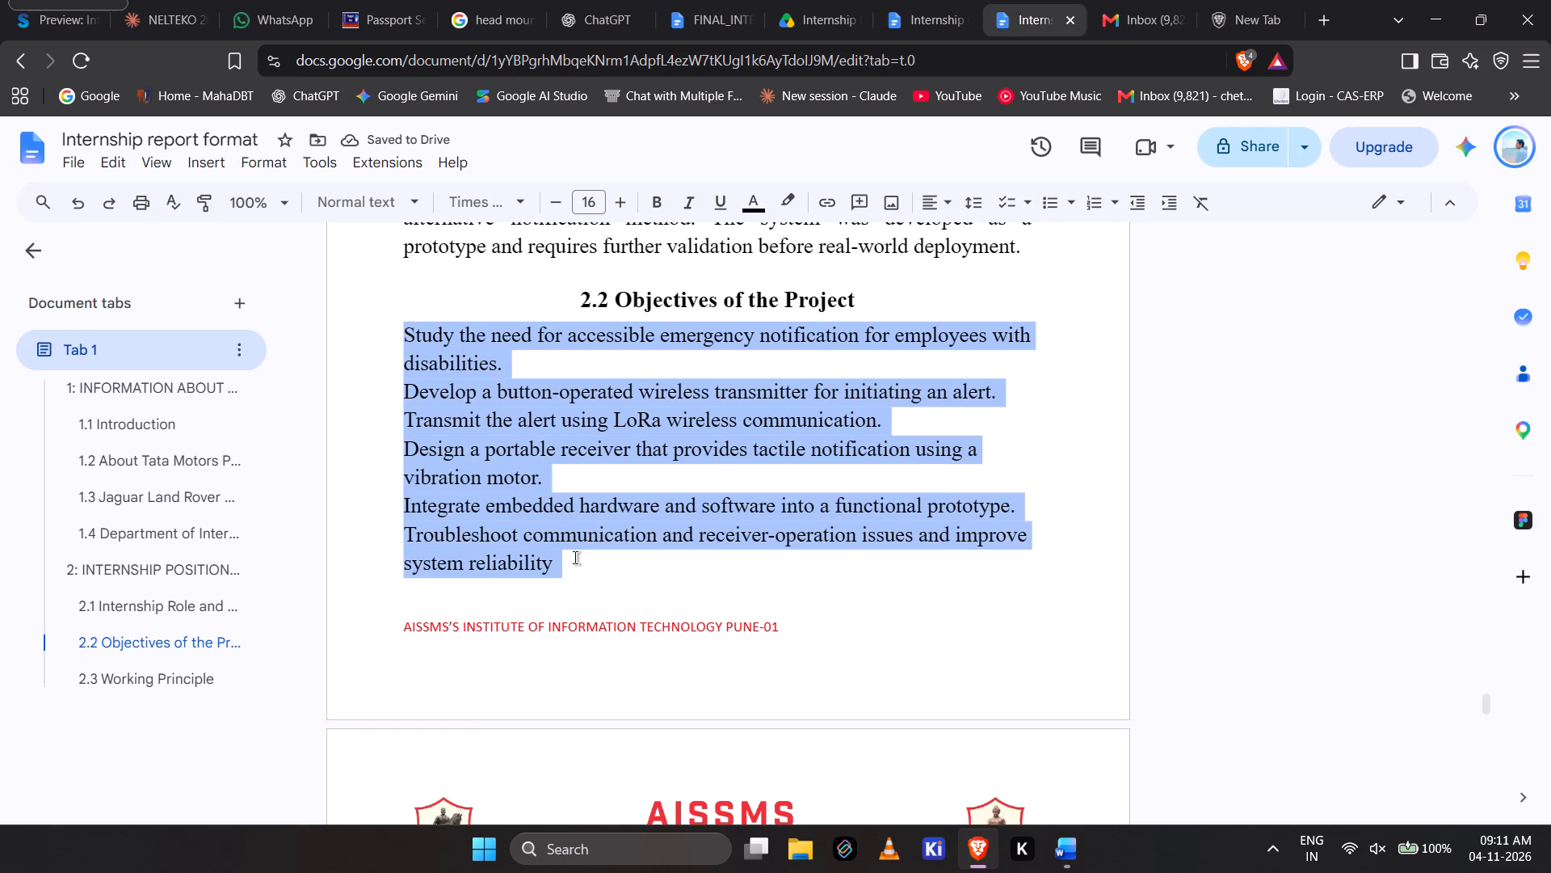
pyautogui.moveTo(575, 558); pyautogui.dragTo(576, 557)
pyautogui.click(1048, 201)
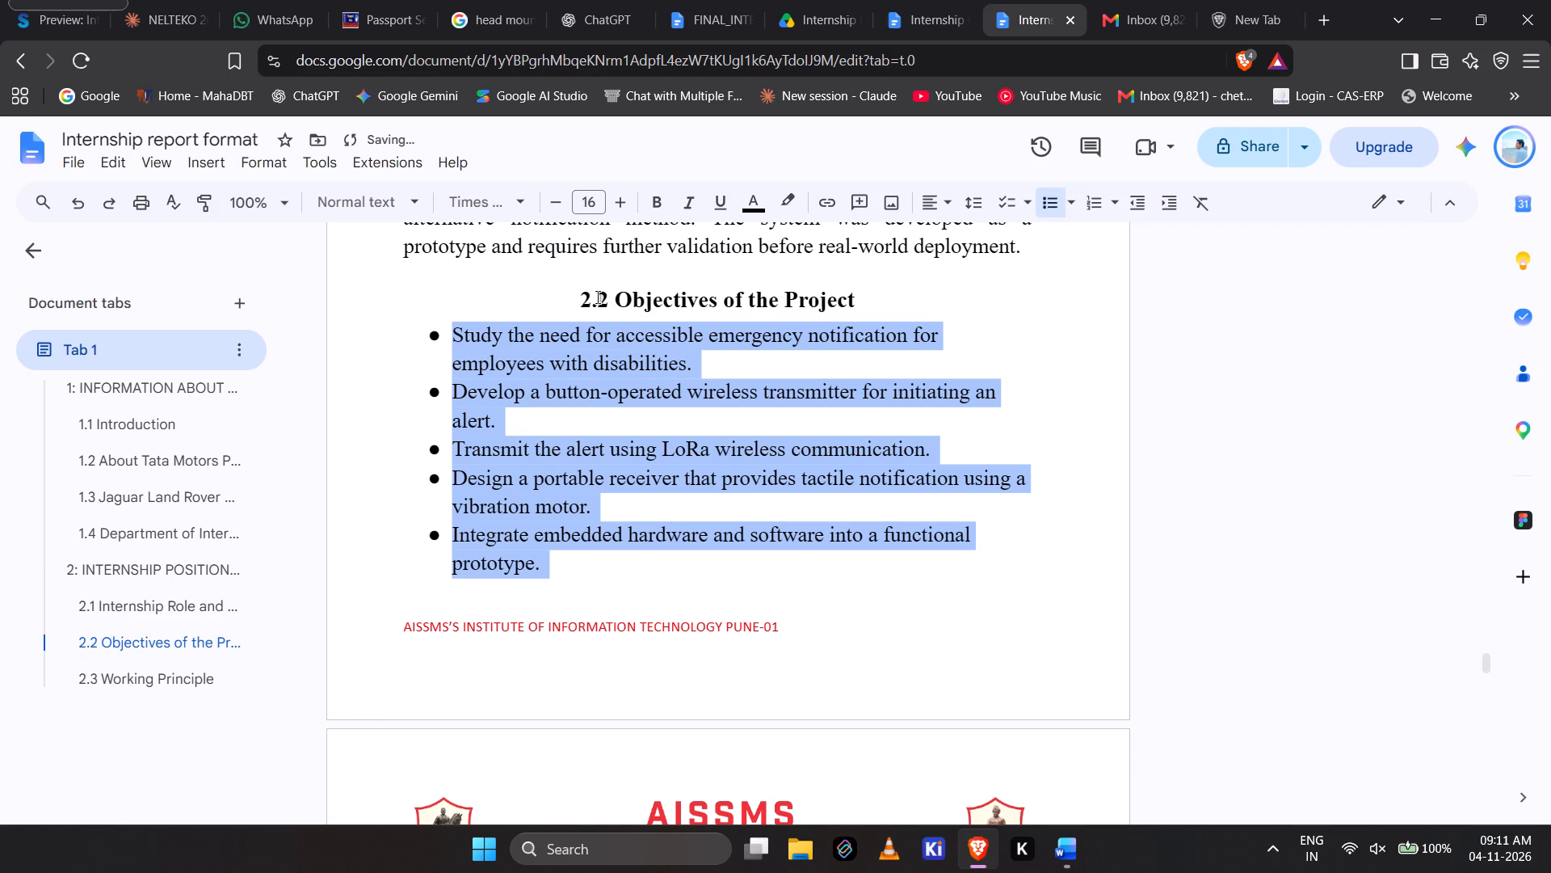
# Reduce the font size of the bulleted objectives to 13.
pyautogui.click(553, 209)
pyautogui.click(553, 209)
pyautogui.click(553, 209)
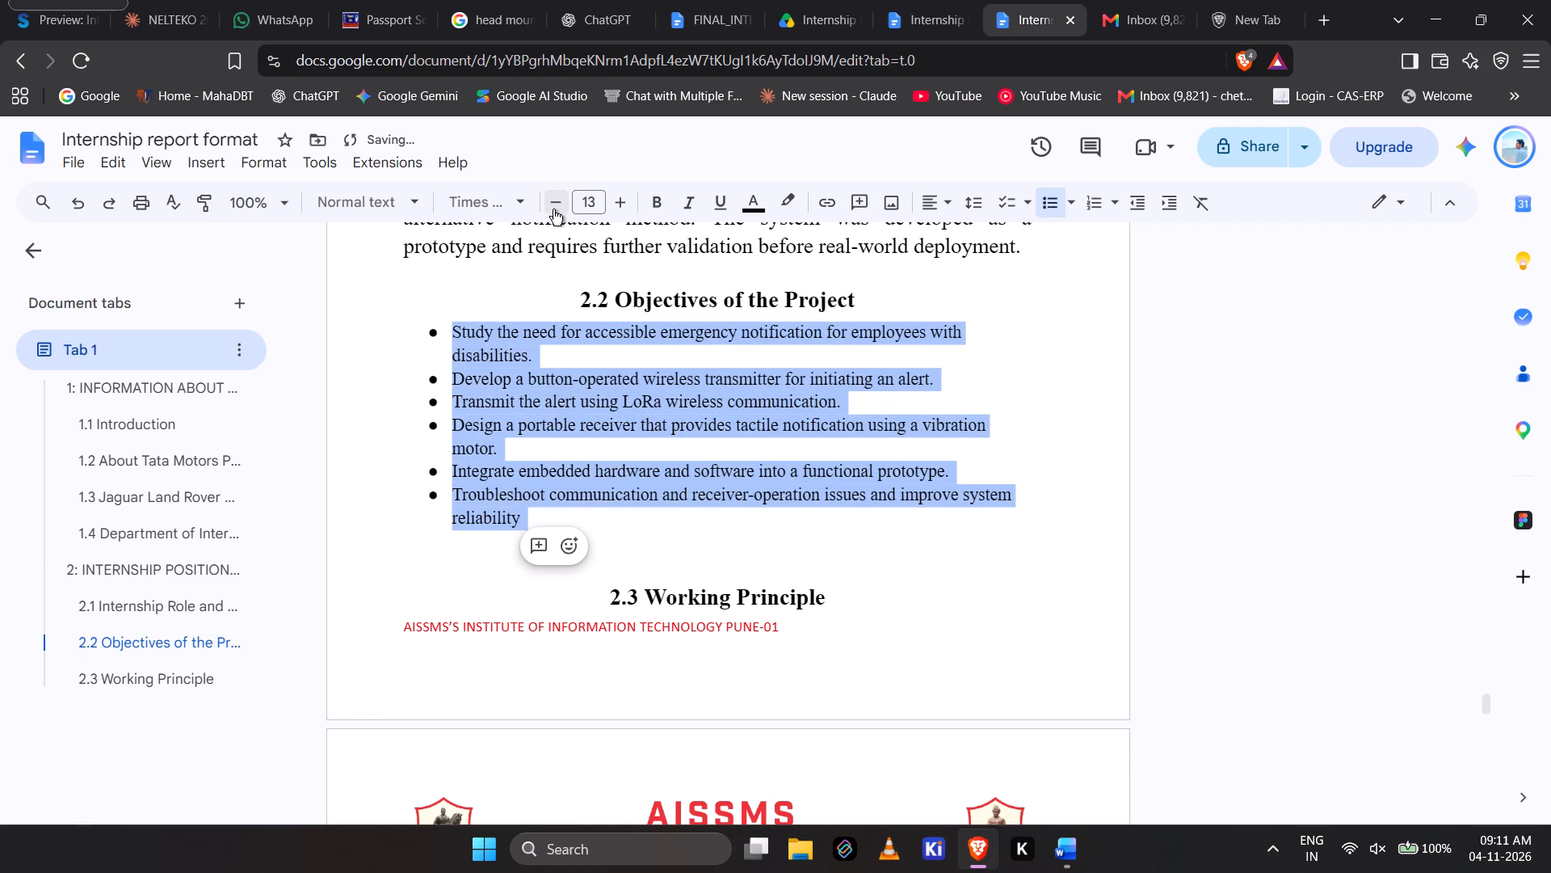
# Reduce the bullets and text of the 2.2 Objectives of the Project list to font size 12.
pyautogui.scroll(3, 553, 209)
pyautogui.scroll(7, 567, 296)
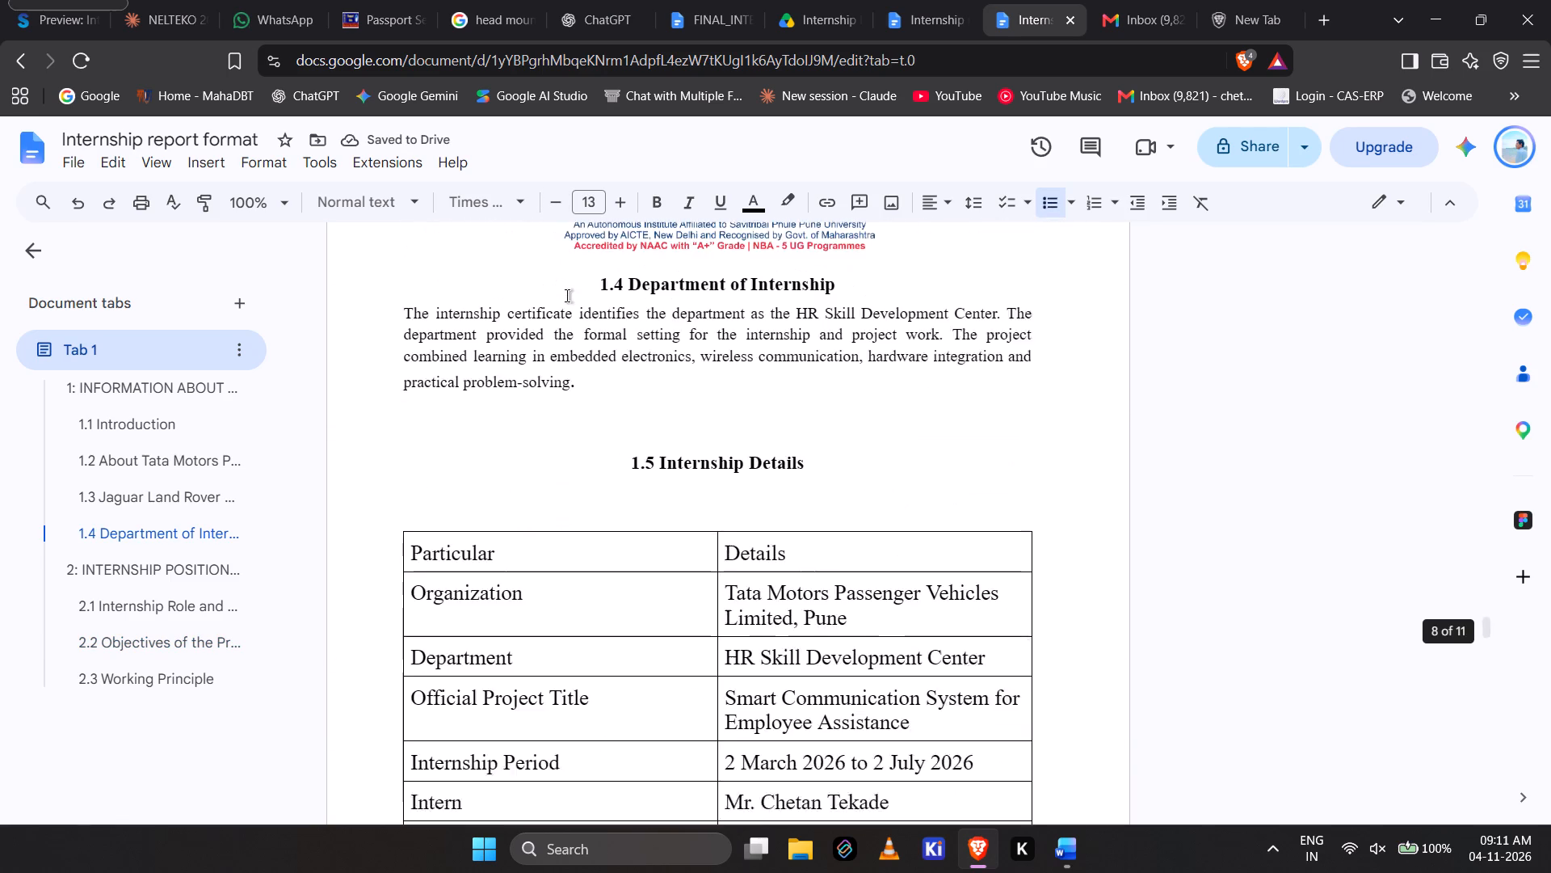
pyautogui.scroll(2, 567, 296)
pyautogui.click(540, 471)
pyautogui.scroll(-2, 540, 471)
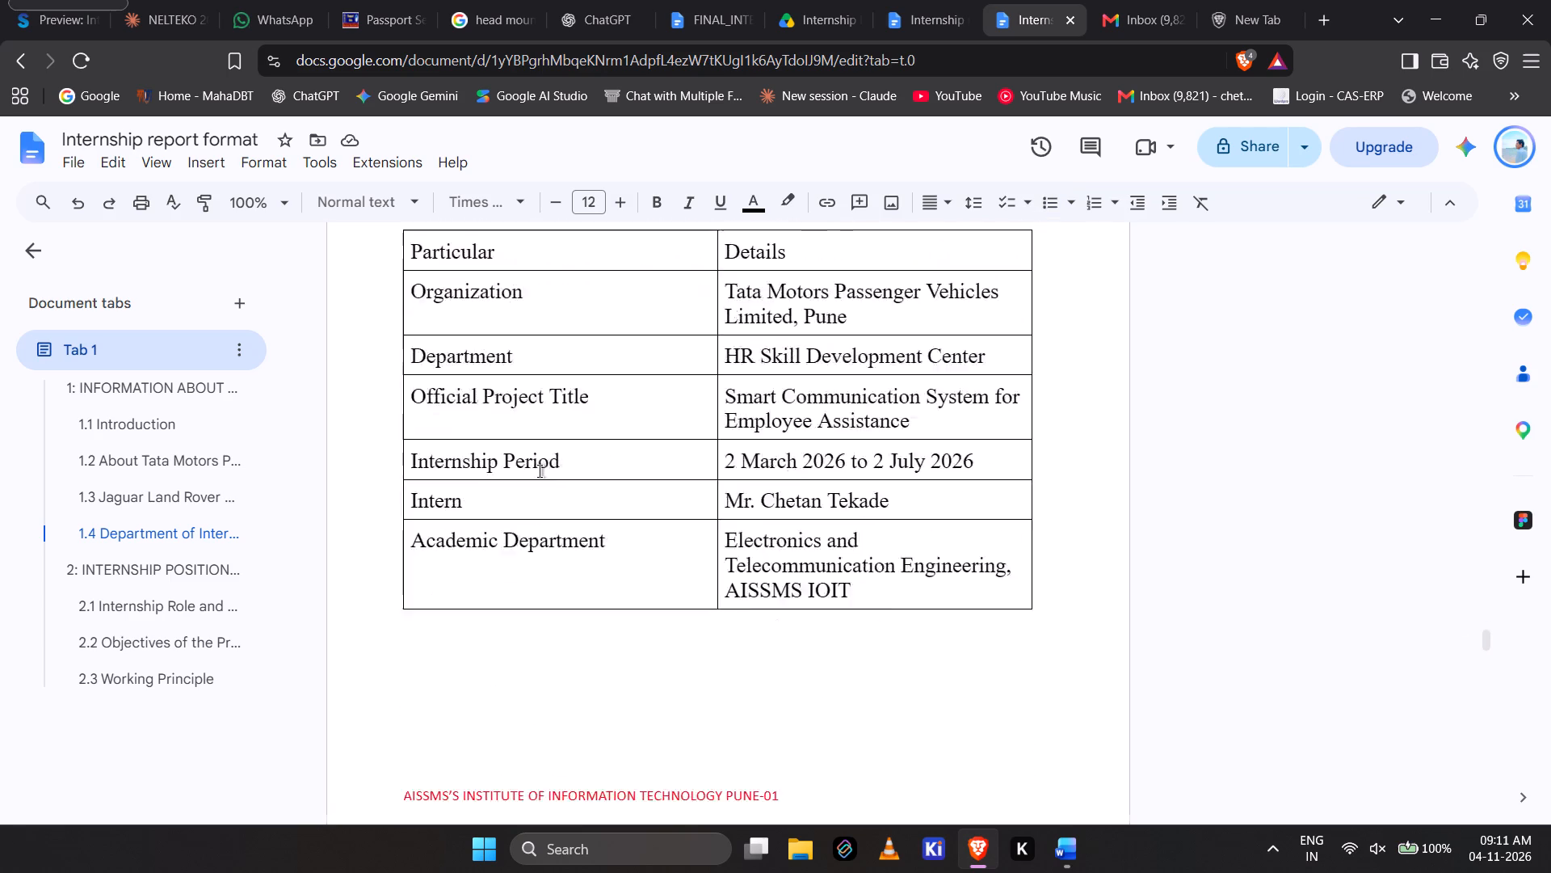
pyautogui.scroll(-8, 540, 471)
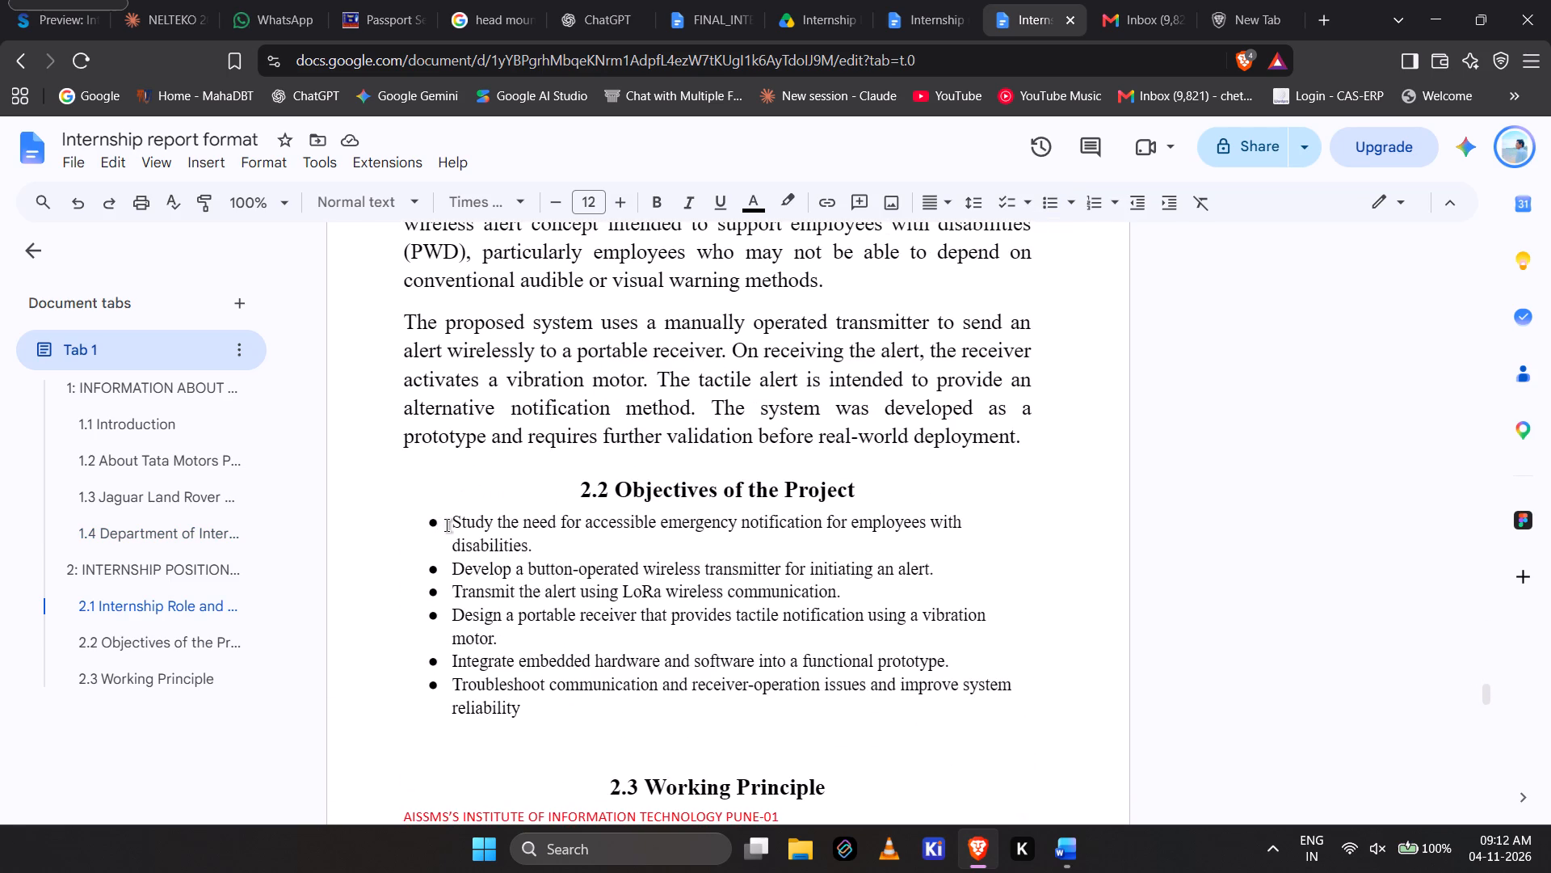
pyautogui.click(431, 525)
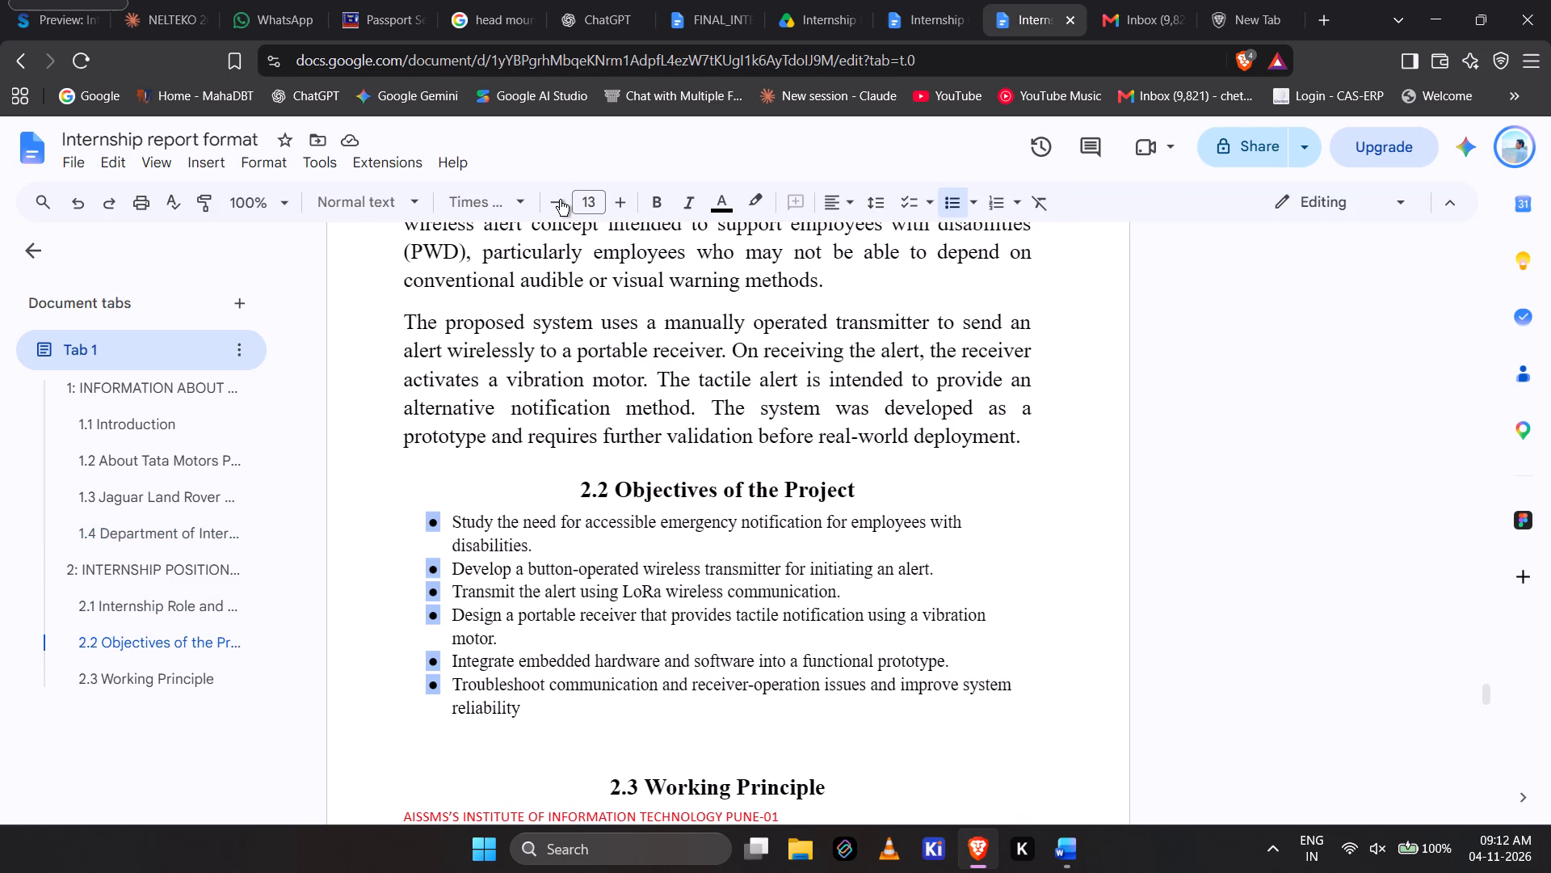
pyautogui.click(560, 200)
pyautogui.click(491, 565)
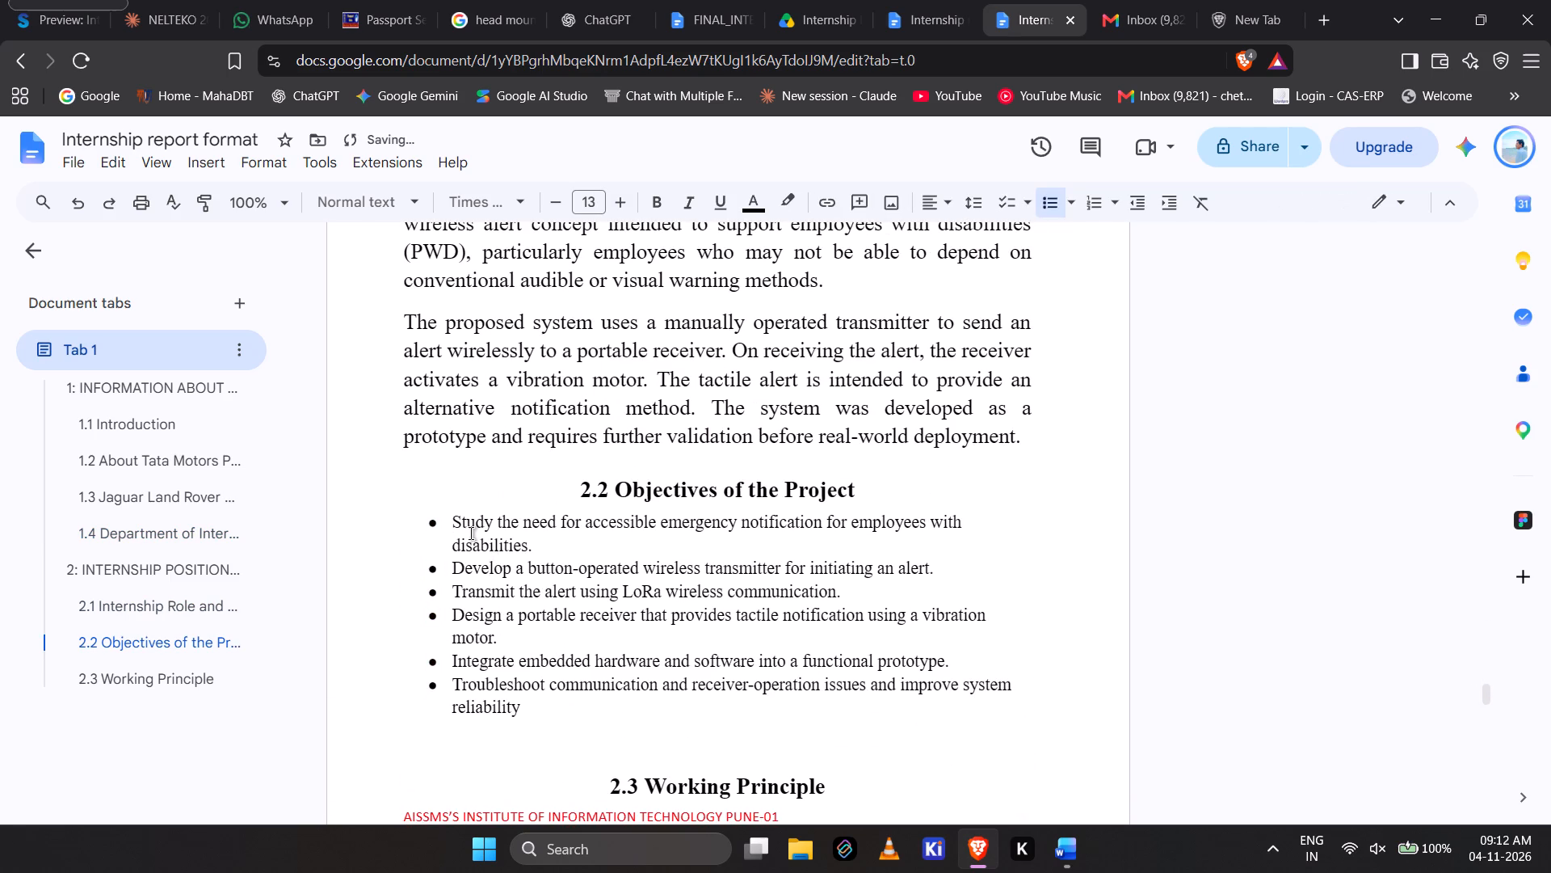
pyautogui.moveTo(455, 521); pyautogui.dragTo(528, 702)
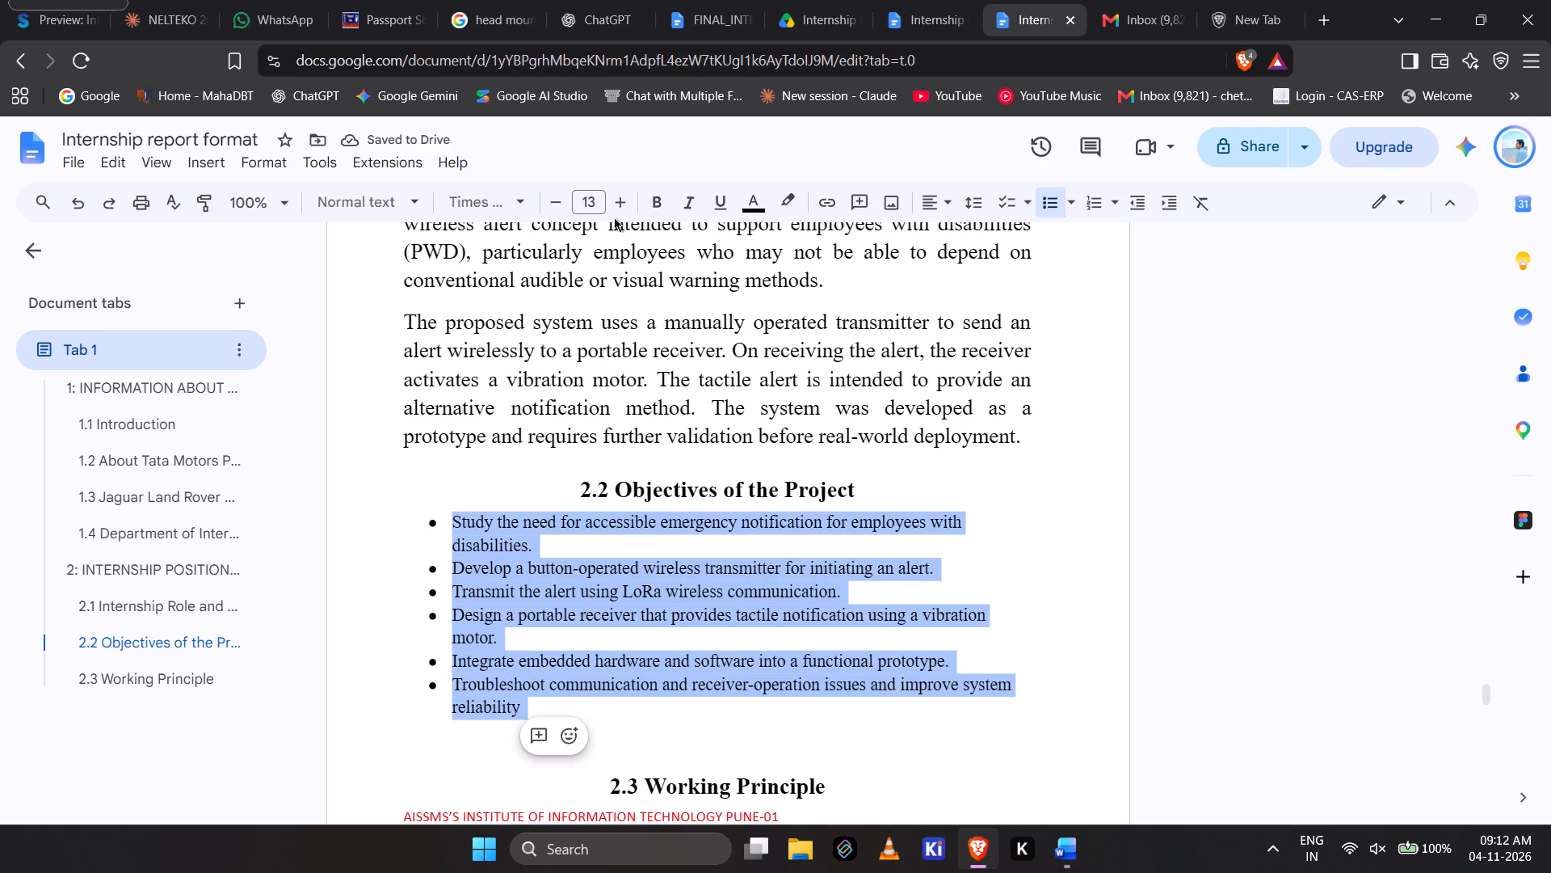
pyautogui.click(561, 210)
pyautogui.click(513, 566)
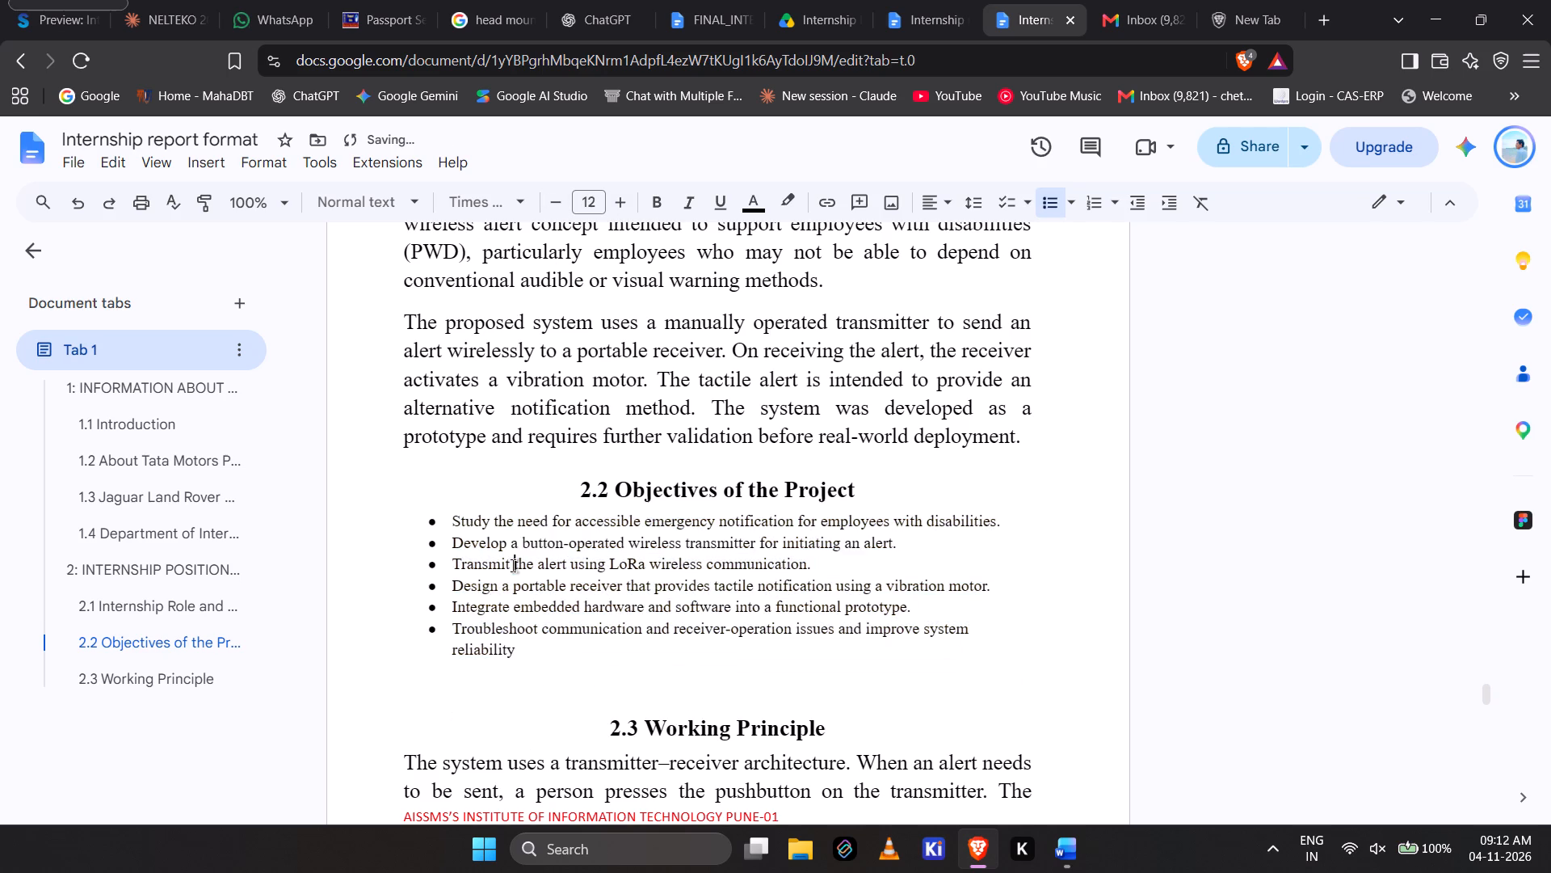
# Set both paragraphs under 2.1 Internship Role and Project Overview to font size 12.
pyautogui.scroll(1, 513, 566)
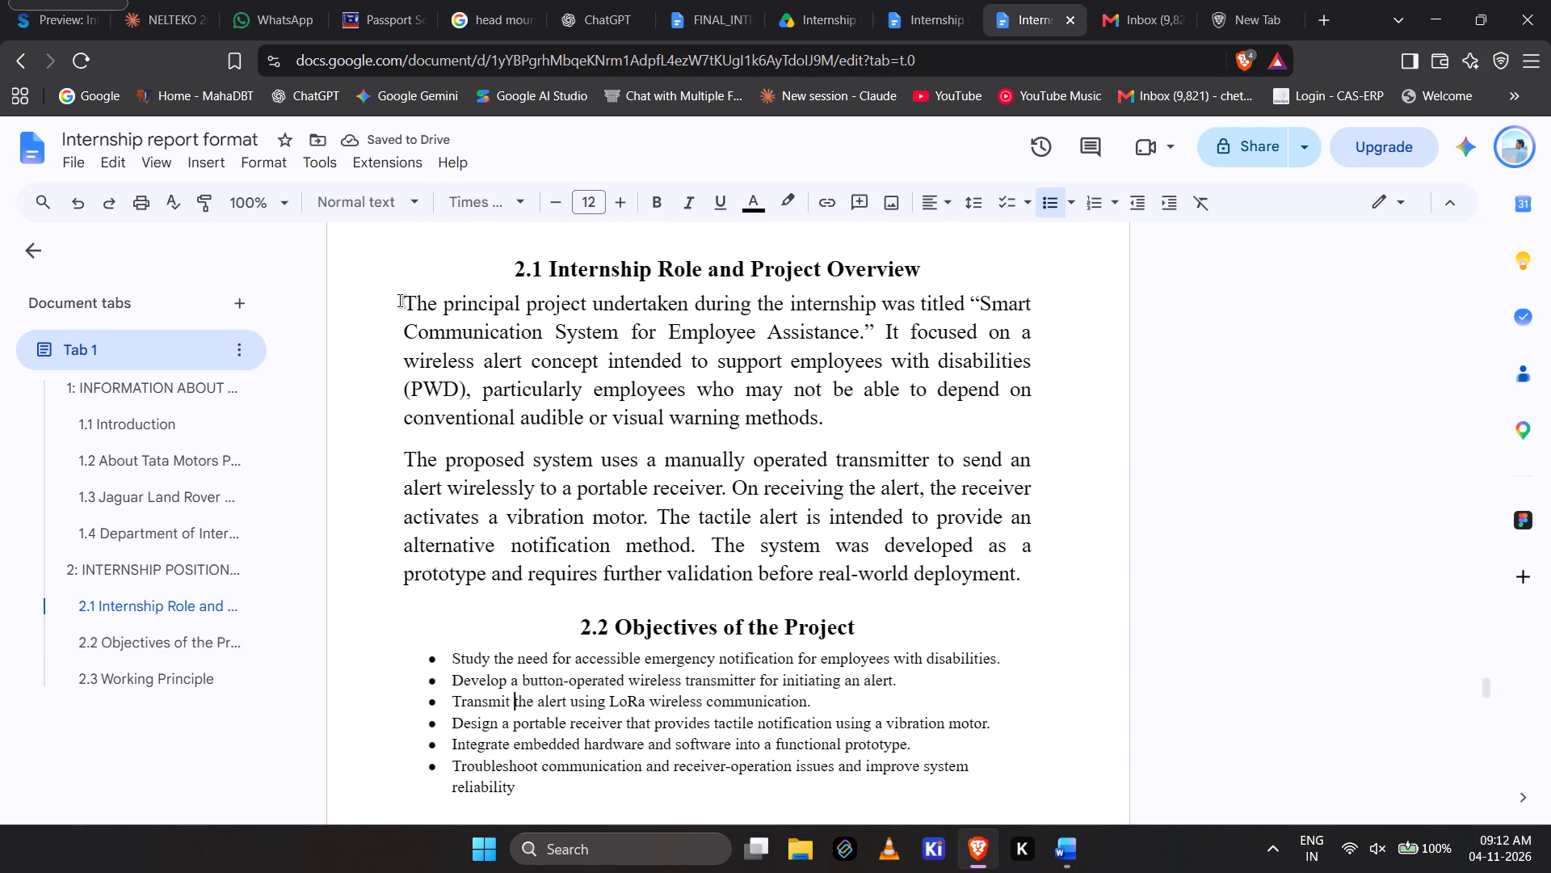
pyautogui.moveTo(402, 297); pyautogui.dragTo(1019, 580)
pyautogui.click(585, 207)
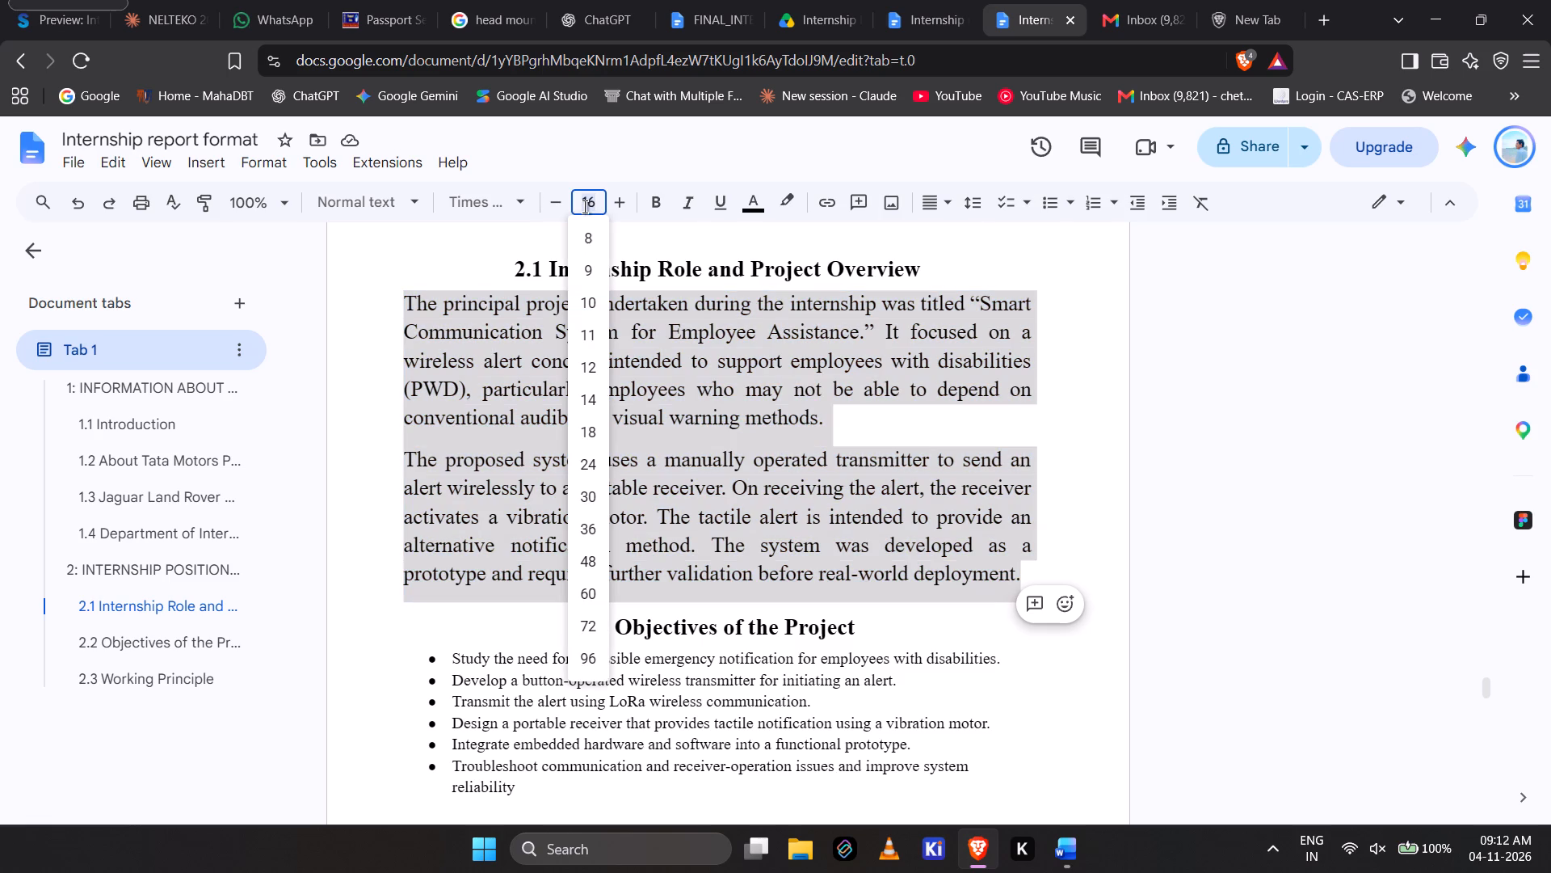
pyautogui.write('12')
pyautogui.press('Return')
pyautogui.scroll(1, 549, 643)
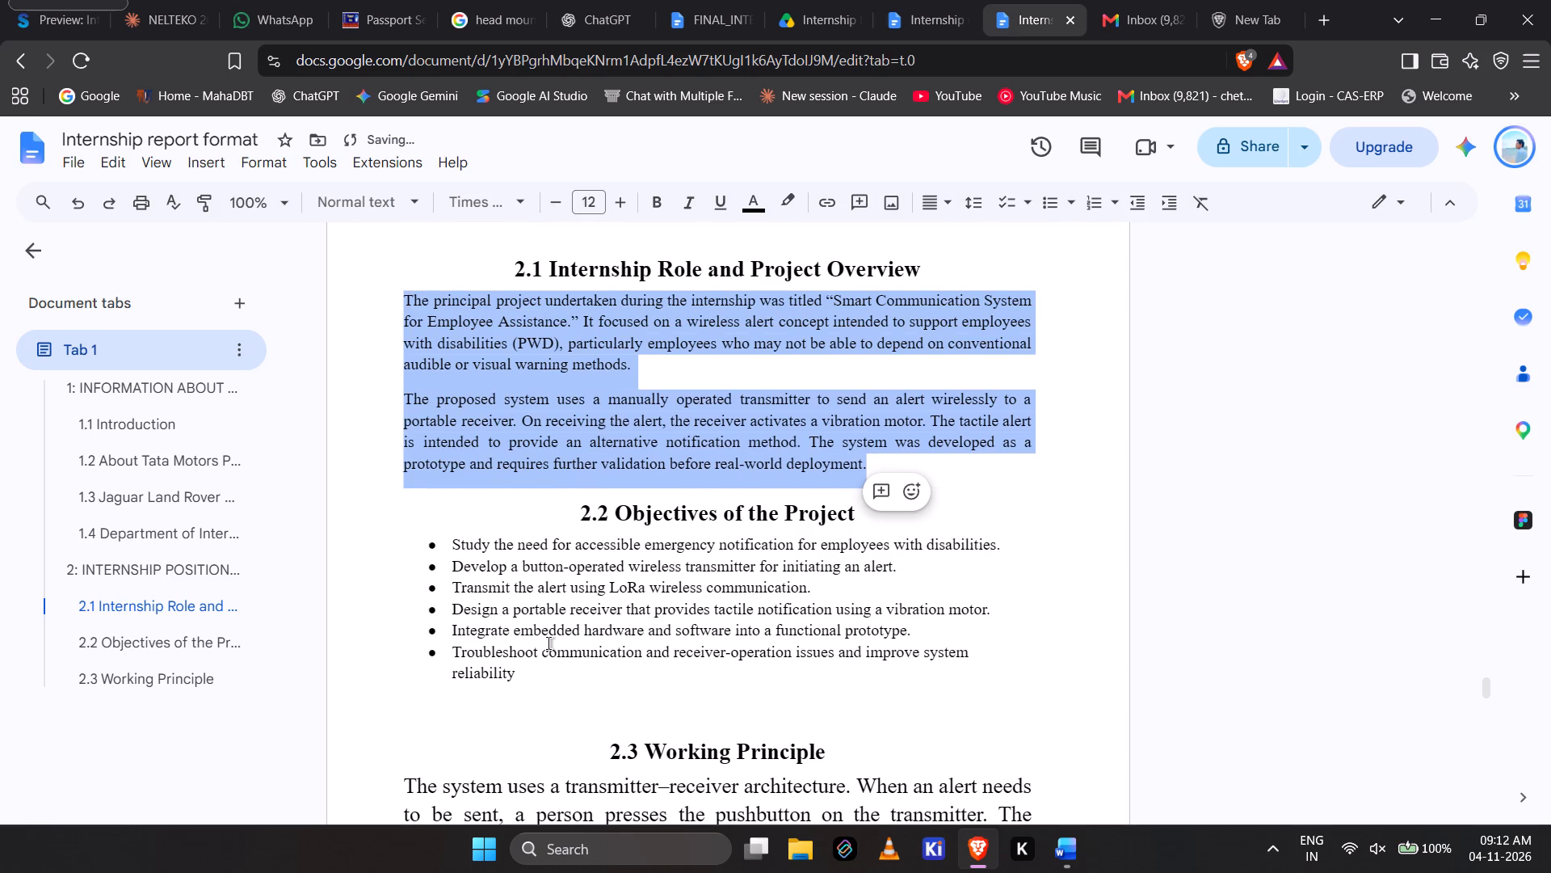
pyautogui.scroll(1, 549, 643)
pyautogui.hscroll(1, 549, 643)
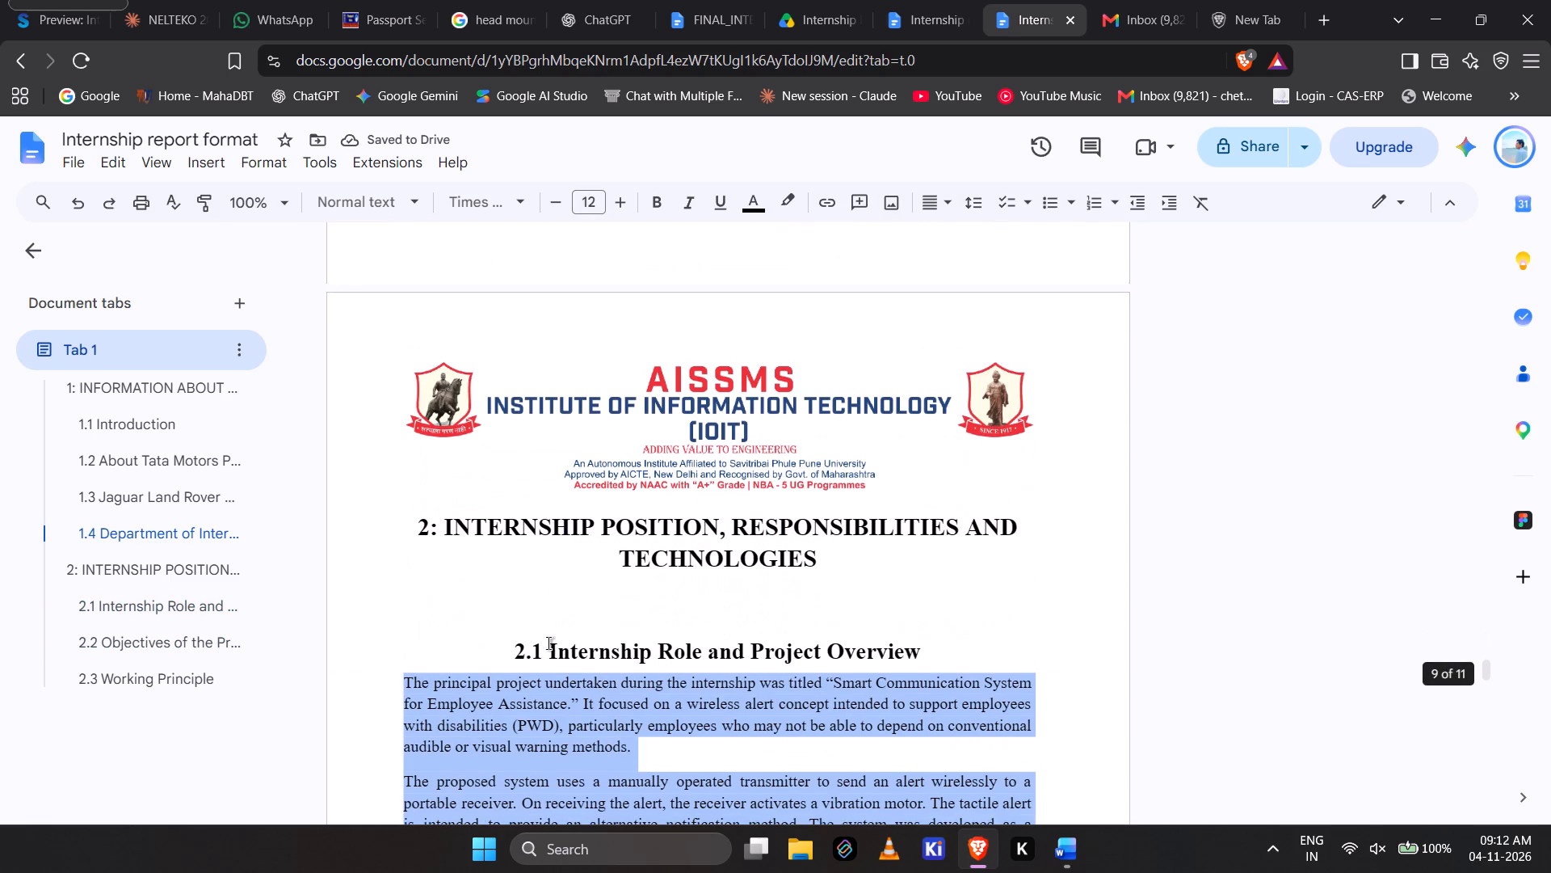
pyautogui.click(573, 652)
# Set the paragraph under 2.3 Working Principle to font size 12.
pyautogui.scroll(-3, 573, 652)
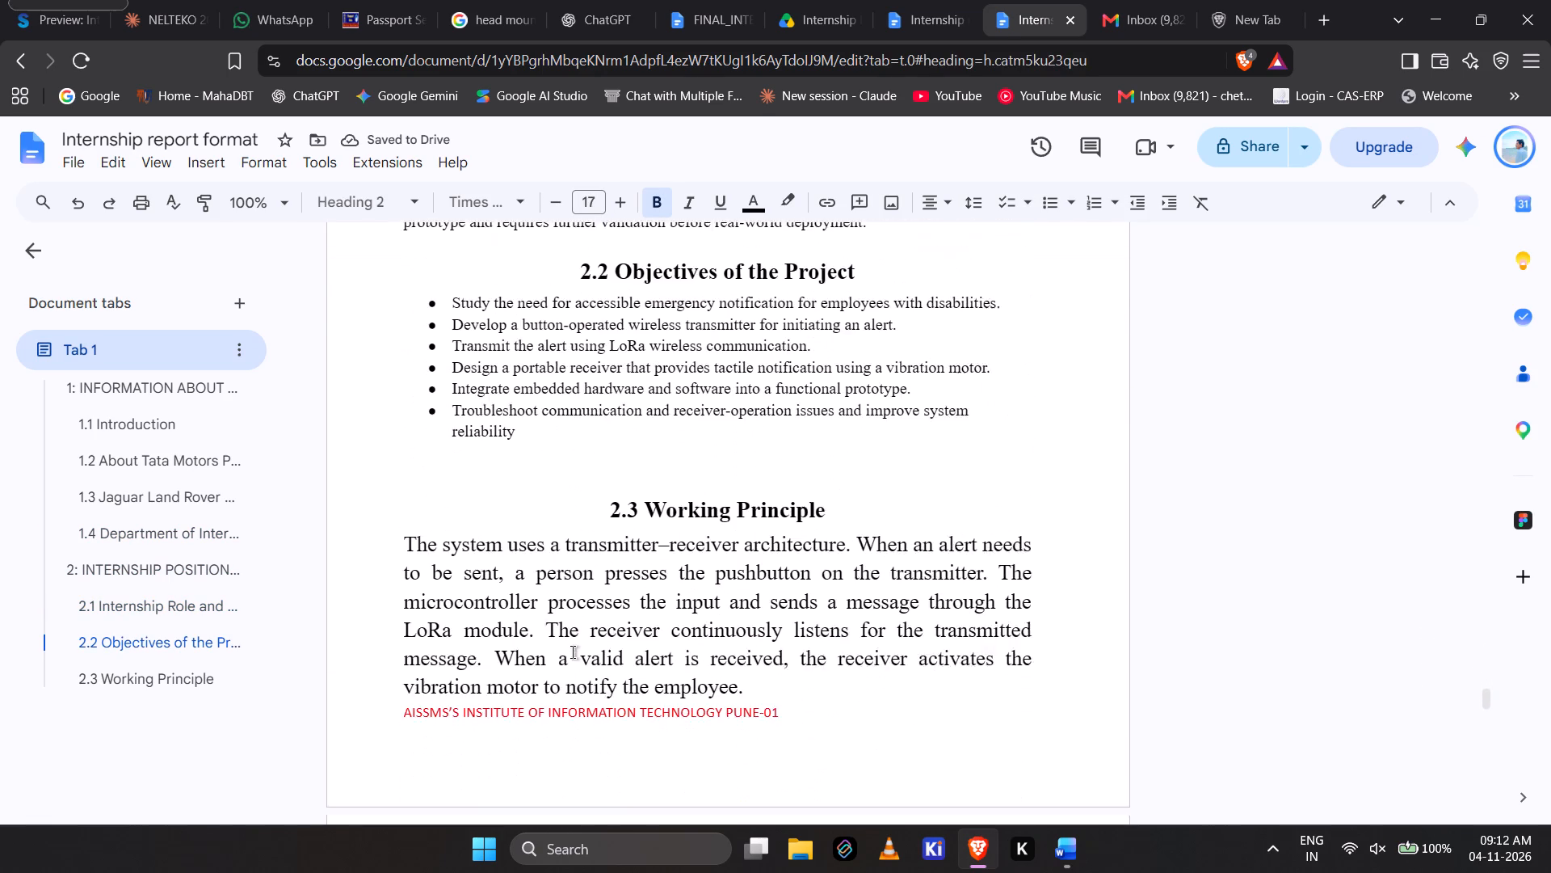
pyautogui.scroll(-2, 573, 652)
pyautogui.moveTo(405, 466); pyautogui.dragTo(669, 606)
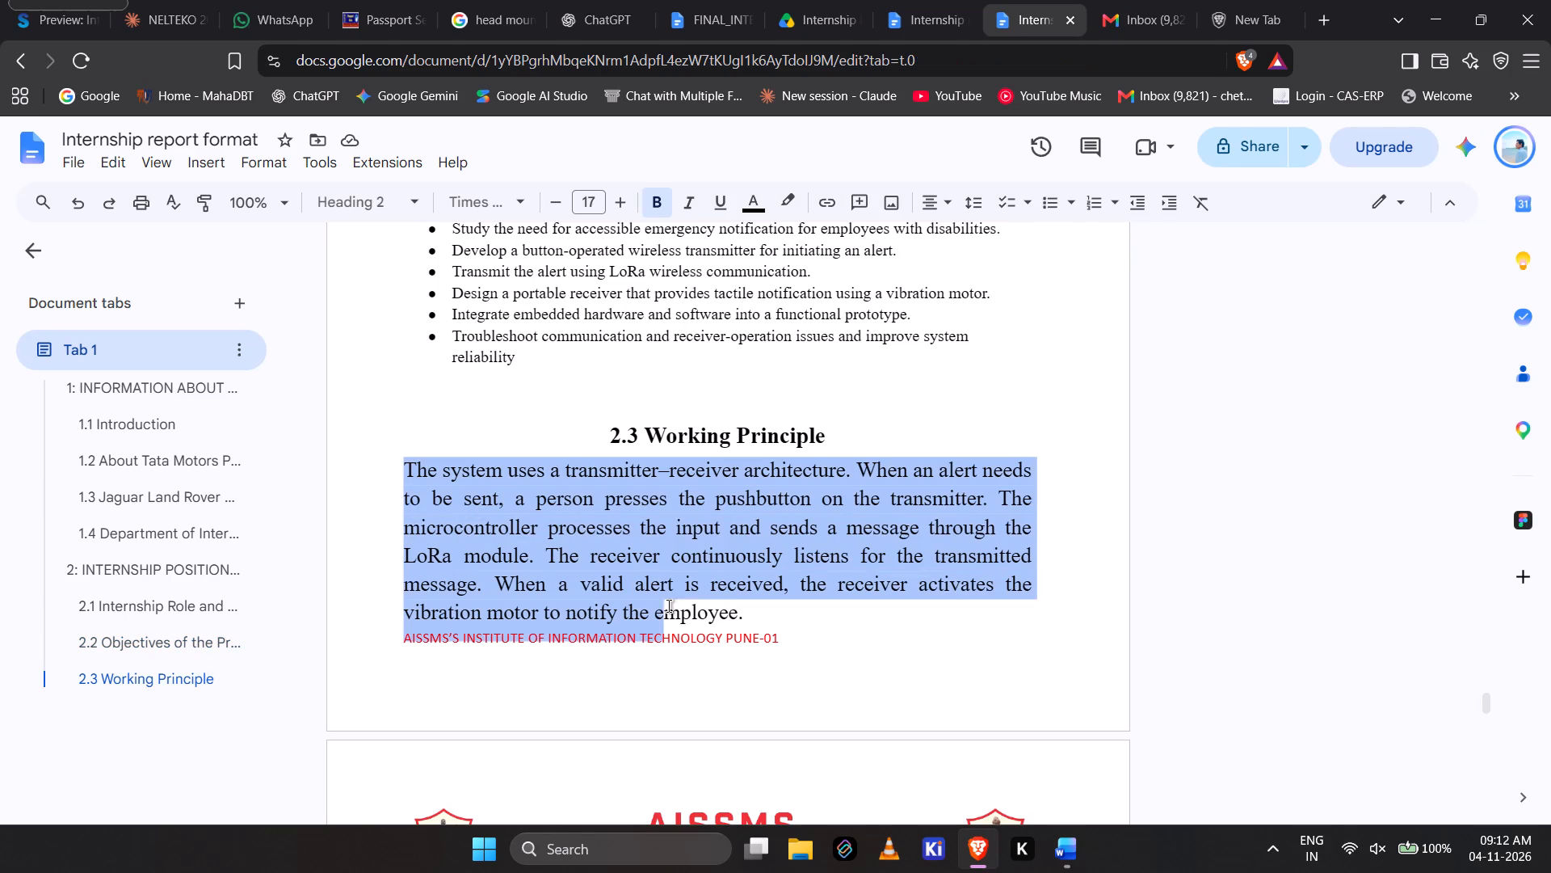
pyautogui.moveTo(669, 606); pyautogui.dragTo(752, 619)
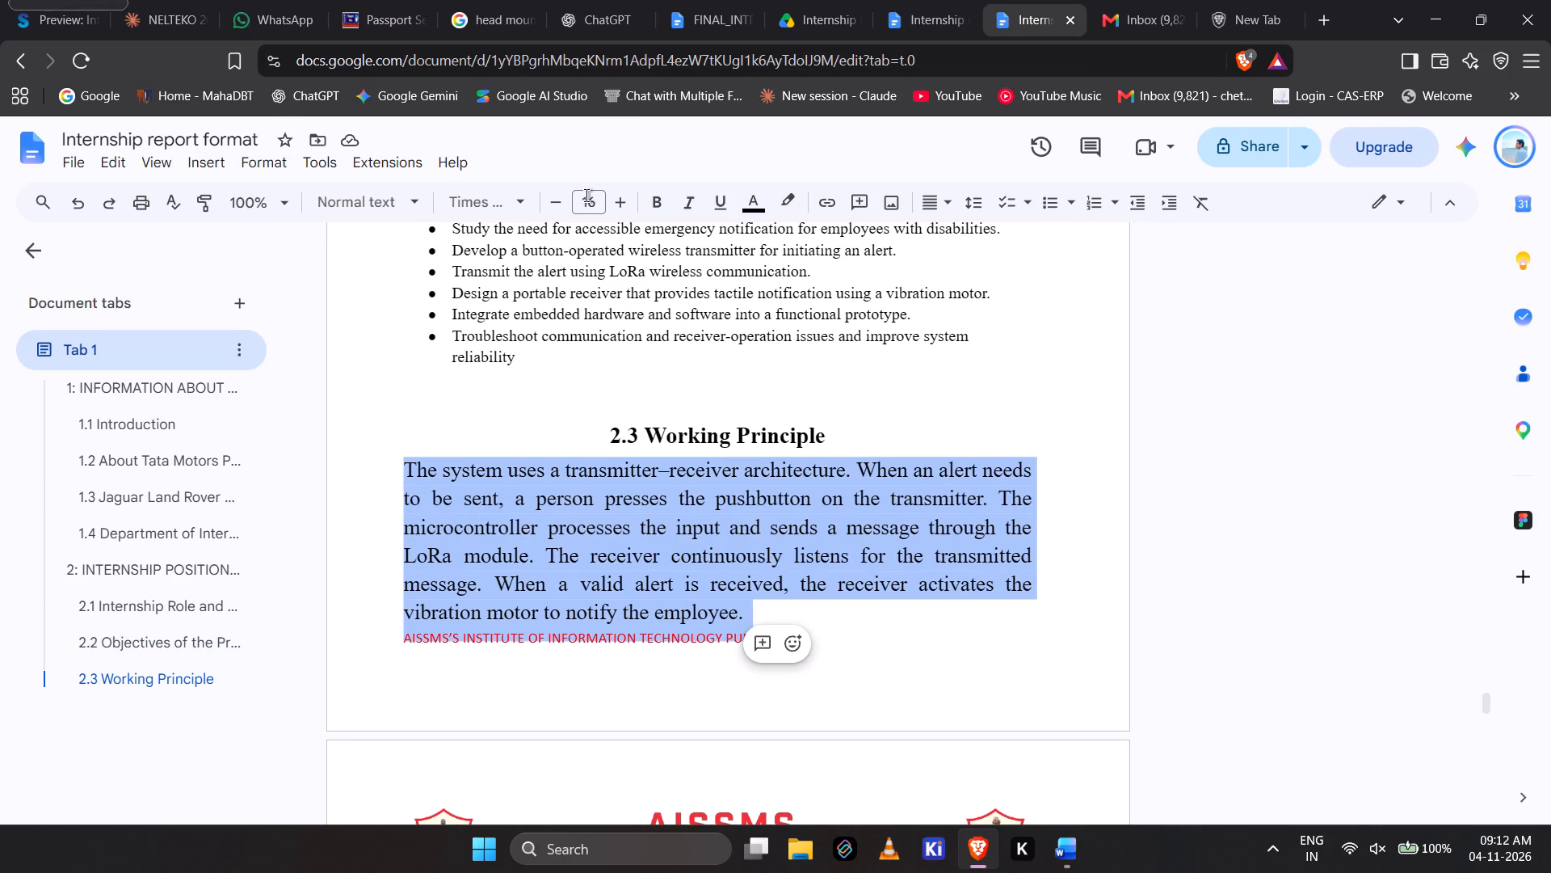
pyautogui.click(586, 197)
pyautogui.write('12')
pyautogui.press('Return')
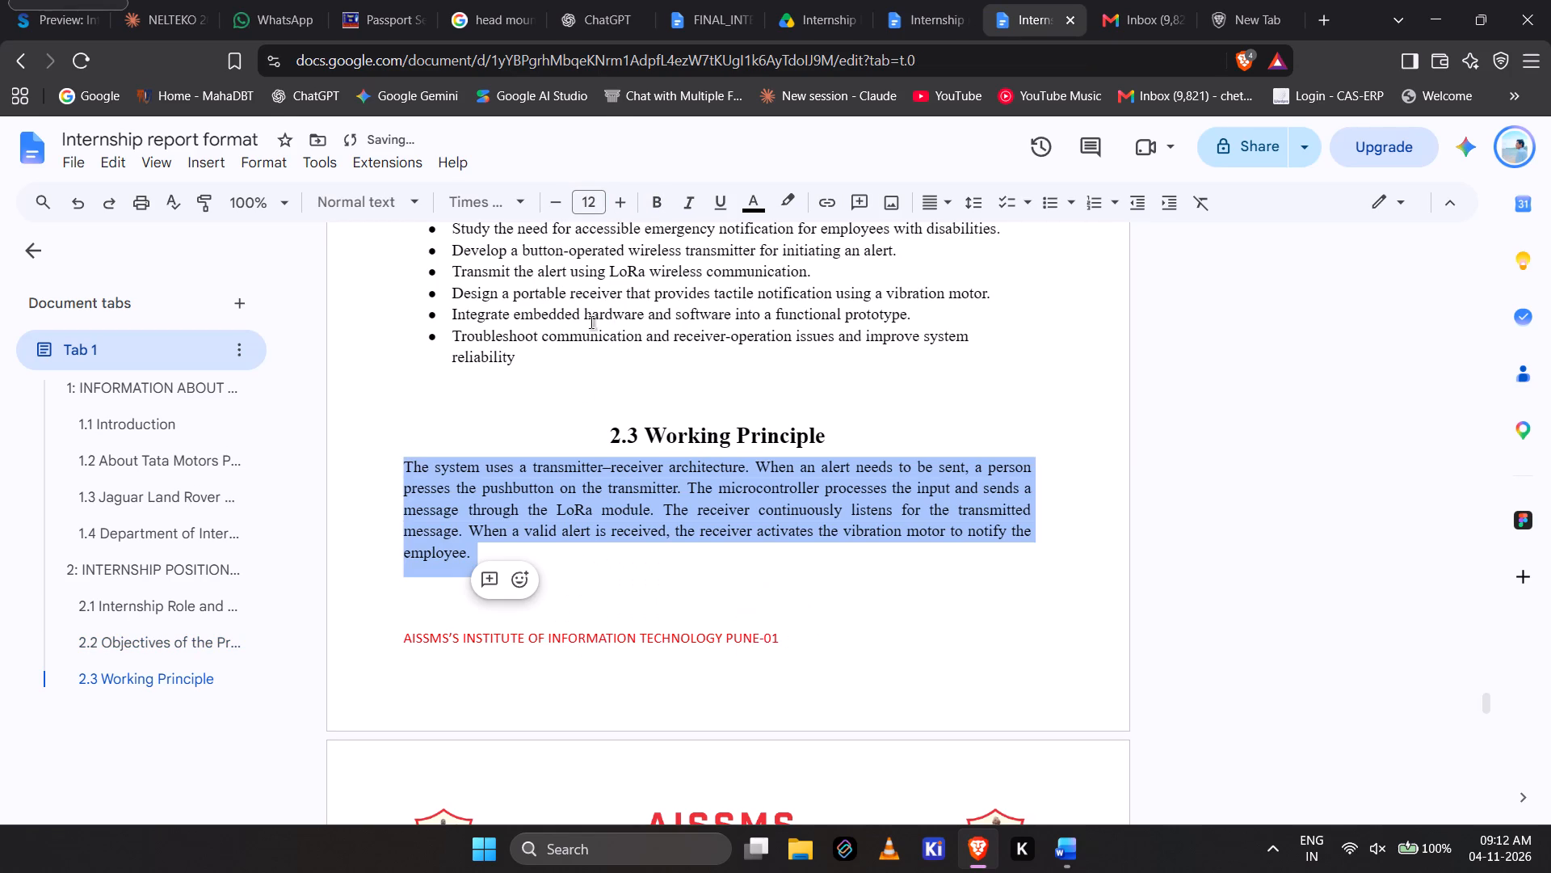
pyautogui.click(584, 443)
# Delete the empty line below the 2.3 Working Principle paragraph and place the cursor at the top of the following page.
pyautogui.scroll(-4, 584, 443)
pyautogui.scroll(1, 584, 443)
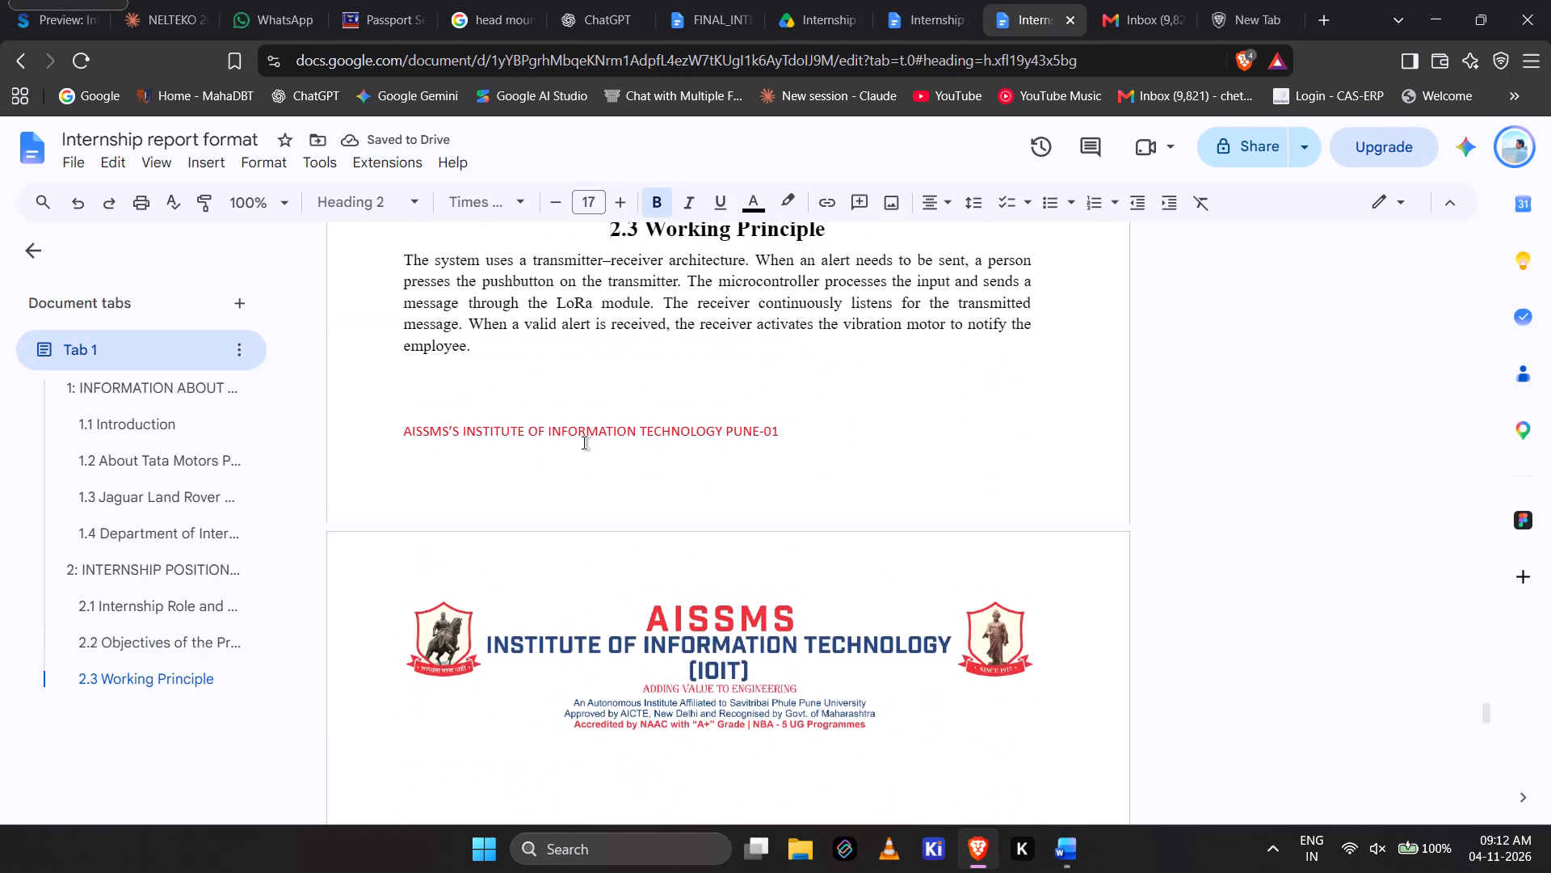
pyautogui.scroll(1, 584, 443)
pyautogui.click(584, 443)
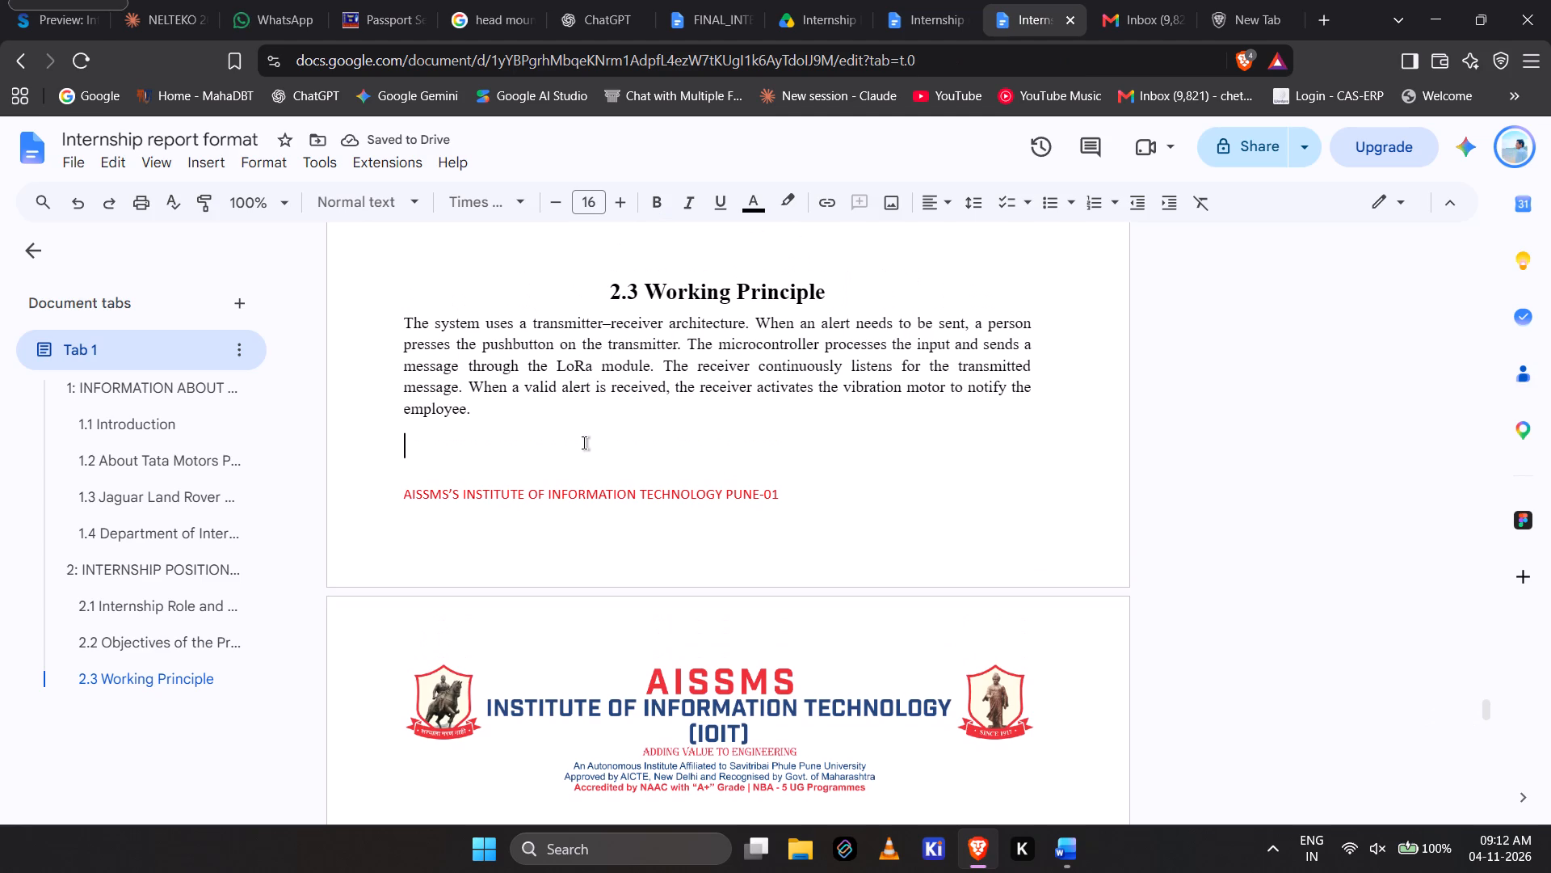
pyautogui.press('BackSpace')
pyautogui.press('Down')
pyautogui.press('Down')
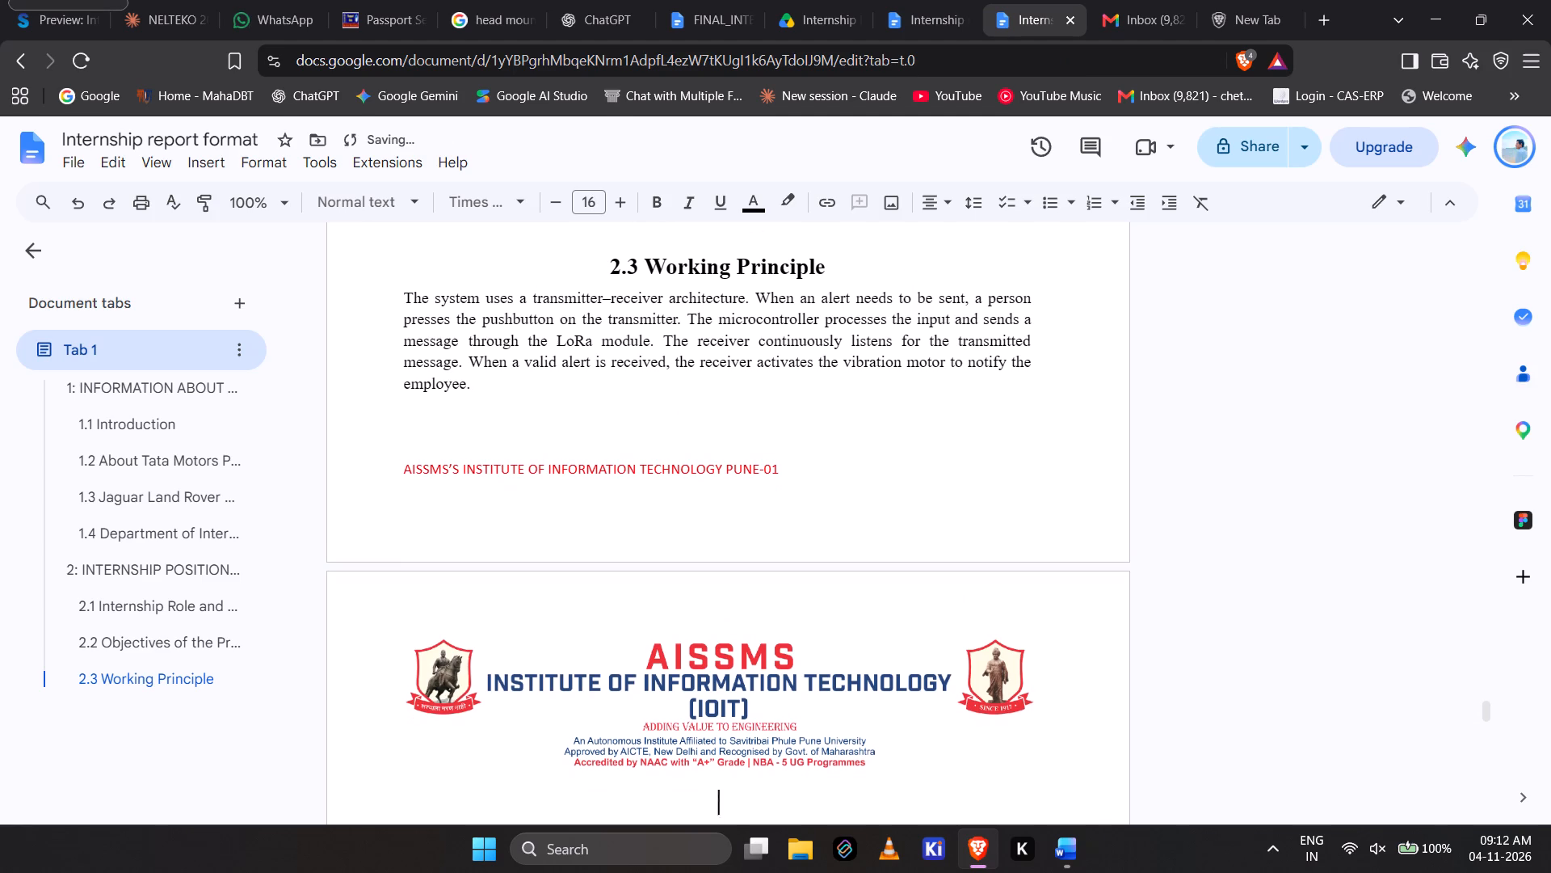
# Switch to the Word report and examine the table and figure caption under 2.3 Working Principle.
pyautogui.scroll(1, 593, 480)
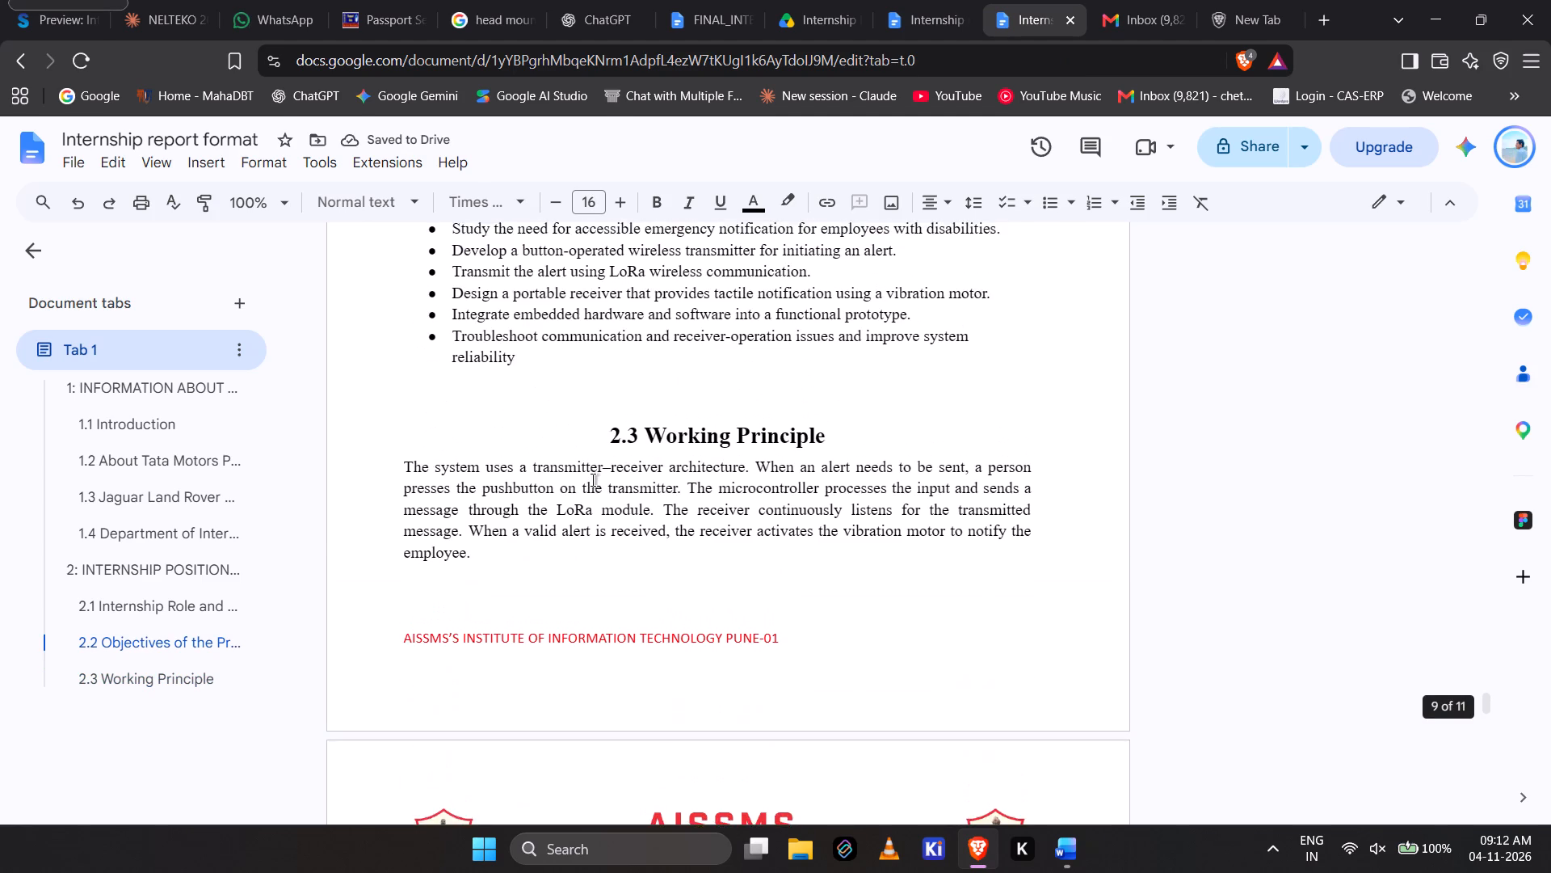
pyautogui.scroll(1, 593, 480)
pyautogui.hotkey('alt', 'Tab')
pyautogui.scroll(-1, 593, 480)
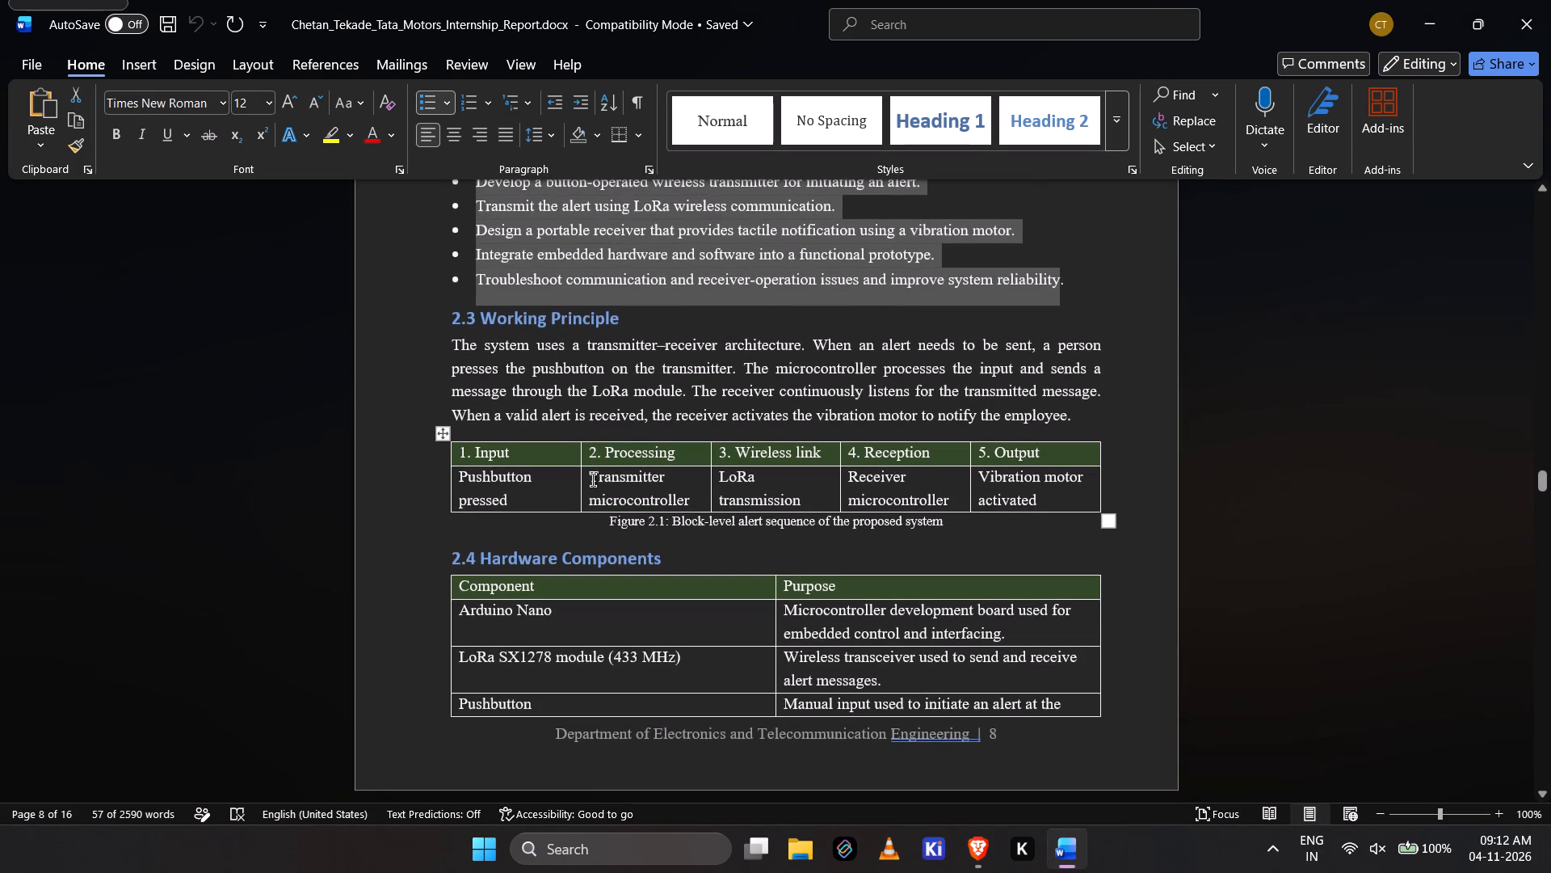
pyautogui.click(498, 380)
pyautogui.hotkey('alt', 'Tab')
pyautogui.hotkey('alt', 'Tab')
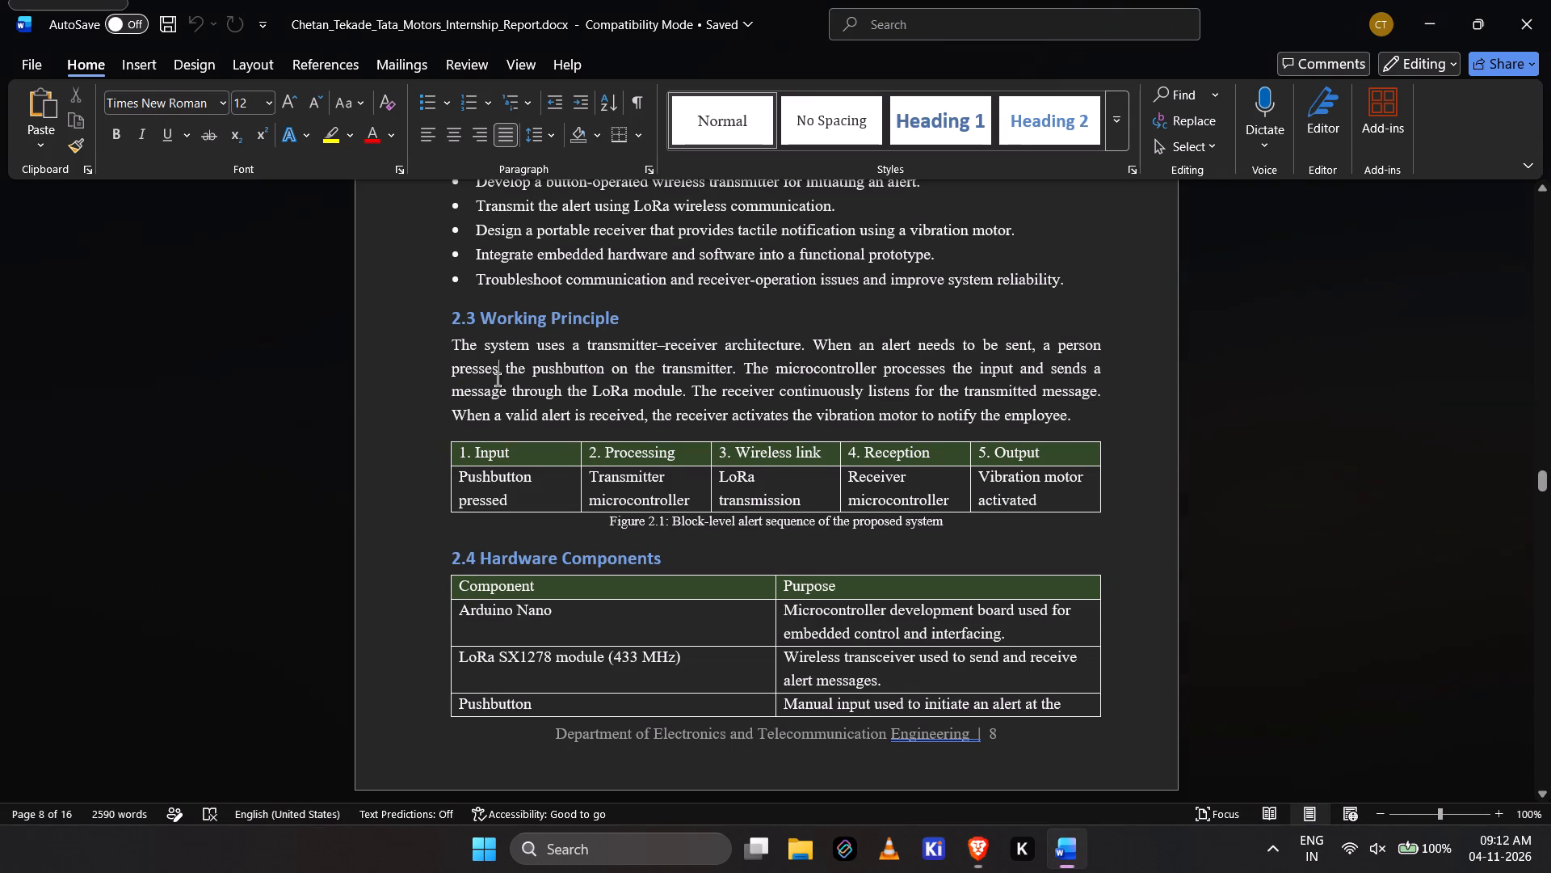
pyautogui.scroll(-1, 498, 380)
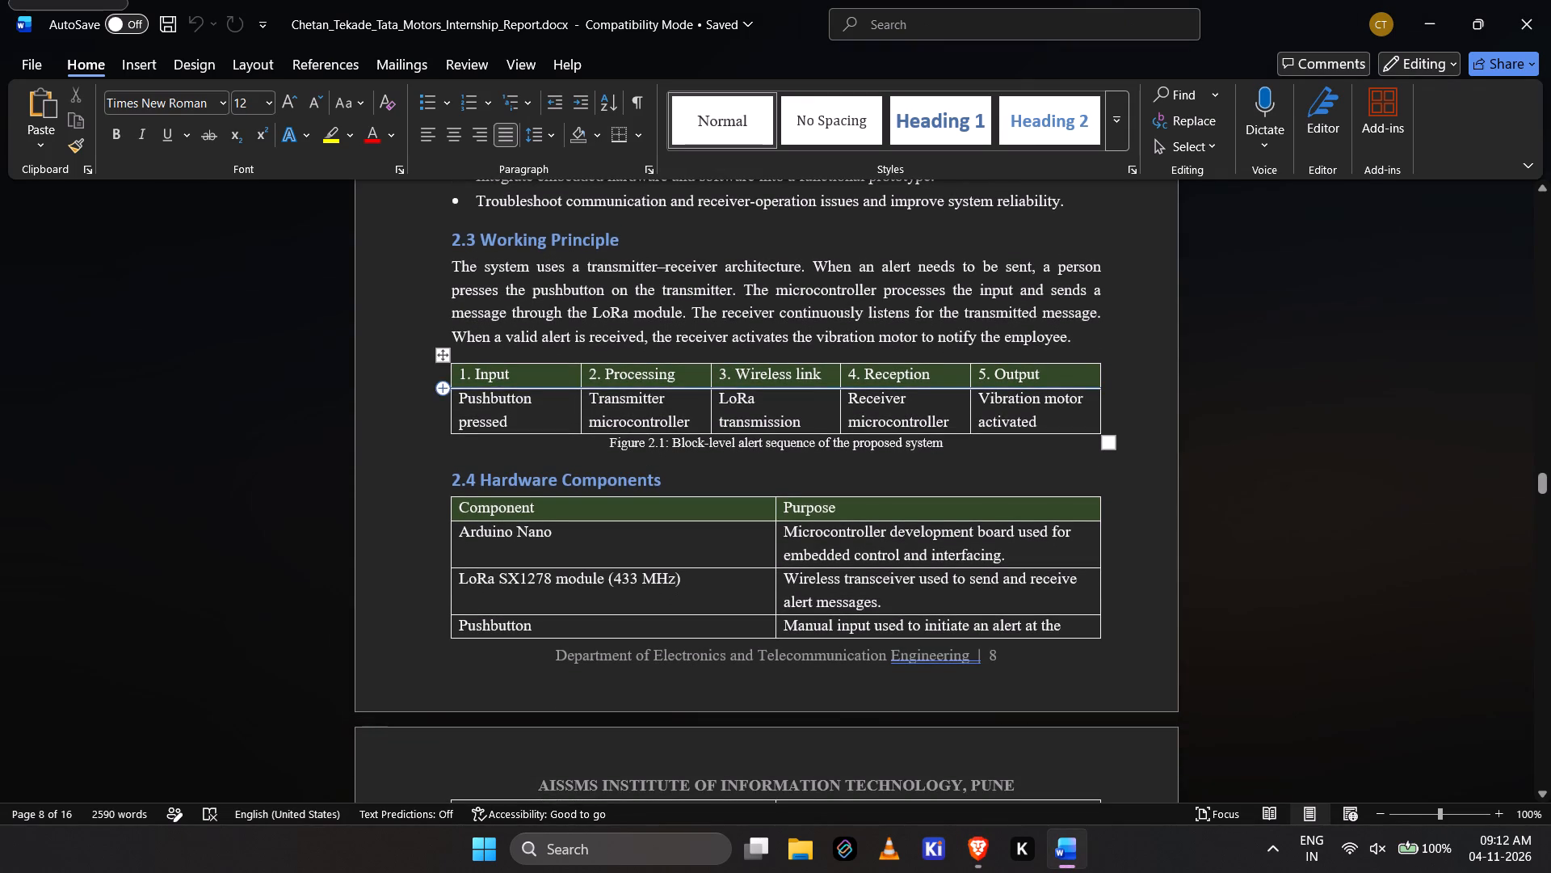
pyautogui.click(396, 444)
pyautogui.click(303, 456)
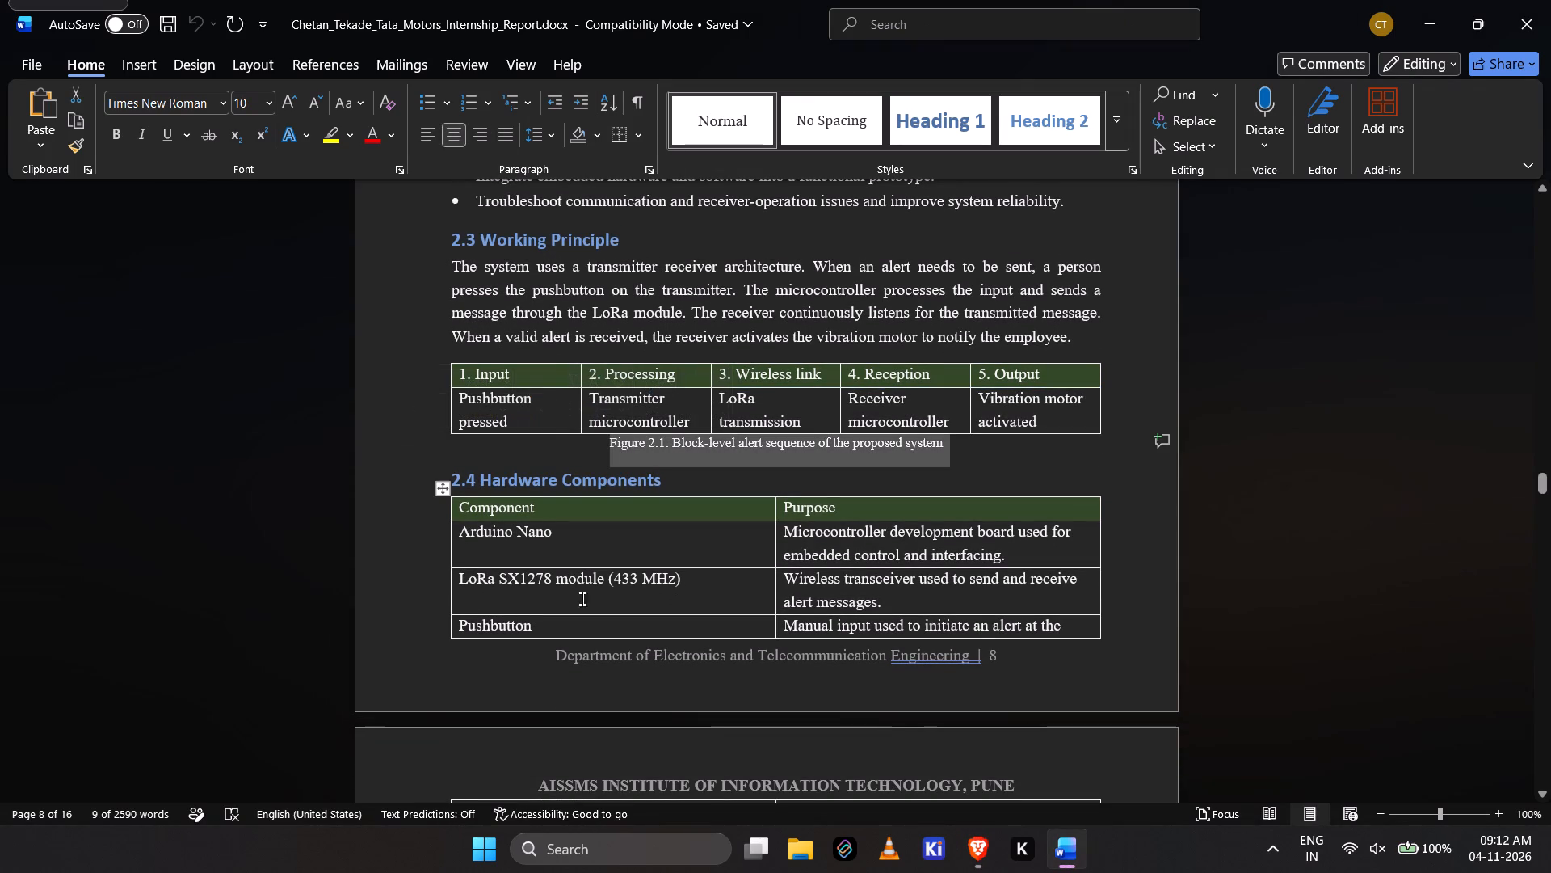
pyautogui.click(1338, 579)
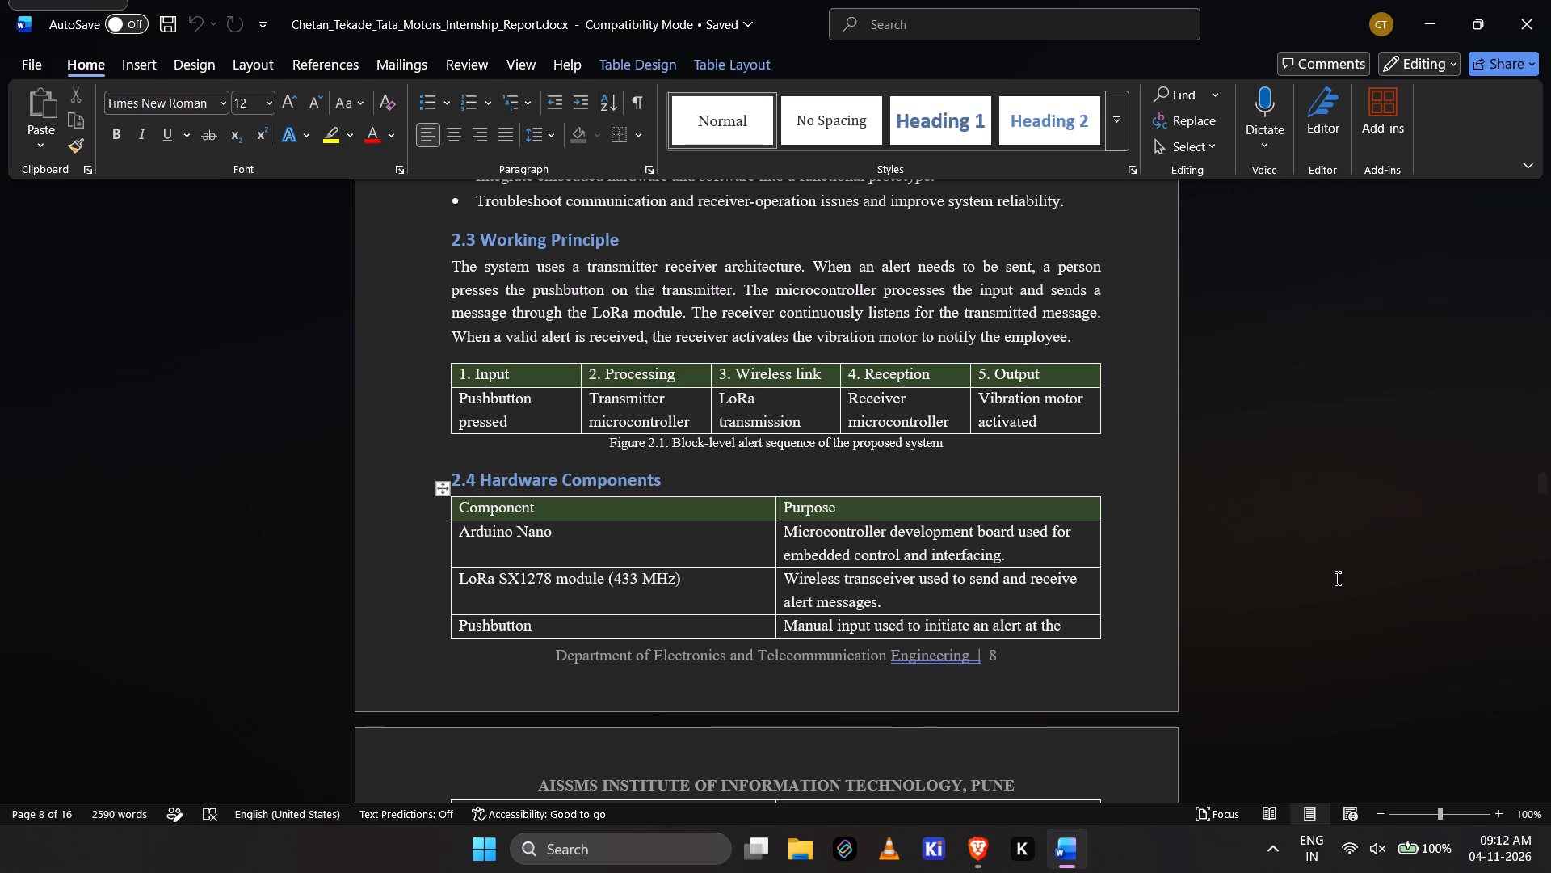
# Back in the Google Docs report, insert a table of five columns and two rows on the page after 2.3 Working Principle.
pyautogui.hotkey('alt', 'Tab')
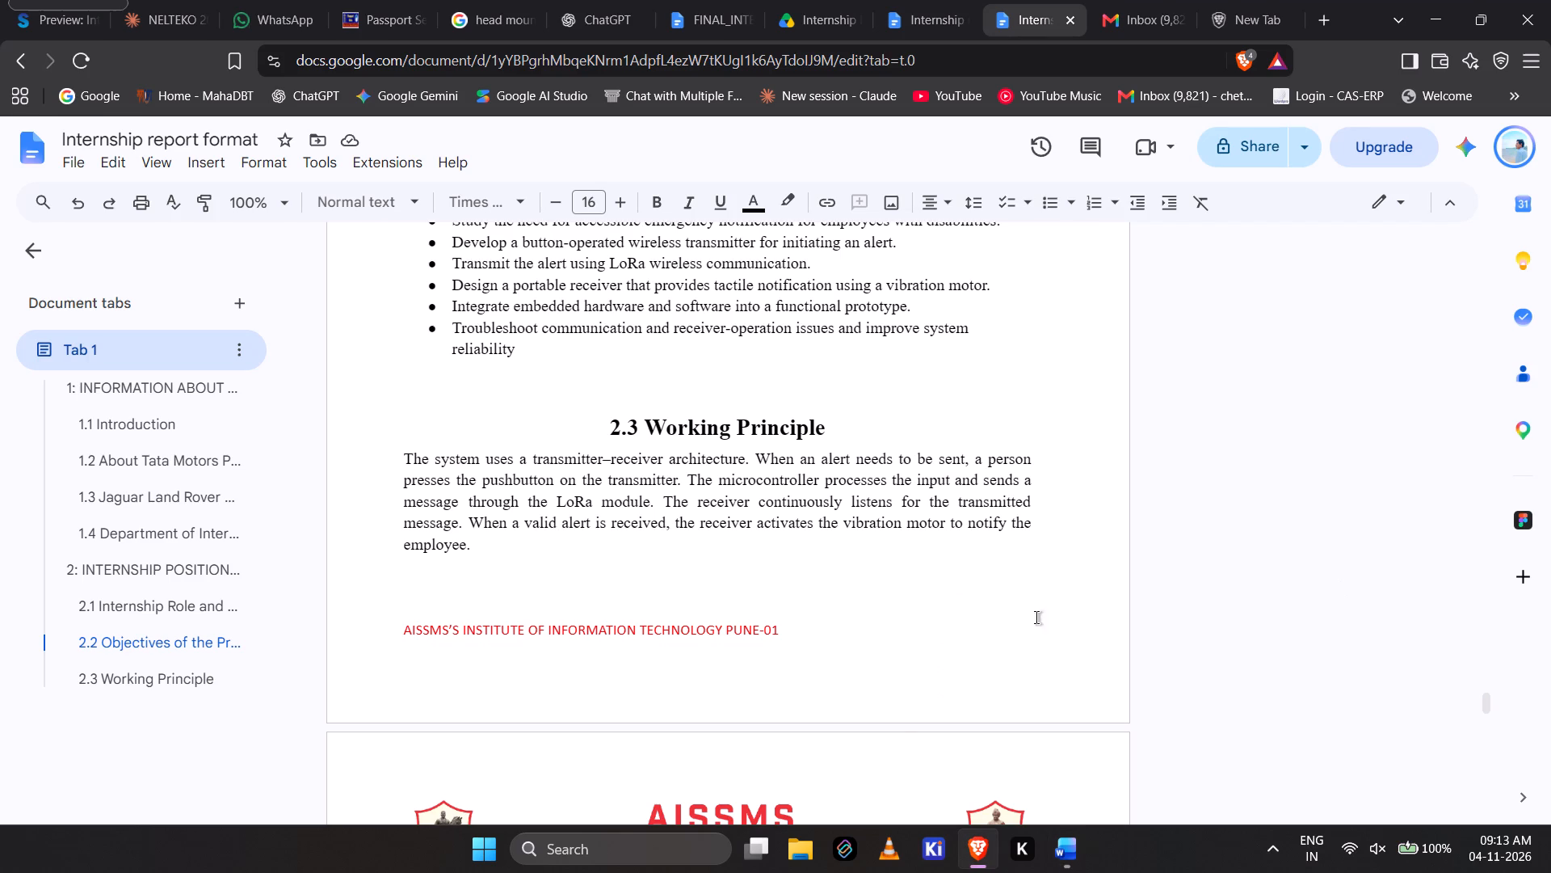
pyautogui.scroll(-2, 900, 734)
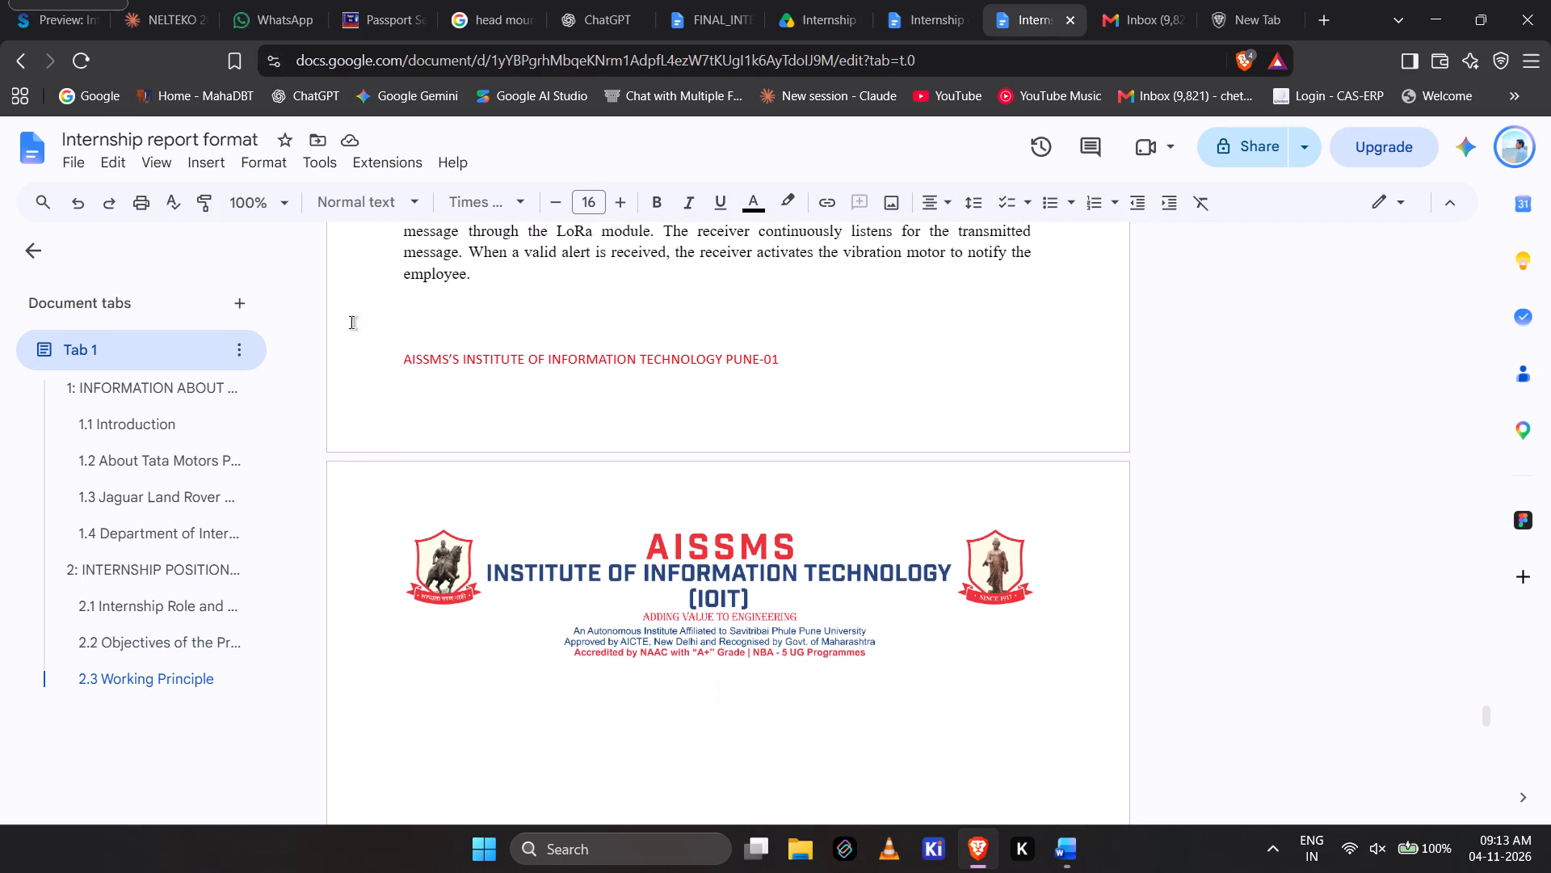
pyautogui.click(229, 160)
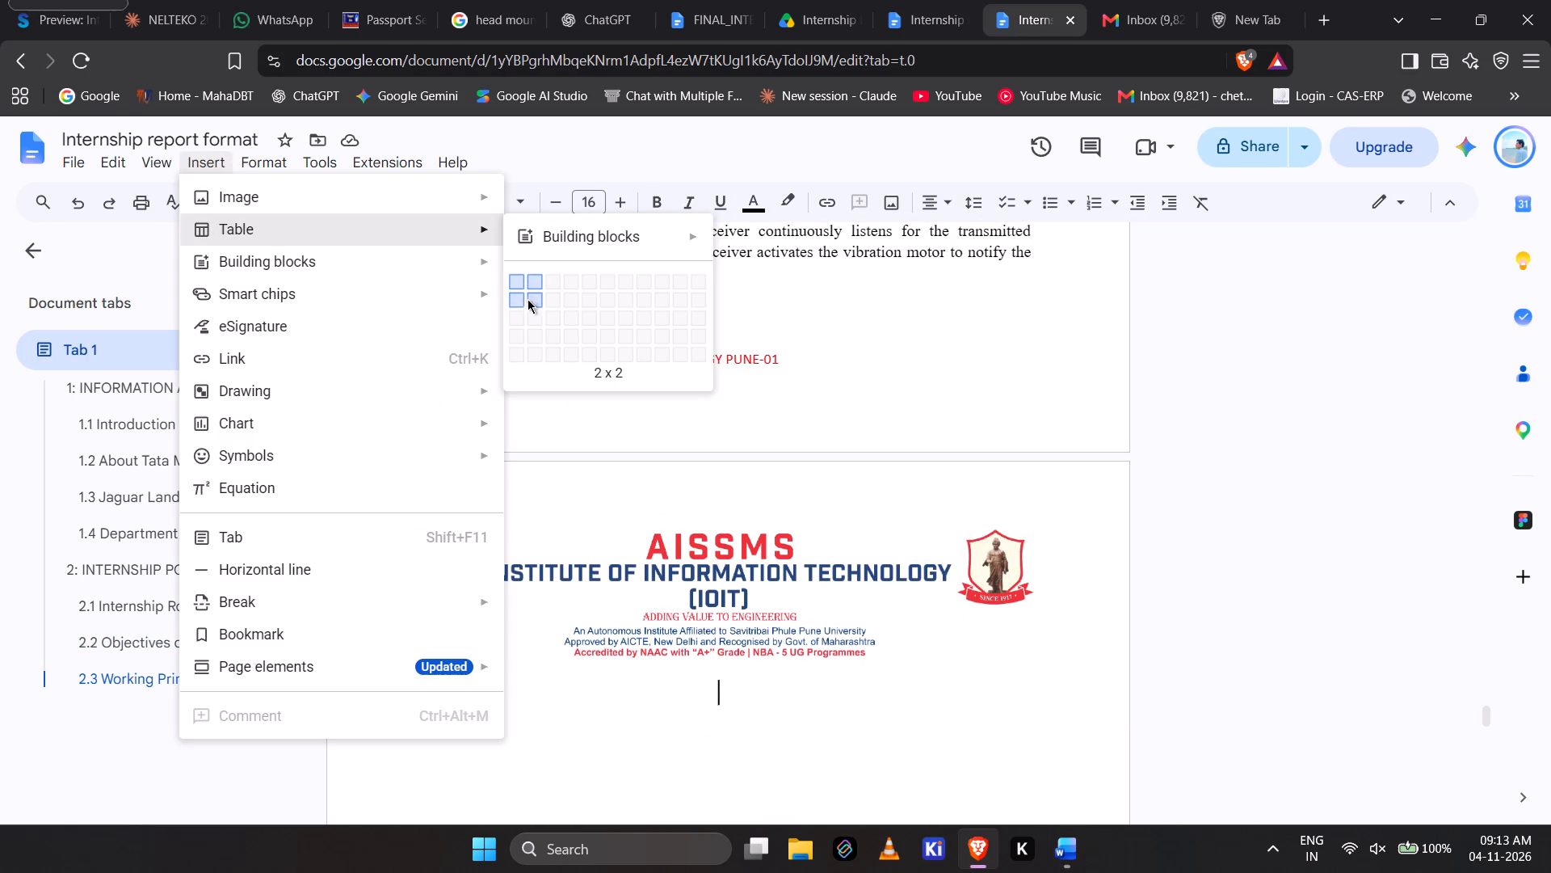
pyautogui.click(588, 299)
# Fill the first two header cells of the new table with "1. Input" and "2. Processing", following the Word report.
pyautogui.hotkey('alt', 'Tab')
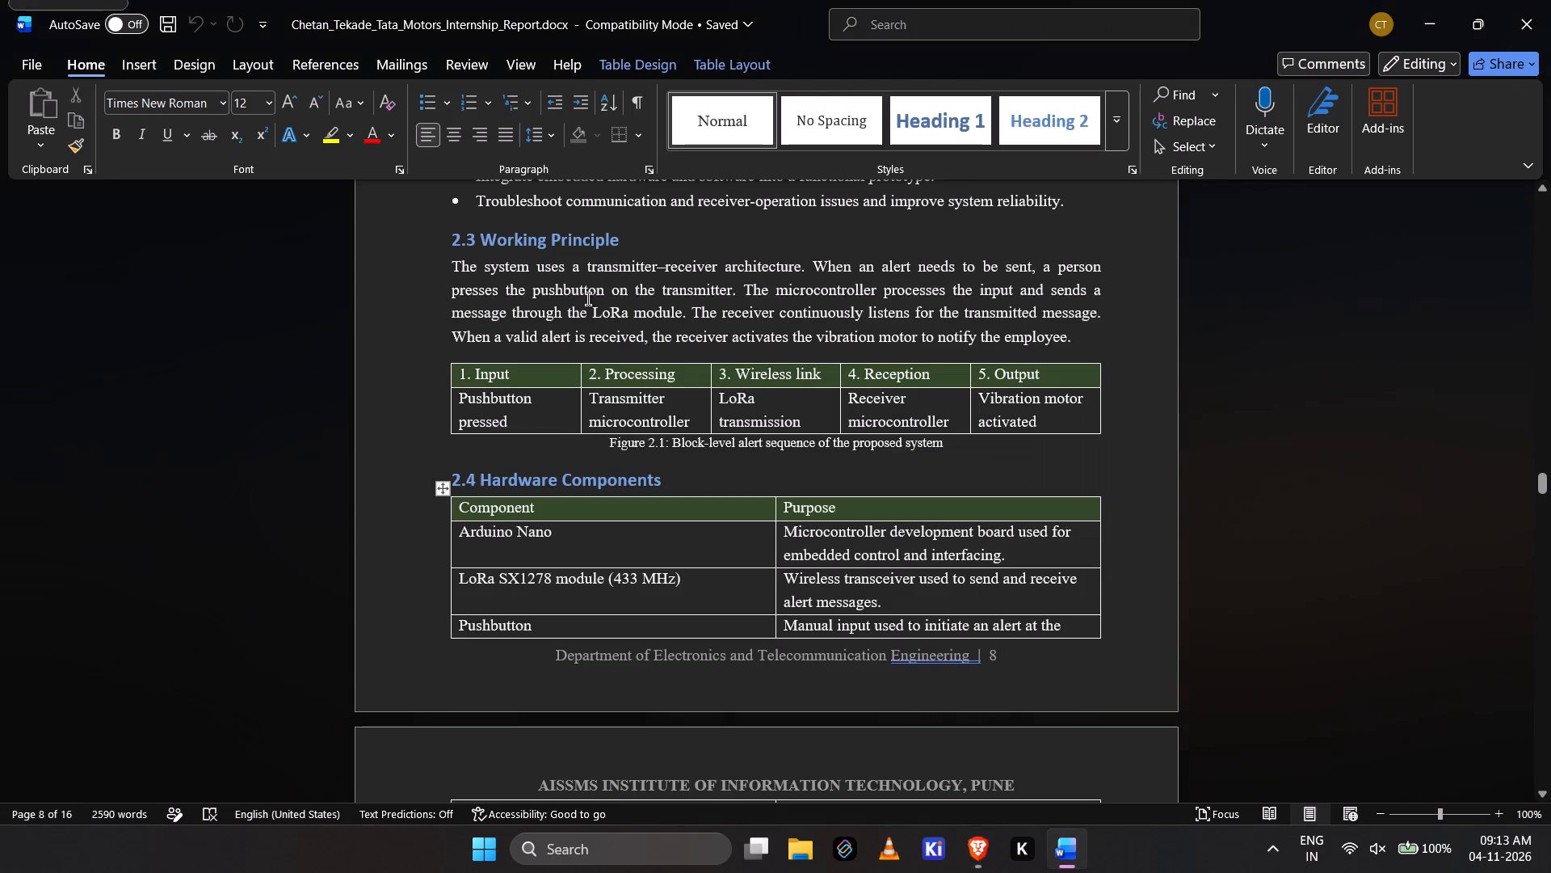
pyautogui.hotkey('alt', 'Tab')
pyautogui.press('1')
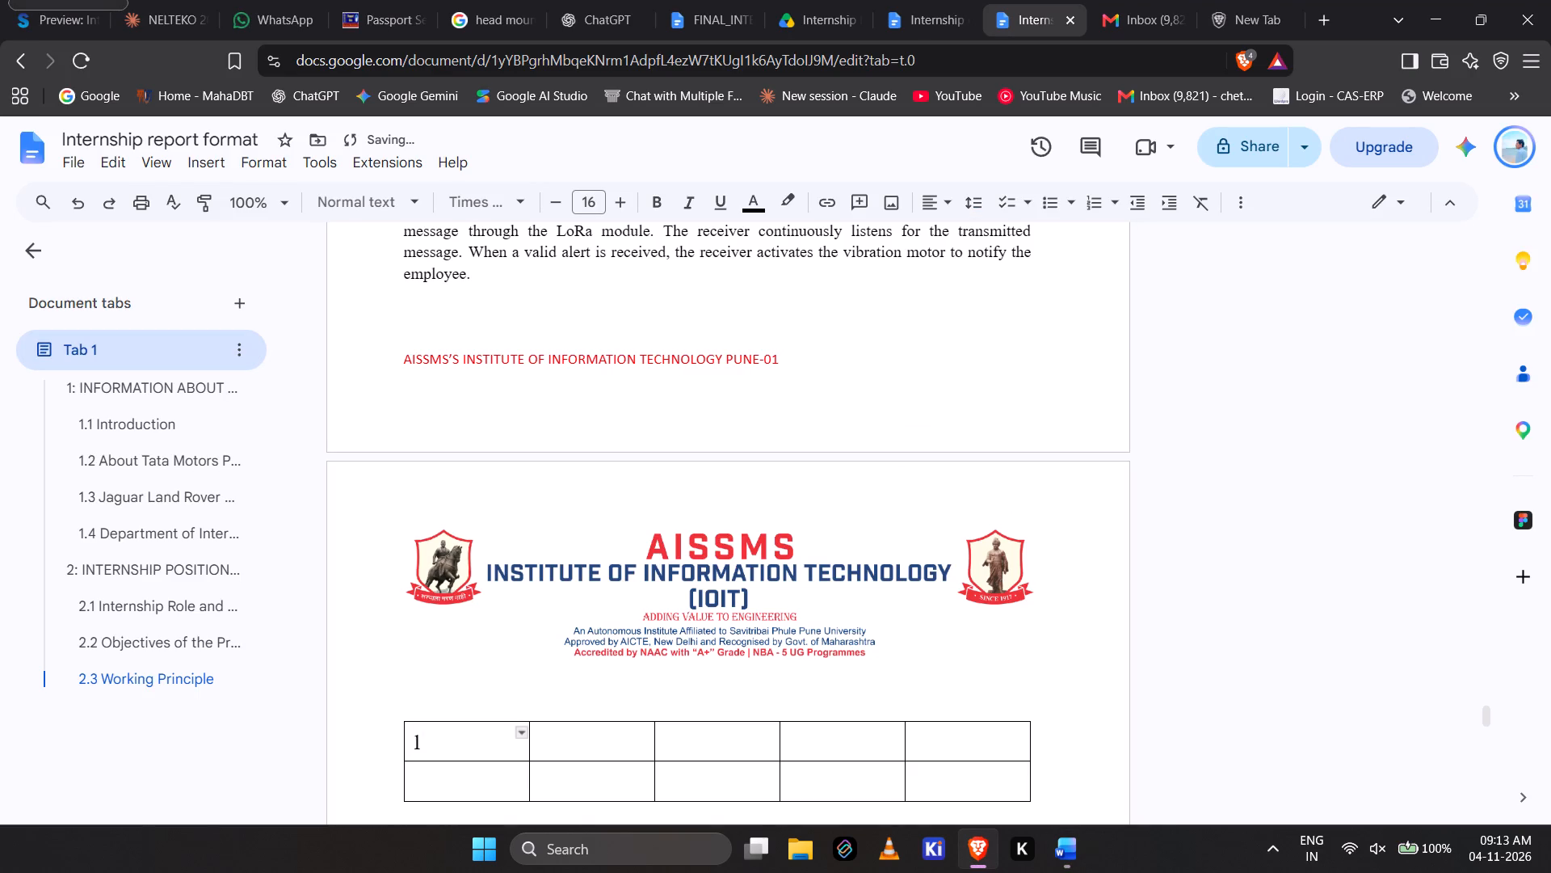
pyautogui.write('. i')
pyautogui.press('BackSpace')
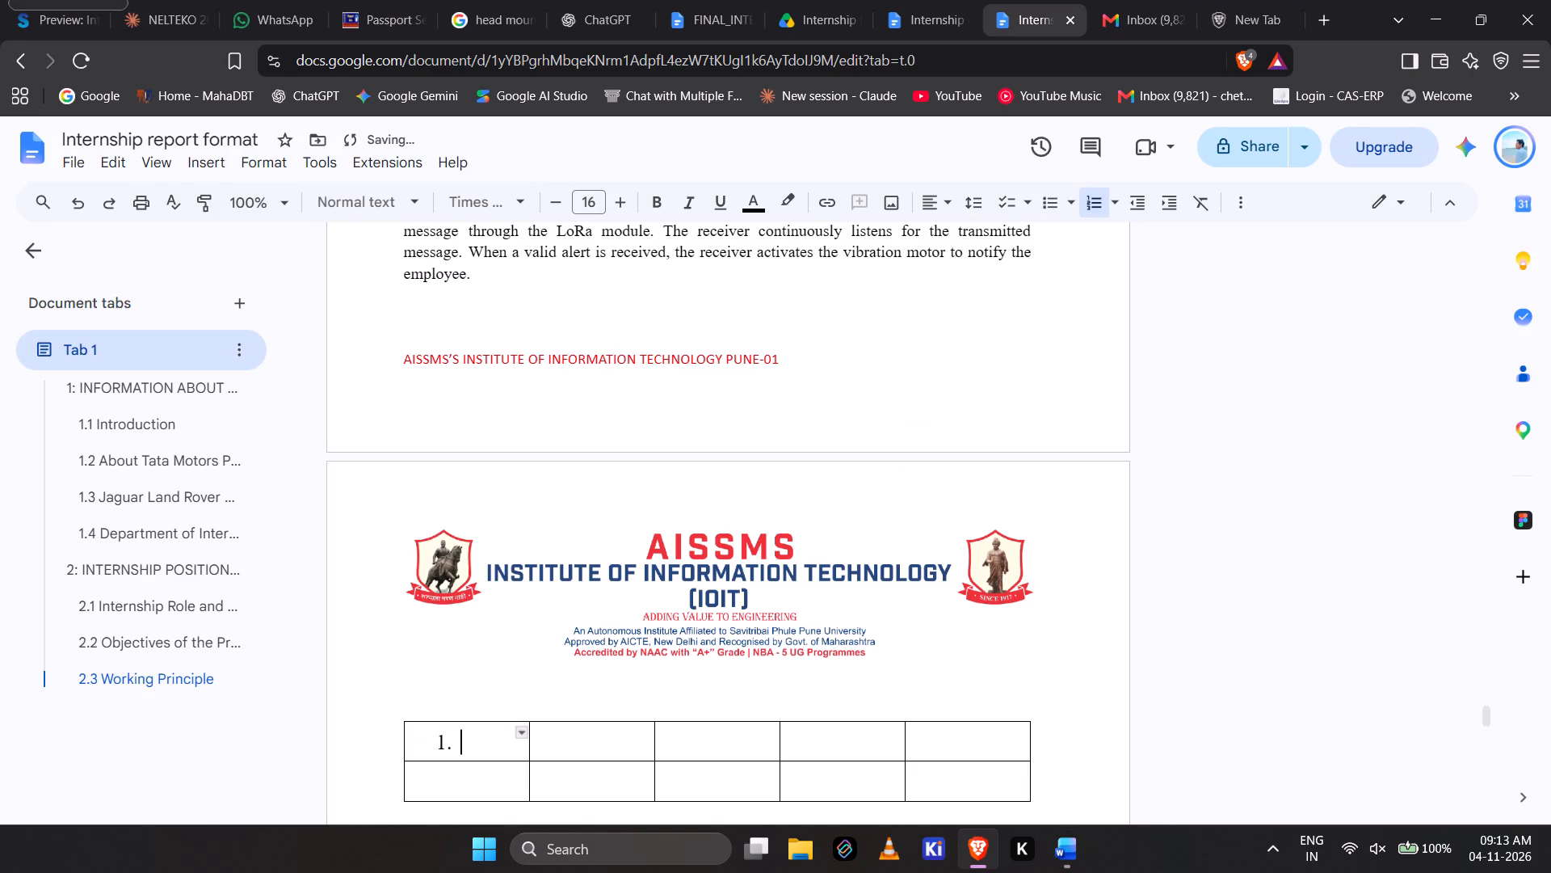
pyautogui.write('iN')
pyautogui.press('BackSpace')
pyautogui.press('BackSpace')
pyautogui.write('Inp')
pyautogui.write('ut')
pyautogui.press('Right')
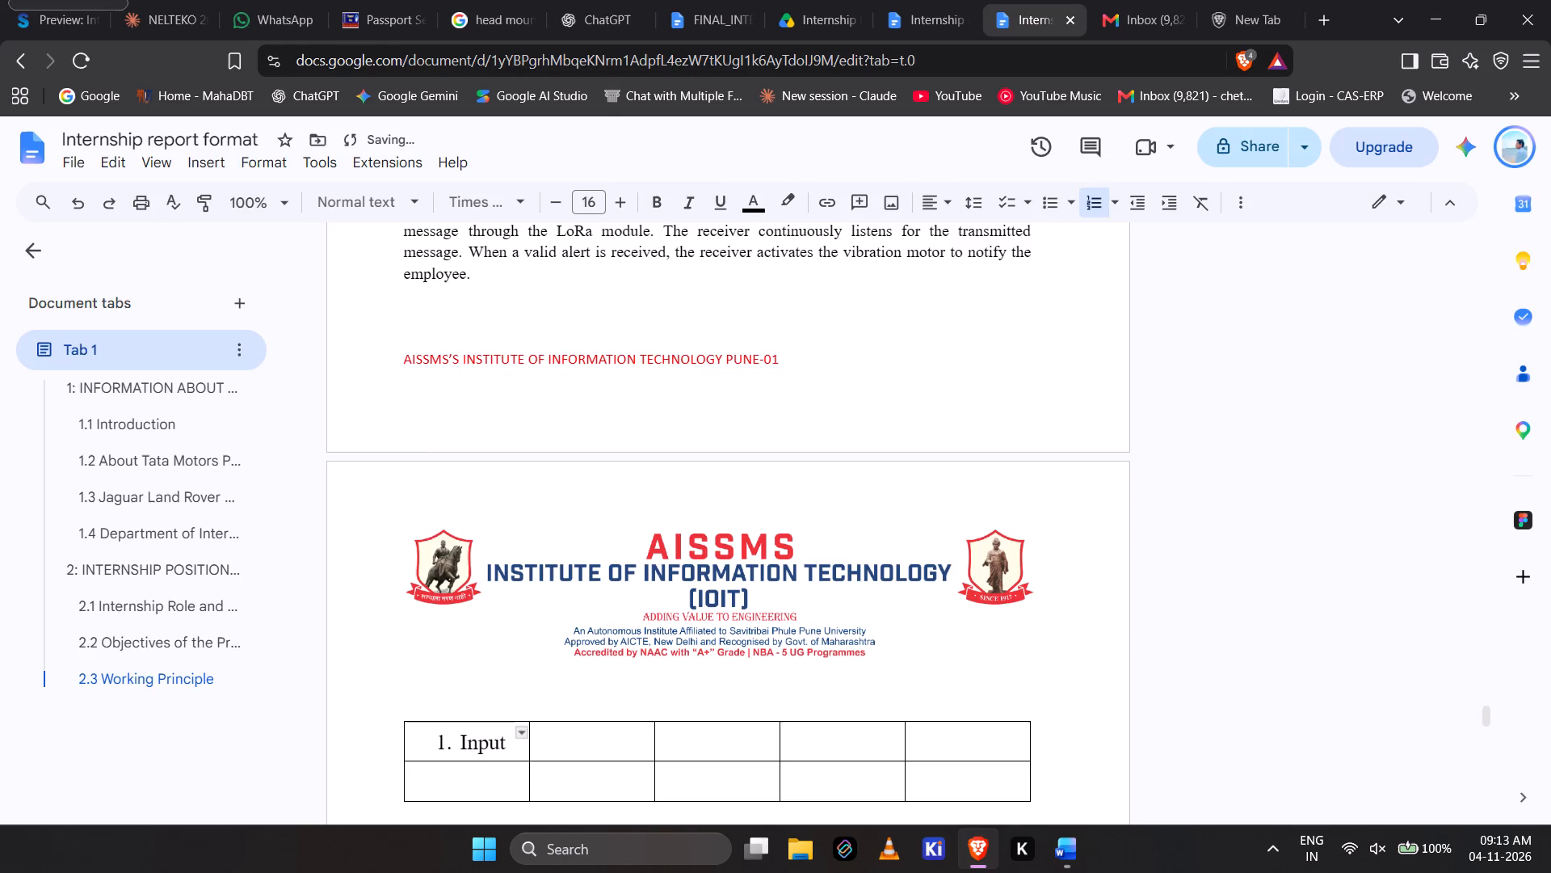
pyautogui.hotkey('alt', 'Tab')
pyautogui.hotkey('alt', 'Tab')
pyautogui.write('2. Processing')
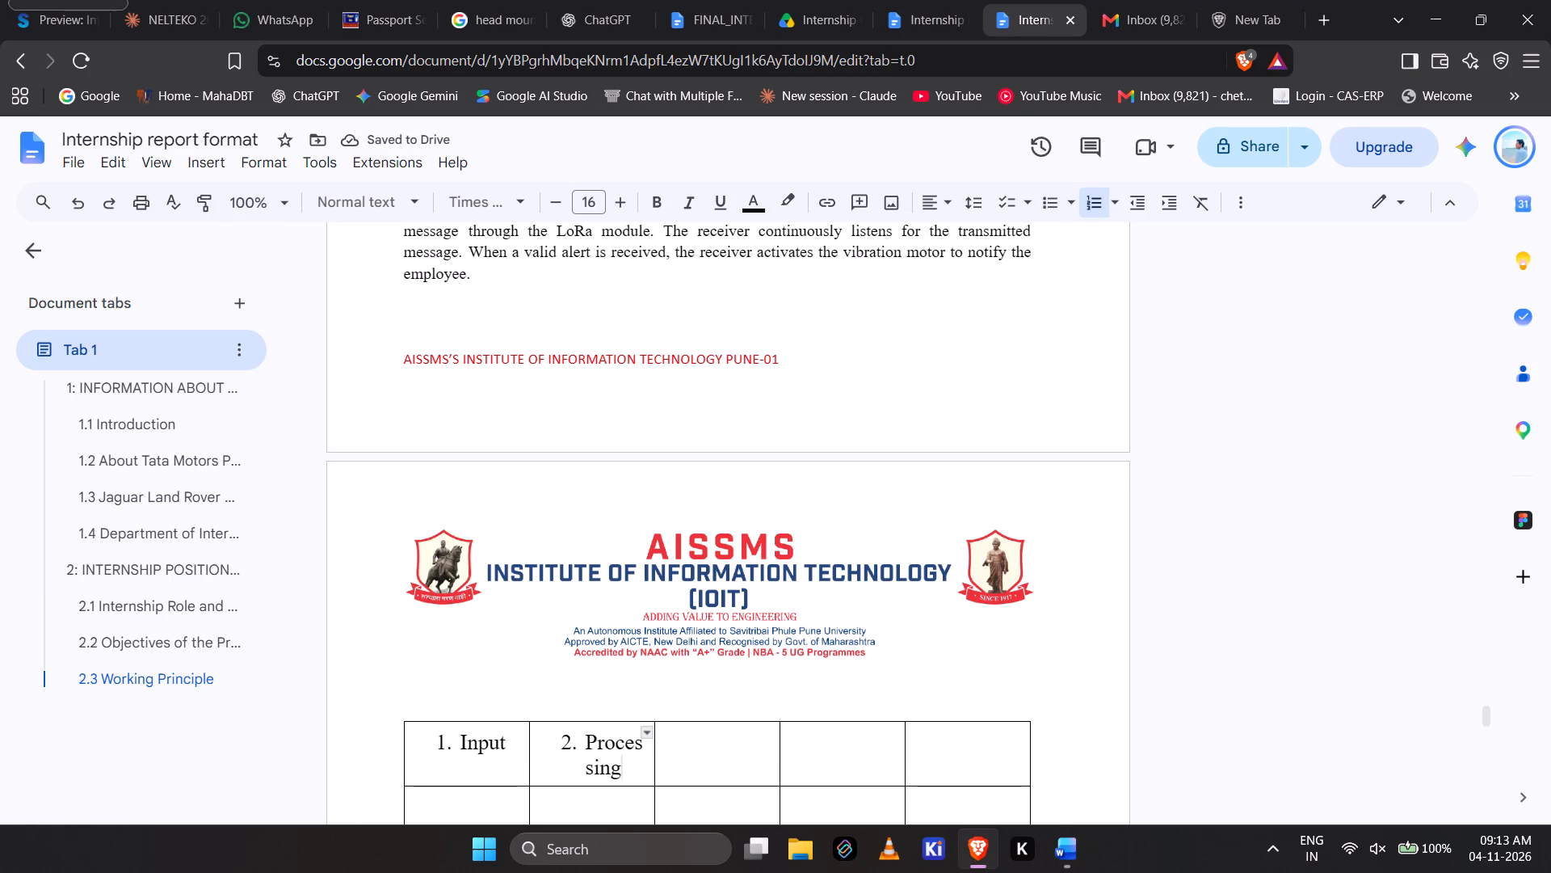
# Widen the table's second column until the "Processing" heading fits on one line.
pyautogui.moveTo(655, 749); pyautogui.dragTo(679, 753)
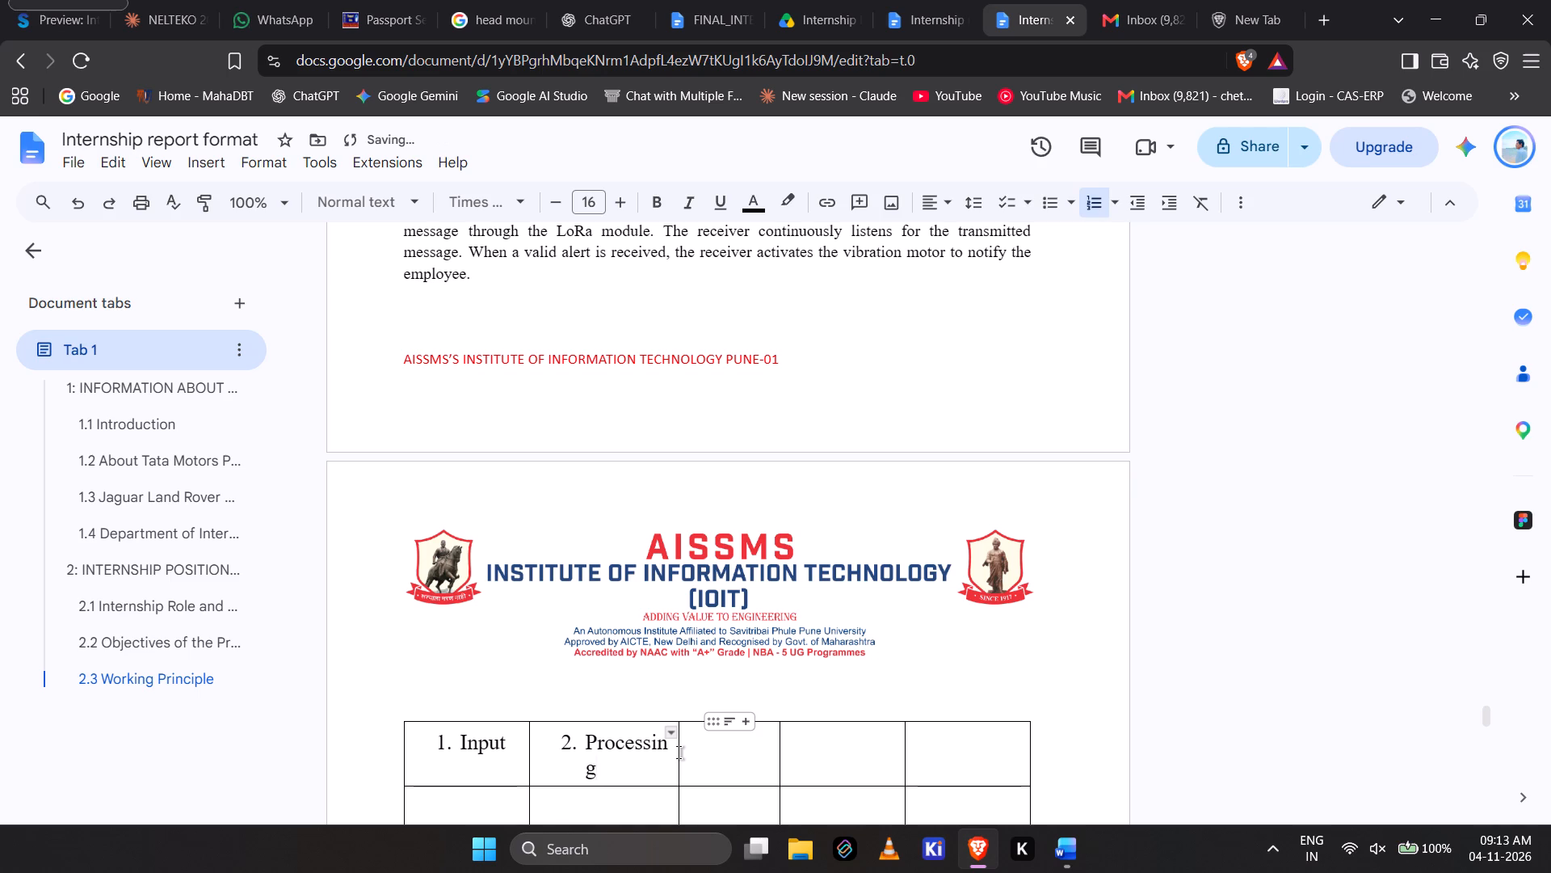
pyautogui.moveTo(679, 753); pyautogui.dragTo(692, 753)
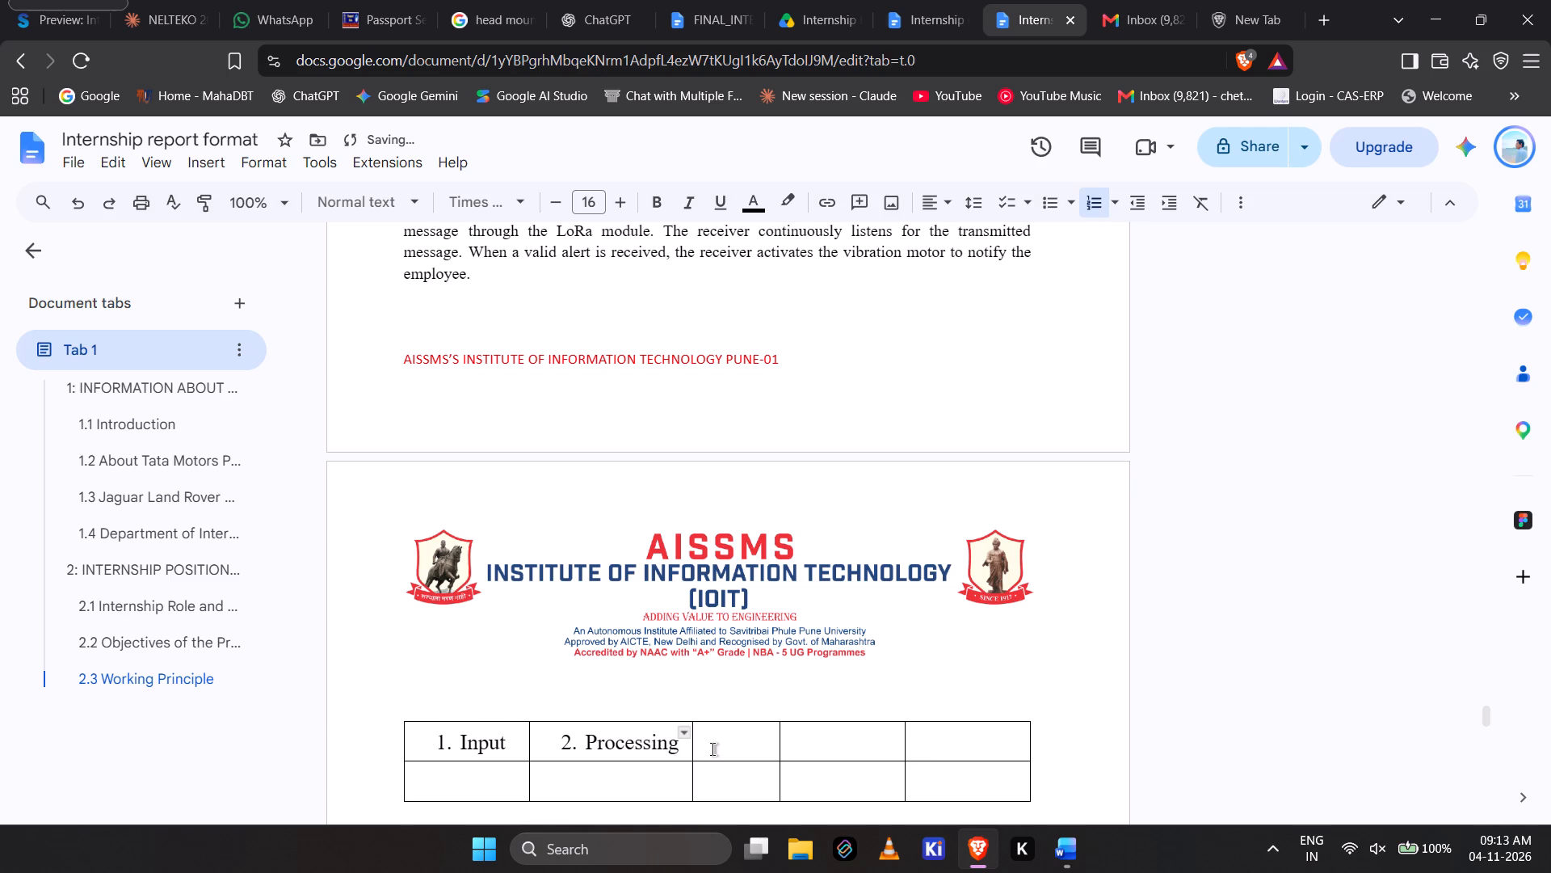
# Enter "3. Wireless Link" in the third header cell, following the Word report, and widen its column to fit the heading on one line.
pyautogui.click(717, 748)
pyautogui.hotkey('alt', 'Tab')
pyautogui.hotkey('alt', 'Tab')
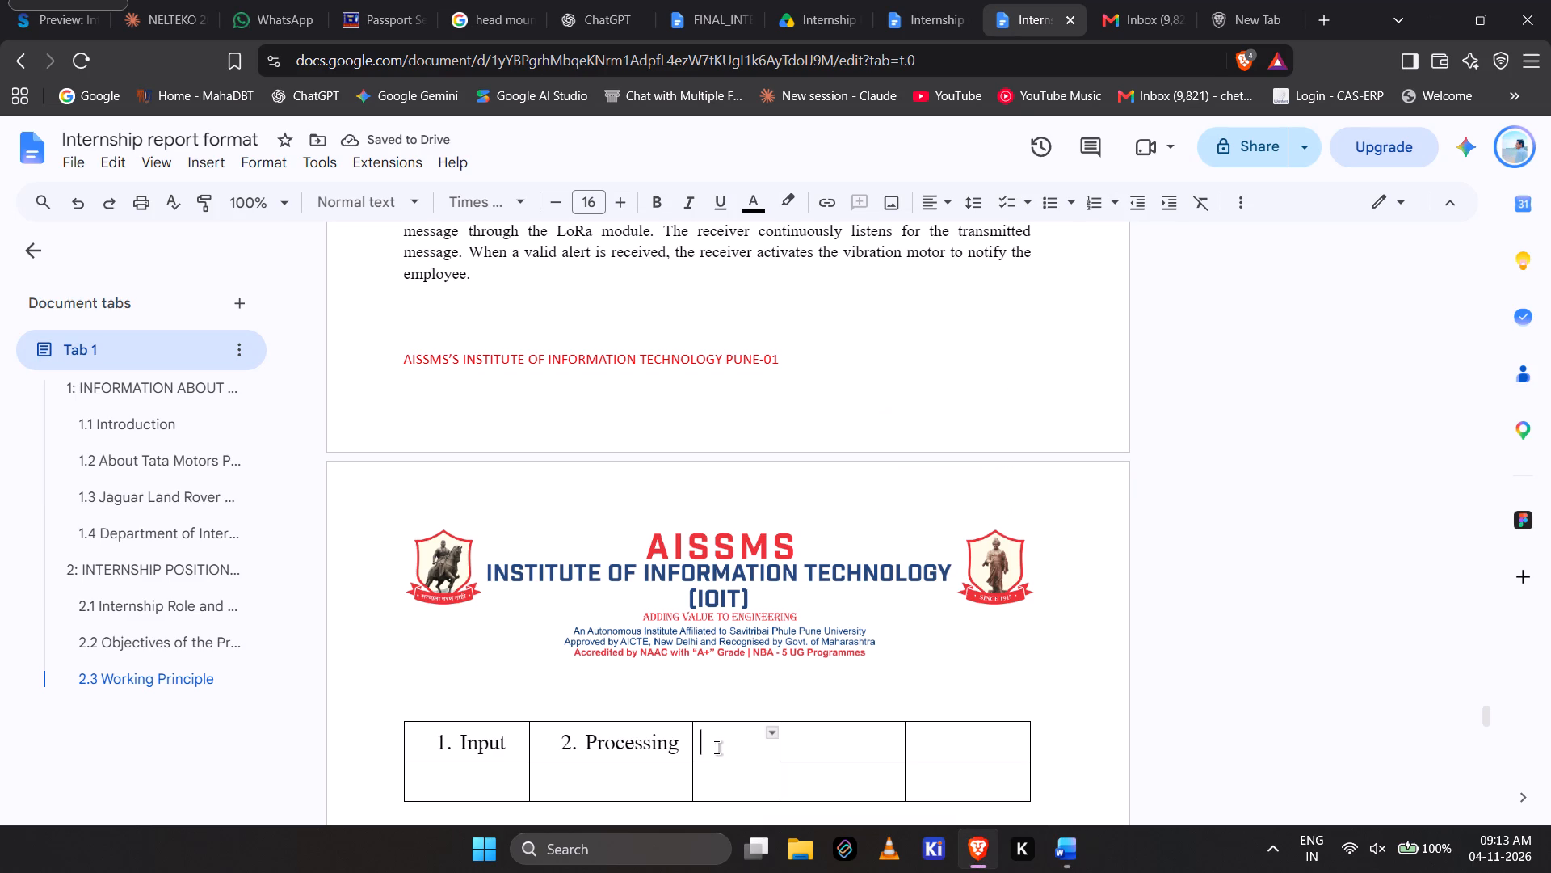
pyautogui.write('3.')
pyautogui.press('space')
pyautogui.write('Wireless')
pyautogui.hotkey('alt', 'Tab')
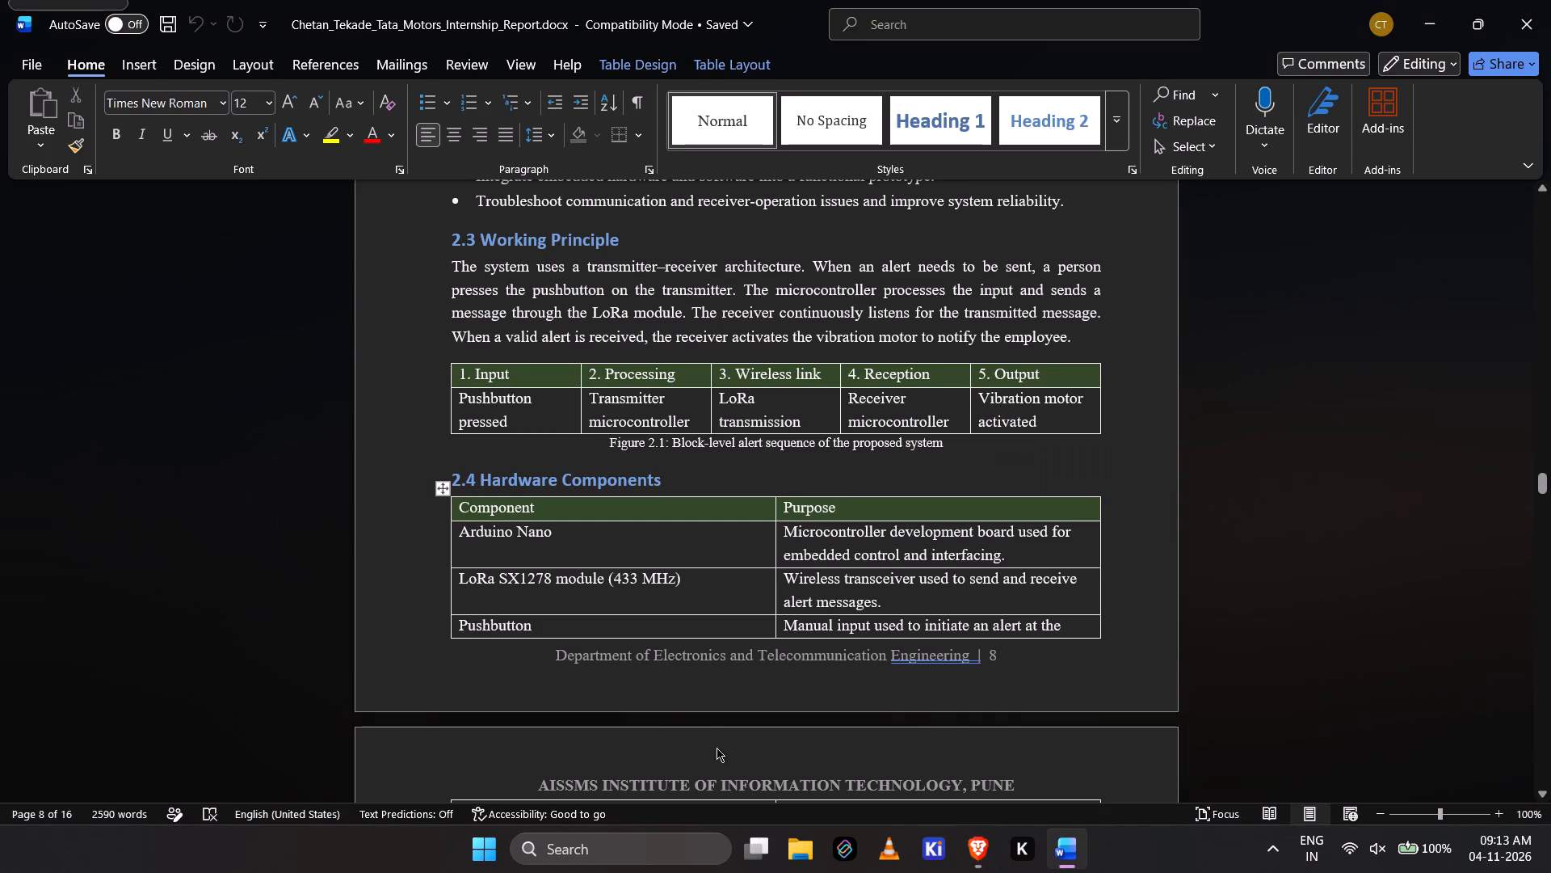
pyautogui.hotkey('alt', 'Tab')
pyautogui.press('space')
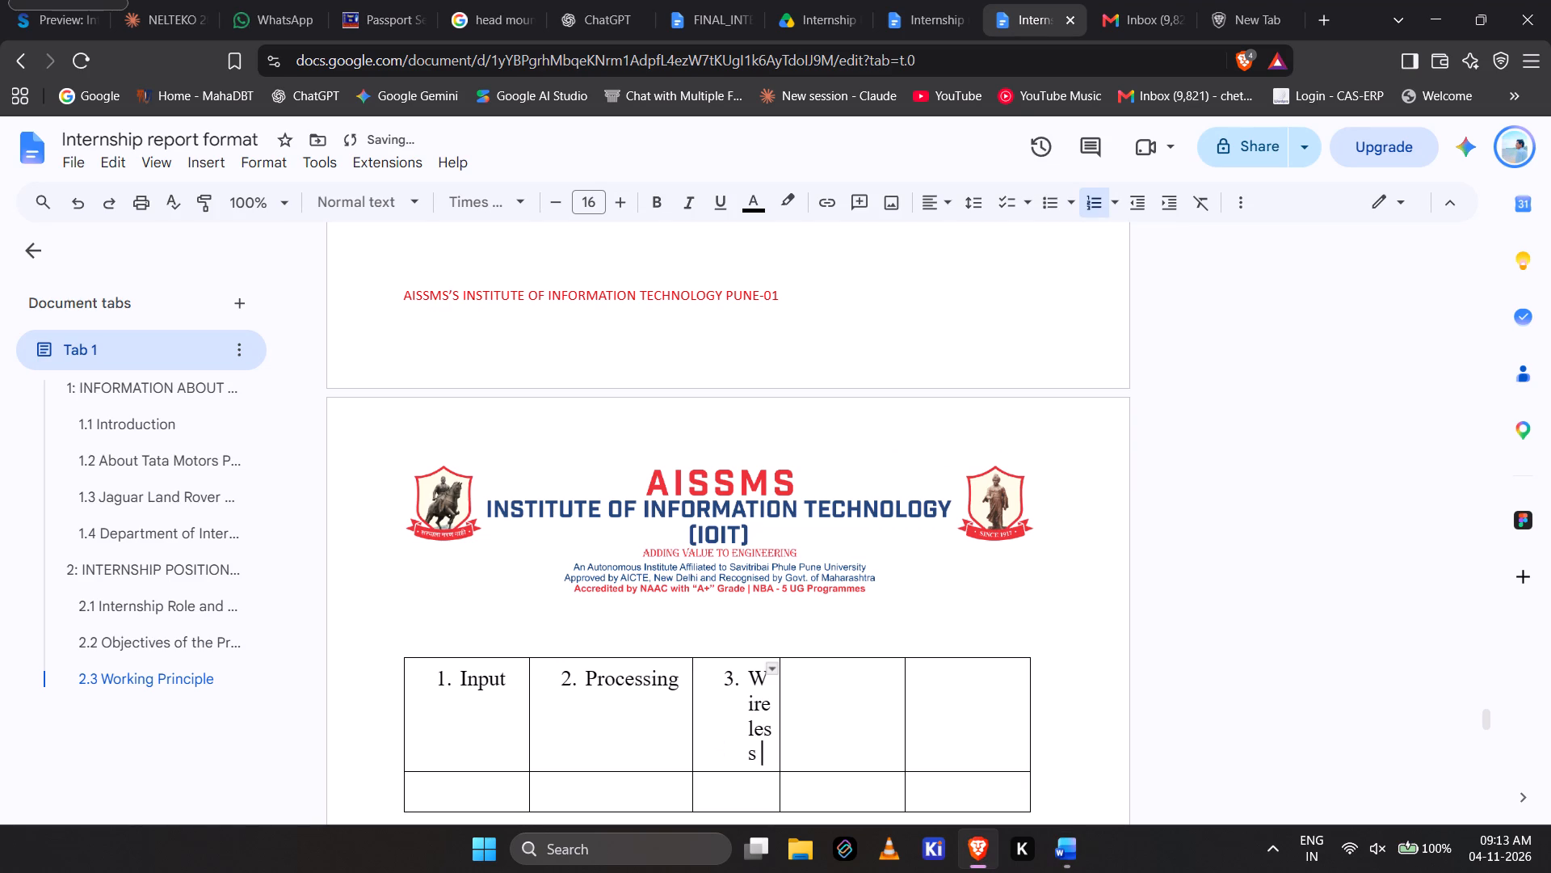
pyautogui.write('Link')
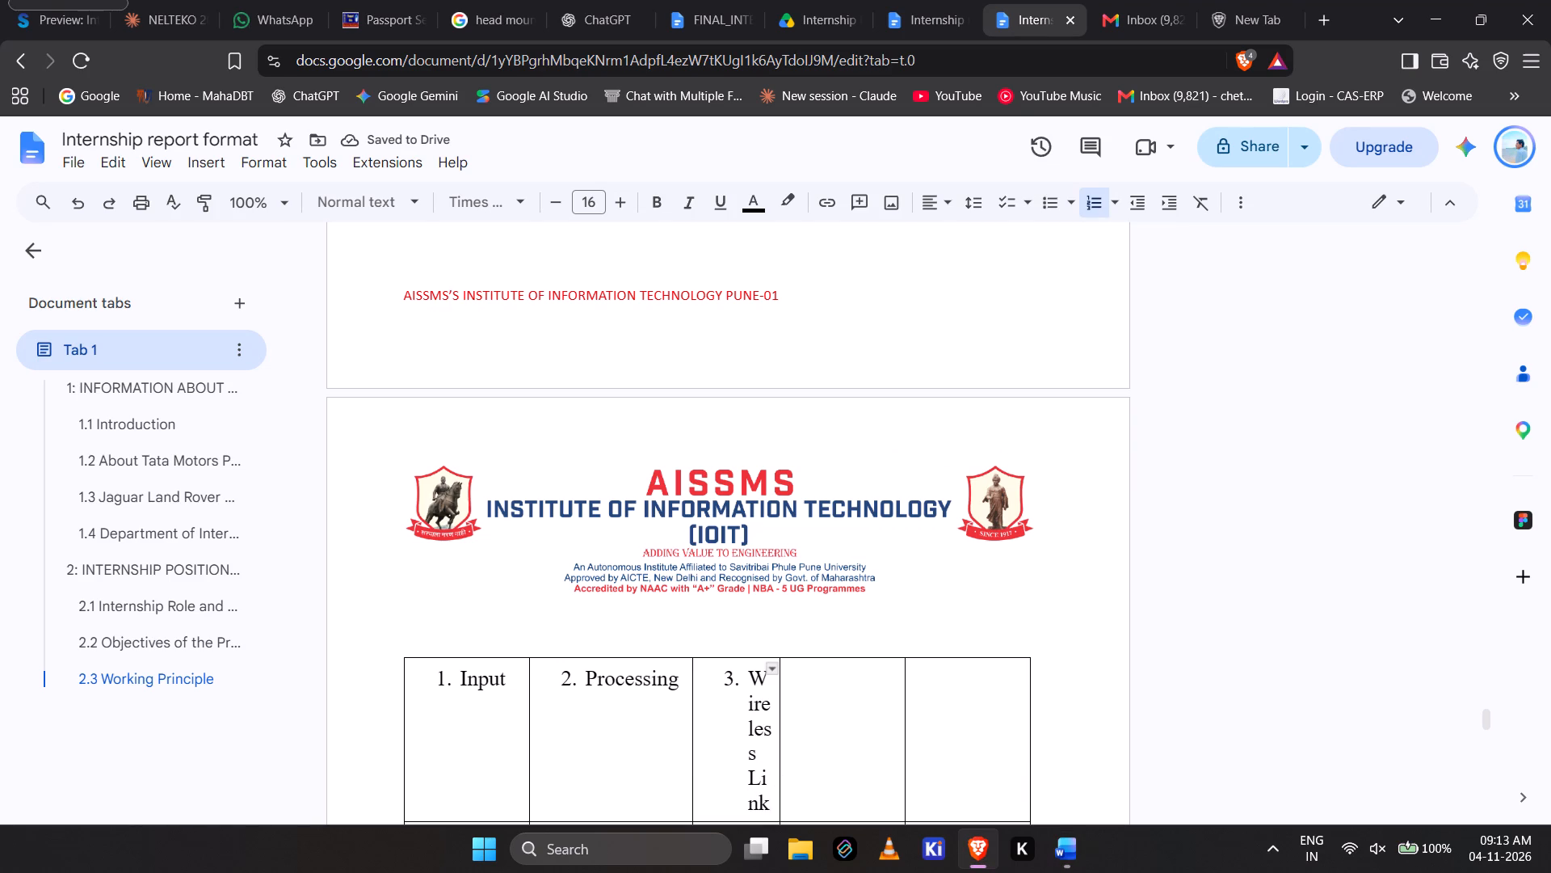
pyautogui.moveTo(780, 779); pyautogui.dragTo(881, 782)
pyautogui.scroll(-1, 881, 782)
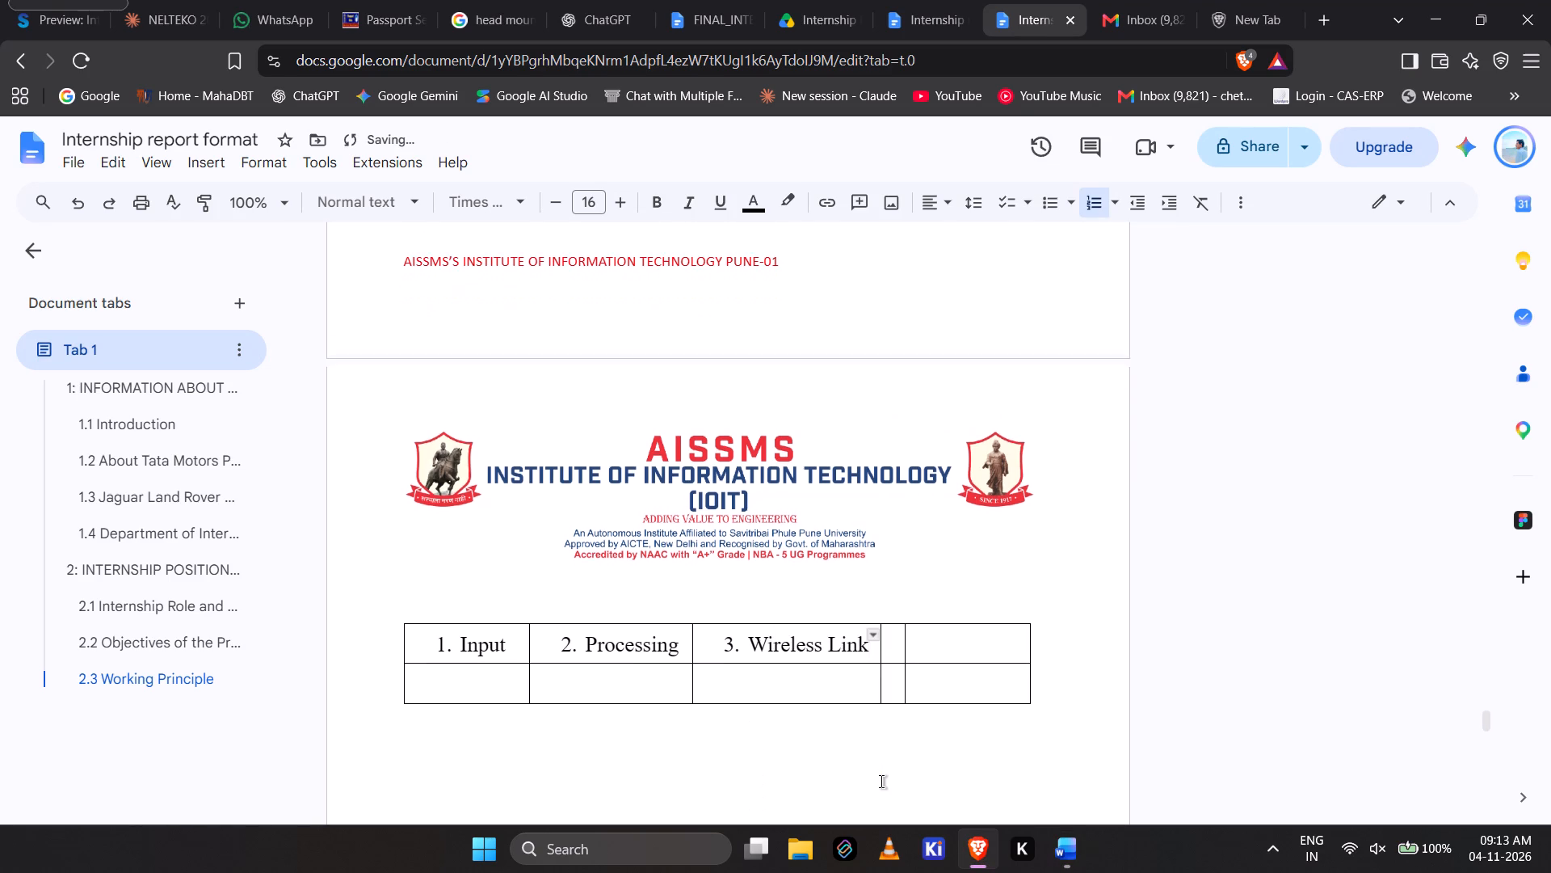
pyautogui.scroll(-1, 881, 782)
# Replace the automatic list number in the Wireless Link header cell with a plain-text "3." directly before the heading.
pyautogui.press('Tab')
pyautogui.press('BackSpace')
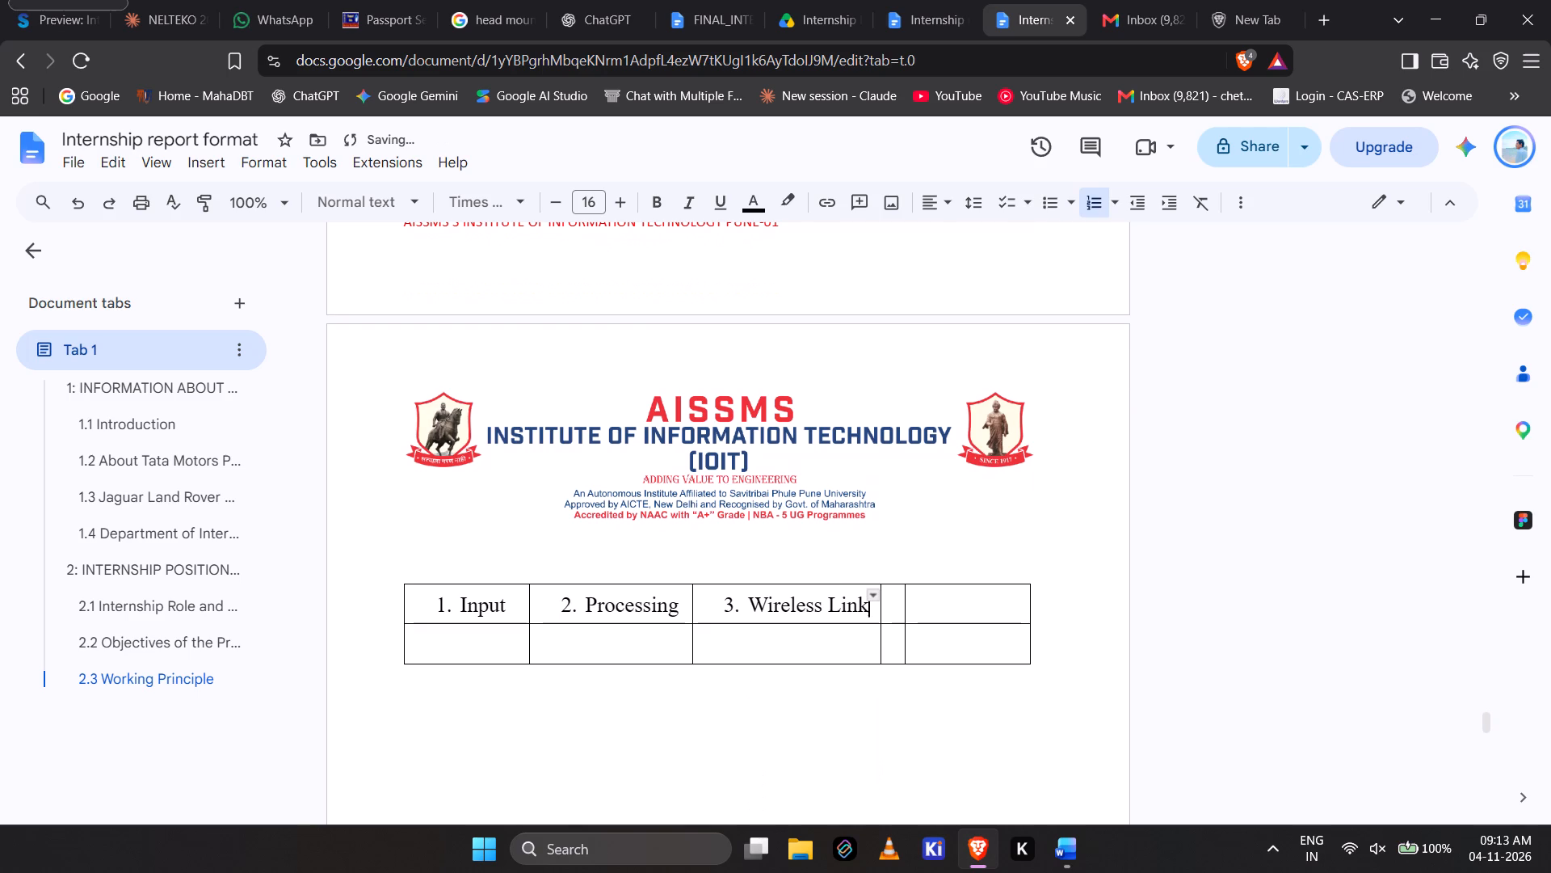
pyautogui.click(717, 618)
pyautogui.press('BackSpace')
pyautogui.press('BackSpace')
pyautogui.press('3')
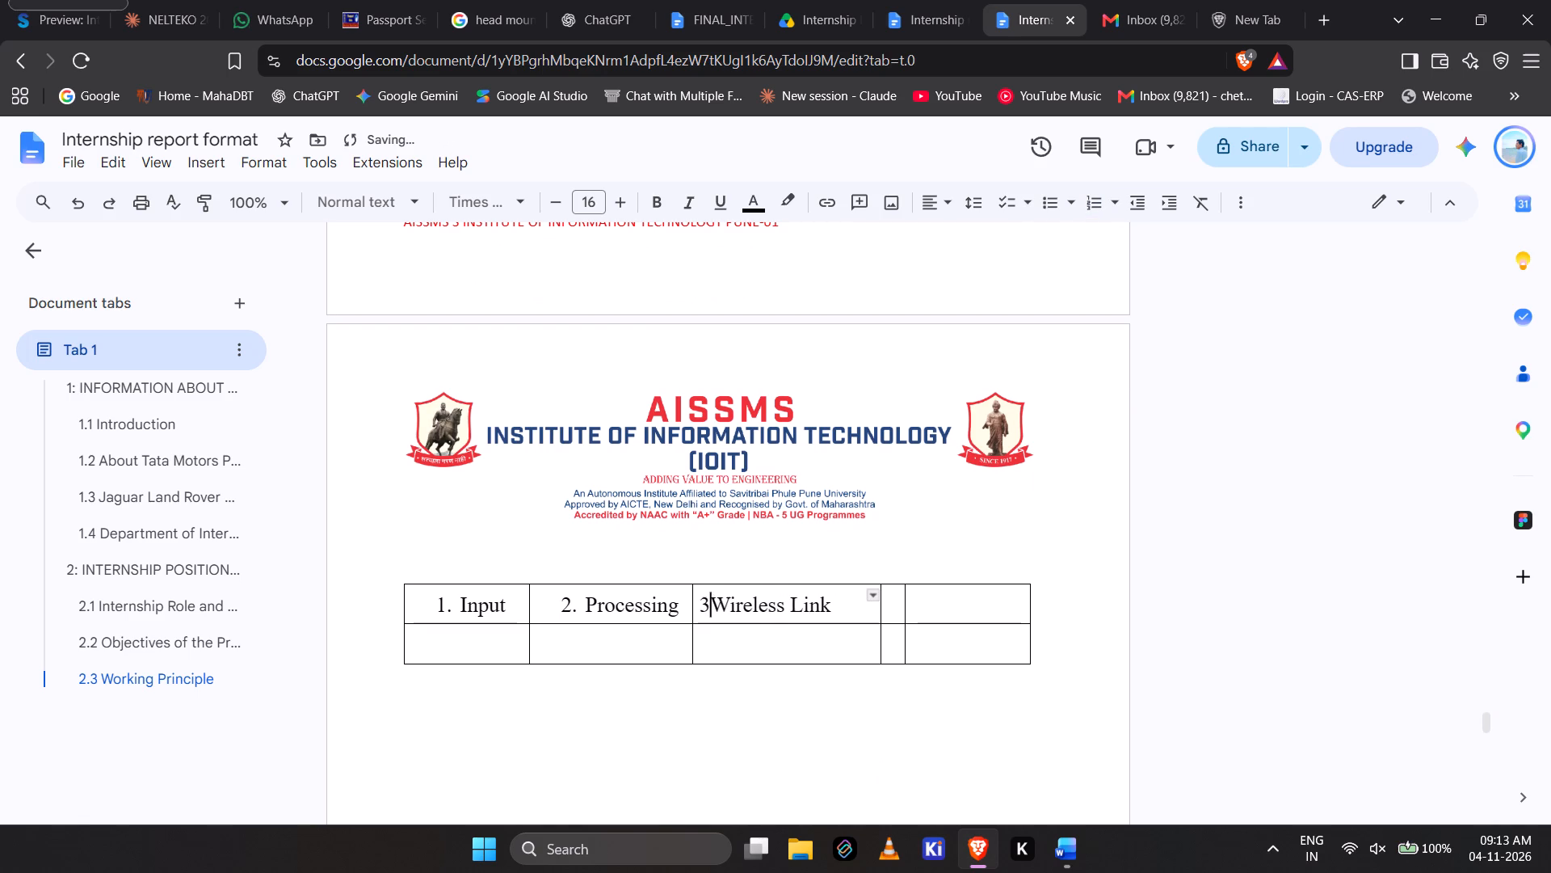
pyautogui.press('Return')
pyautogui.press('BackSpace')
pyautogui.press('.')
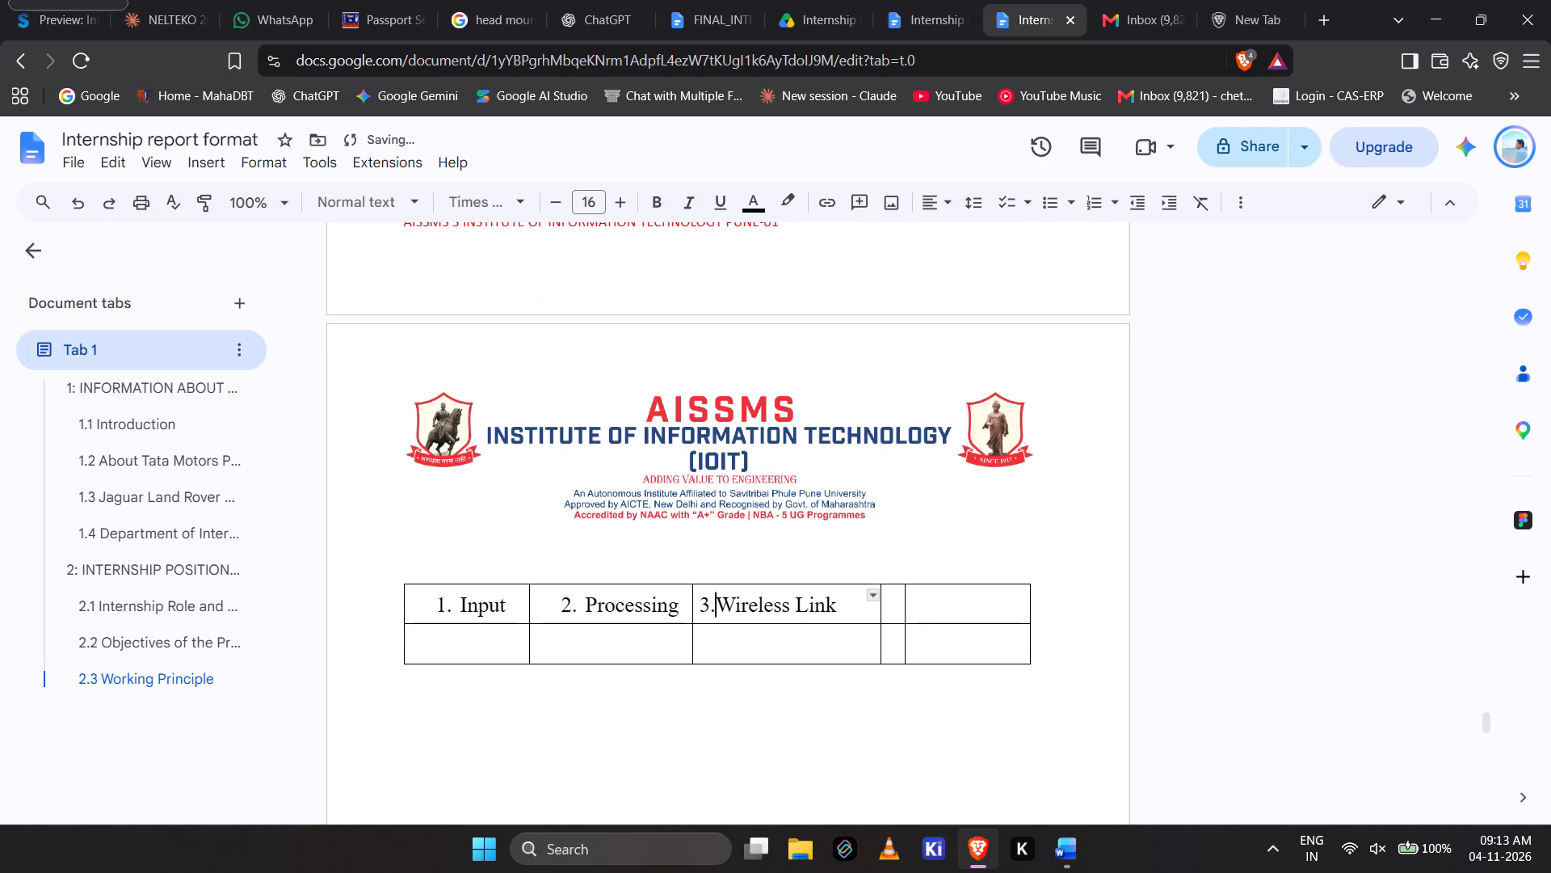
# Replace the automatic list numbers in the Processing and Input header cells with plain-text "2." and "1.".
pyautogui.click(586, 606)
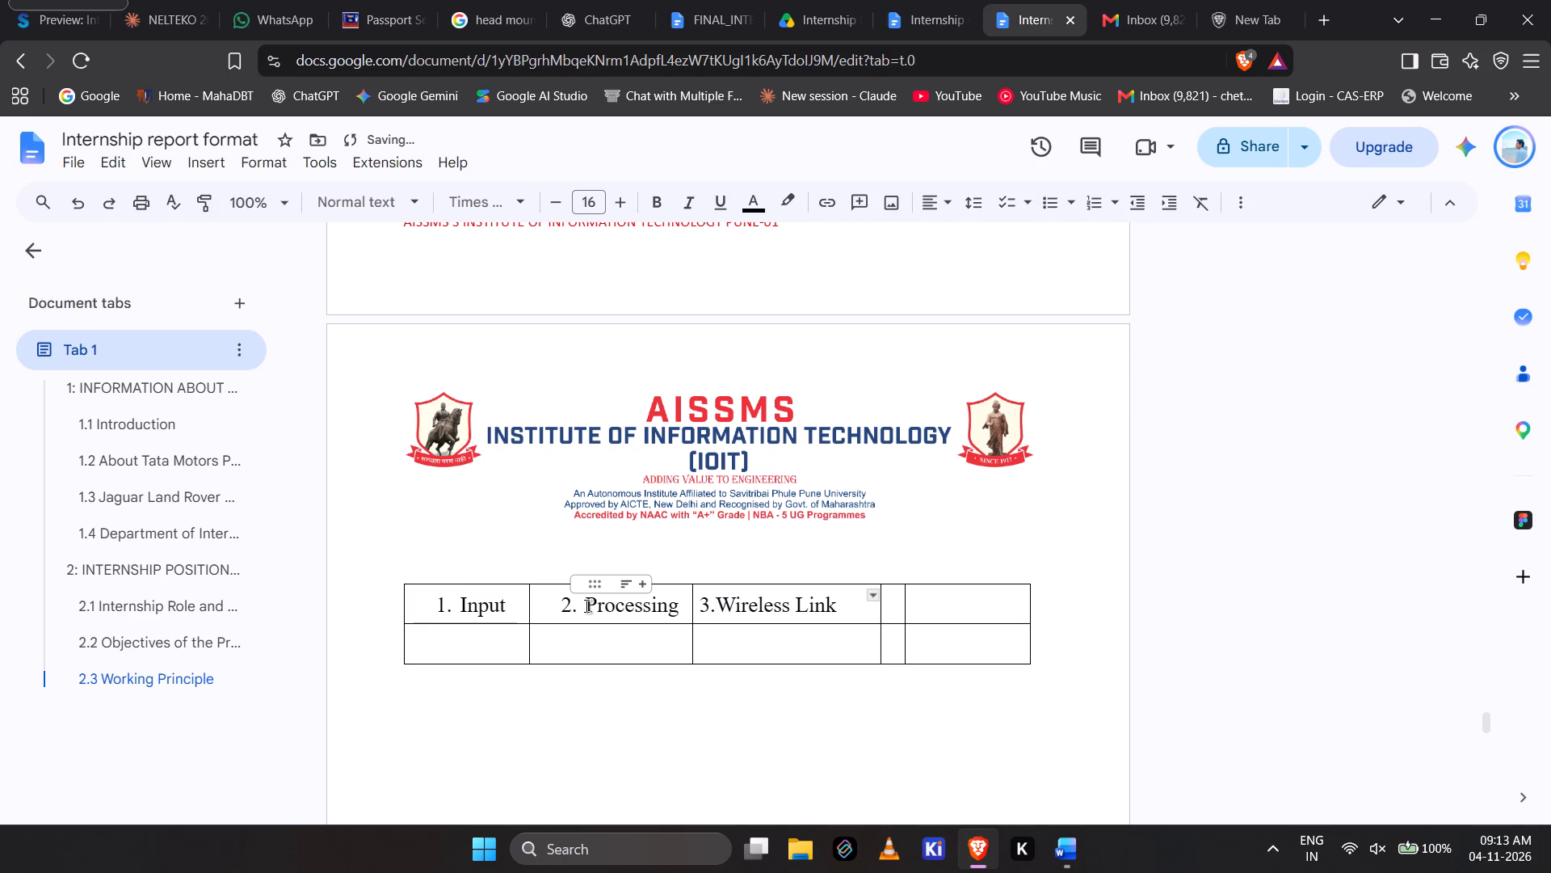
pyautogui.press('BackSpace')
pyautogui.press('BackSpace')
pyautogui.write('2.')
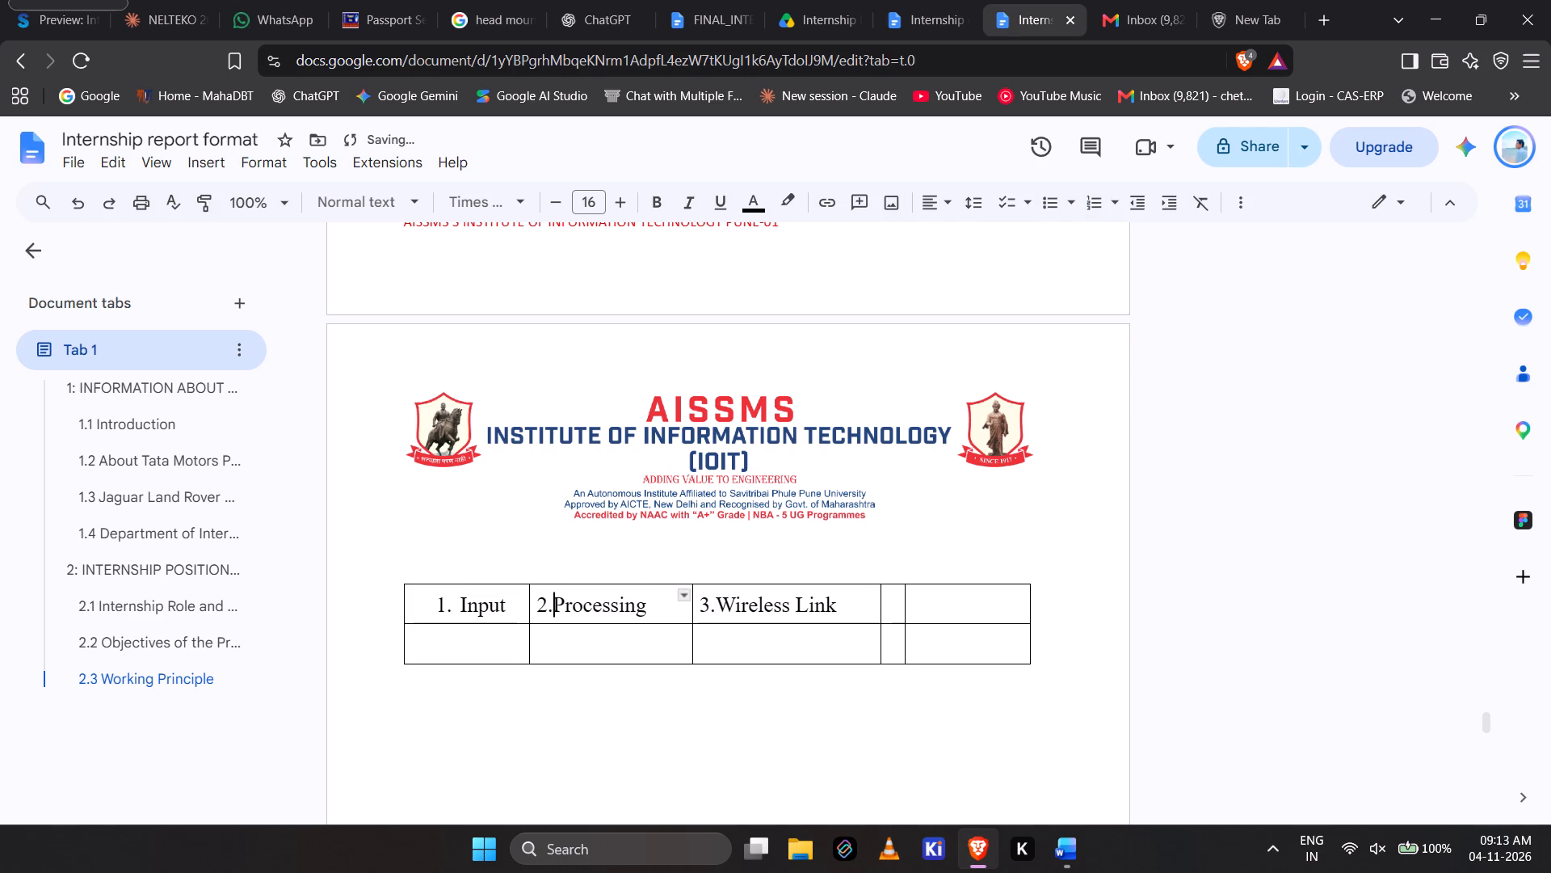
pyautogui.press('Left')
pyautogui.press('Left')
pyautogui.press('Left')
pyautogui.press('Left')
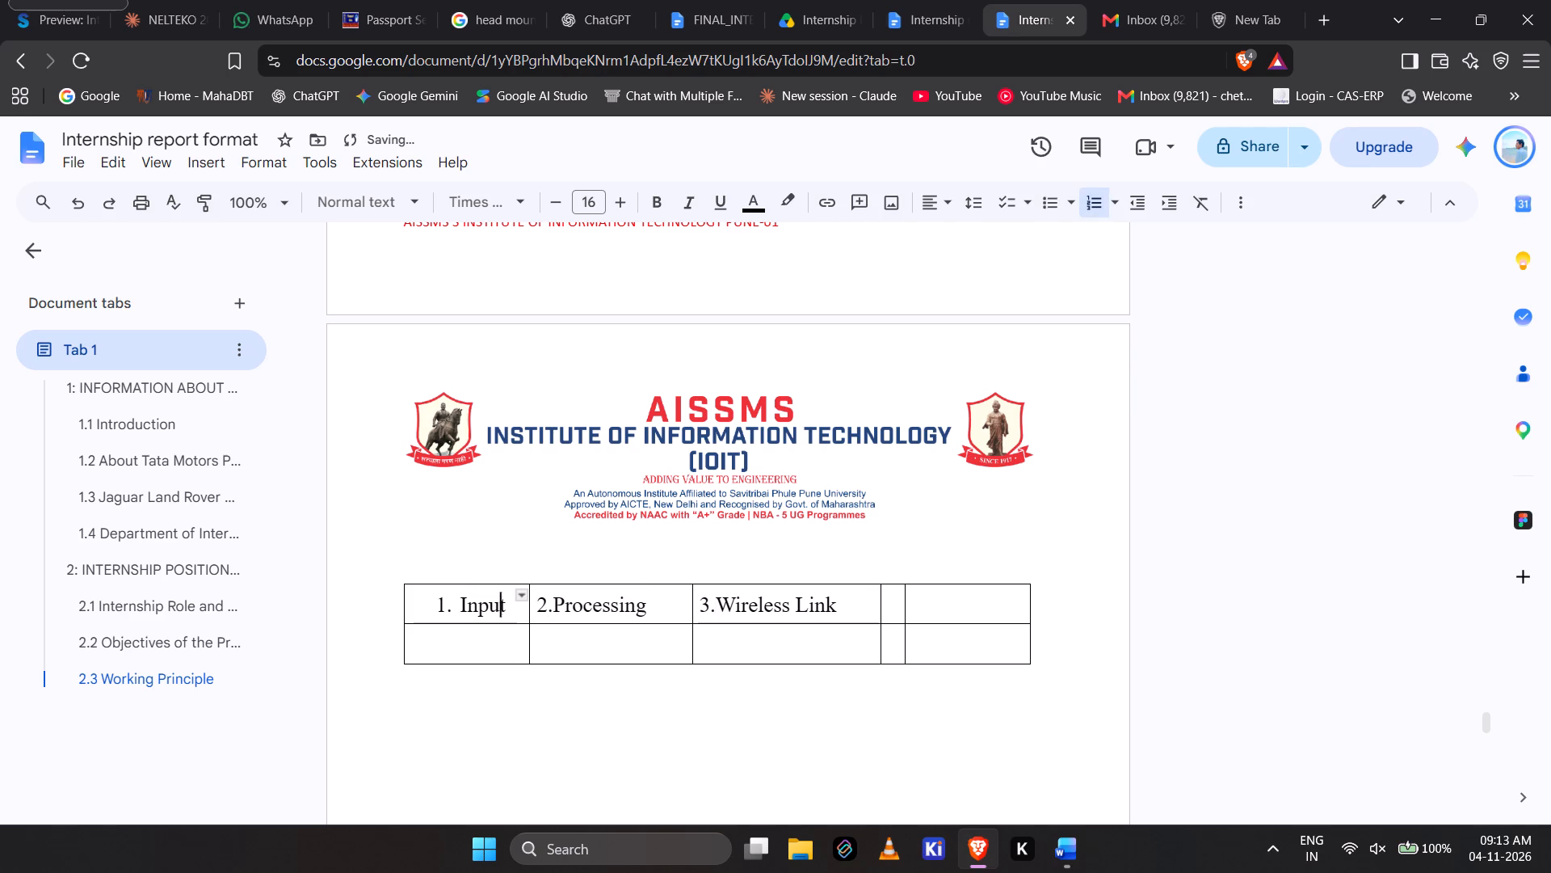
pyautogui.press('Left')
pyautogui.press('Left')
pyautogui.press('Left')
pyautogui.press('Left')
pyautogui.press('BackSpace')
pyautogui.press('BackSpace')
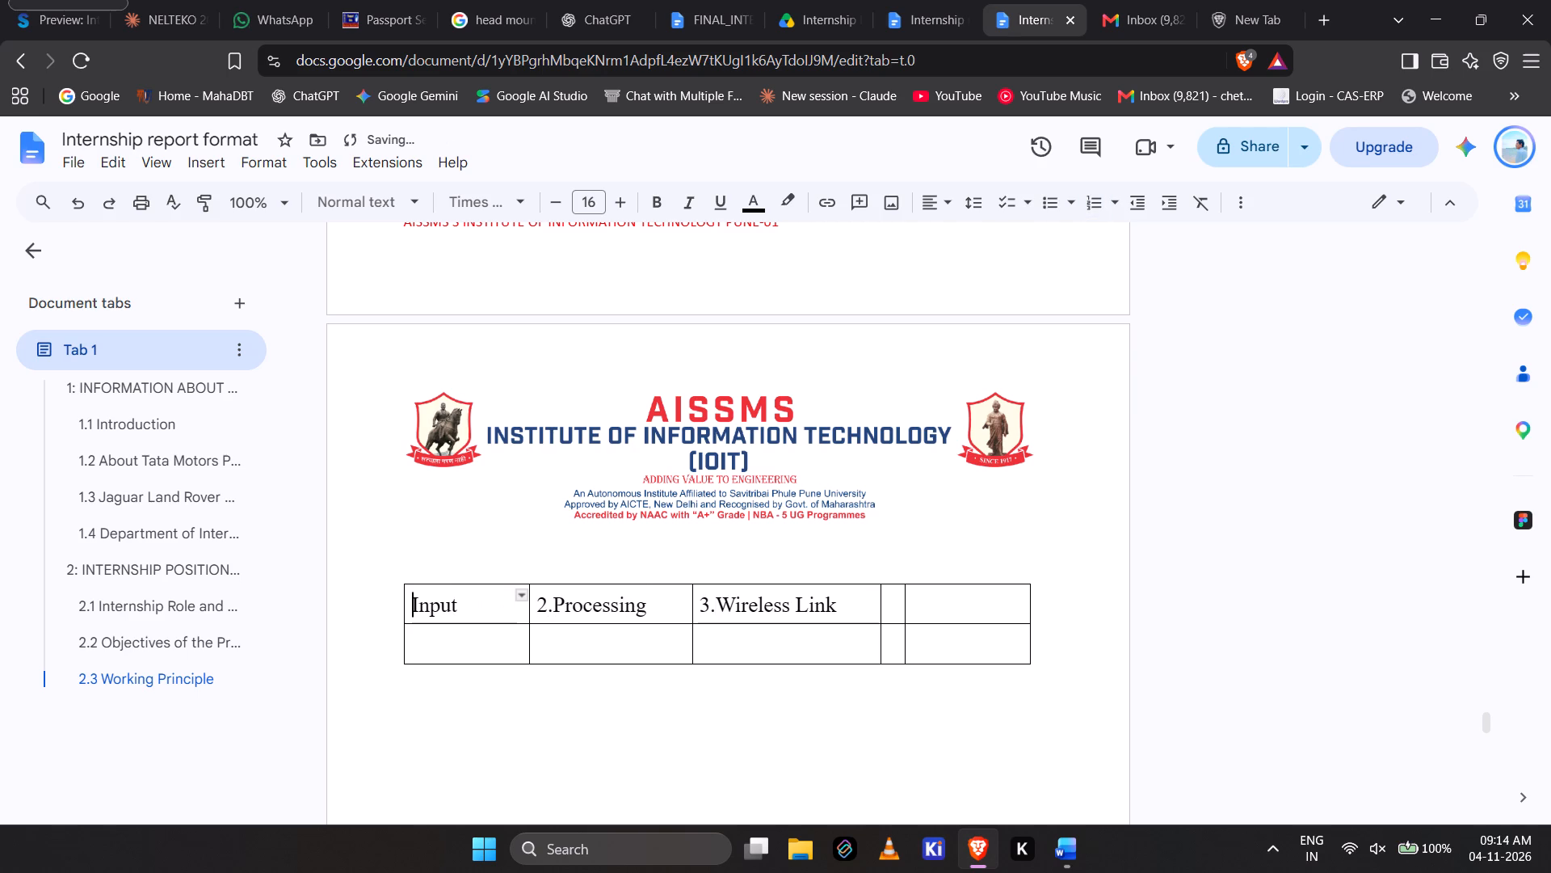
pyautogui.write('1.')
# Narrow the Processing and Wireless Link columns so each closely fits its heading on one line.
pyautogui.moveTo(880, 605); pyautogui.dragTo(876, 605)
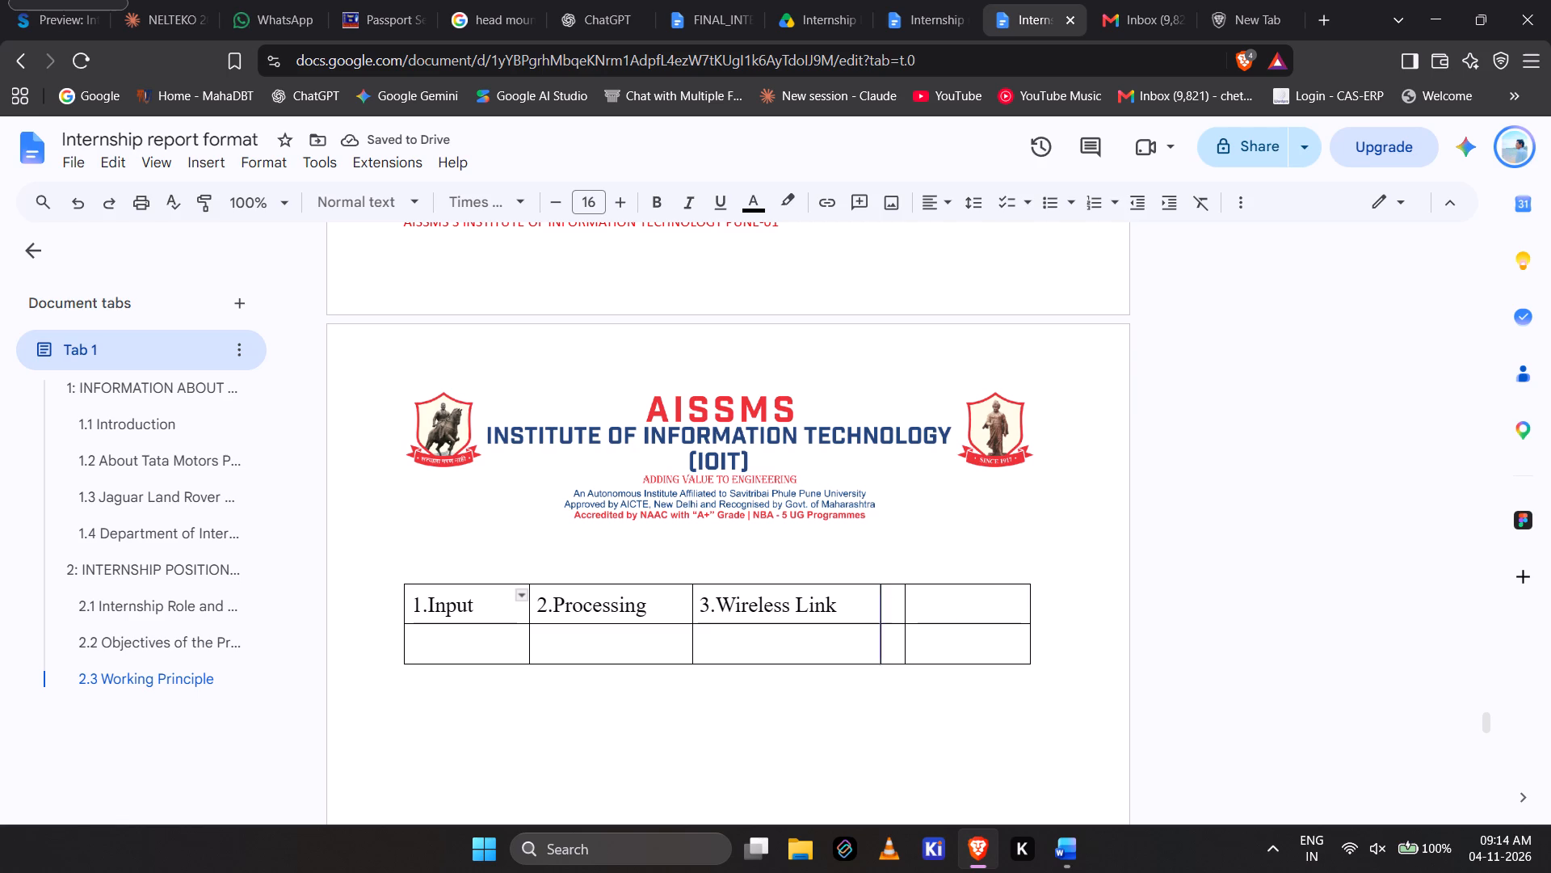
pyautogui.moveTo(876, 605); pyautogui.dragTo(848, 605)
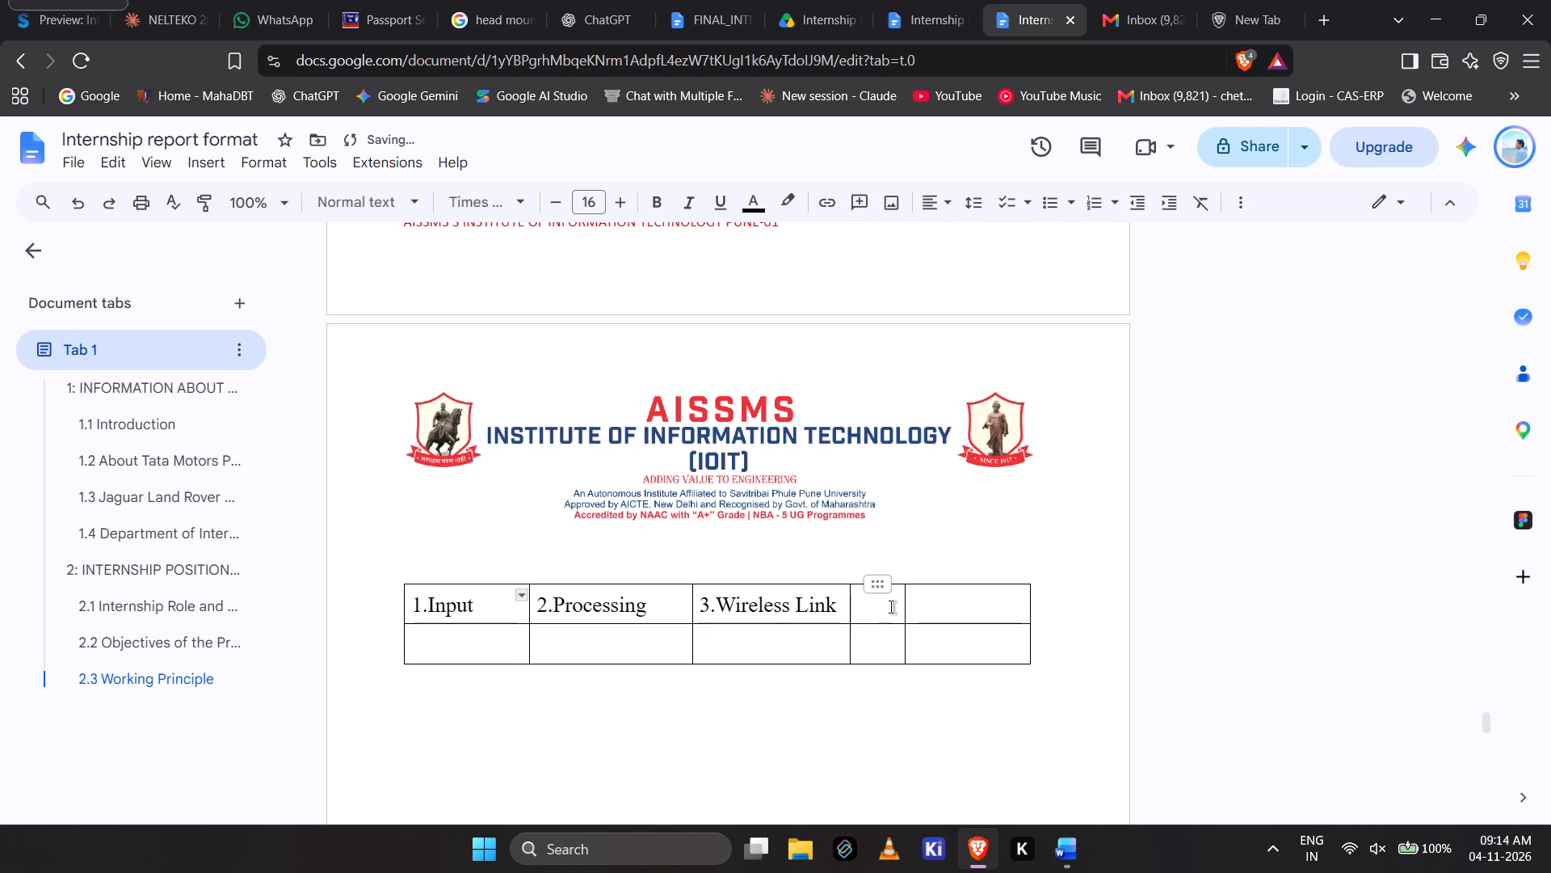
pyautogui.moveTo(696, 607); pyautogui.dragTo(649, 607)
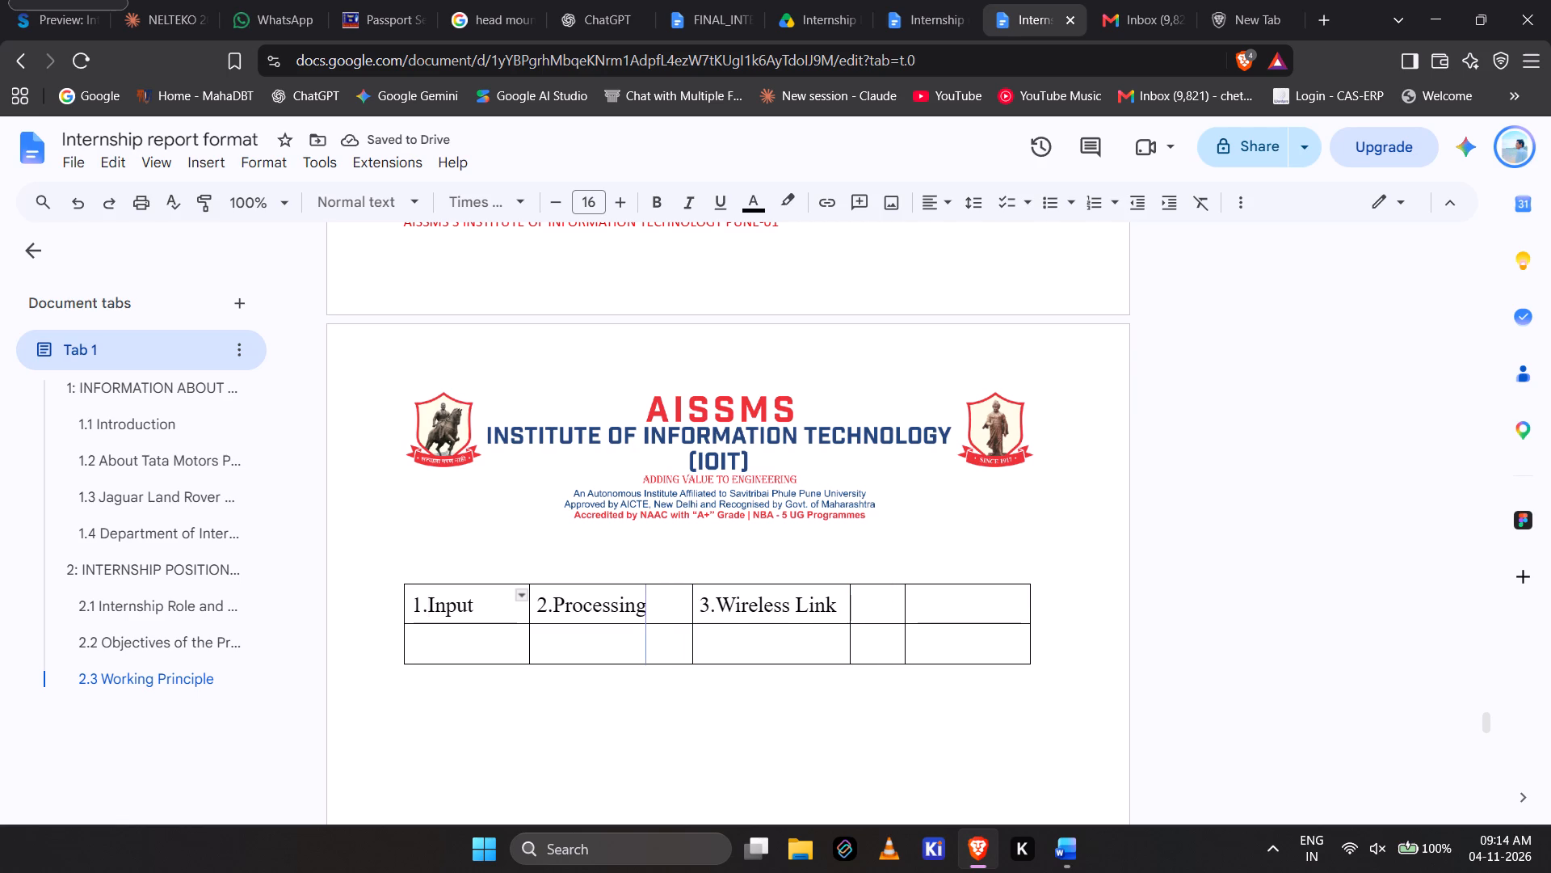
pyautogui.moveTo(649, 607); pyautogui.dragTo(655, 607)
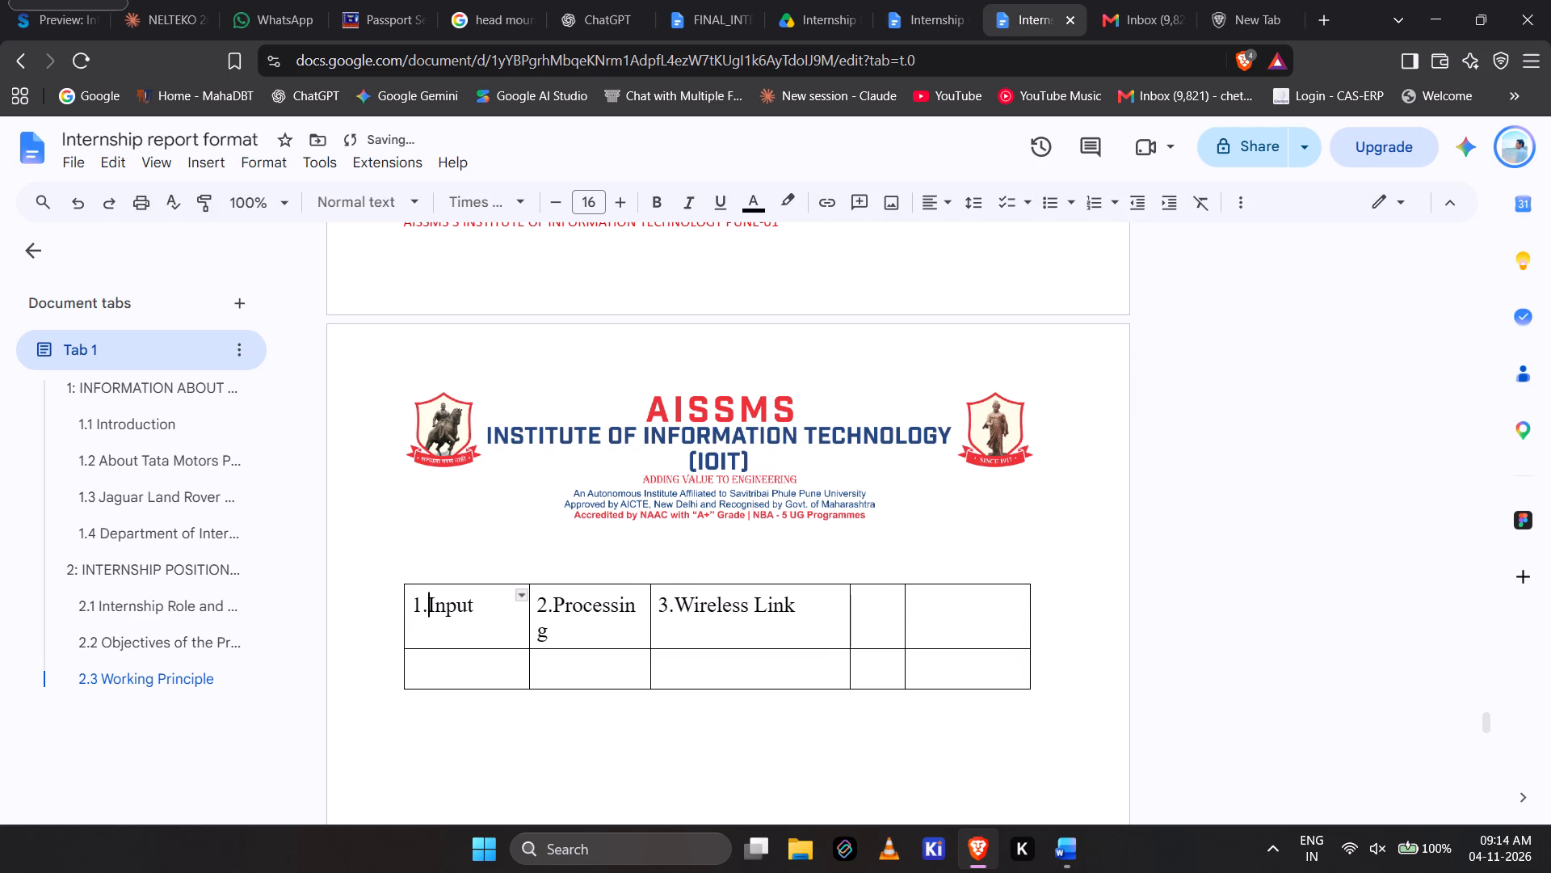
pyautogui.moveTo(653, 607); pyautogui.dragTo(667, 607)
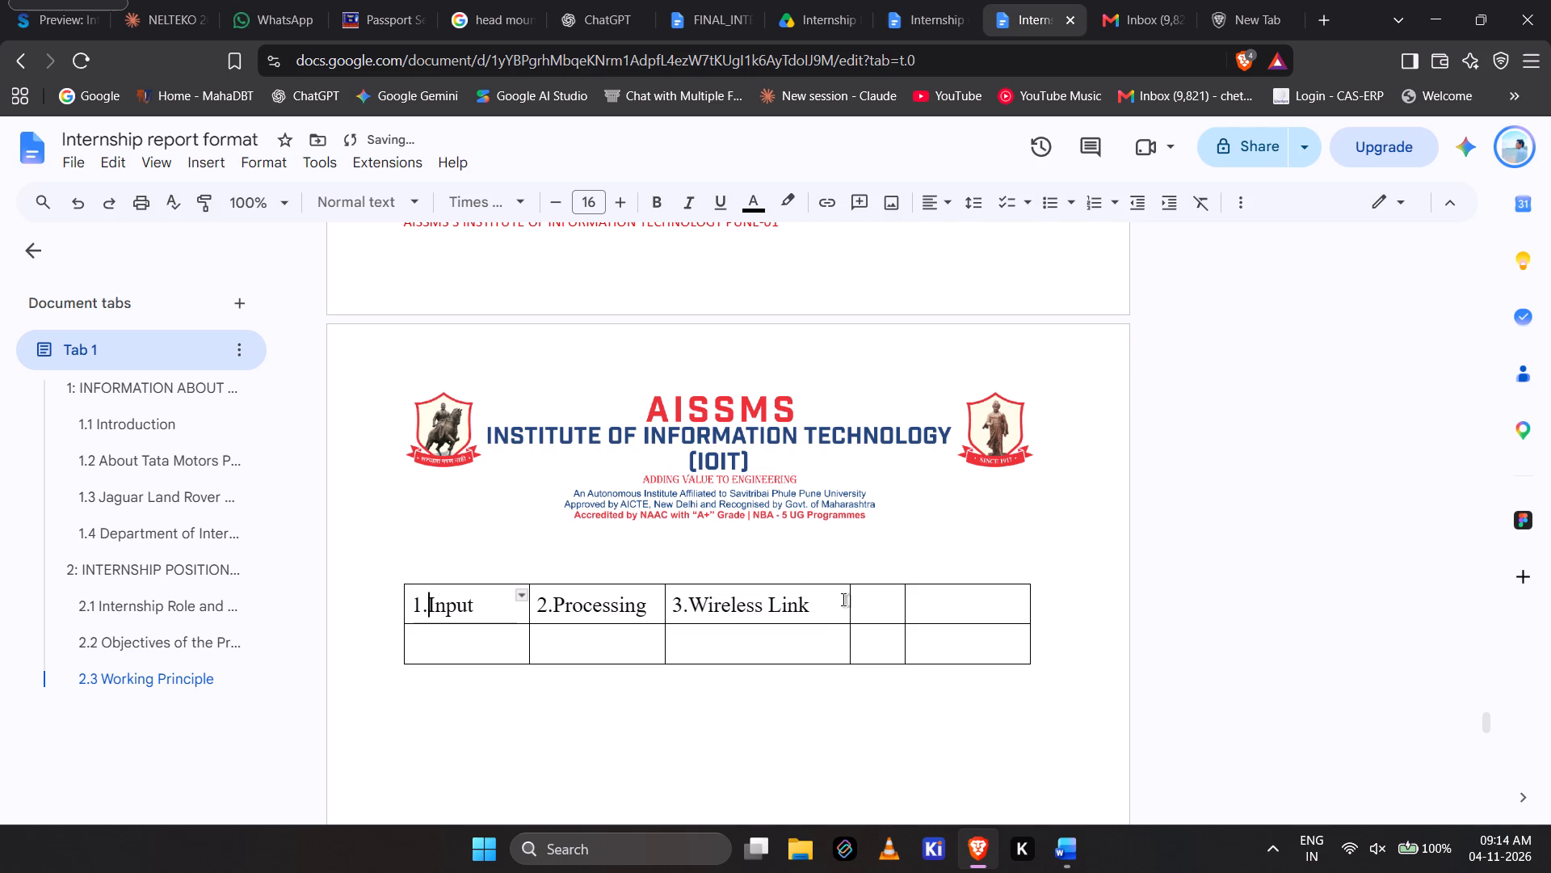
pyautogui.moveTo(852, 602); pyautogui.dragTo(829, 604)
# Widen the fourth column and enter the heading "4.Reception" in its header cell, following the Word report.
pyautogui.hotkey('alt', 'Tab')
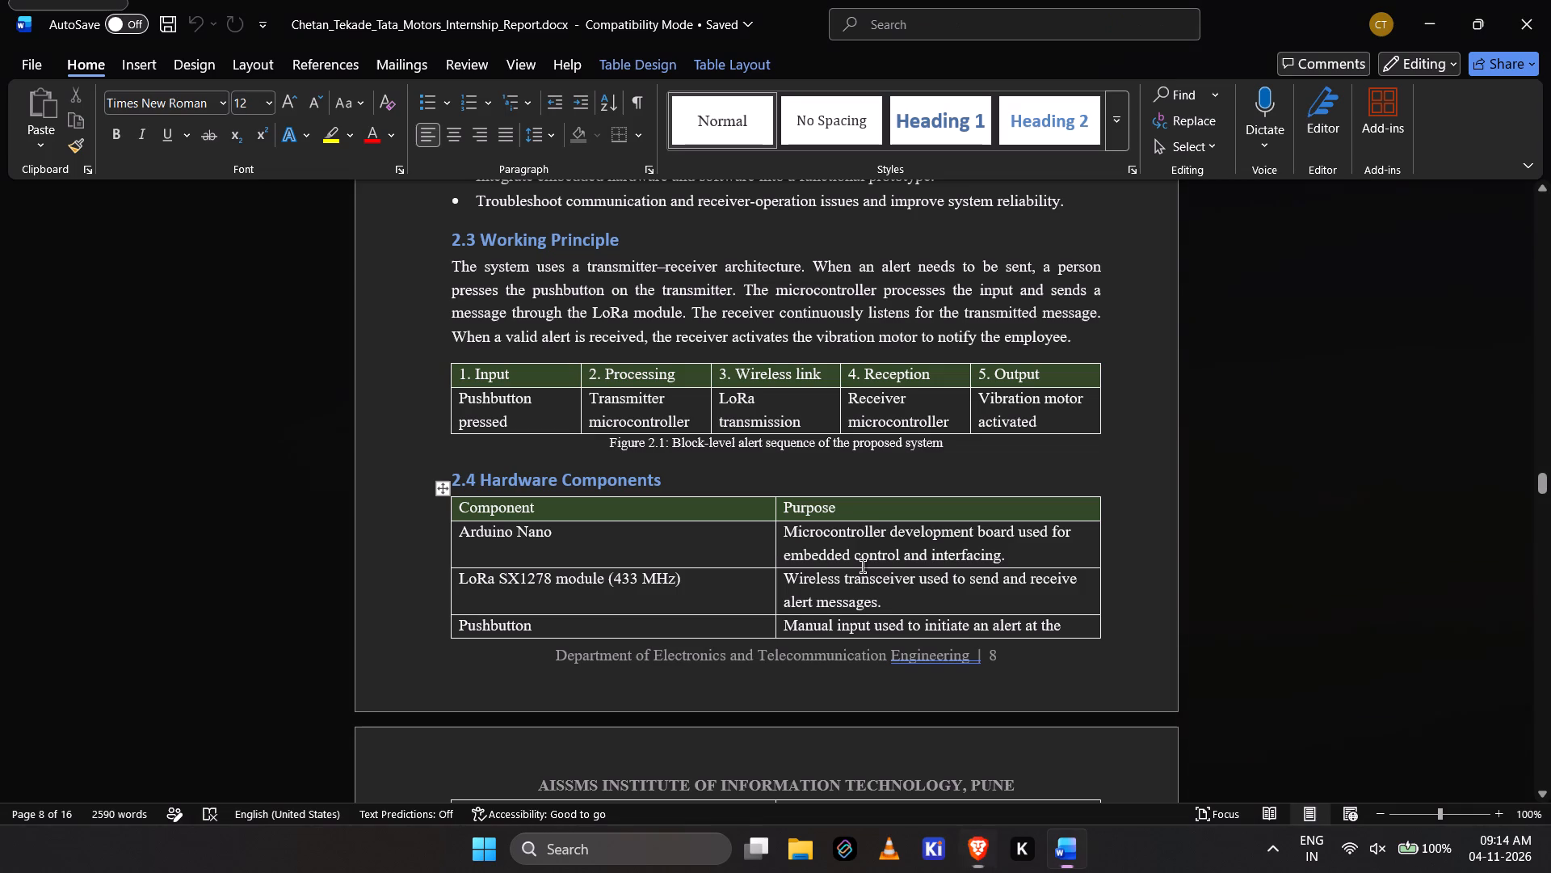
pyautogui.hotkey('alt', 'Tab')
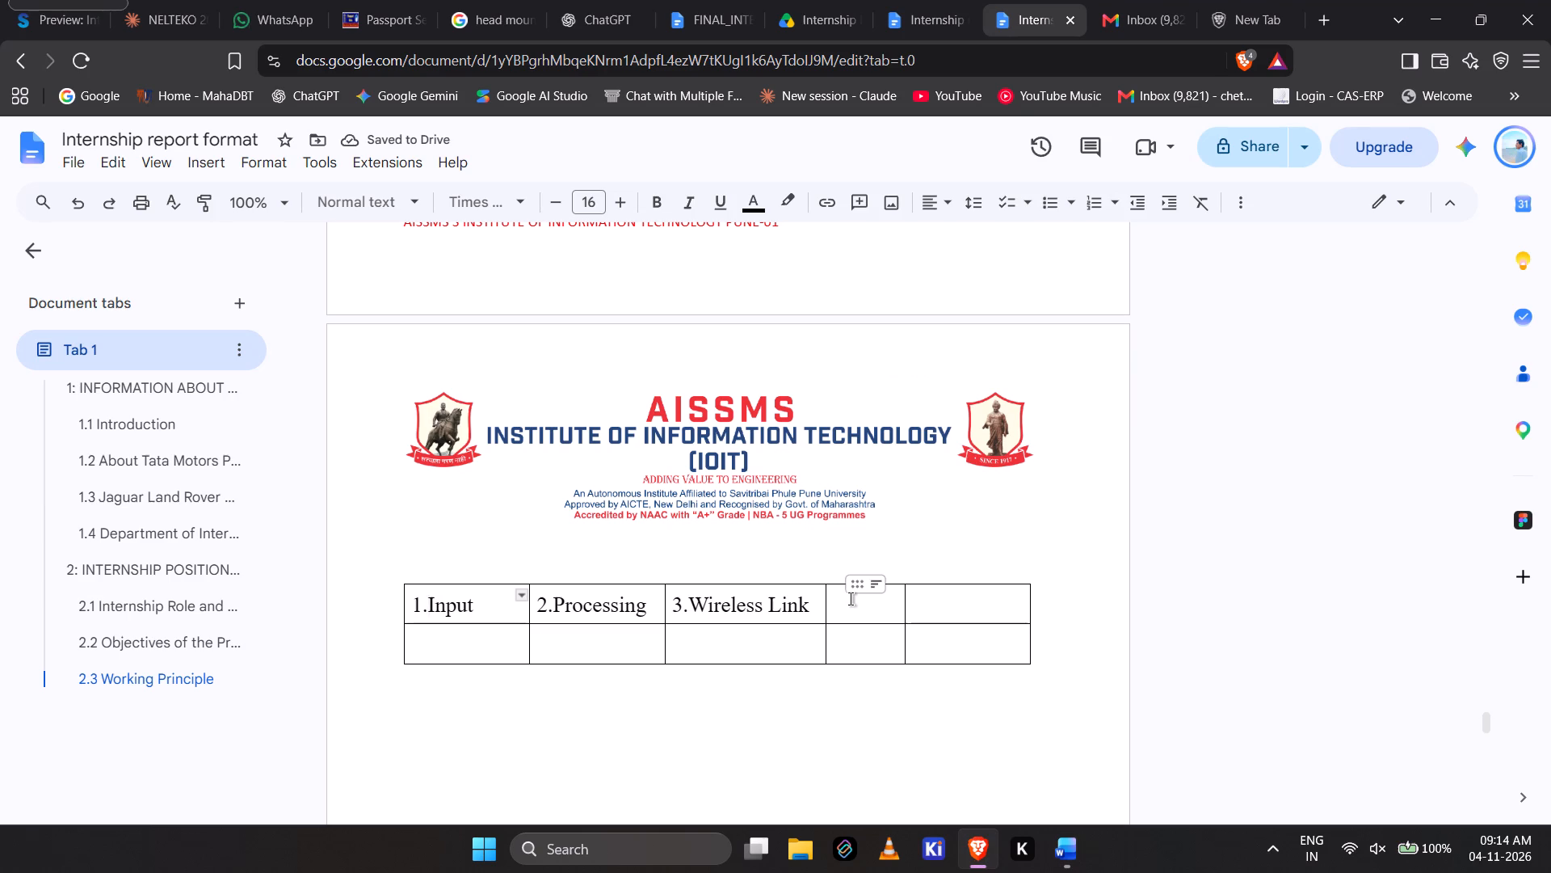
pyautogui.moveTo(851, 599); pyautogui.dragTo(900, 609)
pyautogui.click(900, 609)
pyautogui.moveTo(906, 610); pyautogui.dragTo(999, 619)
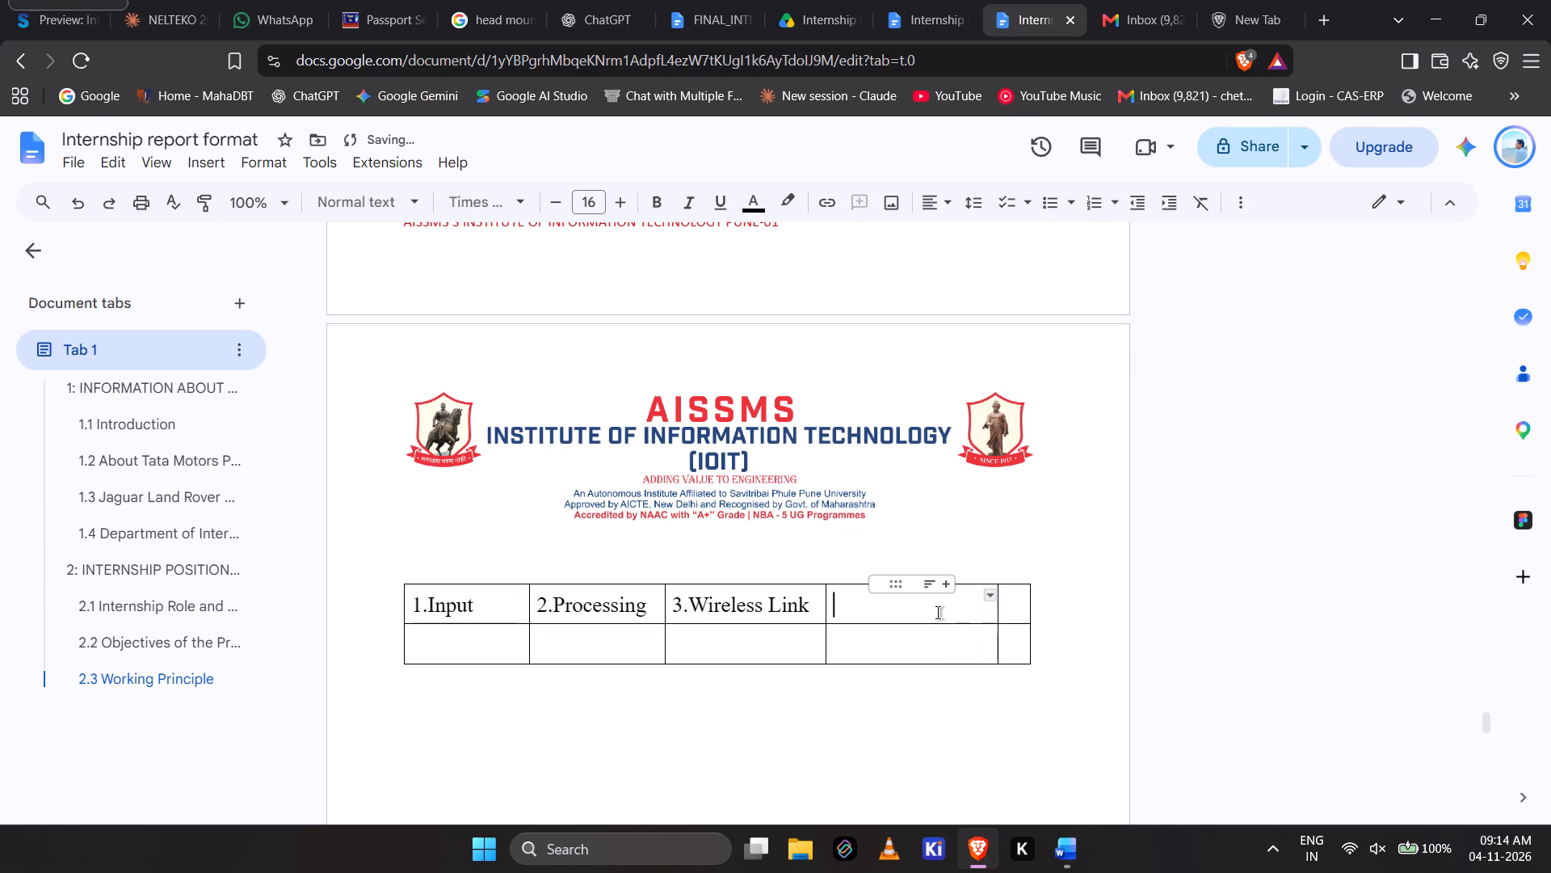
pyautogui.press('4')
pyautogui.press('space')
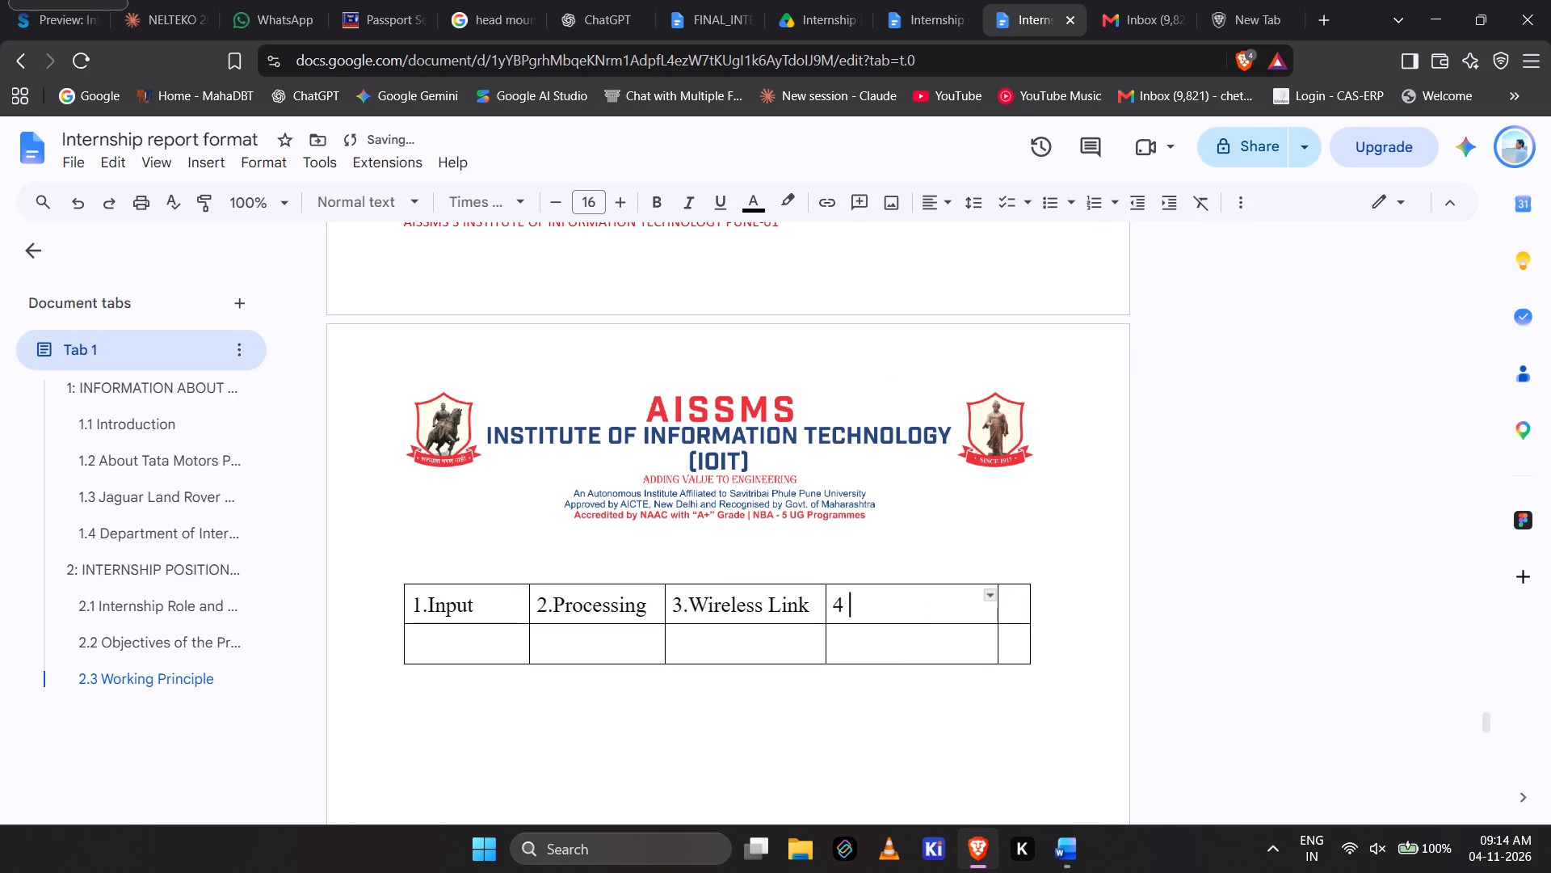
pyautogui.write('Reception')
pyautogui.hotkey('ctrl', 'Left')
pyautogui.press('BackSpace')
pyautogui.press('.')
# Widen the table's last column and enter the heading "5.Output" in its header cell.
pyautogui.moveTo(1028, 620); pyautogui.dragTo(1119, 618)
pyautogui.hotkey('alt', 'Tab')
pyautogui.hotkey('alt', 'Tab')
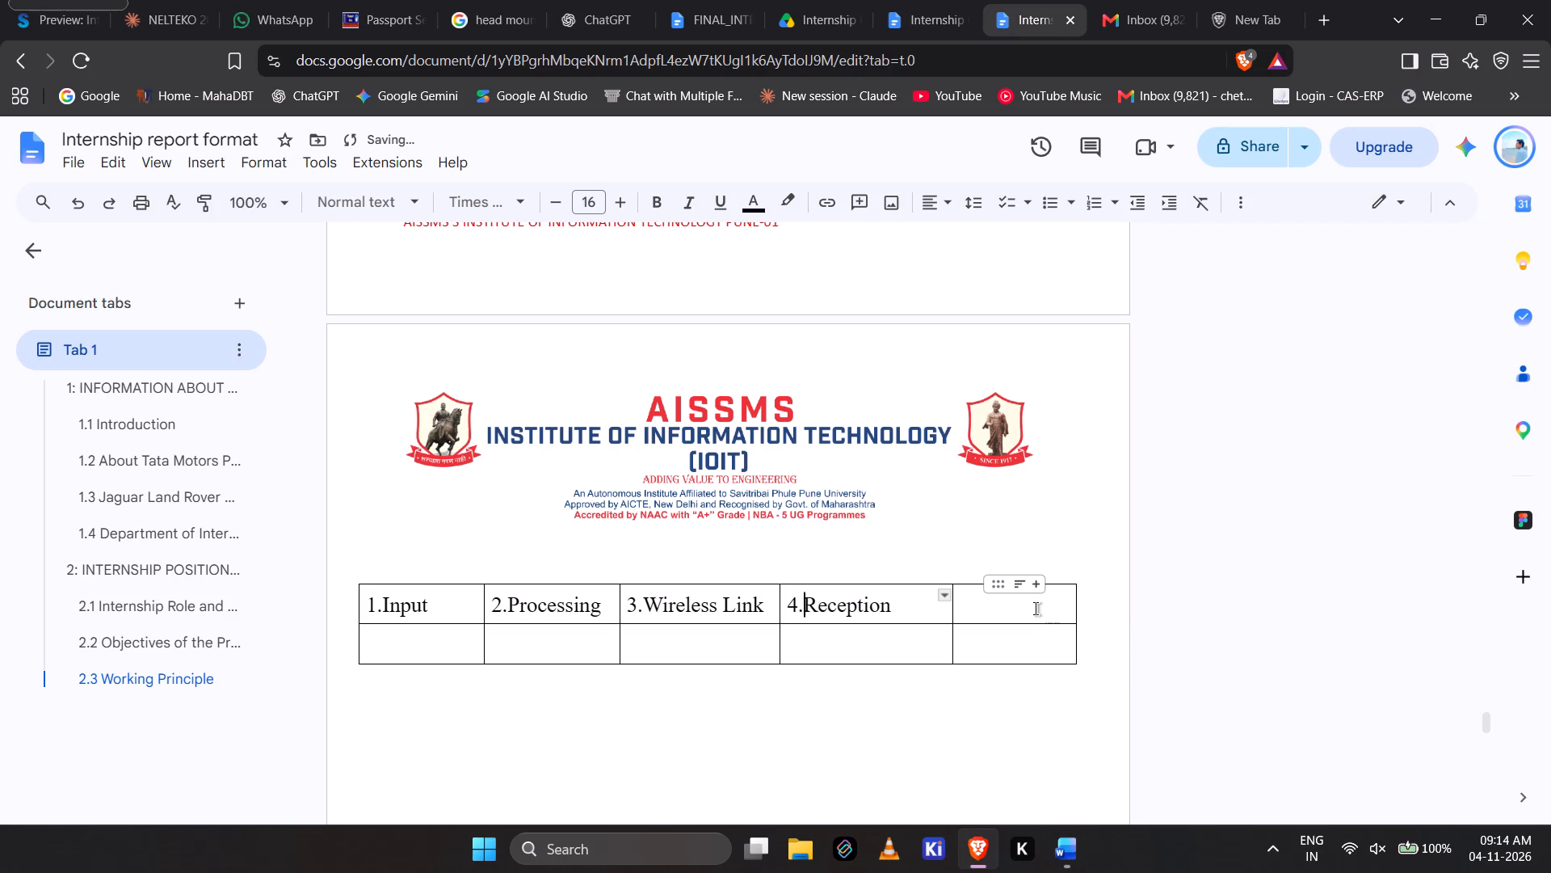
pyautogui.click(1010, 609)
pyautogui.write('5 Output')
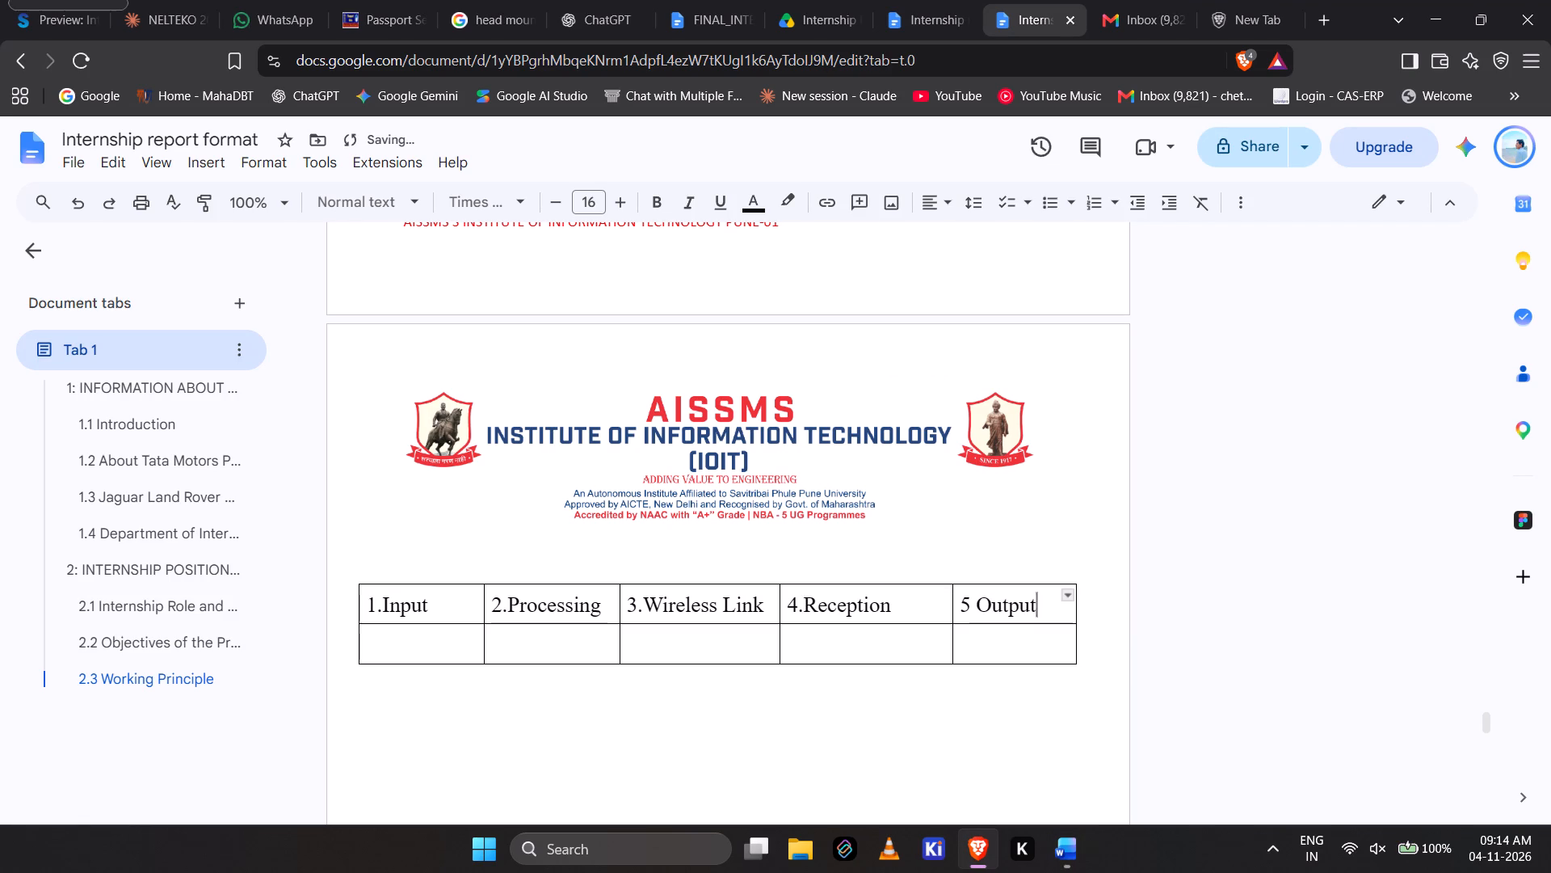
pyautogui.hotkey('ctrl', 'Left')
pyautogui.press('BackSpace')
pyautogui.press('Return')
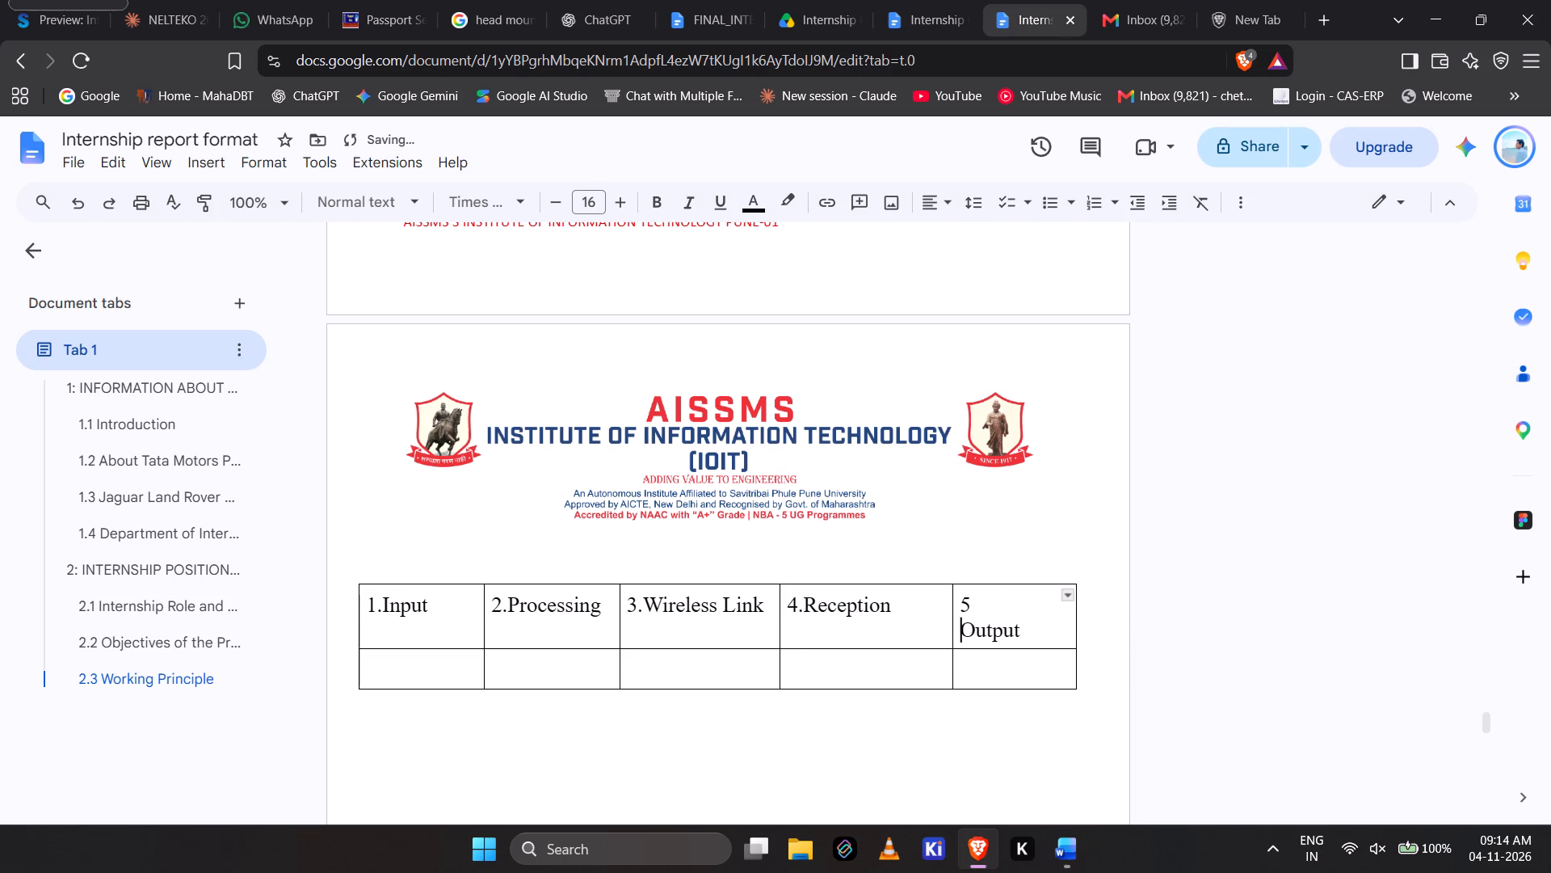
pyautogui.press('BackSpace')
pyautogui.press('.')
# Enter "Push Button Pressed" in the second-row cell under 1.Input, following the Word report.
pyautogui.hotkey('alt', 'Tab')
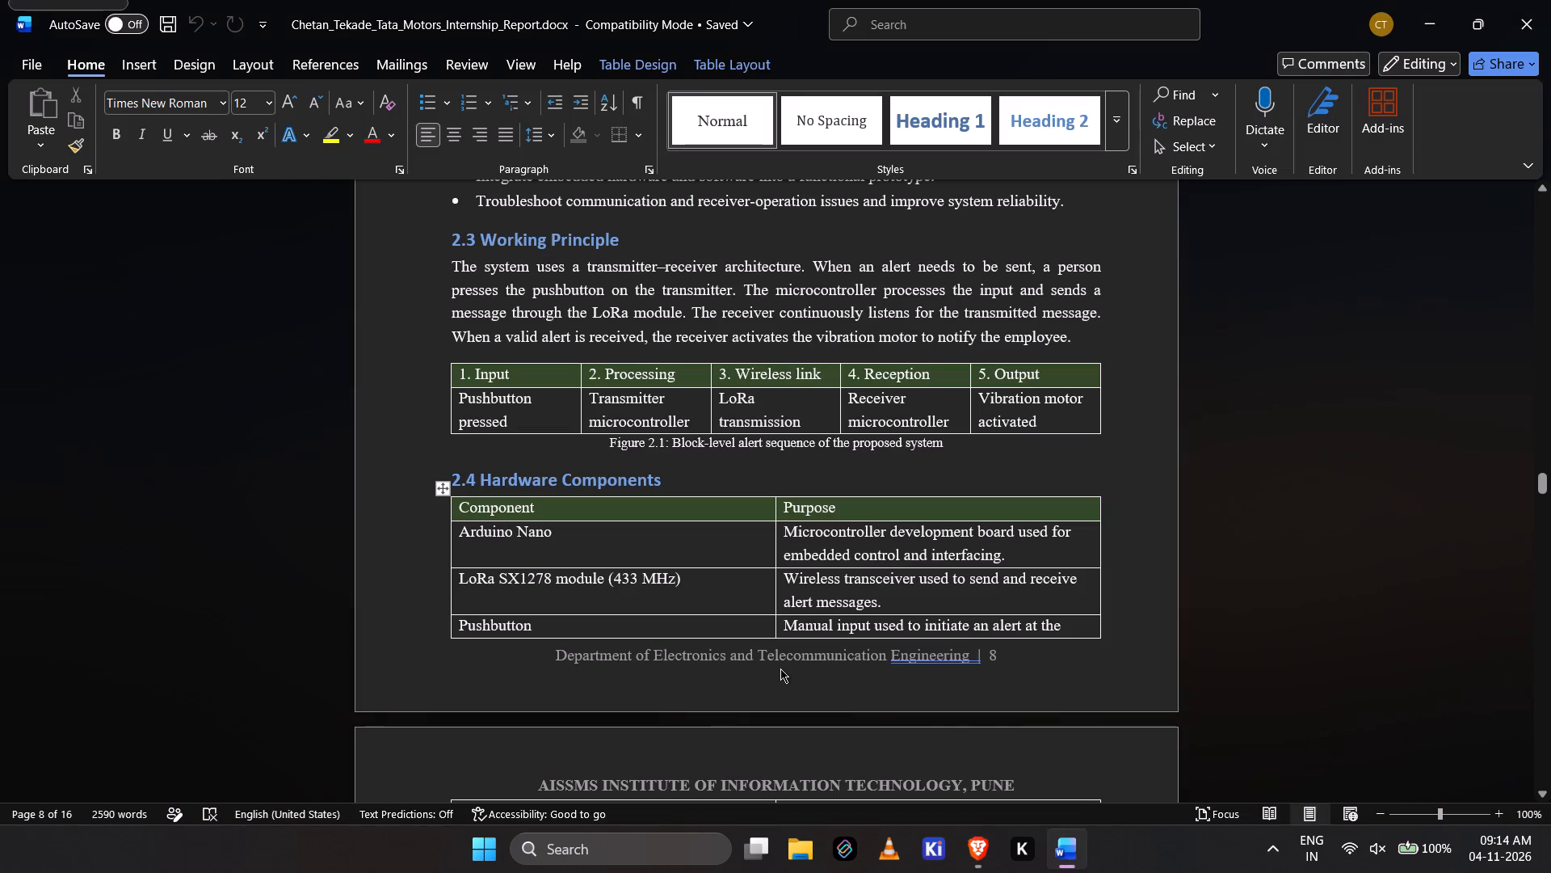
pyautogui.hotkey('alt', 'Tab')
pyautogui.click(469, 653)
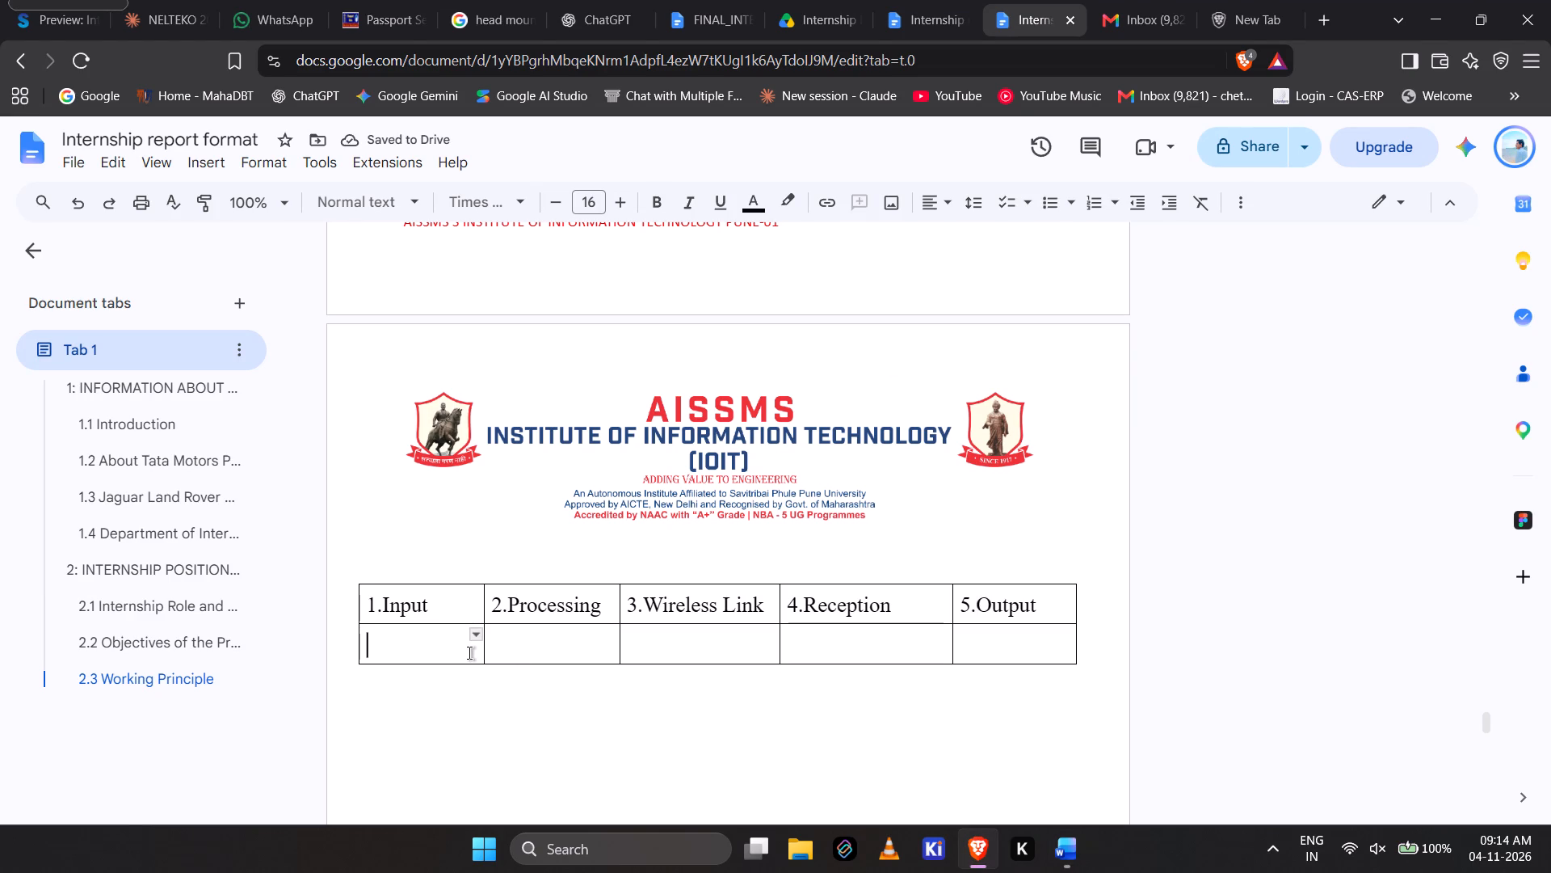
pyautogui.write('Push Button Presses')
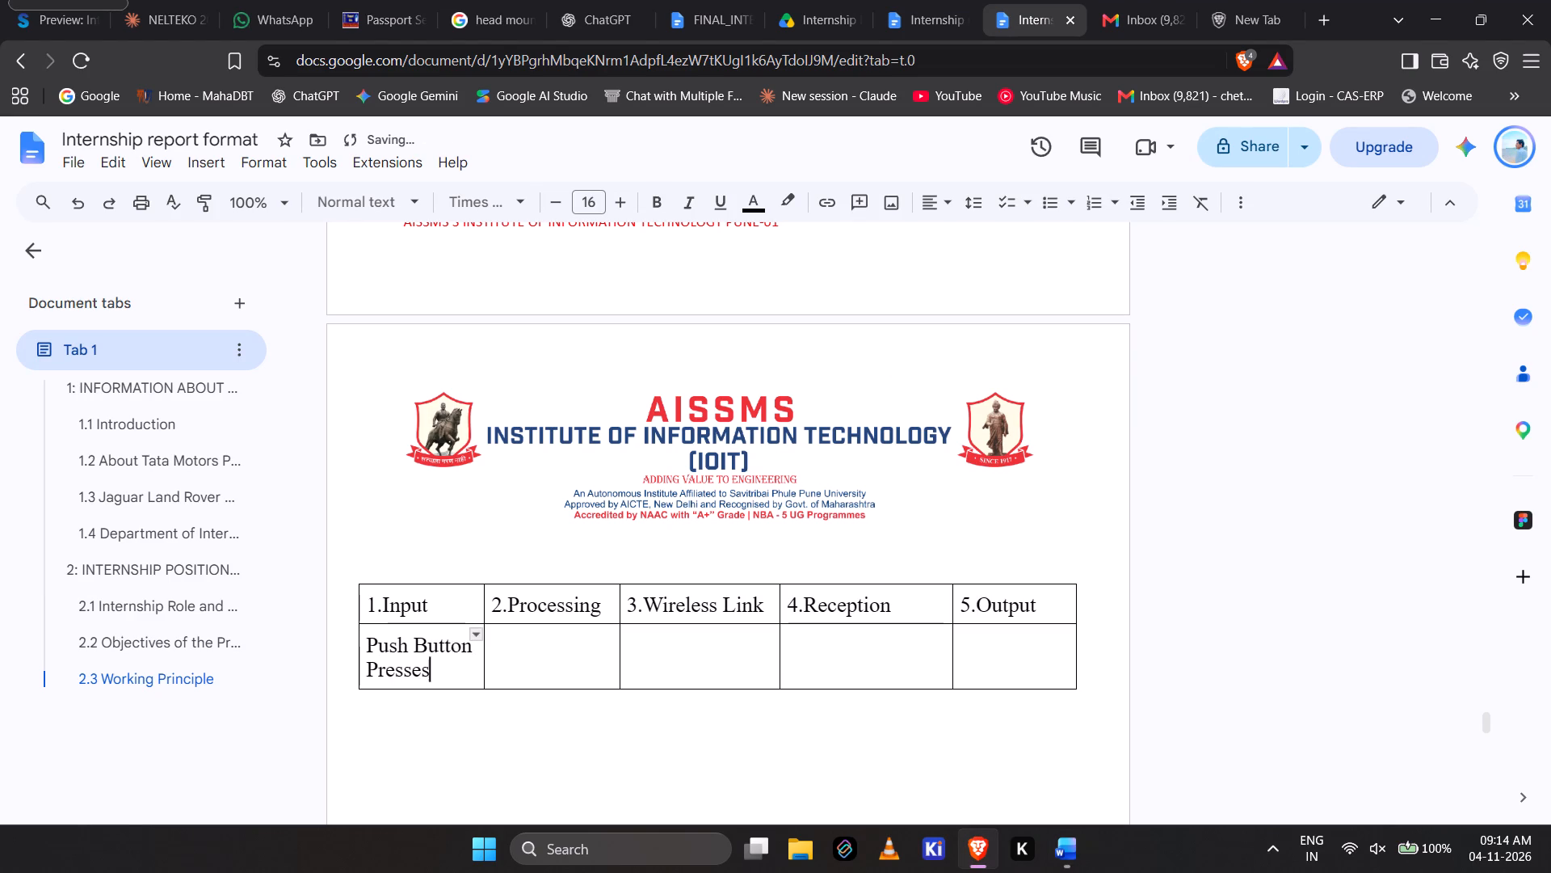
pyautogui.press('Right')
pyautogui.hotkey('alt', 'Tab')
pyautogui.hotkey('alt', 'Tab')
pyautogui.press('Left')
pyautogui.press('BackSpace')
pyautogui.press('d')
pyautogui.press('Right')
# Enter "Transmitter Microcontroller" under 2.Processing and widen the column so "Microcontroller" fits on one line.
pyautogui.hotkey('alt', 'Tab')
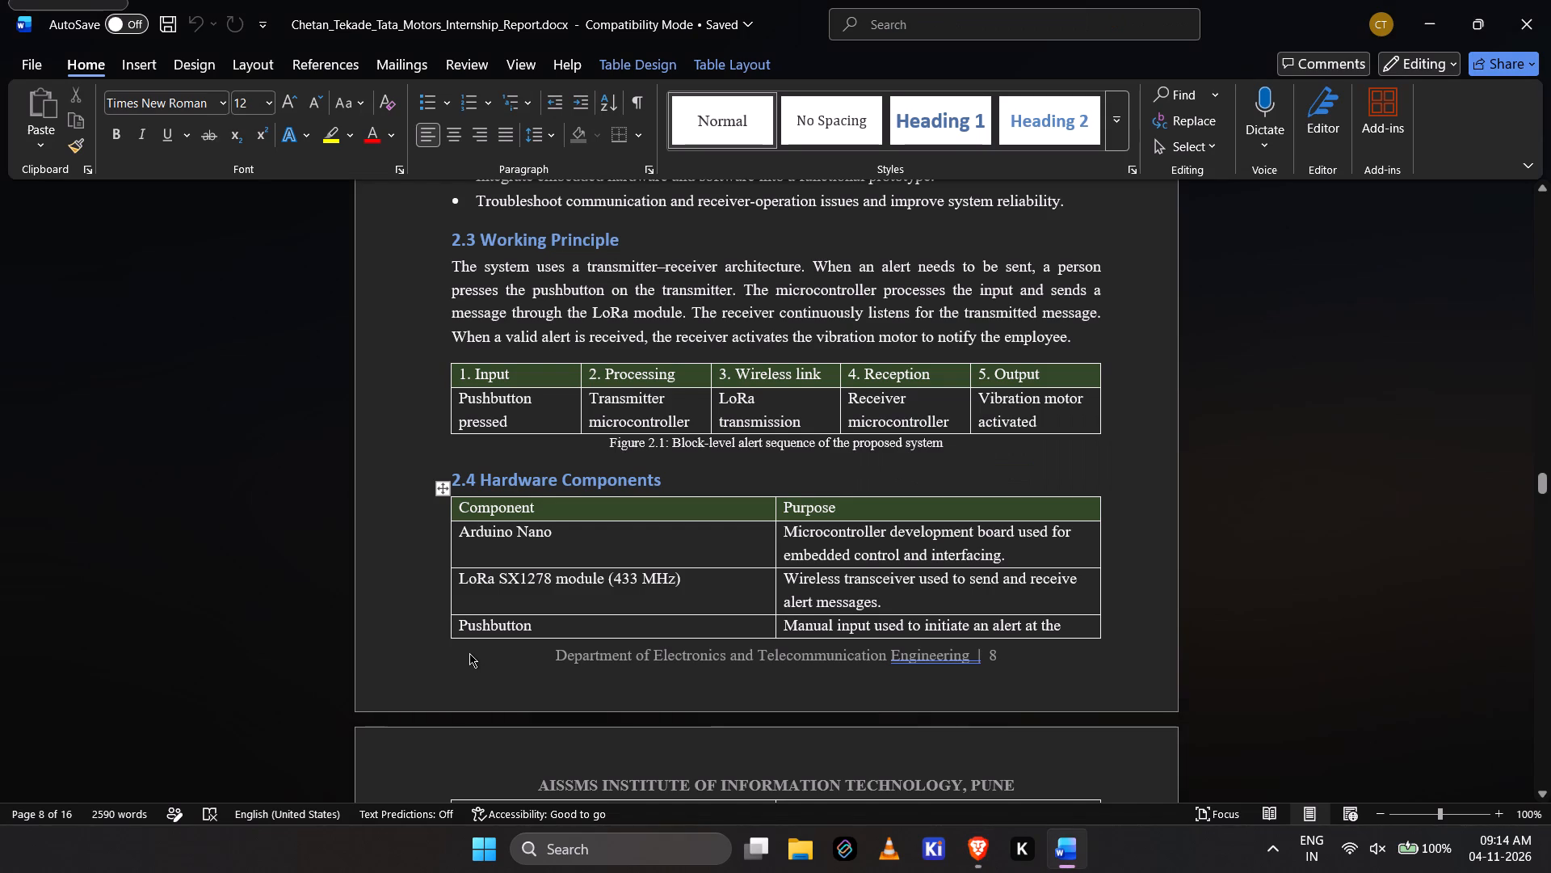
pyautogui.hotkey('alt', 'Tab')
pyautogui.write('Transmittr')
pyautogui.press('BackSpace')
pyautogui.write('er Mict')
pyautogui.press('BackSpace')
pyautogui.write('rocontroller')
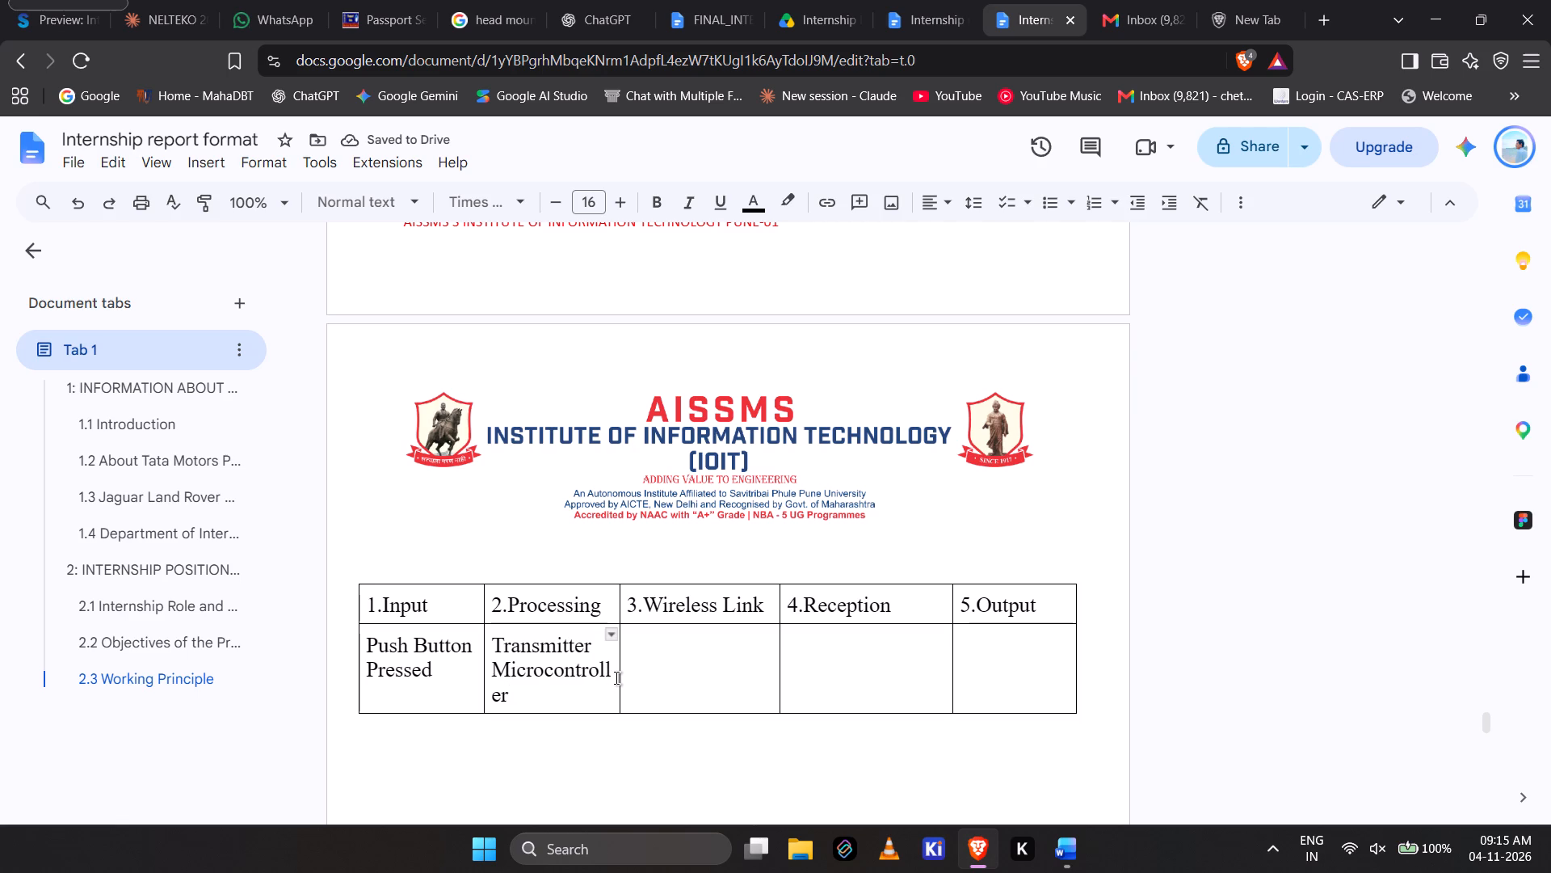
pyautogui.moveTo(620, 681); pyautogui.dragTo(628, 685)
pyautogui.moveTo(628, 685); pyautogui.dragTo(638, 690)
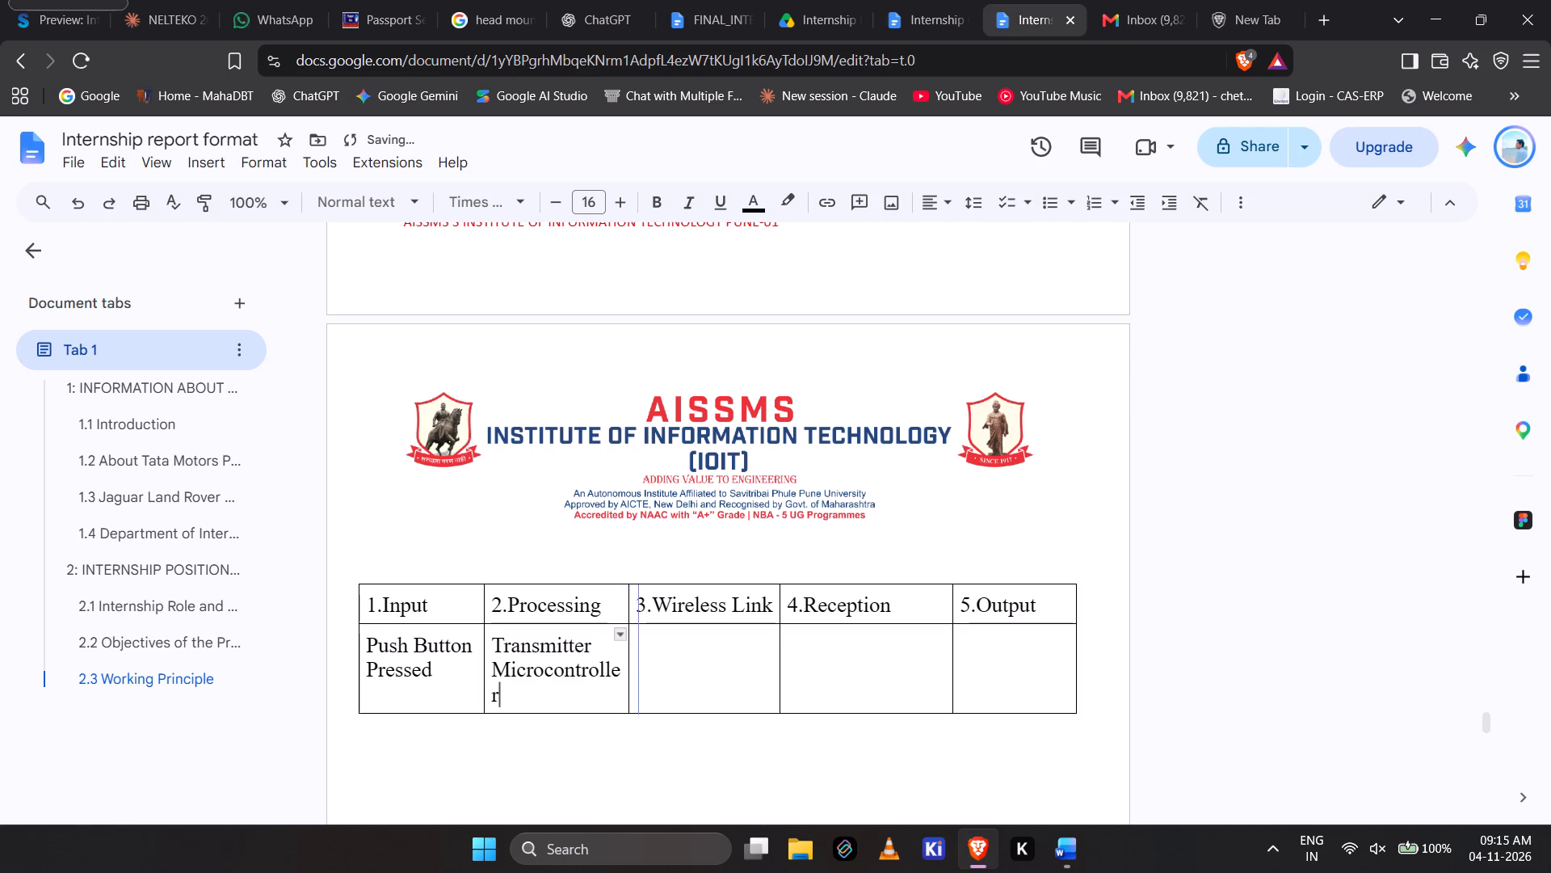
# Enter "LoRa transmission" in the second-row cell under 3.Wireless Link, following the Word report.
pyautogui.click(667, 690)
pyautogui.hotkey('alt', 'Tab')
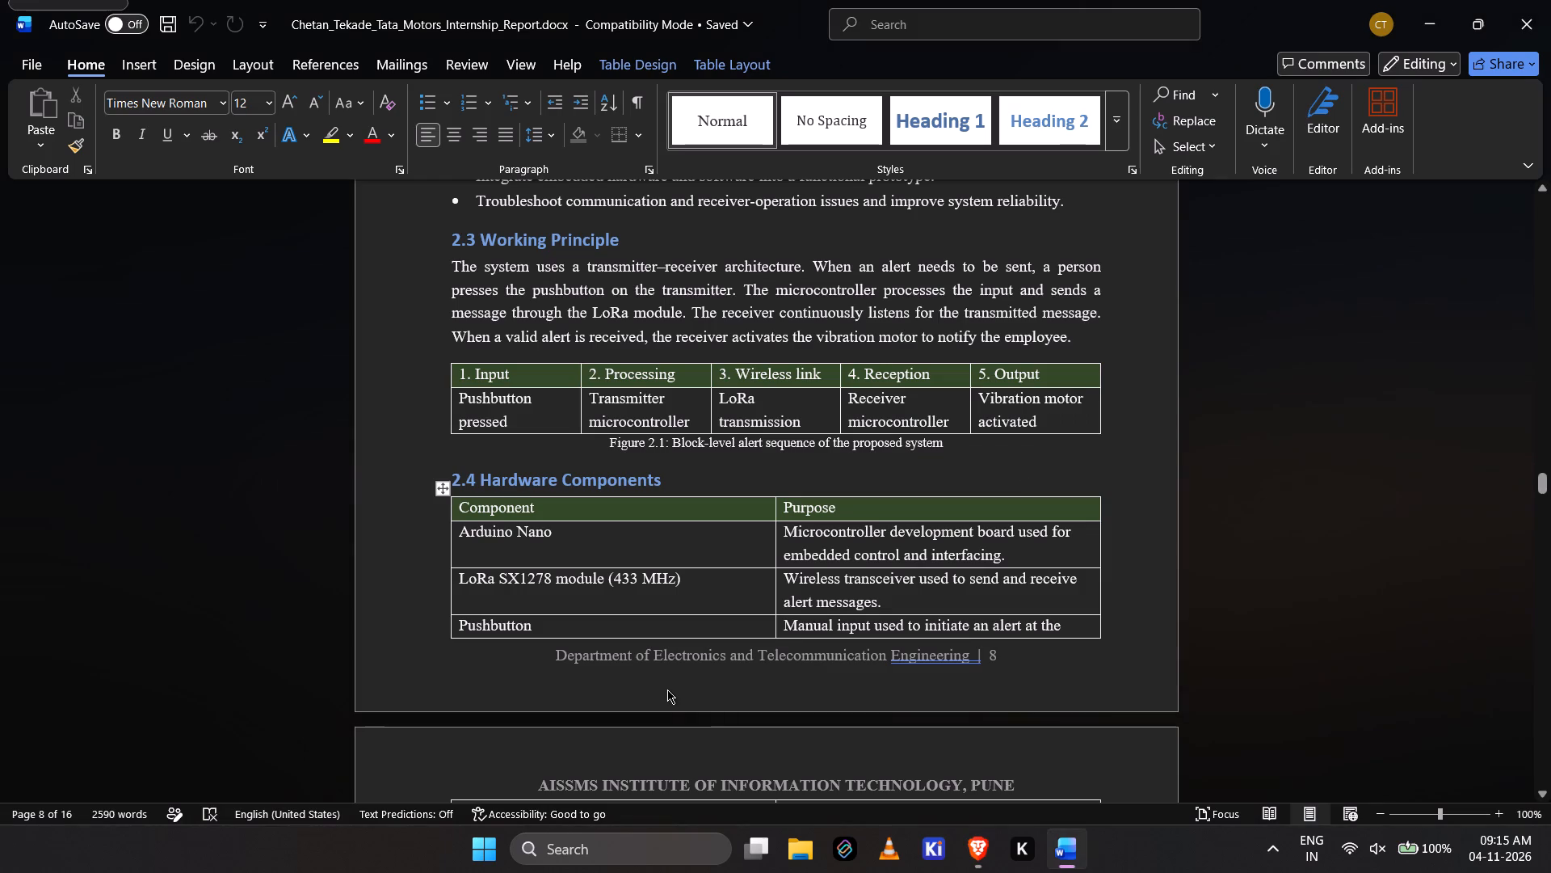
pyautogui.hotkey('alt', 'Tab')
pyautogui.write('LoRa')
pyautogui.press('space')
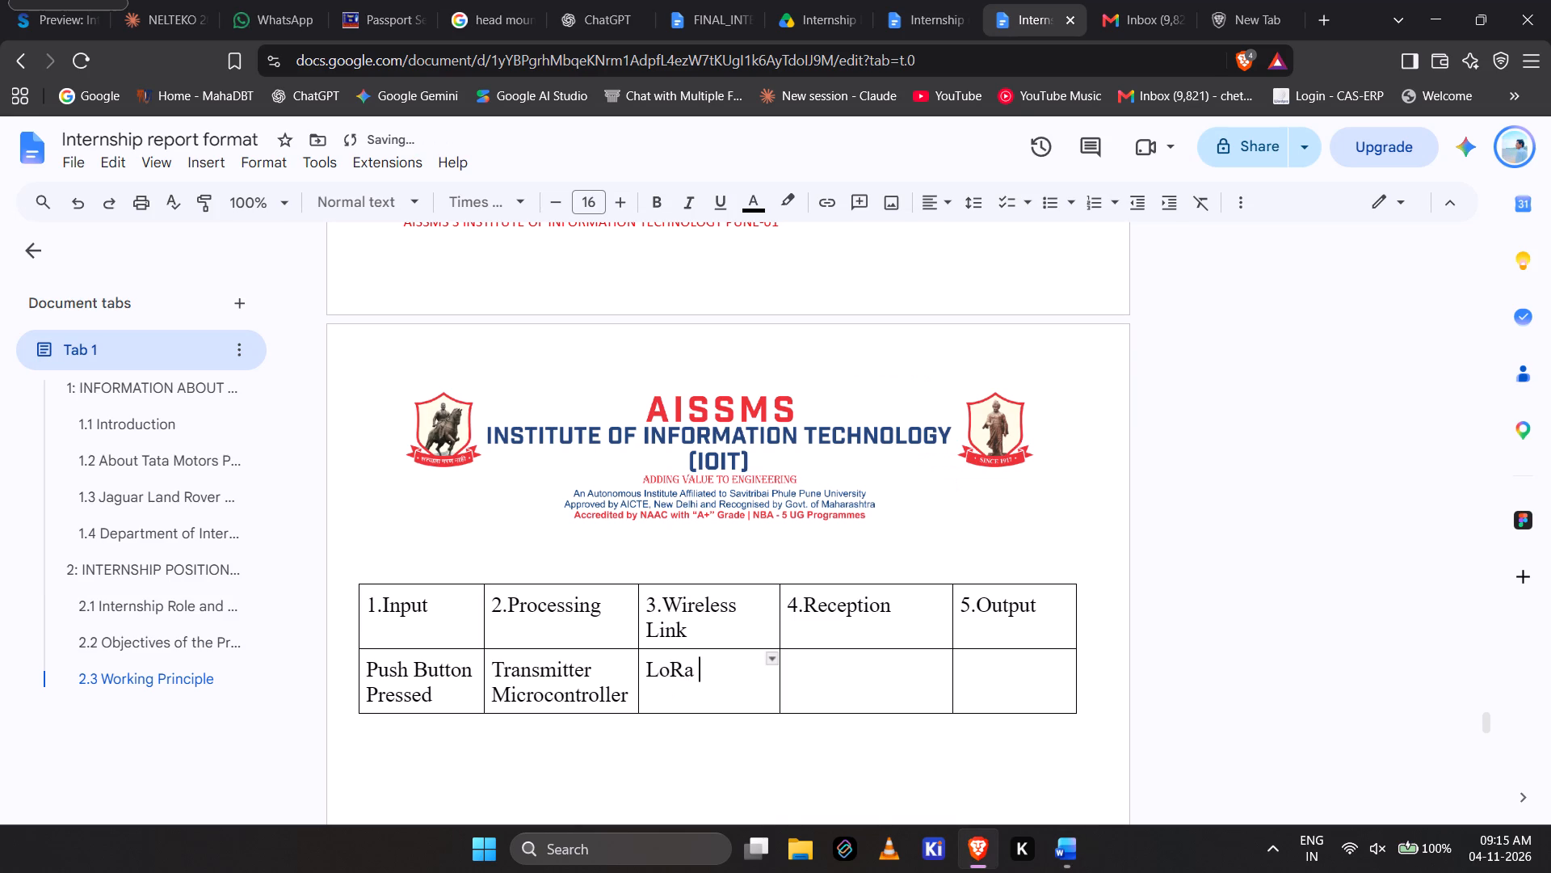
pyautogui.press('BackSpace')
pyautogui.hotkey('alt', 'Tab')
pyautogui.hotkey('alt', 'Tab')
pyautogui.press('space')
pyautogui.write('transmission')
# Enter "Receiver microcontroller" in the second-row cell under 4.Reception, following the Word report.
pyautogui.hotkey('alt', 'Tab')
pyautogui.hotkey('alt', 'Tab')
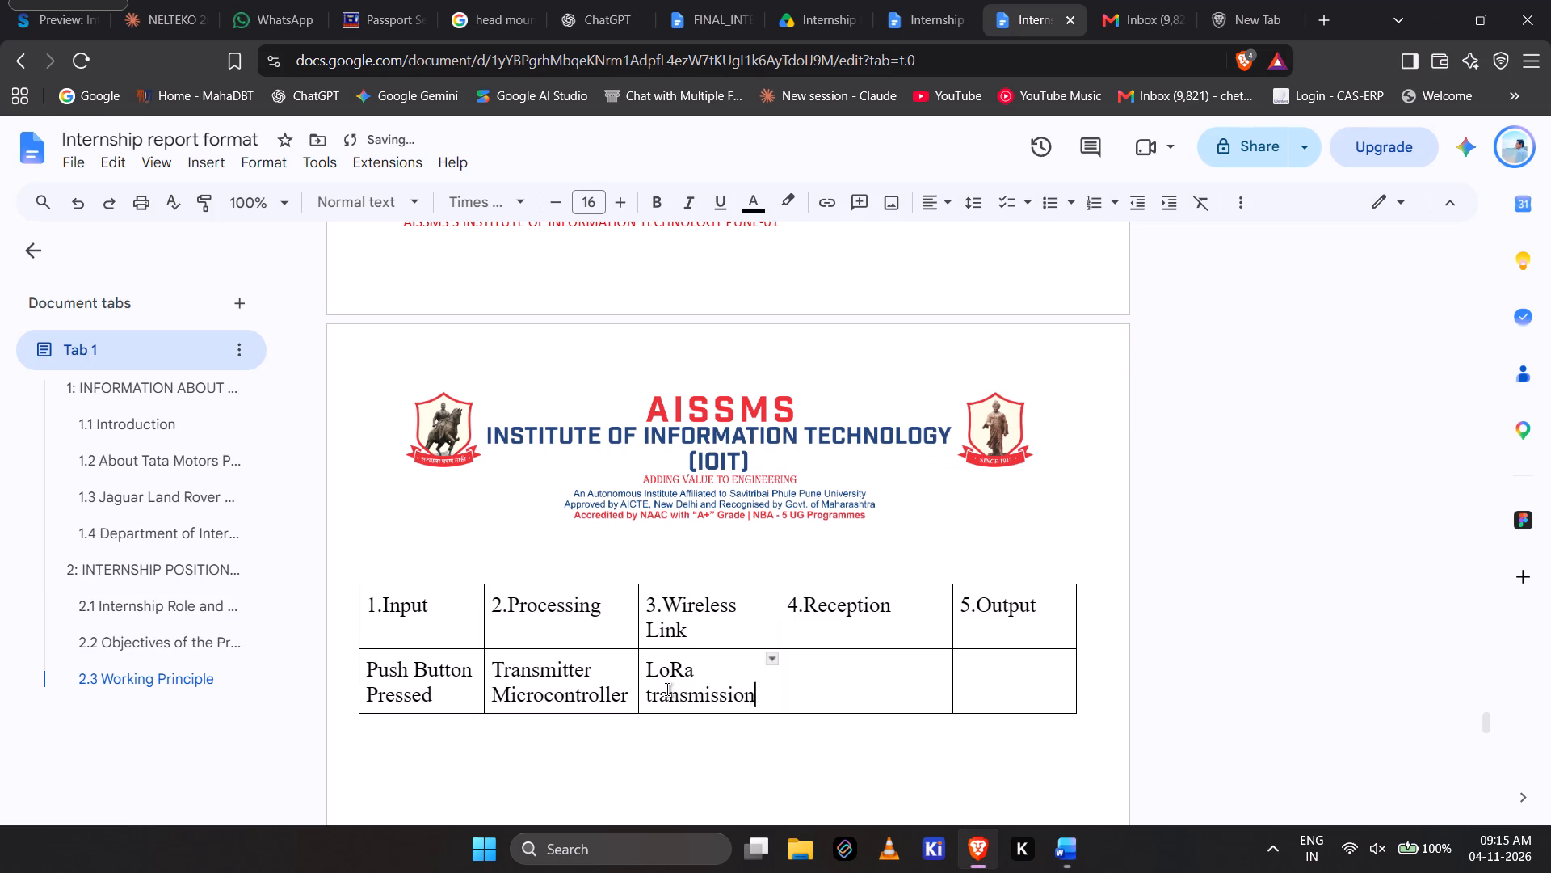
pyautogui.click(799, 662)
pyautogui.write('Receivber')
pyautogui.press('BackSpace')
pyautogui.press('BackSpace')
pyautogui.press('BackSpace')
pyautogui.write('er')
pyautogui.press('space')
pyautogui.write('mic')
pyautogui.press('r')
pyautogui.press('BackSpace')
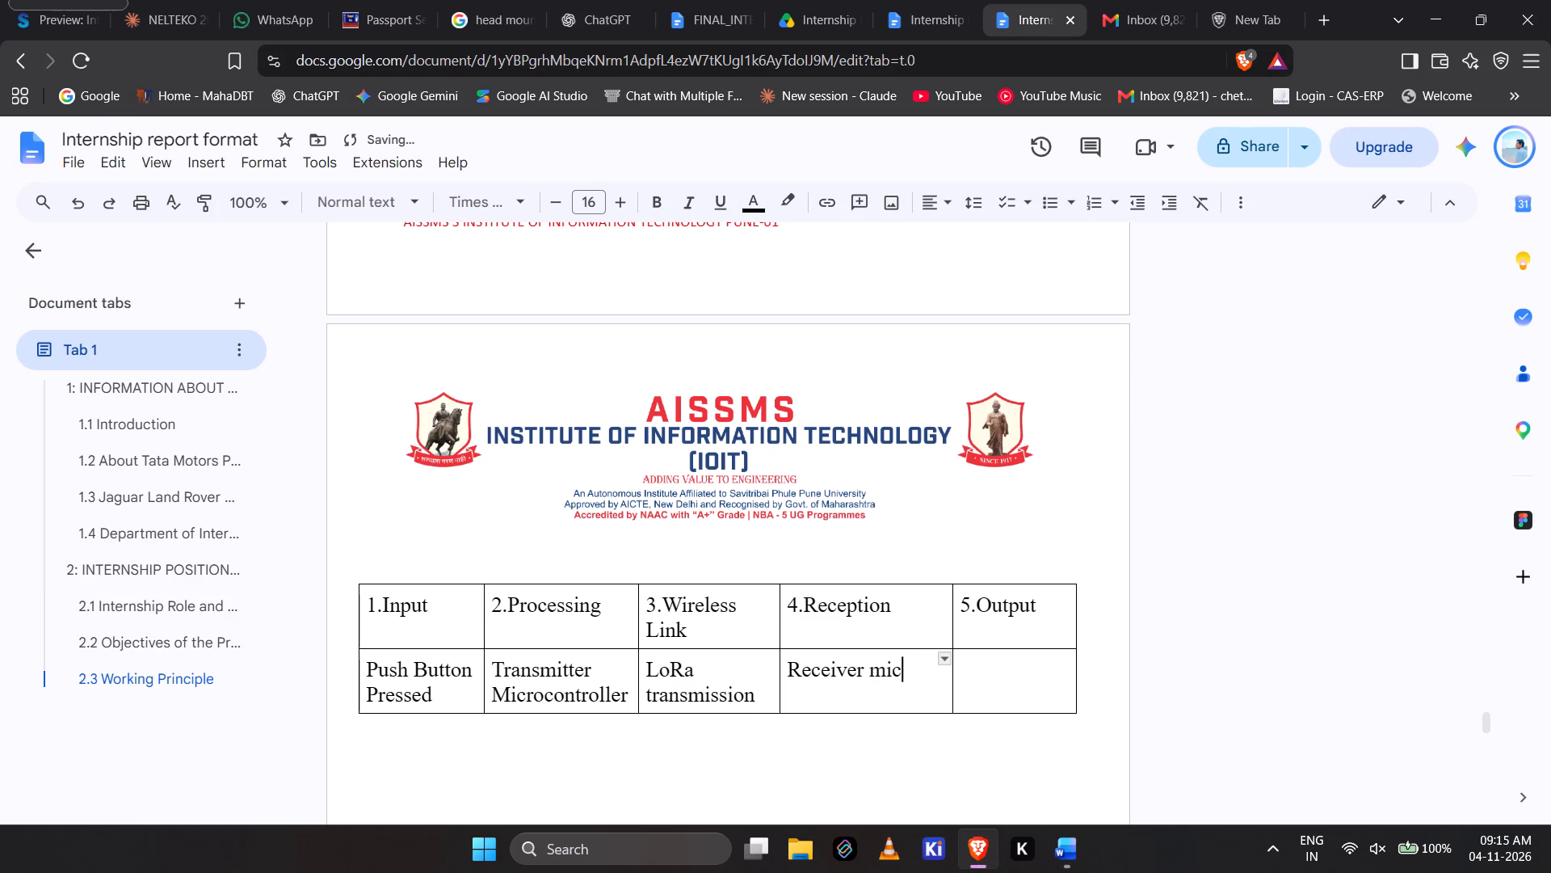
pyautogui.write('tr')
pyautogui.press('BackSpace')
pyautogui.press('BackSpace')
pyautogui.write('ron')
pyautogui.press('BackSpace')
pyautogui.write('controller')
# Switch to the Word report and check the table entry under 5. Output.
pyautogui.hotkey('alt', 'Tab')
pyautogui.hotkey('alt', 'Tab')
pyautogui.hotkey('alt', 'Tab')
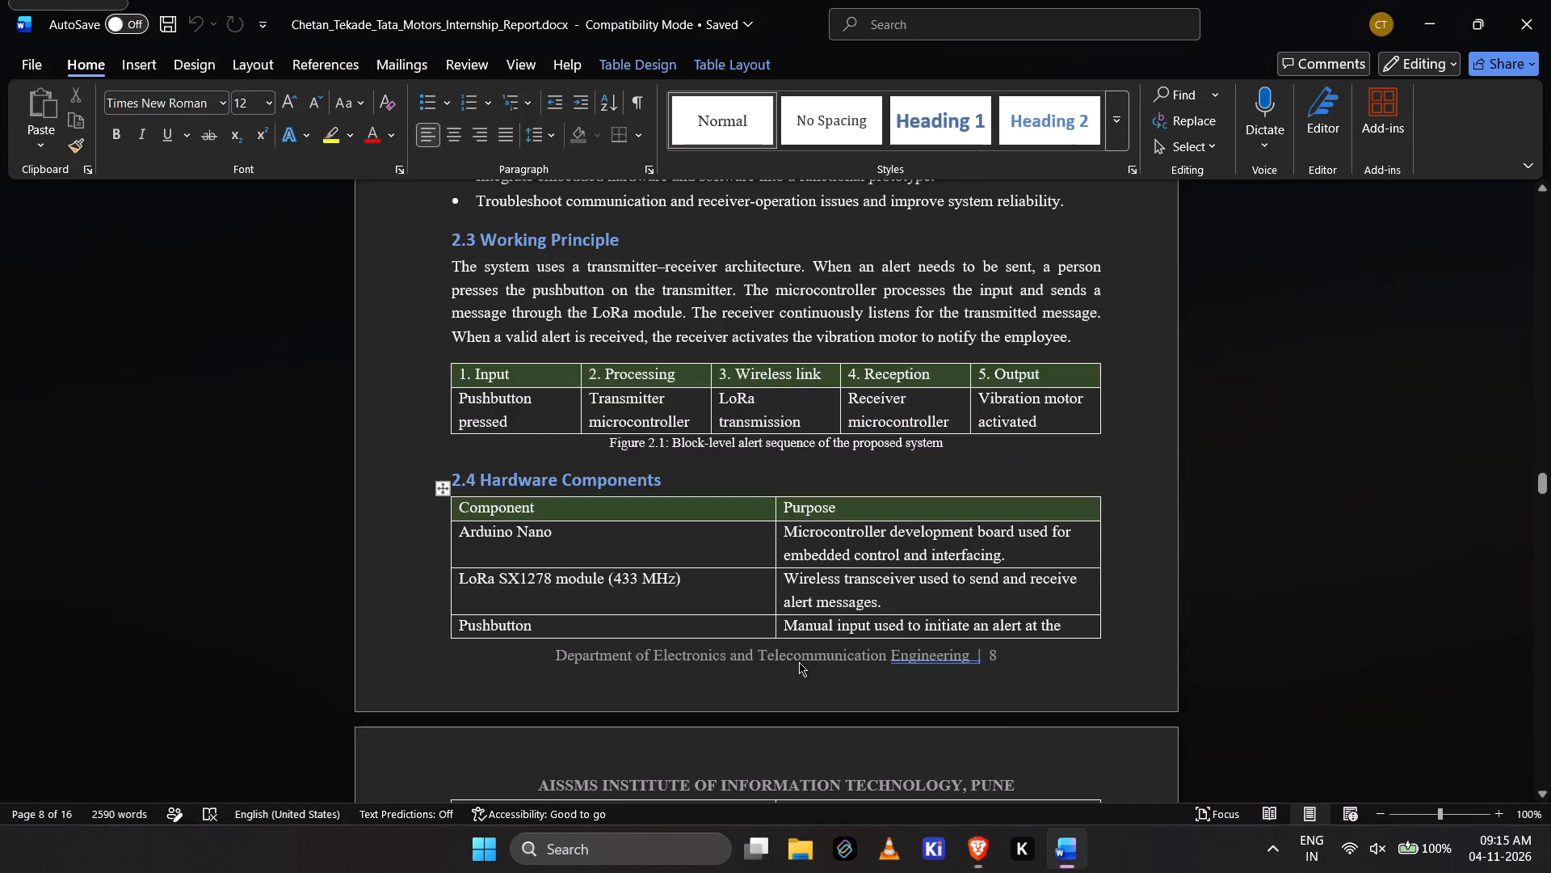
# Fill the second-row cell under "5.Output" with "Vibration motor activated", checking the wording against the Word report.
pyautogui.hotkey('alt', 'Tab')
pyautogui.hotkey('alt', 'Tab')
pyautogui.hotkey('alt', 'Tab')
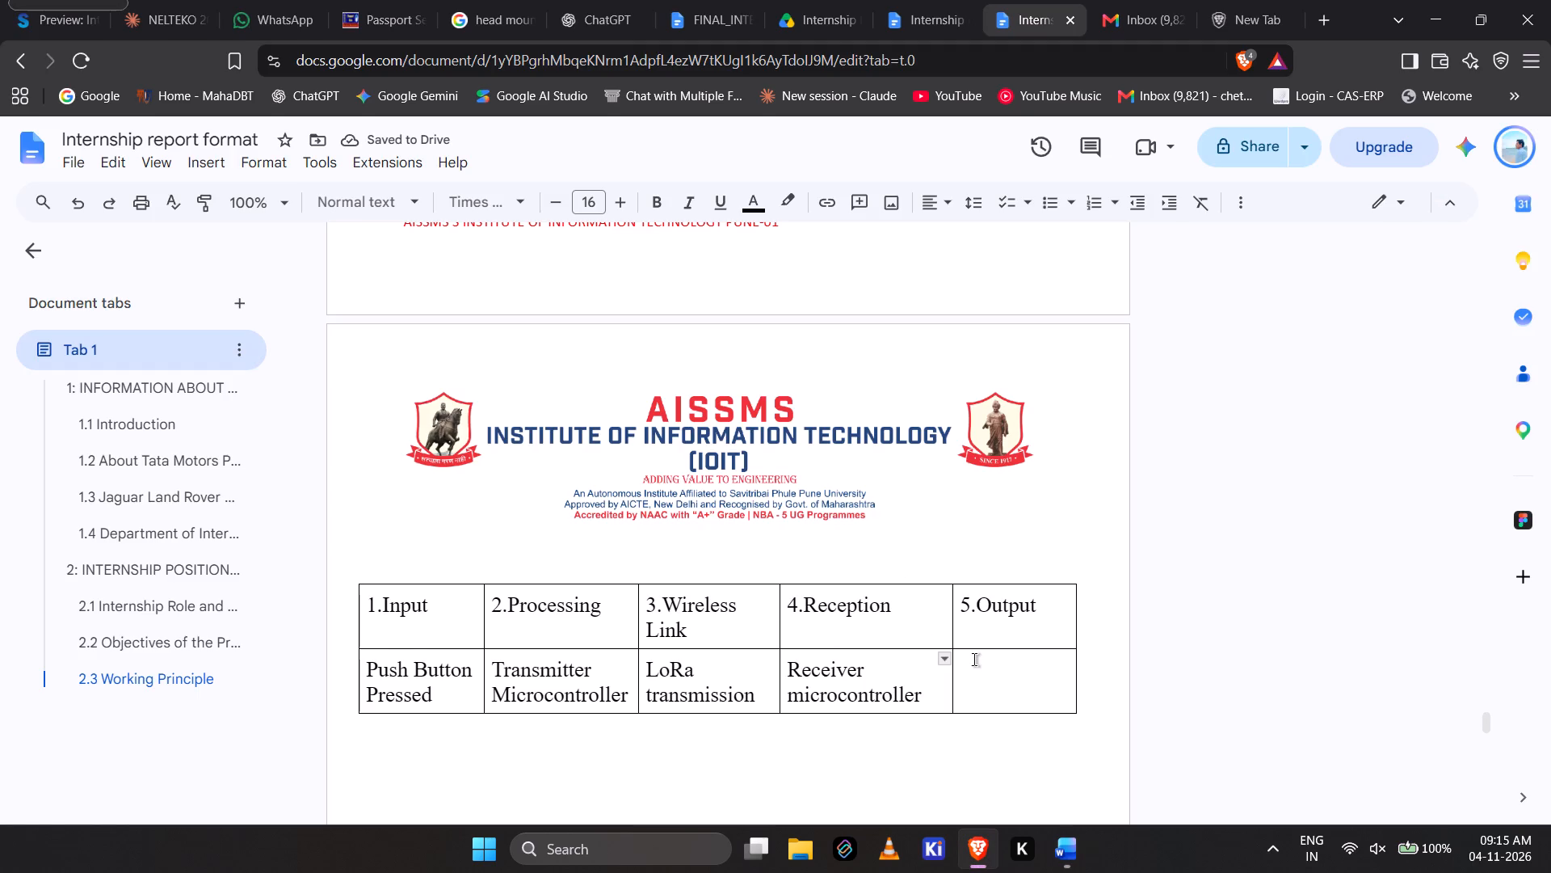
pyautogui.press('Right')
pyautogui.write('Vibrato')
pyautogui.press('BackSpace')
pyautogui.write('ioin')
pyautogui.press('space')
pyautogui.press('BackSpace')
pyautogui.press('BackSpace')
pyautogui.press('BackSpace')
pyautogui.write('n motor')
pyautogui.press('space')
pyautogui.hotkey('alt', 'Tab')
pyautogui.hotkey('alt', 'Tab')
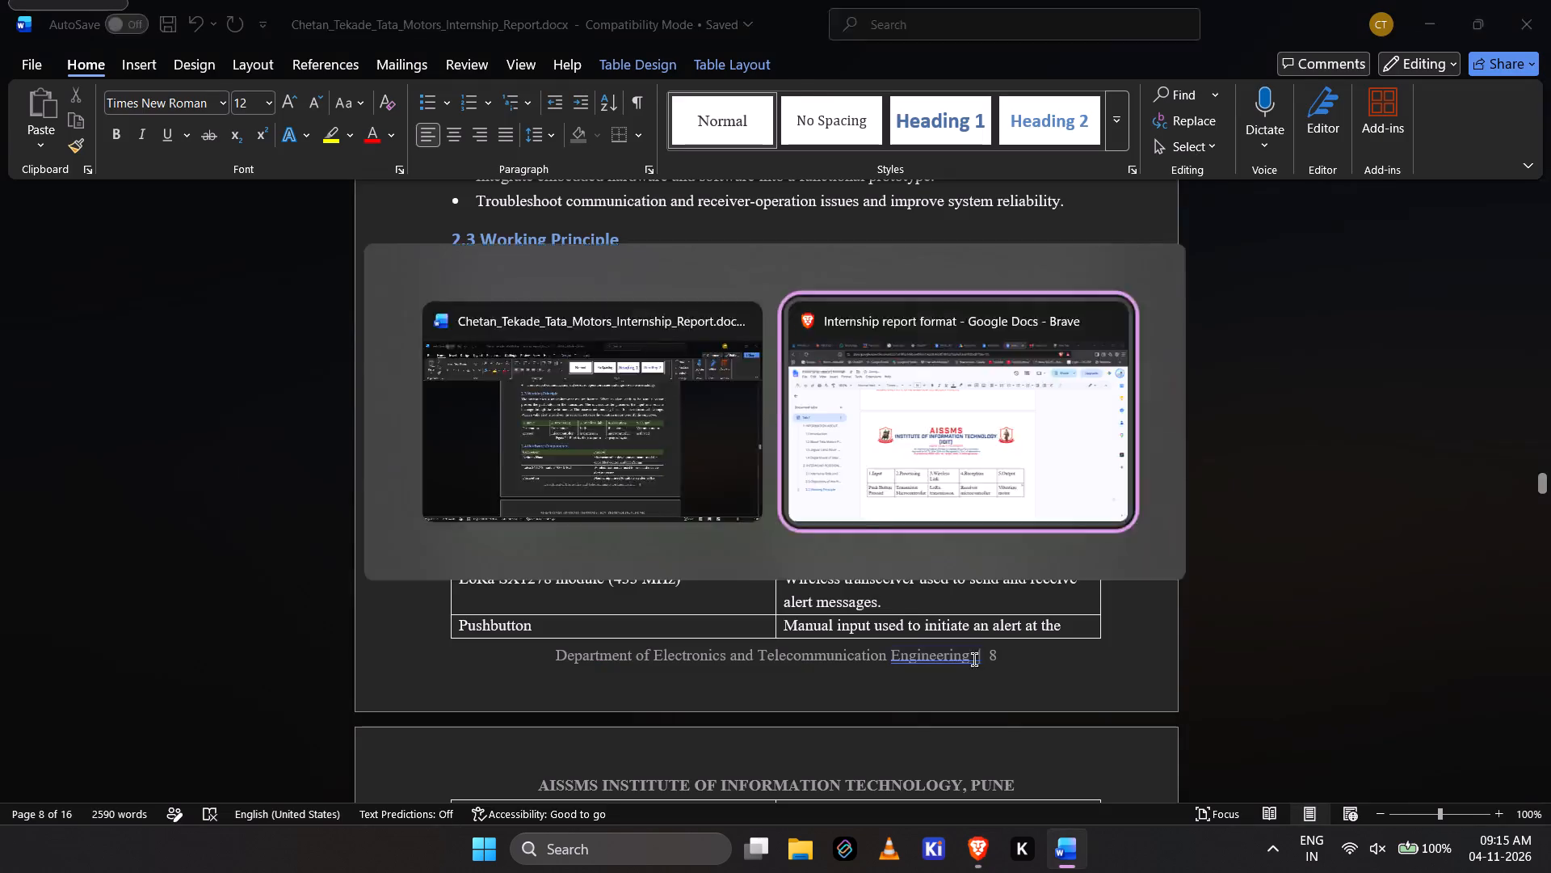
pyautogui.write('activated')
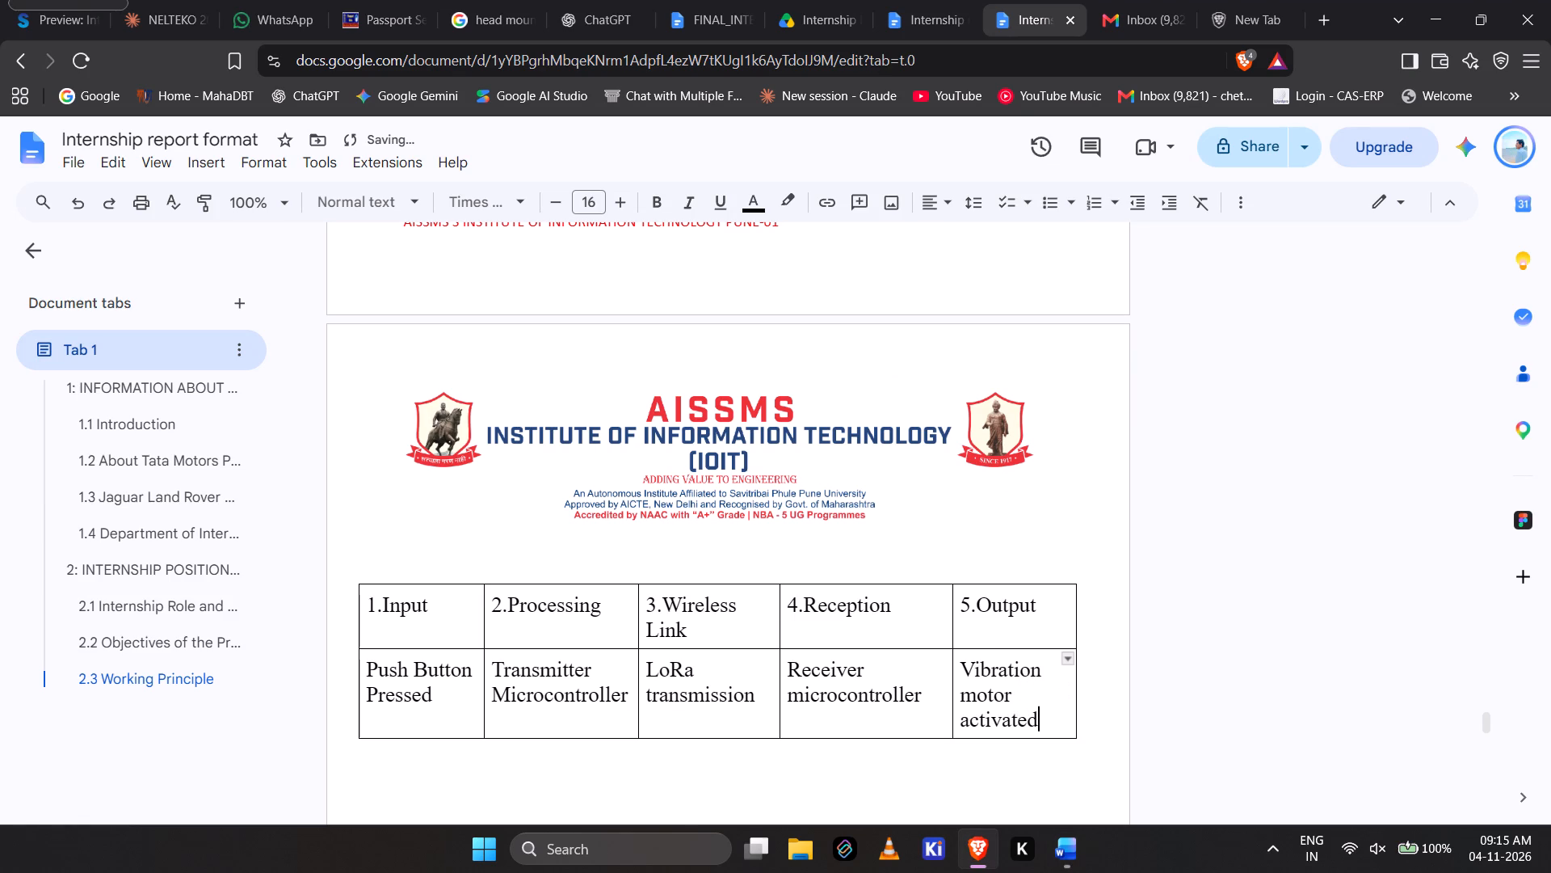
pyautogui.scroll(-1, 1049, 758)
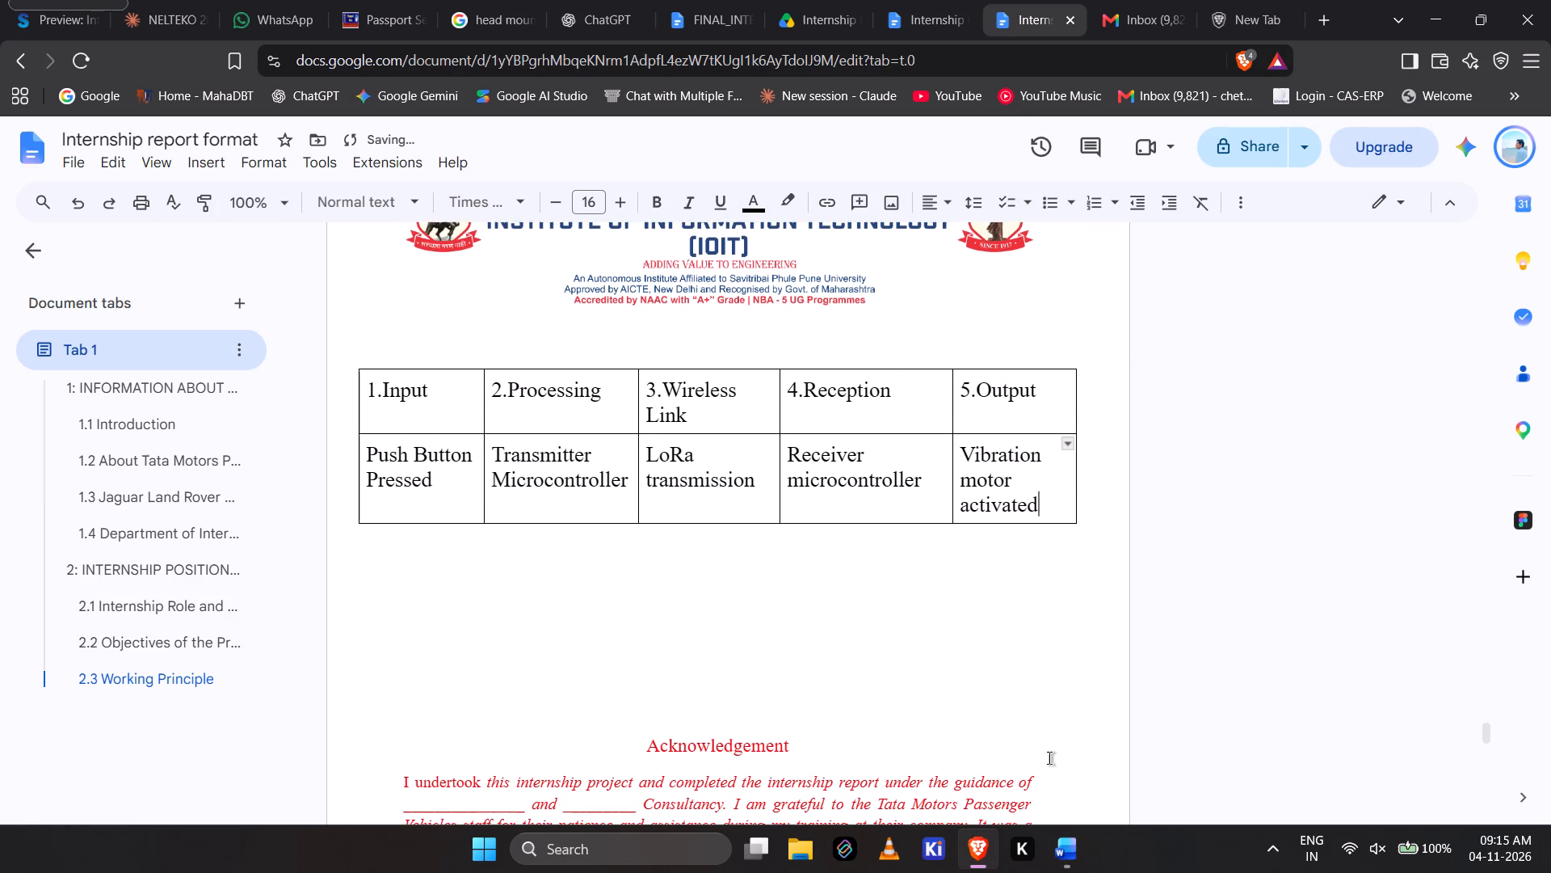
pyautogui.hotkey('alt', 'Tab')
pyautogui.hotkey('alt', 'Tab')
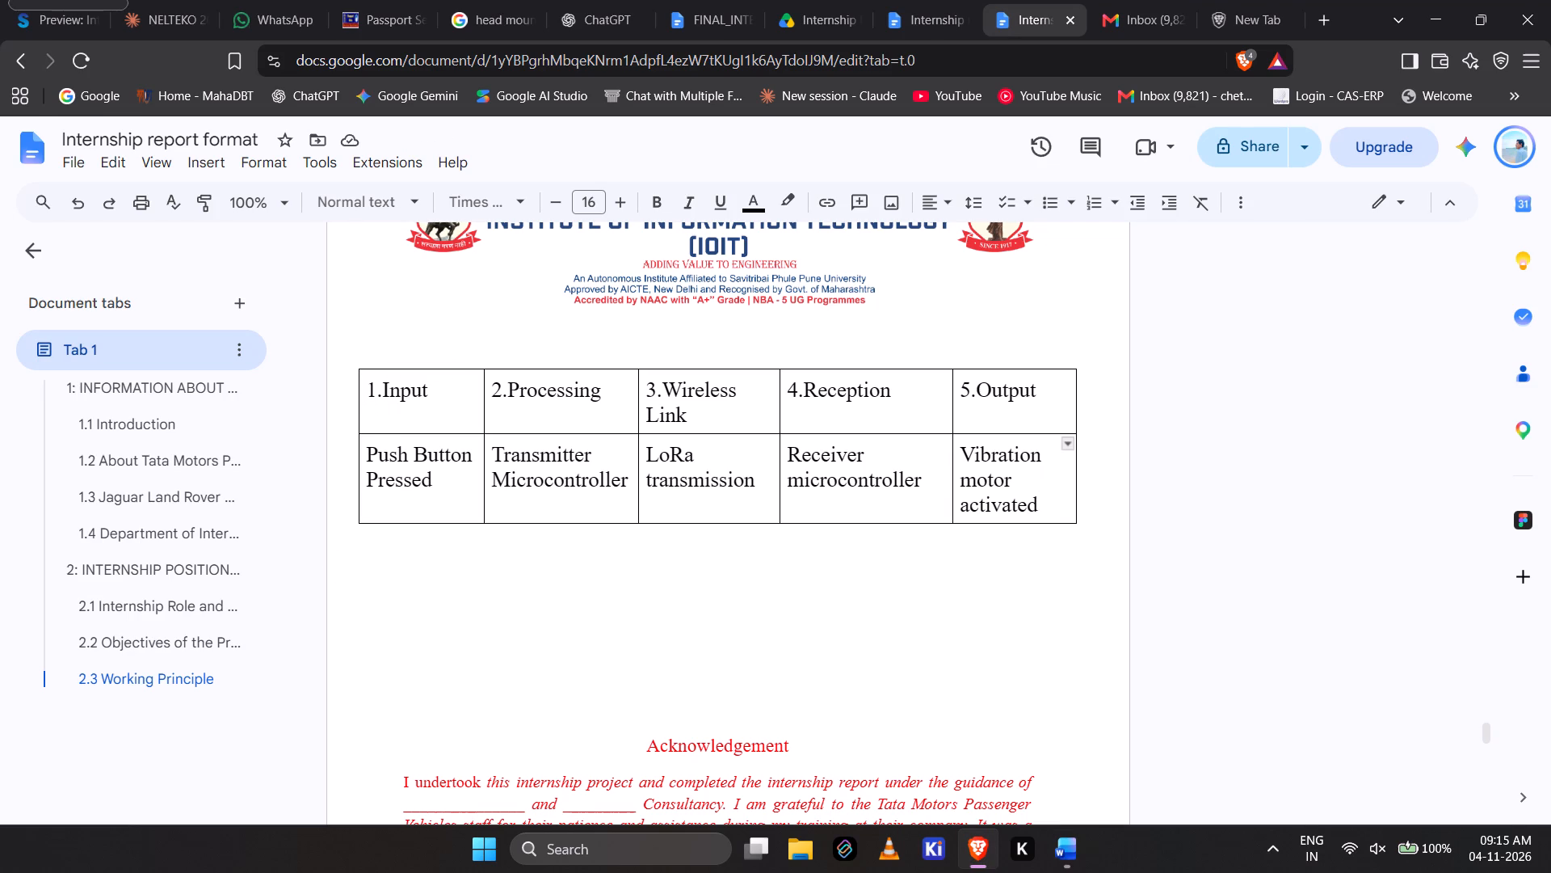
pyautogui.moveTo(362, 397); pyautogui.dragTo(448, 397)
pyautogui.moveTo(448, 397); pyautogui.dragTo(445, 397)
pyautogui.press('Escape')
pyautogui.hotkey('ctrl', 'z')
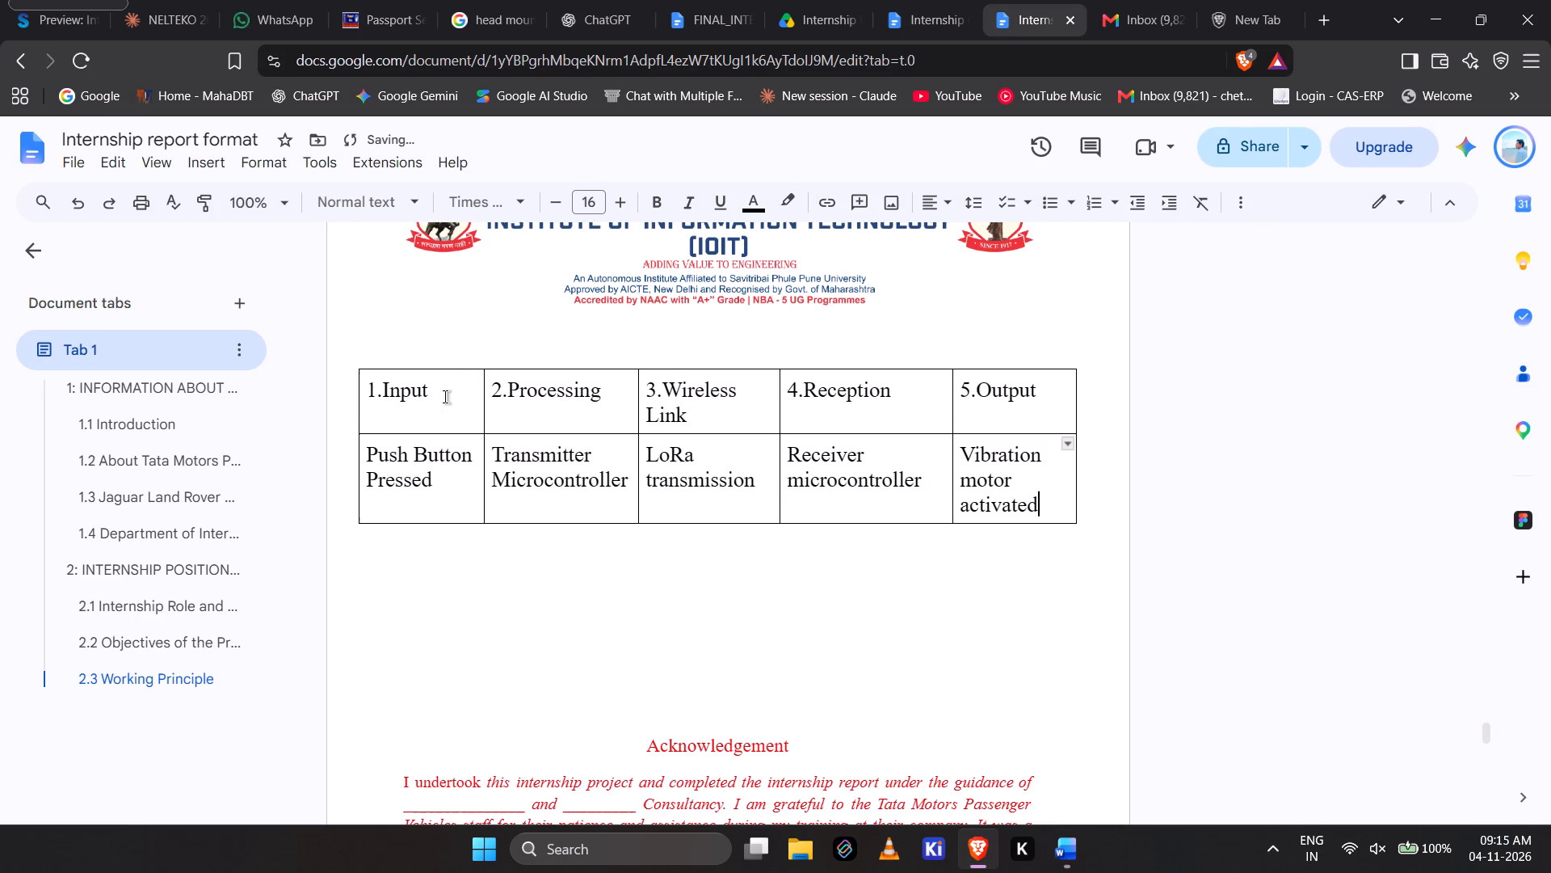
# Make all five header cells of the table, from "1.Input" to "5.Output", bold.
pyautogui.moveTo(369, 388); pyautogui.dragTo(542, 408)
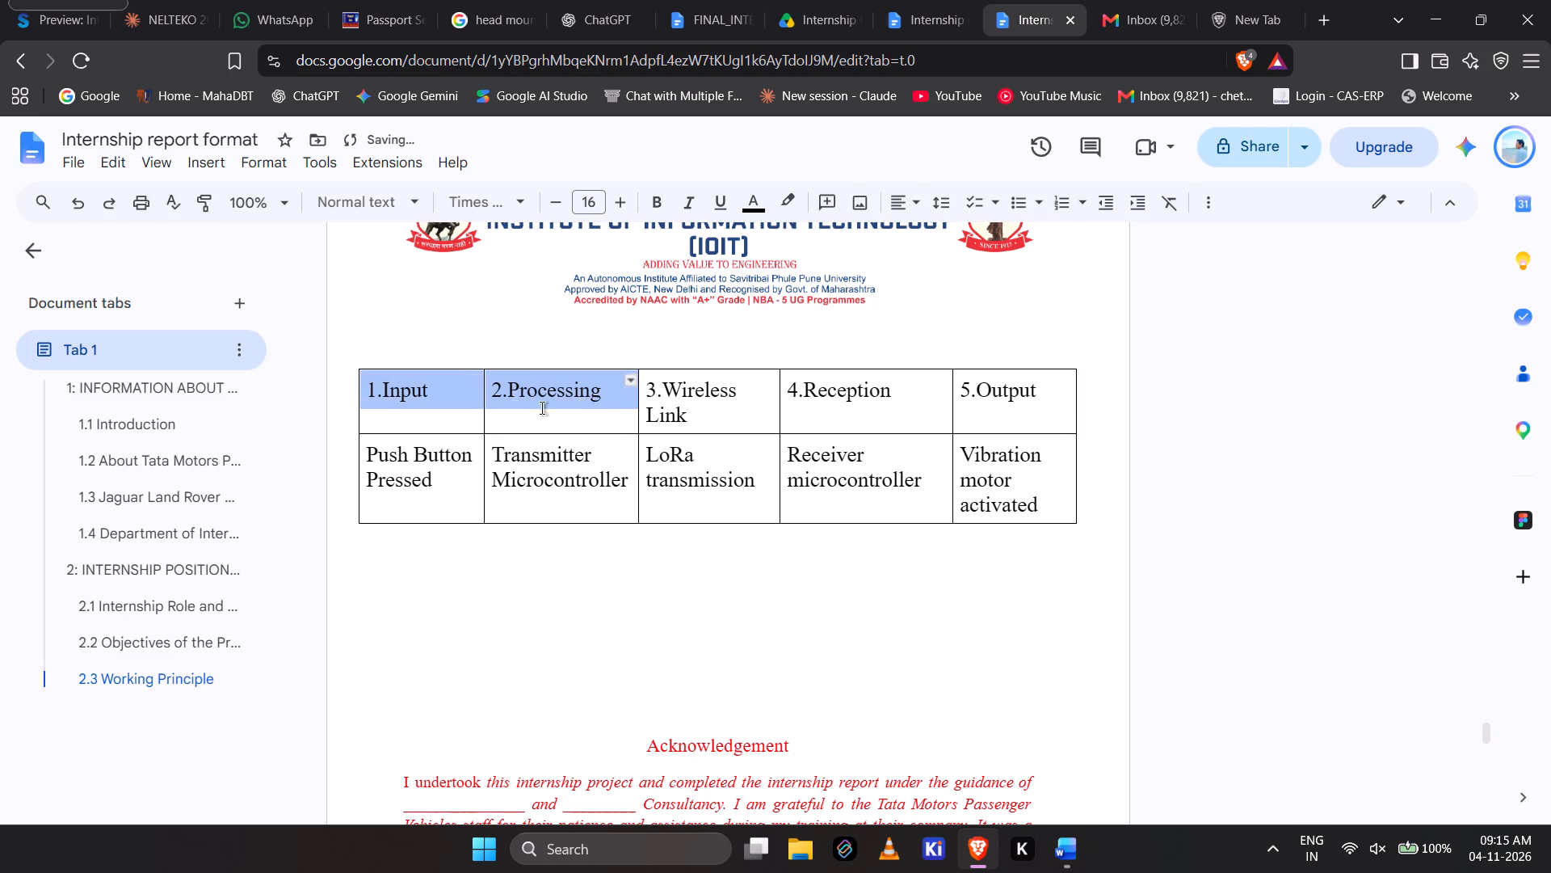
pyautogui.moveTo(542, 408); pyautogui.dragTo(1011, 404)
pyautogui.hotkey('ctrl', 'b')
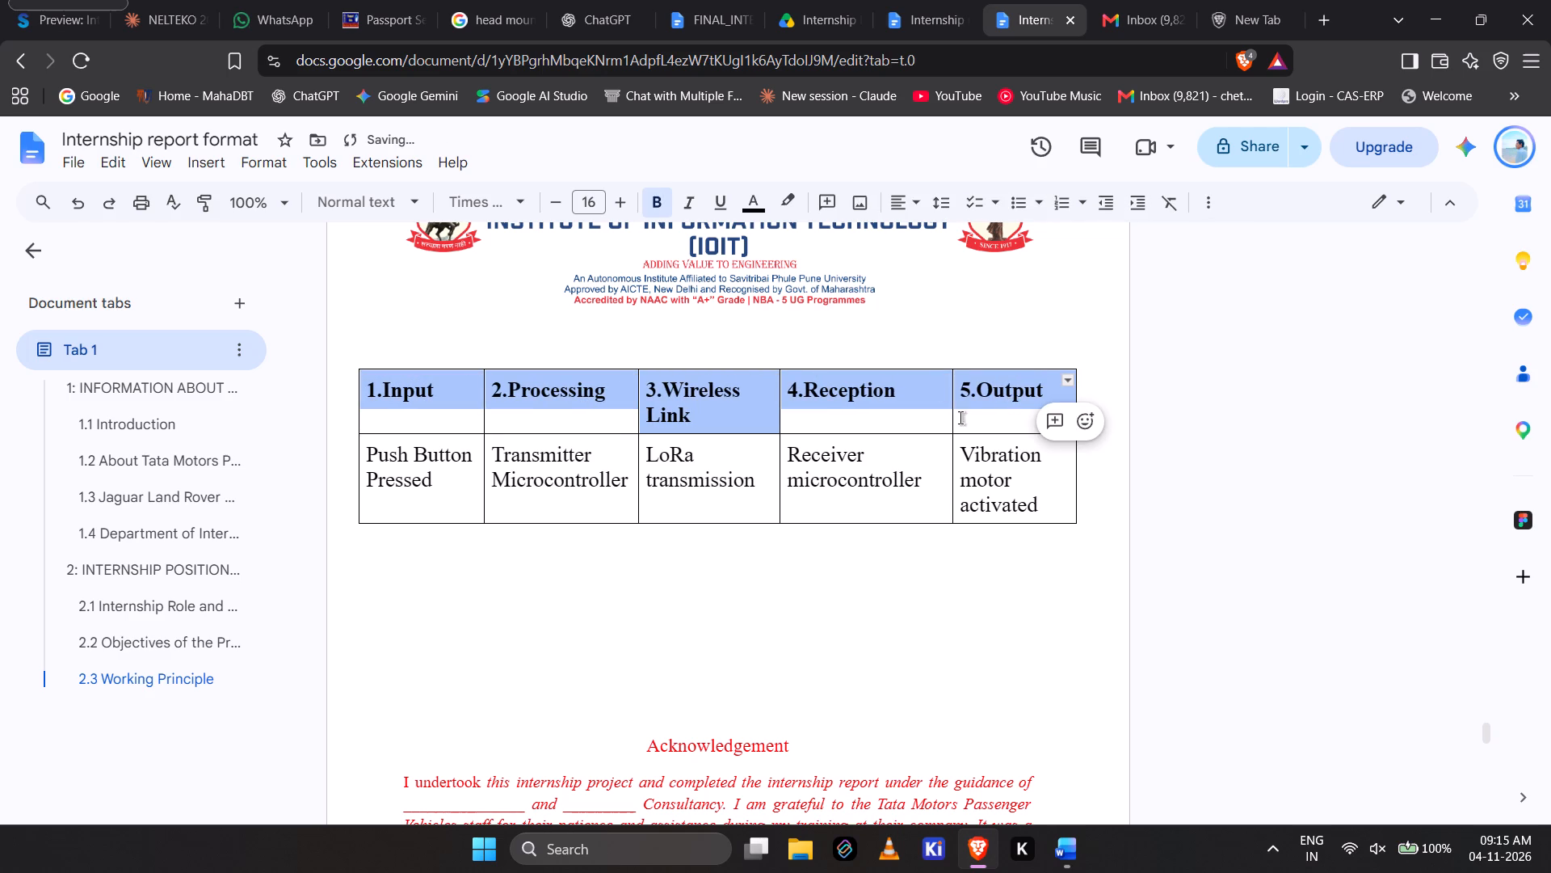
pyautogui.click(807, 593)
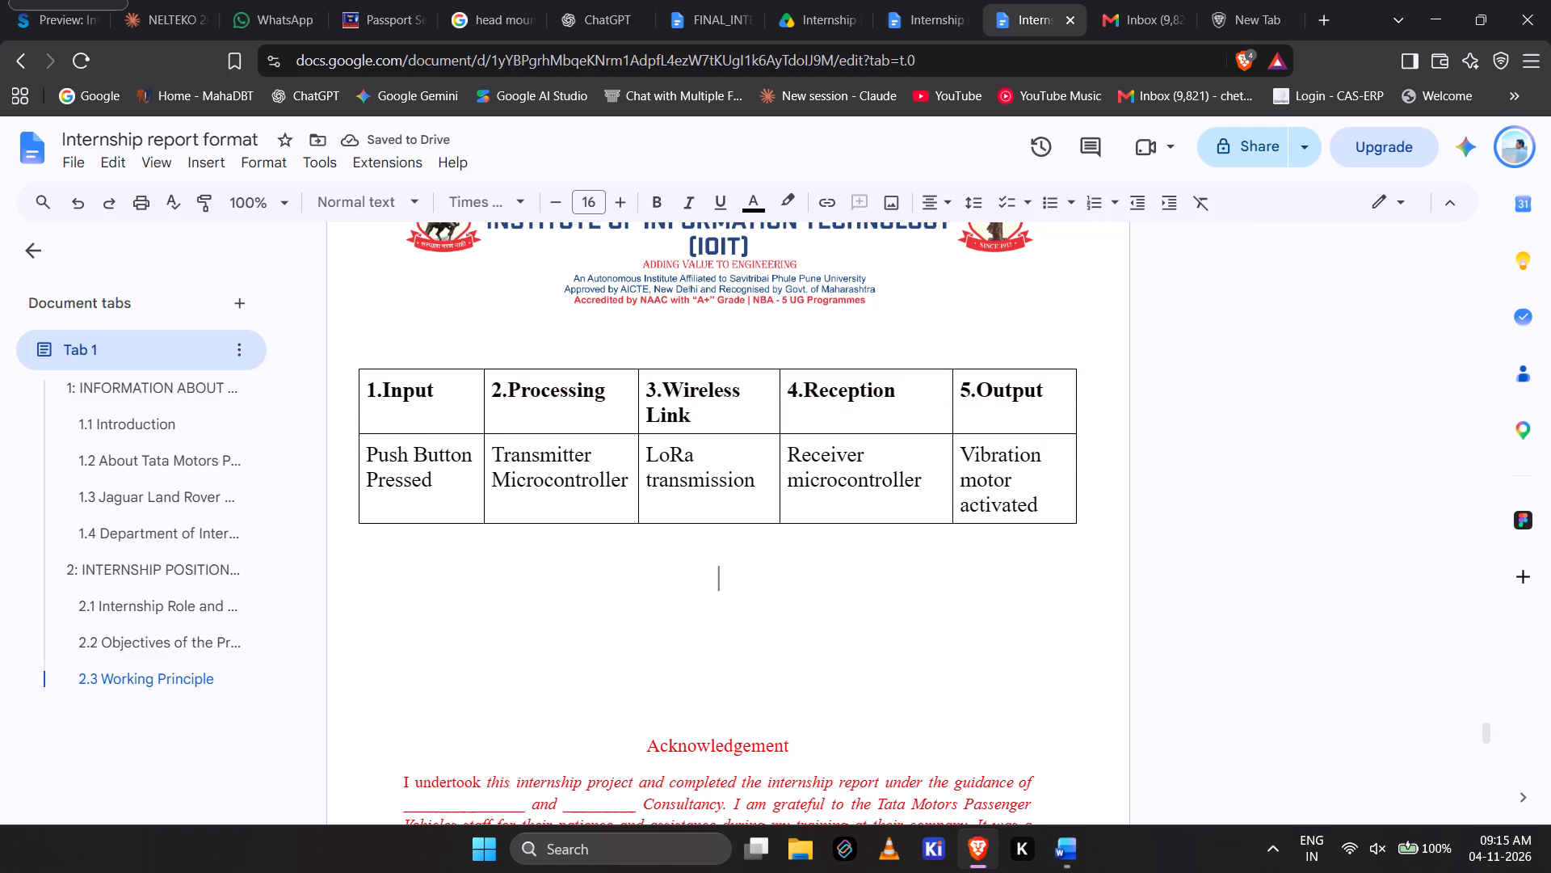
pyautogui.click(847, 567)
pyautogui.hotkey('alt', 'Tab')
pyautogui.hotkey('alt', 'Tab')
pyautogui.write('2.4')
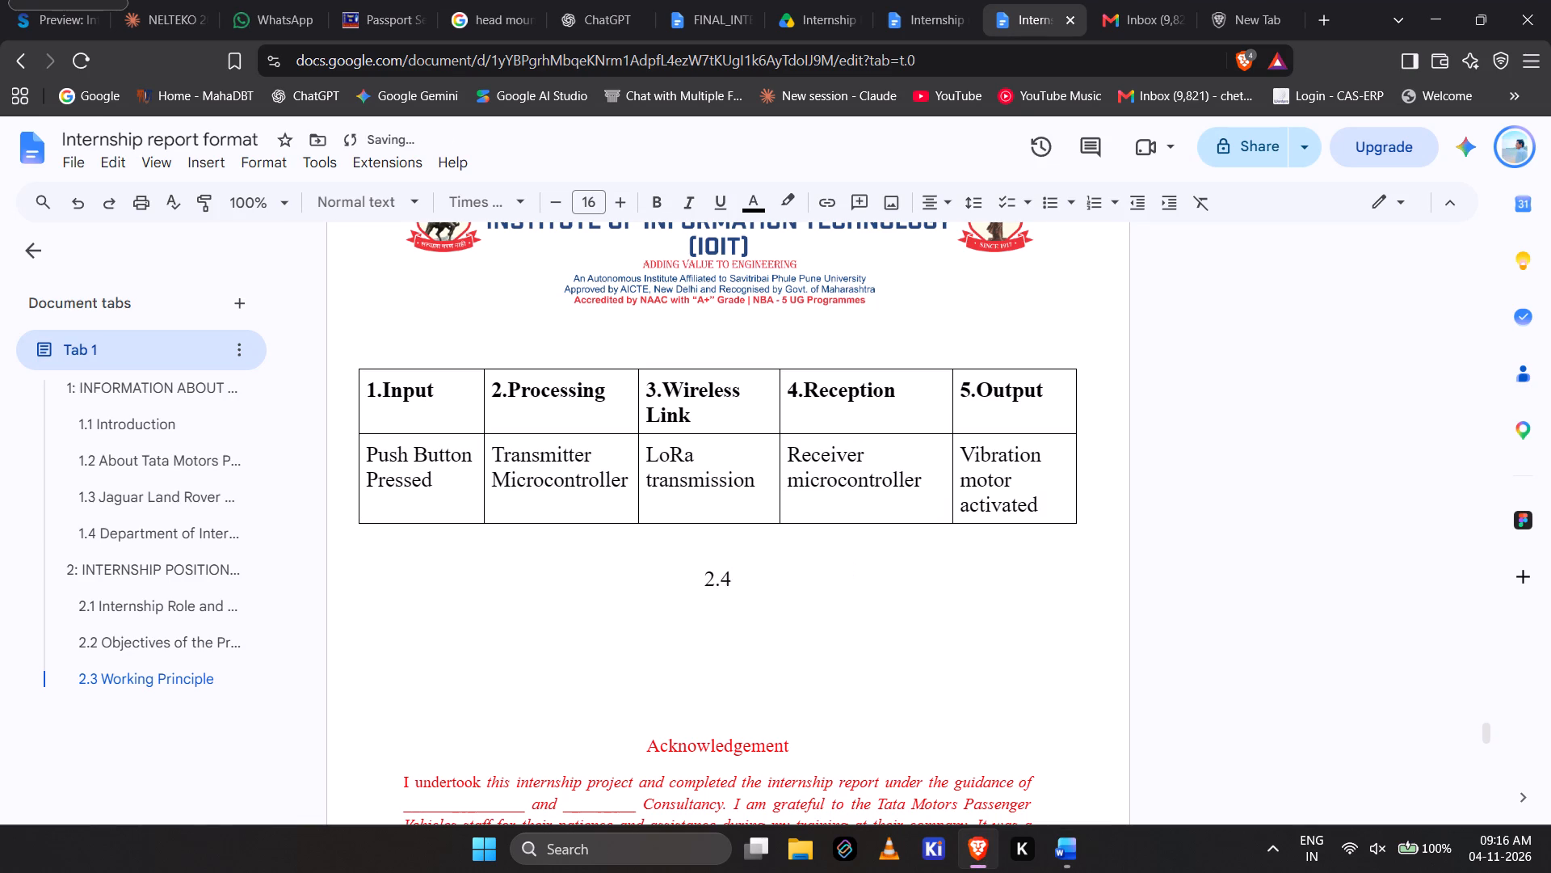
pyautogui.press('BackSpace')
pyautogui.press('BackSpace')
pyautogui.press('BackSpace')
# On the empty line directly below the table, start a size 10 caption with "Figure 2.1".
pyautogui.scroll(4, 847, 567)
pyautogui.scroll(-1, 847, 567)
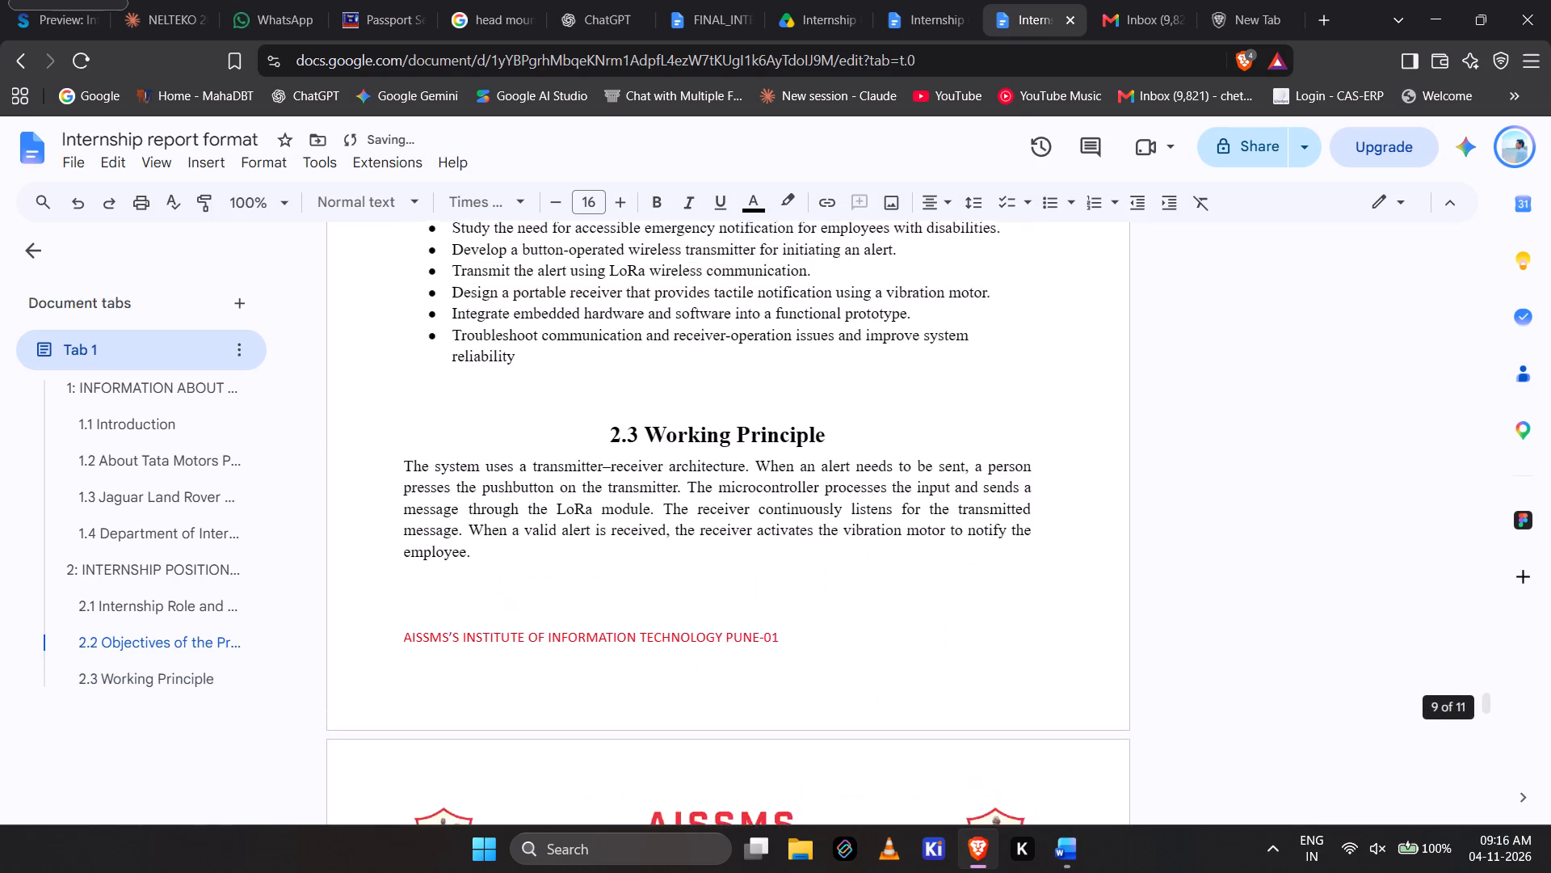
pyautogui.scroll(-2, 847, 567)
pyautogui.press('Up')
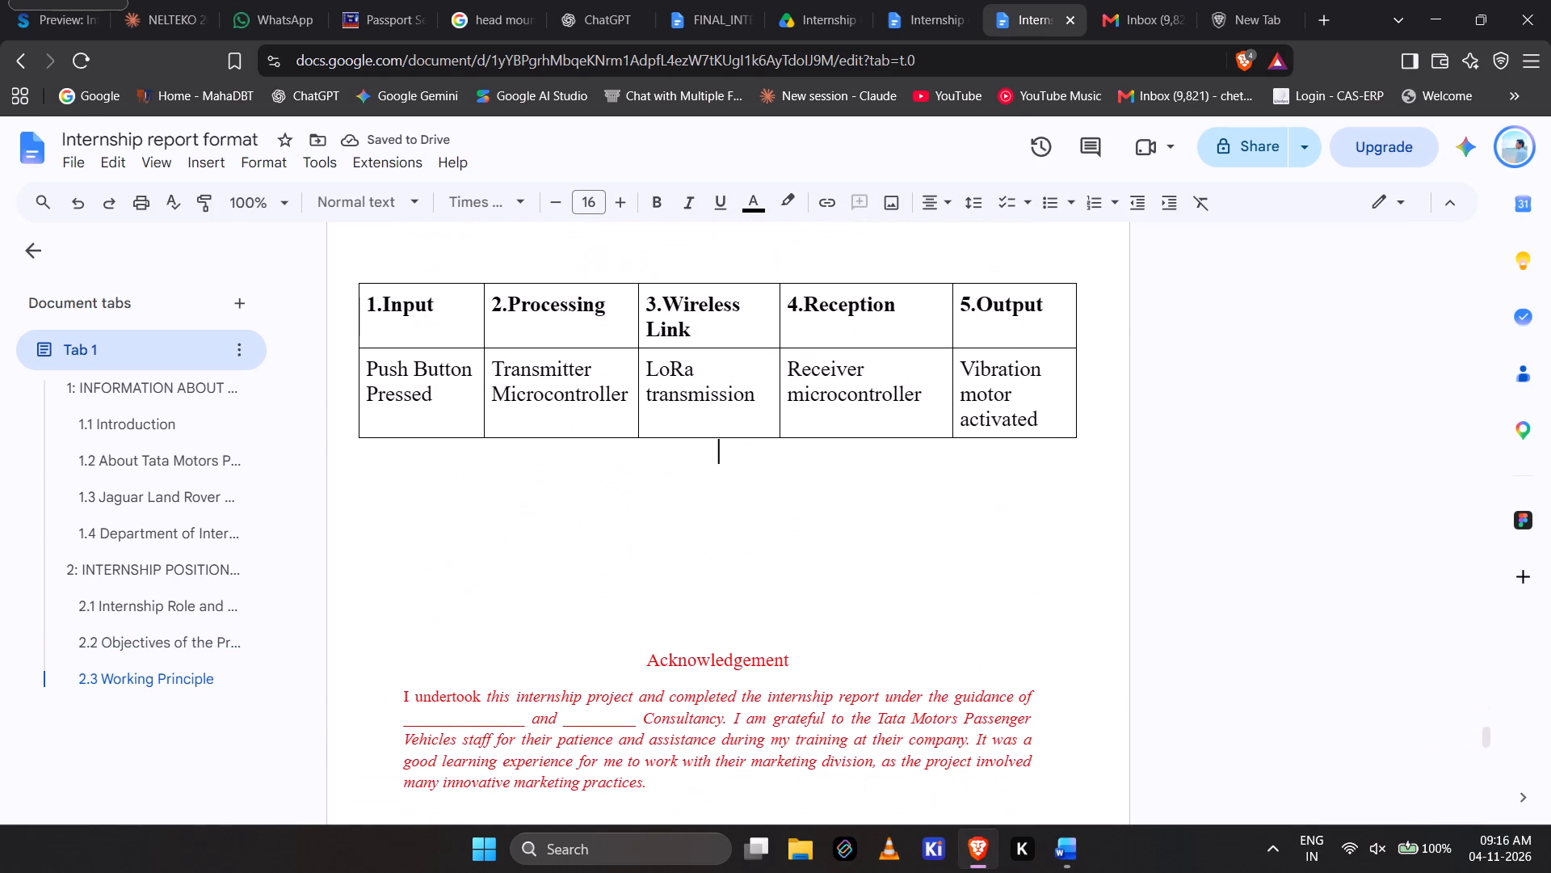
pyautogui.hotkey('alt', 'Tab')
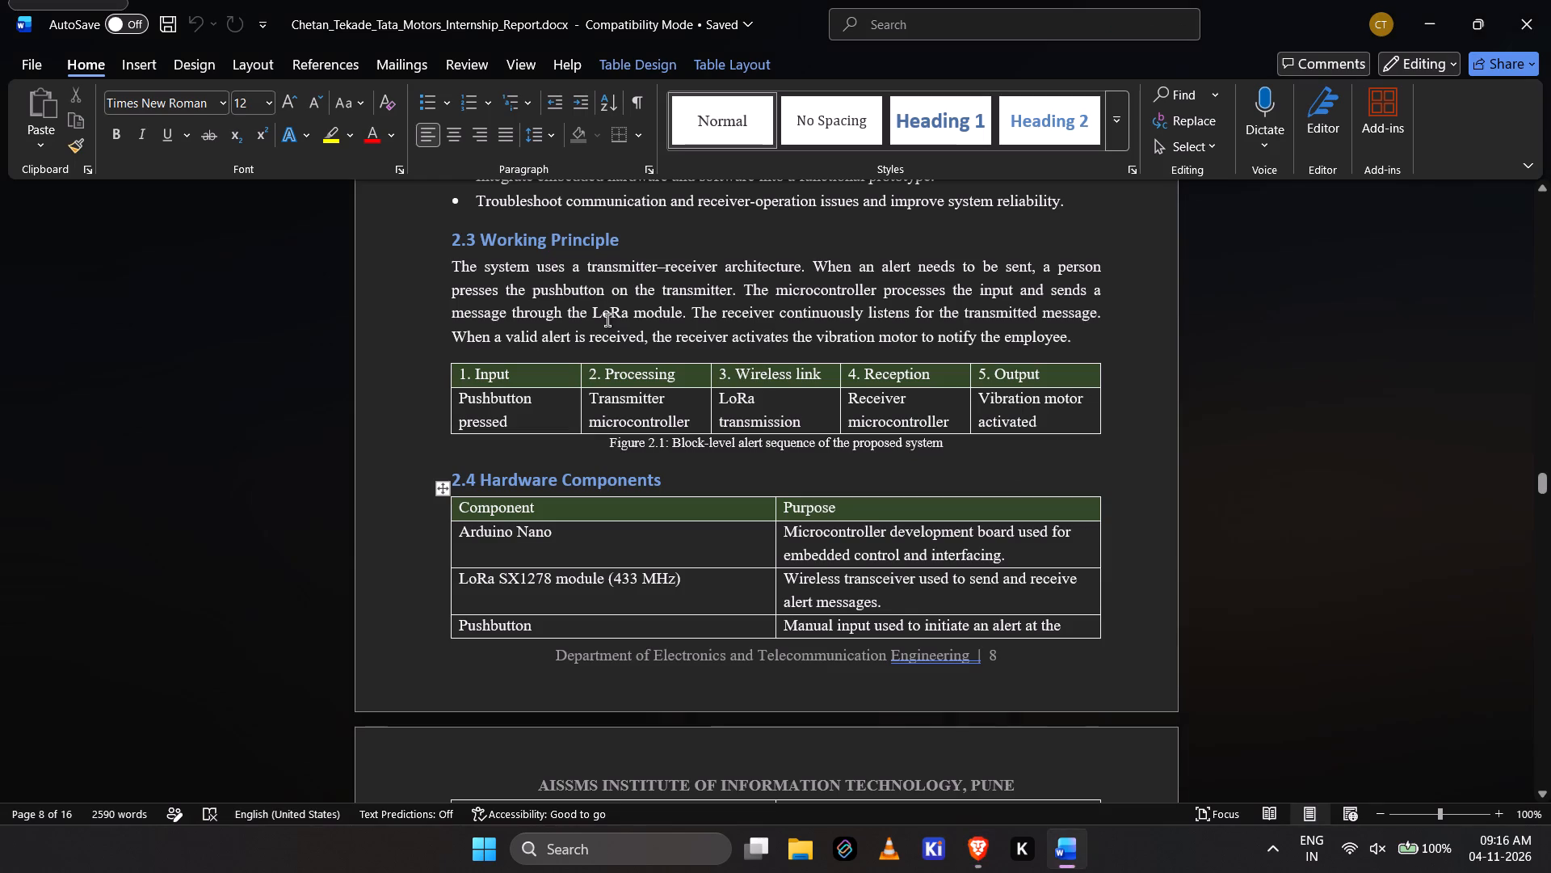
pyautogui.hotkey('alt', 'Tab')
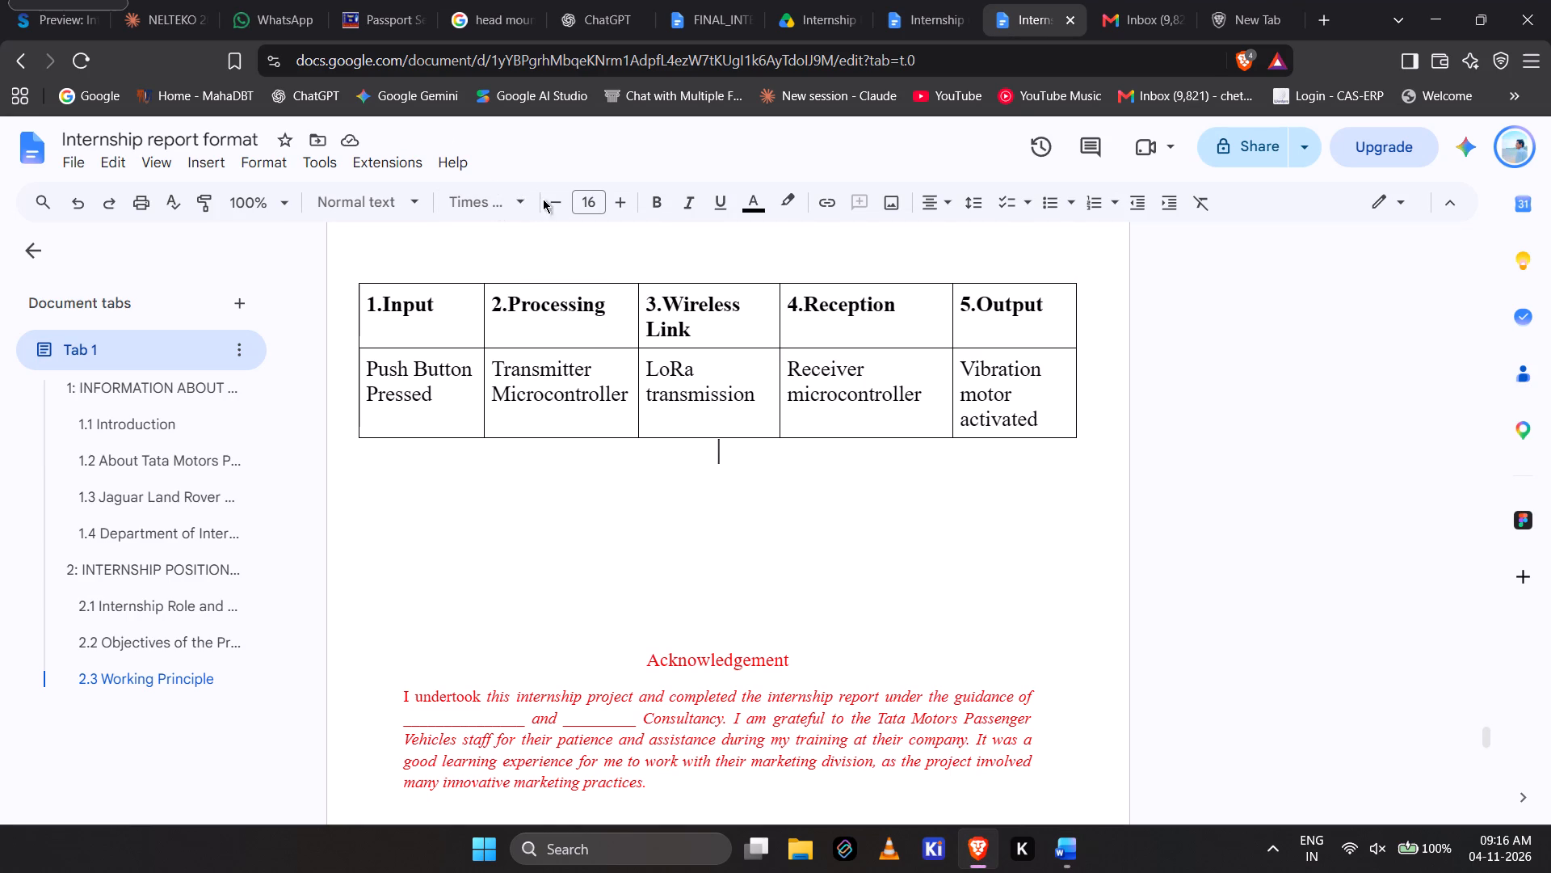
pyautogui.tripleClick(549, 199)
pyautogui.tripleClick(549, 199)
pyautogui.tripleClick(549, 199)
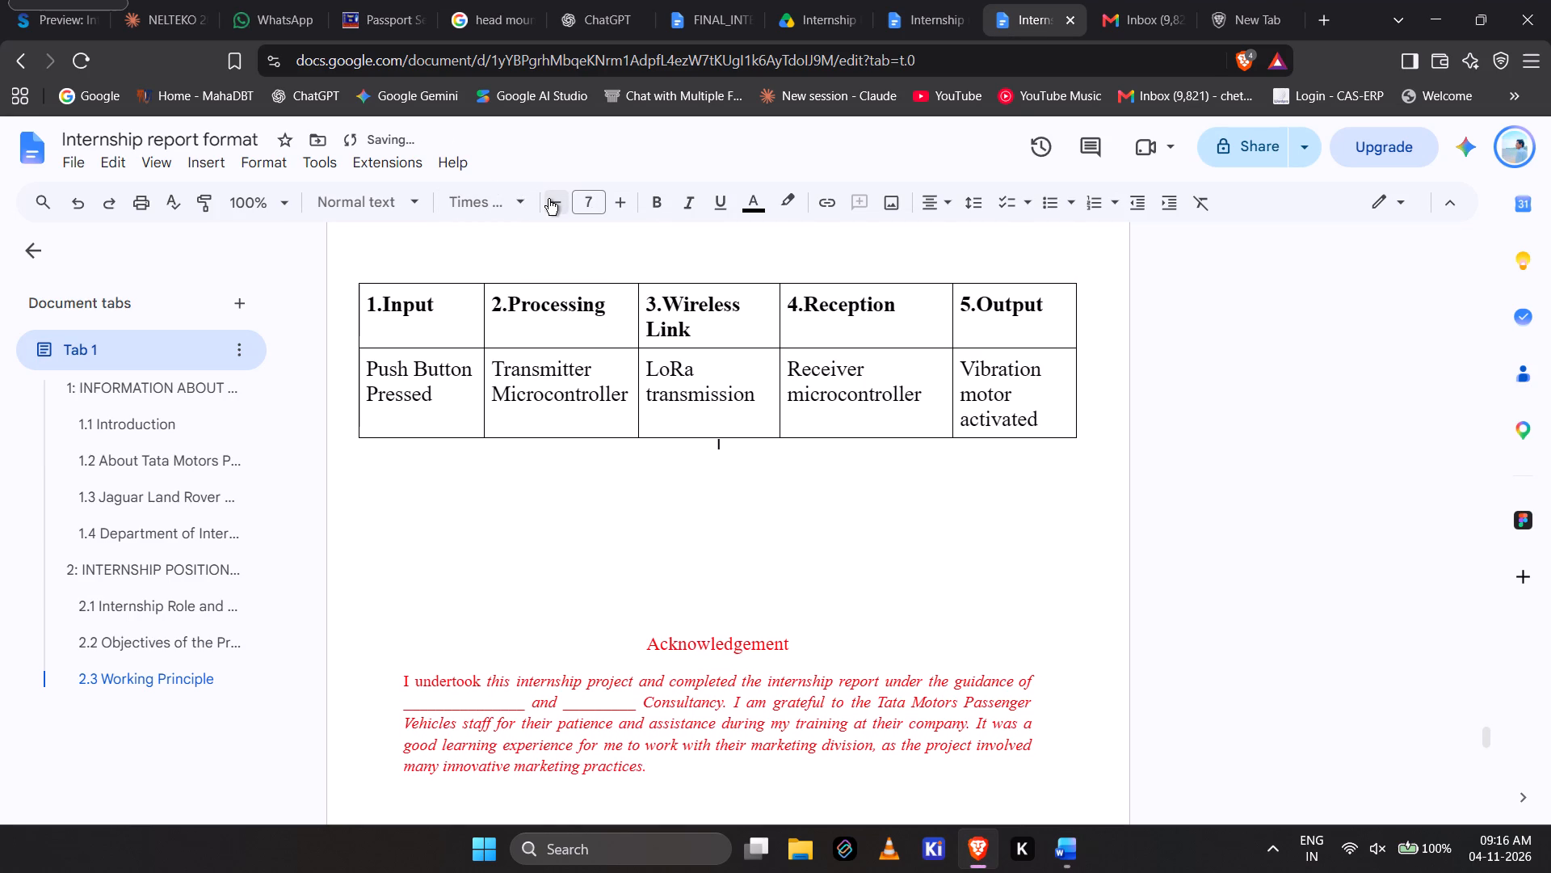
pyautogui.write('Figute')
pyautogui.press('BackSpace')
pyautogui.press('BackSpace')
pyautogui.press('BackSpace')
pyautogui.press('BackSpace')
pyautogui.press('BackSpace')
pyautogui.press('BackSpace')
pyautogui.tripleClick(617, 198)
pyautogui.write('Figure')
pyautogui.press('space')
pyautogui.write('2.1')
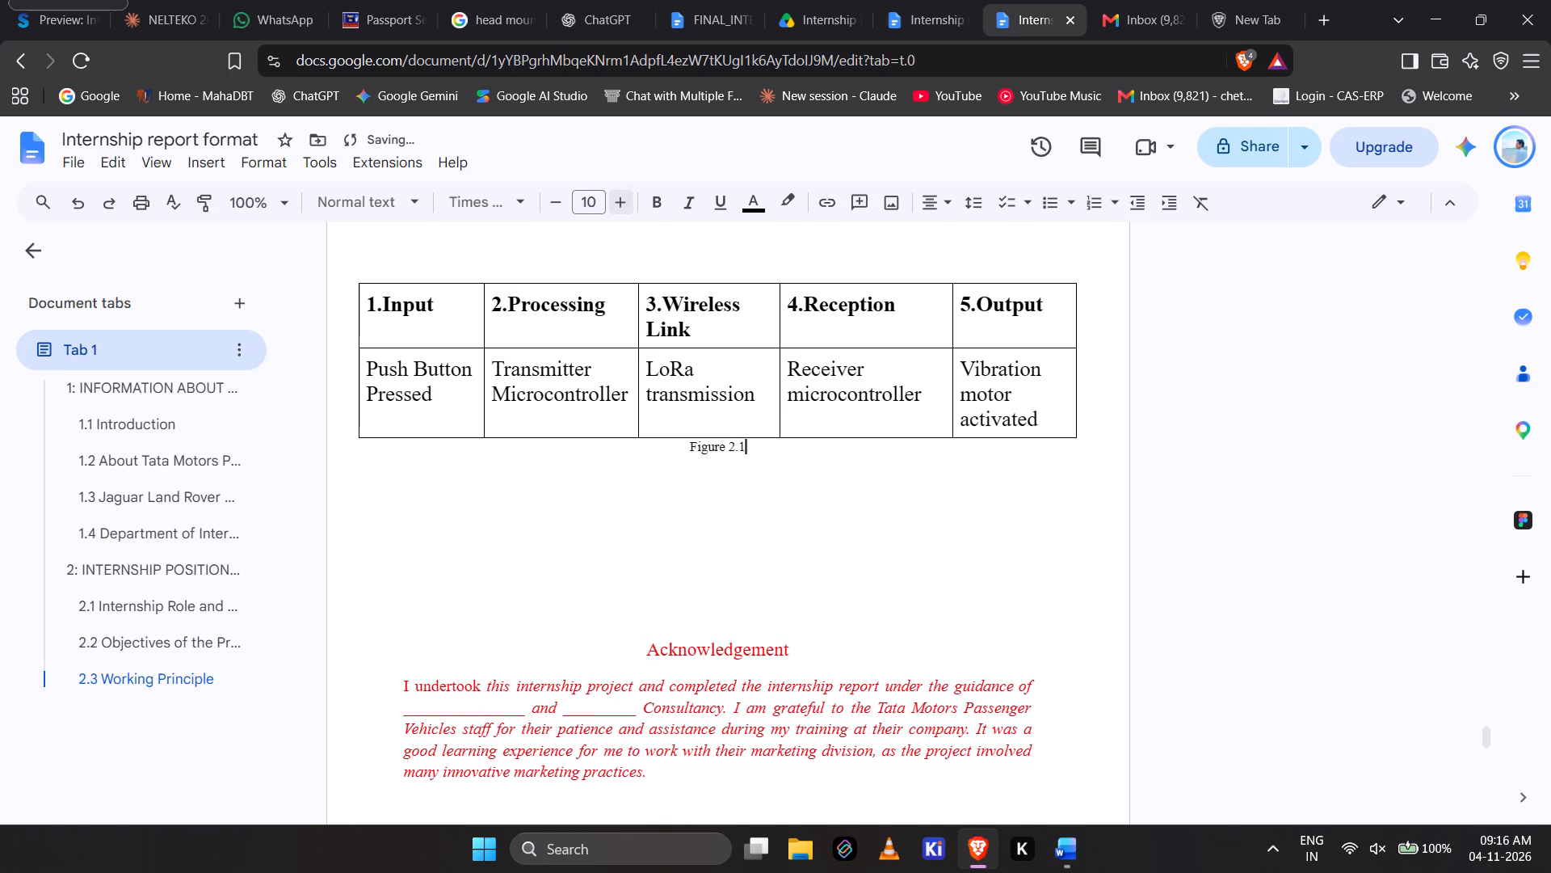
# Continue the table caption with ": Block-level alert sequence", following the caption in the Word report.
pyautogui.hotkey('alt', 'Tab')
pyautogui.hotkey('alt', 'Tab')
pyautogui.write(': Block')
pyautogui.press('space')
pyautogui.hotkey('alt', 'Tab')
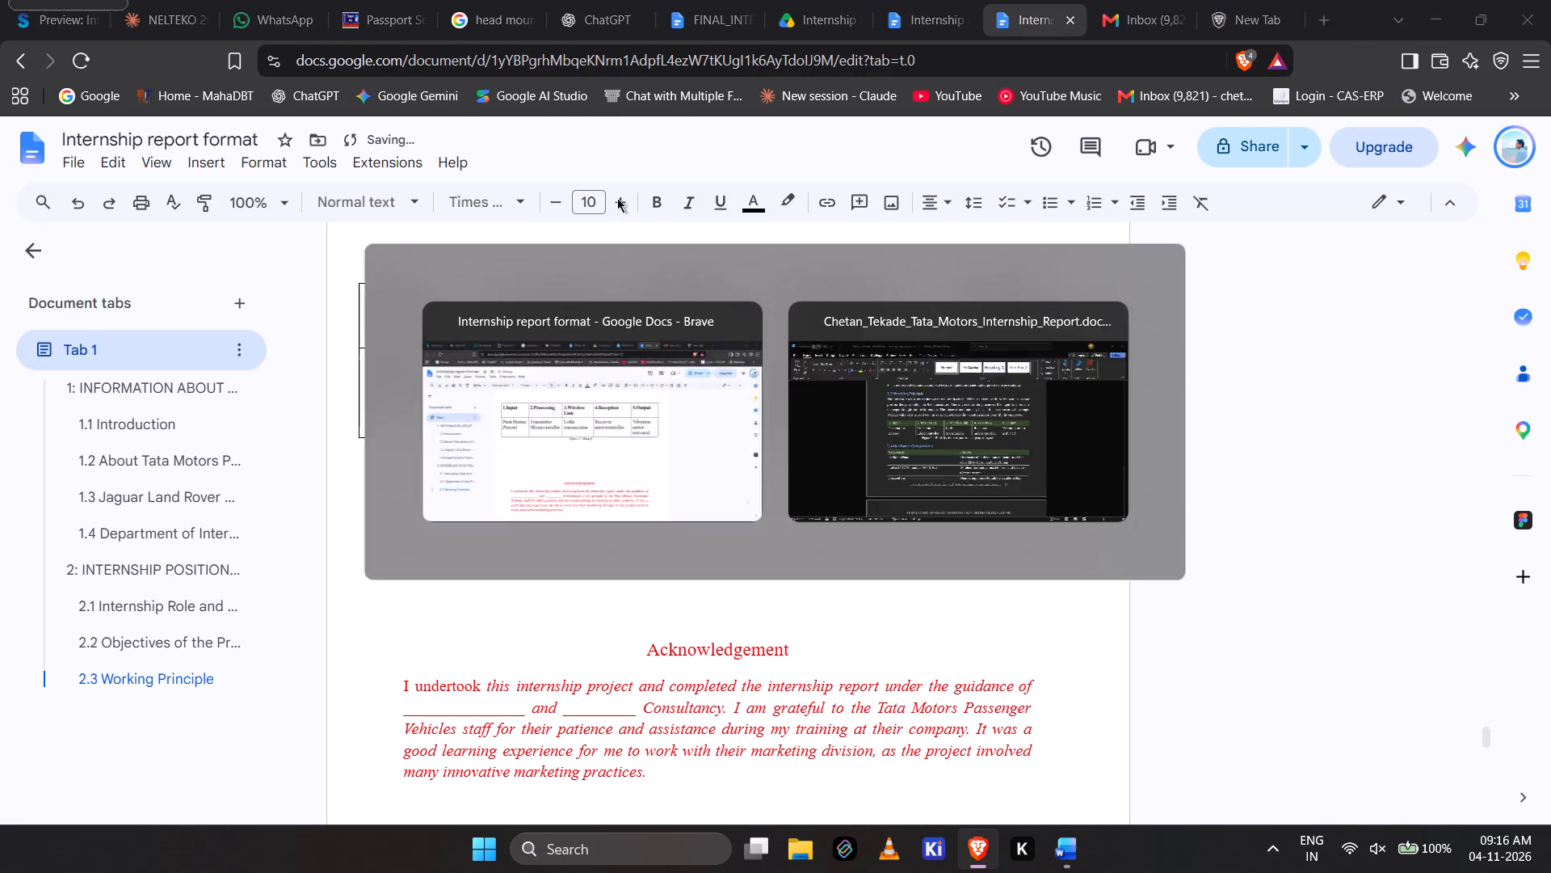
pyautogui.hotkey('alt', 'Tab')
pyautogui.write('+-level')
pyautogui.press('BackSpace')
pyautogui.press('BackSpace')
pyautogui.press('BackSpace')
pyautogui.press('BackSpace')
pyautogui.press('BackSpace')
pyautogui.press('BackSpace')
pyautogui.press('BackSpace')
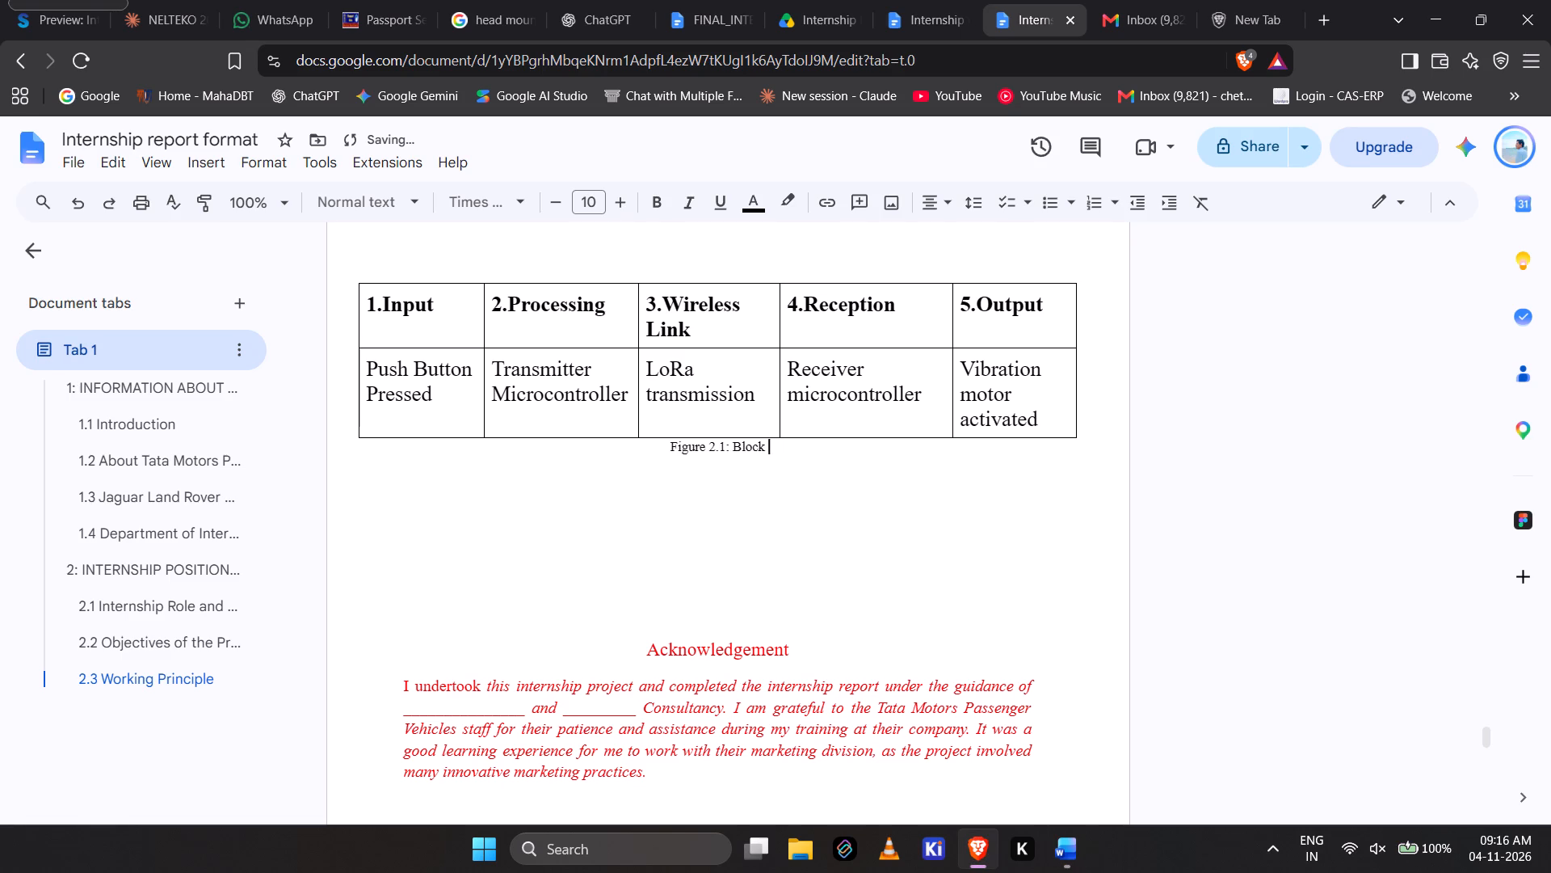
pyautogui.press('BackSpace')
pyautogui.write('-level')
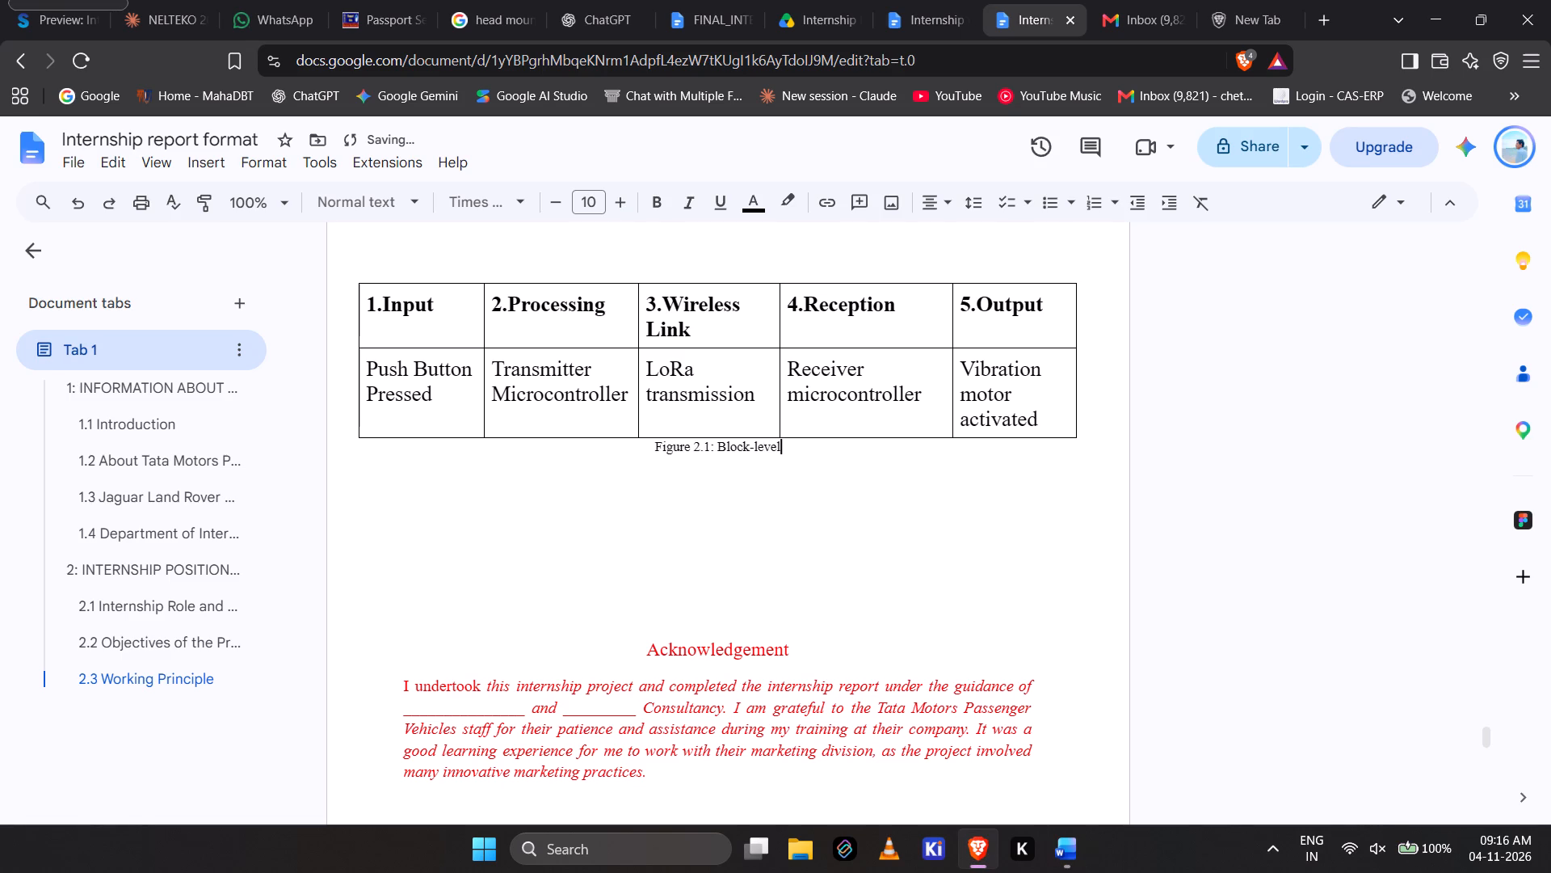
pyautogui.hotkey('alt', 'Tab')
pyautogui.hotkey('alt', 'Tab')
pyautogui.press('space')
pyautogui.write('alert sw')
pyautogui.press('BackSpace')
pyautogui.write('equence')
# Complete the Figure 2.1 caption with "of the proposed system", following the Word report.
pyautogui.hotkey('alt', 'Tab')
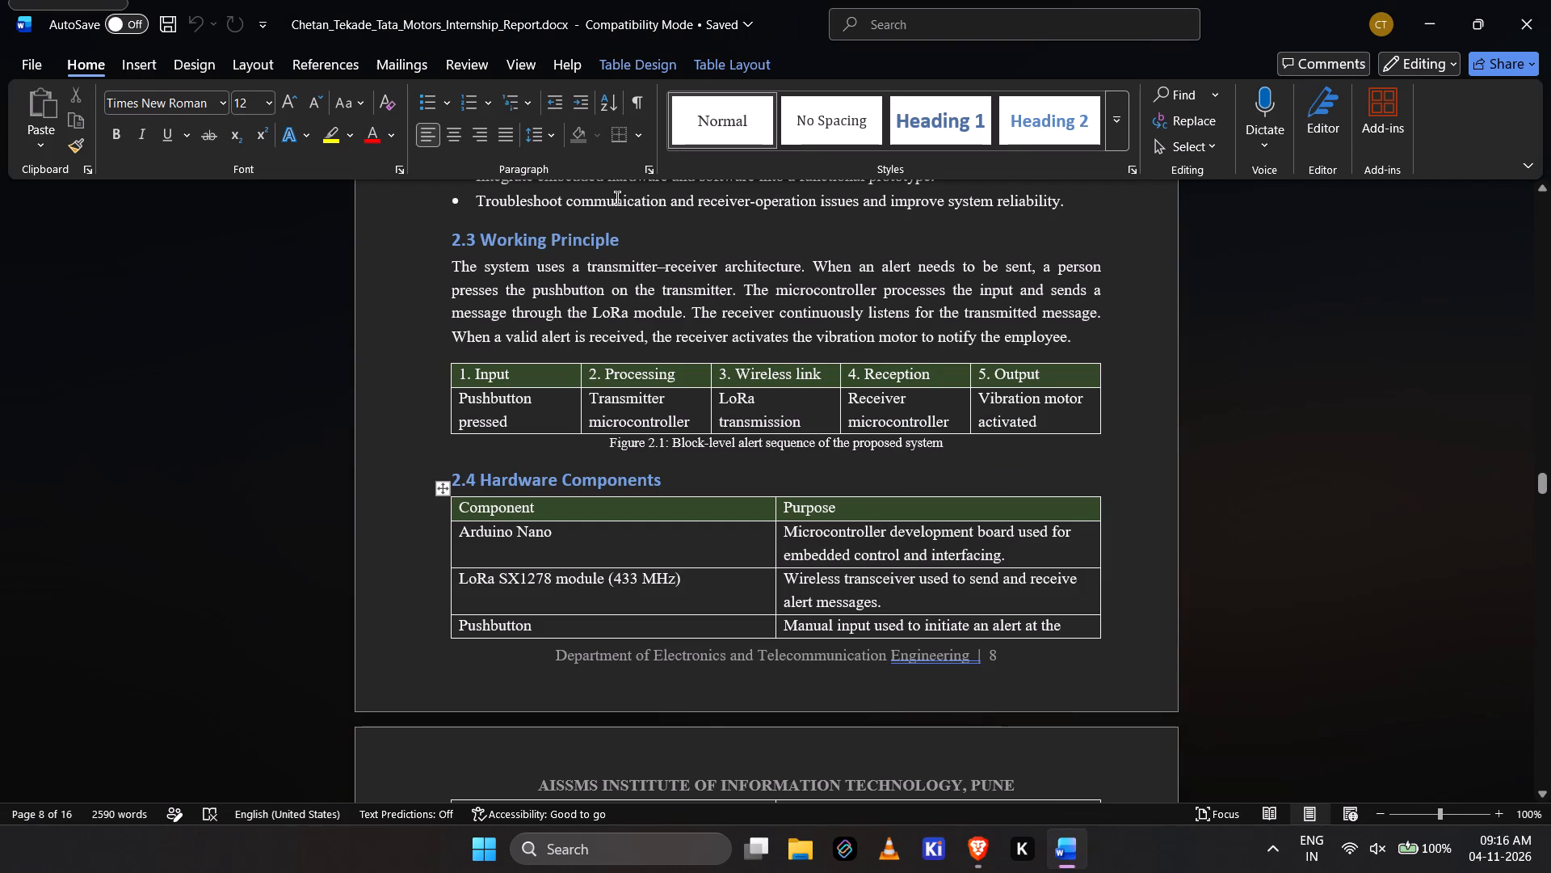
pyautogui.hotkey('alt', 'Tab')
pyautogui.press('space')
pyautogui.write('of')
pyautogui.press('space')
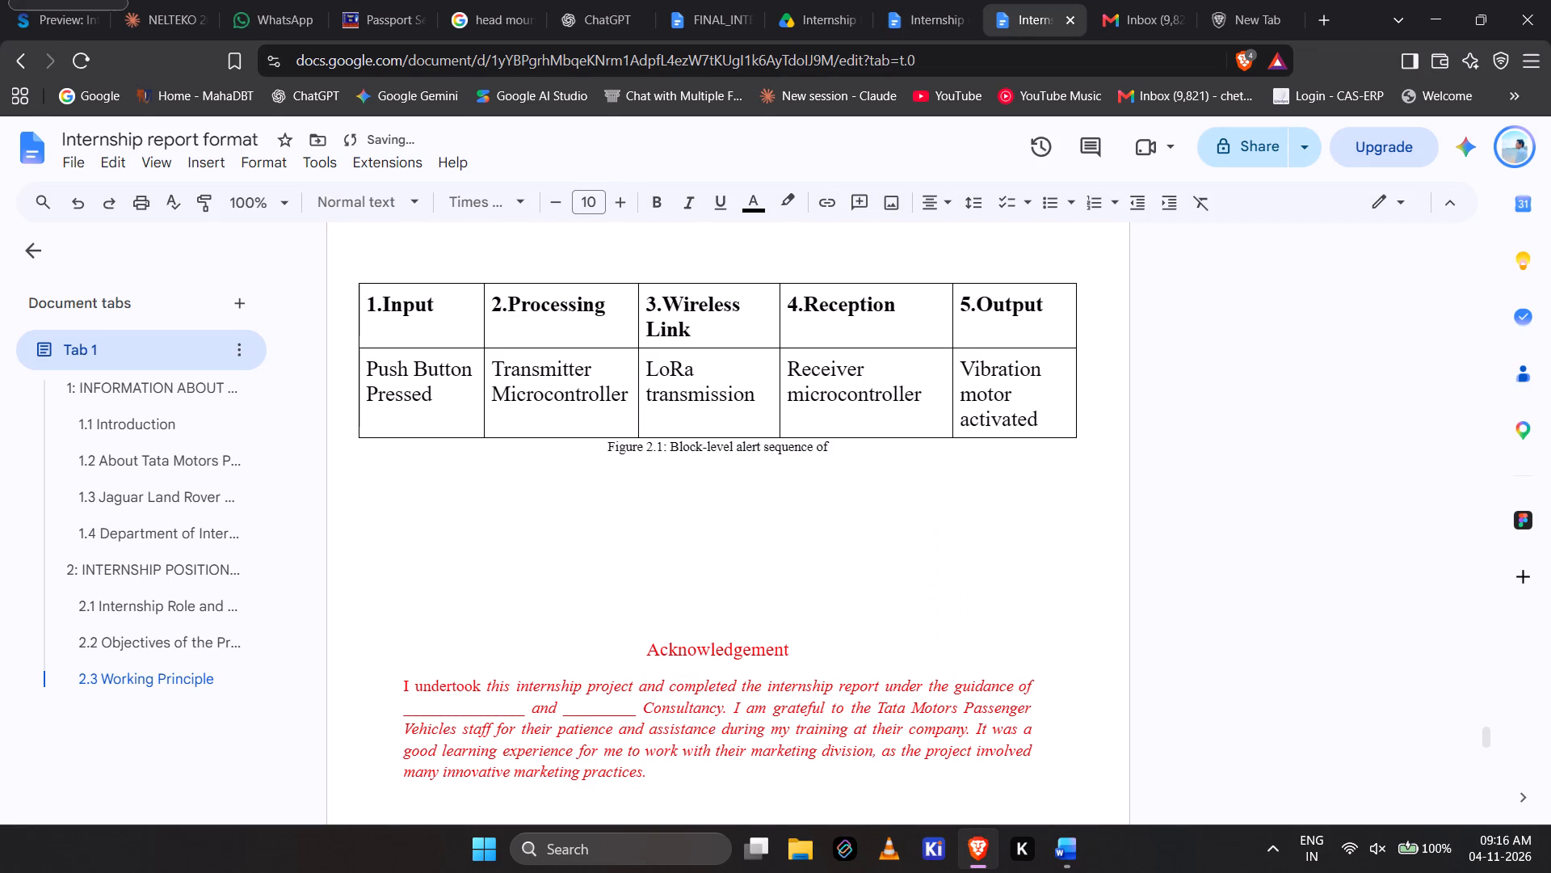
pyautogui.hotkey('alt', 'Tab')
pyautogui.hotkey('alt', 'Tab')
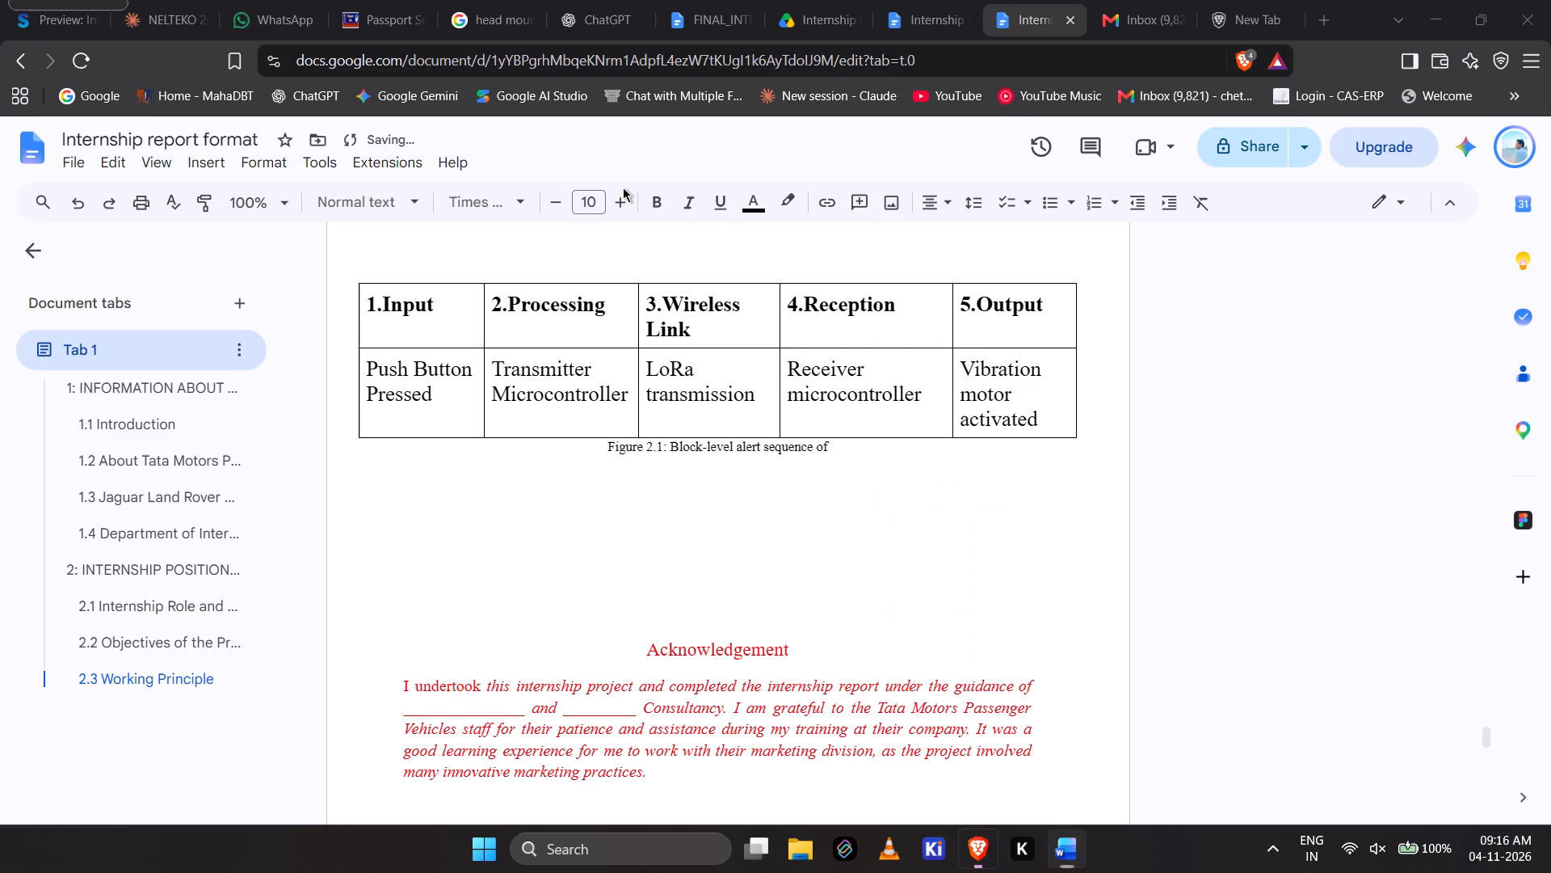
pyautogui.write('the')
pyautogui.press('space')
pyautogui.hotkey('alt', 'Tab')
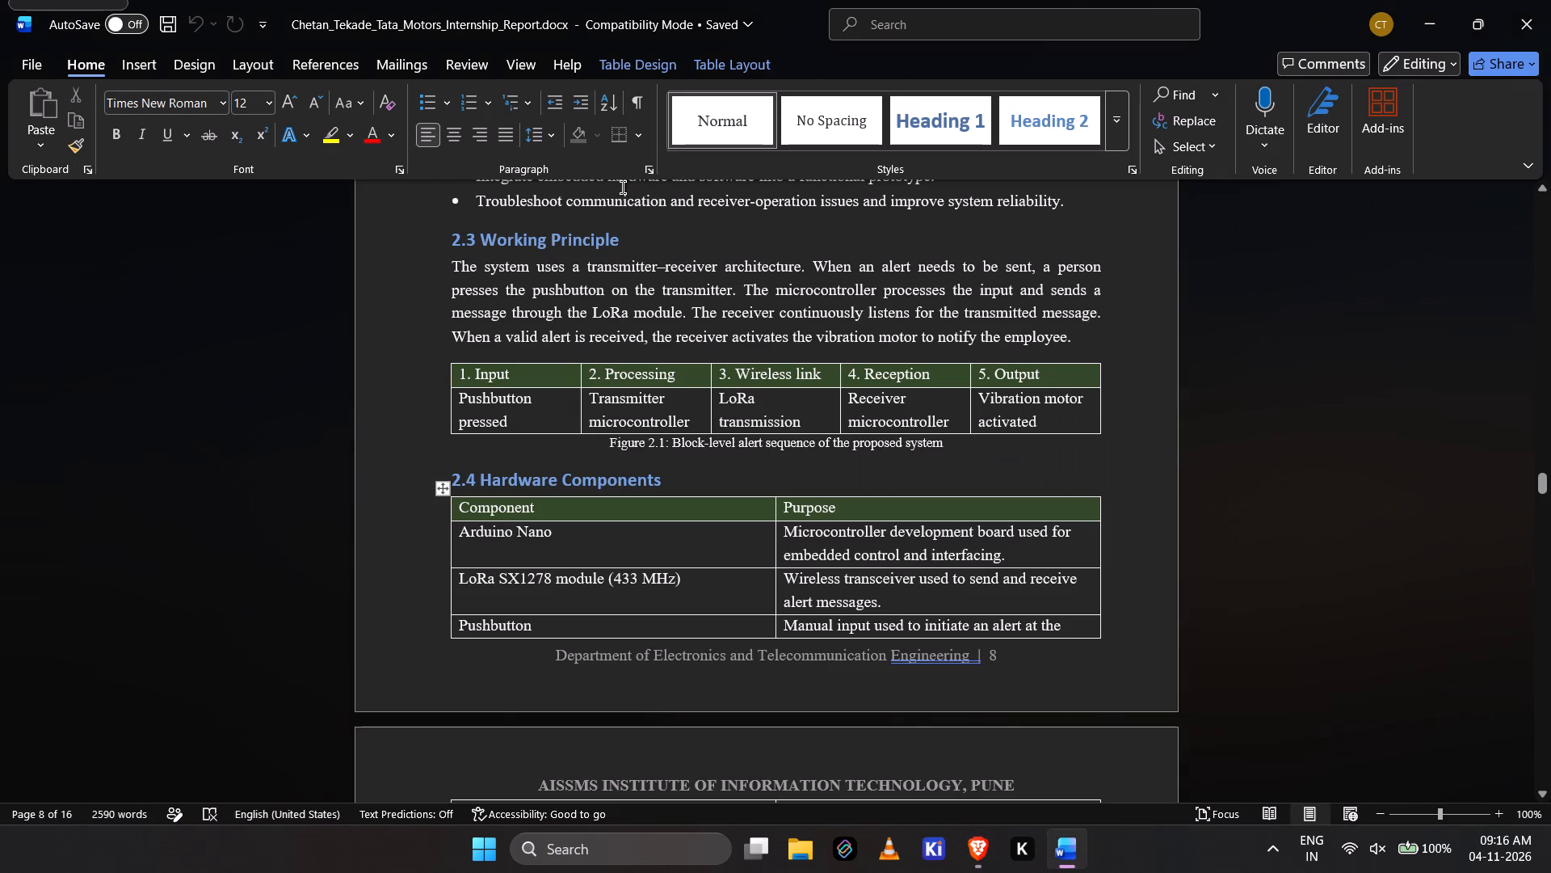
pyautogui.hotkey('alt', 'Tab')
pyautogui.write('proposed')
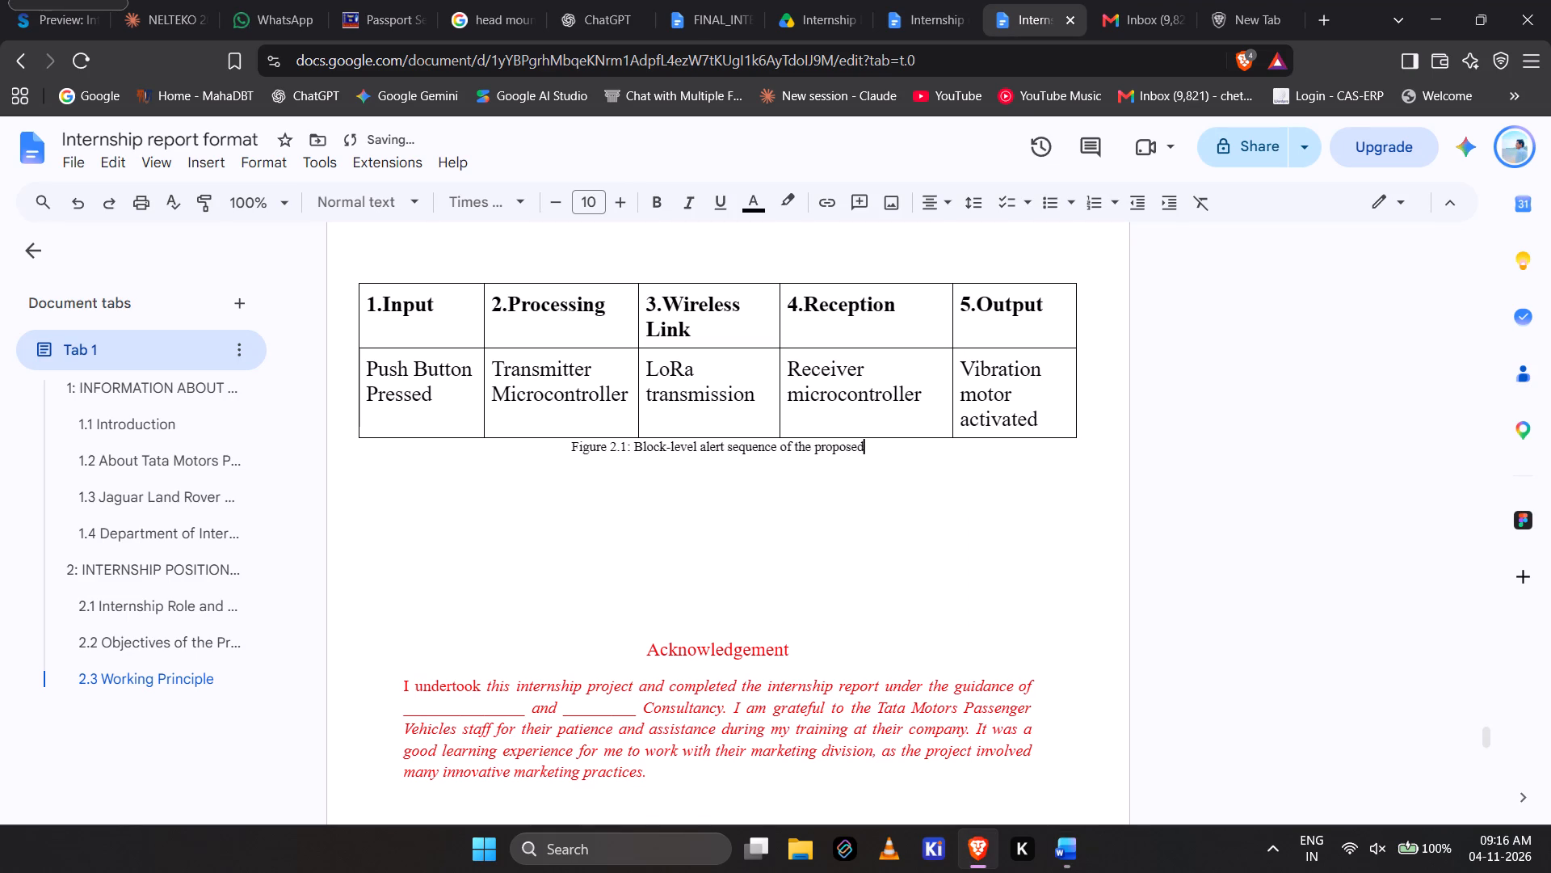
pyautogui.press('space')
pyautogui.write('system')
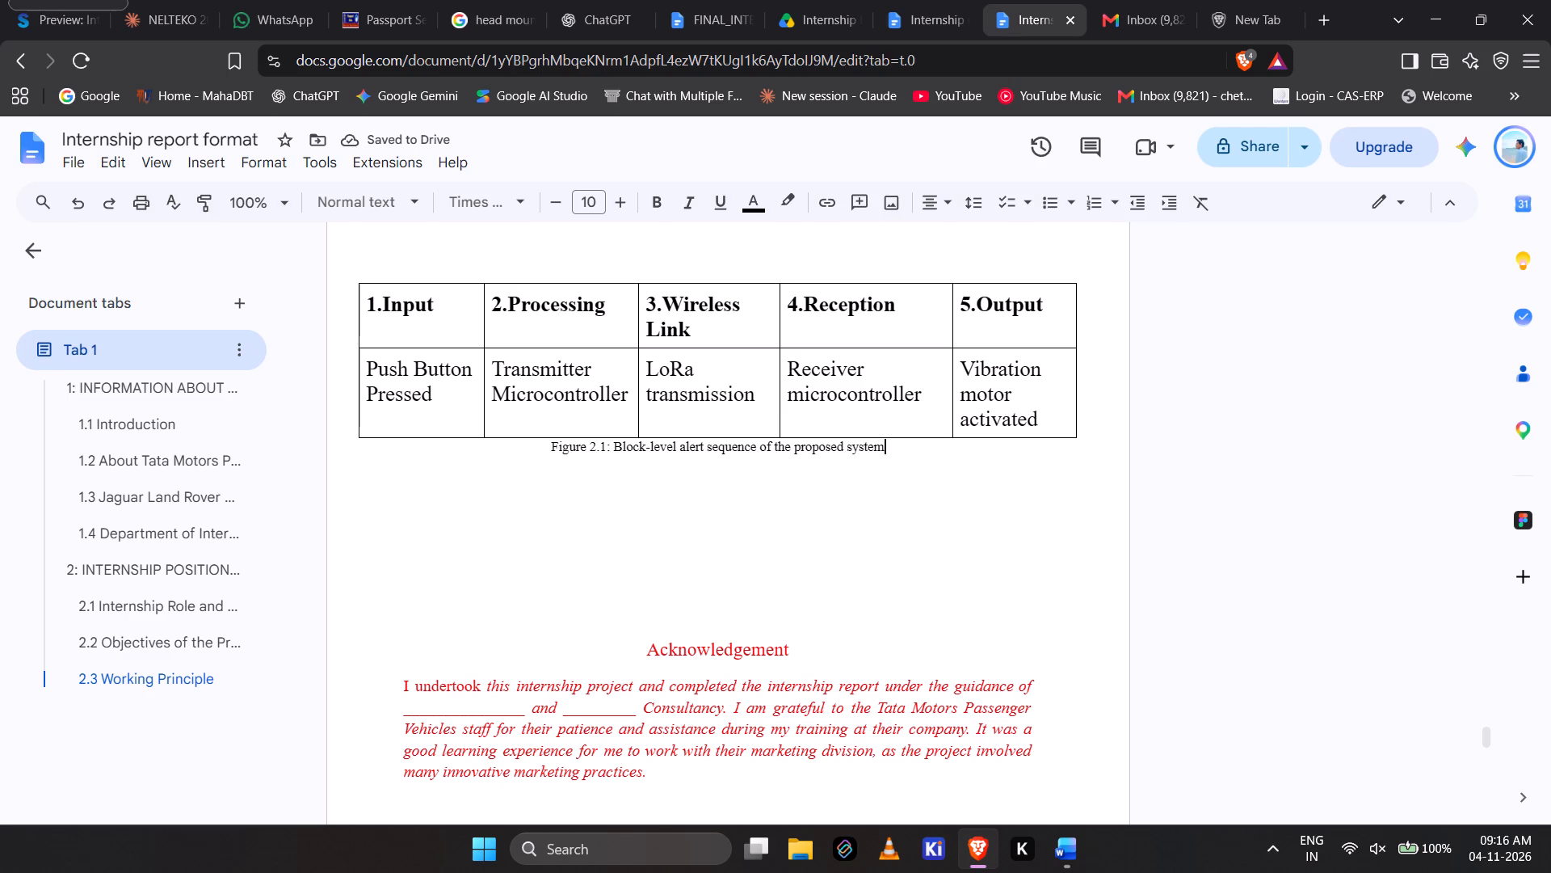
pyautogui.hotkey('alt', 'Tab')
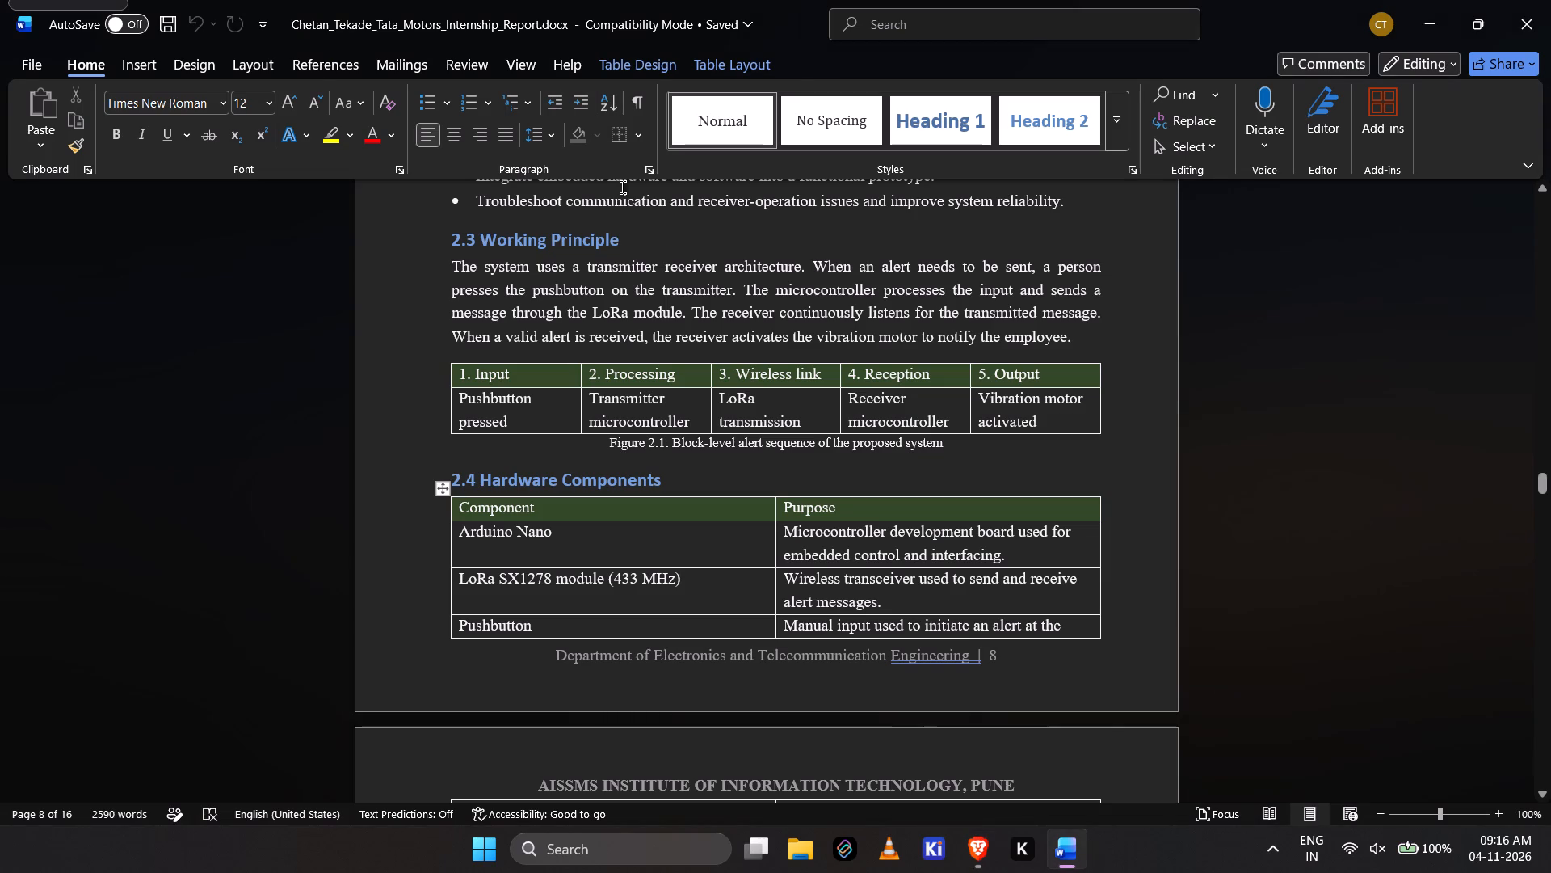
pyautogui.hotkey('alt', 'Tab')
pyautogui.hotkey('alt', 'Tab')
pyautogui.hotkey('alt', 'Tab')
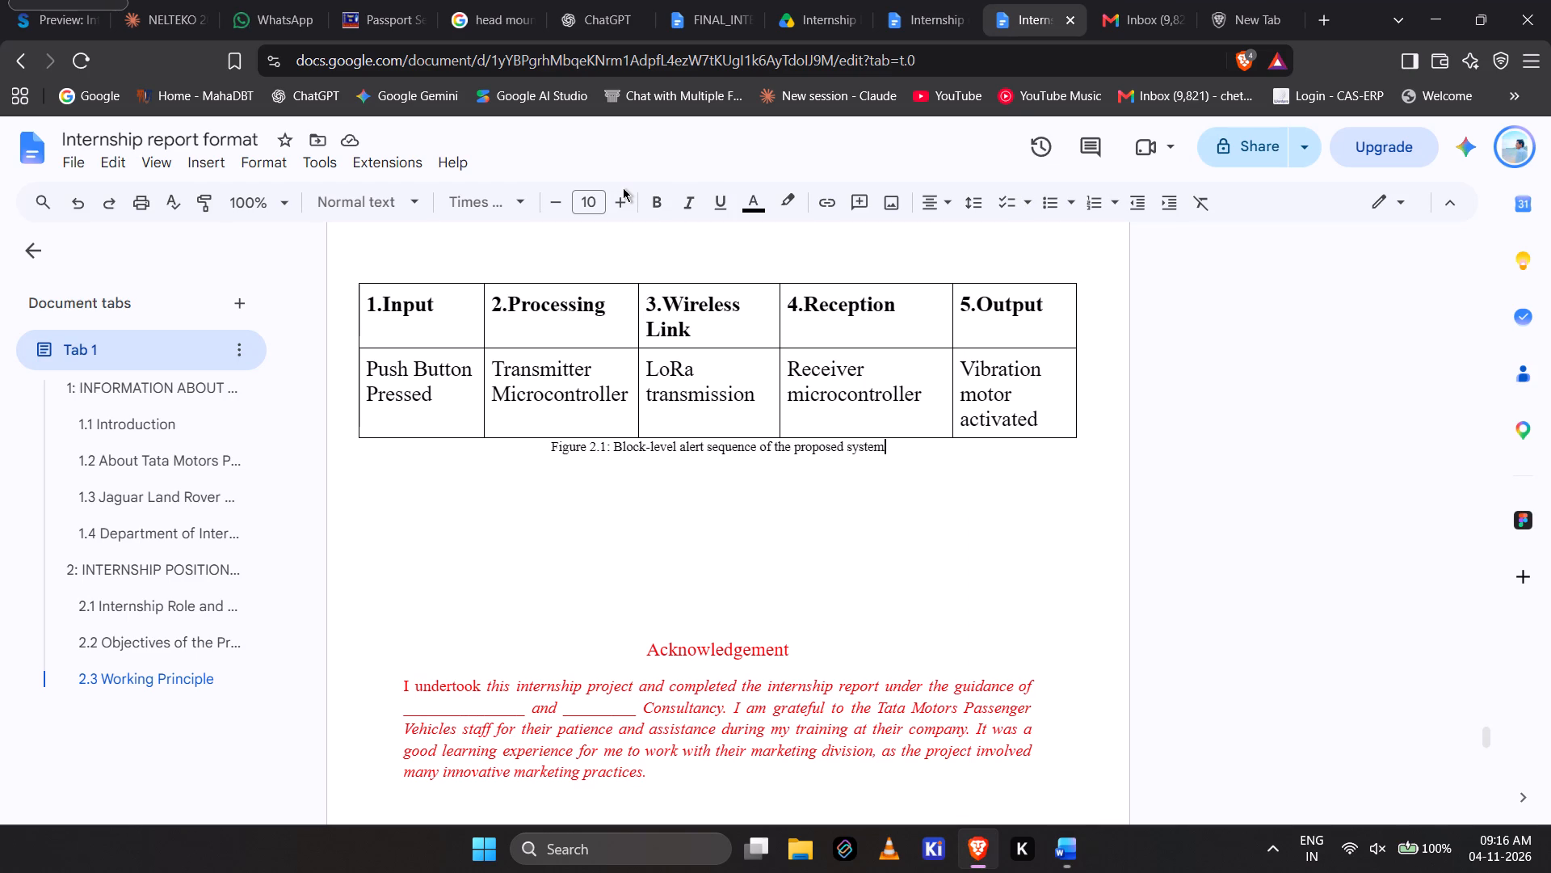
# Add an empty line below the Figure 2.1 caption and copy the "2.3 Working Principle" heading for reuse there.
pyautogui.press('Return')
pyautogui.scroll(4, 623, 188)
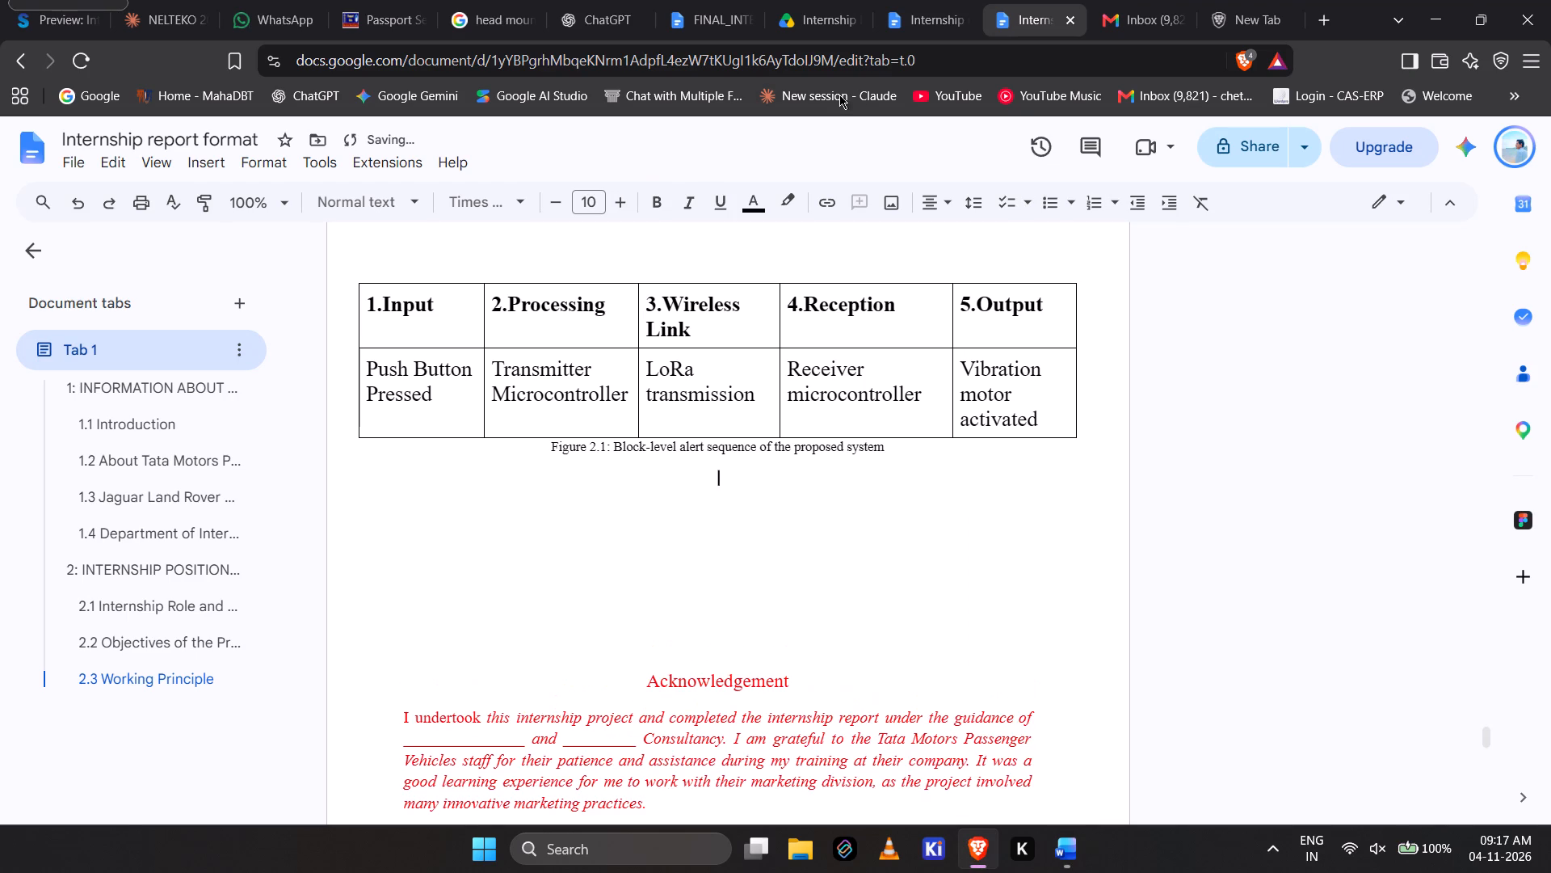
pyautogui.scroll(4, 853, 320)
pyautogui.hscroll(1, 853, 320)
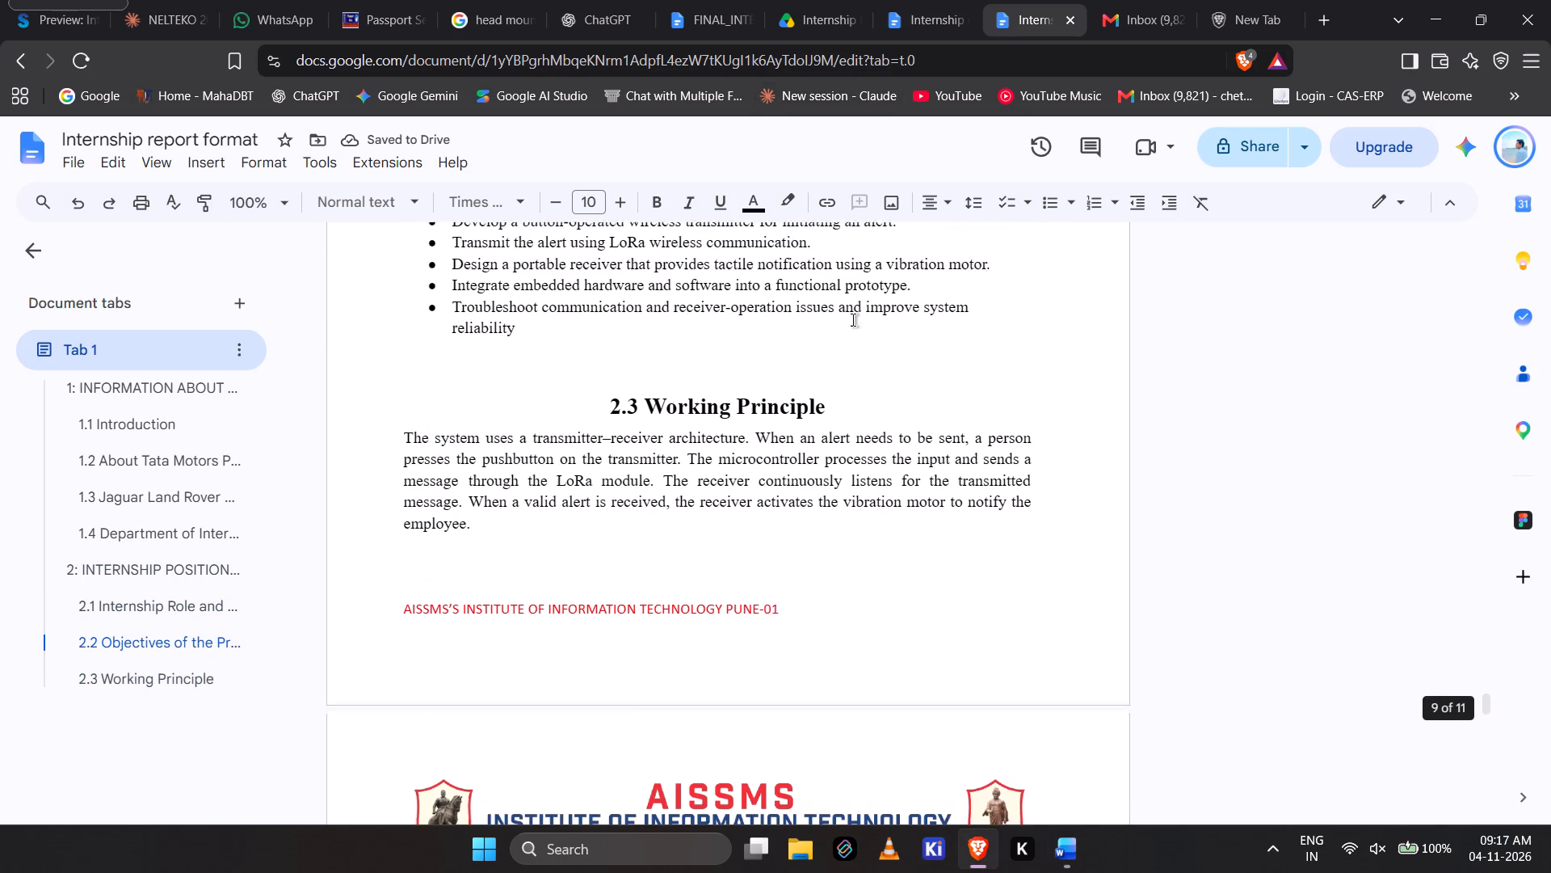
pyautogui.hscroll(1, 853, 320)
pyautogui.tripleClick(698, 393)
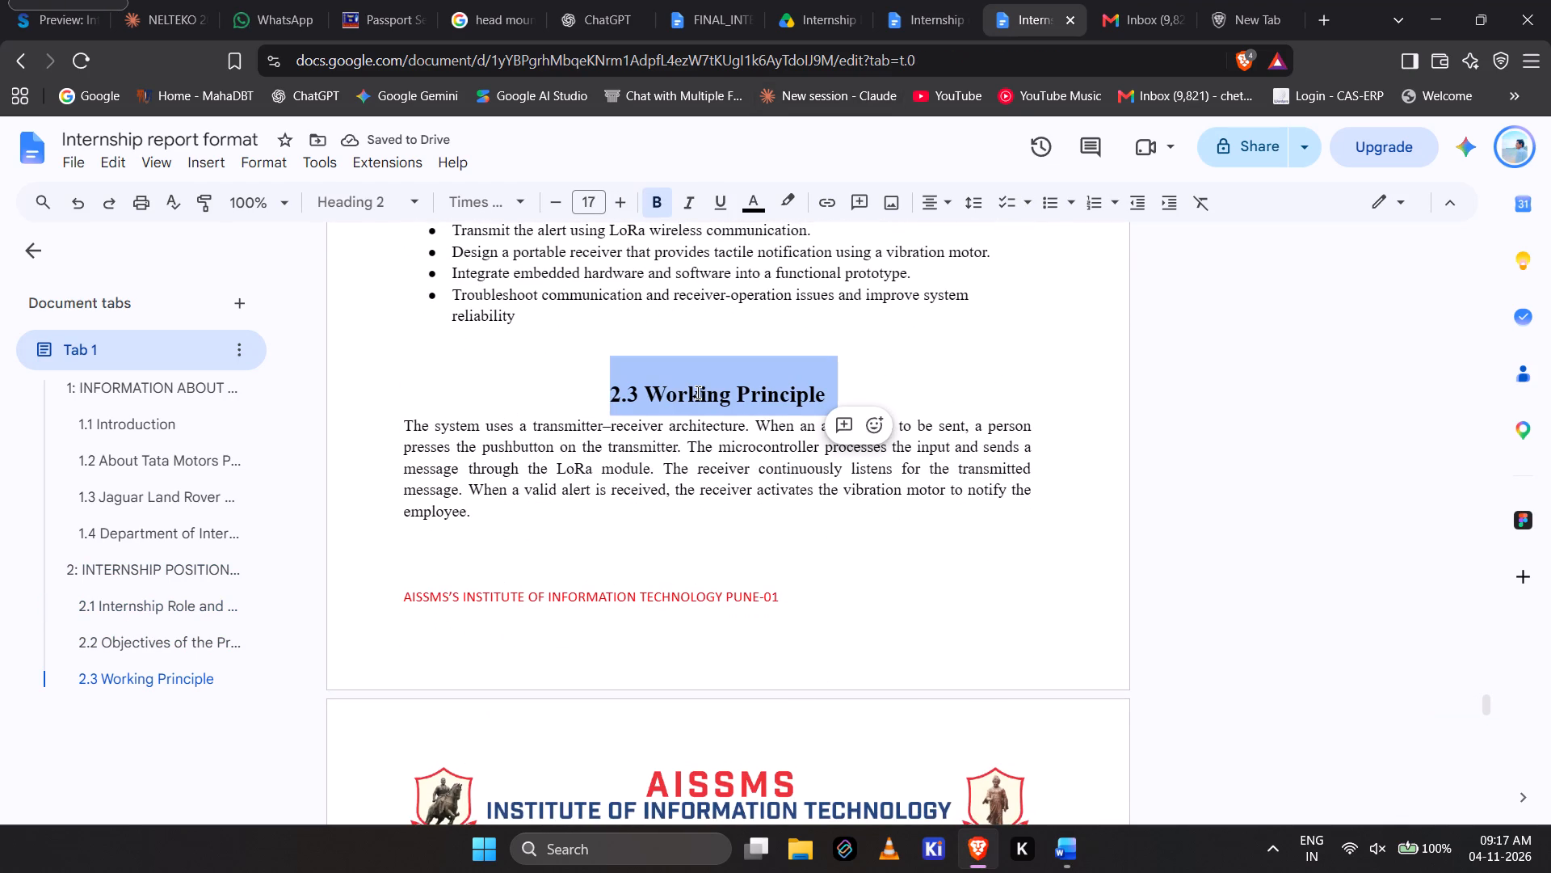
pyautogui.hotkey('ctrl', 'c')
pyautogui.scroll(-6, 698, 393)
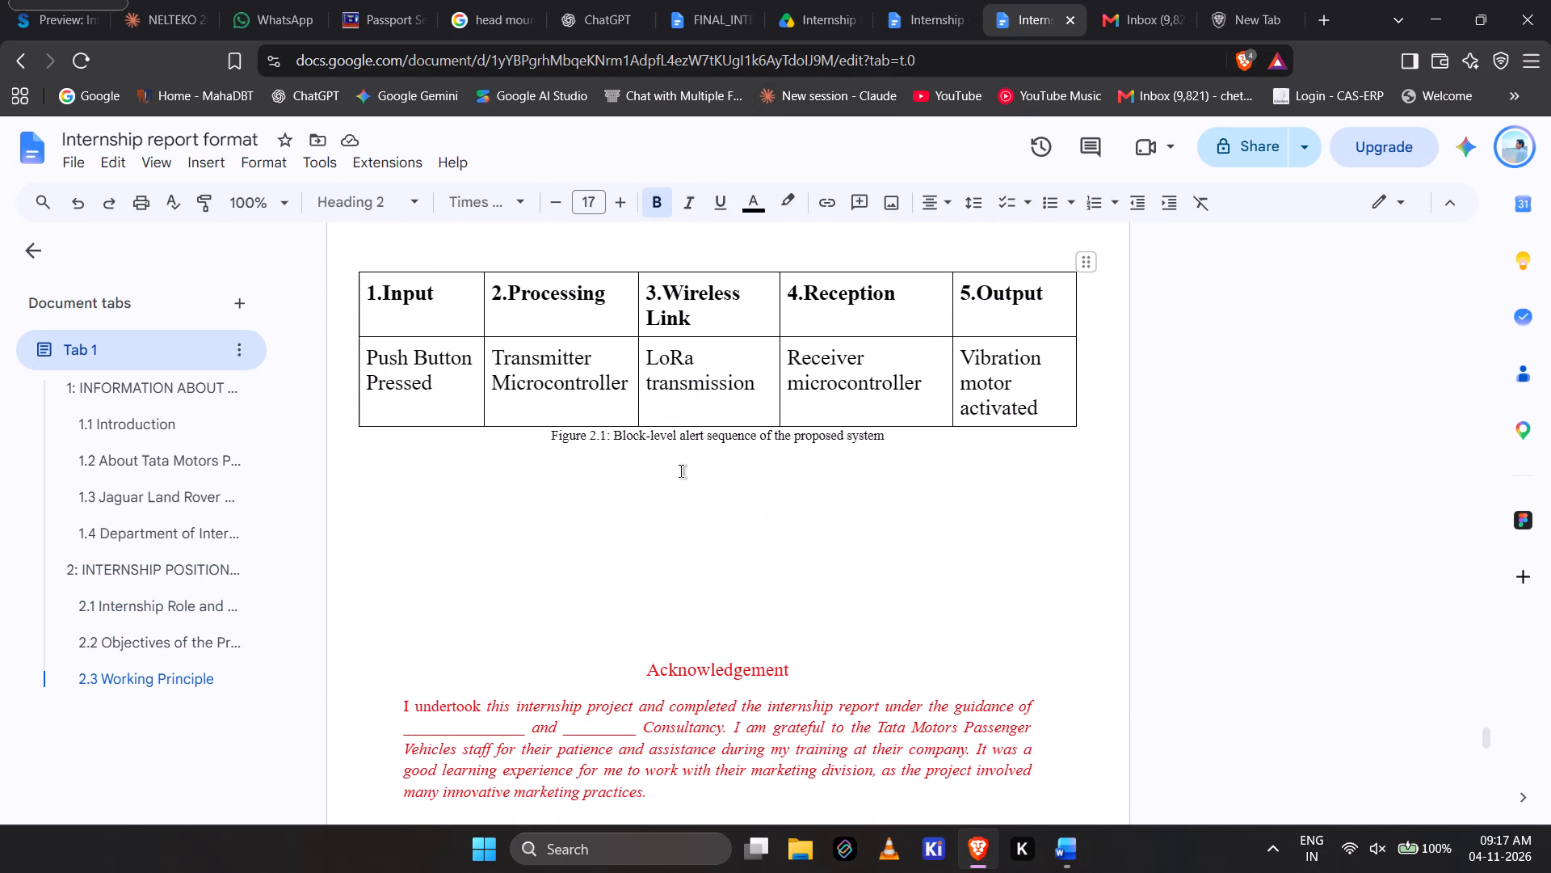
pyautogui.click(683, 518)
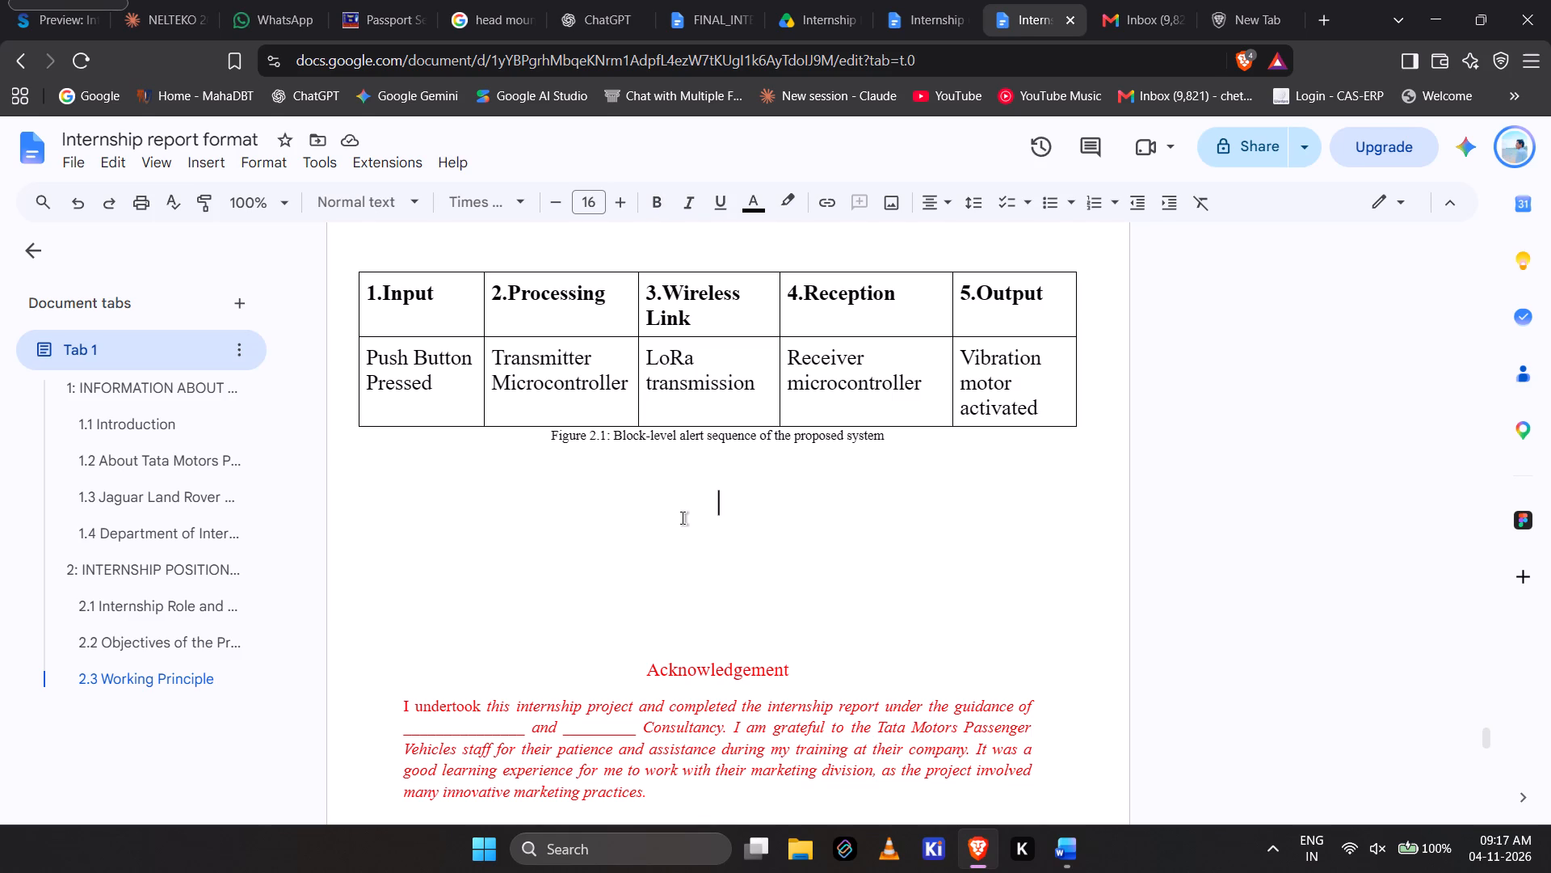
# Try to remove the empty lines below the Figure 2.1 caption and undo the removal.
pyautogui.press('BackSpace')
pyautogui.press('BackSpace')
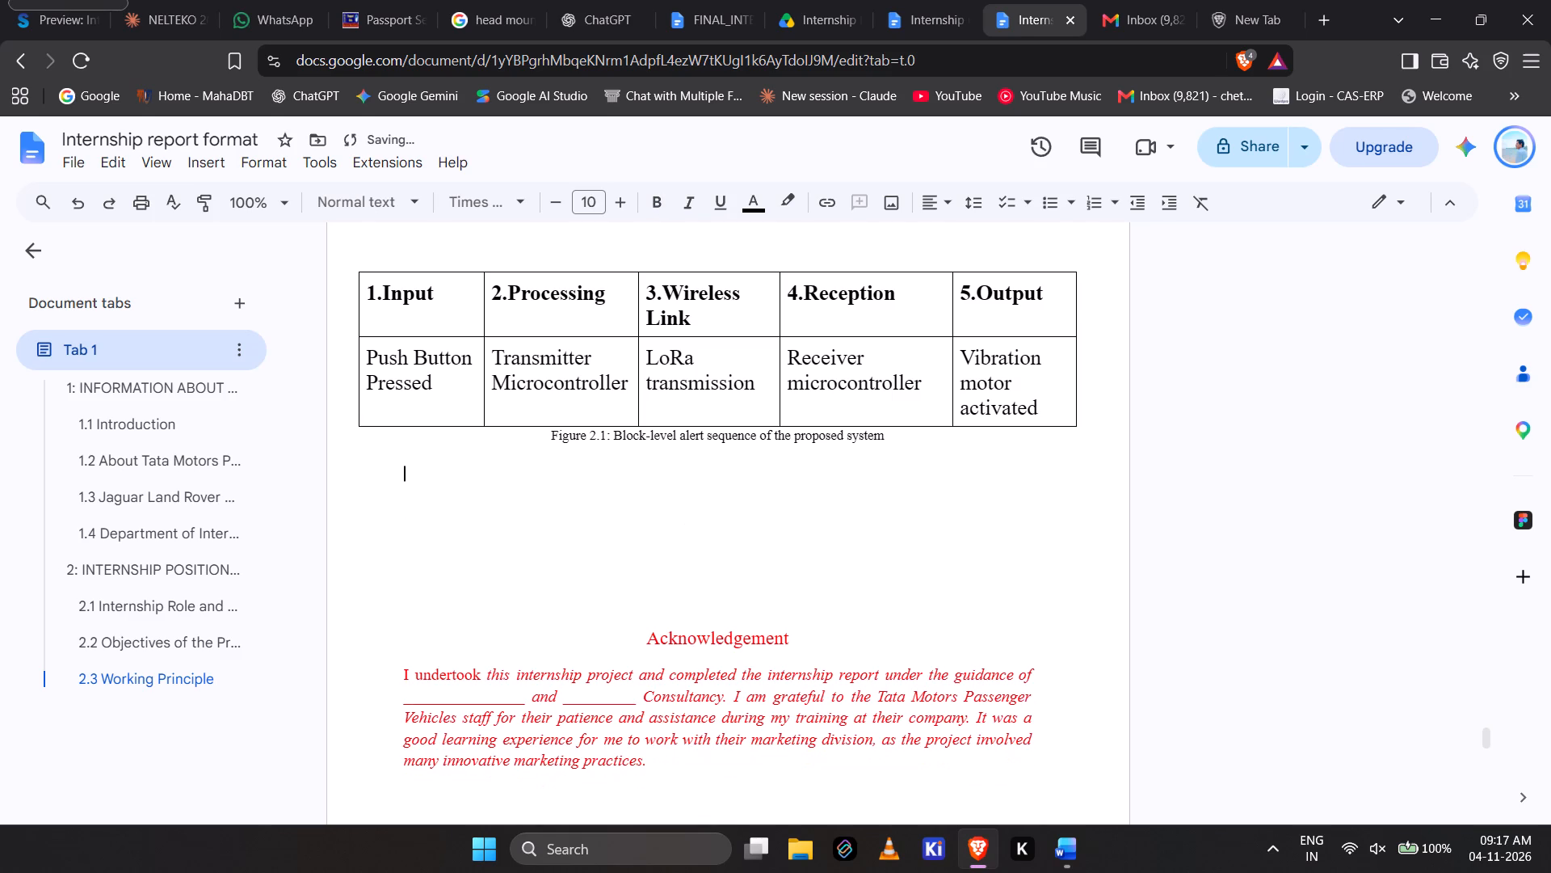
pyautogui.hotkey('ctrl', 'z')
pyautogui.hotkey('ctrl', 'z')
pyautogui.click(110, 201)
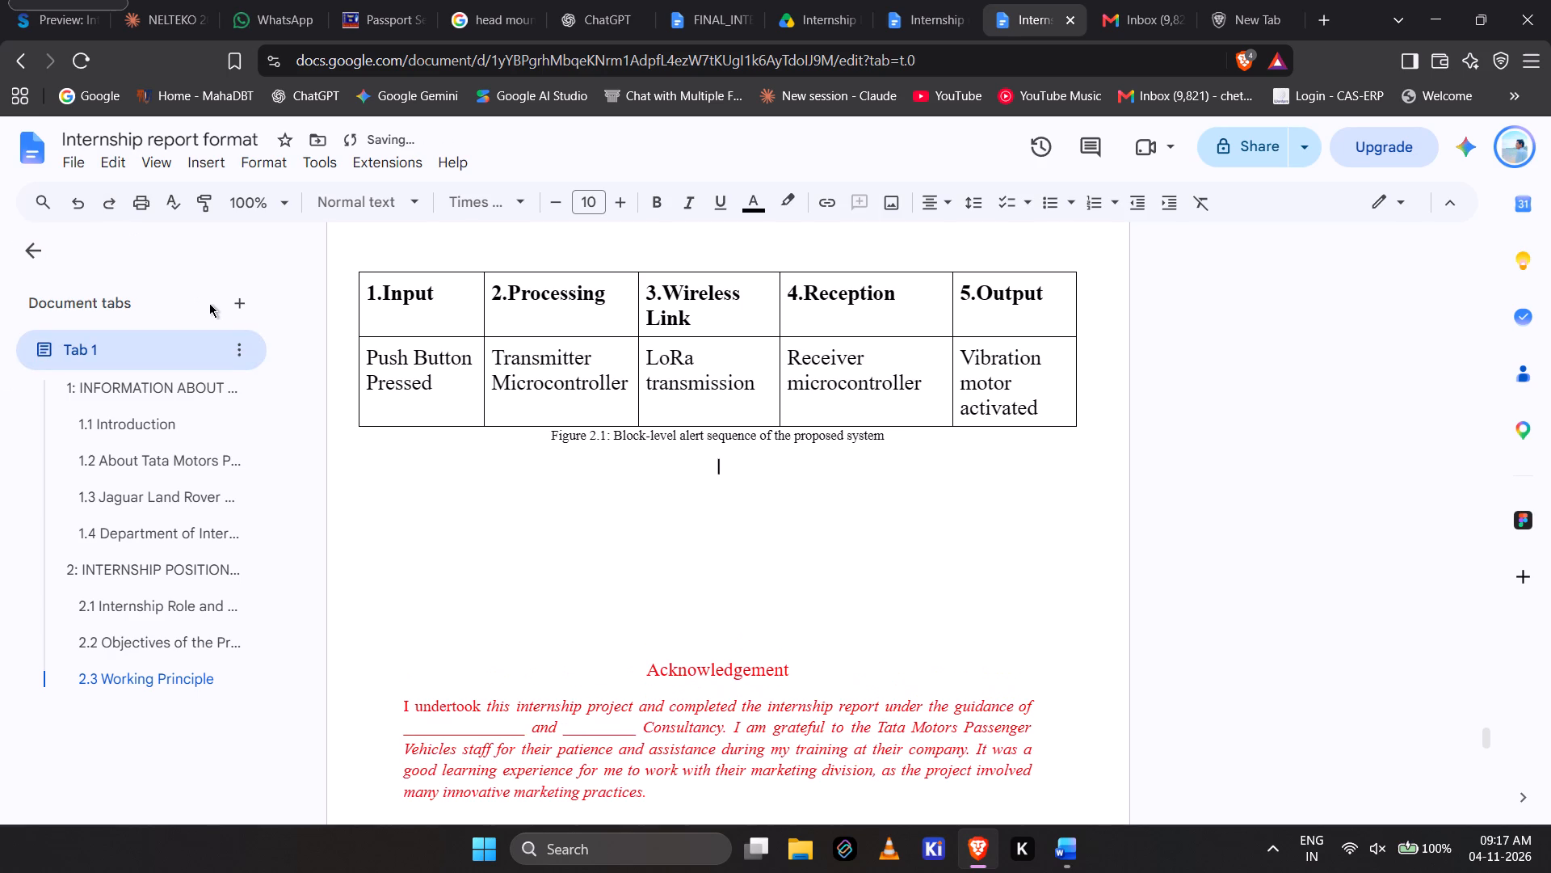
# Paste the copied "2.3 Working Principle" heading on the second empty line below the Figure 2.1 caption.
pyautogui.press('Down')
pyautogui.hotkey('ctrl', 'v')
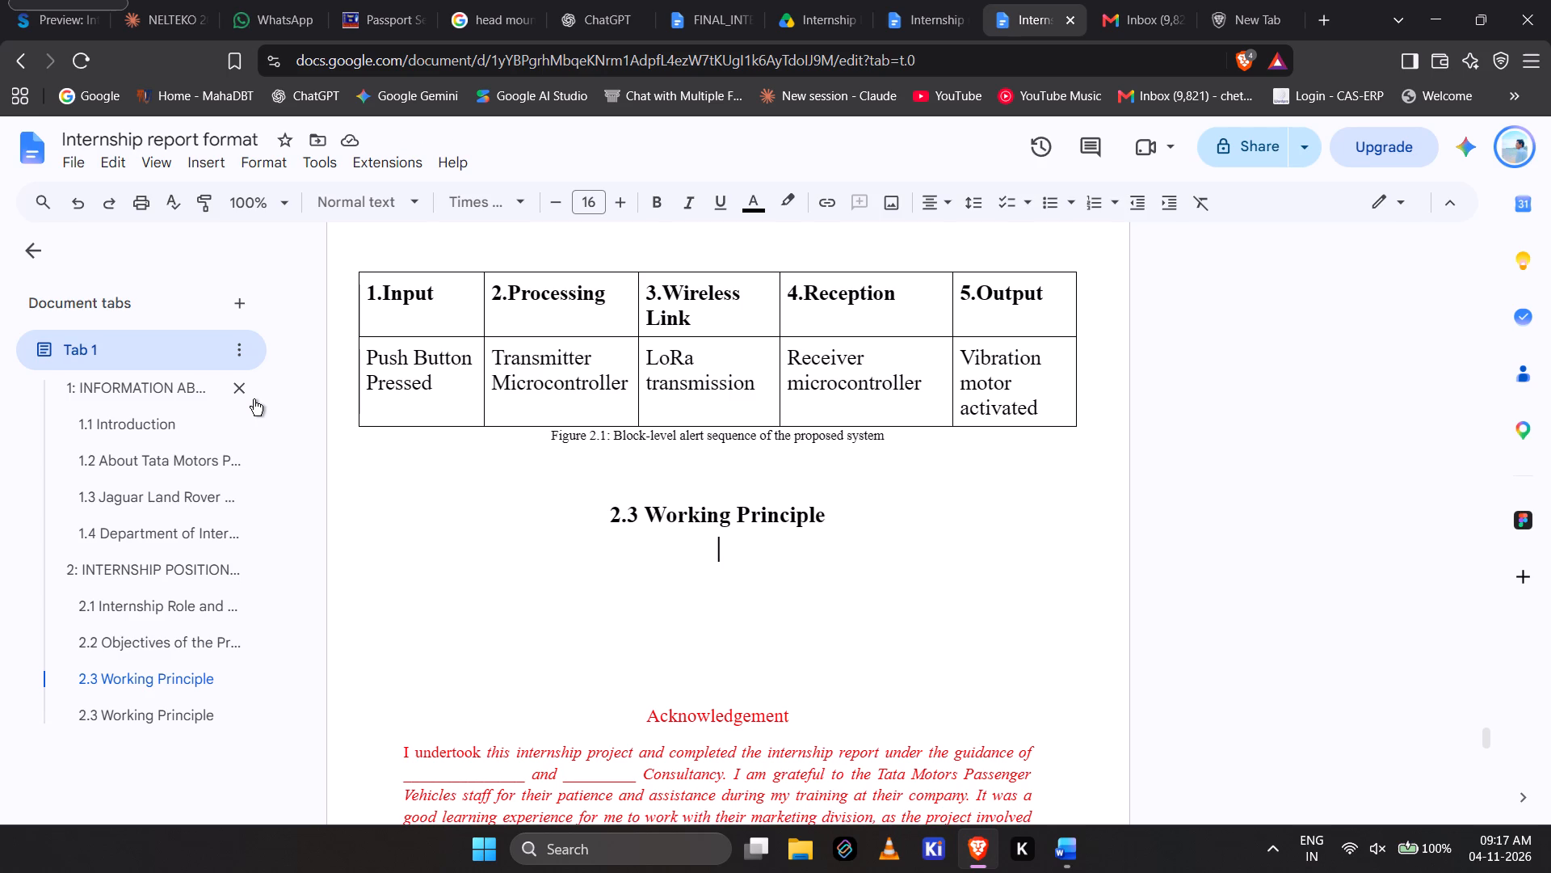
# Following section 2.4 of the Word report, replace "Working Principle" in the pasted heading with "Hardware" and remove the blank line after it.
pyautogui.hotkey('alt', 'Tab')
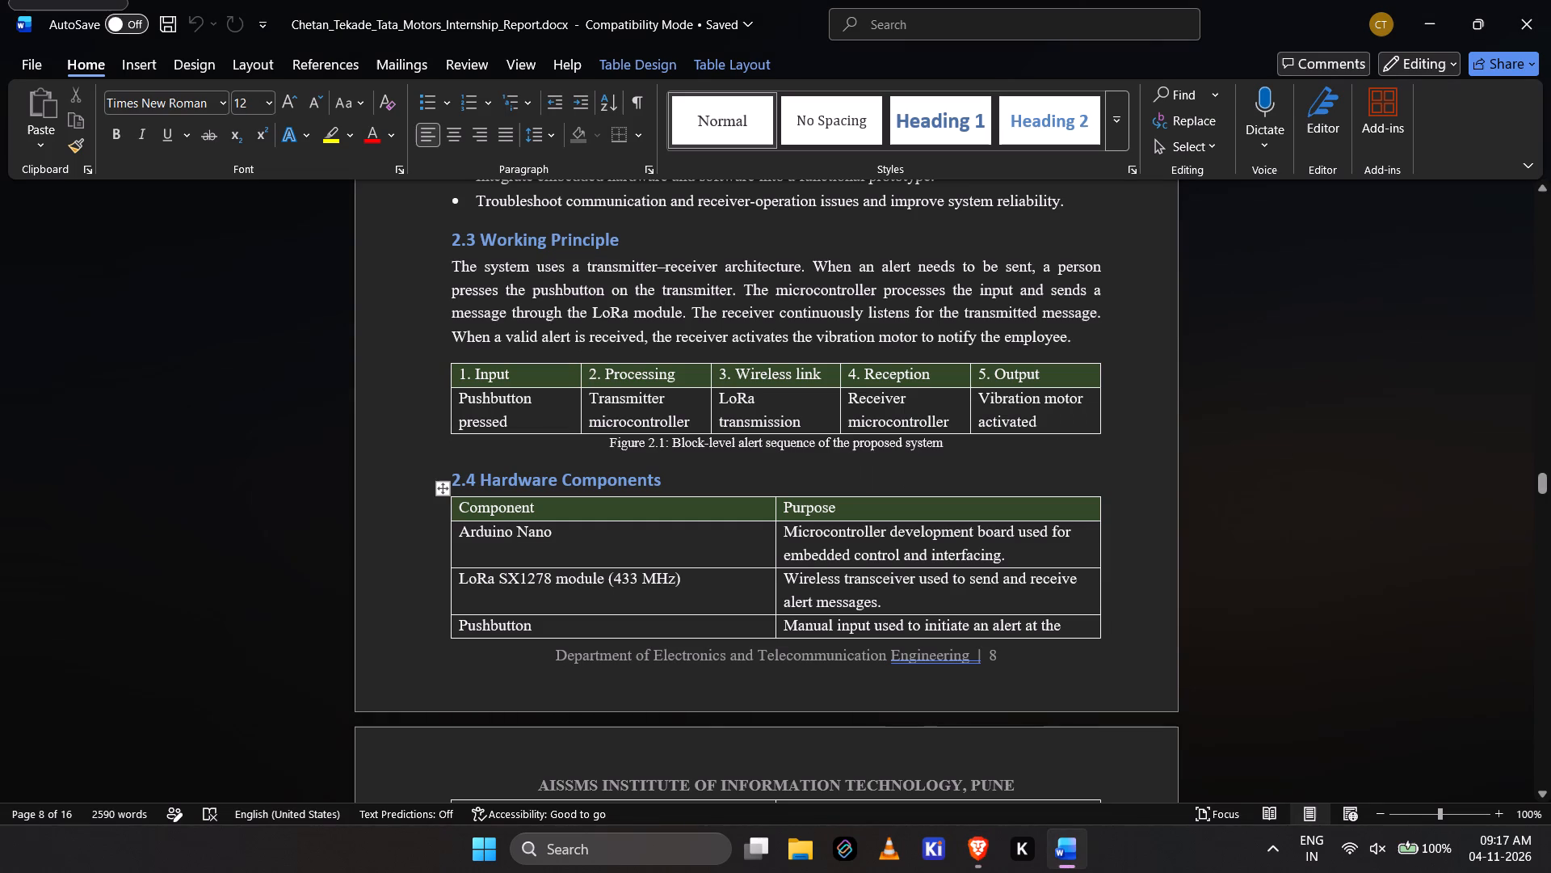
pyautogui.hotkey('alt', 'Tab')
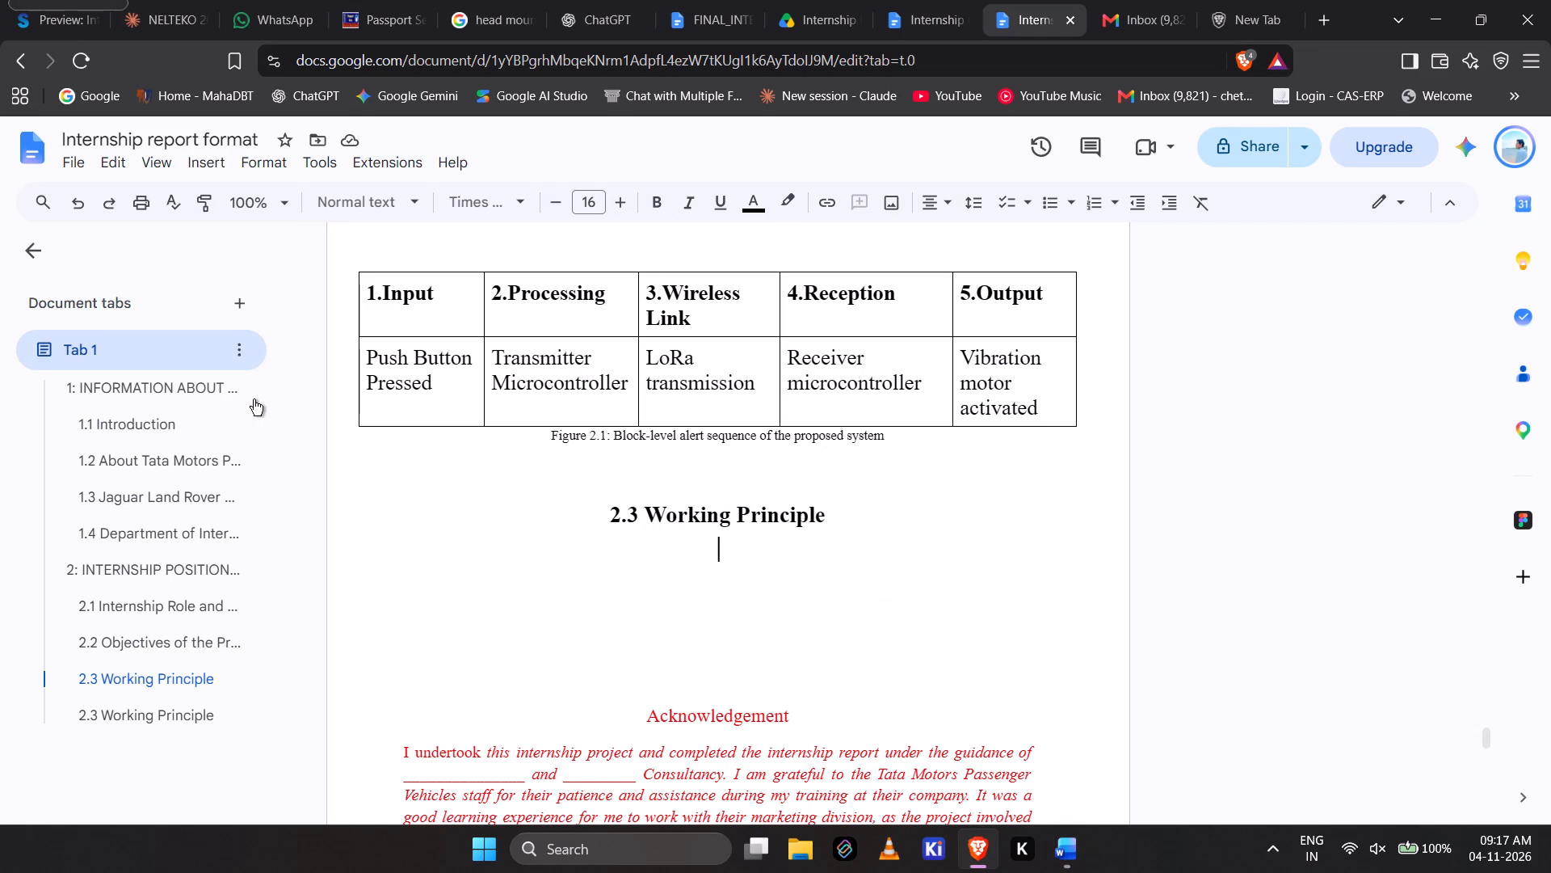
pyautogui.hotkey('alt', 'Tab')
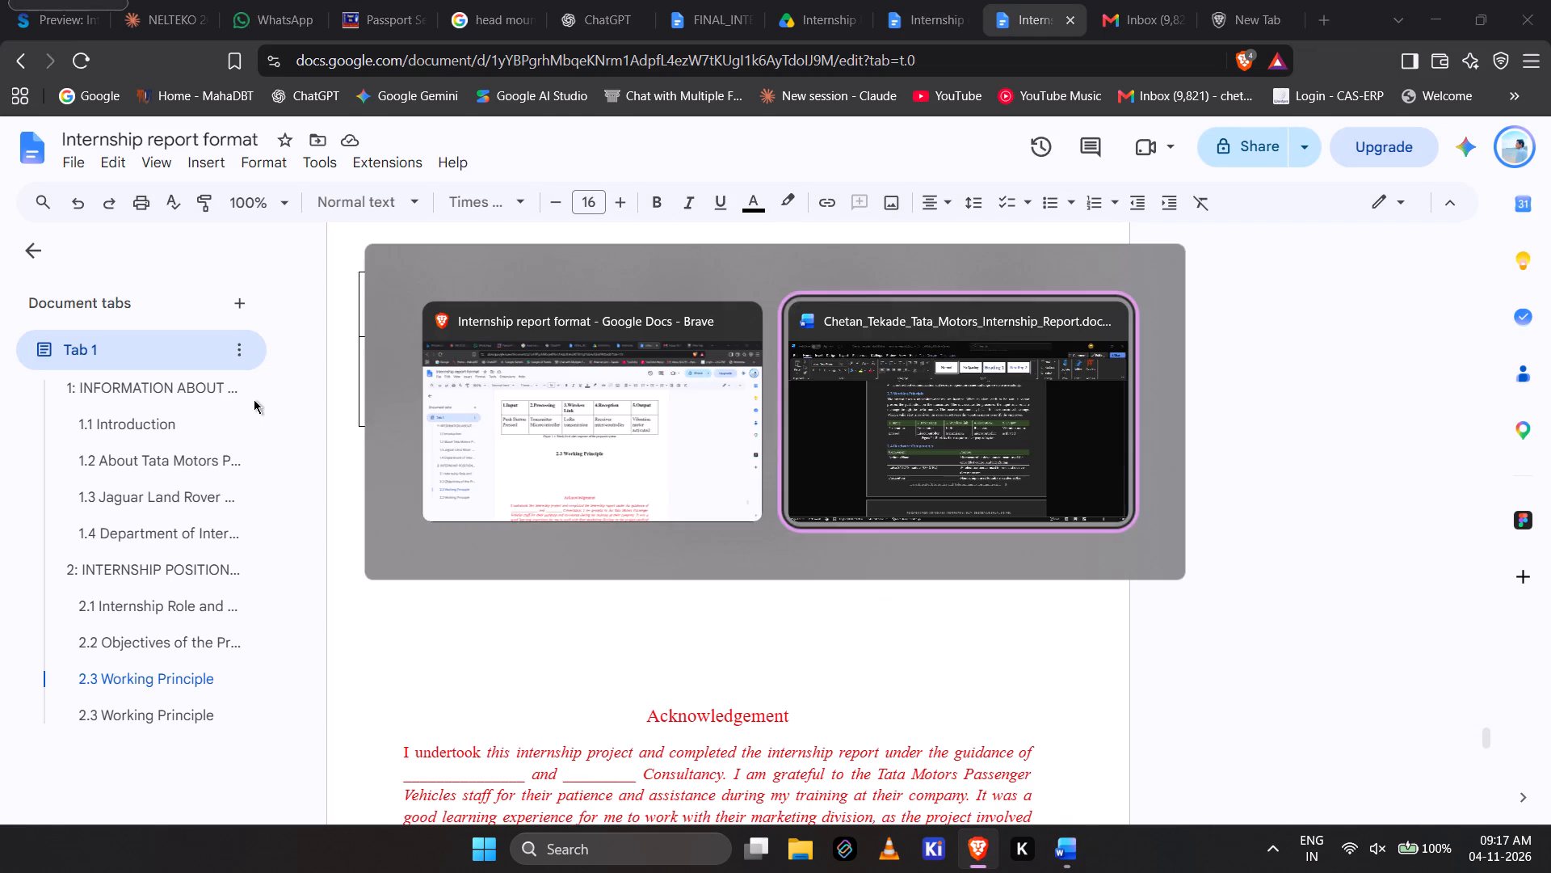
pyautogui.hotkey('alt', 'Tab')
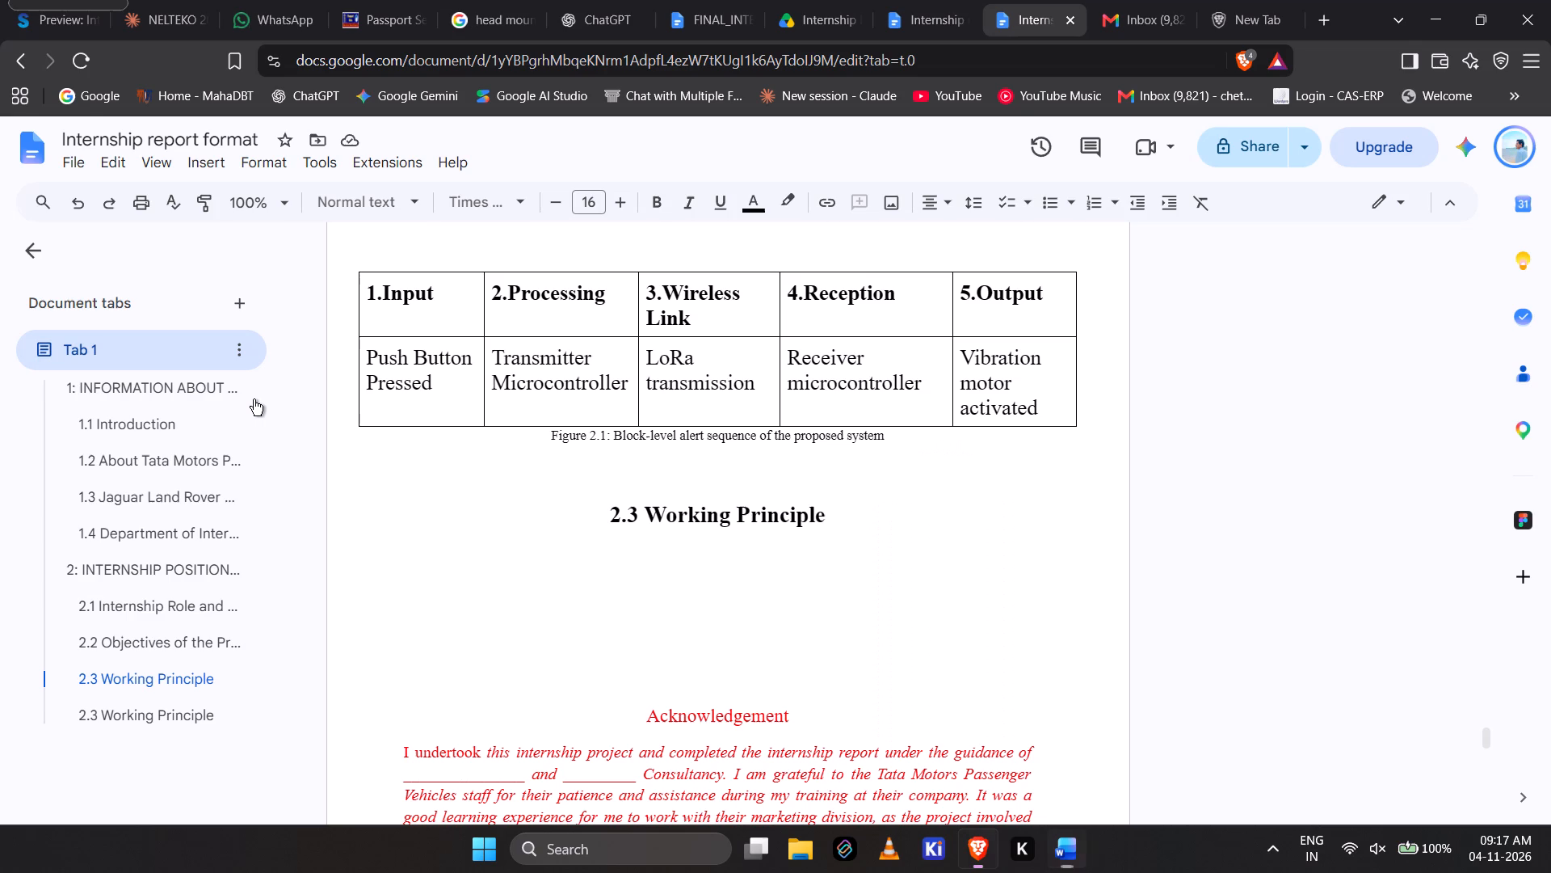
pyautogui.hotkey('ctrl', 'BackSpace')
pyautogui.hotkey('ctrl', 'BackSpace')
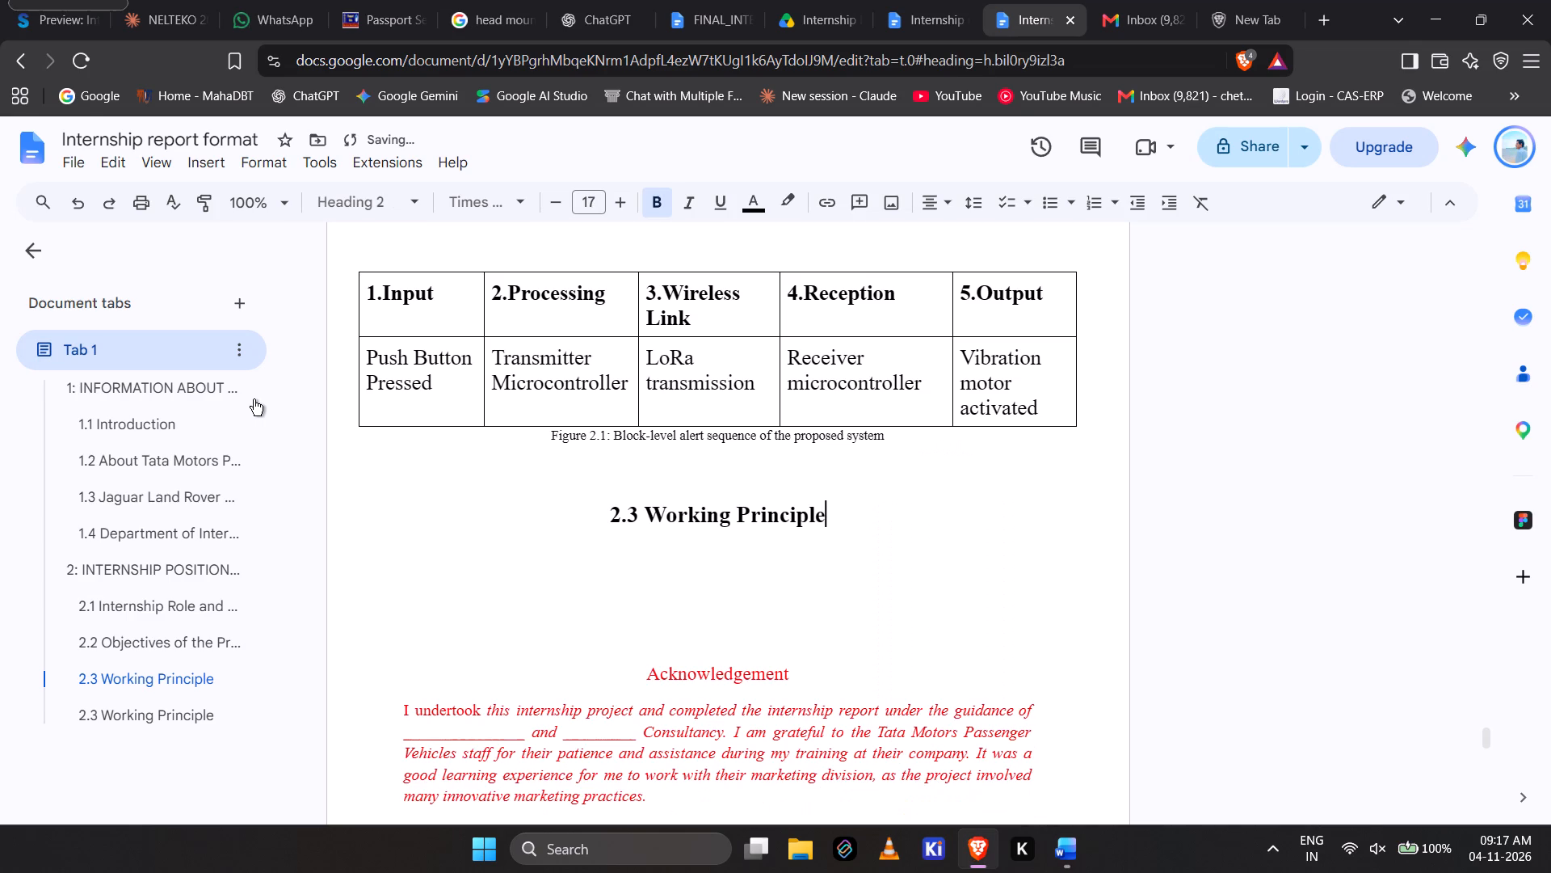
pyautogui.hotkey('ctrl', 'BackSpace')
pyautogui.hotkey('ctrl', 'BackSpace')
pyautogui.write('Harwa')
pyautogui.write('re')
pyautogui.press('BackSpace')
pyautogui.press('BackSpace')
pyautogui.press('BackSpace')
pyautogui.press('BackSpace')
pyautogui.write('dware')
pyautogui.press('space')
# Complete the new heading with "Components", matching the Word report, without a trailing space.
pyautogui.hotkey('alt', 'Tab')
pyautogui.hotkey('alt', 'Tab')
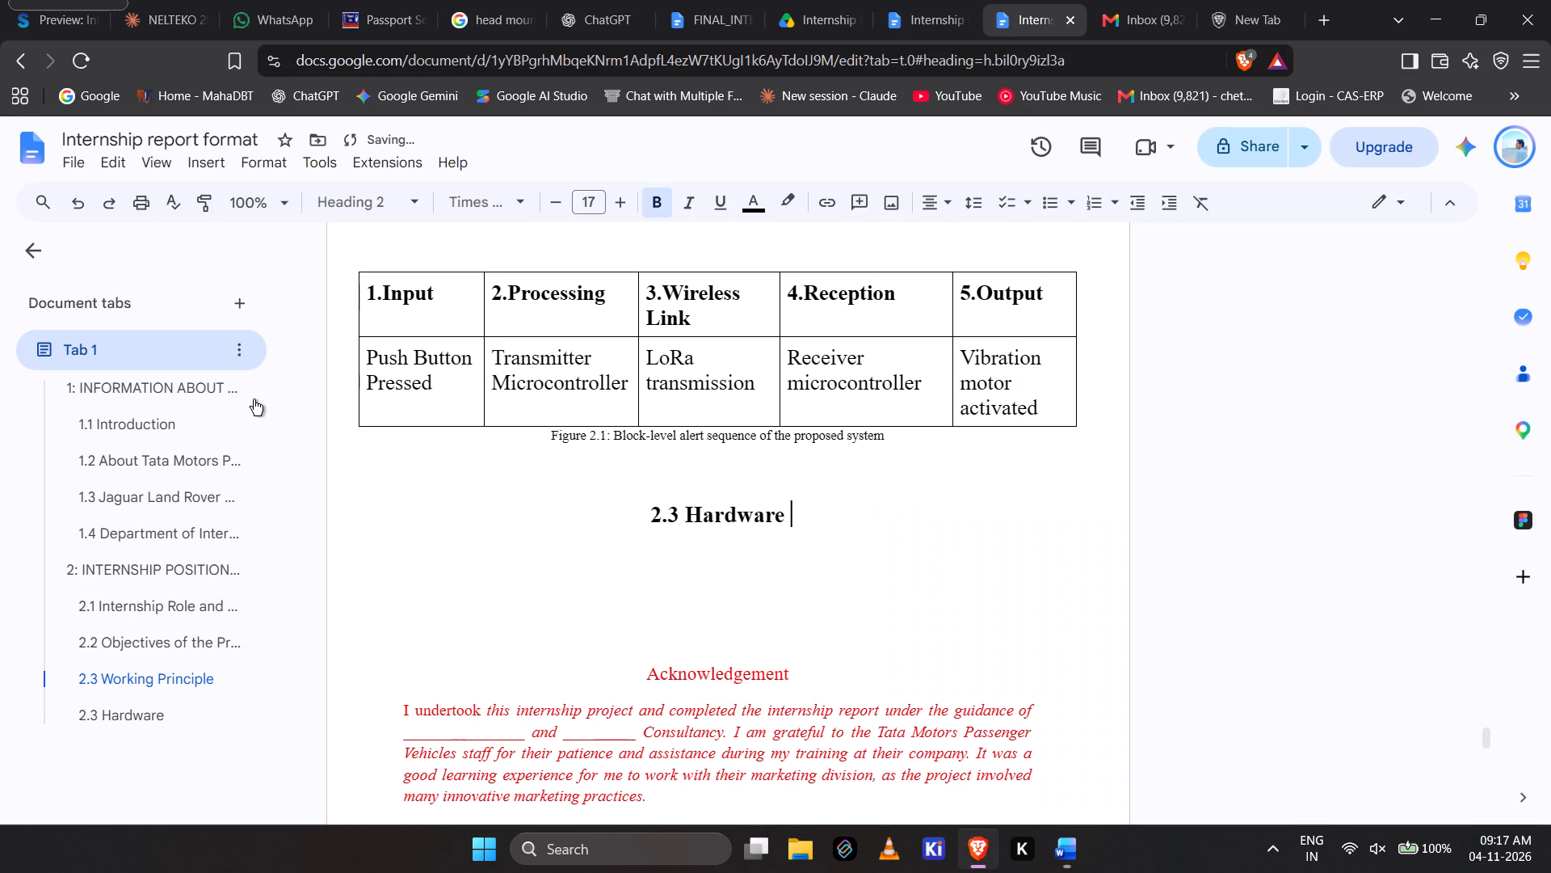
pyautogui.write('Components')
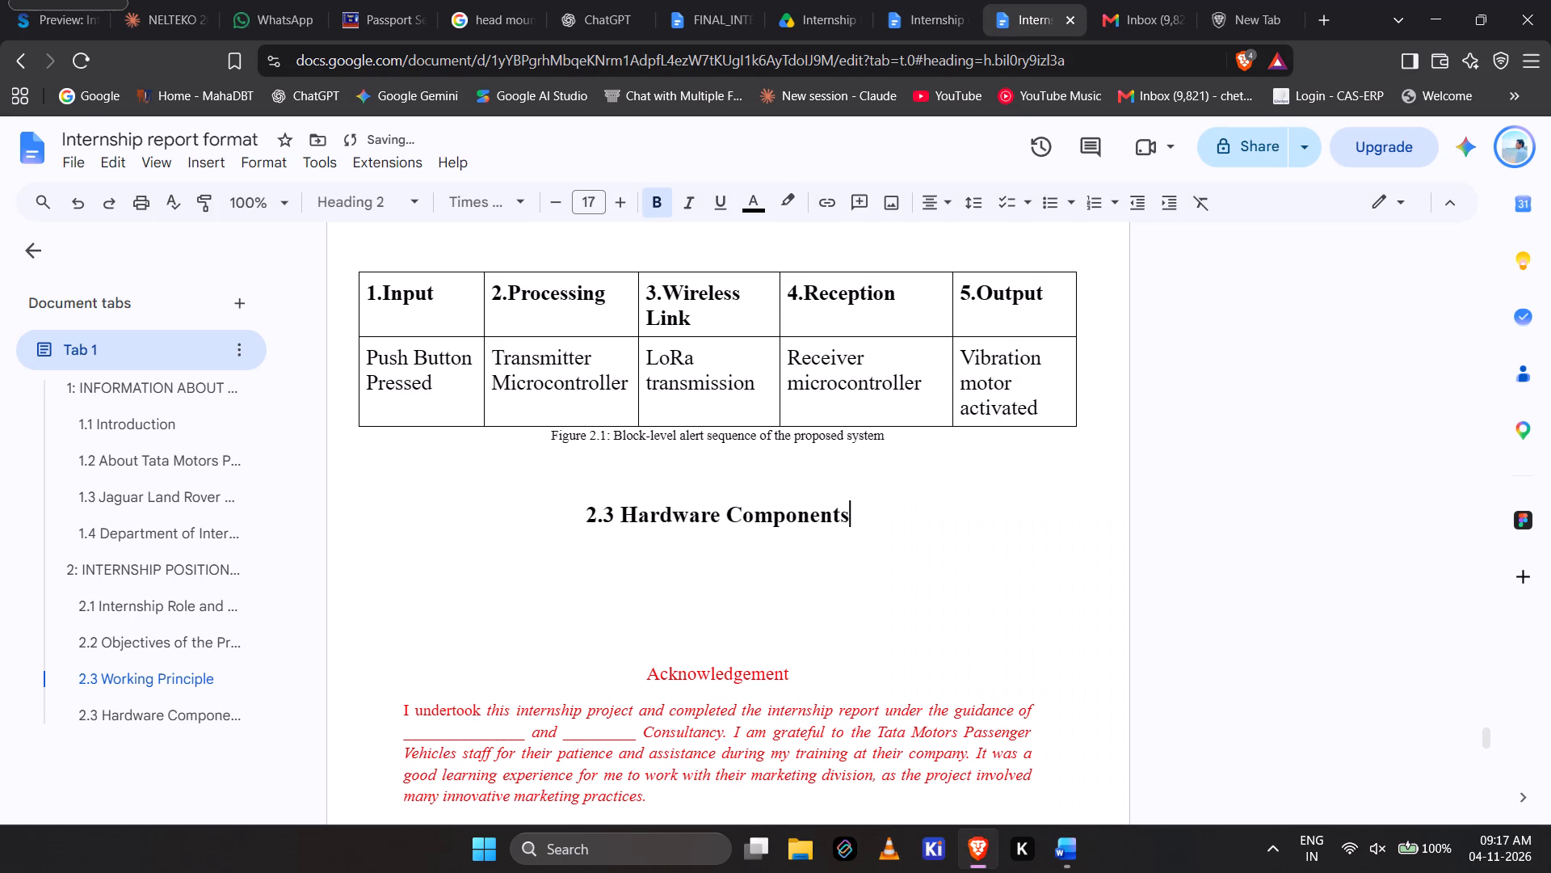
pyautogui.press('space')
pyautogui.hotkey('alt', 'Tab')
pyautogui.hotkey('alt', 'Tab')
pyautogui.press('BackSpace')
# Below the Hardware Components heading, insert a table of two columns and seven rows, modelled on the Word report's component table.
pyautogui.hotkey('alt', 'Tab')
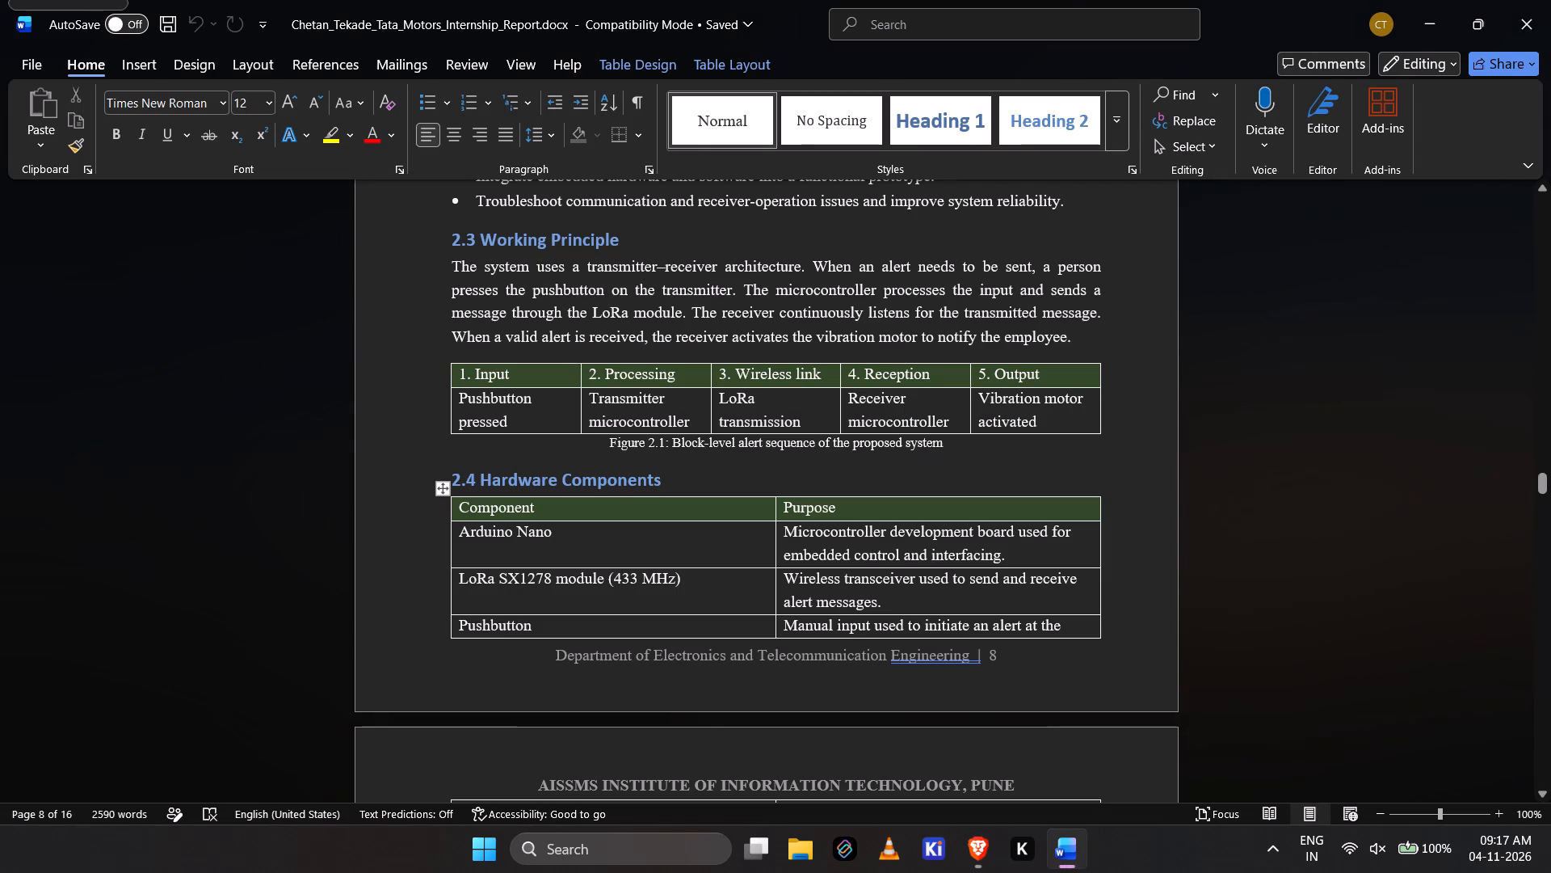
pyautogui.scroll(-1, 410, 546)
pyautogui.scroll(1, 410, 546)
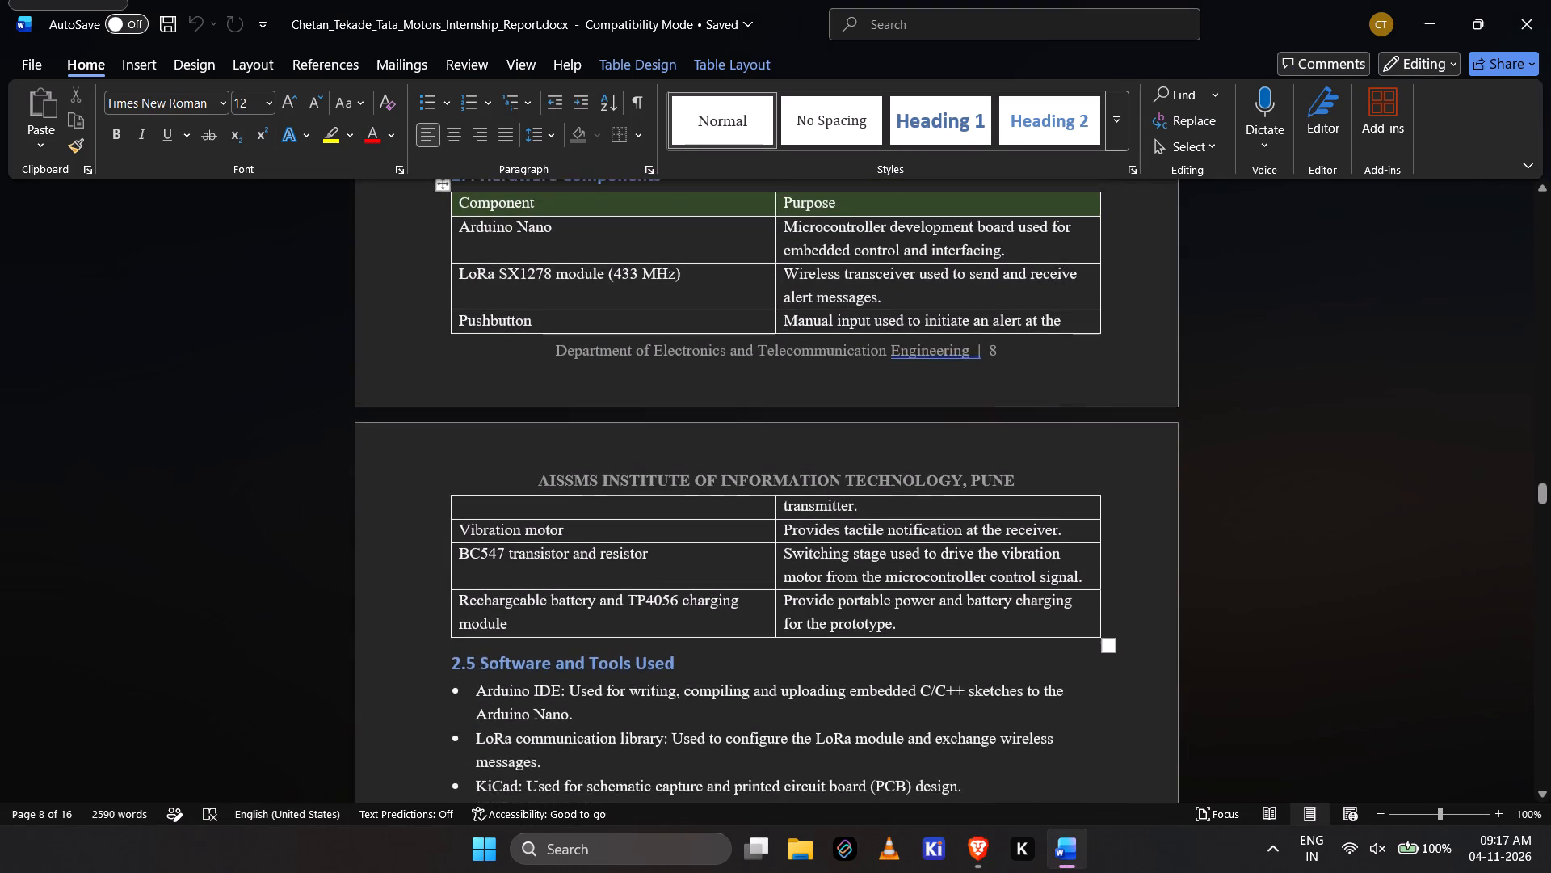
pyautogui.scroll(1, 410, 546)
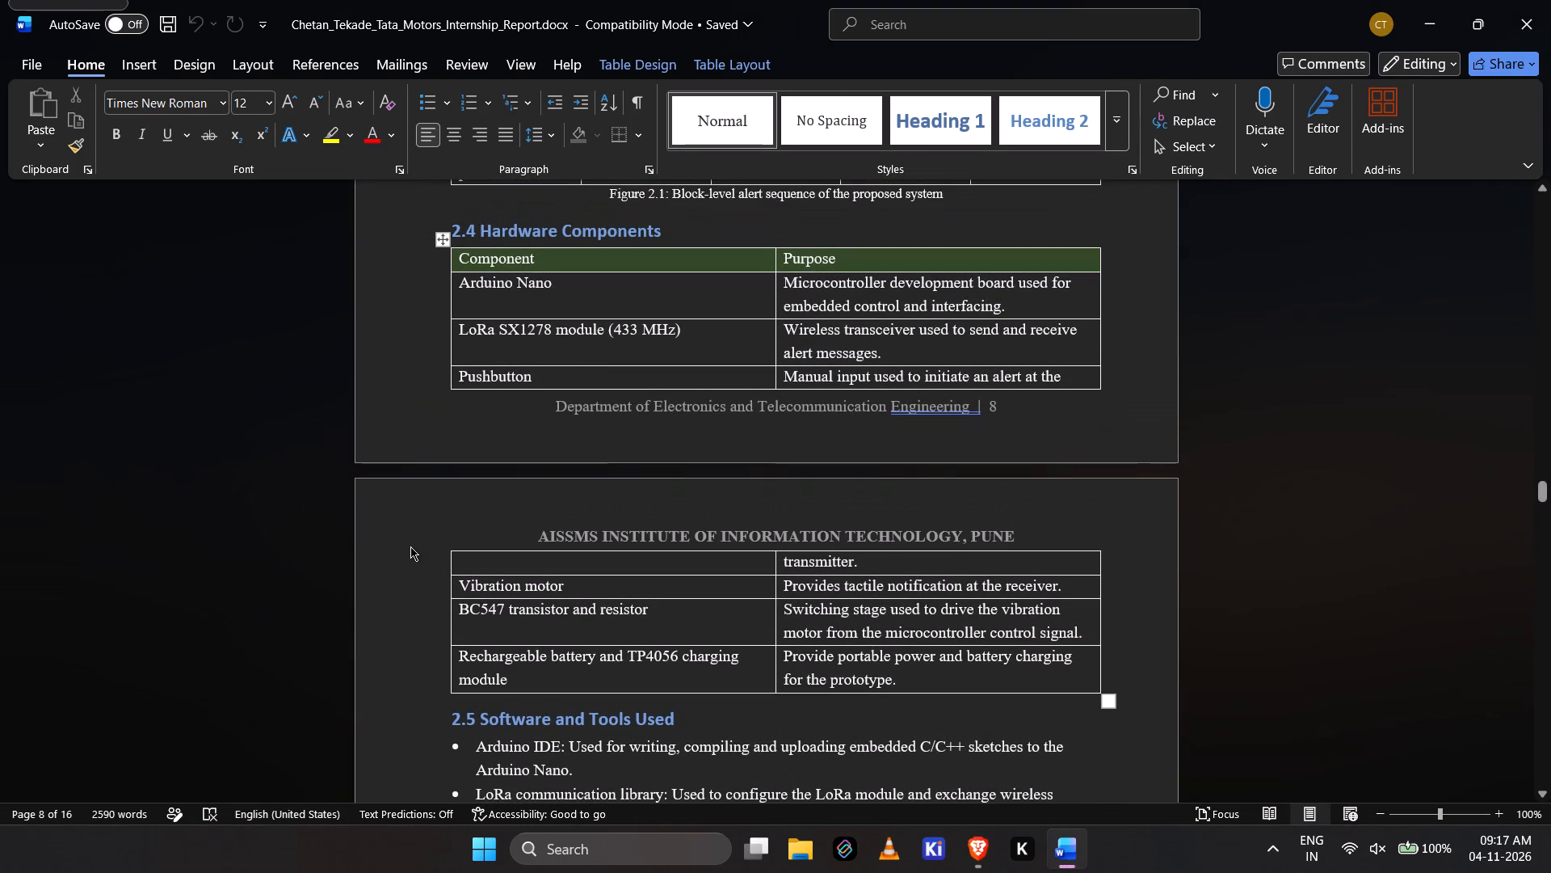
pyautogui.hotkey('alt', 'Tab')
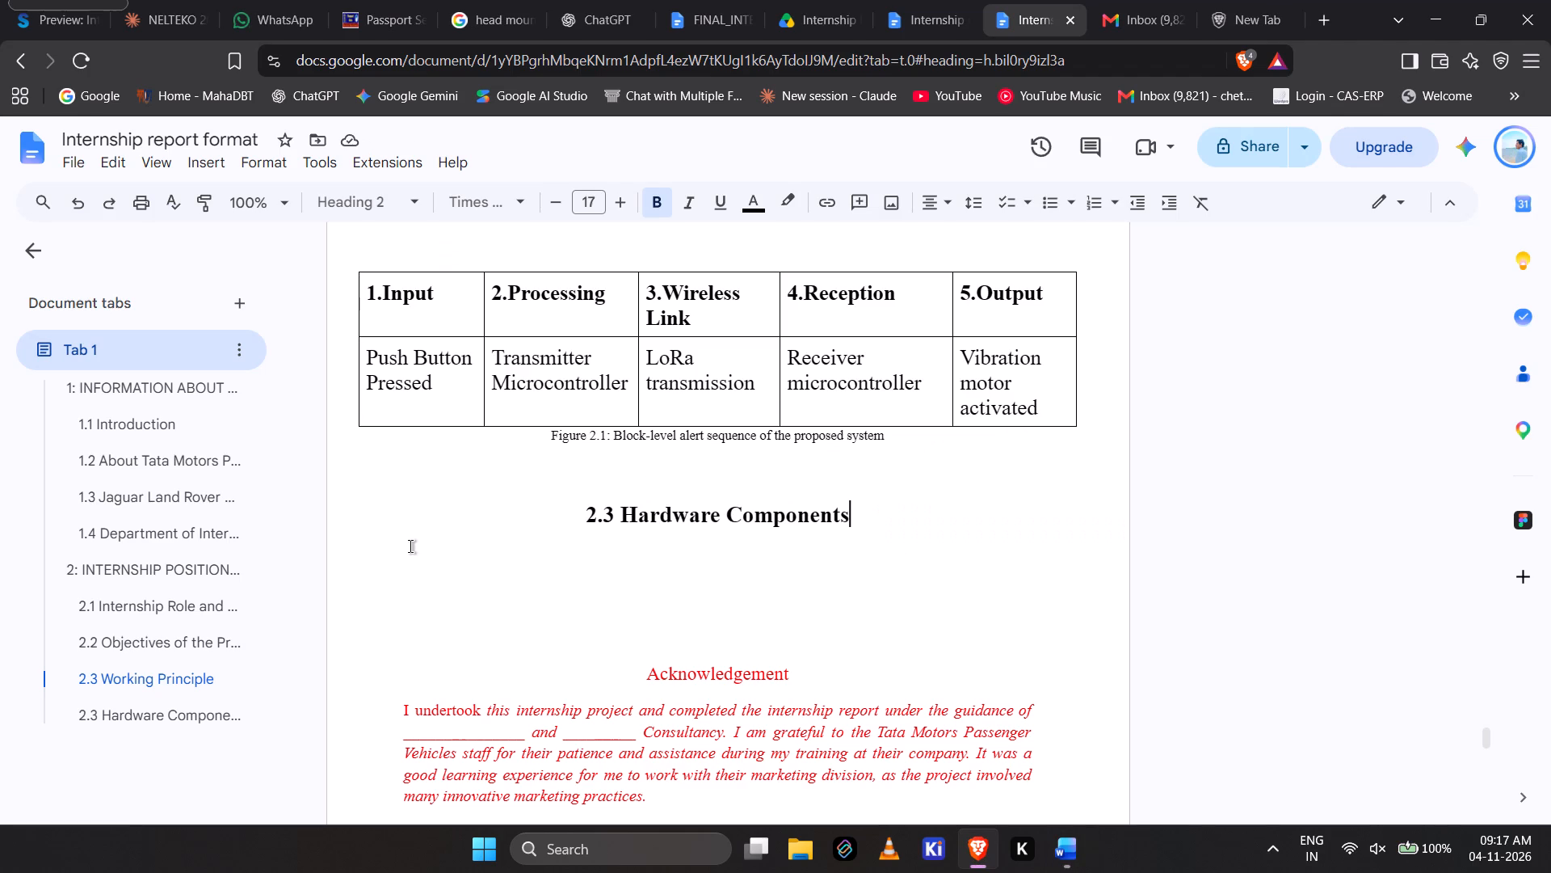
pyautogui.hotkey('alt', 'Tab')
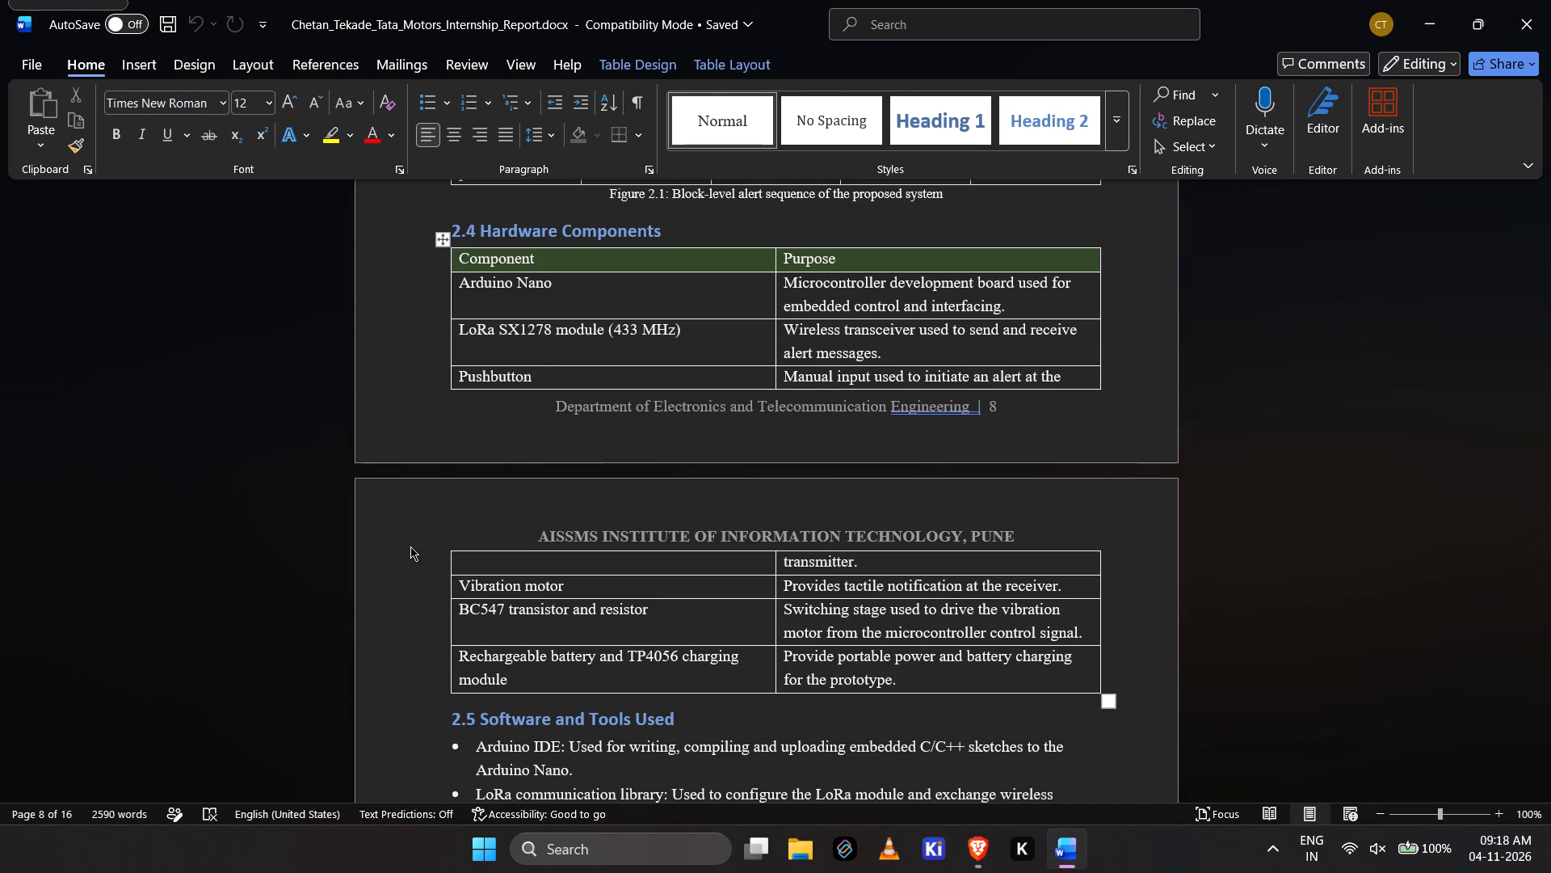
pyautogui.hotkey('alt', 'Tab')
pyautogui.press('Return')
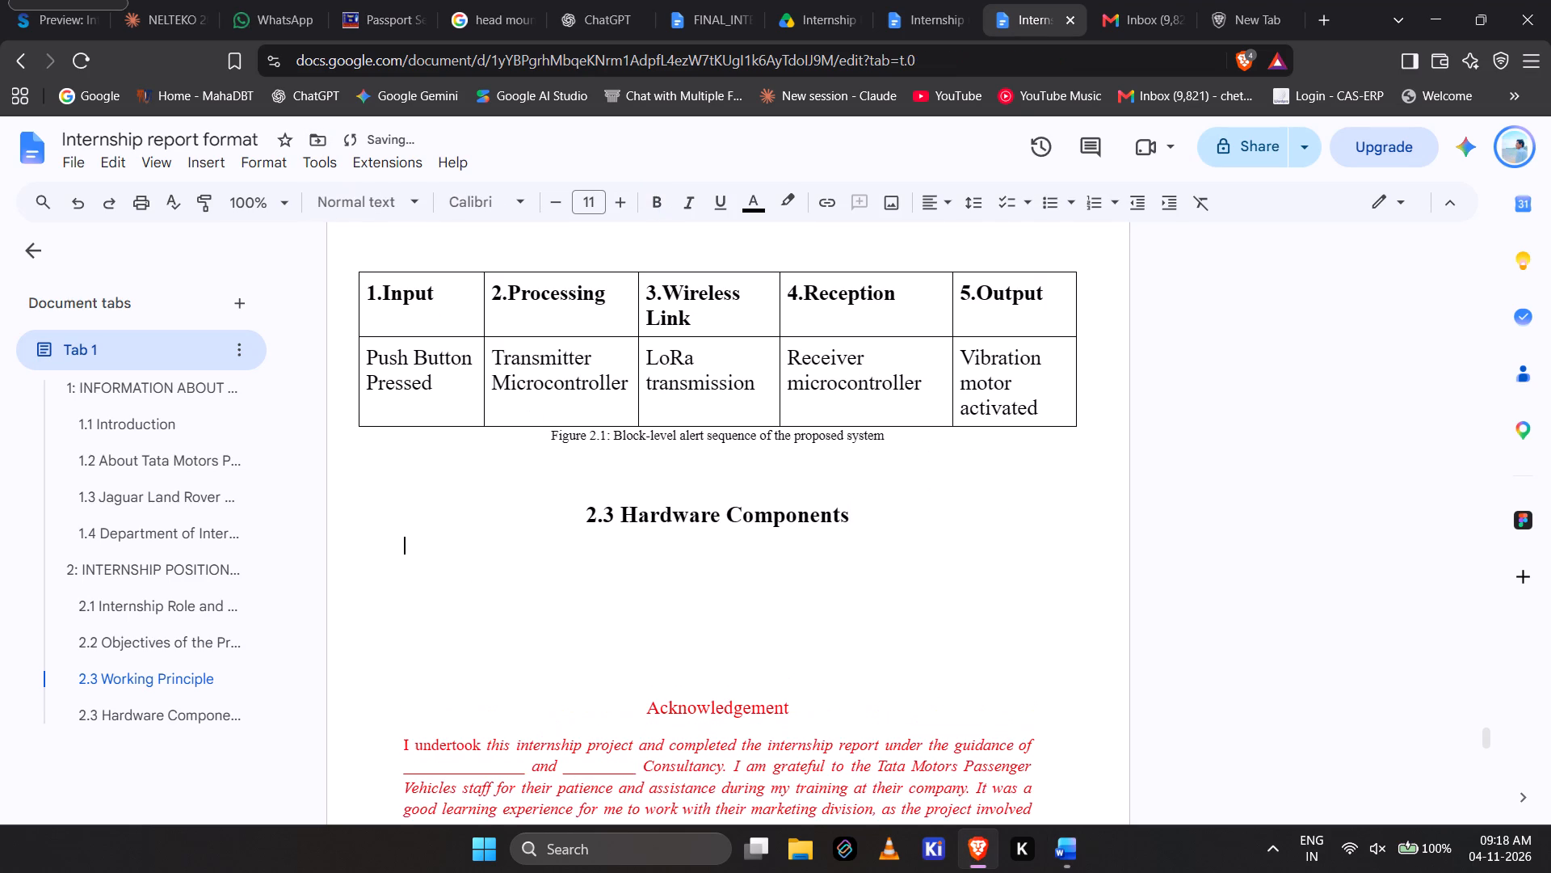
pyautogui.click(188, 171)
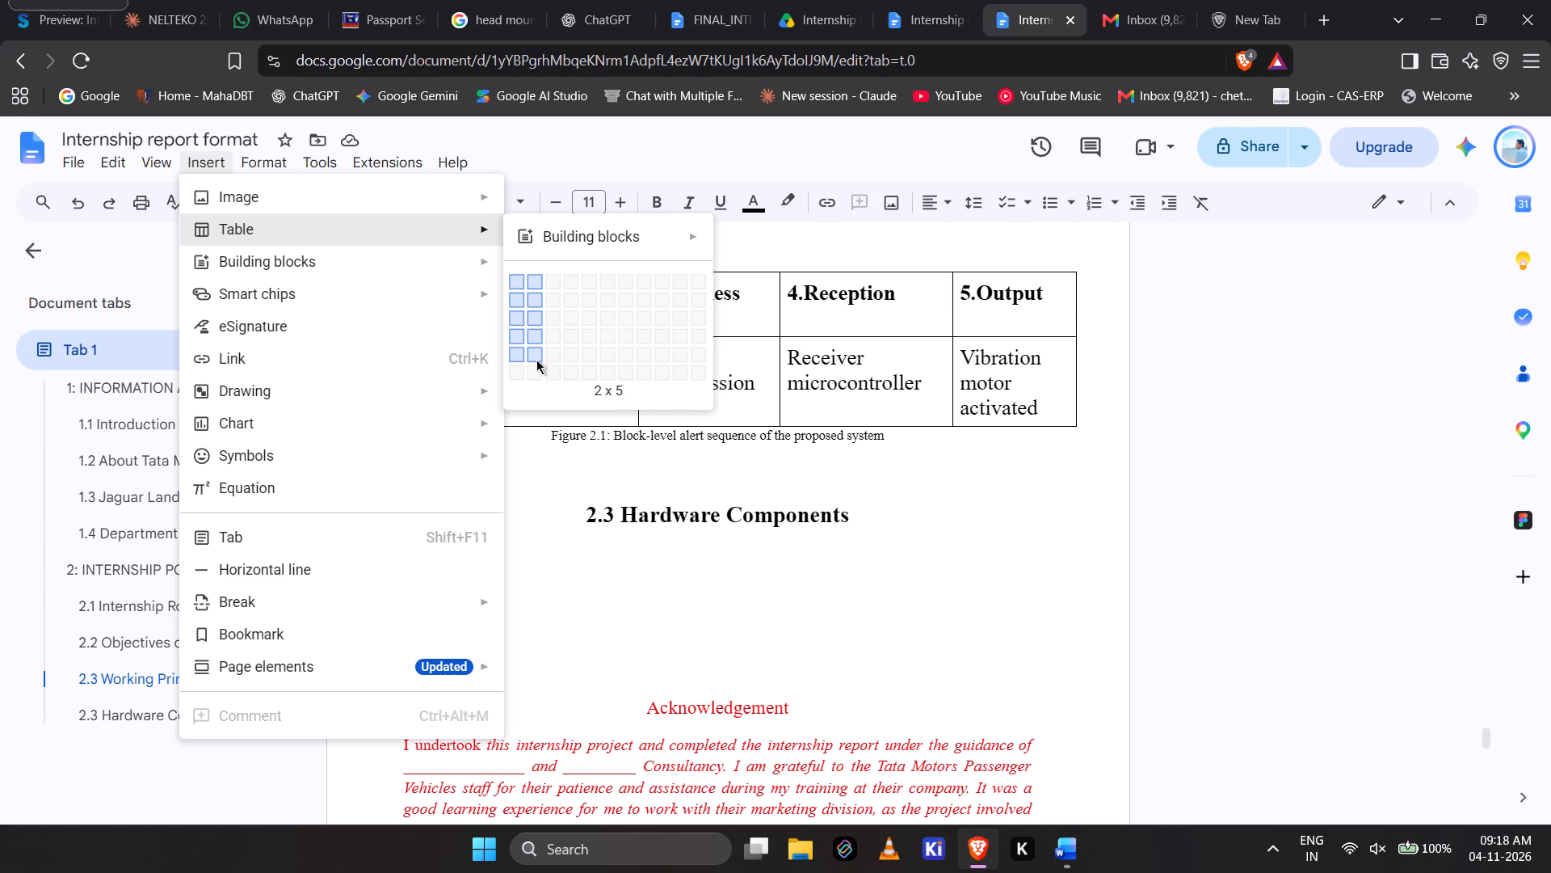
pyautogui.click(534, 386)
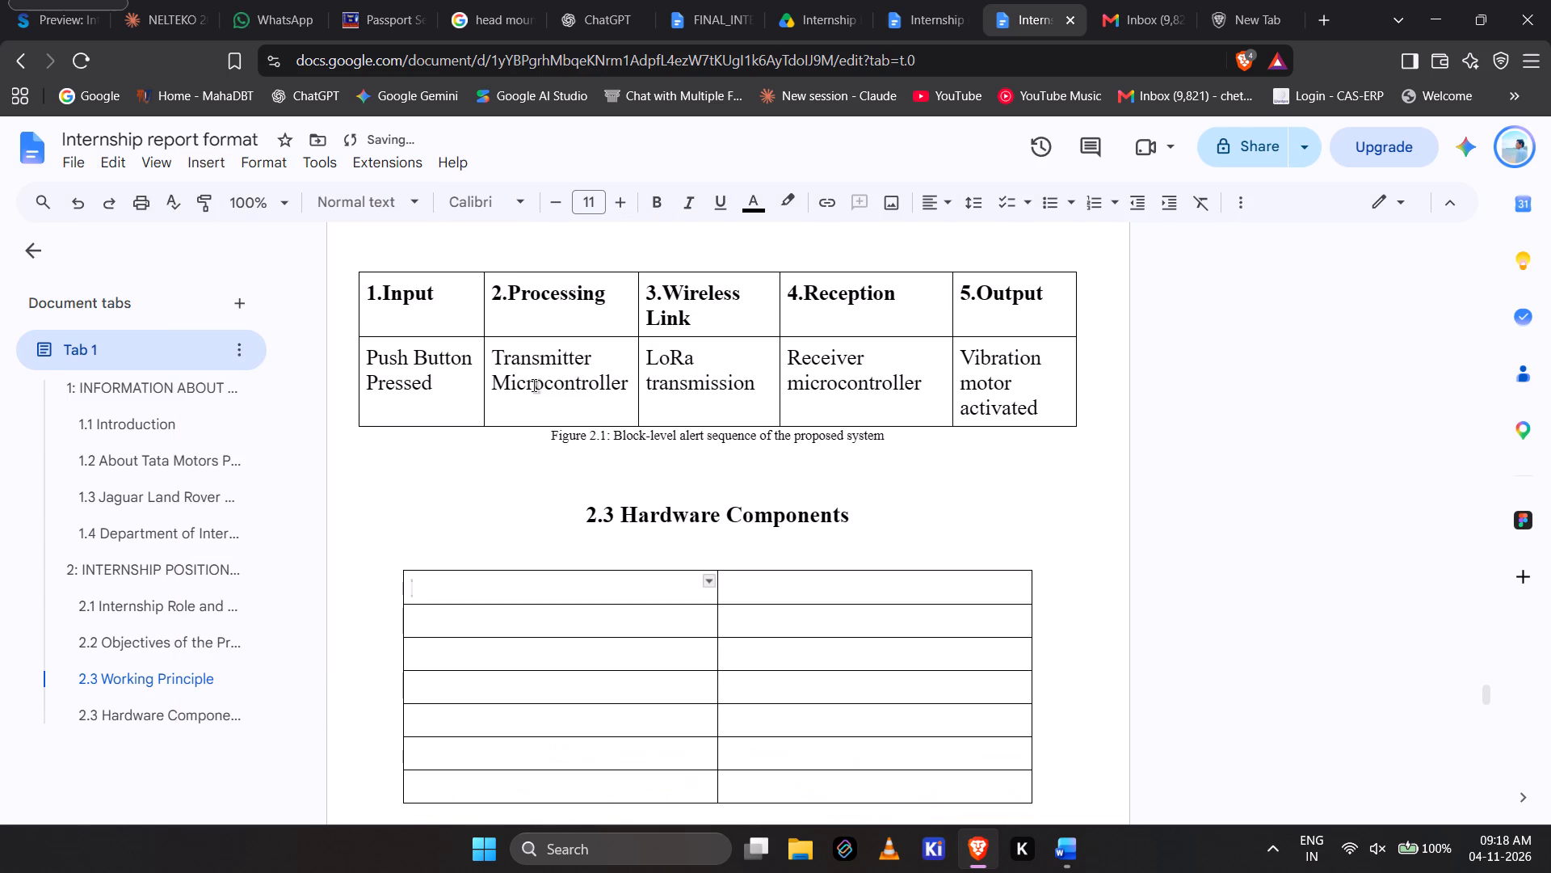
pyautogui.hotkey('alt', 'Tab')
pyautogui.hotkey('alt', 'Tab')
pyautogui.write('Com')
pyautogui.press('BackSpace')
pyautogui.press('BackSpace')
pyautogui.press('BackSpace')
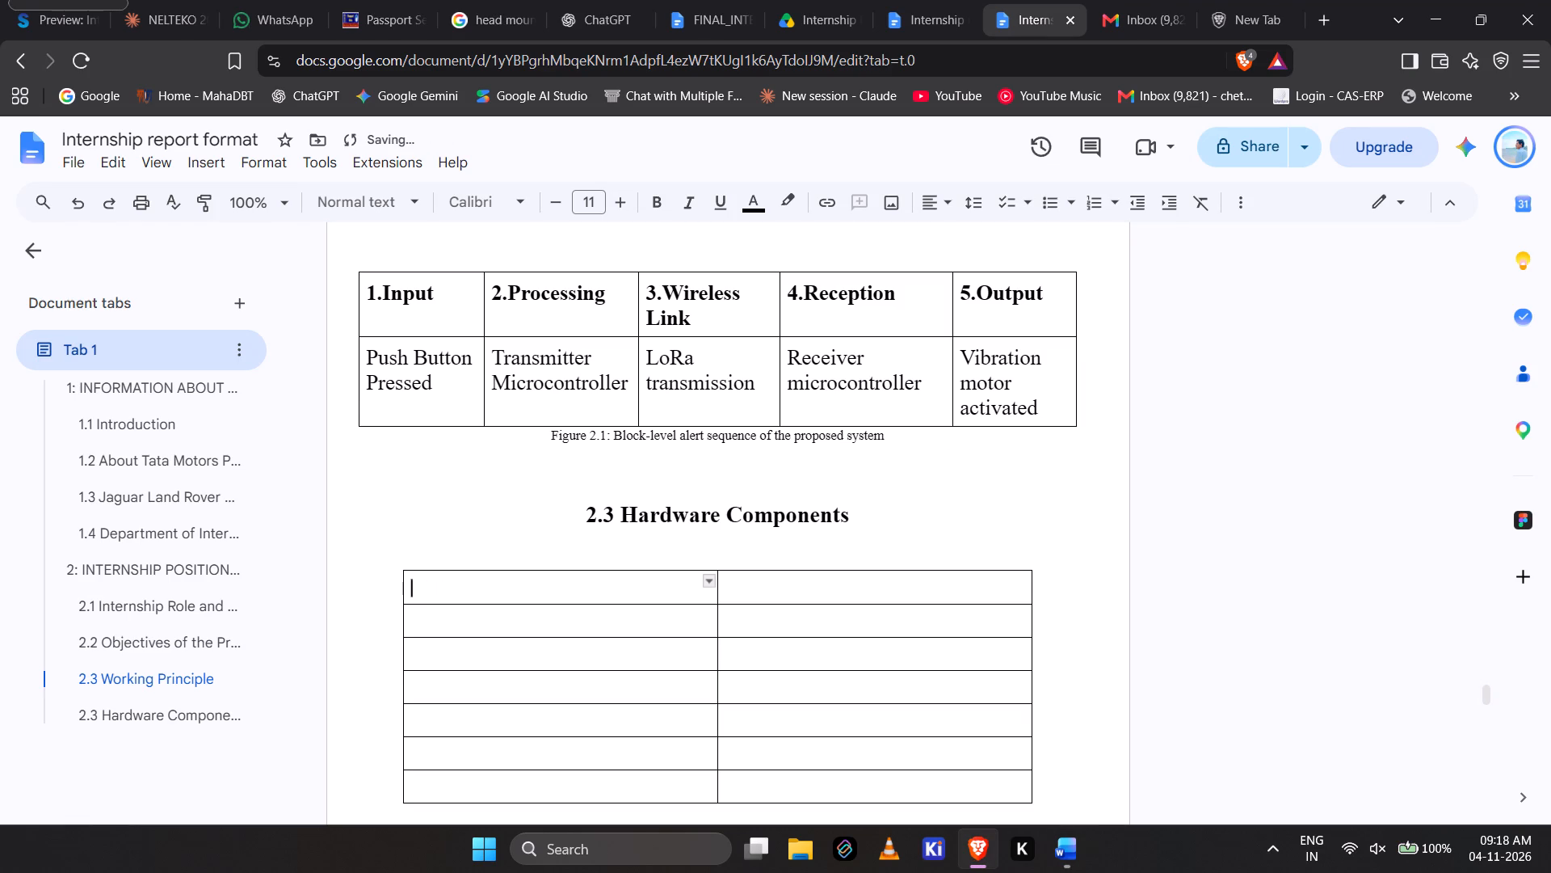
# Try size 14 for all text in the five-column table above the Figure 2.1 caption, and settle on size 12.
pyautogui.click(408, 317)
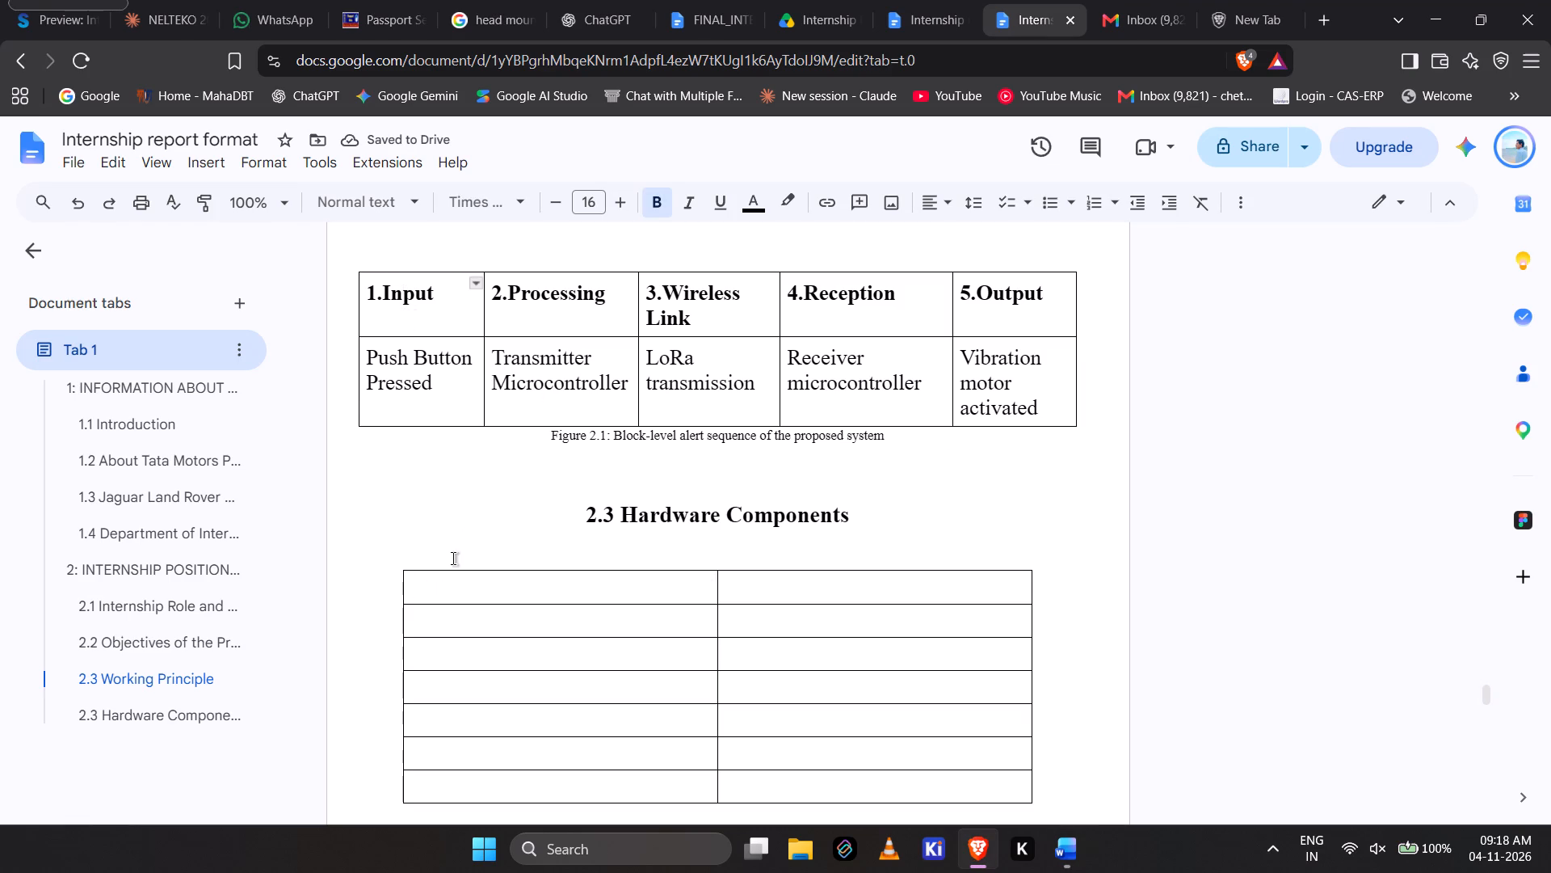
pyautogui.moveTo(368, 292); pyautogui.dragTo(1057, 369)
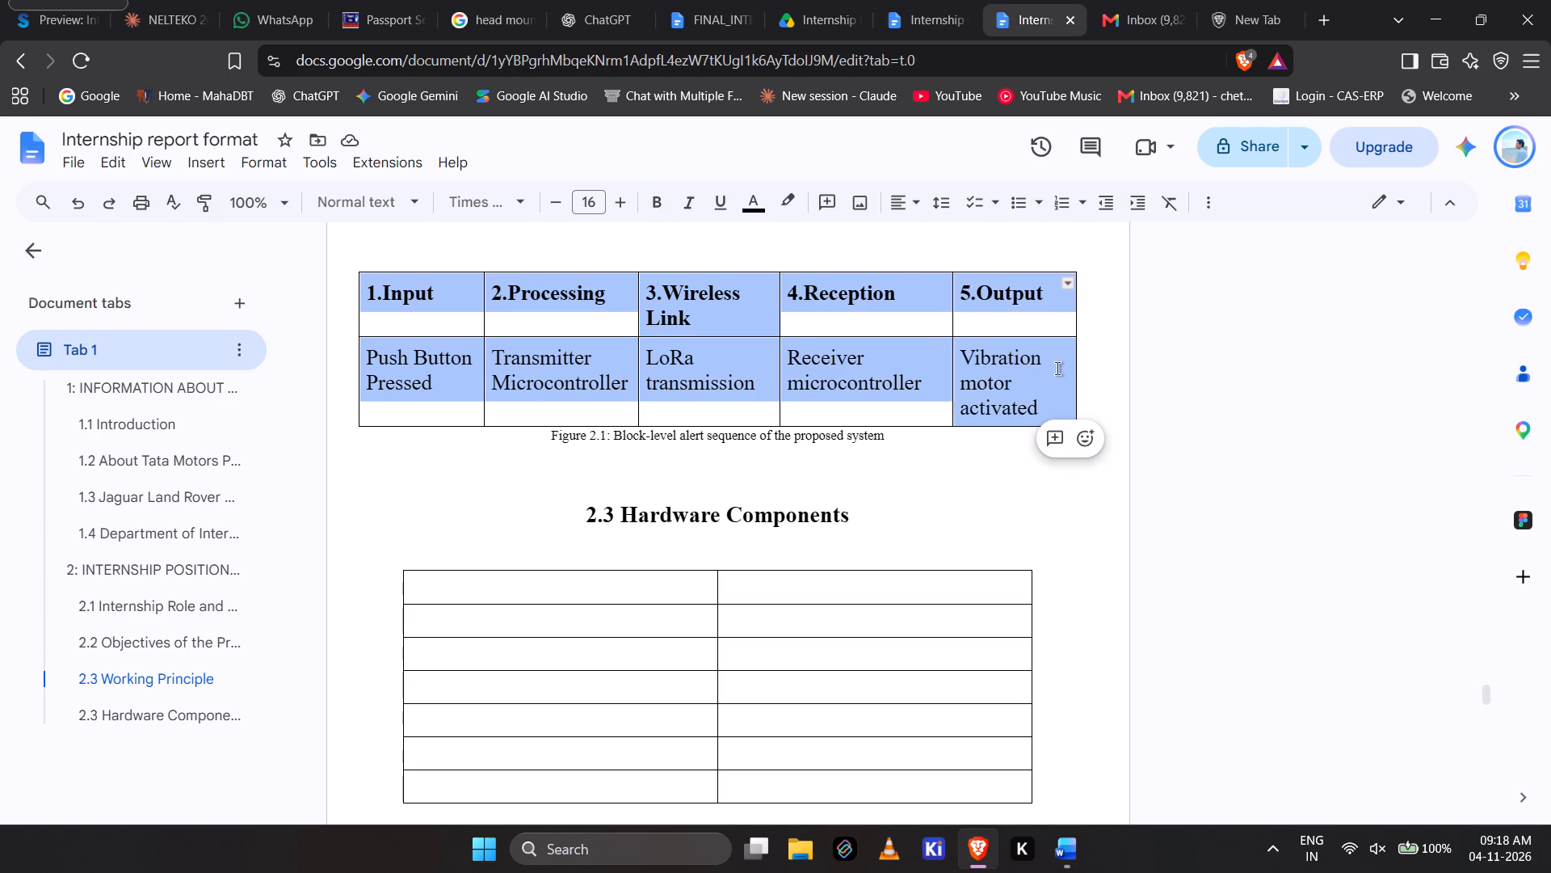
pyautogui.click(592, 209)
pyautogui.write('14')
pyautogui.press('Return')
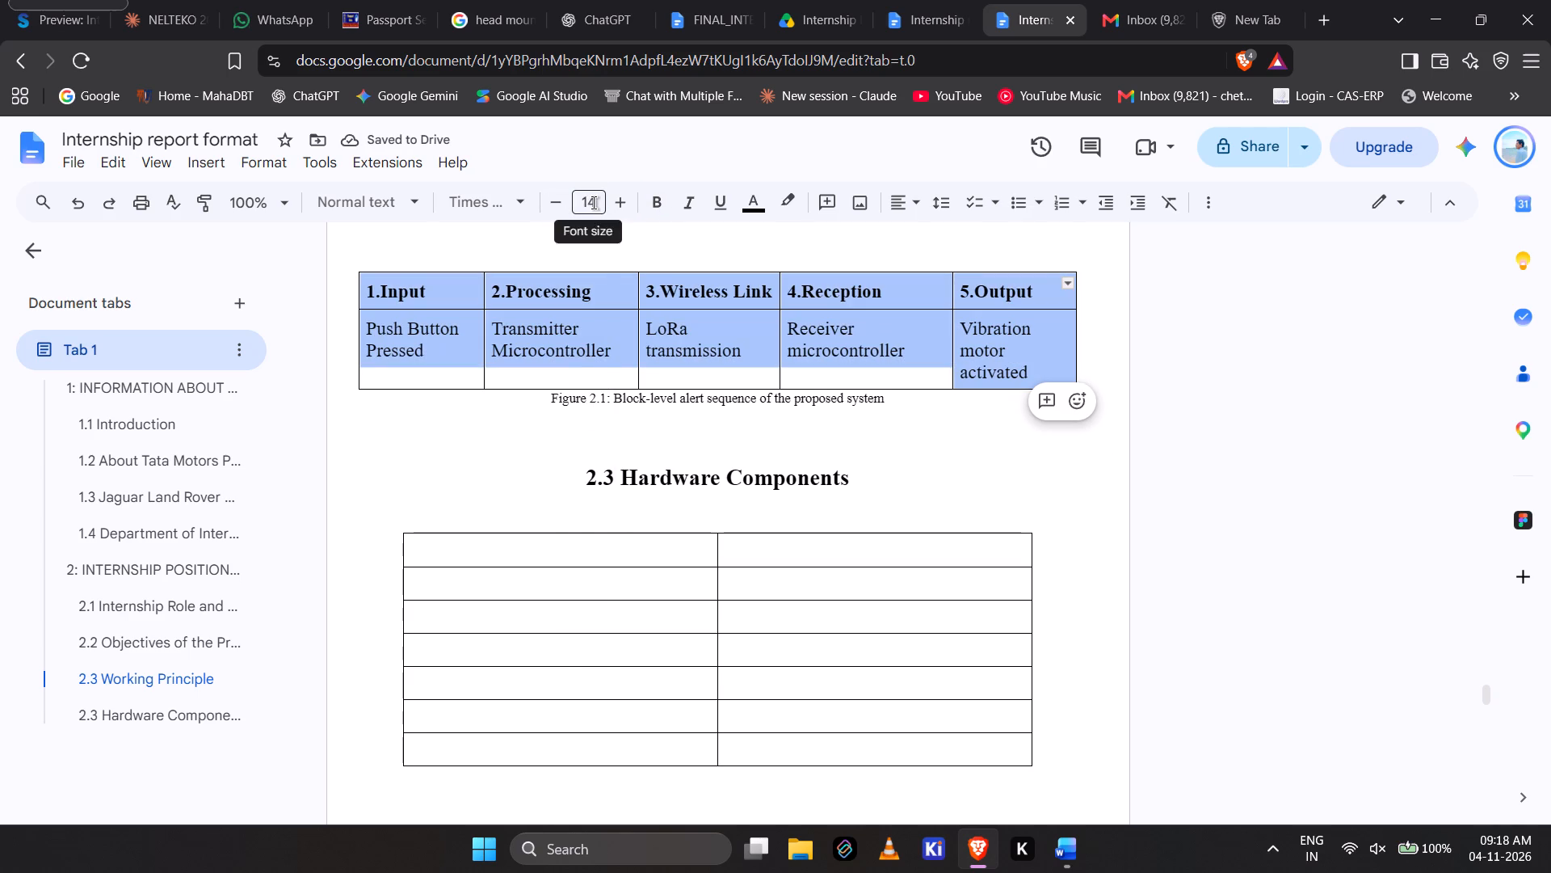
pyautogui.click(594, 203)
pyautogui.write('12')
pyautogui.press('Return')
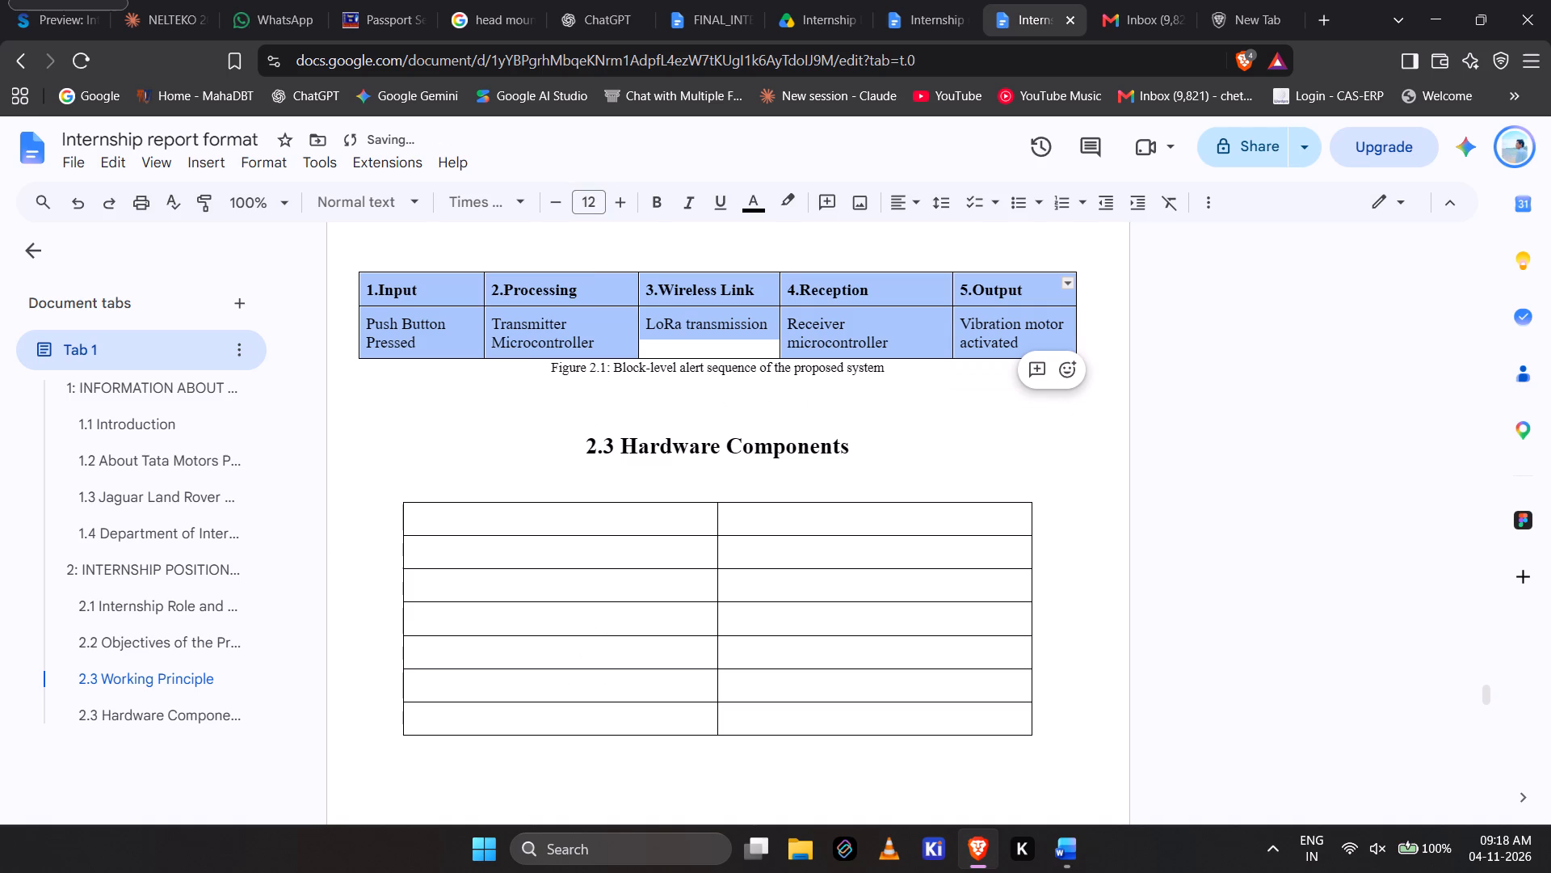
pyautogui.click(594, 445)
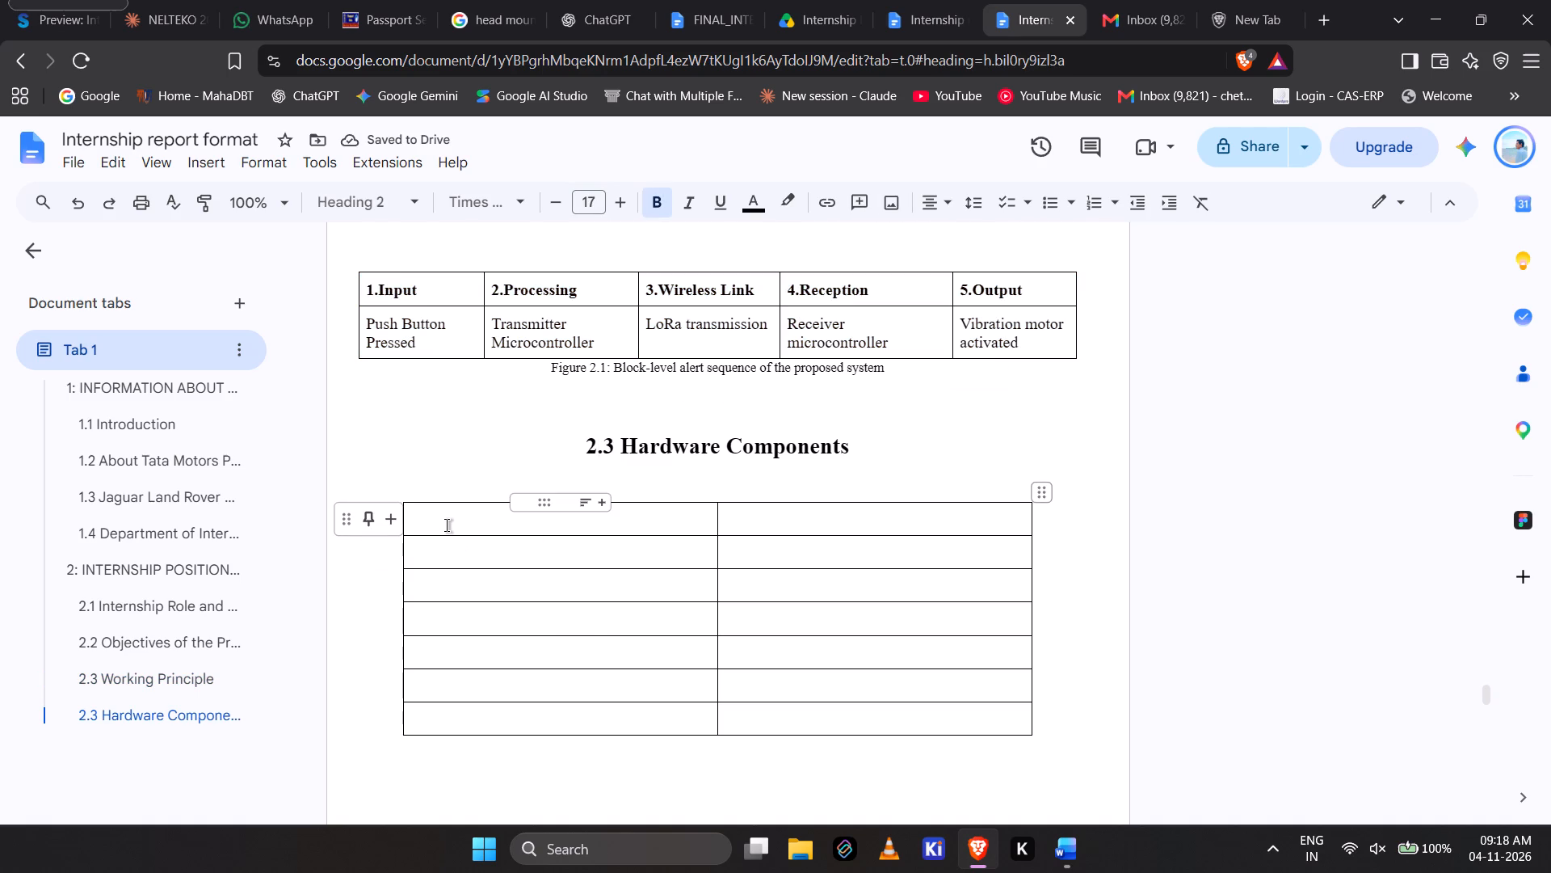
# Set the font of the whole empty Hardware Components table to Times New Roman.
pyautogui.click(439, 525)
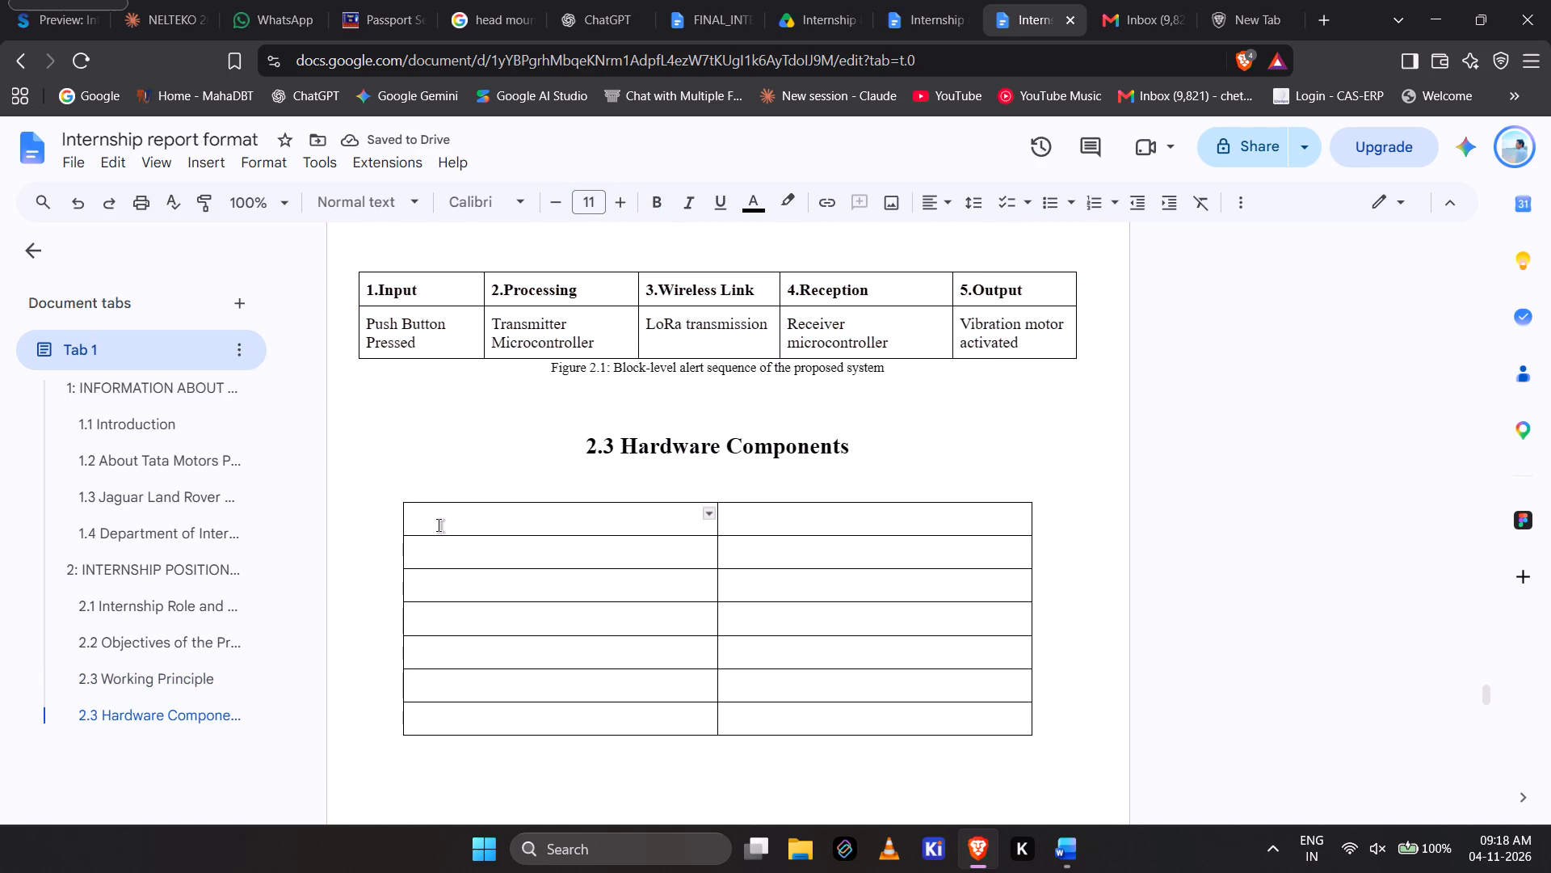
pyautogui.moveTo(439, 525); pyautogui.dragTo(820, 708)
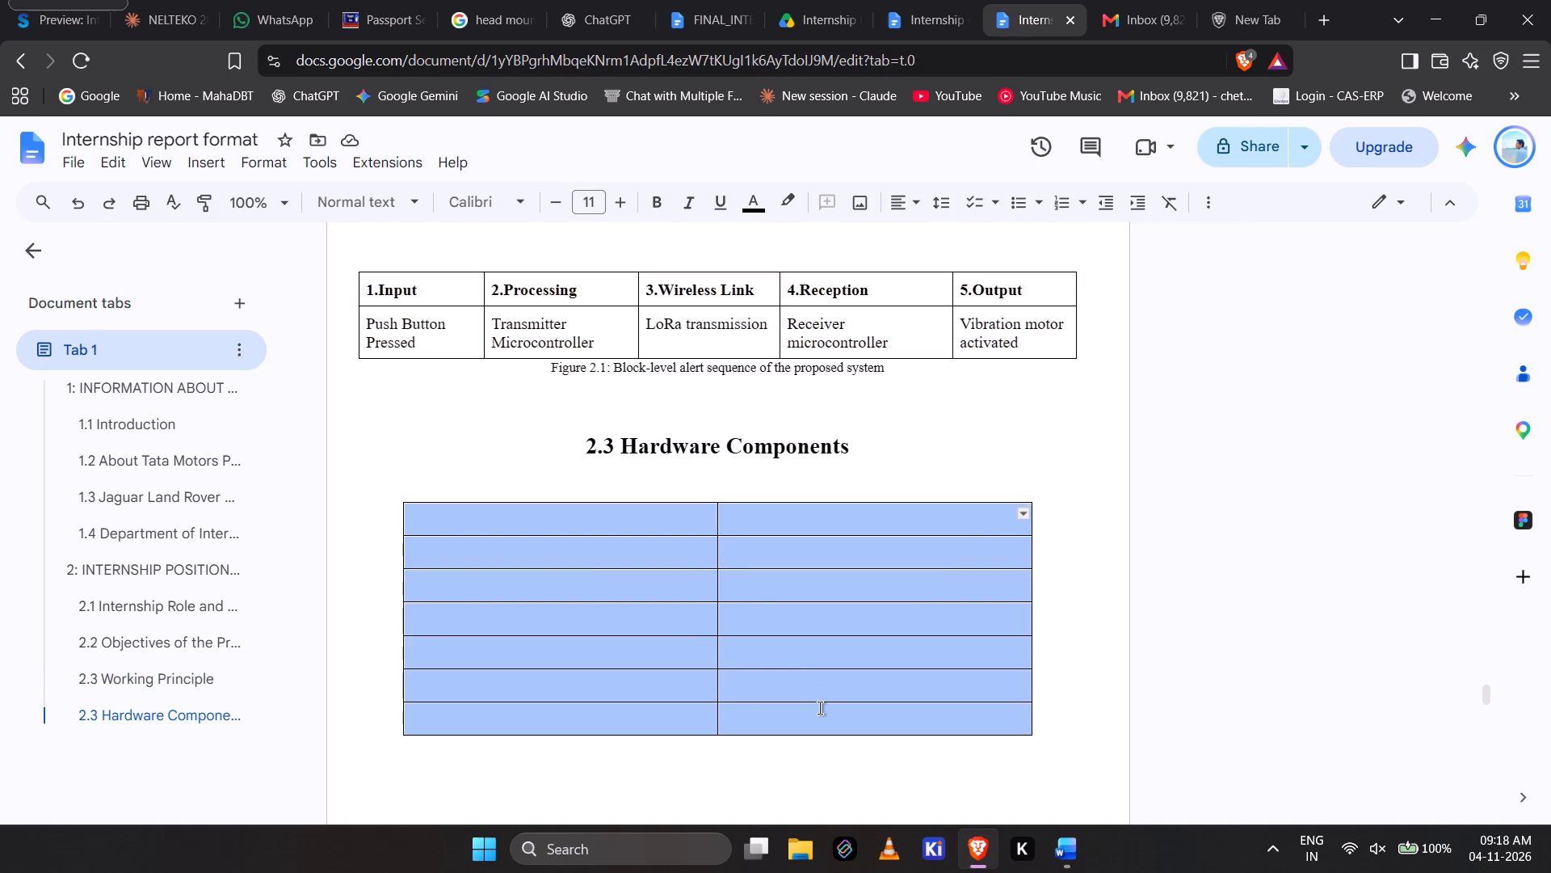
pyautogui.click(524, 196)
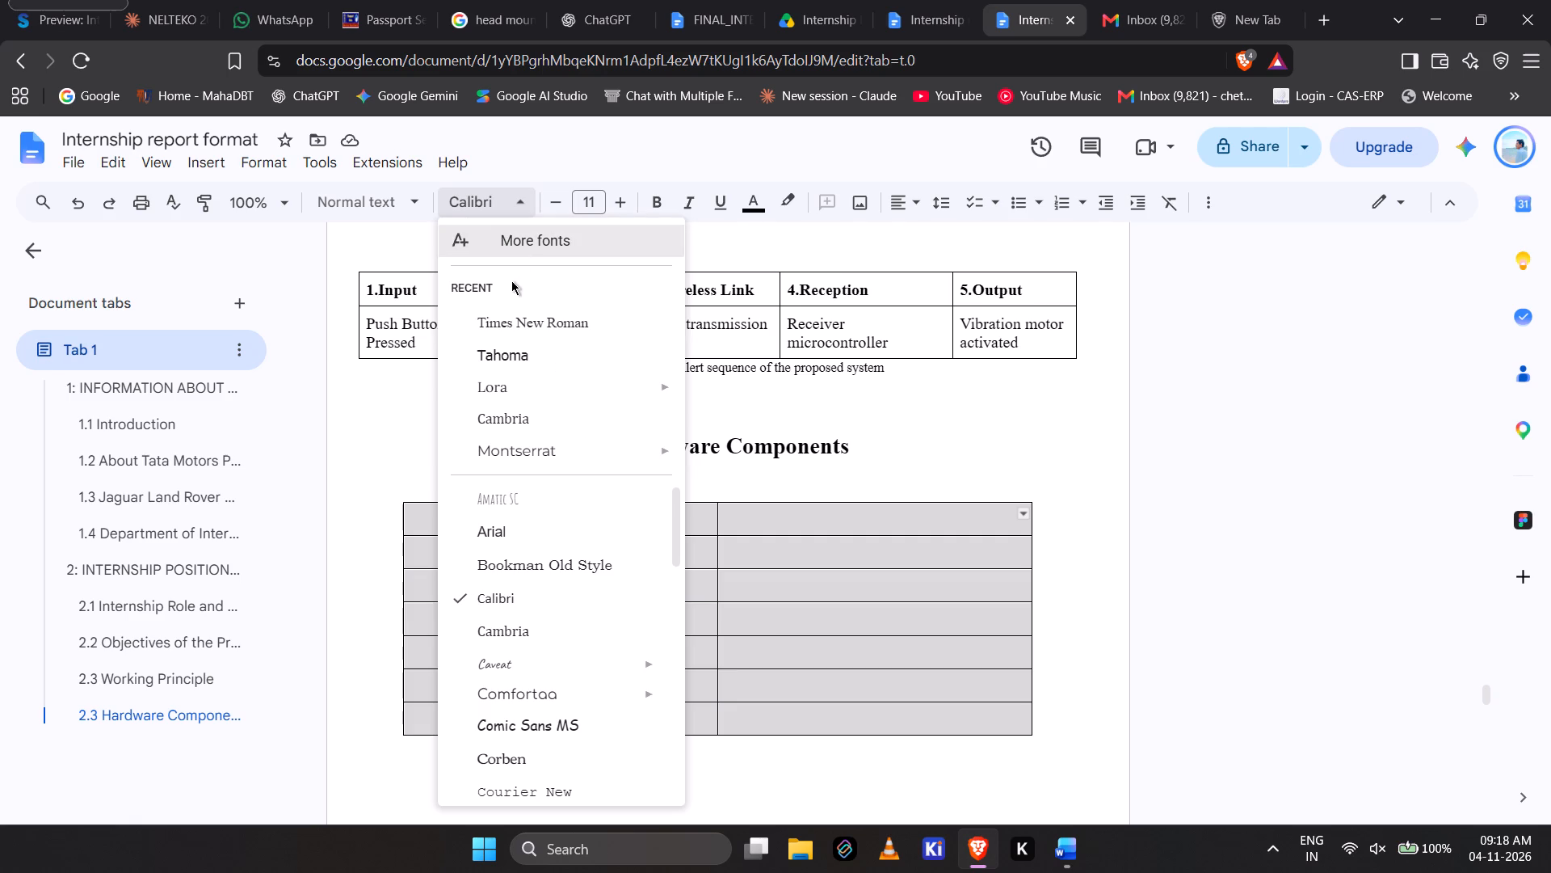
pyautogui.click(508, 315)
pyautogui.click(399, 310)
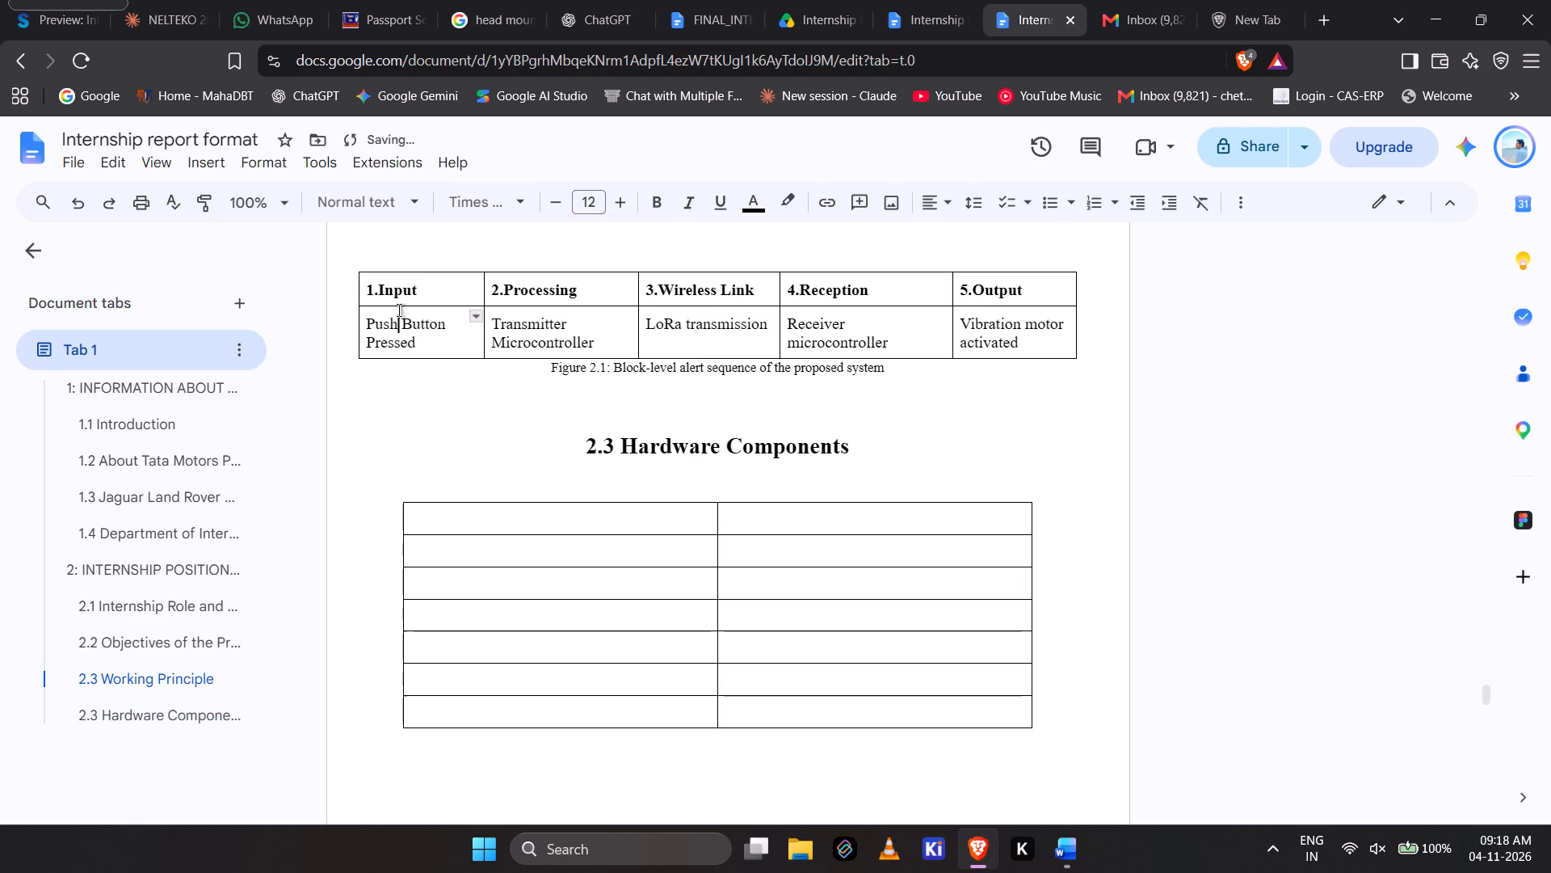
# Set the font size of the whole empty Hardware Components table to 12.
pyautogui.click(374, 289)
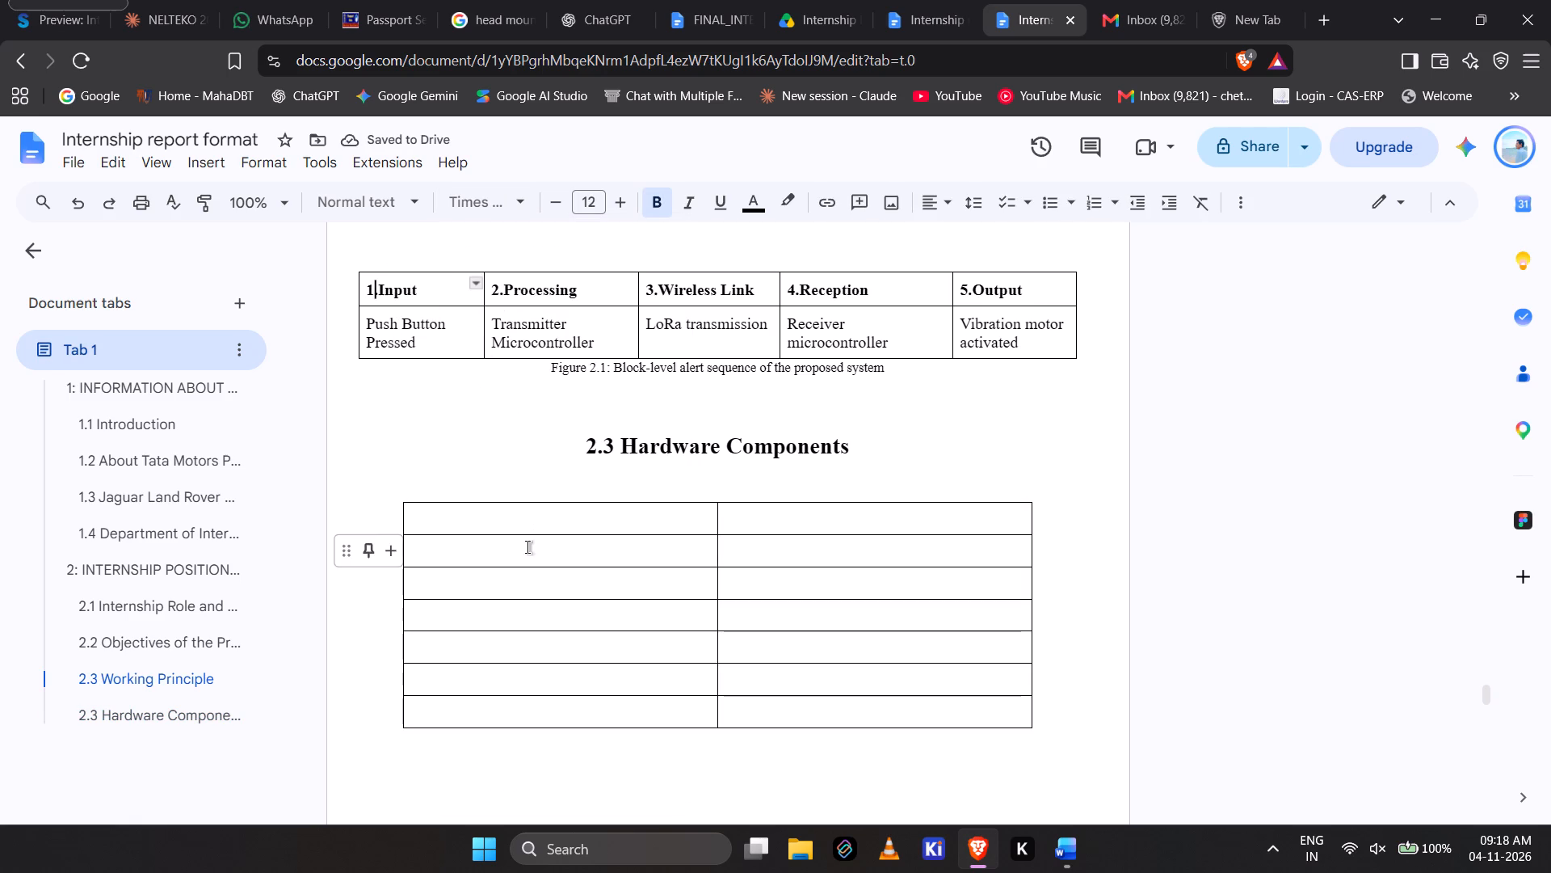
pyautogui.click(532, 525)
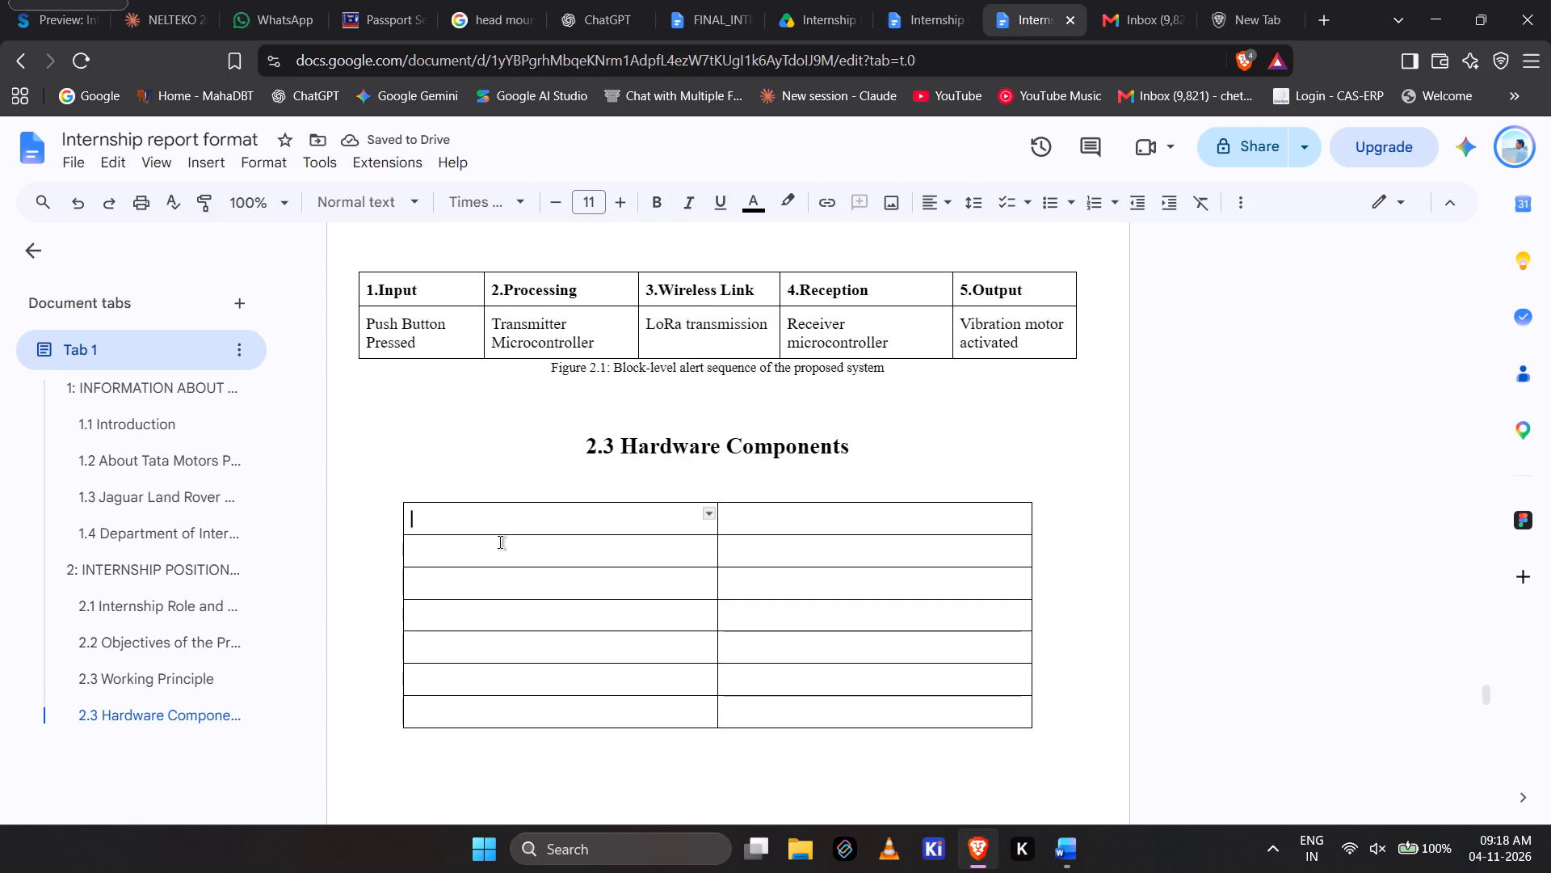
pyautogui.moveTo(444, 508); pyautogui.dragTo(909, 721)
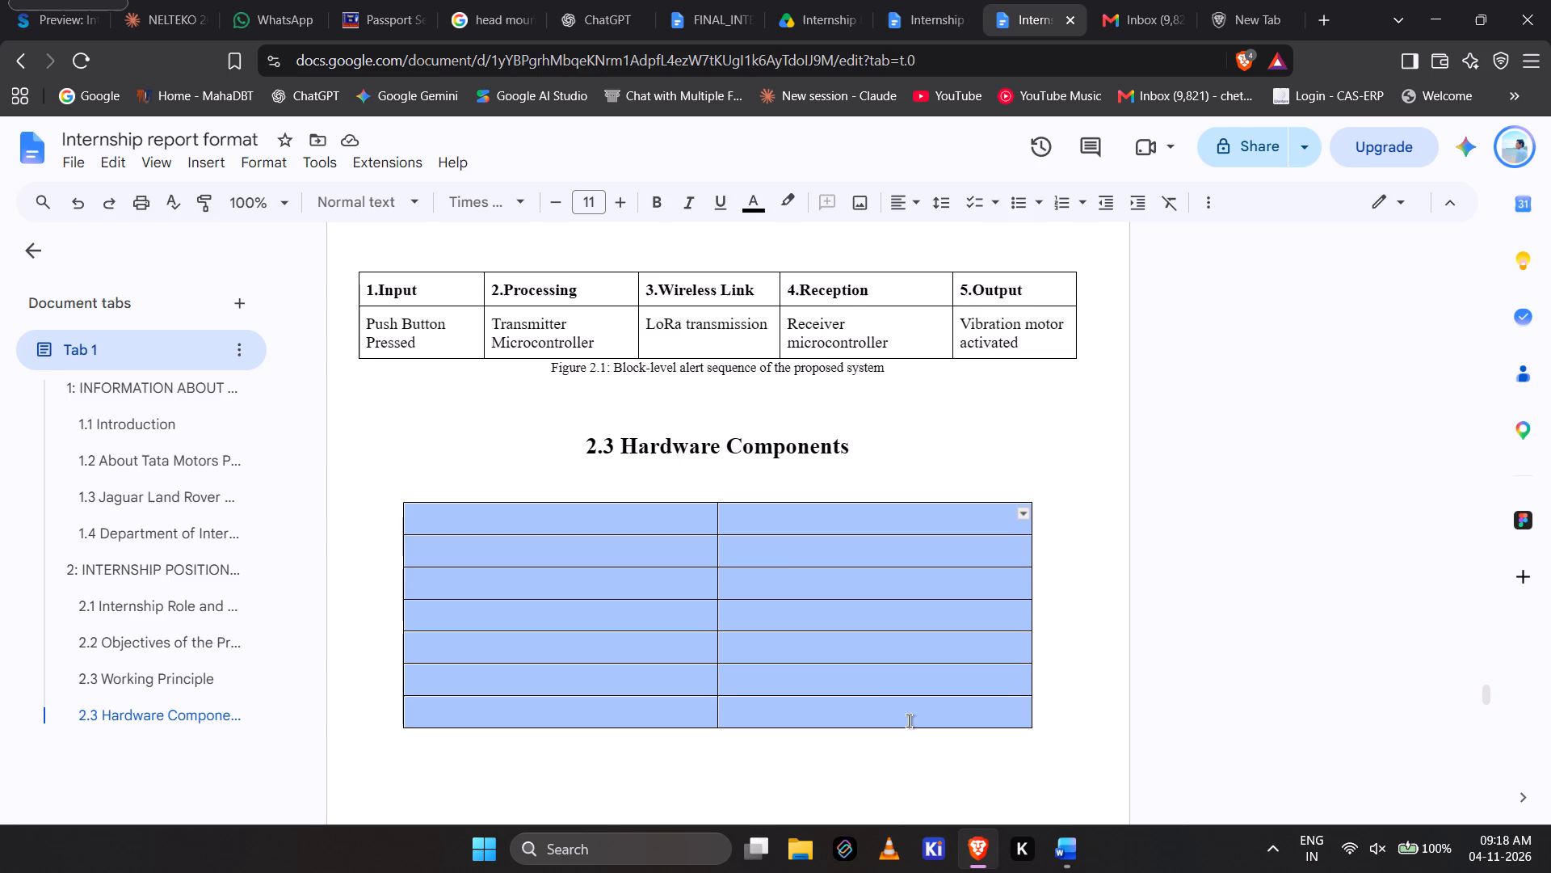
pyautogui.moveTo(909, 721); pyautogui.dragTo(910, 723)
pyautogui.click(586, 197)
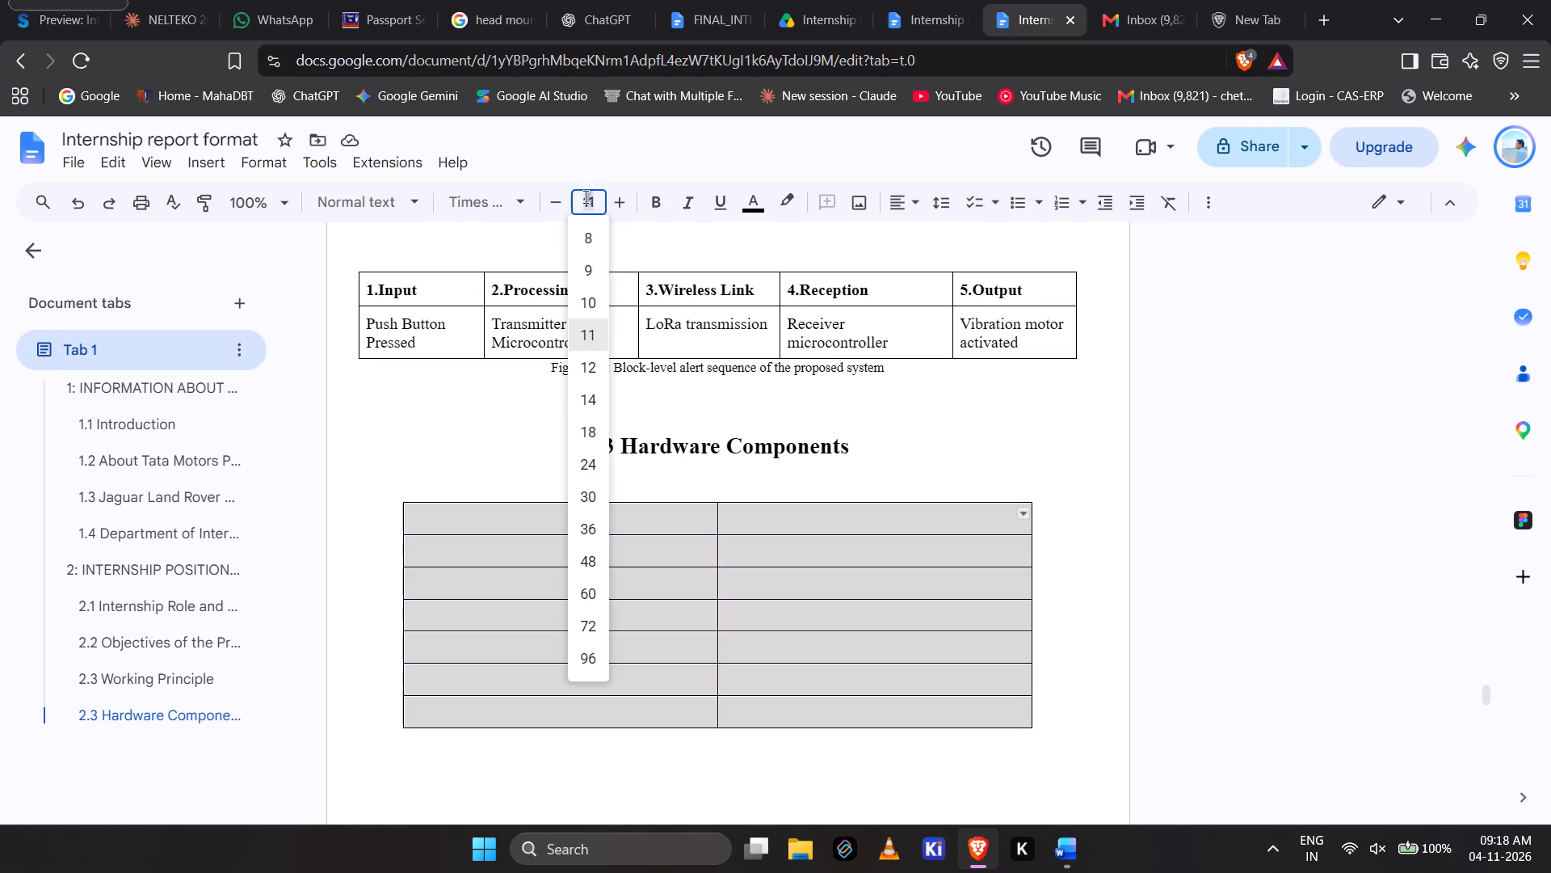
pyautogui.write('12')
pyautogui.press('Return')
# Enter "Component" in bold as the first column's header in the Hardware Components table, following the Word report.
pyautogui.hotkey('alt', 'Tab')
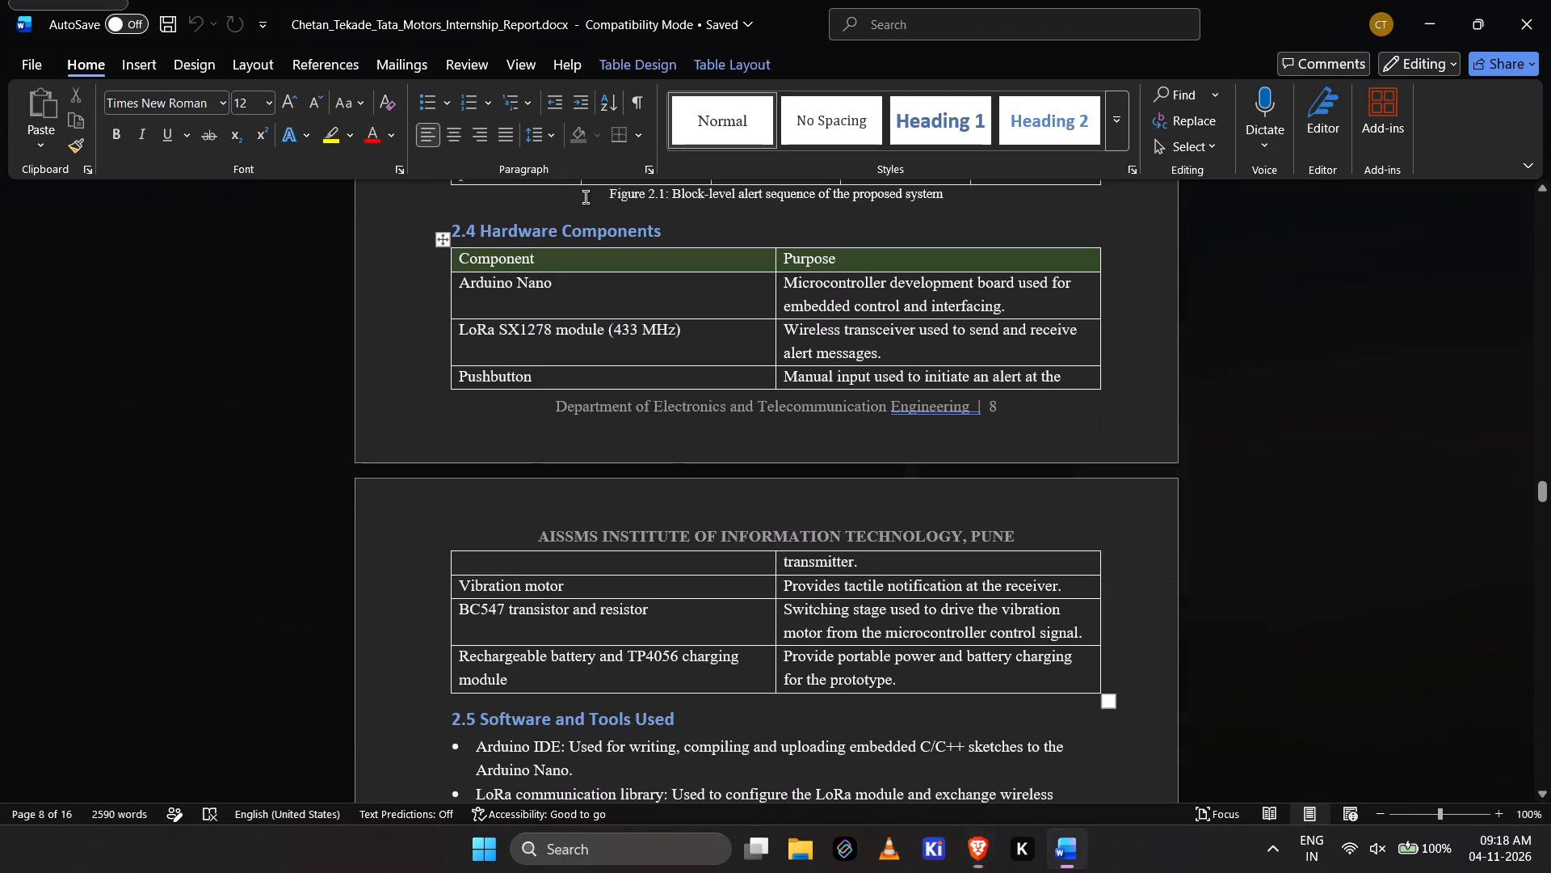
pyautogui.hotkey('alt', 'Tab')
pyautogui.click(510, 524)
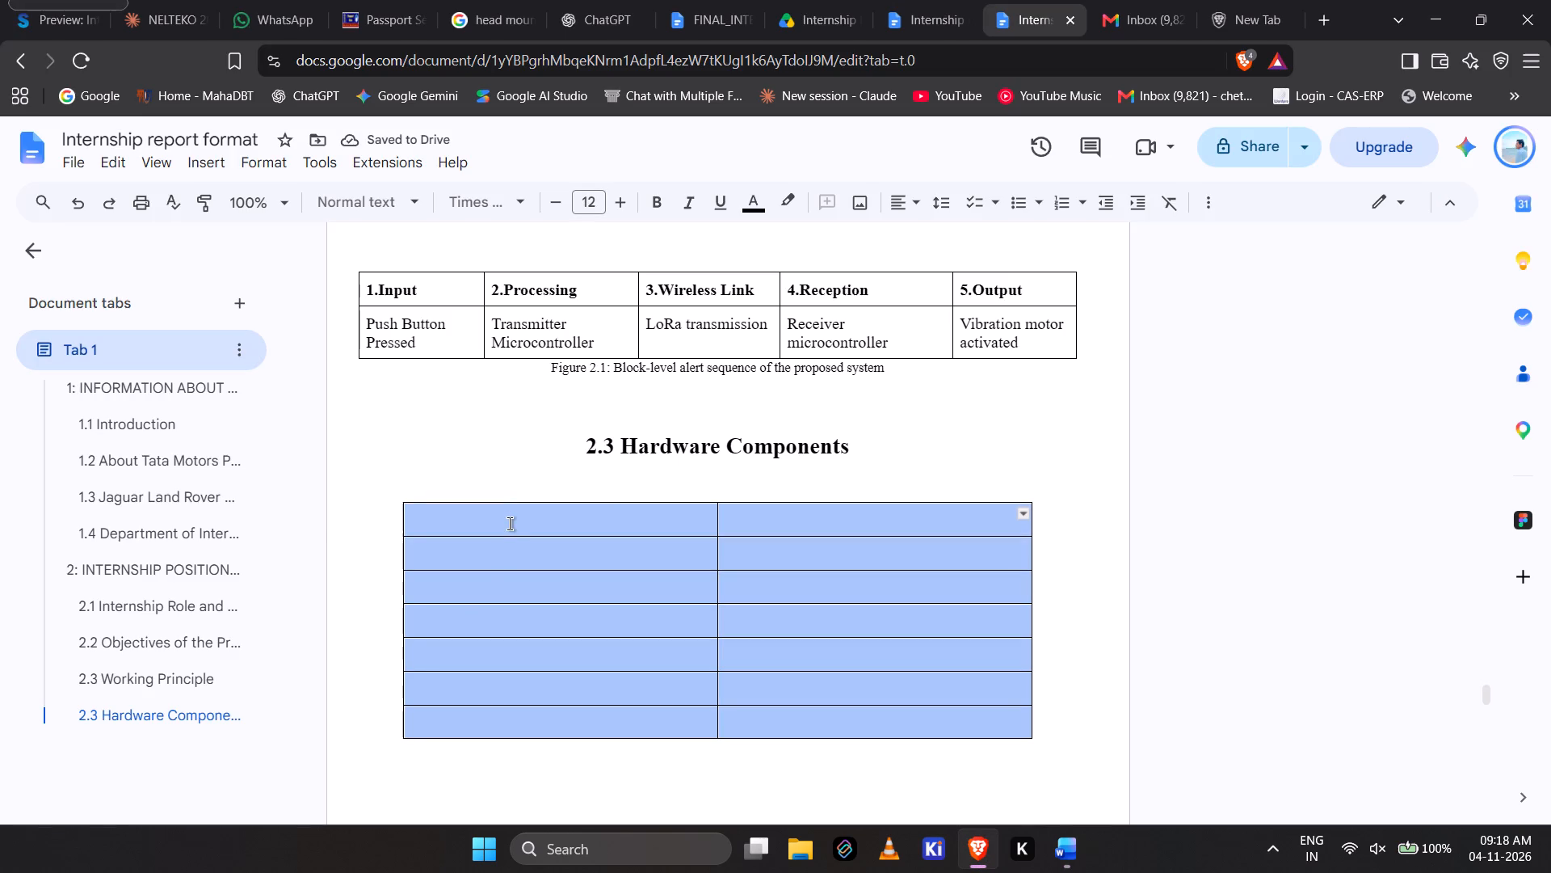
pyautogui.write('Components')
pyautogui.press('BackSpace')
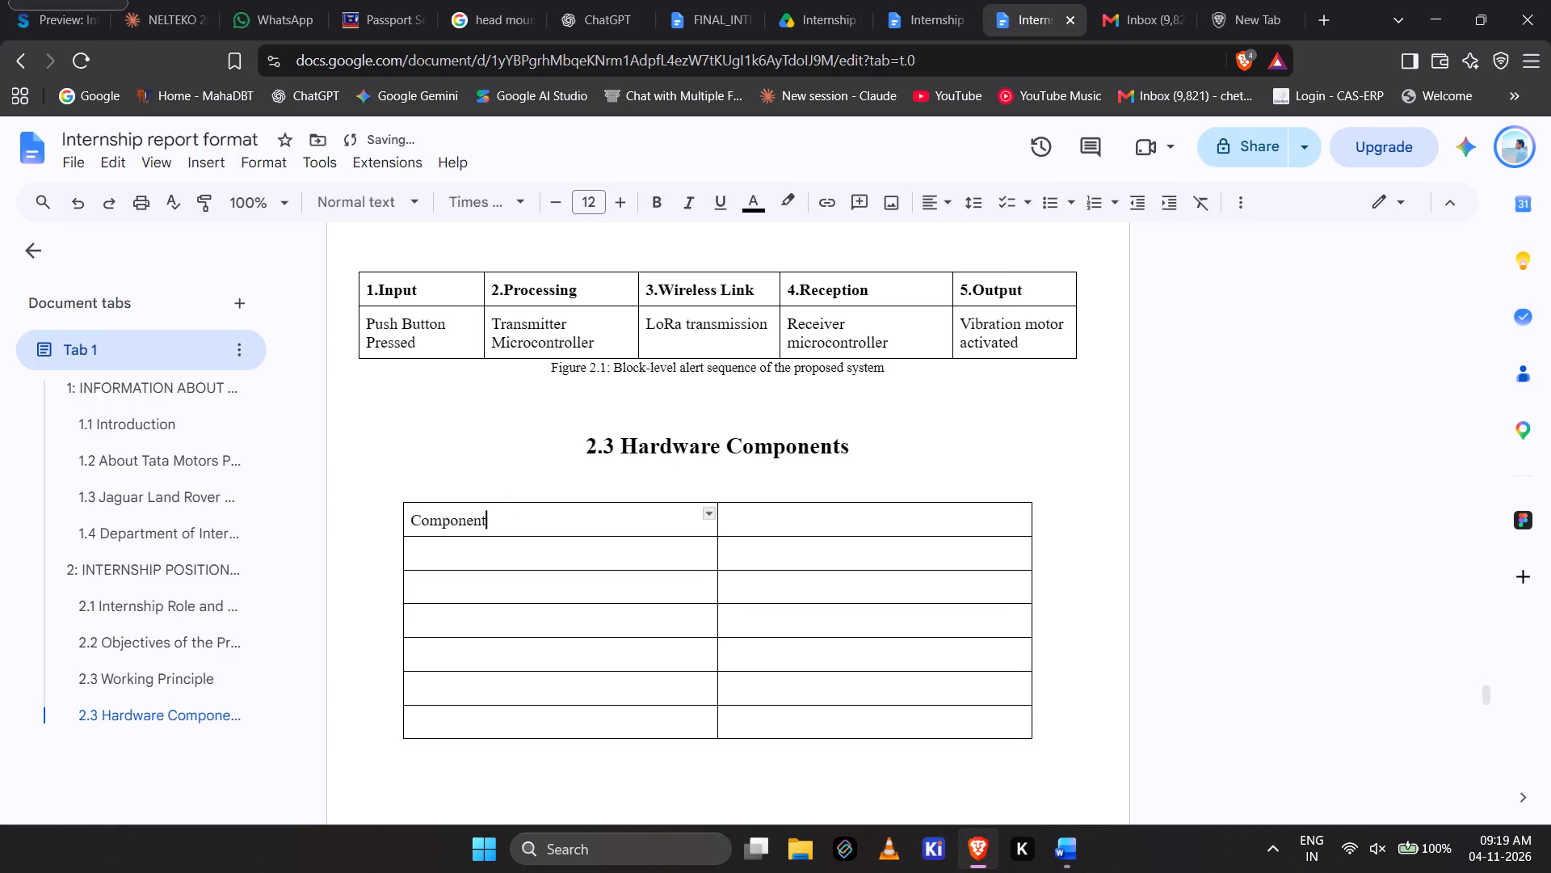
pyautogui.hotkey('ctrl', 'b')
pyautogui.hotkey('ctrl', 'a')
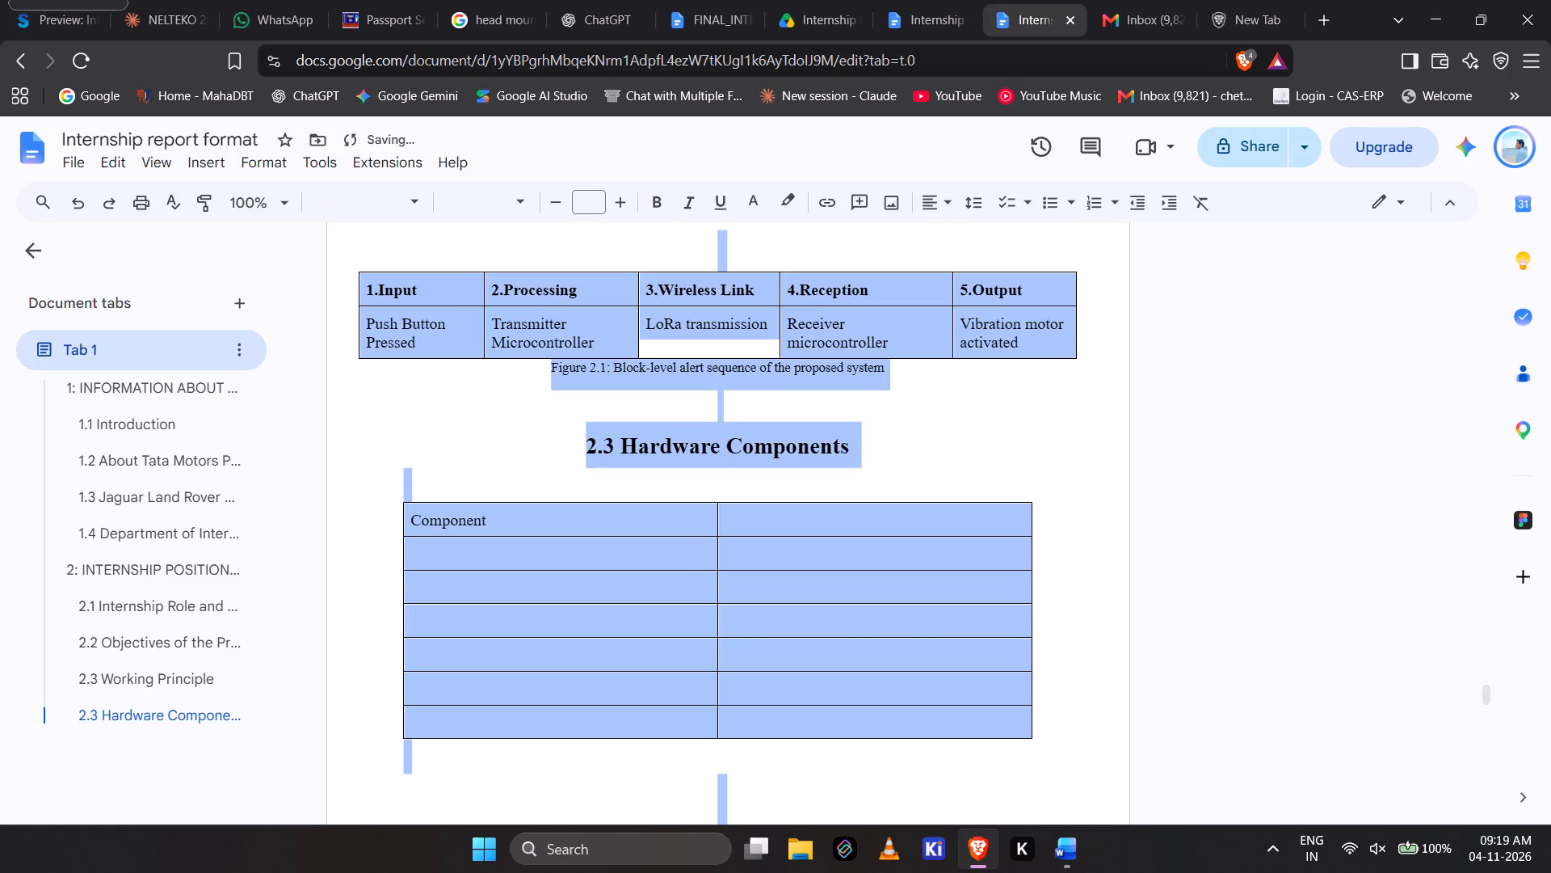
pyautogui.click(499, 683)
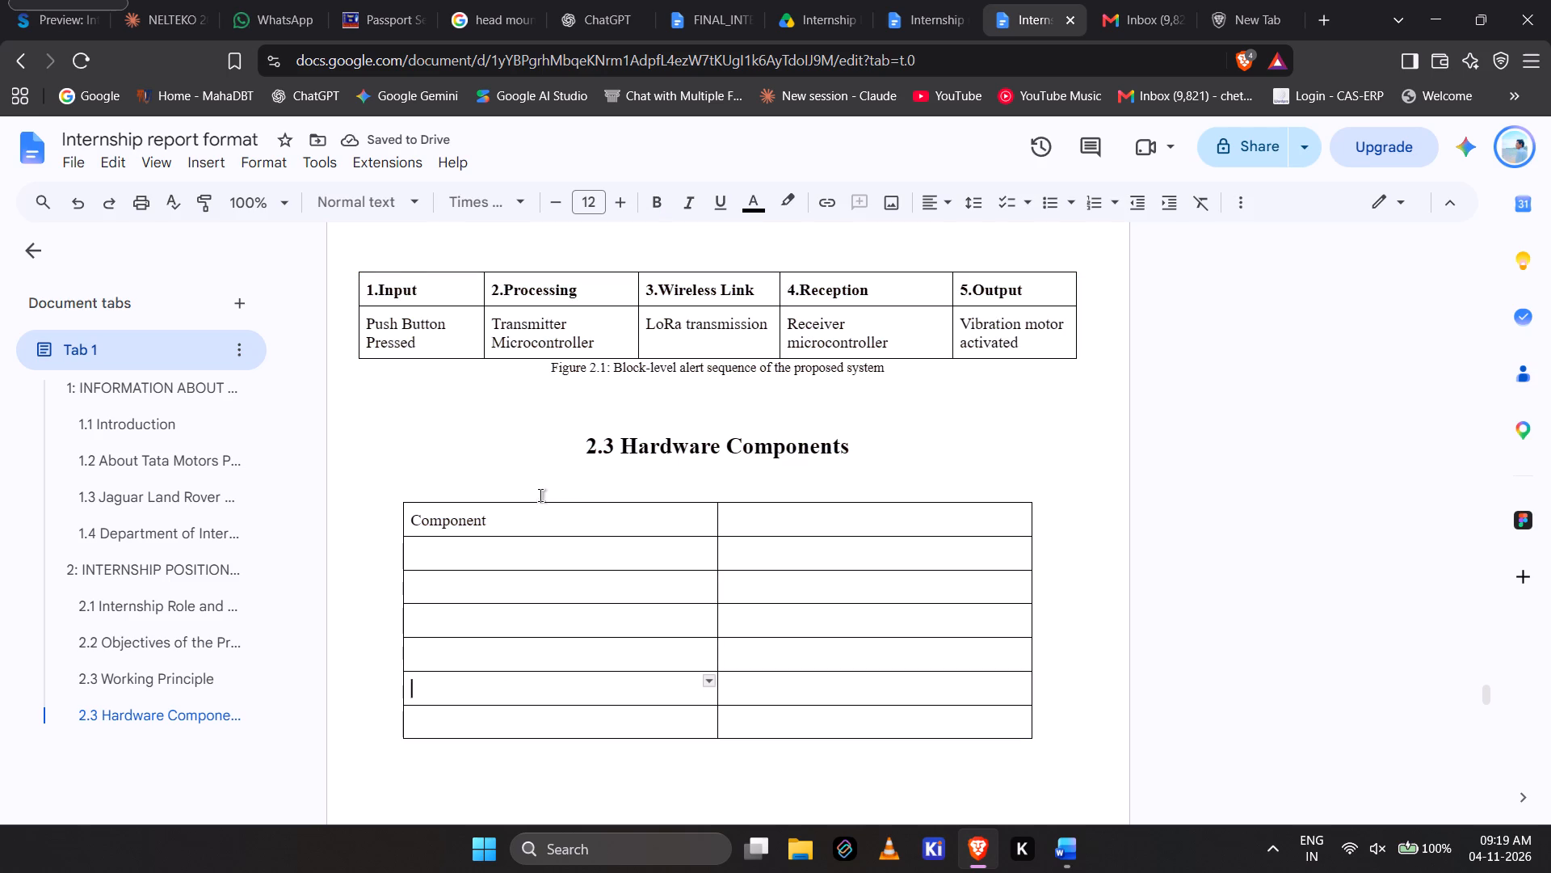
pyautogui.click(524, 526)
pyautogui.tripleClick(524, 526)
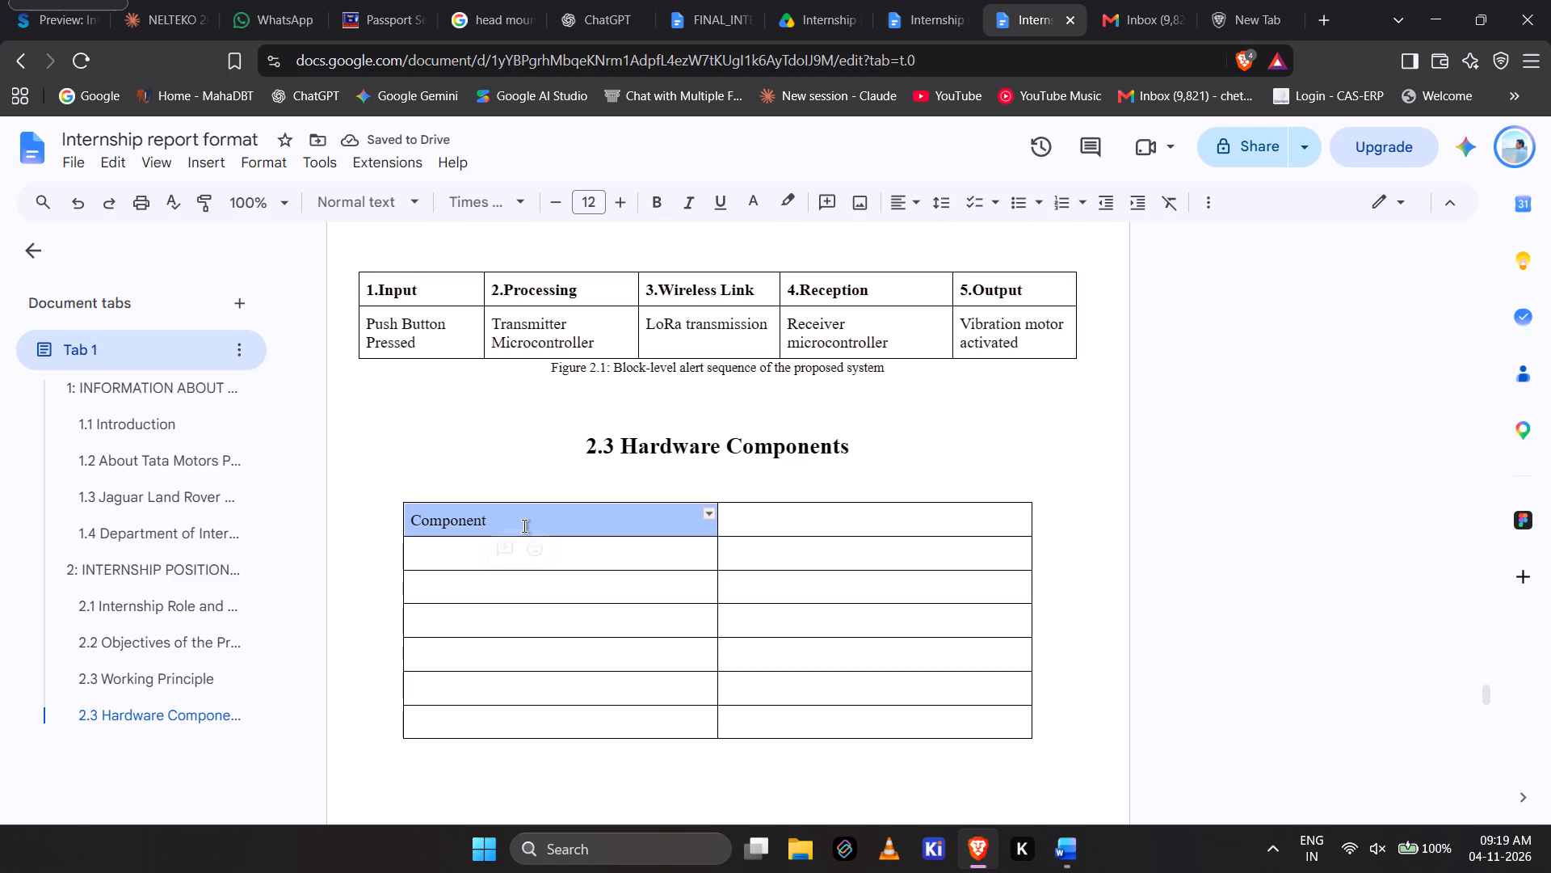
pyautogui.hotkey('ctrl', 'b')
# Enter "Purpose" in bold as the second column's header, following the Word report's component table.
pyautogui.tripleClick(758, 523)
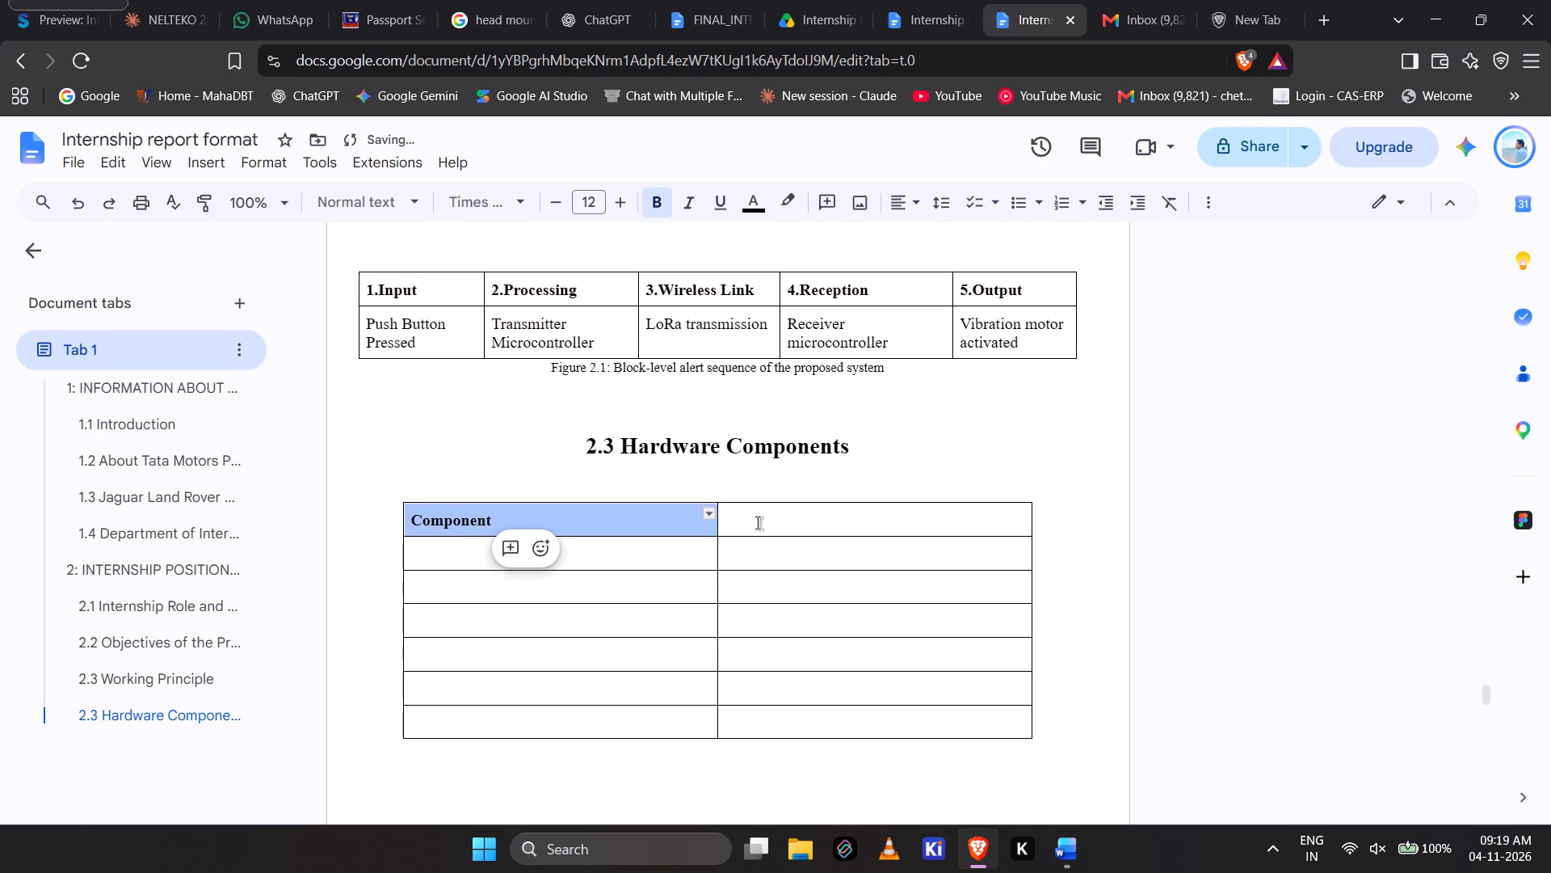
pyautogui.hotkey('ctrl', 'b')
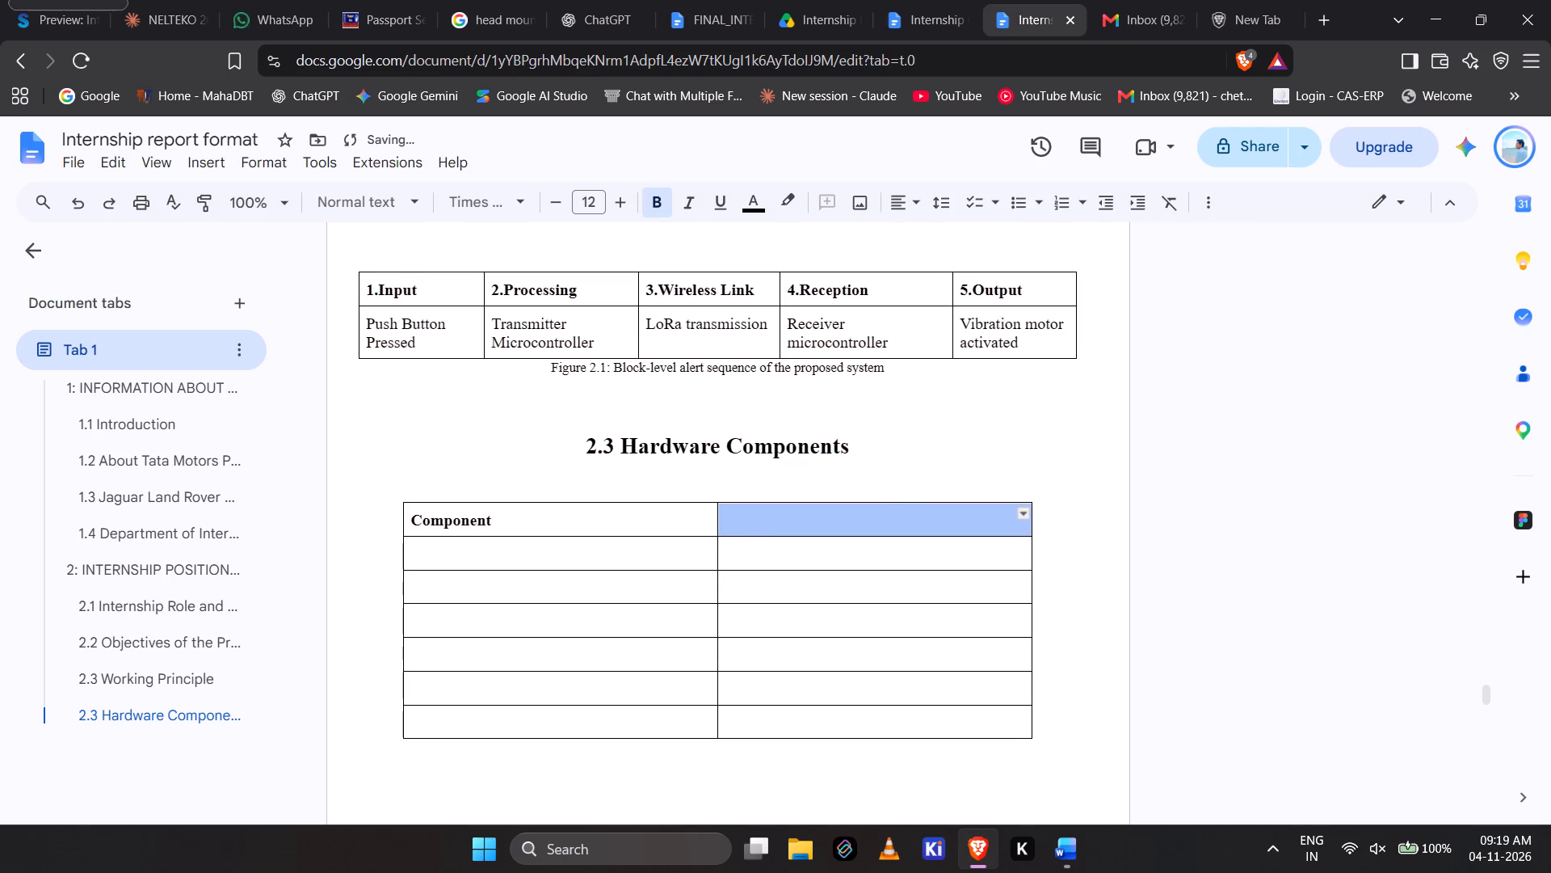
pyautogui.hotkey('alt', 'Tab')
pyautogui.hotkey('alt', 'Tab')
pyautogui.write('Purpose')
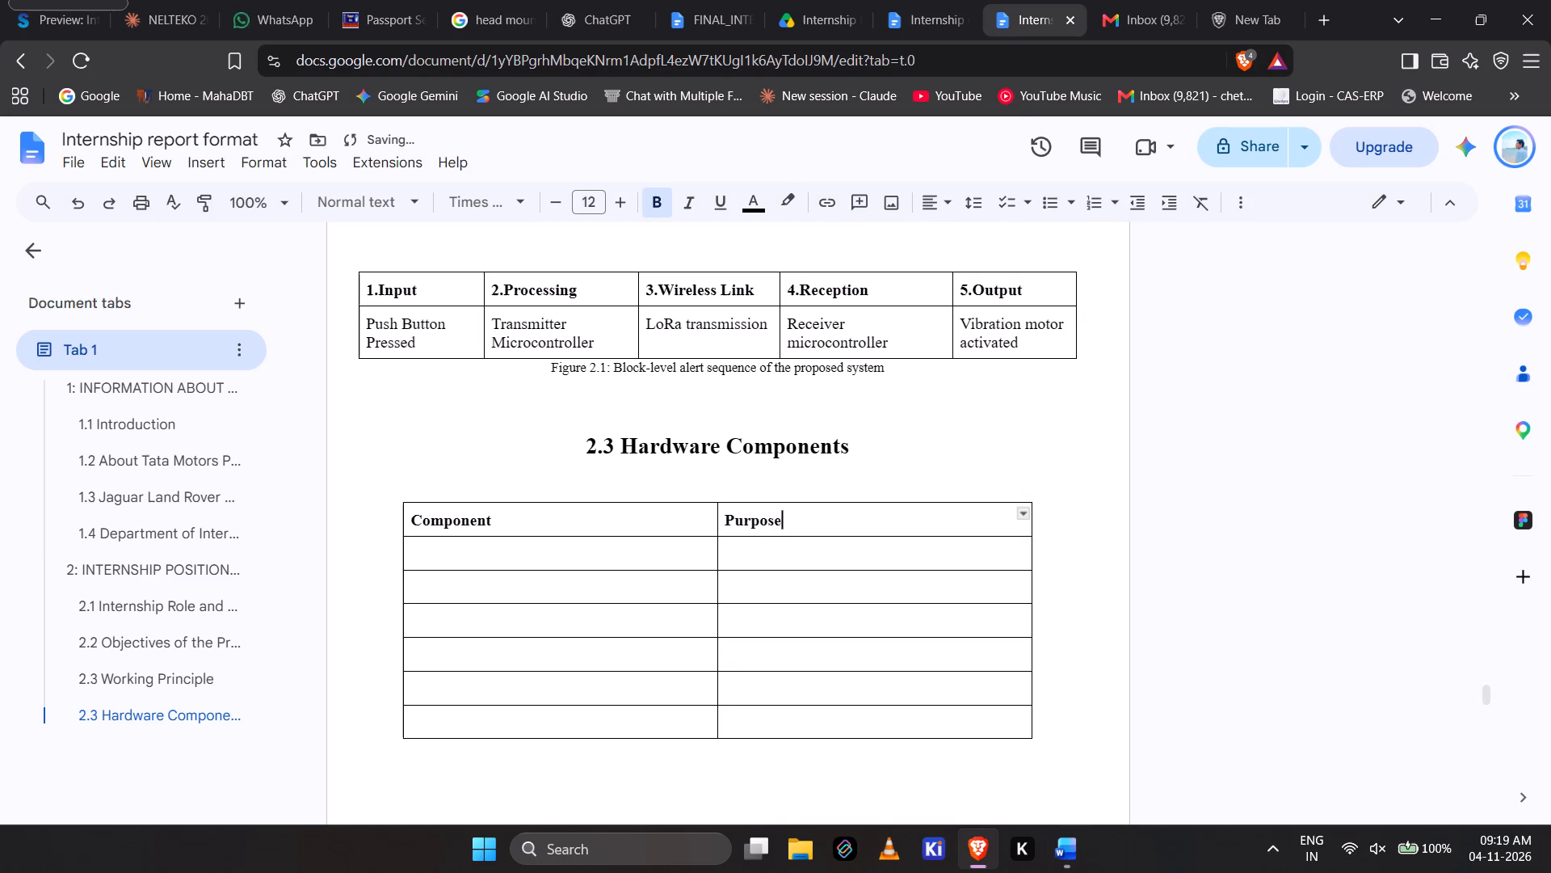
# Enter "Arduino Nano" as the first entry under Component, capitalised as in the Word report.
pyautogui.click(682, 555)
pyautogui.hotkey('alt', 'Tab')
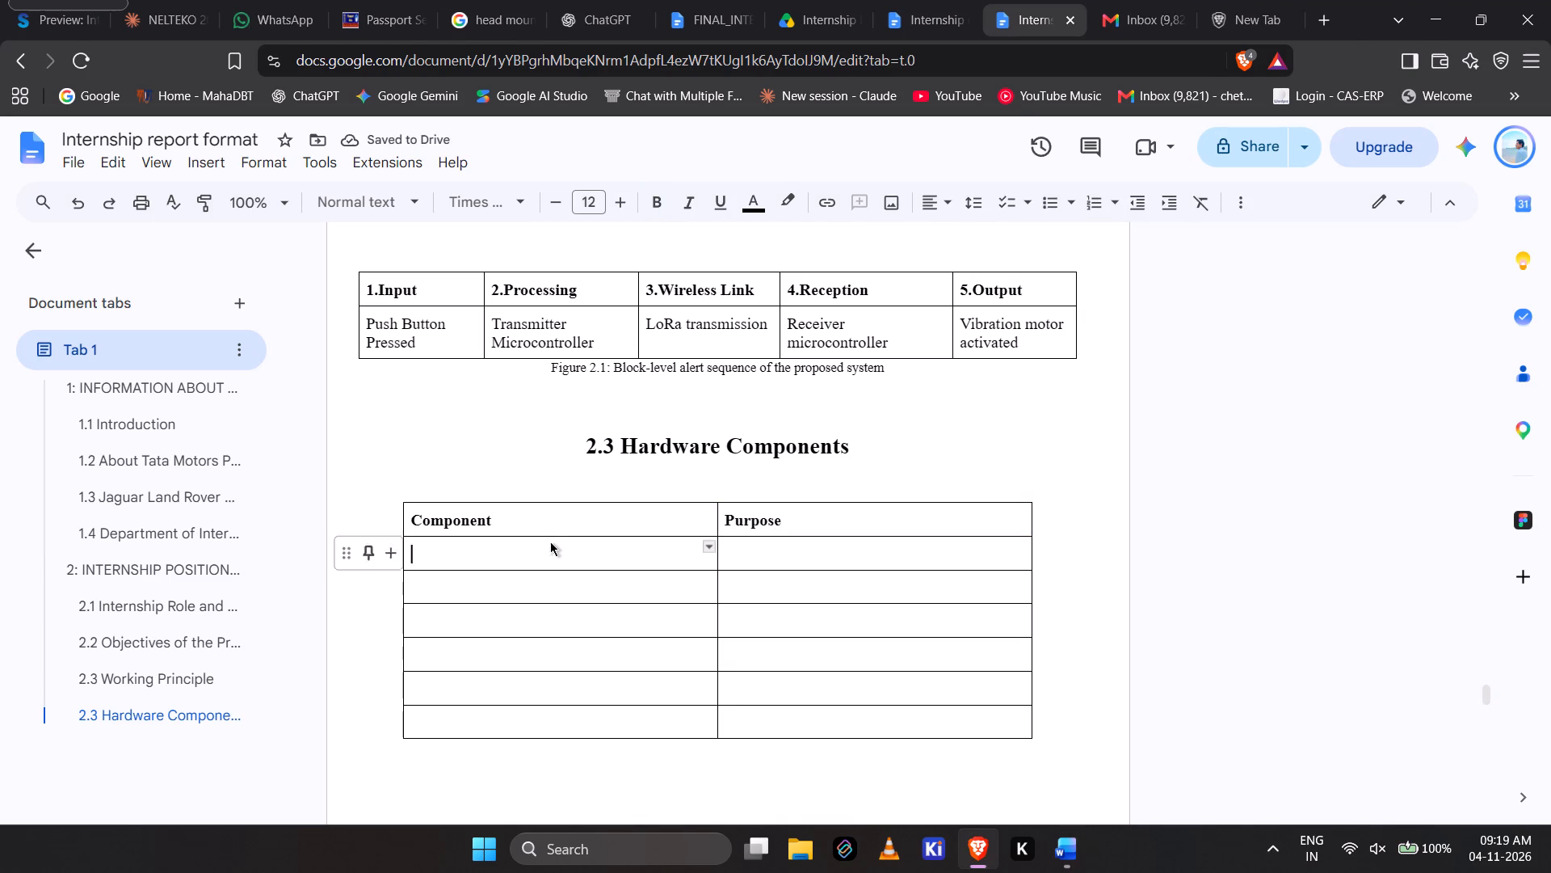
pyautogui.hotkey('alt', 'Tab')
pyautogui.write('Arduino nano')
pyautogui.press('BackSpace')
pyautogui.press('BackSpace')
pyautogui.press('BackSpace')
pyautogui.press('BackSpace')
pyautogui.write('nano')
pyautogui.press('BackSpace')
pyautogui.press('BackSpace')
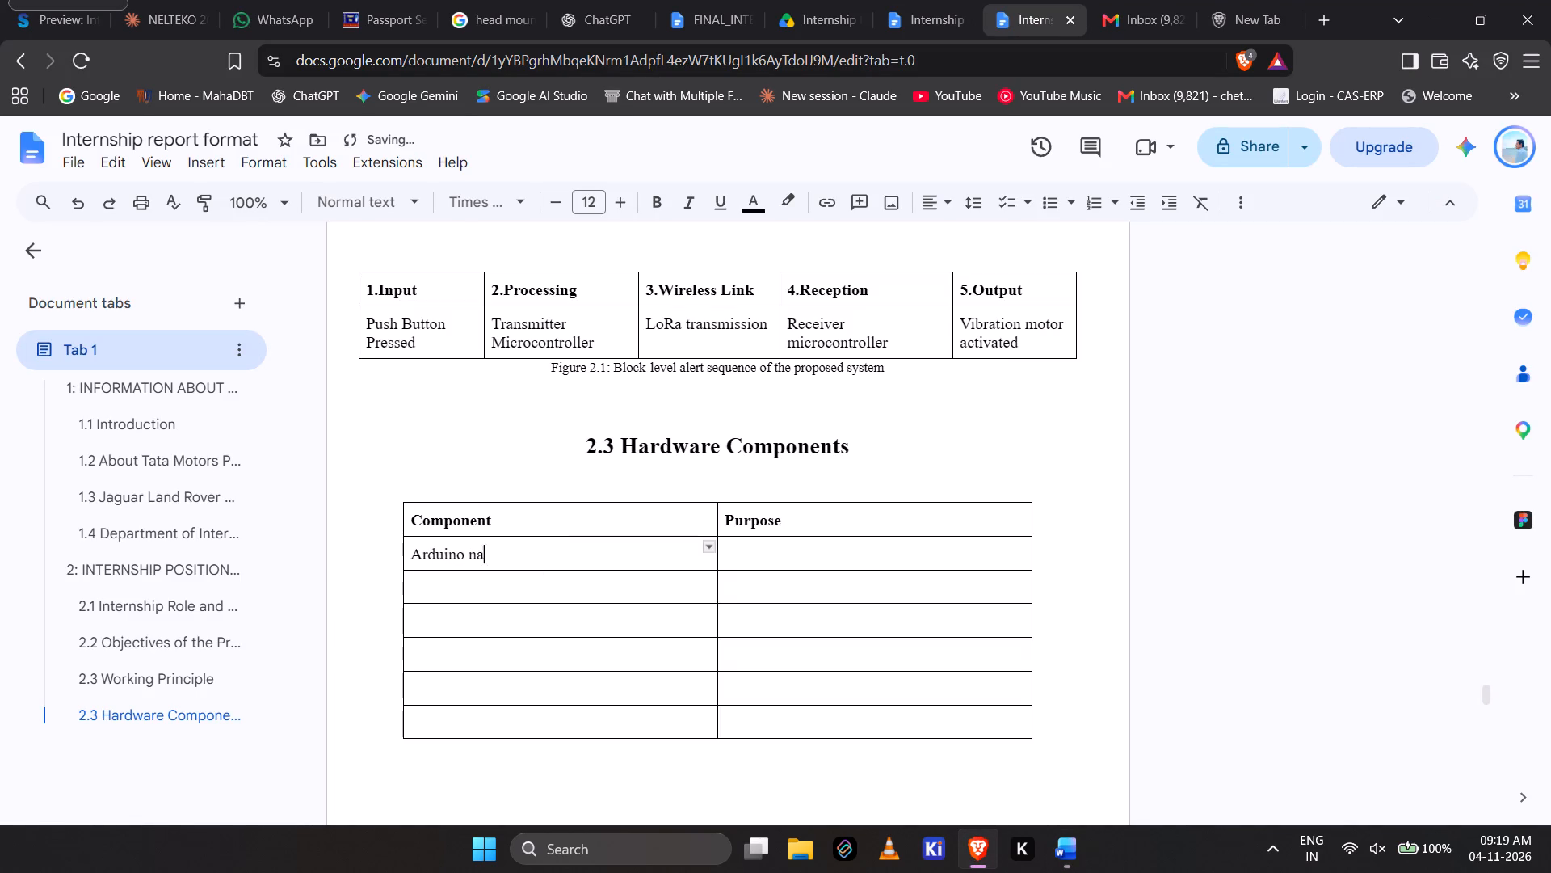
pyautogui.press('BackSpace')
pyautogui.press('BackSpace')
pyautogui.write('Nano')
# Enter "LoRa SX1278 module (433MHz)" in the Component cell below Arduino Nano, checking the wording against the Word report.
pyautogui.hotkey('alt', 'Tab')
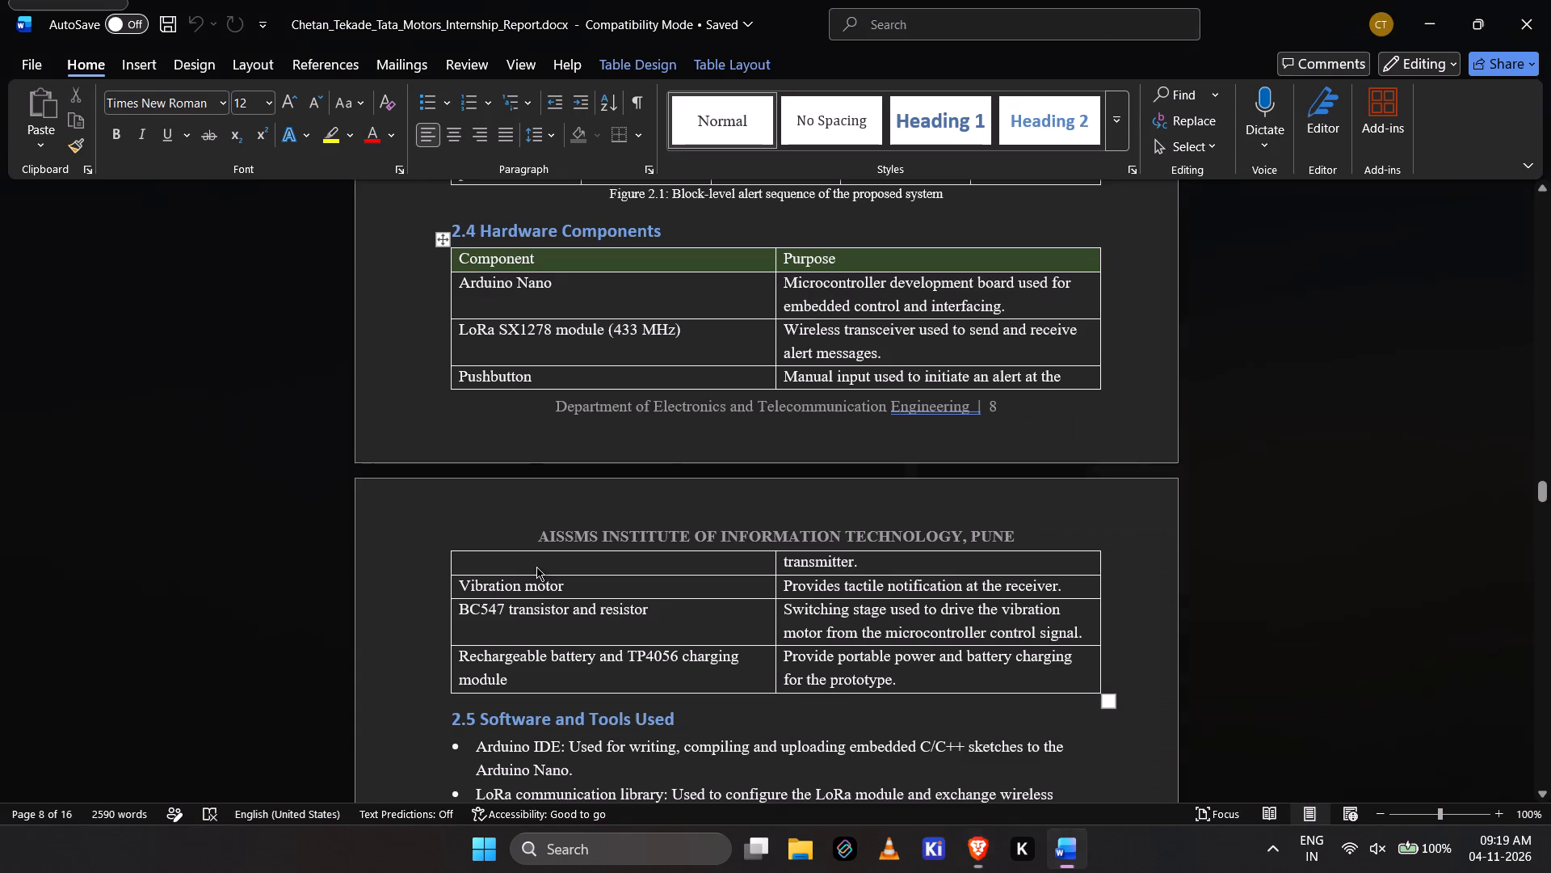
pyautogui.hotkey('alt', 'Tab')
pyautogui.press('Down')
pyautogui.write('LoRa SX')
pyautogui.hotkey('alt', 'Tab')
pyautogui.hotkey('alt', 'Tab')
pyautogui.write('1278')
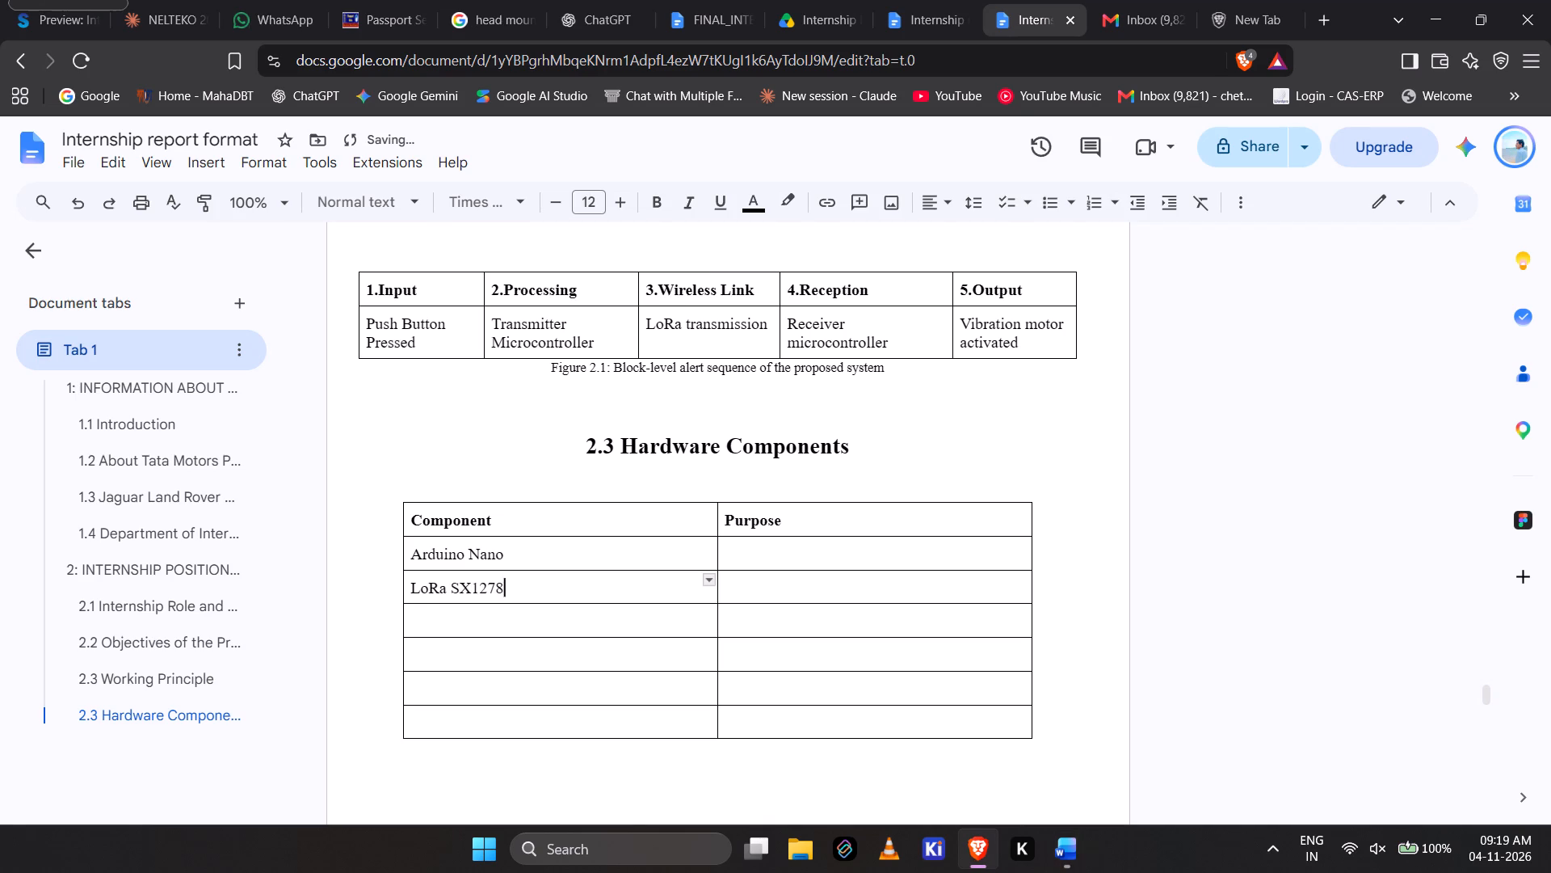
pyautogui.press('space')
pyautogui.hotkey('alt', 'Tab')
pyautogui.hotkey('alt', 'Tab')
pyautogui.write('module (433Mhz)')
pyautogui.hotkey('alt', 'Tab')
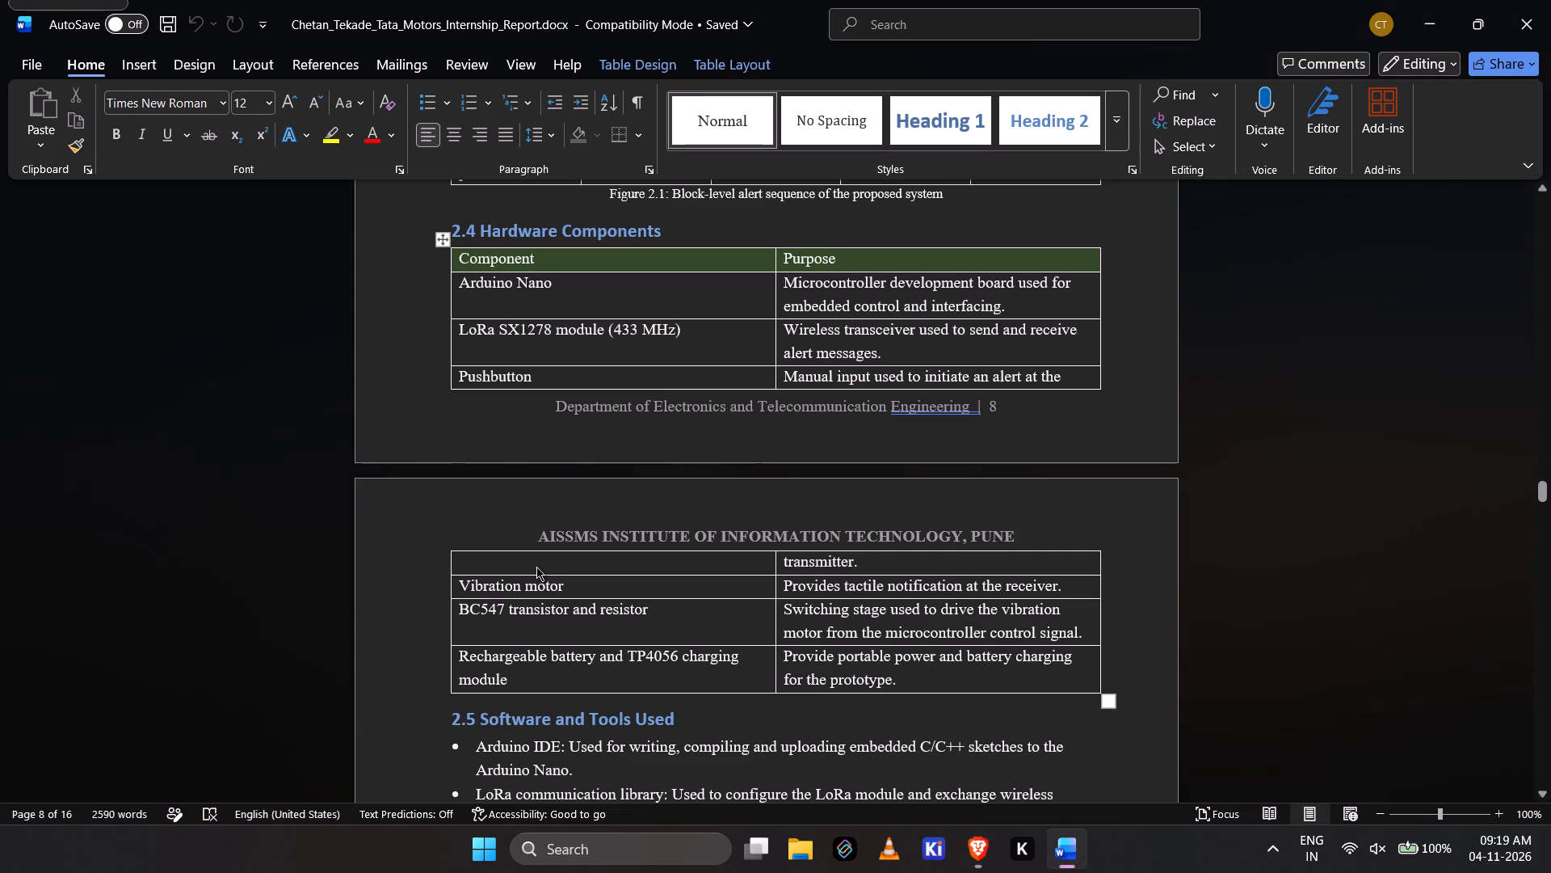
pyautogui.hotkey('alt', 'Tab')
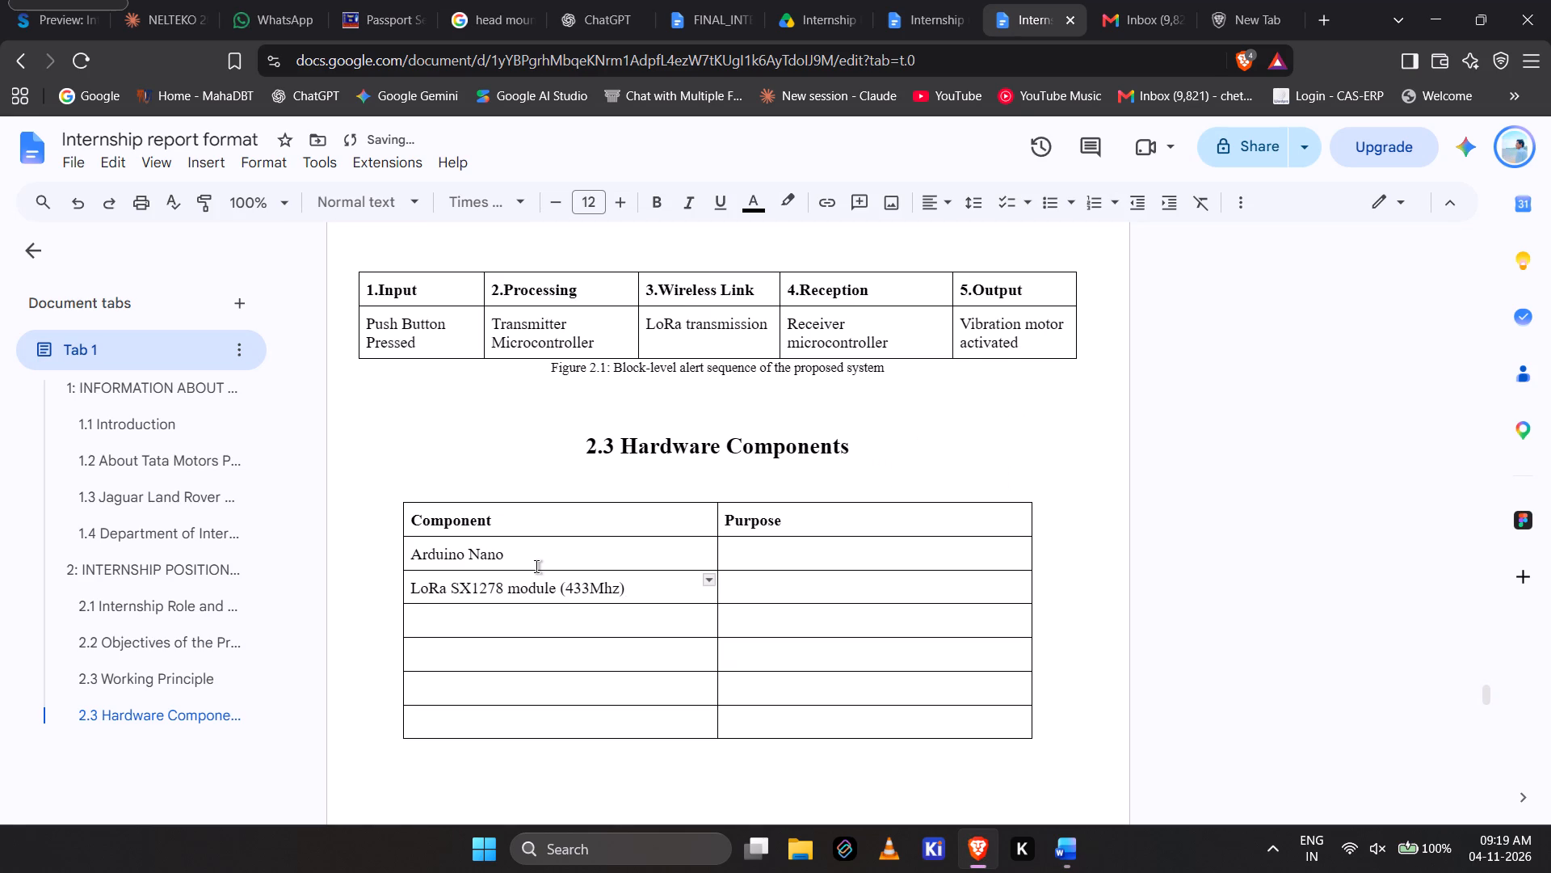
pyautogui.press('Left')
pyautogui.press('Left')
pyautogui.press('BackSpace')
pyautogui.hotkey('shift', 'h')
# Fill the two Component cells below the LoRa module with "Pushbutton" and "Vibration Motor", consulting the Word report.
pyautogui.press('Down')
pyautogui.hotkey('alt', 'Tab')
pyautogui.hotkey('alt', 'Tab')
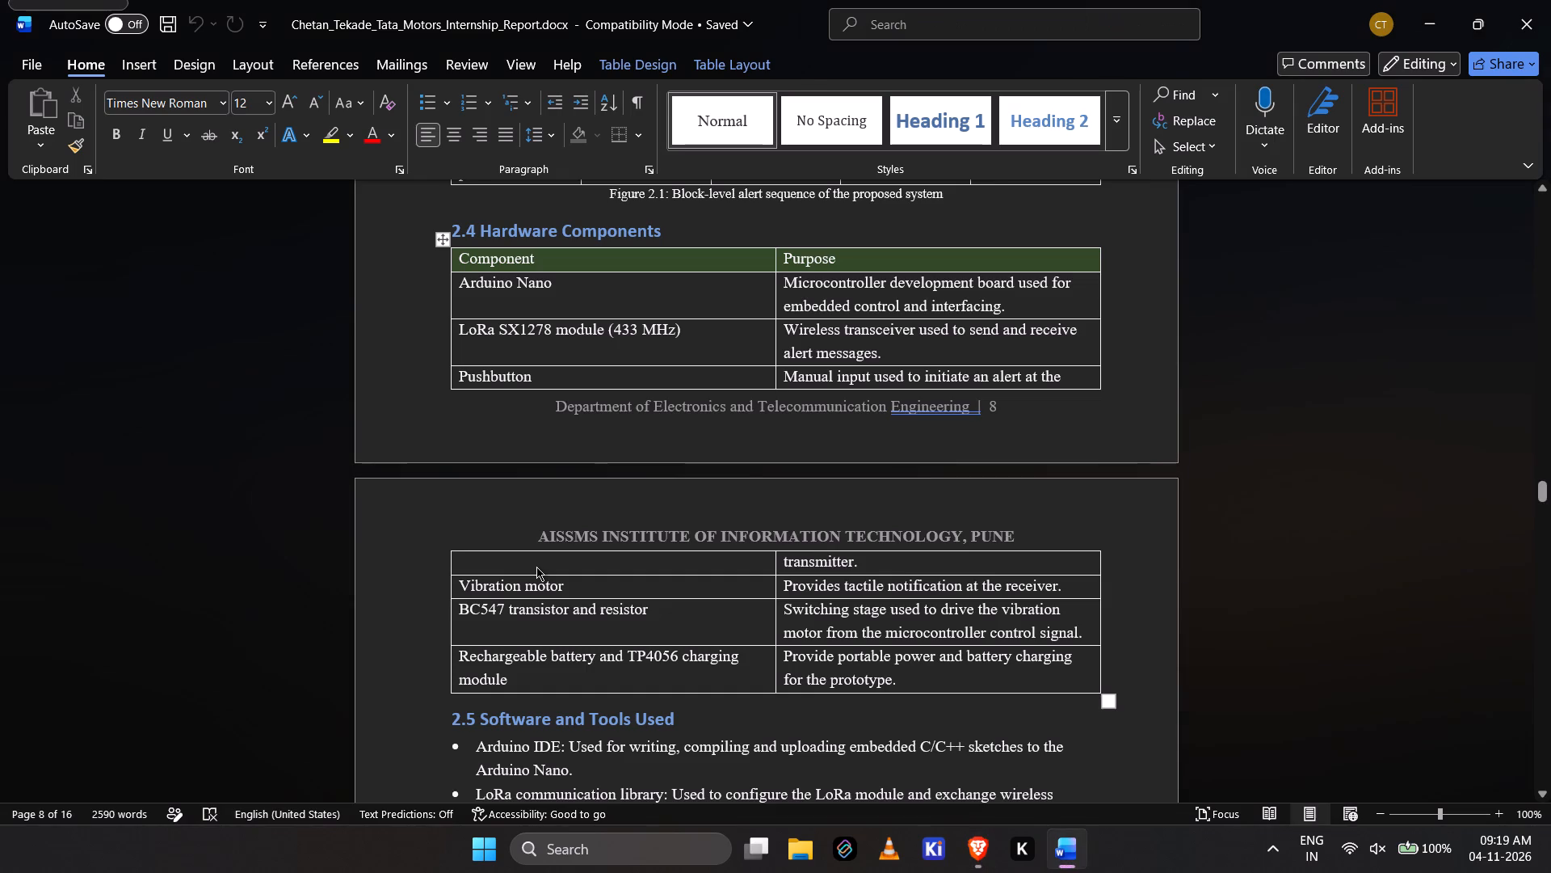
pyautogui.write('Pushbutton')
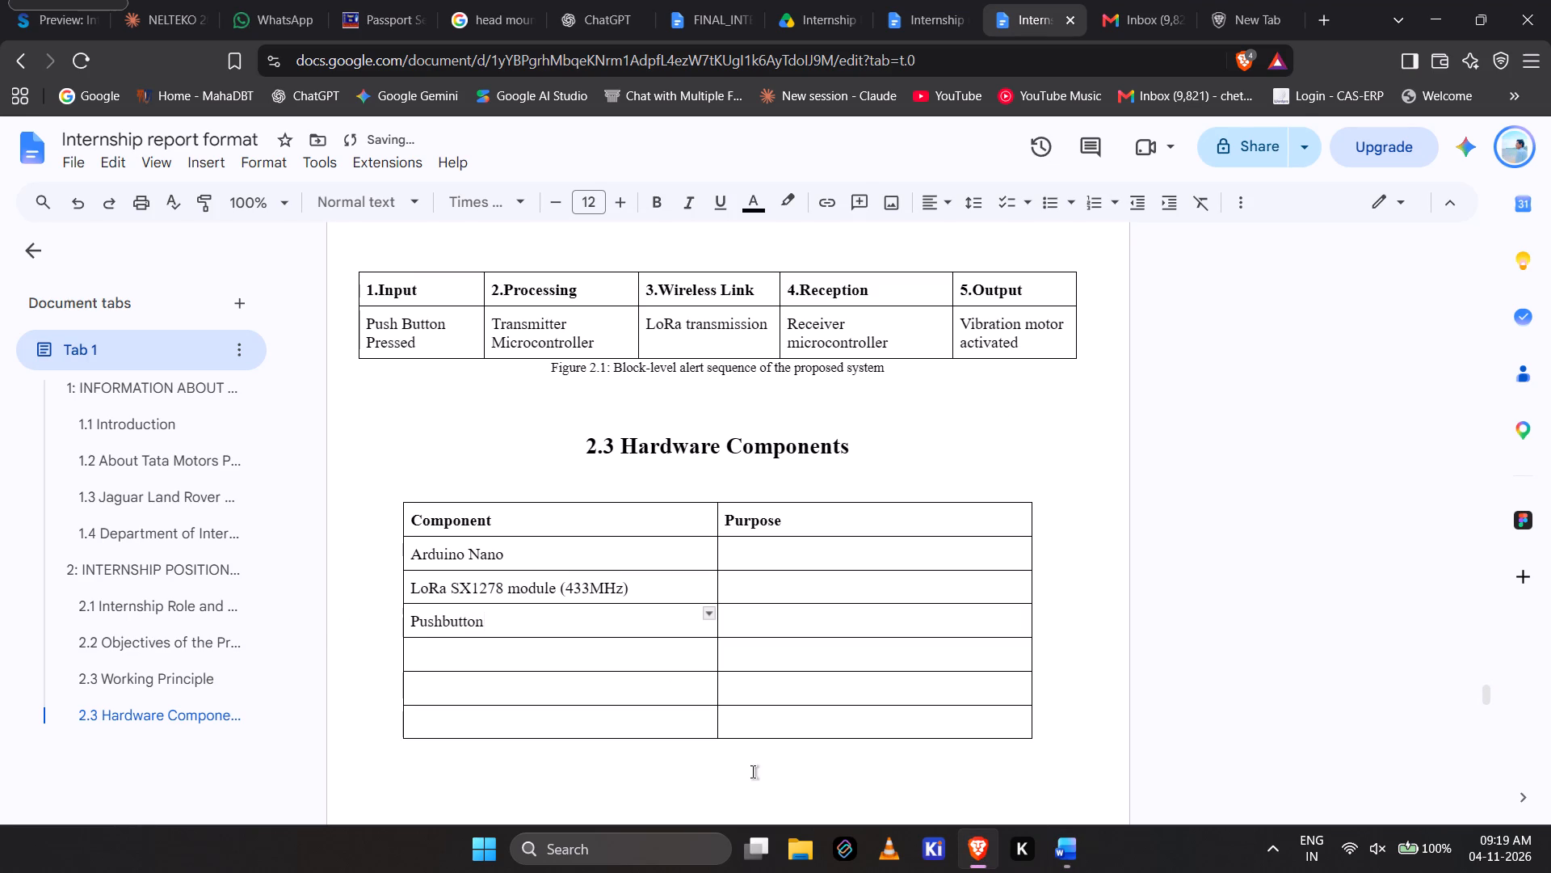
pyautogui.press('Down')
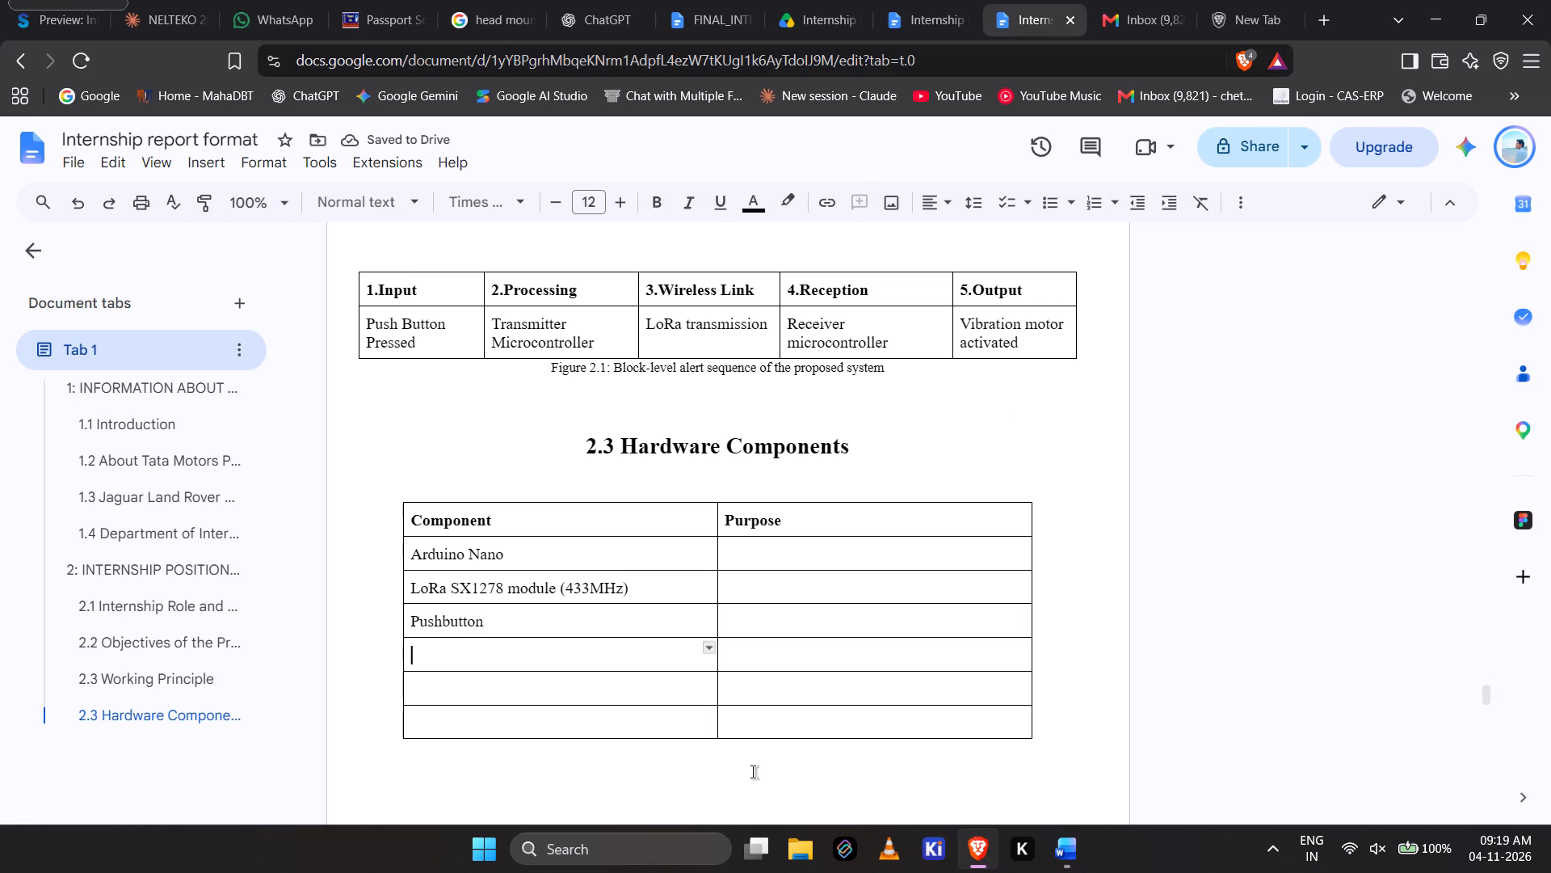
pyautogui.hotkey('alt', 'Tab')
pyautogui.hotkey('alt', 'Tab')
pyautogui.write('Vibration Motor')
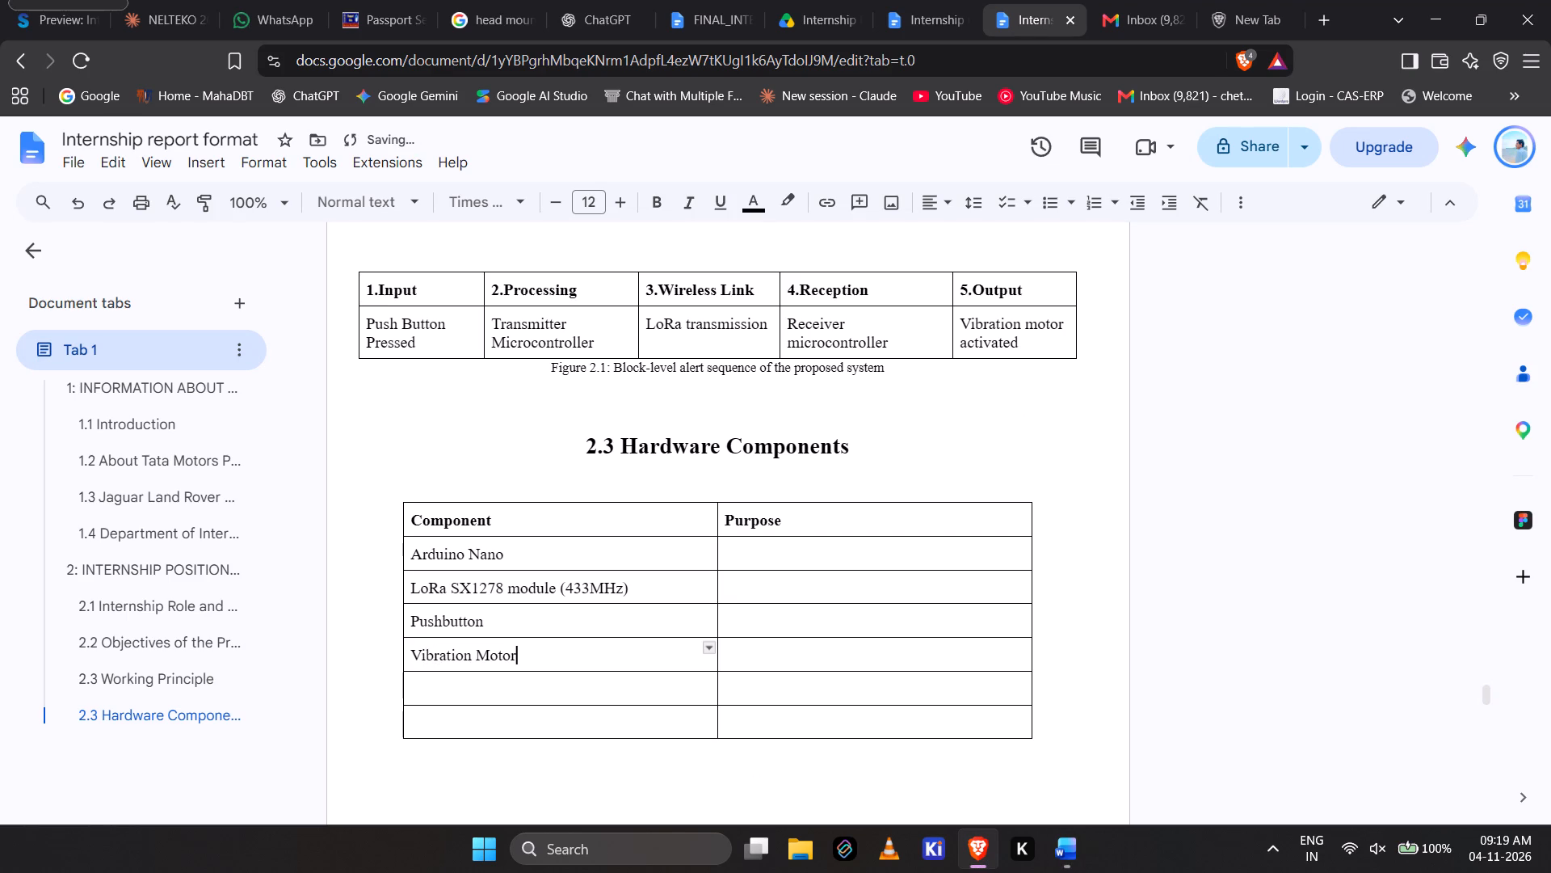
# Enter "BC547 transistor and resistor" in the Component cell below Vibration Motor, matching the Word report.
pyautogui.press('Down')
pyautogui.hotkey('alt', 'Tab')
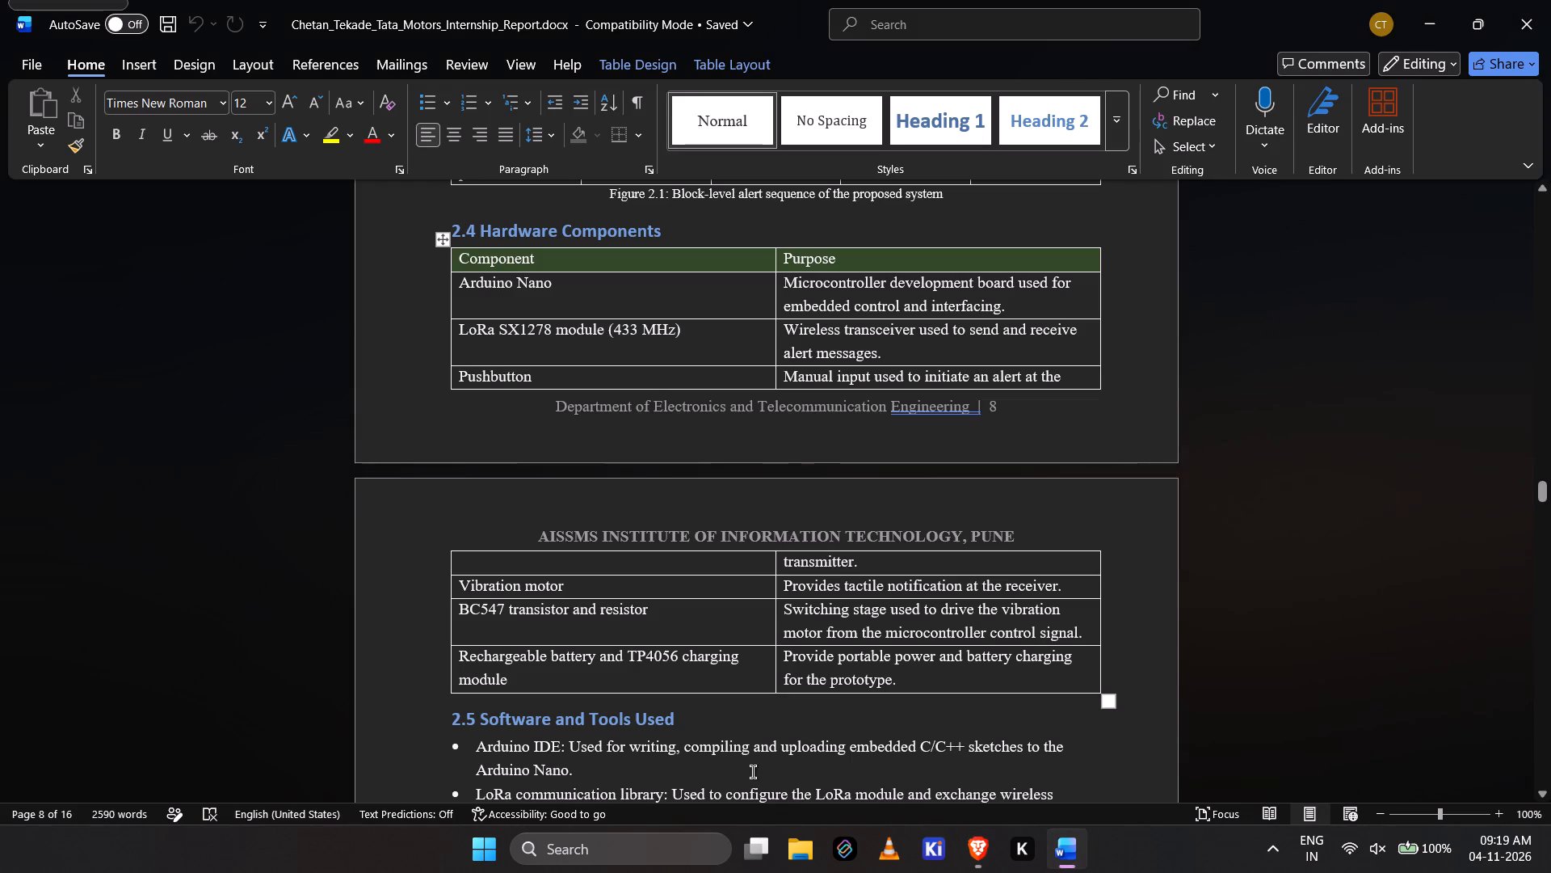
pyautogui.hotkey('alt', 'Tab')
pyautogui.write('BC547')
pyautogui.hotkey('alt', 'Tab')
pyautogui.hotkey('alt', 'Tab')
pyautogui.press('space')
pyautogui.write('transistor ad m')
pyautogui.press('BackSpace')
pyautogui.press('BackSpace')
pyautogui.press('BackSpace')
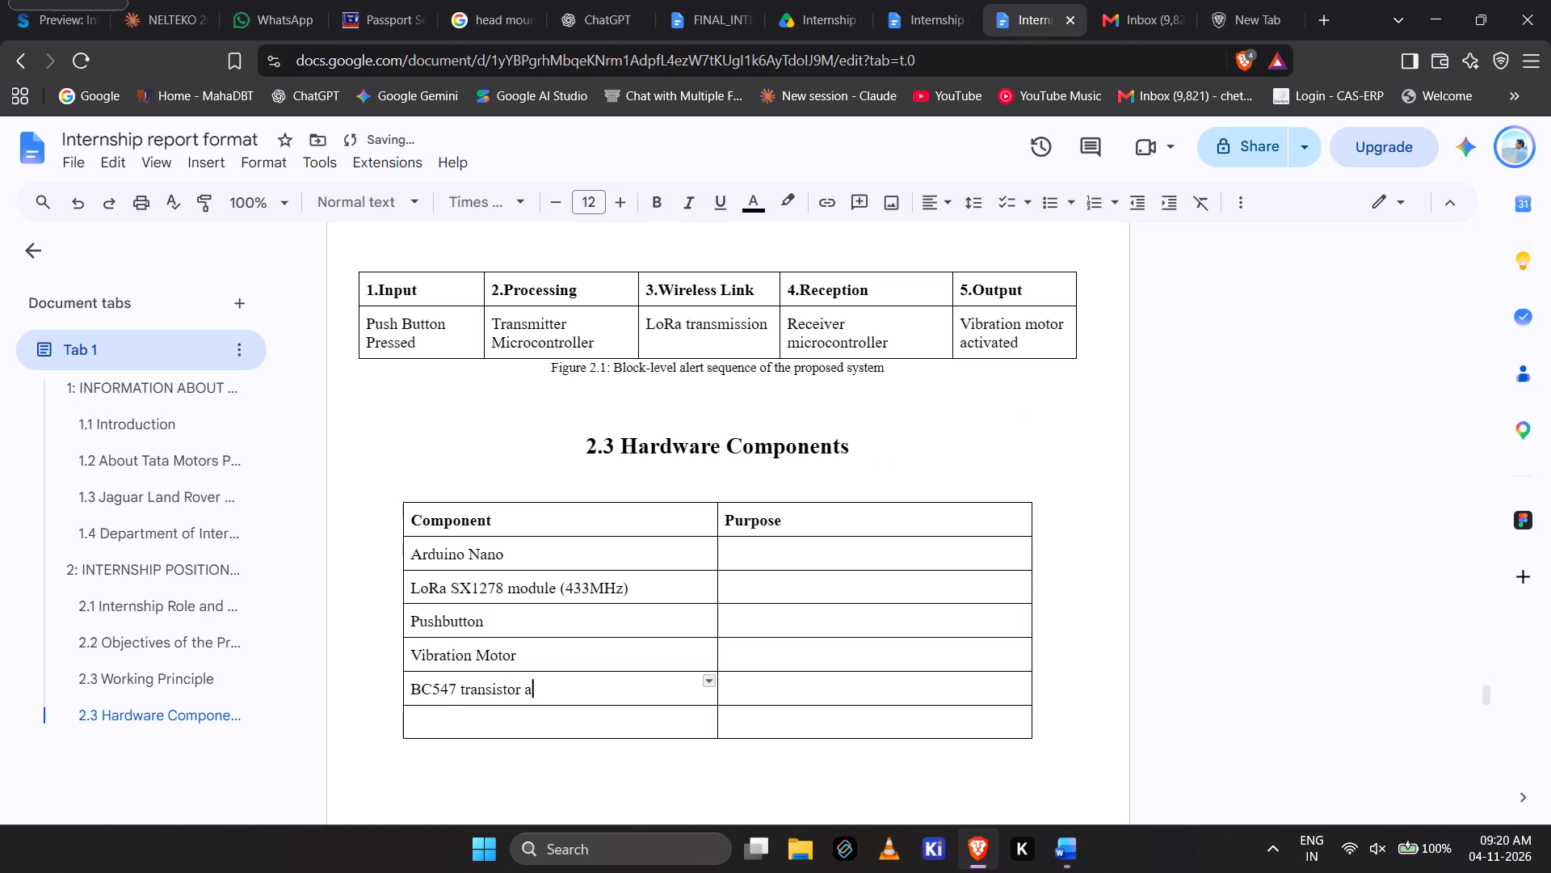
pyautogui.write('bd')
pyautogui.press('BackSpace')
pyautogui.press('BackSpace')
pyautogui.write('nd motor')
pyautogui.hotkey('alt', 'Tab')
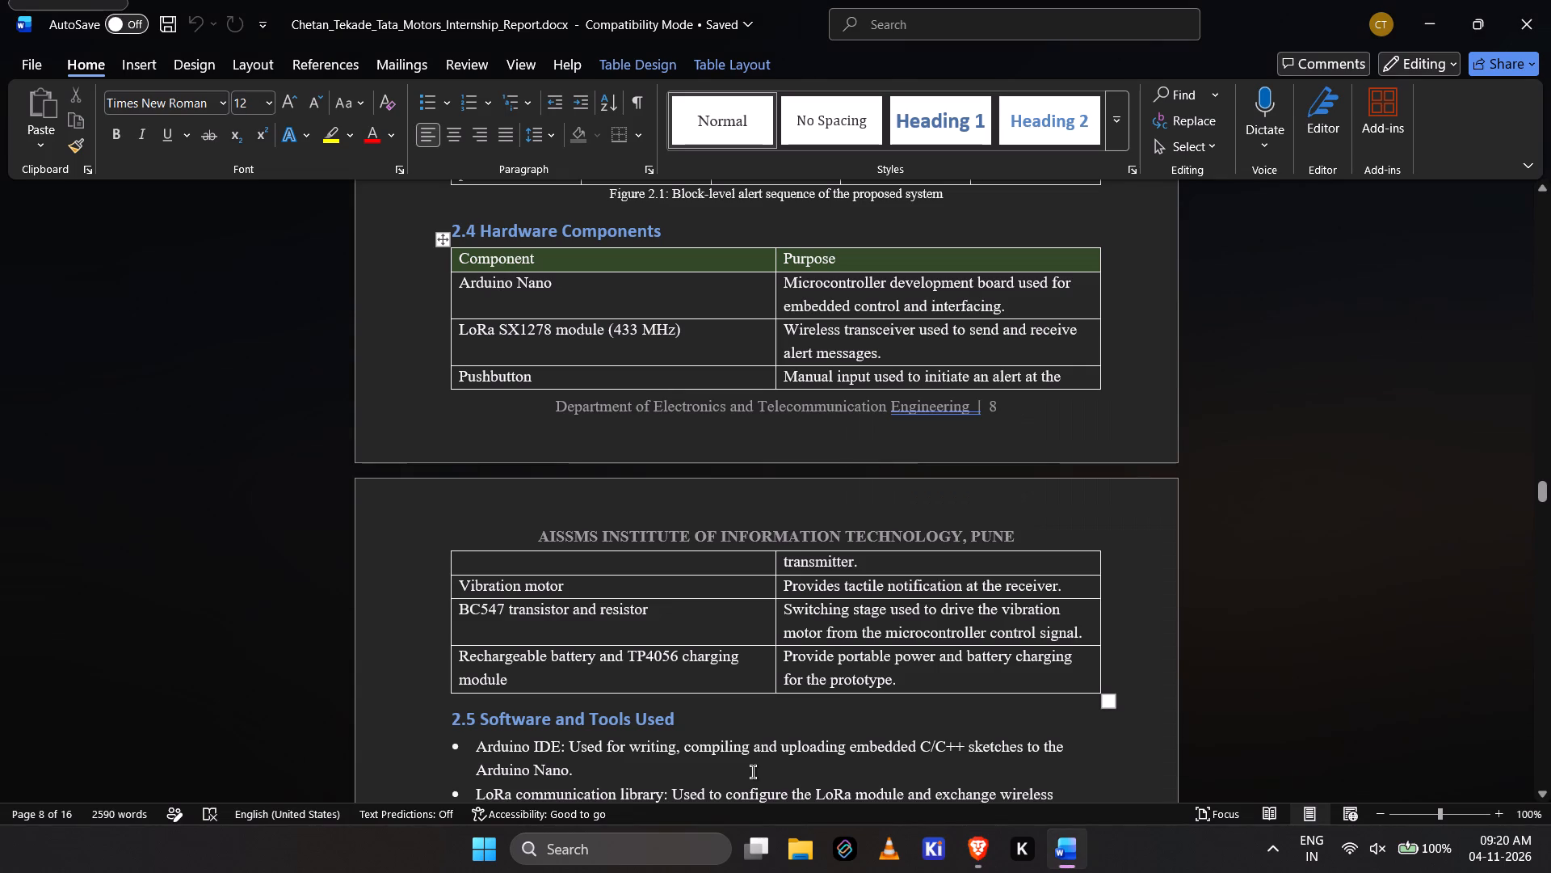
pyautogui.hotkey('alt', 'Tab')
pyautogui.hotkey('ctrl', 'BackSpace')
pyautogui.write('resistor')
# Enter "Rechargeable battery and" in the last Component cell, below the BC547 transistor, following the Word report.
pyautogui.hotkey('alt', 'Tab')
pyautogui.hotkey('alt', 'Tab')
pyautogui.press('Down')
pyautogui.write('Rechargeb')
pyautogui.press('BackSpace')
pyautogui.write('abke')
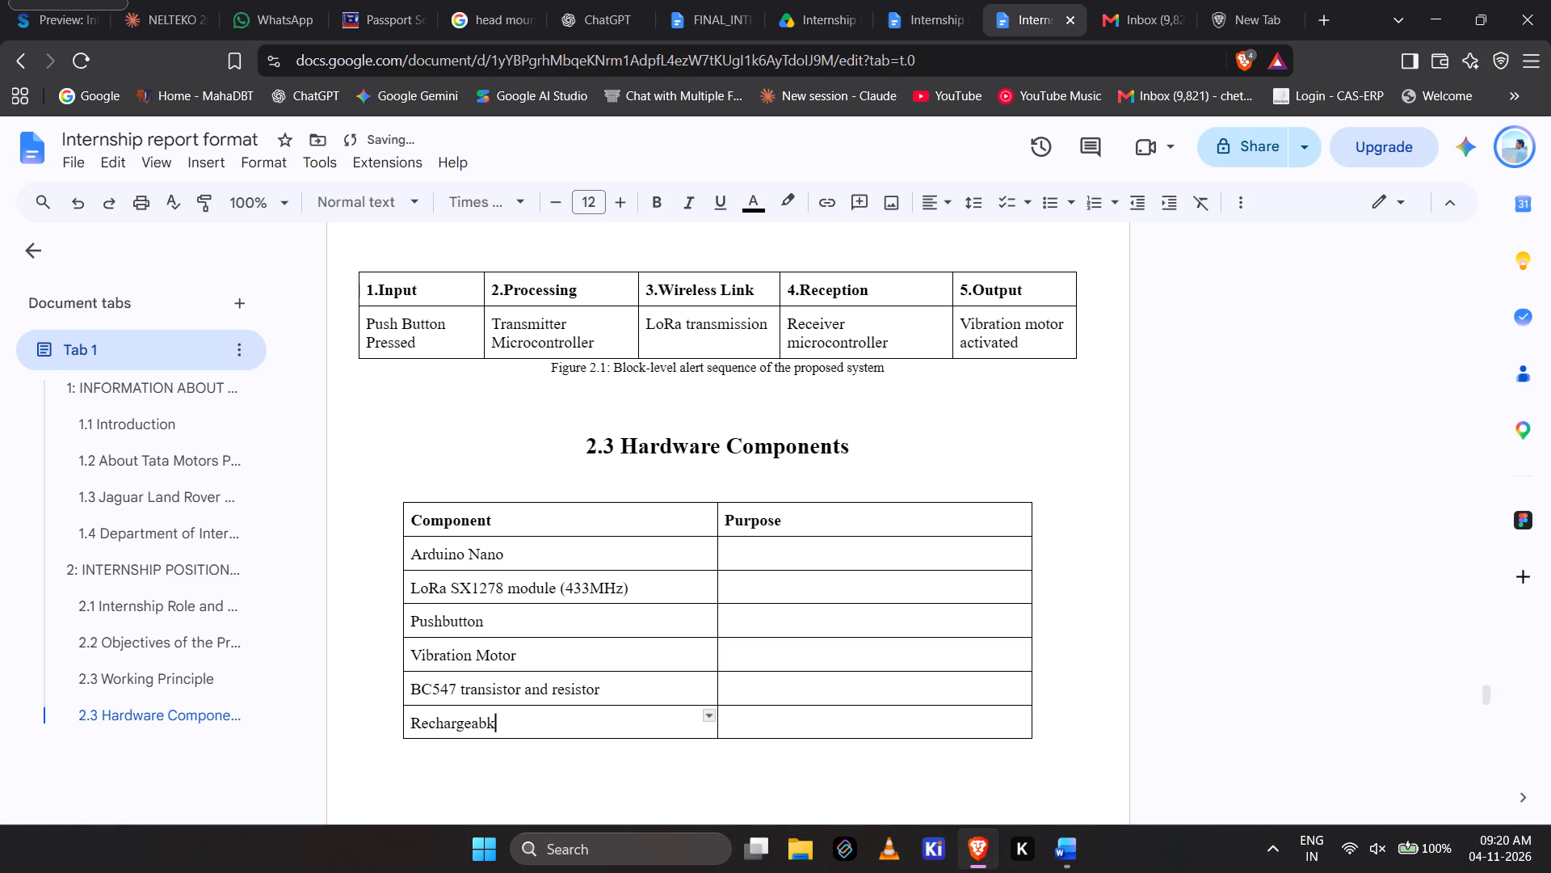
pyautogui.press('space')
pyautogui.hotkey('alt', 'Tab')
pyautogui.press('BackSpace')
pyautogui.hotkey('alt', 'Tab')
pyautogui.press('BackSpace')
pyautogui.press('BackSpace')
pyautogui.press('BackSpace')
pyautogui.write('le')
pyautogui.press('space')
pyautogui.hotkey('alt', 'Tab')
pyautogui.hotkey('alt', 'Tab')
pyautogui.write('battery and')
pyautogui.press('space')
# Complete the last Component cell with "TP4056 charging module", checking the wording against the Word report.
pyautogui.hotkey('alt', 'Tab')
pyautogui.hotkey('alt', 'Tab')
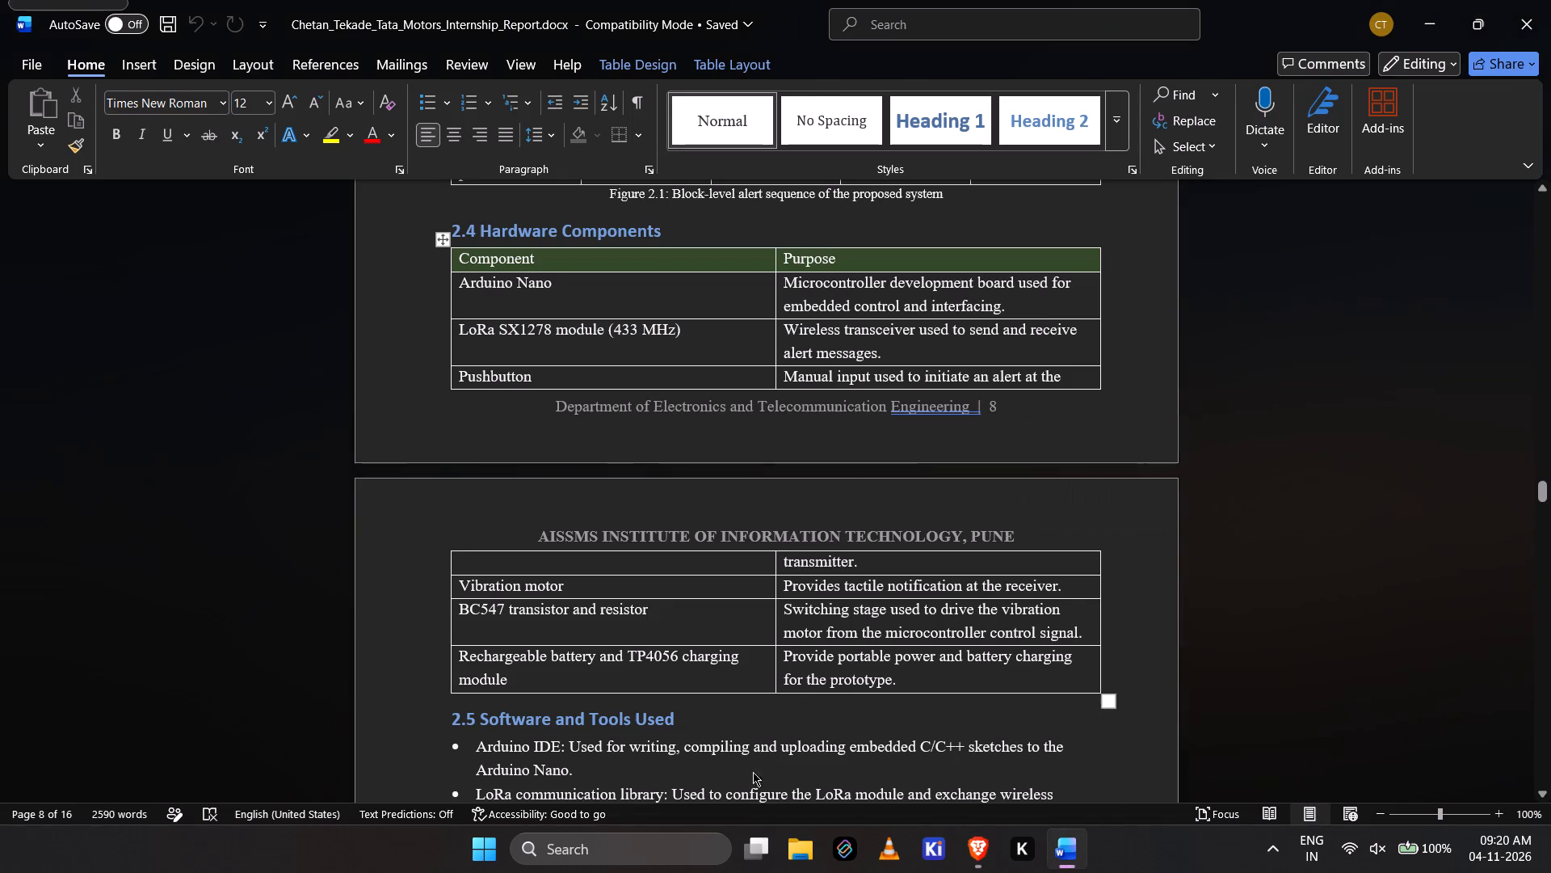
pyautogui.write('TP4056')
pyautogui.hotkey('alt', 'Tab')
pyautogui.hotkey('alt', 'Tab')
pyautogui.press('space')
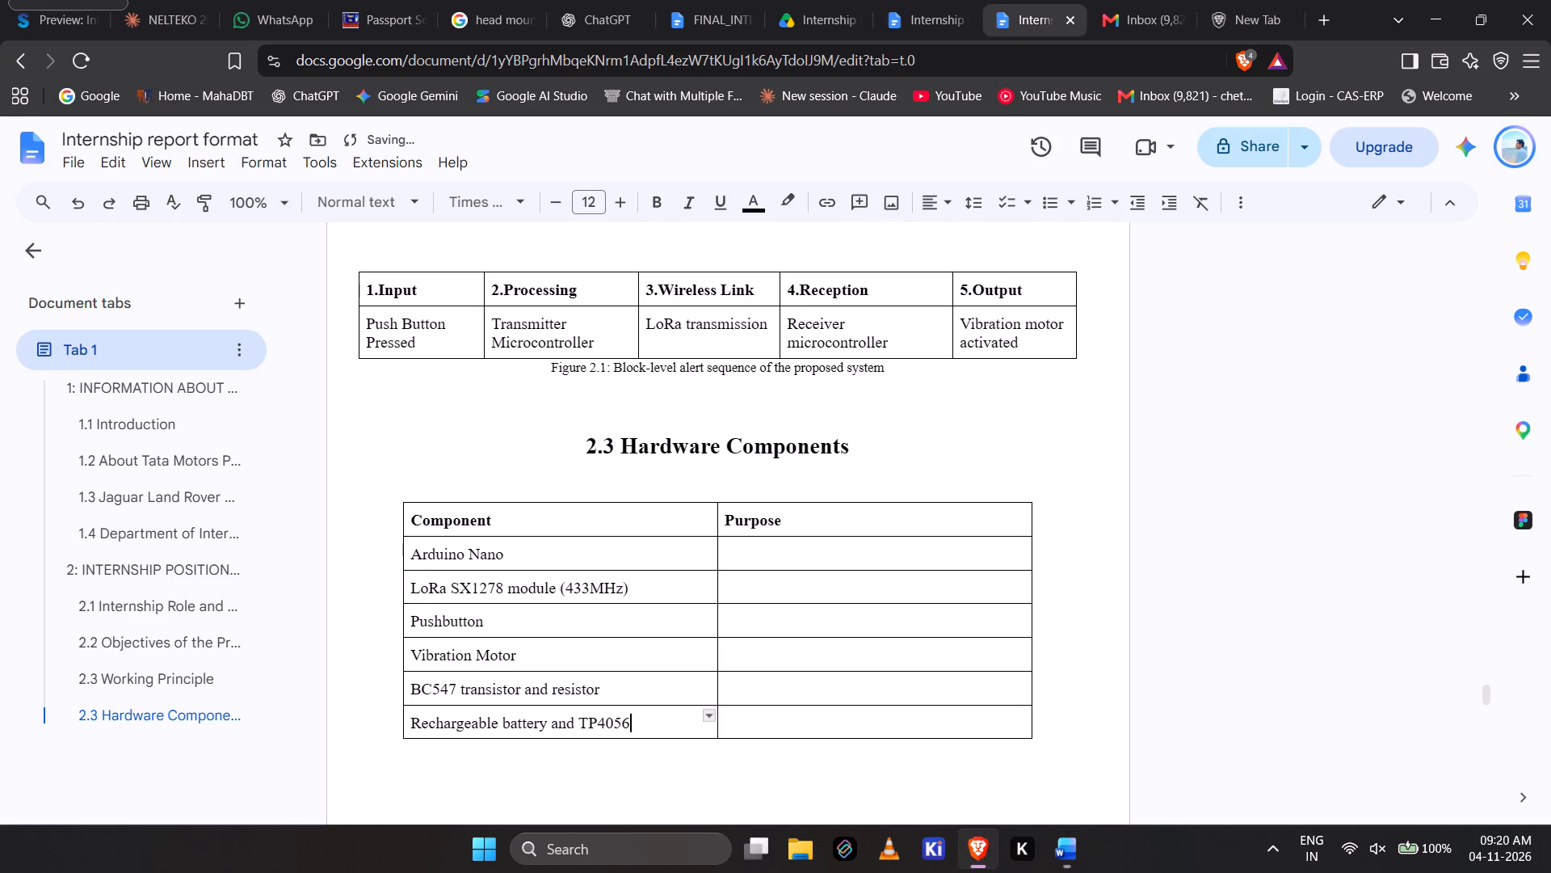
pyautogui.write('chargiunf')
pyautogui.press('space')
pyautogui.press('BackSpace')
pyautogui.press('BackSpace')
pyautogui.press('BackSpace')
pyautogui.press('BackSpace')
pyautogui.write('ng module')
pyautogui.press('space')
pyautogui.hotkey('alt', 'Tab')
pyautogui.hotkey('alt', 'Tab')
pyautogui.press('BackSpace')
pyautogui.hotkey('alt', 'Tab')
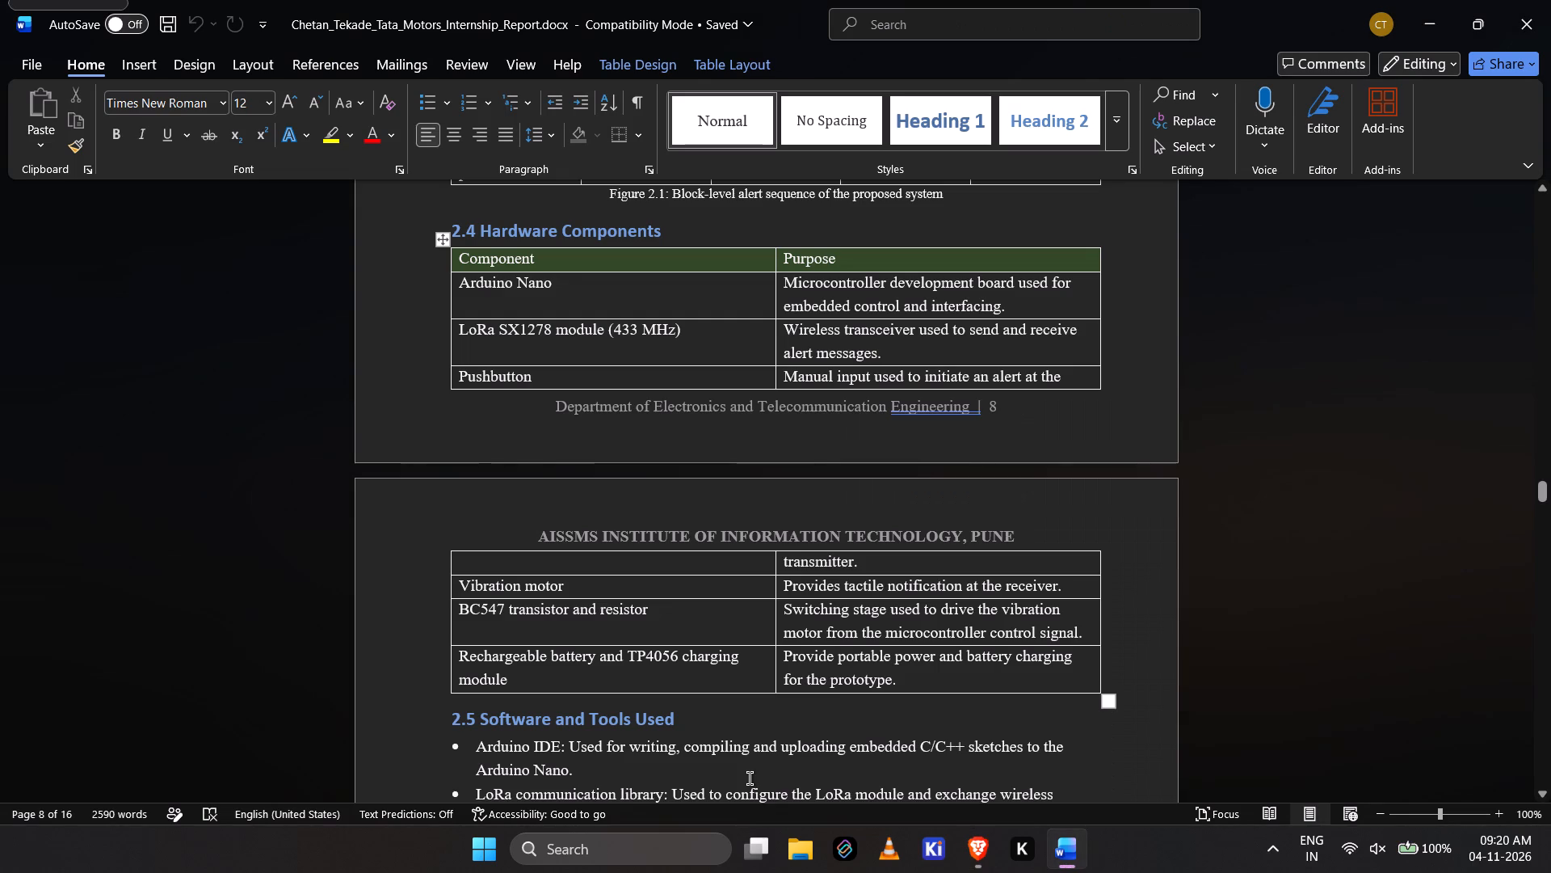
pyautogui.hotkey('alt', 'Tab')
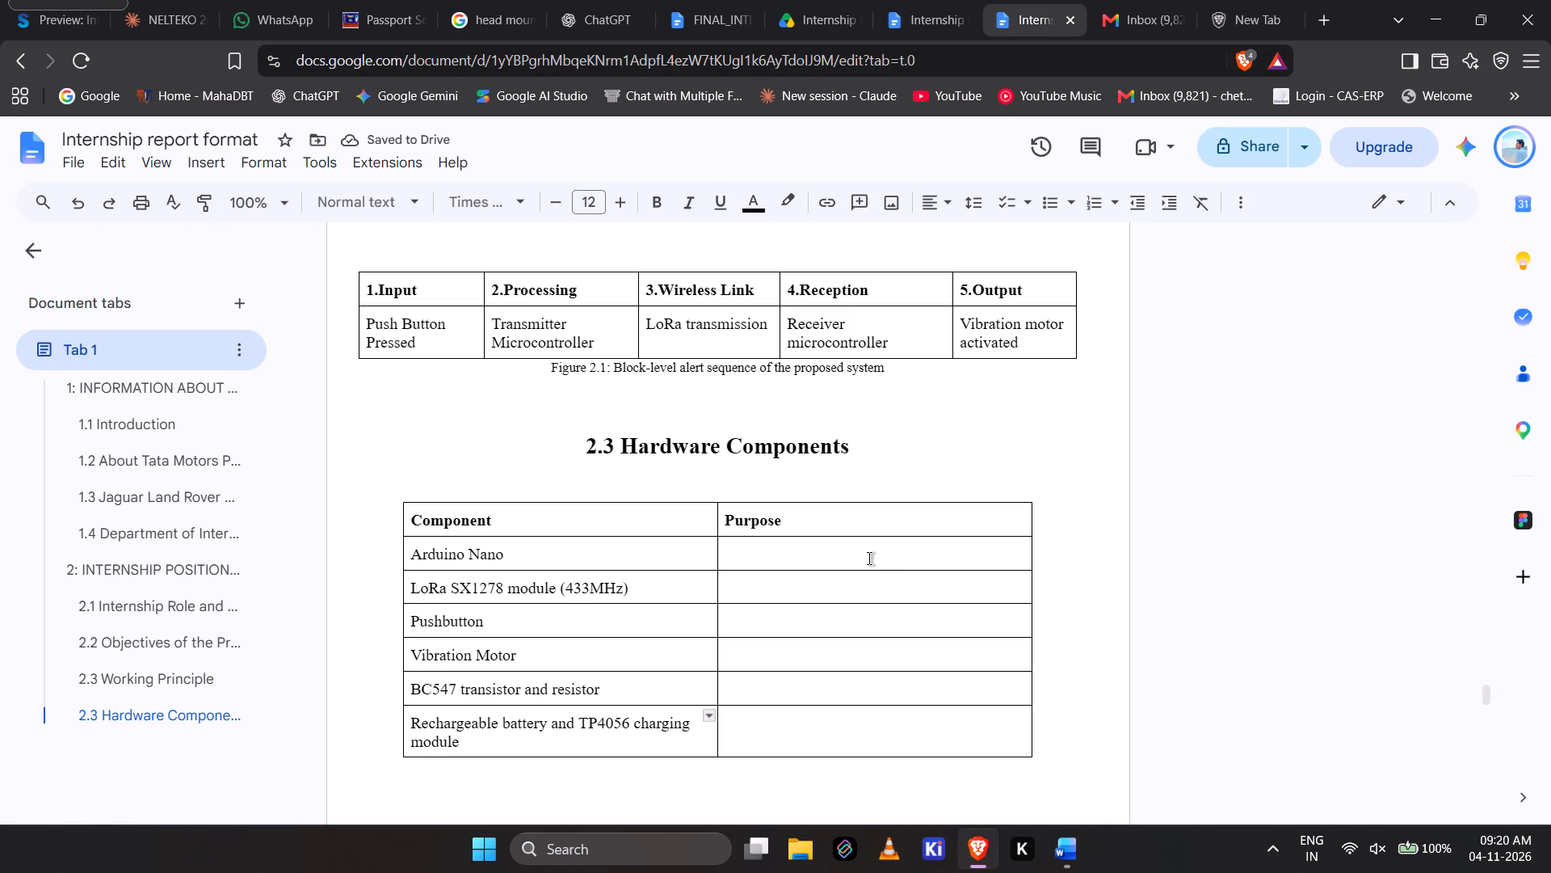
# Begin the Purpose cell for Arduino Nano with "Microcontroller", consulting the Word report.
pyautogui.click(868, 559)
pyautogui.write('Micron')
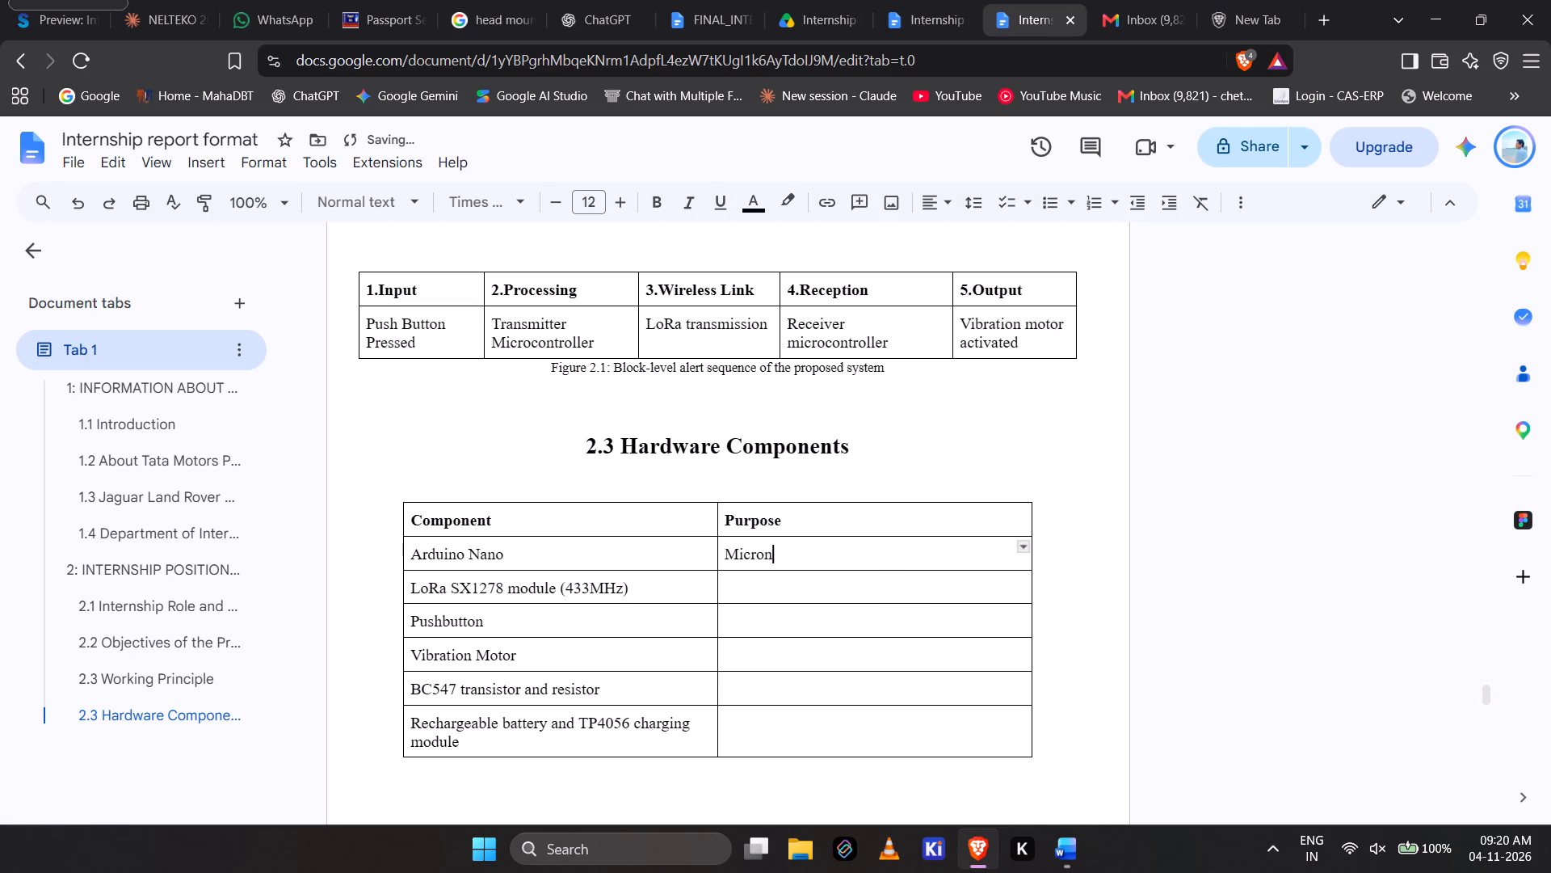
pyautogui.press('BackSpace')
pyautogui.write('controller q')
pyautogui.press('BackSpace')
pyautogui.press('BackSpace')
pyautogui.hotkey('alt', 'Tab')
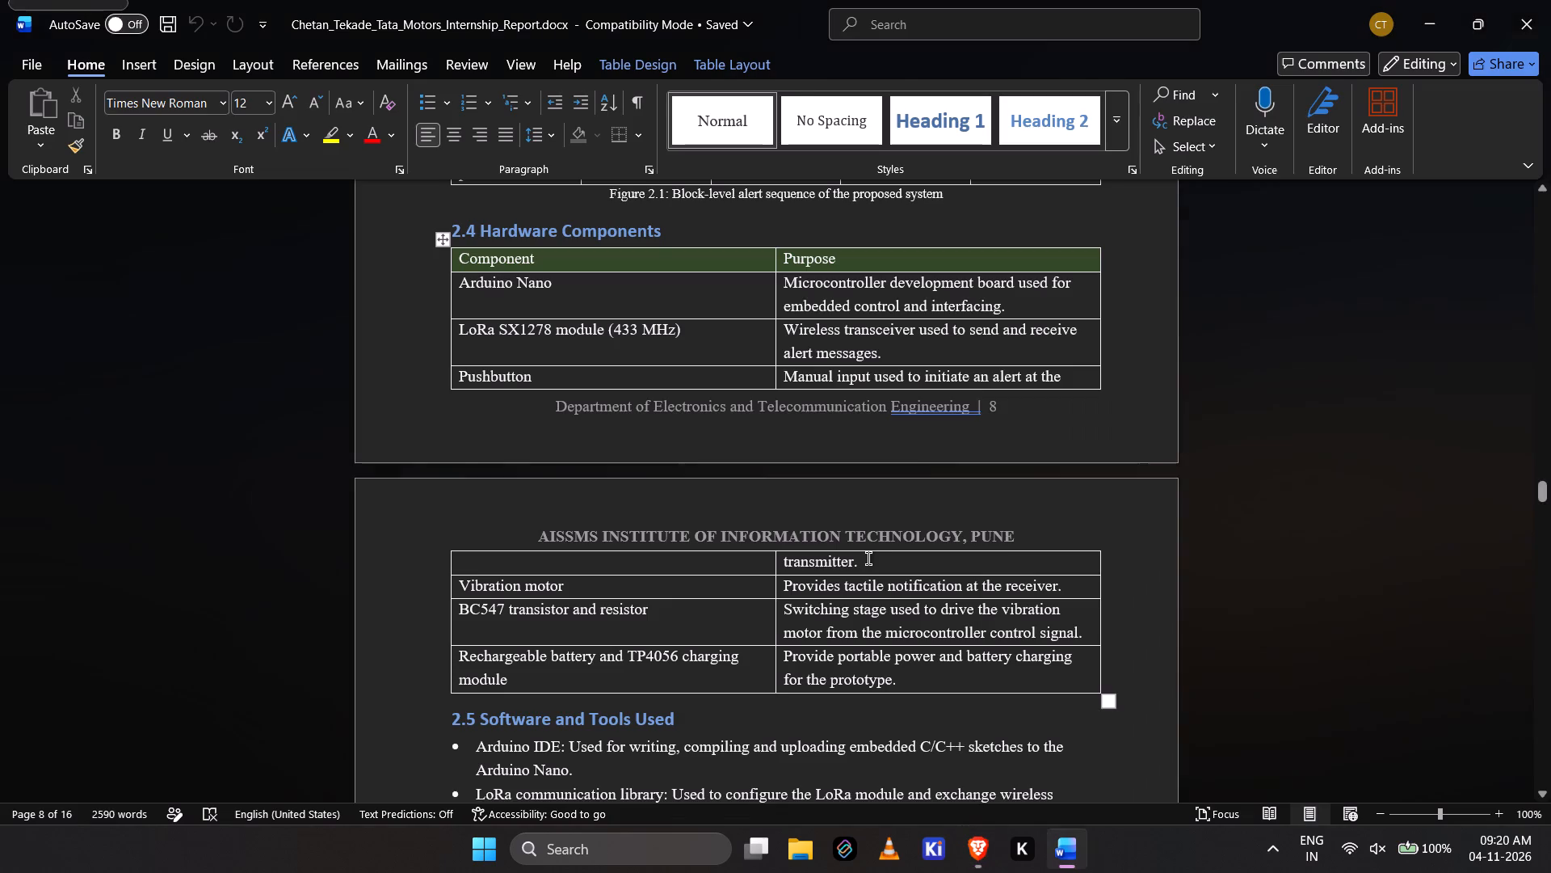
pyautogui.hotkey('alt', 'Tab')
pyautogui.press('BackSpace')
pyautogui.click(868, 559)
pyautogui.press('BackSpace')
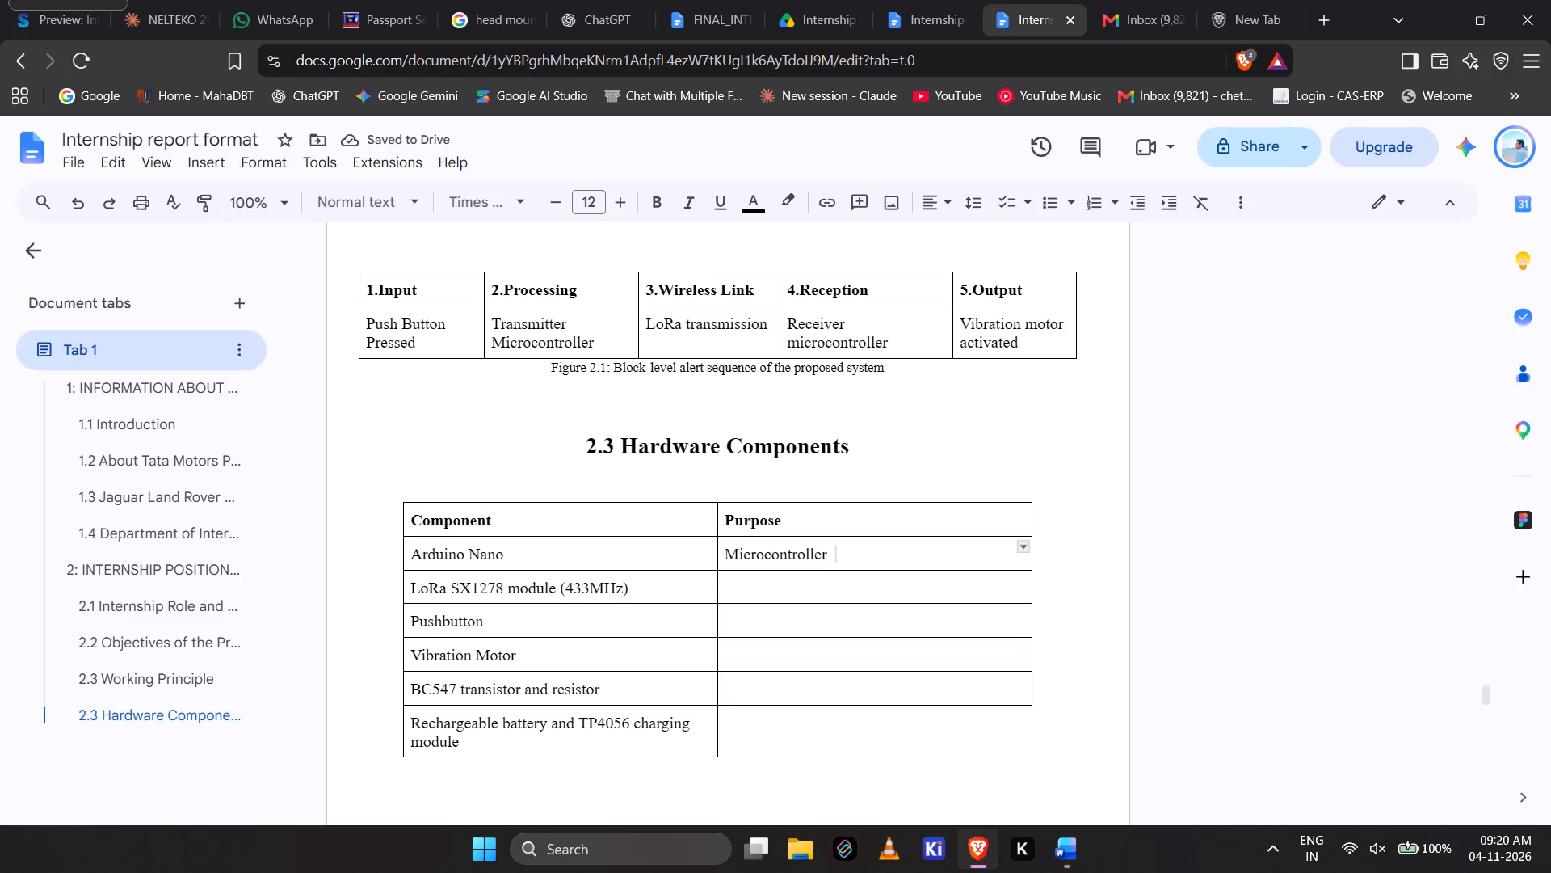
pyautogui.press('space')
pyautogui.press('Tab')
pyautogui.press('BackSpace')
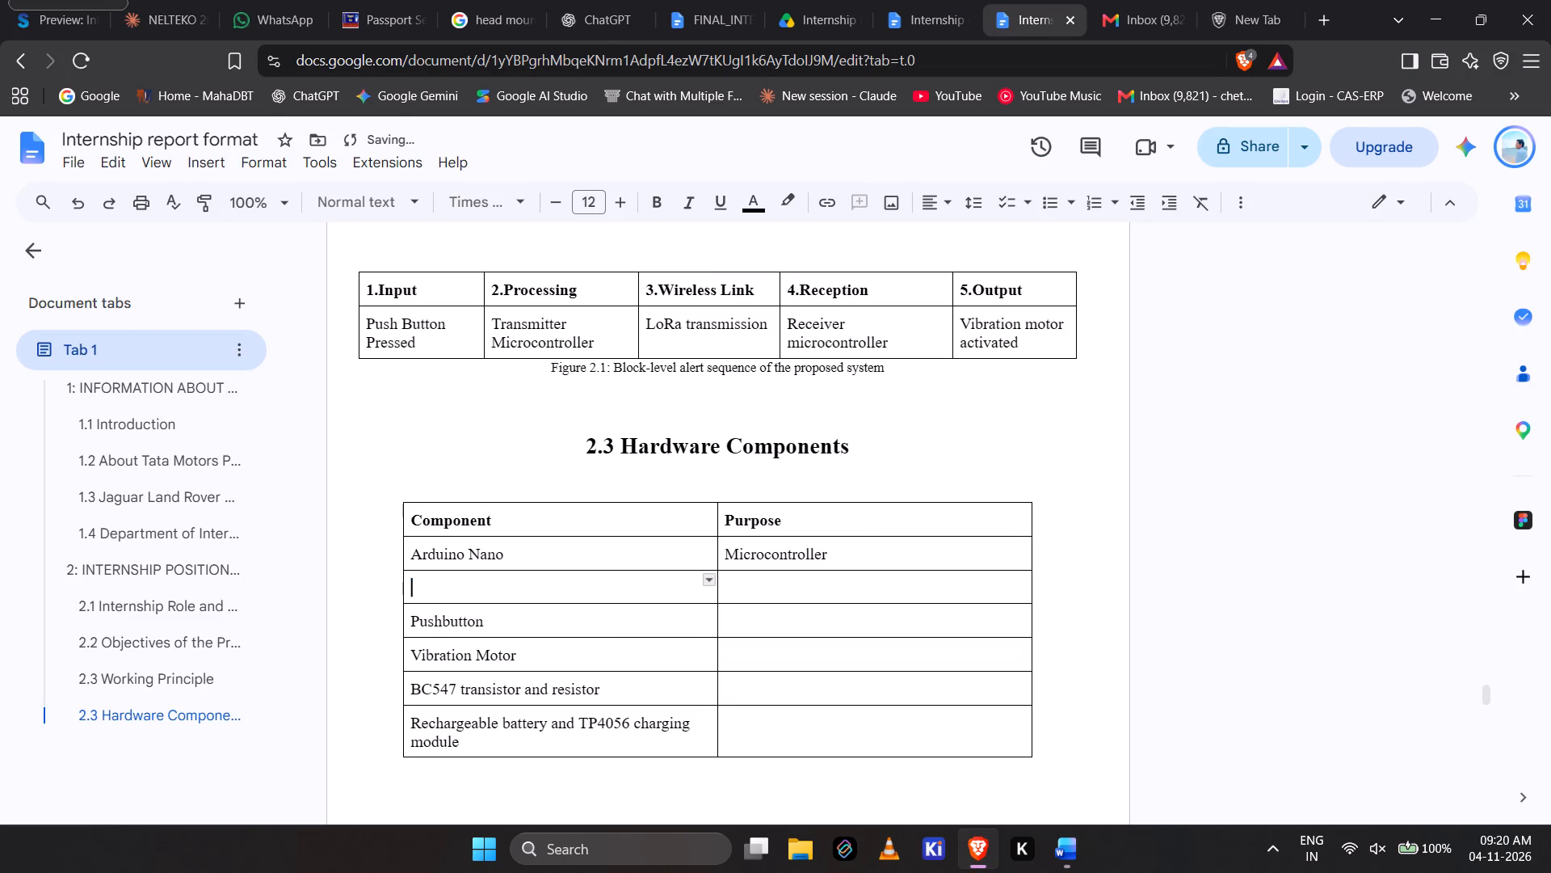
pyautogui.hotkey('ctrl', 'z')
# Continue the Arduino Nano purpose with "development board used for", following the Word report and leaving single spaces between words.
pyautogui.click(969, 562)
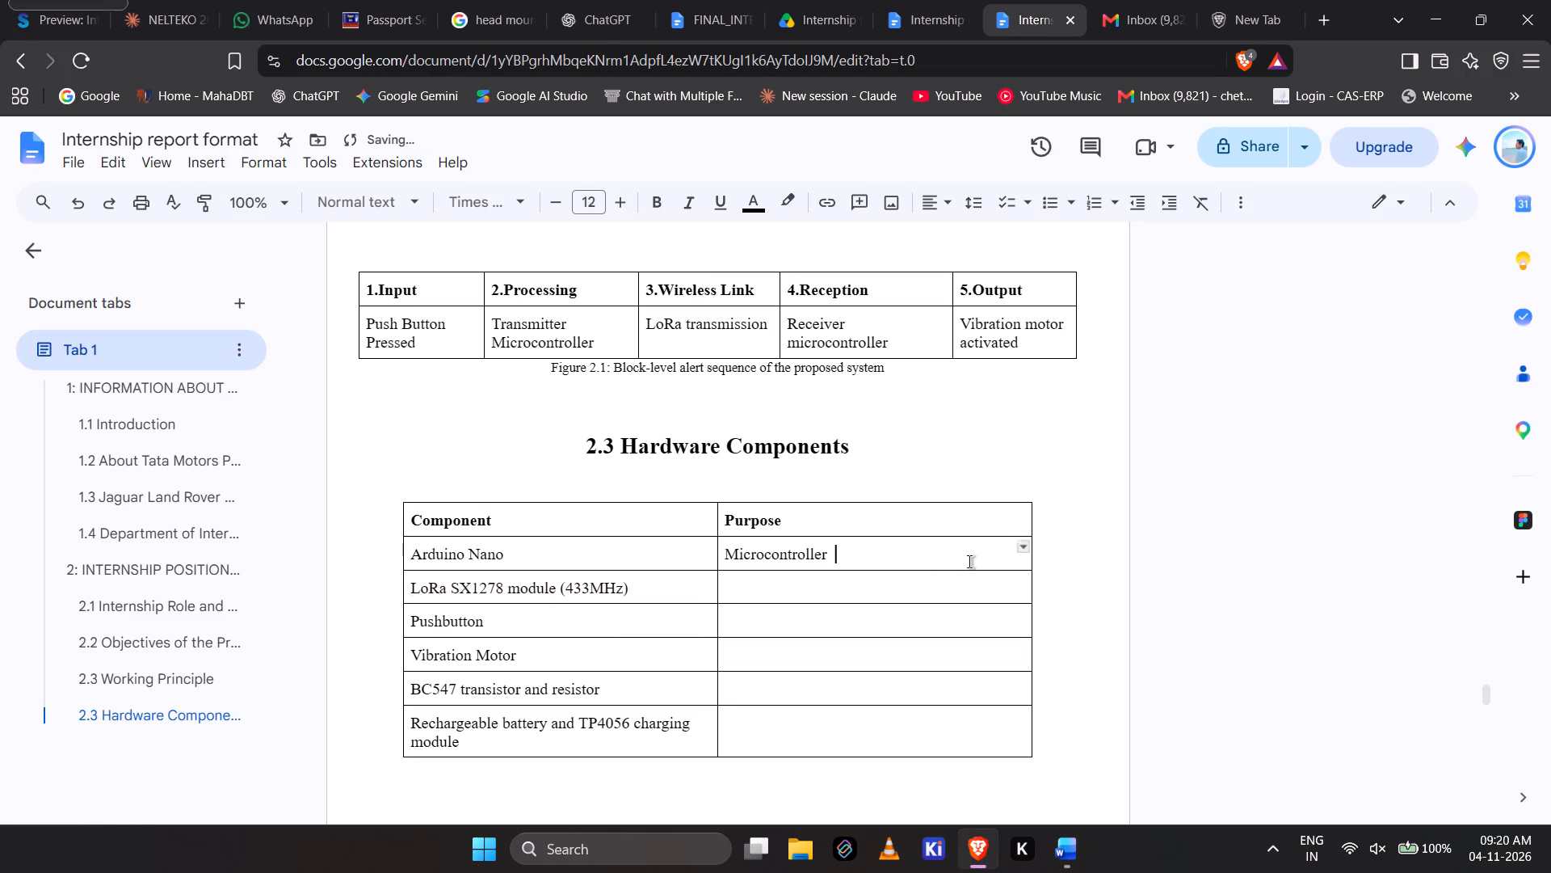
pyautogui.press('BackSpace')
pyautogui.hotkey('alt', 'Tab')
pyautogui.hotkey('alt', 'Tab')
pyautogui.write('developme nt')
pyautogui.press('space')
pyautogui.press('BackSpace')
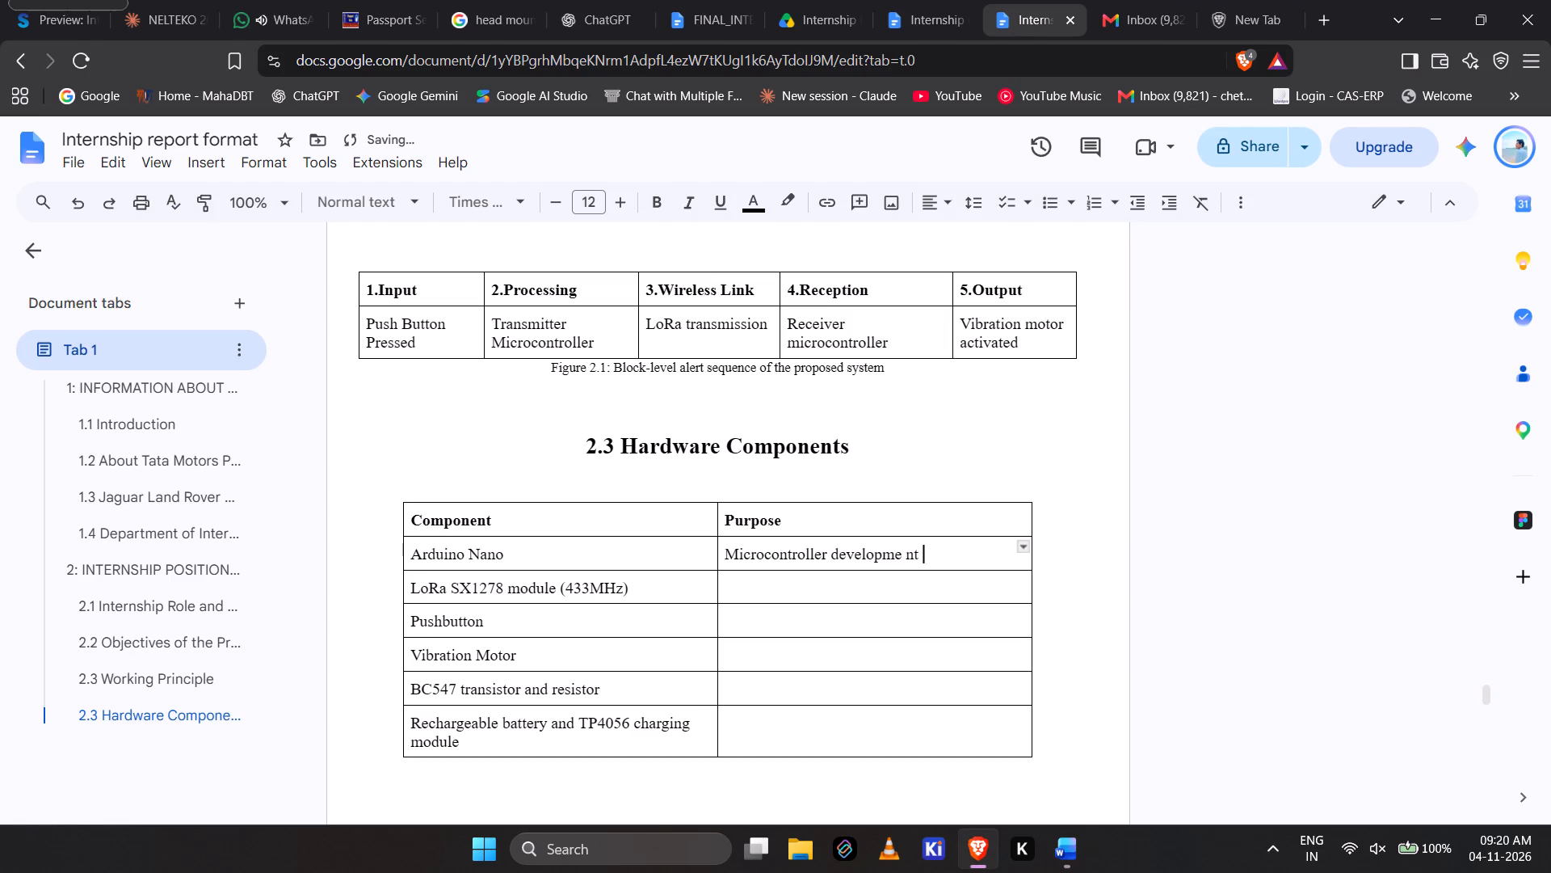
pyautogui.press('BackSpace')
pyautogui.press('BackSpace')
pyautogui.press('BackSpace')
pyautogui.write('nt')
pyautogui.press('space')
pyautogui.hotkey('alt', 'Tab')
pyautogui.hotkey('alt', 'Tab')
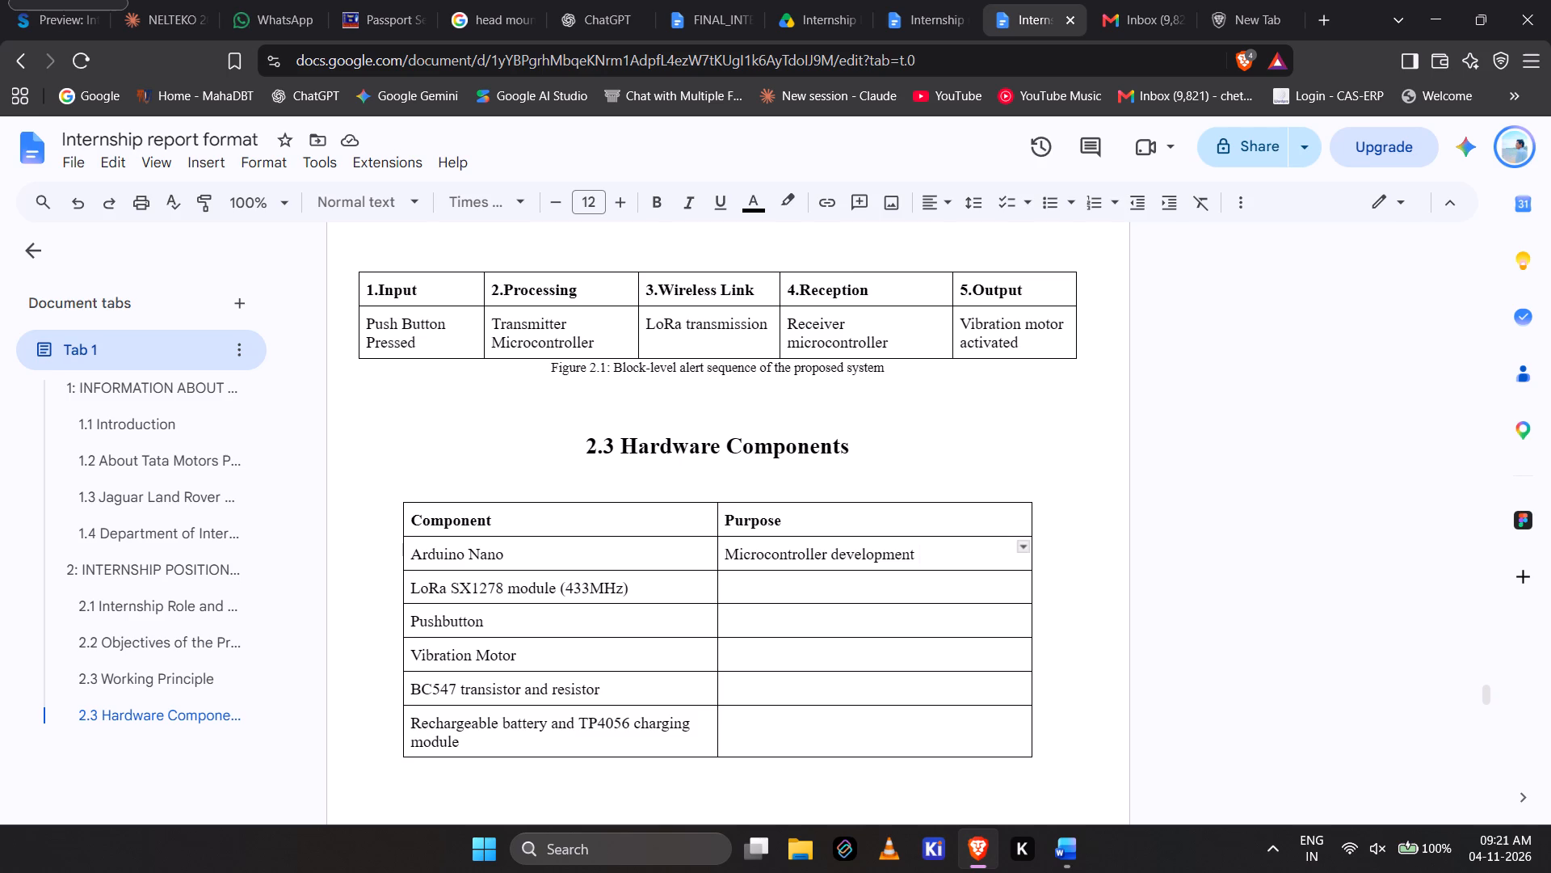
pyautogui.hotkey('alt', 'Tab')
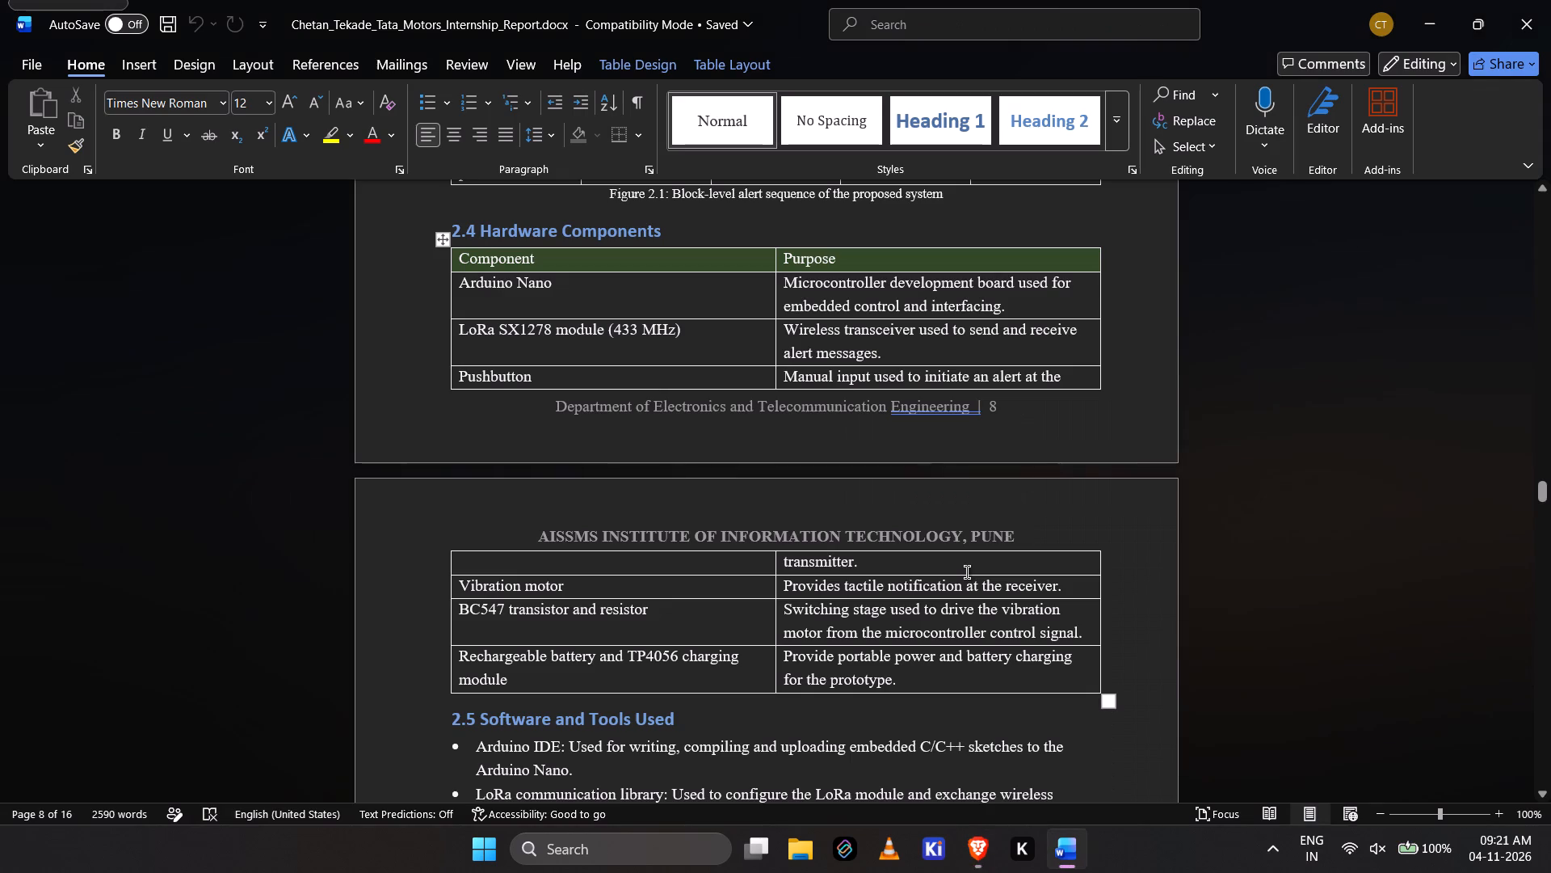
pyautogui.hotkey('alt', 'Tab')
pyautogui.write('board ysd')
pyautogui.press('BackSpace')
pyautogui.press('BackSpace')
pyautogui.press('BackSpace')
pyautogui.write('used fof')
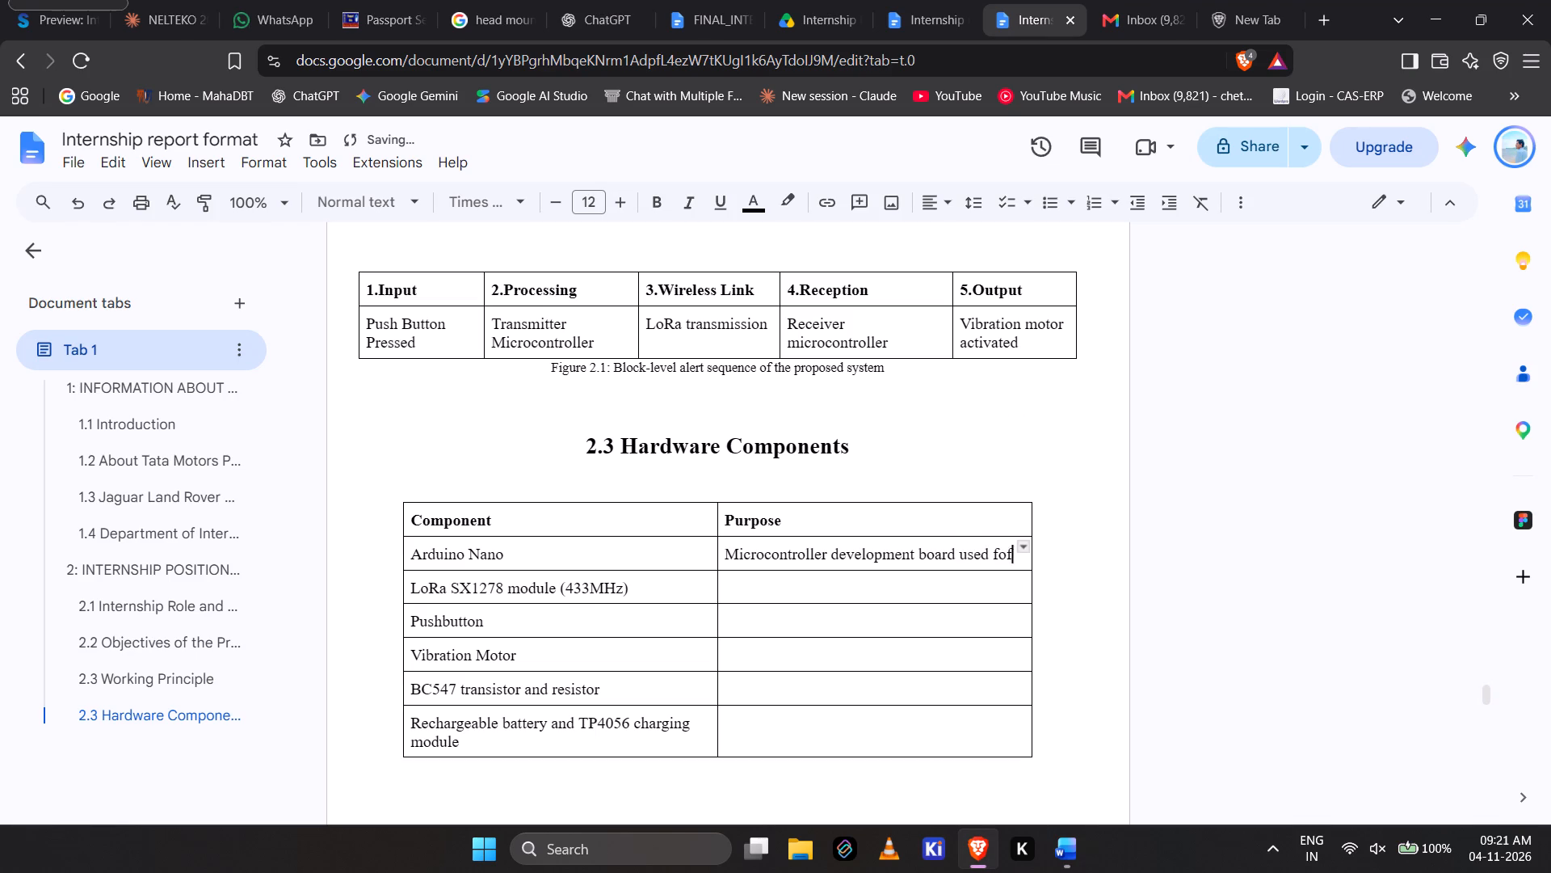
pyautogui.press('space')
pyautogui.press('BackSpace')
pyautogui.press('BackSpace')
pyautogui.write('r')
pyautogui.press('space')
# Add "embedded control" to the Arduino Nano purpose, matching the Word report.
pyautogui.hotkey('alt', 'Tab')
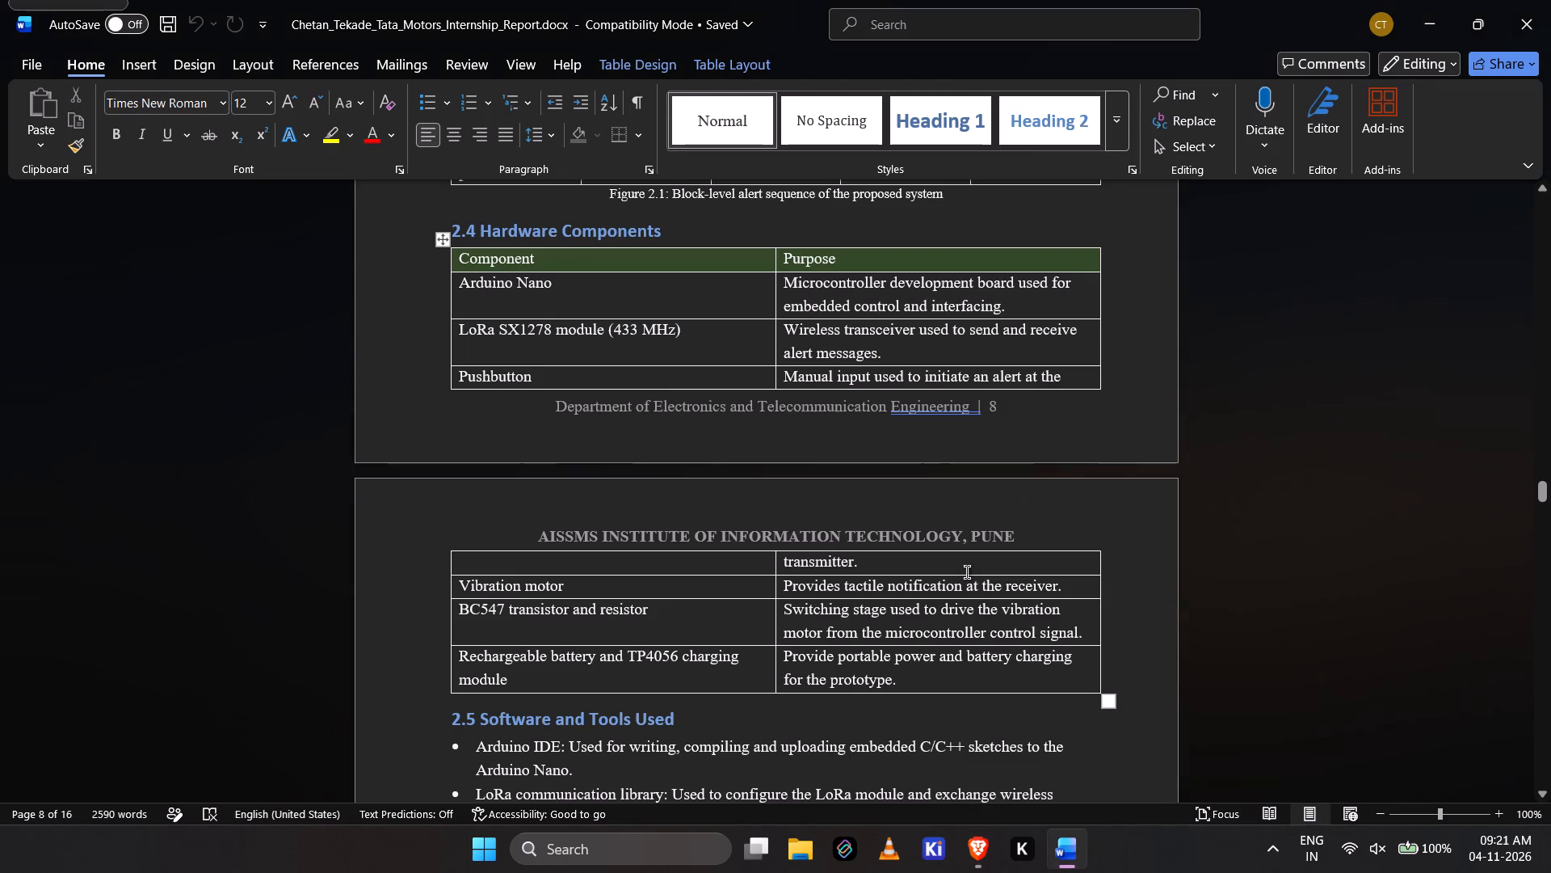
pyautogui.hotkey('alt', 'Tab')
pyautogui.write('embedde')
pyautogui.press('space')
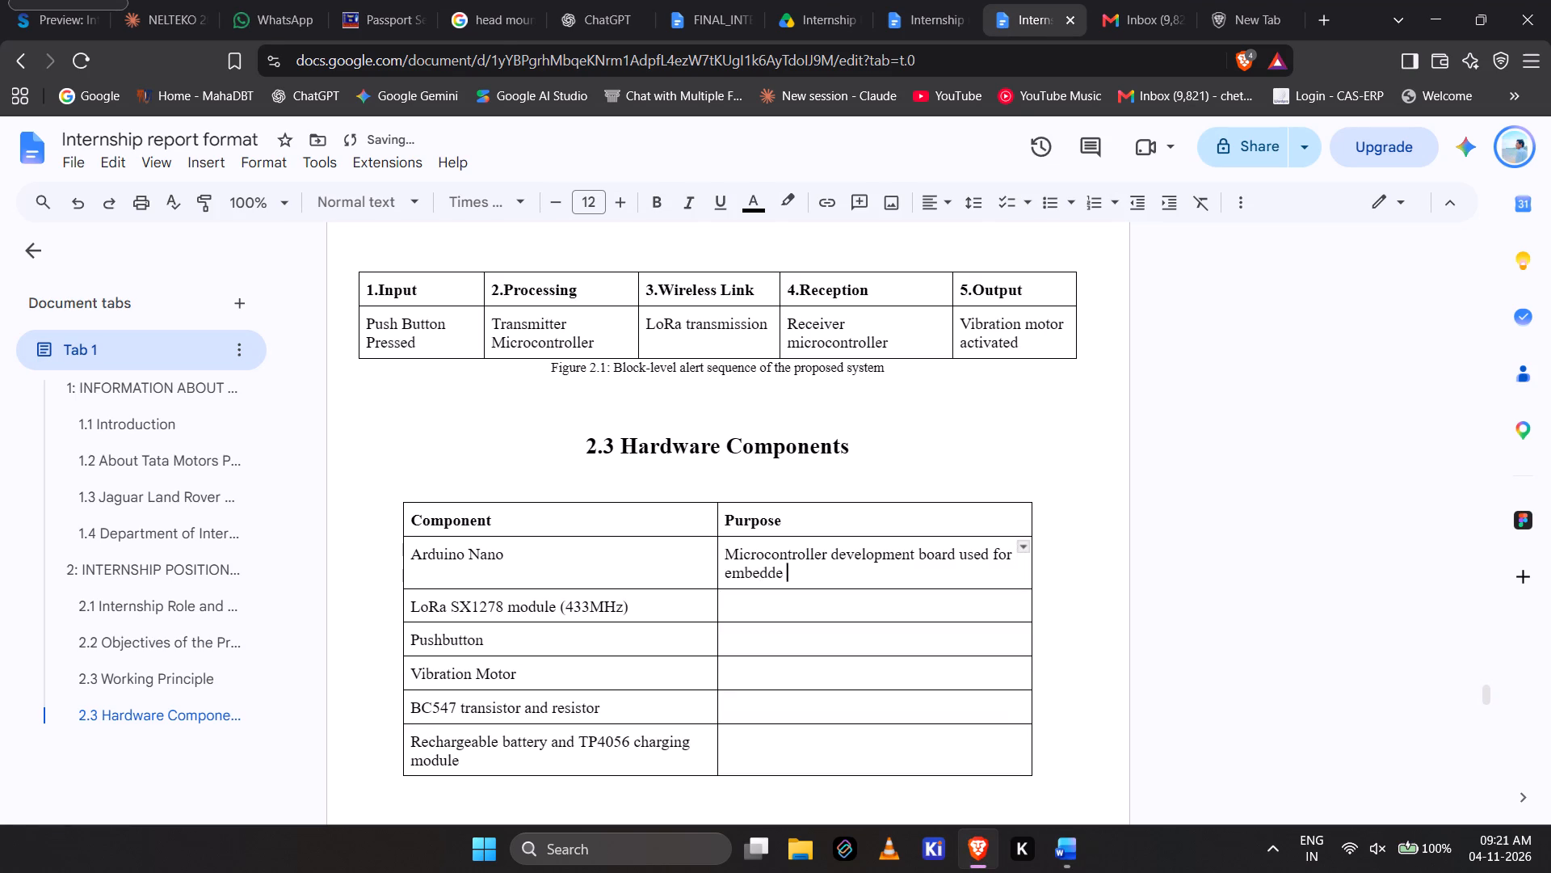
pyautogui.press('BackSpace')
pyautogui.write('d')
pyautogui.press('space')
pyautogui.hotkey('alt', 'Tab')
pyautogui.hotkey('alt', 'Tab')
pyautogui.write('co tr')
pyautogui.press('BackSpace')
pyautogui.press('BackSpace')
pyautogui.press('BackSpace')
pyautogui.write('ntrol')
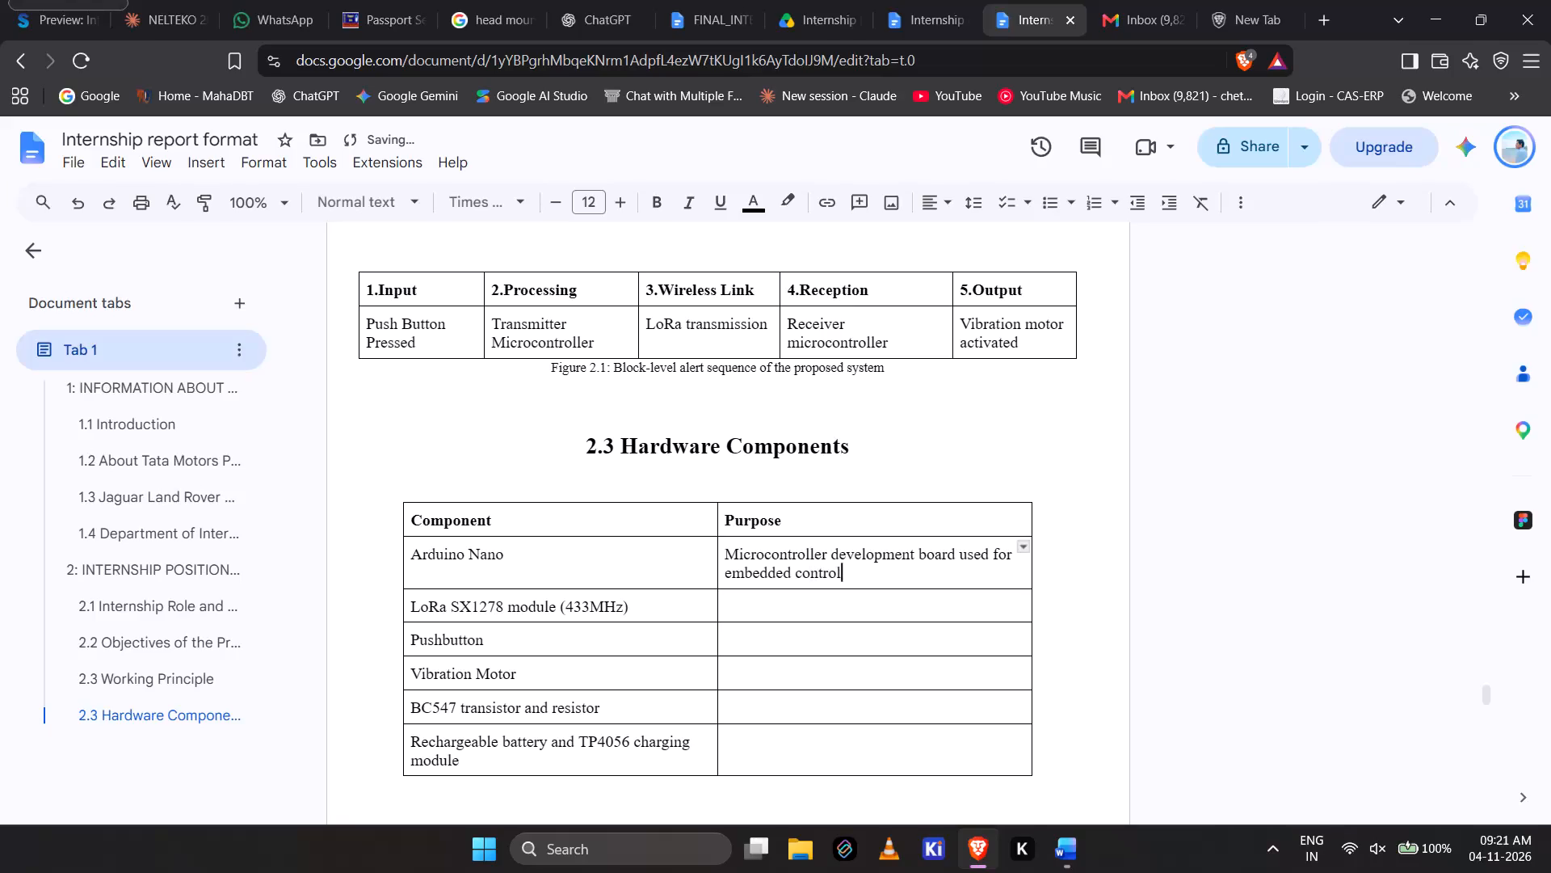
# Complete the Arduino Nano purpose with "and interfacing.", following the Word report.
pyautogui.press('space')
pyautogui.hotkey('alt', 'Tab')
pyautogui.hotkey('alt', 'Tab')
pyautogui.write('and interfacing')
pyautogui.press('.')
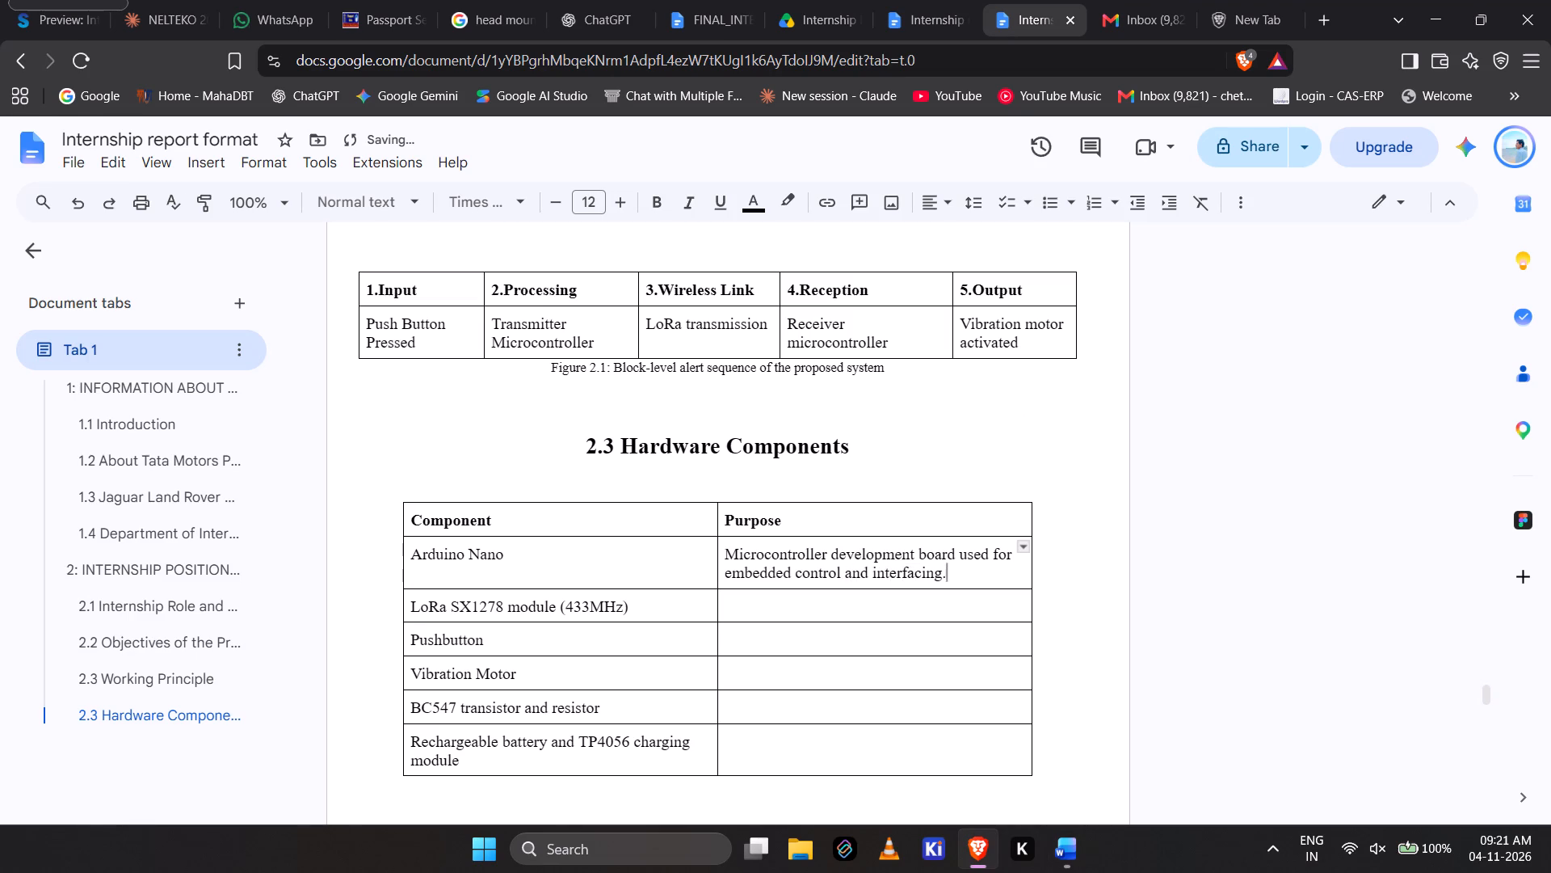
# Begin the Purpose cell for LoRa SX1278 module with "Wireless transceiver used to send", consulting the Word report.
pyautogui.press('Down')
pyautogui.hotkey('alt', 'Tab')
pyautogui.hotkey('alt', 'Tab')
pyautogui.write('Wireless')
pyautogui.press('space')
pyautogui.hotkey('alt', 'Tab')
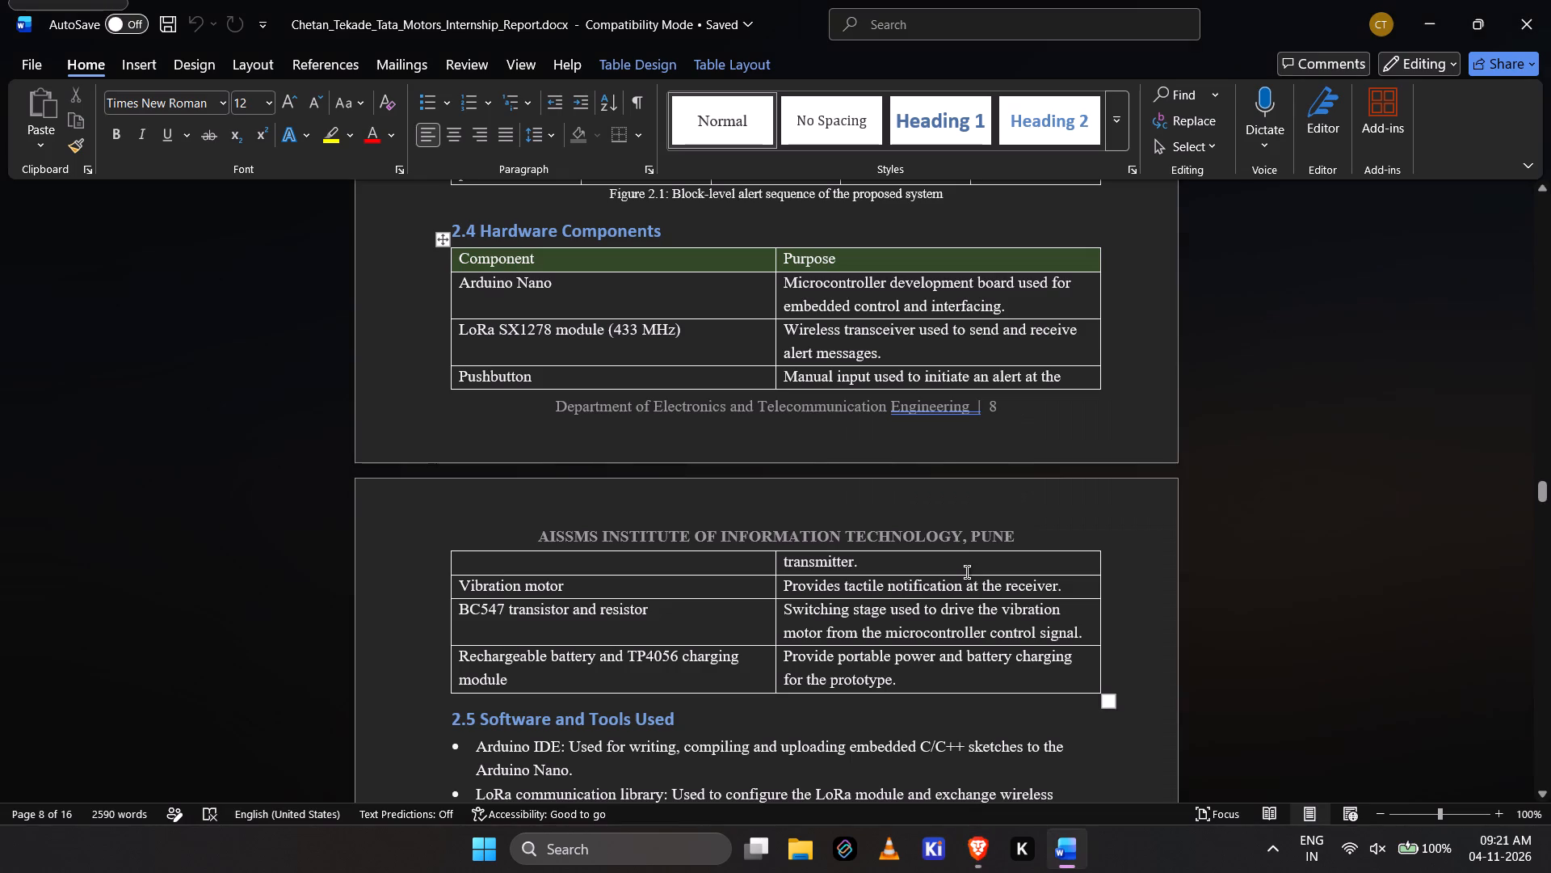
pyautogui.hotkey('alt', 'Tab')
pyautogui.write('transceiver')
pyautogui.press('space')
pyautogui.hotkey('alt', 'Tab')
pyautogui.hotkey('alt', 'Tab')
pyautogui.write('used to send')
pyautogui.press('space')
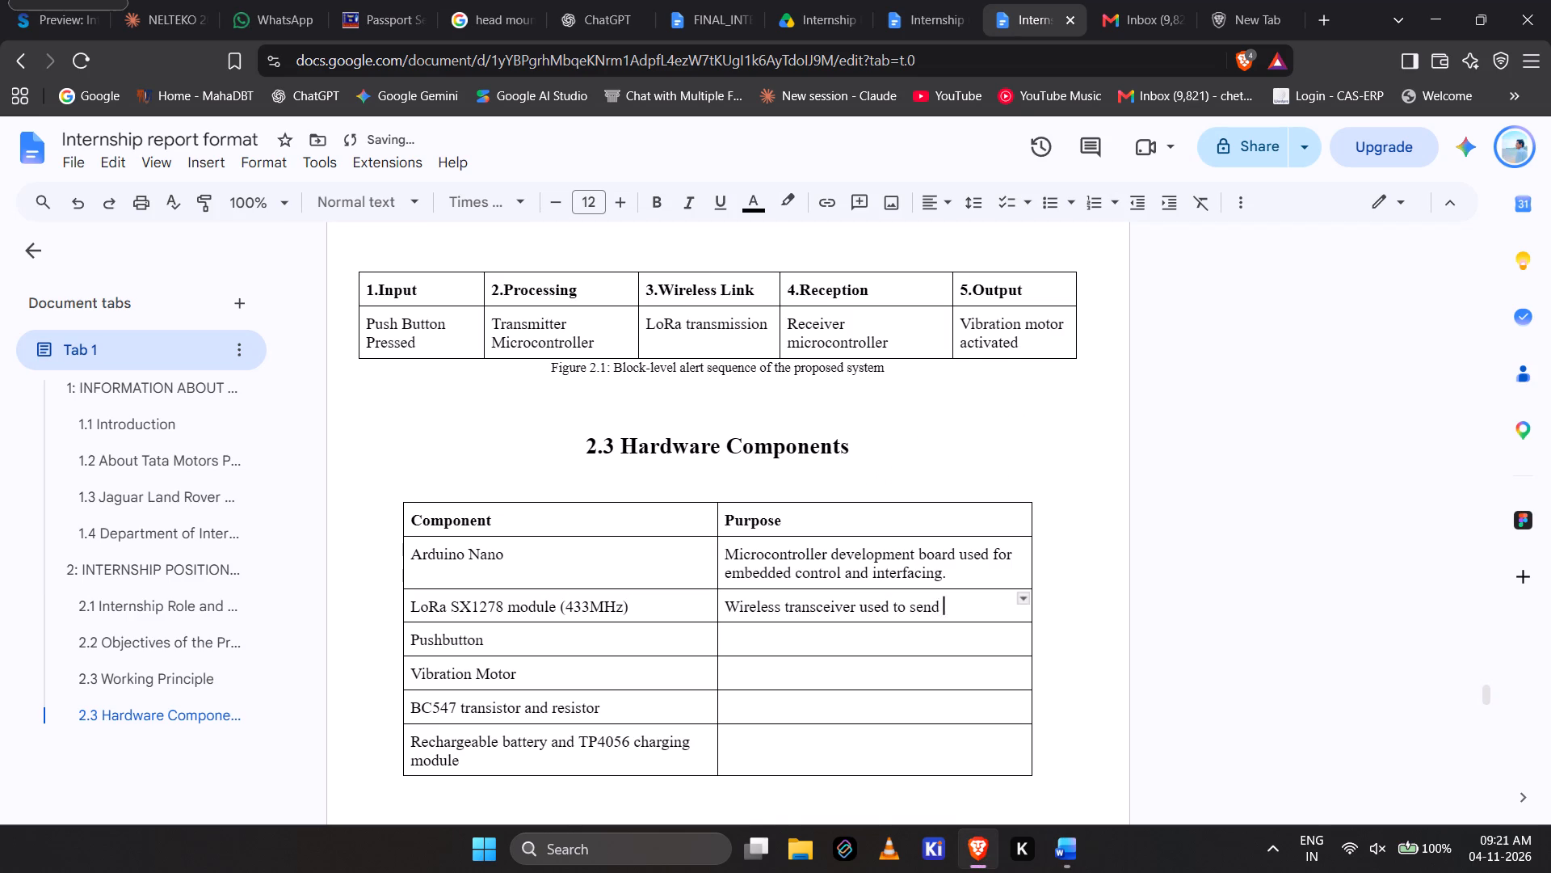
# Complete the LoRa SX1278 module purpose with "and receive alert messages.", checking the wording against the Word report.
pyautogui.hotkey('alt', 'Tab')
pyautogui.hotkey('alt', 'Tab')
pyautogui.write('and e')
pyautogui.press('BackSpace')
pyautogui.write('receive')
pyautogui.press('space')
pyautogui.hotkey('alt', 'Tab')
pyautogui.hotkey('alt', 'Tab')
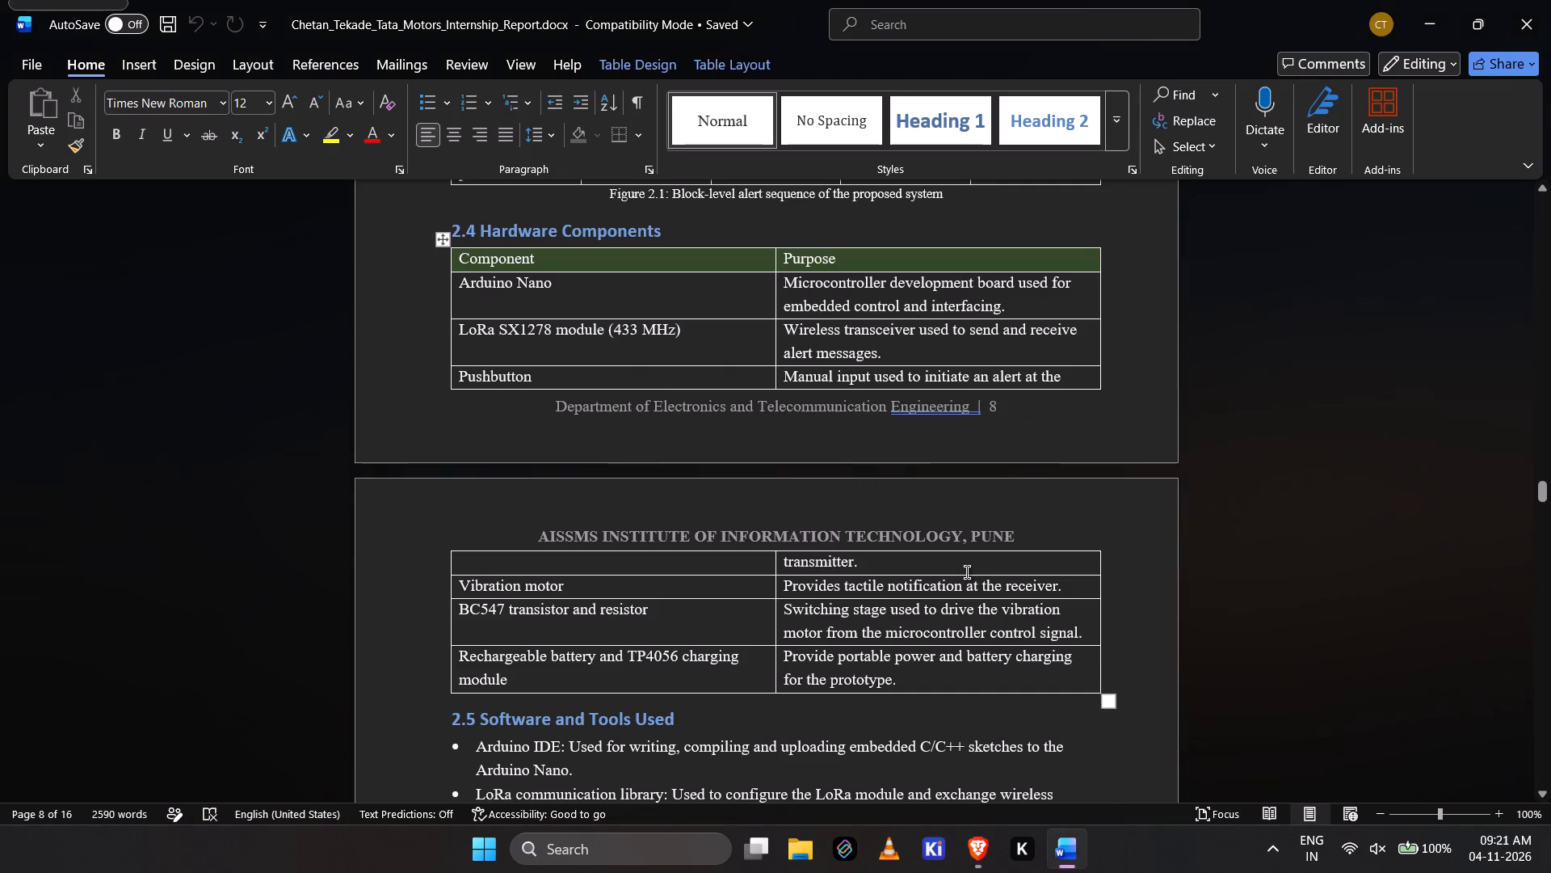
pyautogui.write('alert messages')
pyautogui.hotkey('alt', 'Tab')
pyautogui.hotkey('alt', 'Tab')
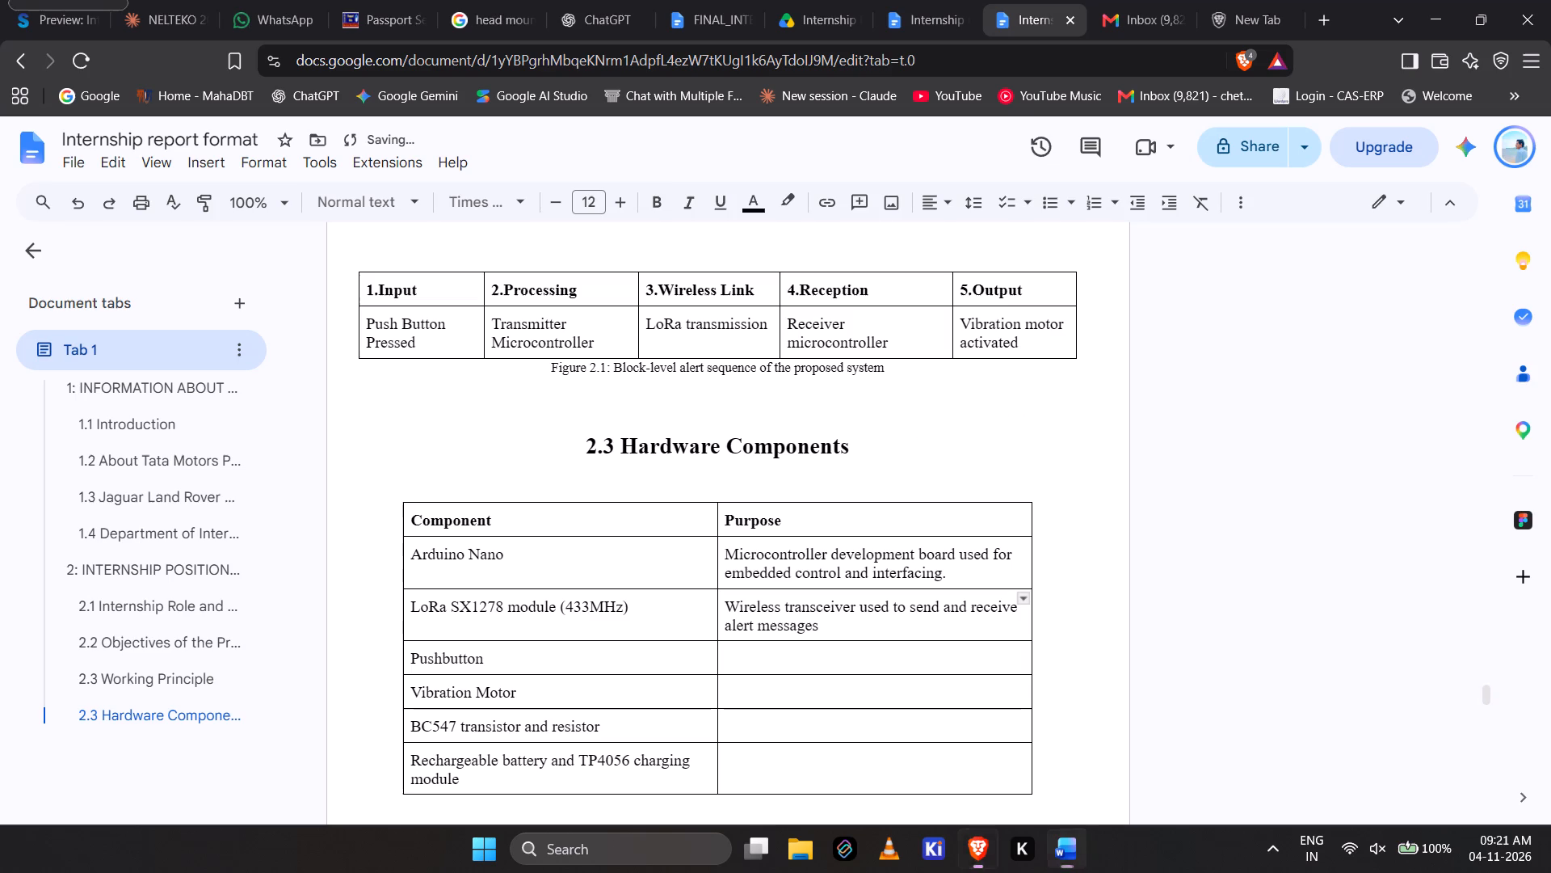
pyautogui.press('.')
# Begin the Purpose cell for Pushbutton with "Manual input used to", following the Word report.
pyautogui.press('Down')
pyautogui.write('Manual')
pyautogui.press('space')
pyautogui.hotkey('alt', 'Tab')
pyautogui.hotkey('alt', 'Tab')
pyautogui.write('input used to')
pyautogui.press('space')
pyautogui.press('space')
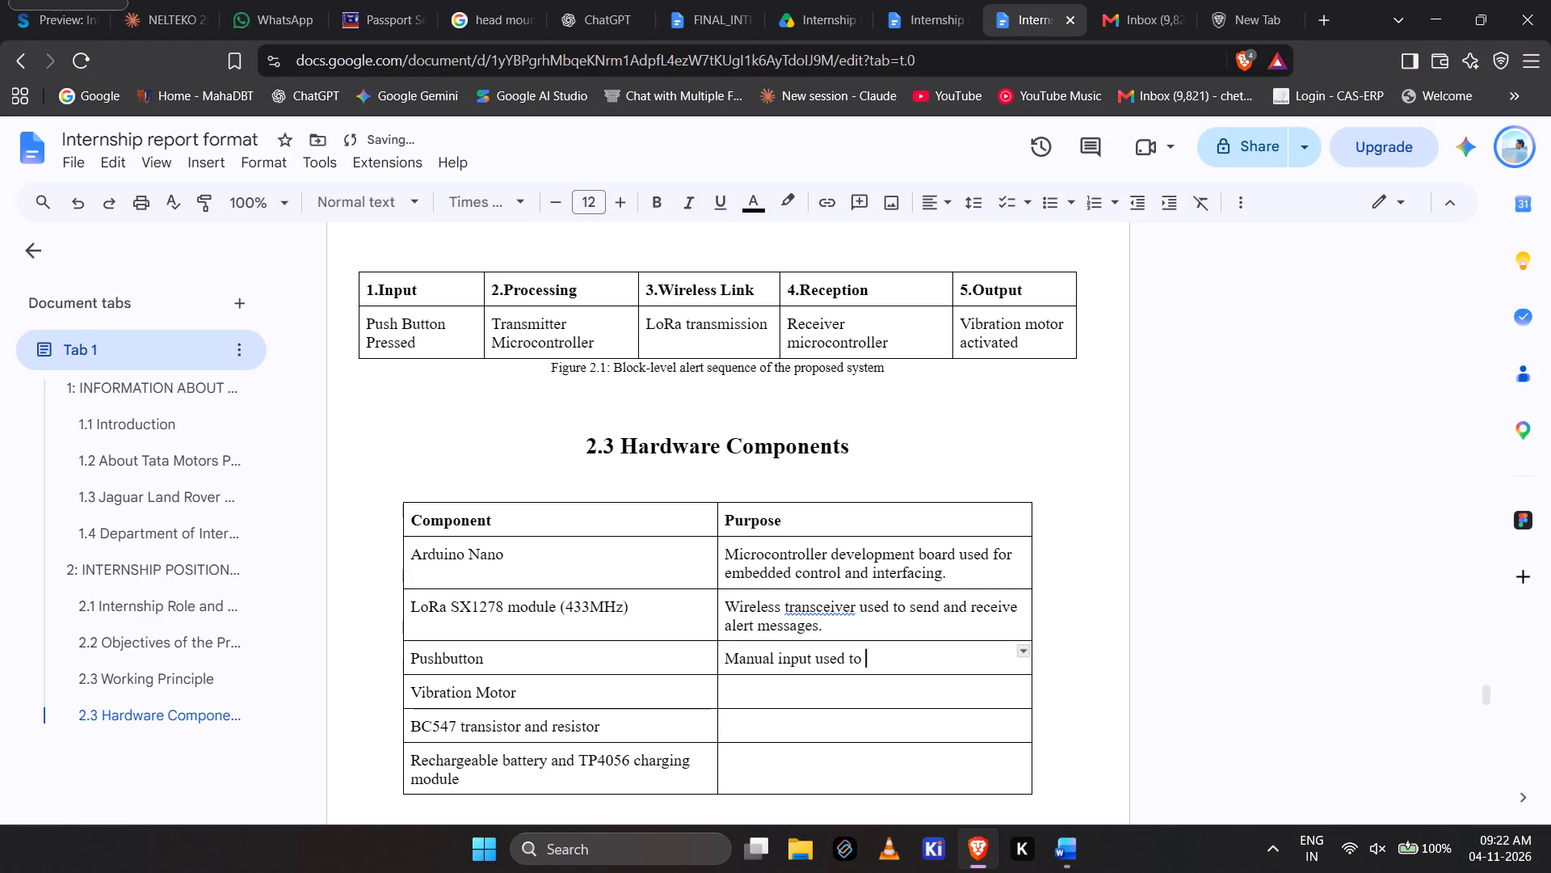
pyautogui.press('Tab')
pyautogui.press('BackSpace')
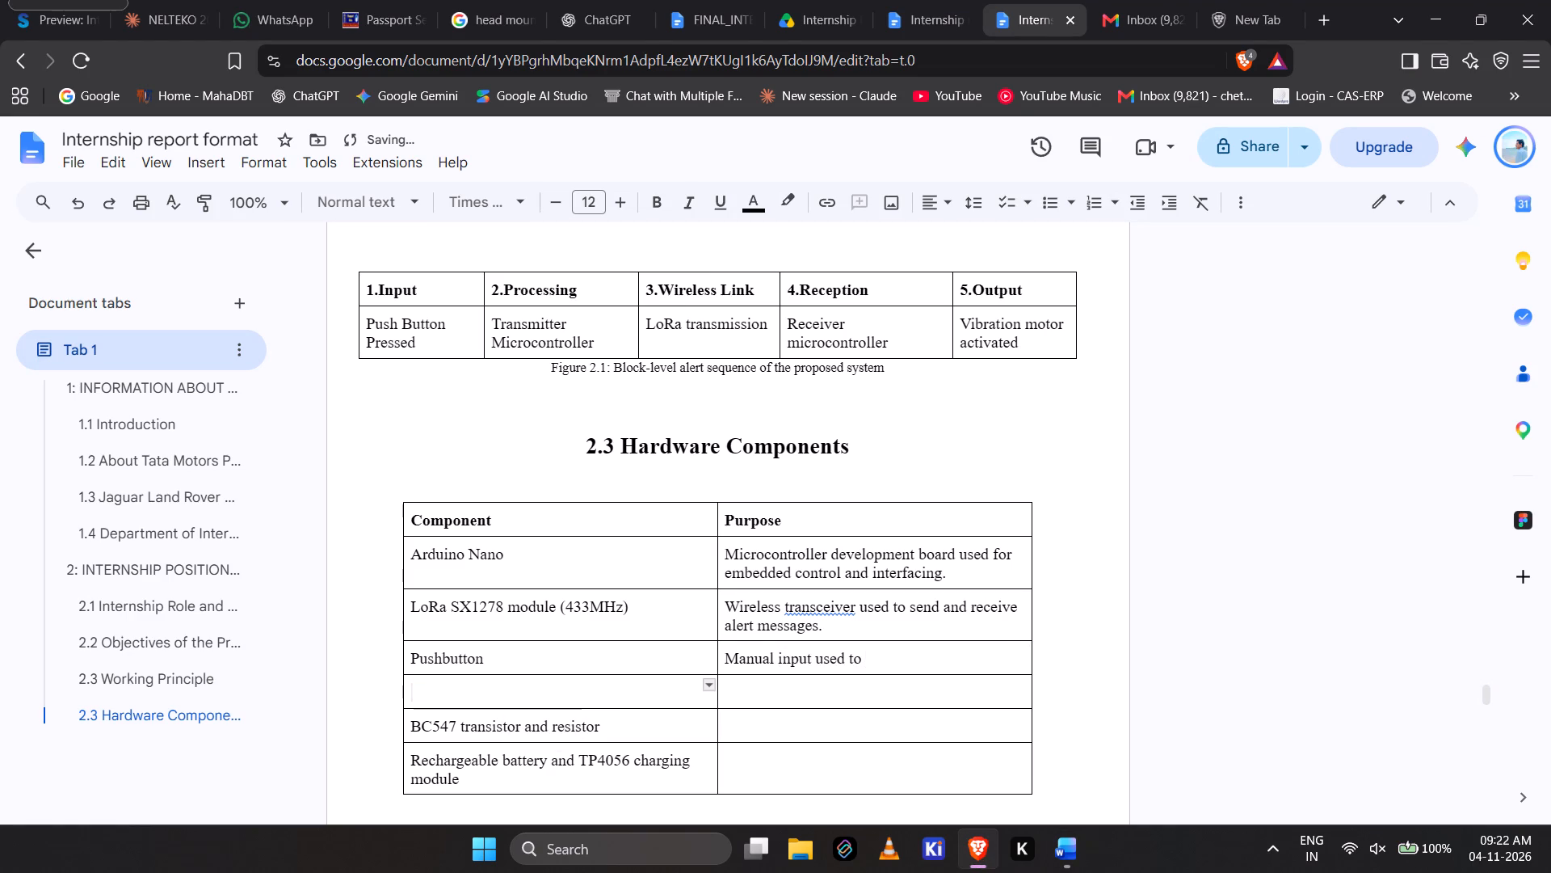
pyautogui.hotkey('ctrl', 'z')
# Resume the Pushbutton purpose in its cell, consulting the Word report for the rest of the wording.
pyautogui.click(970, 660)
pyautogui.hotkey('alt', 'Tab')
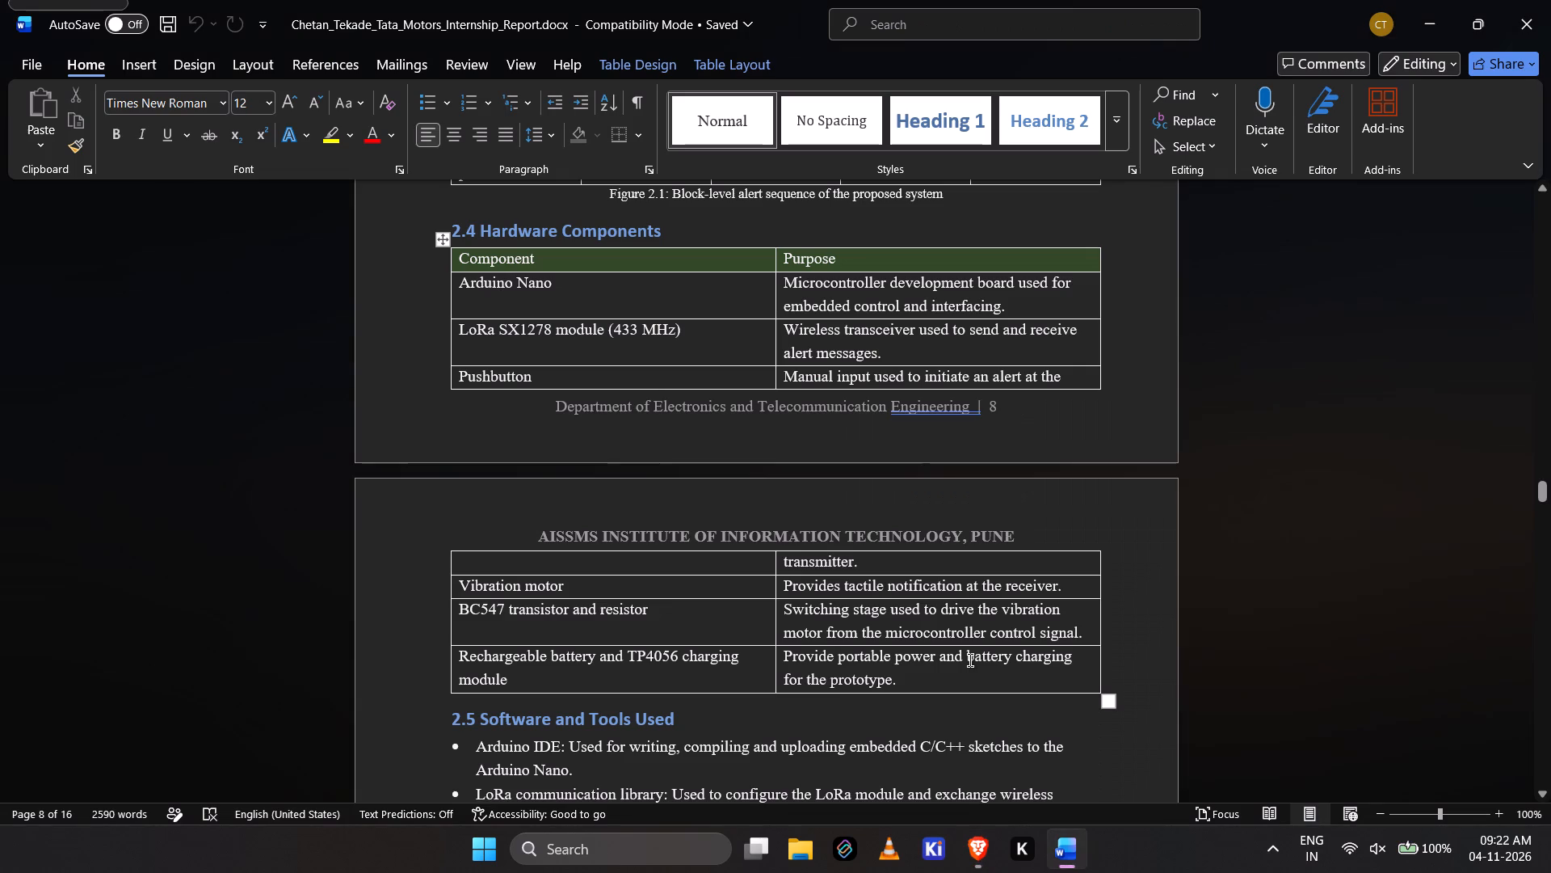
# Complete the Pushbutton purpose after "Manual input used to" with "initiate an alert at the transmitter", removing the extra space.
pyautogui.hotkey('alt', 'Tab')
pyautogui.press('BackSpace')
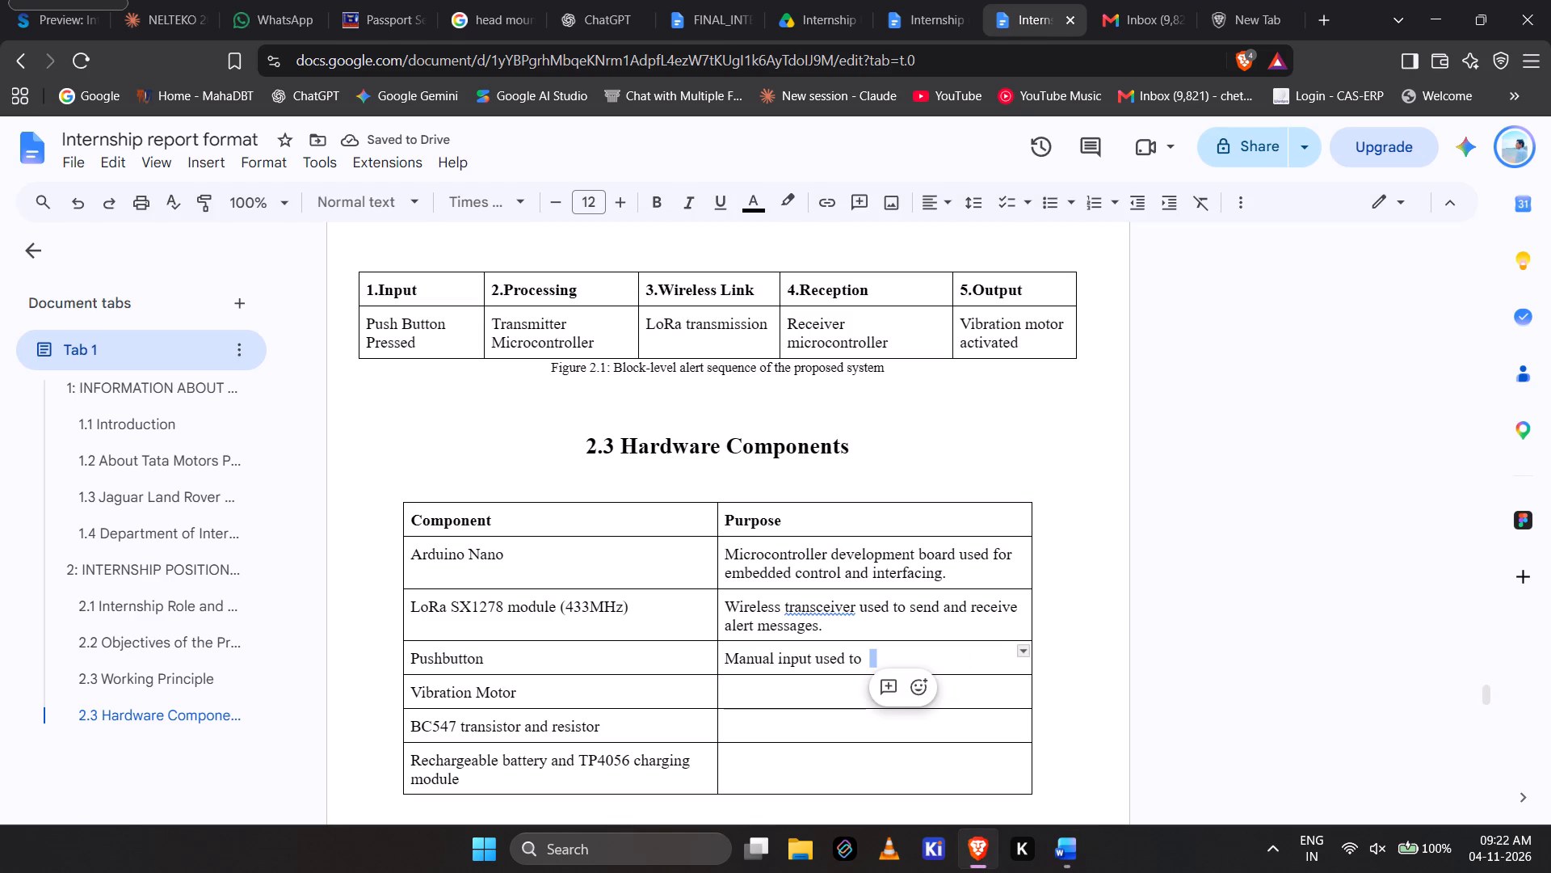
pyautogui.press('BackSpace')
pyautogui.click(967, 652)
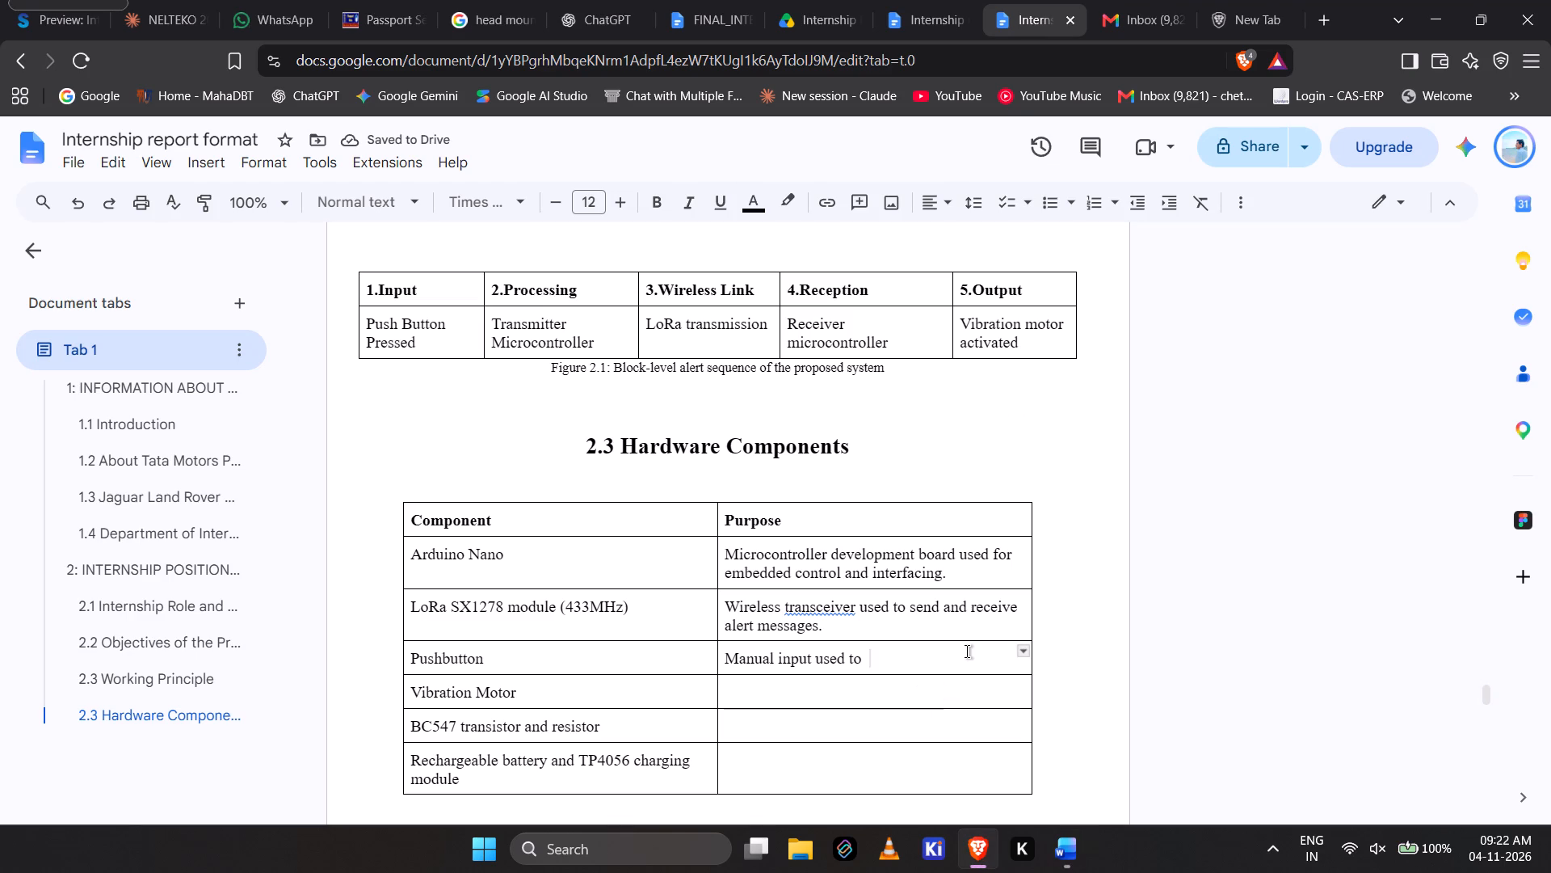
pyautogui.press('BackSpace')
pyautogui.write('initiate')
pyautogui.press('space')
pyautogui.hotkey('alt', 'Tab')
pyautogui.hotkey('alt', 'Tab')
pyautogui.write('an alert')
pyautogui.press('space')
pyautogui.hotkey('alt', 'Tab')
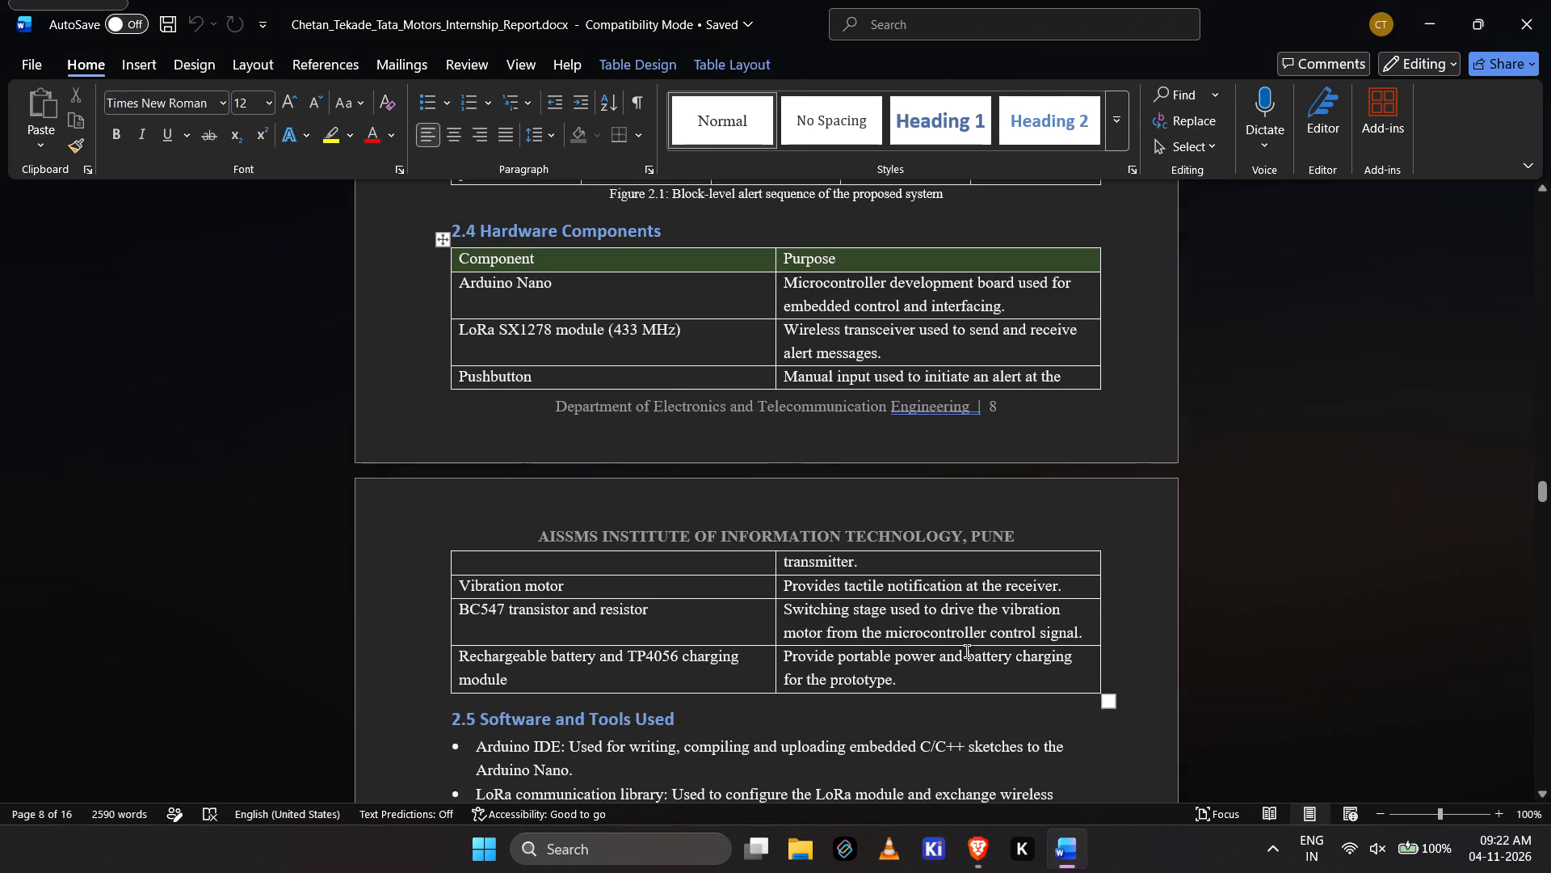
pyautogui.hotkey('alt', 'Tab')
pyautogui.write('at the')
pyautogui.press('space')
pyautogui.hotkey('alt', 'Tab')
pyautogui.hotkey('alt', 'Tab')
pyautogui.write('trans')
pyautogui.write('mi')
pyautogui.write('tter')
# Accept the grammar suggestion "transceivers" for the underlined word in the LoRa module's purpose.
pyautogui.click(844, 611)
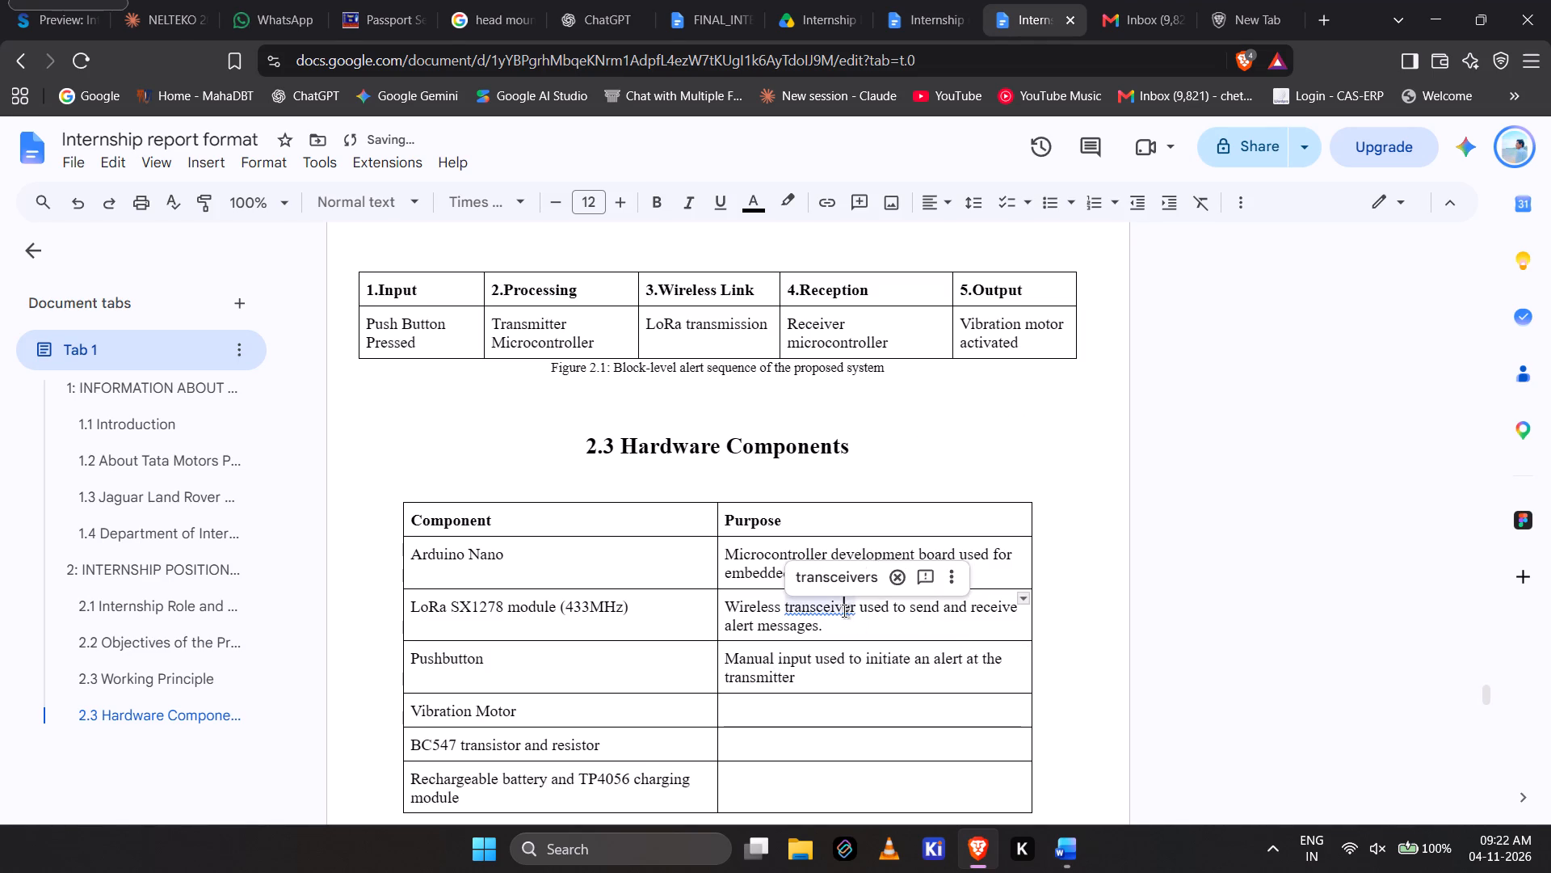
pyautogui.click(840, 590)
pyautogui.click(840, 584)
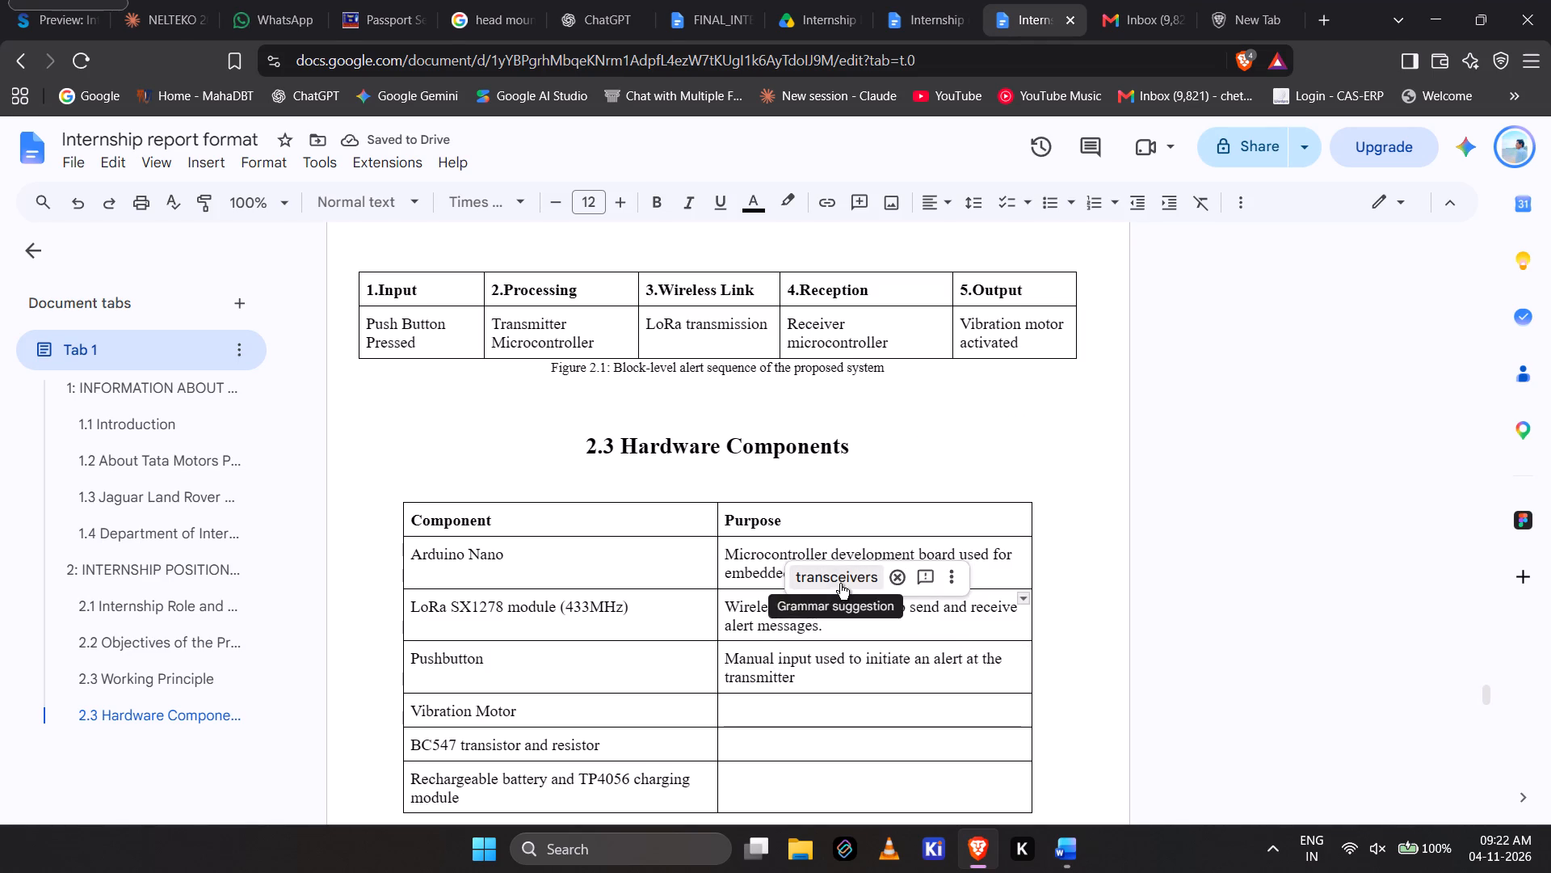
# Start the Vibration Motor purpose with "Provides tactical notification", consulting the Word report.
pyautogui.click(802, 720)
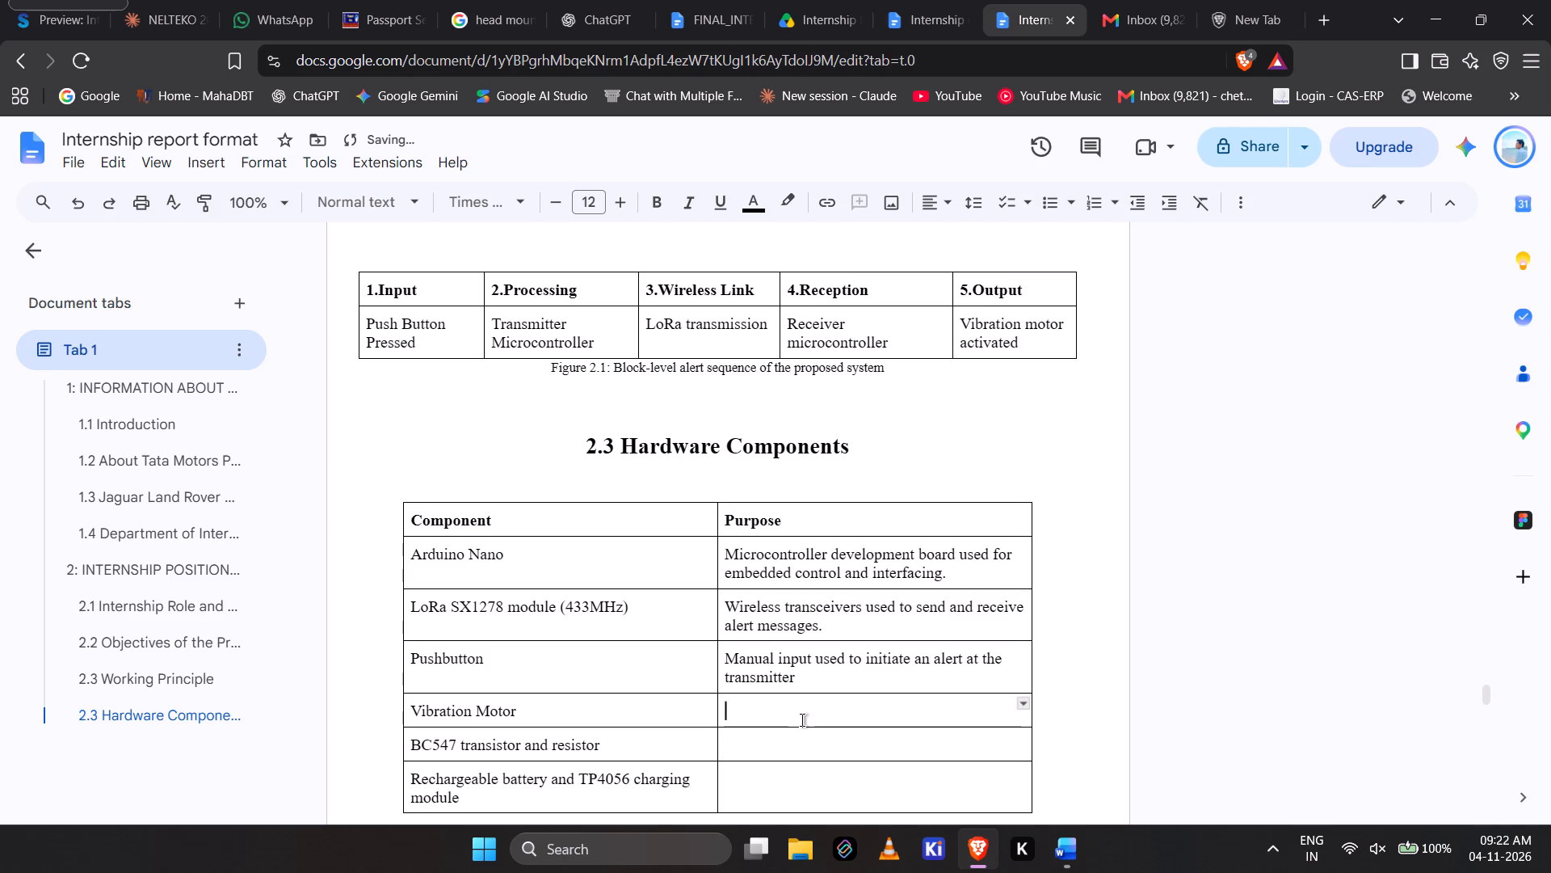
pyautogui.hotkey('alt', 'Tab')
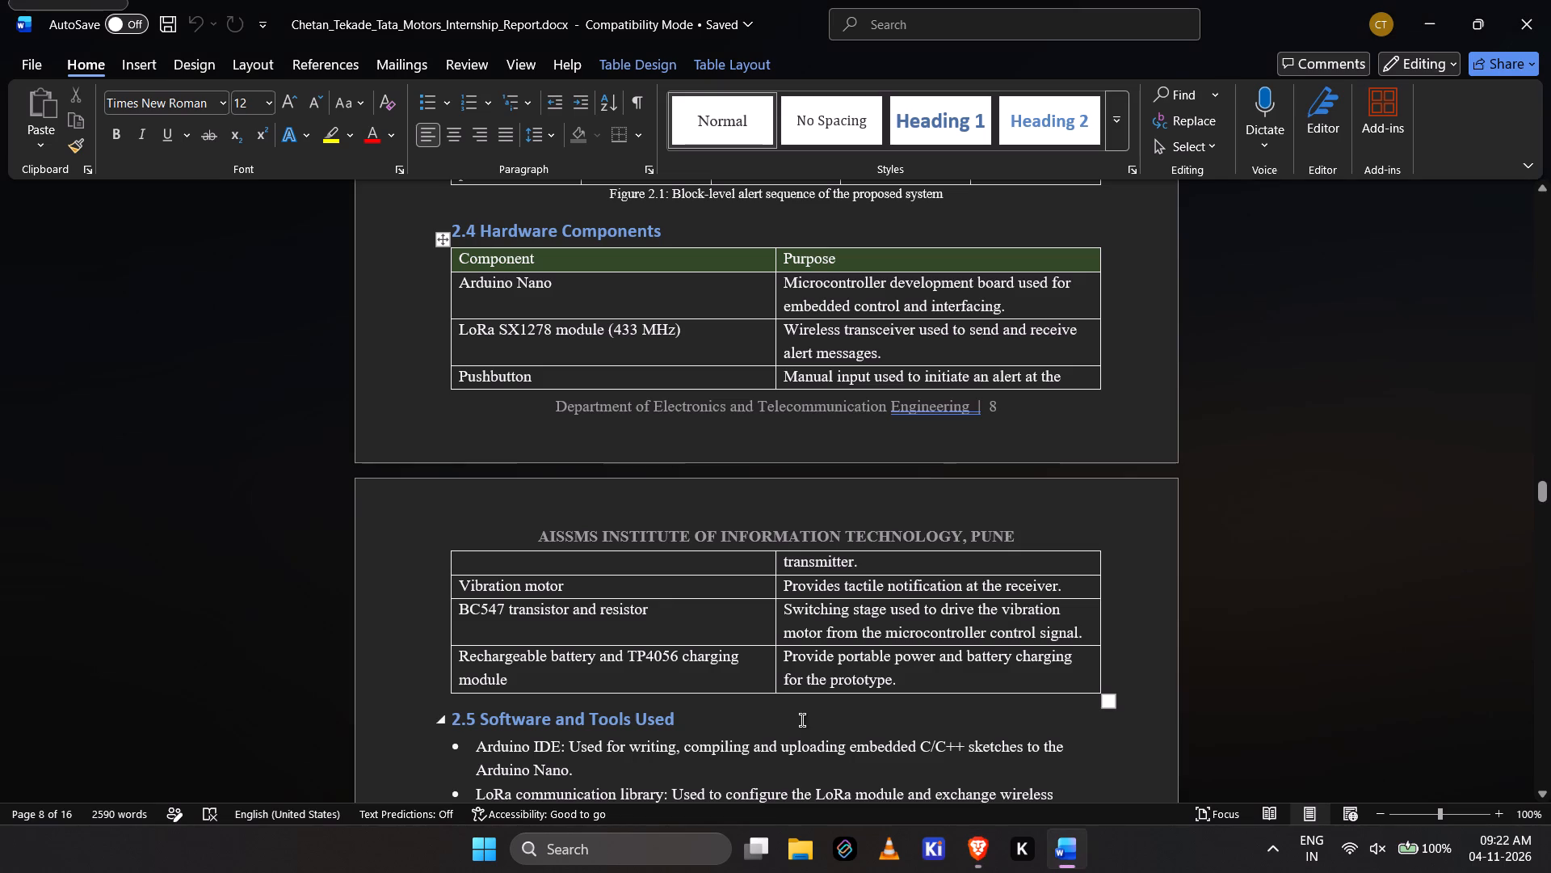
pyautogui.hotkey('alt', 'Tab')
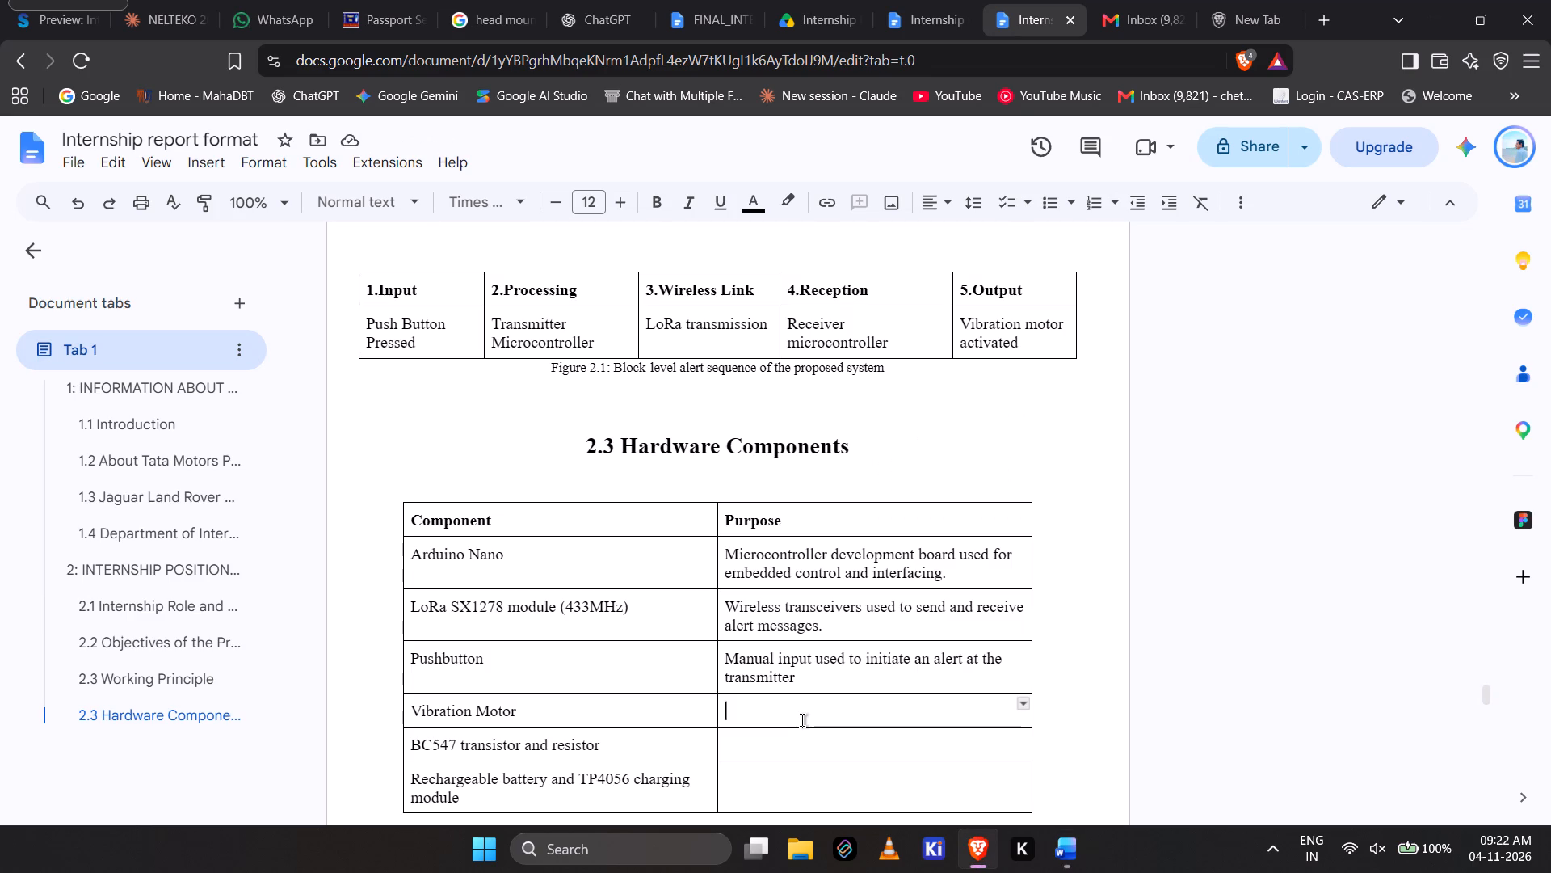
pyautogui.write('Provide')
pyautogui.press('space')
pyautogui.press('BackSpace')
pyautogui.write('s tactical')
pyautogui.press('space')
pyautogui.hotkey('alt', 'Tab')
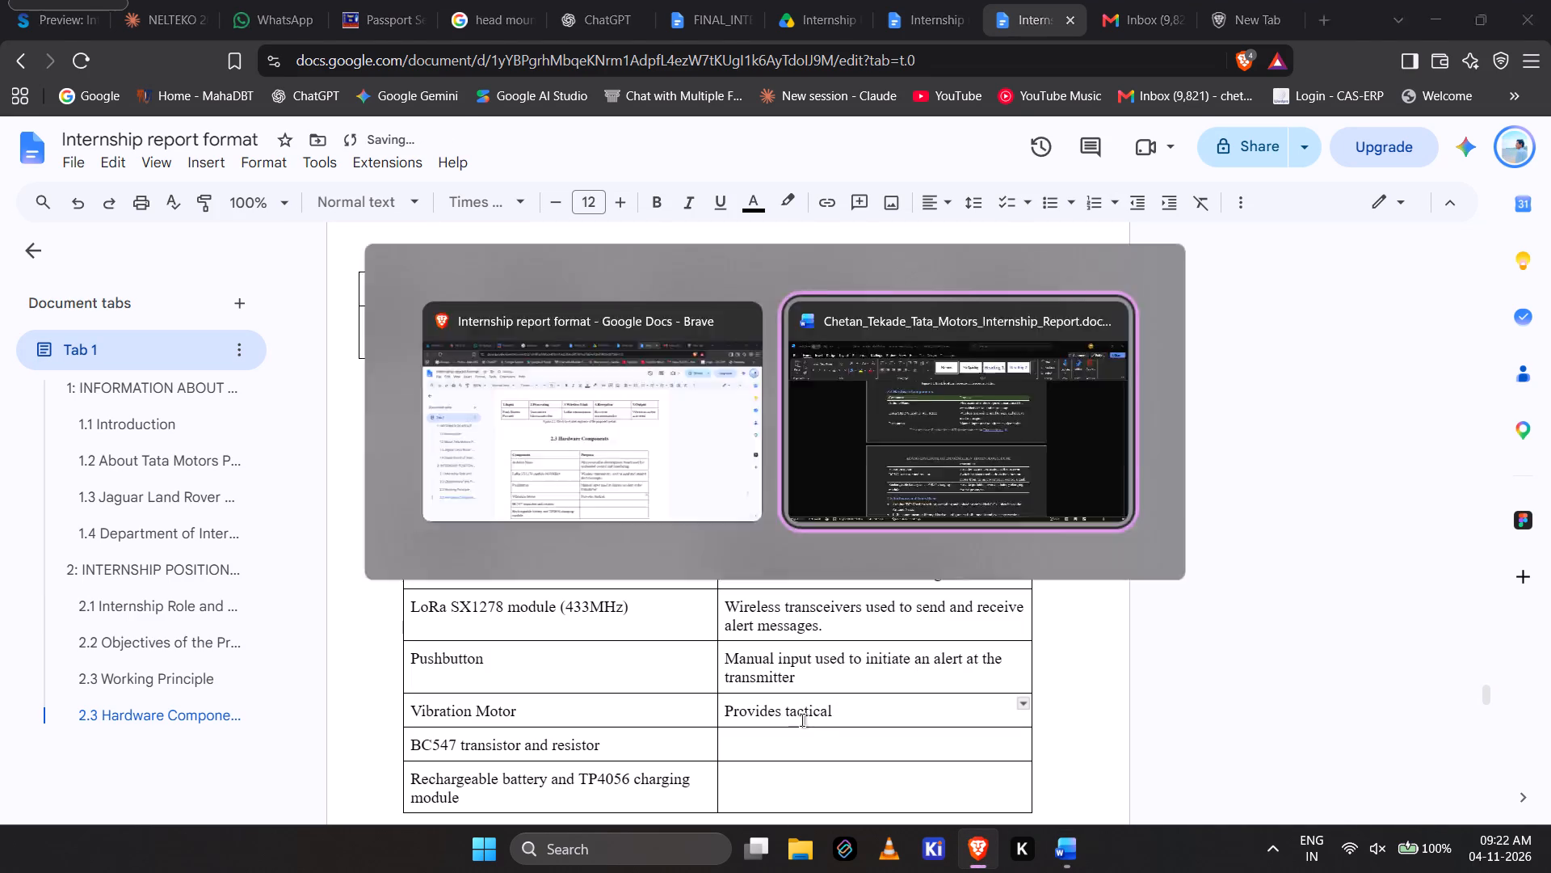
pyautogui.hotkey('alt', 'Tab')
pyautogui.write('notification')
pyautogui.press('space')
# Complete the Vibration Motor purpose with "at the receiver.", following the Word report and fixing the spelling.
pyautogui.hotkey('alt', 'Tab')
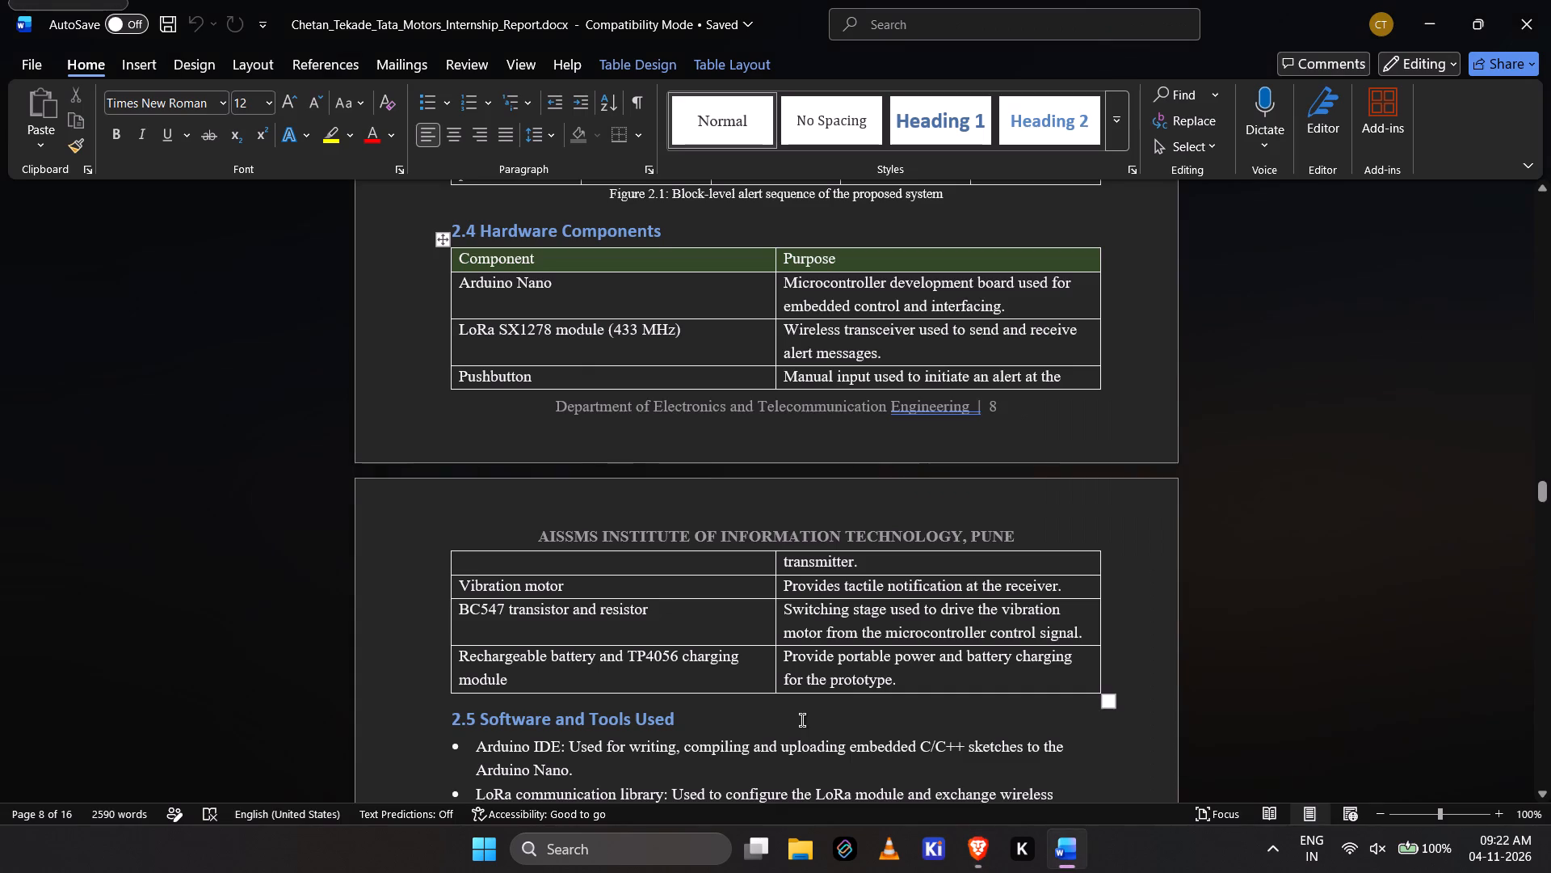
pyautogui.hotkey('alt', 'Tab')
pyautogui.hotkey('alt', 'Tab')
pyautogui.hotkey('alt', 'Tab')
pyautogui.write('at the receievr')
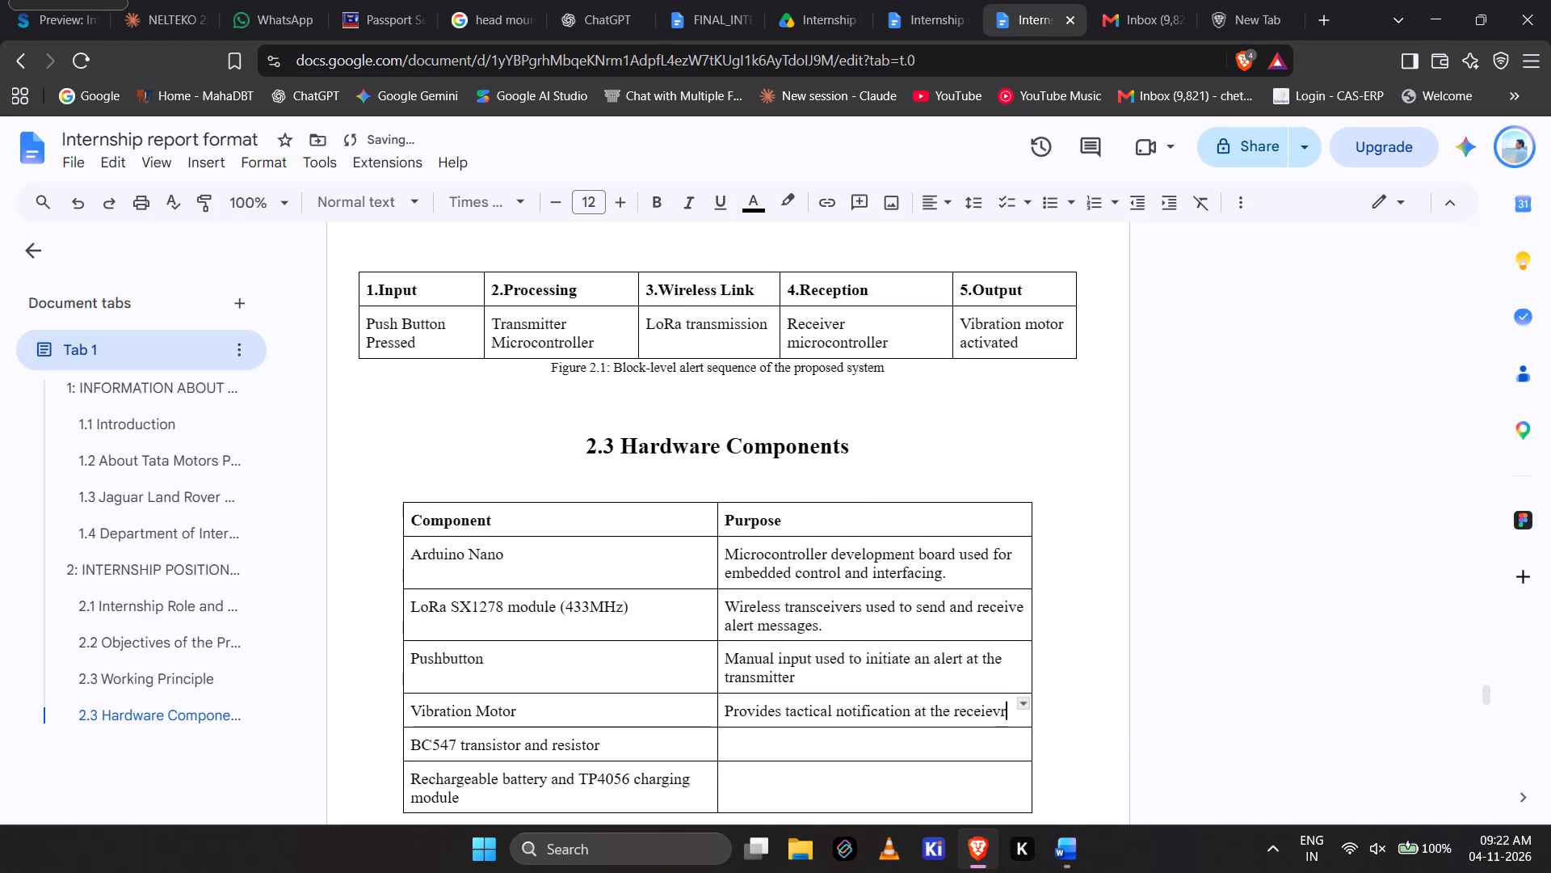
pyautogui.press('BackSpace')
pyautogui.press('BackSpace')
pyautogui.press('BackSpace')
pyautogui.write('ver.')
# Add a full stop at the end of the Pushbutton purpose.
pyautogui.press('Up')
pyautogui.press('.')
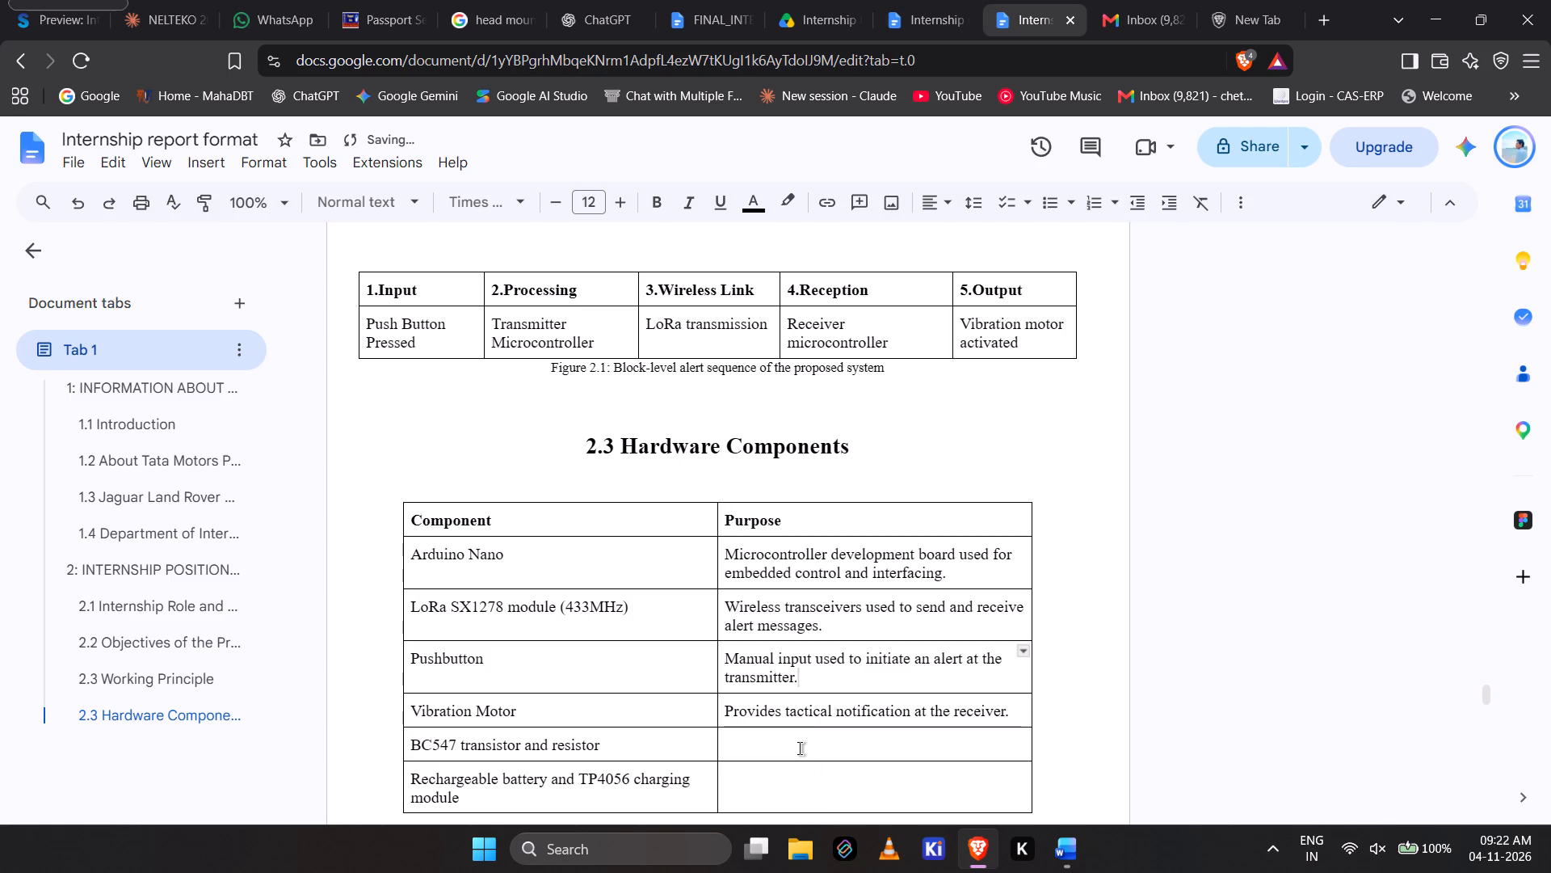
# Start the BC547 transistor and resistor purpose with "Switching stage used to drive", following the Word report.
pyautogui.click(800, 749)
pyautogui.hotkey('alt', 'Tab')
pyautogui.hotkey('alt', 'Tab')
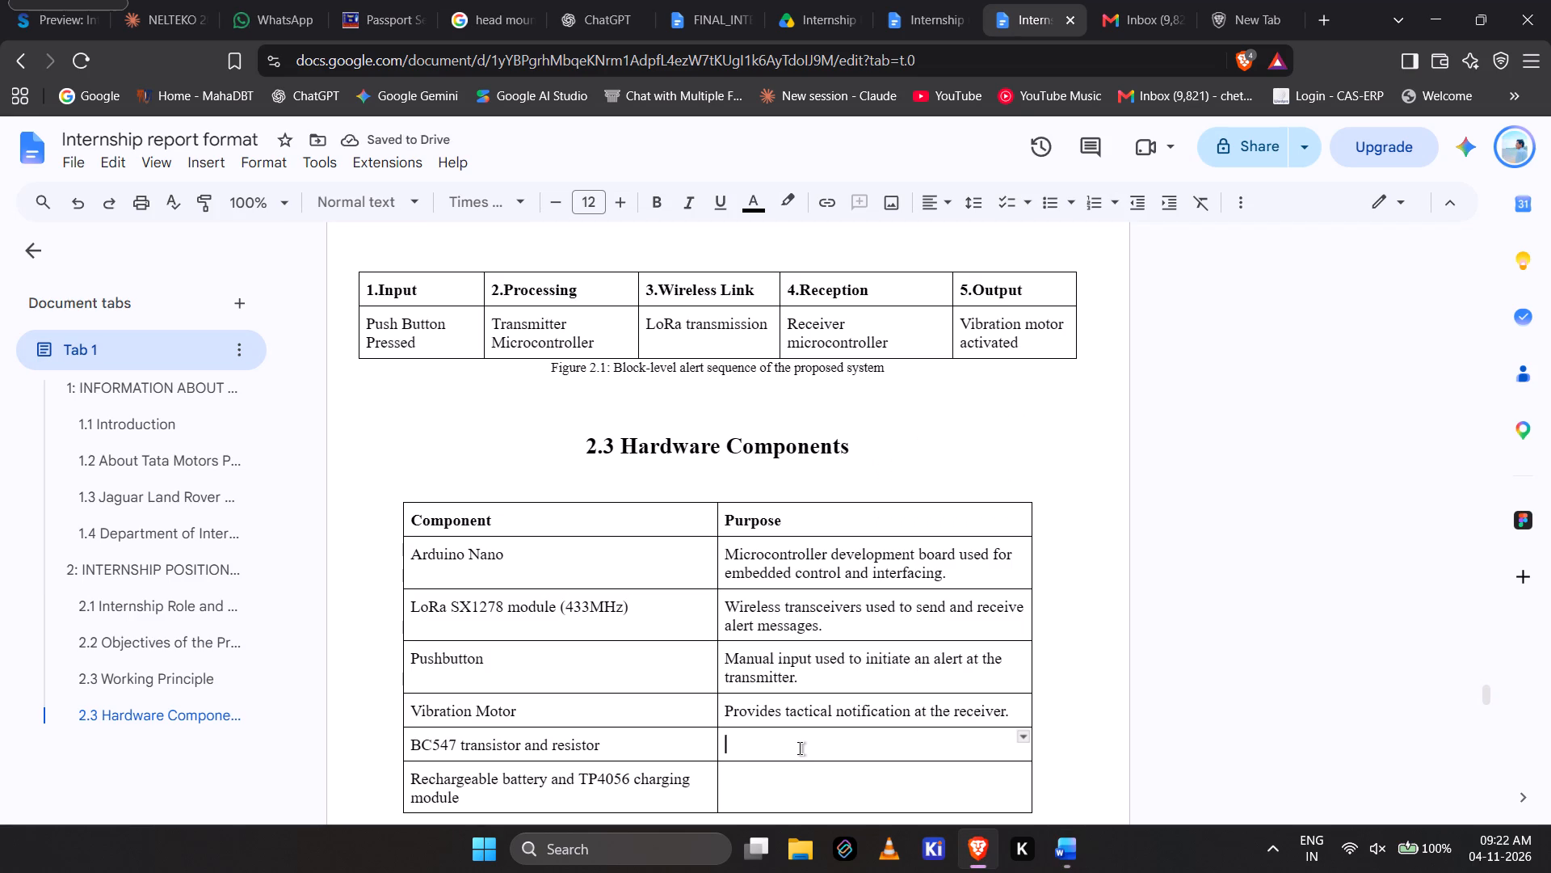
pyautogui.write('Switching')
pyautogui.hotkey('alt', 'Tab')
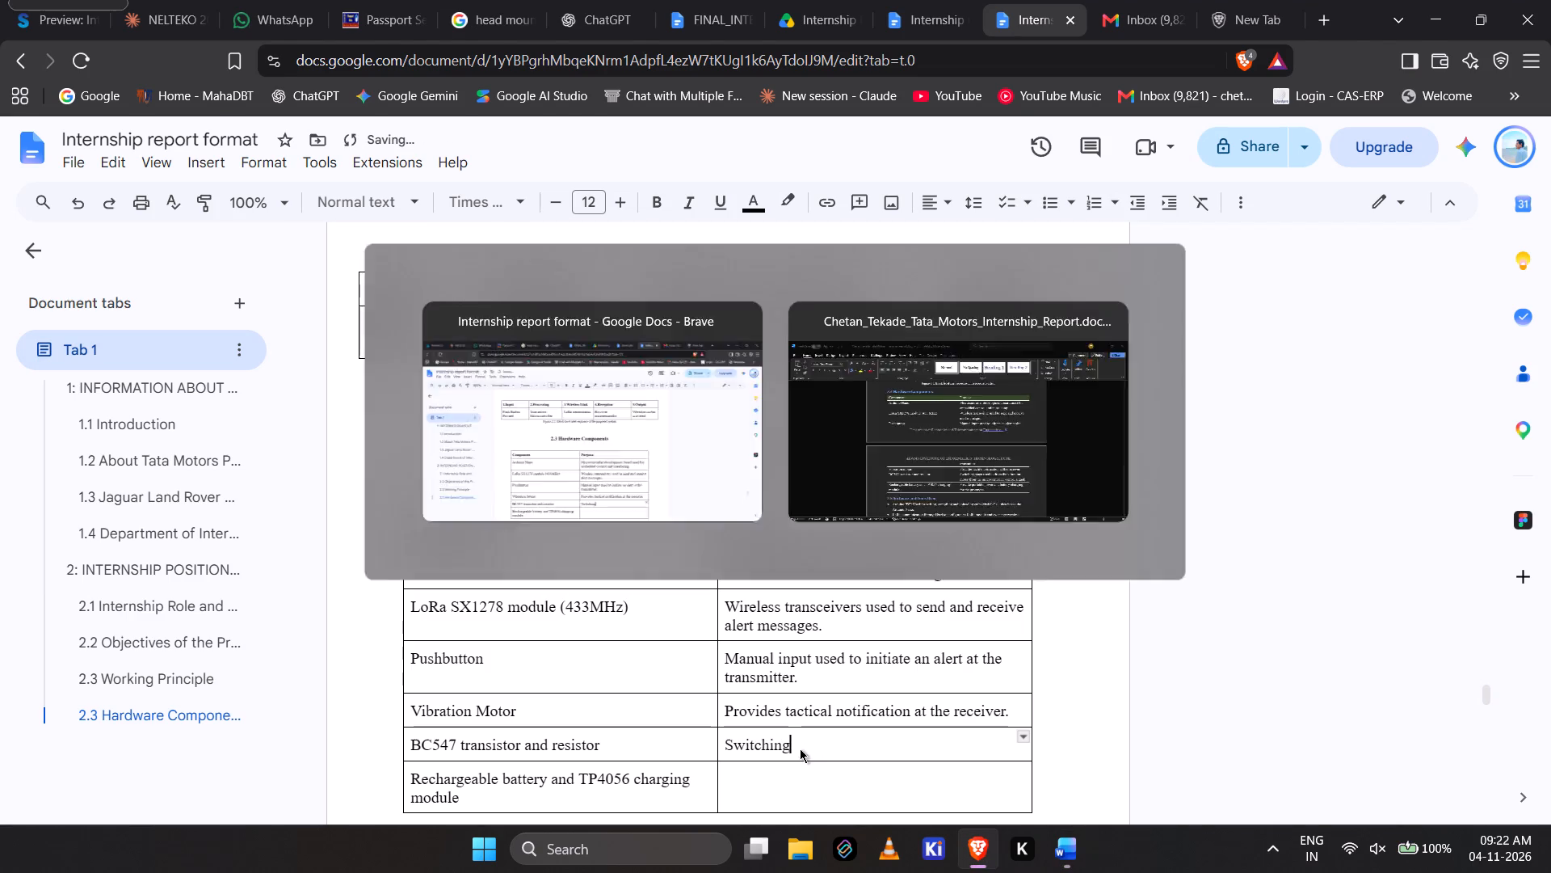
pyautogui.hotkey('alt', 'Tab')
pyautogui.press('space')
pyautogui.write('stage')
pyautogui.press('space')
pyautogui.hotkey('alt', 'Tab')
pyautogui.hotkey('alt', 'Tab')
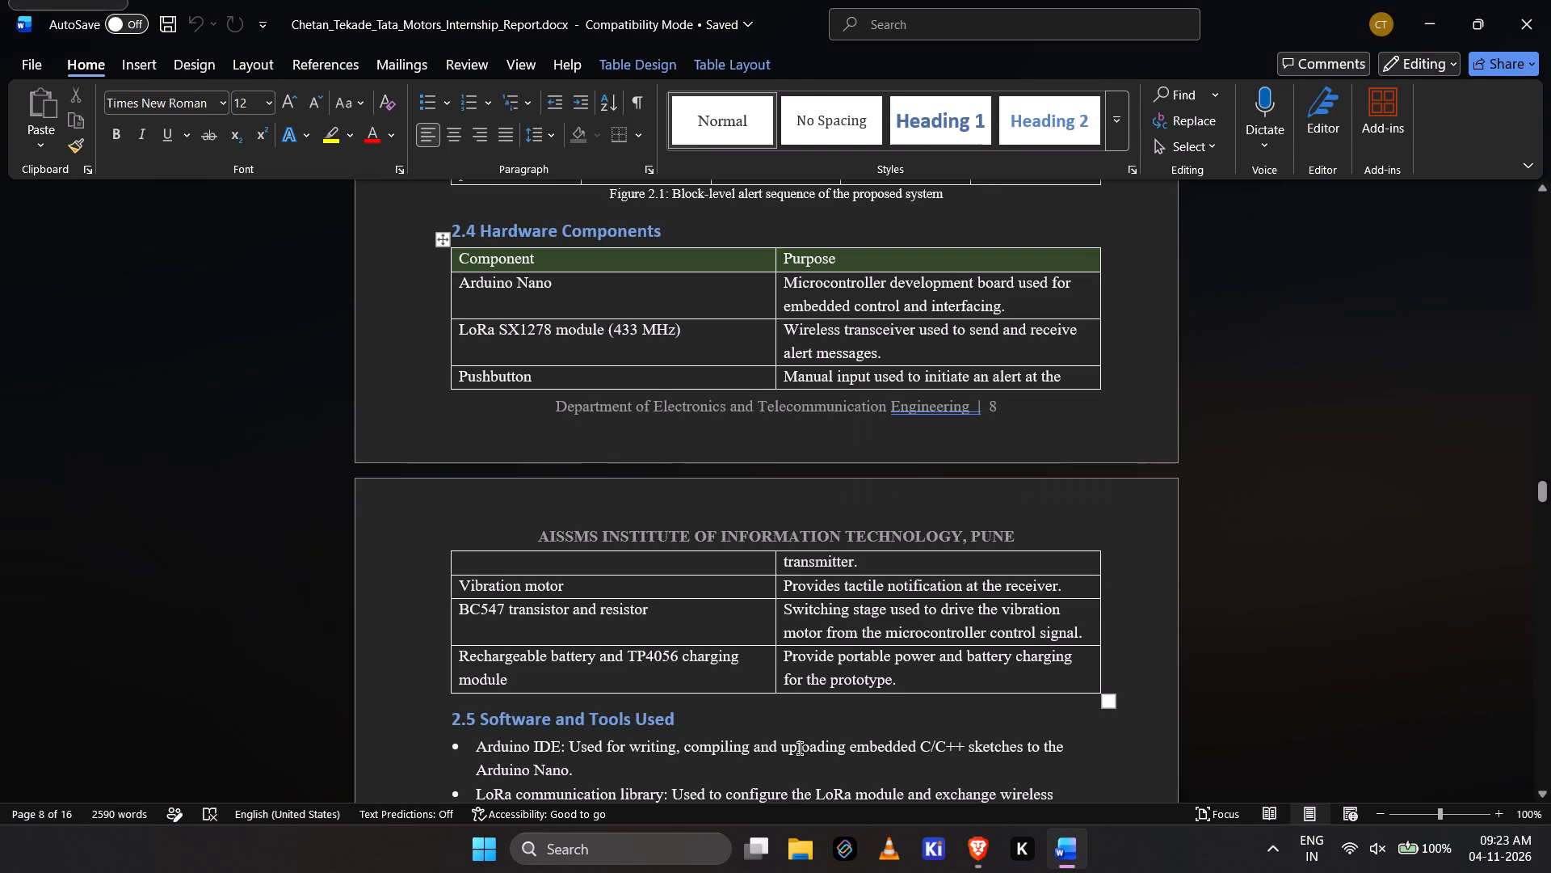
pyautogui.write('used to drive')
# Continue the BC547 purpose with "the vibration motor", following the Word report and correcting any typing slip.
pyautogui.hotkey('alt', 'Tab')
pyautogui.hotkey('alt', 'Tab')
pyautogui.press('space')
pyautogui.write('the vibration')
pyautogui.press('space')
pyautogui.hotkey('alt', 'Tab')
pyautogui.hotkey('alt', 'Tab')
pyautogui.write('aotor')
pyautogui.press('BackSpace')
pyautogui.press('BackSpace')
pyautogui.press('BackSpace')
pyautogui.press('BackSpace')
pyautogui.press('BackSpace')
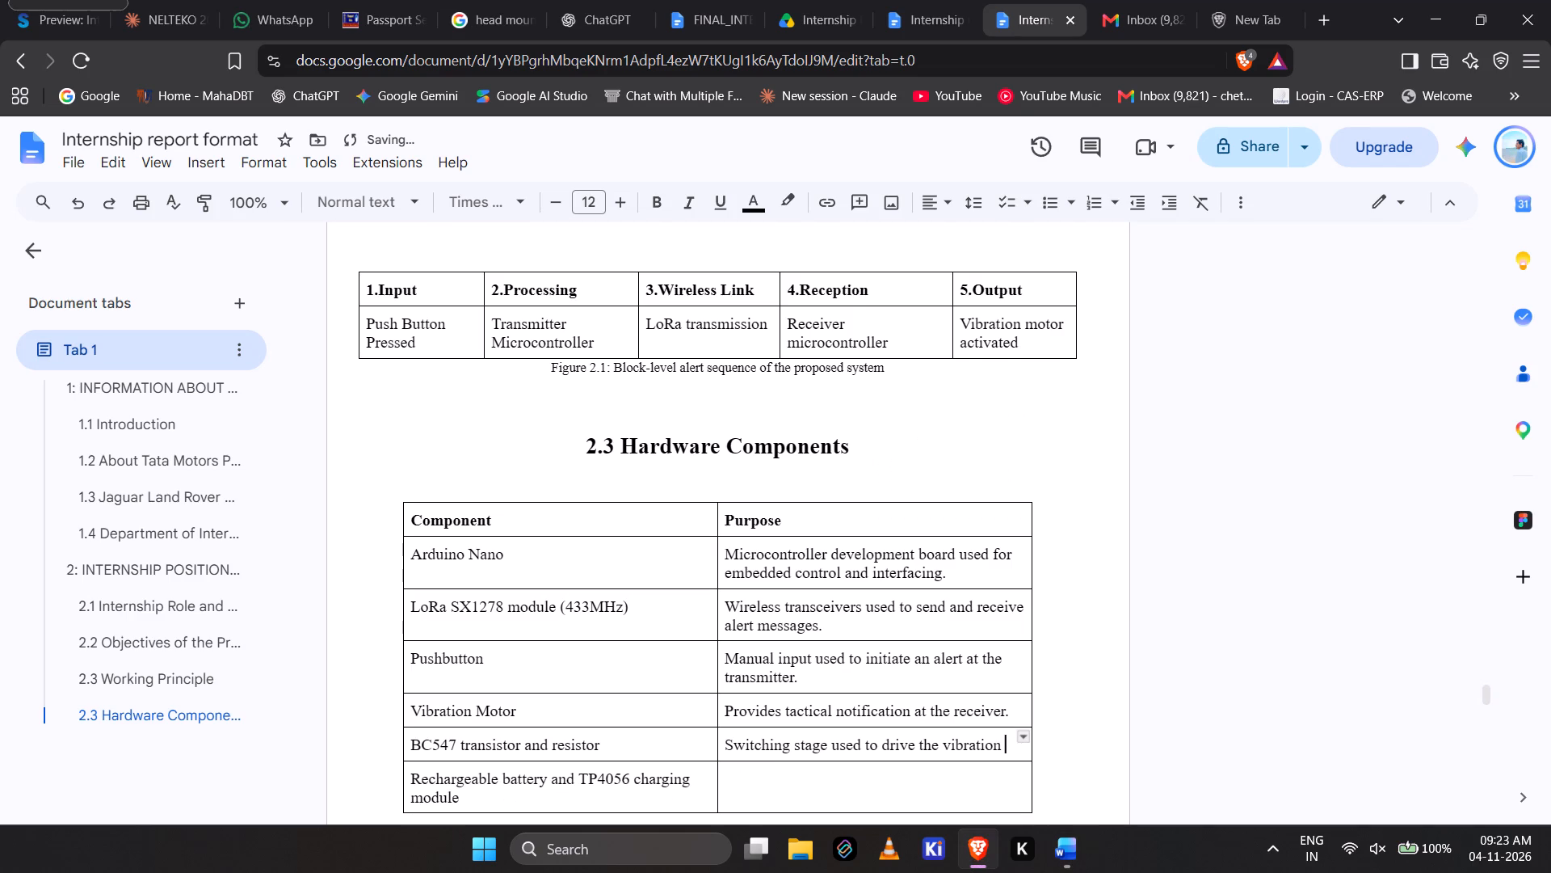
pyautogui.write('motor')
# Continue the BC547 purpose with "from the microcontroller", following the Word report and correcting typos.
pyautogui.hotkey('alt', 'Tab')
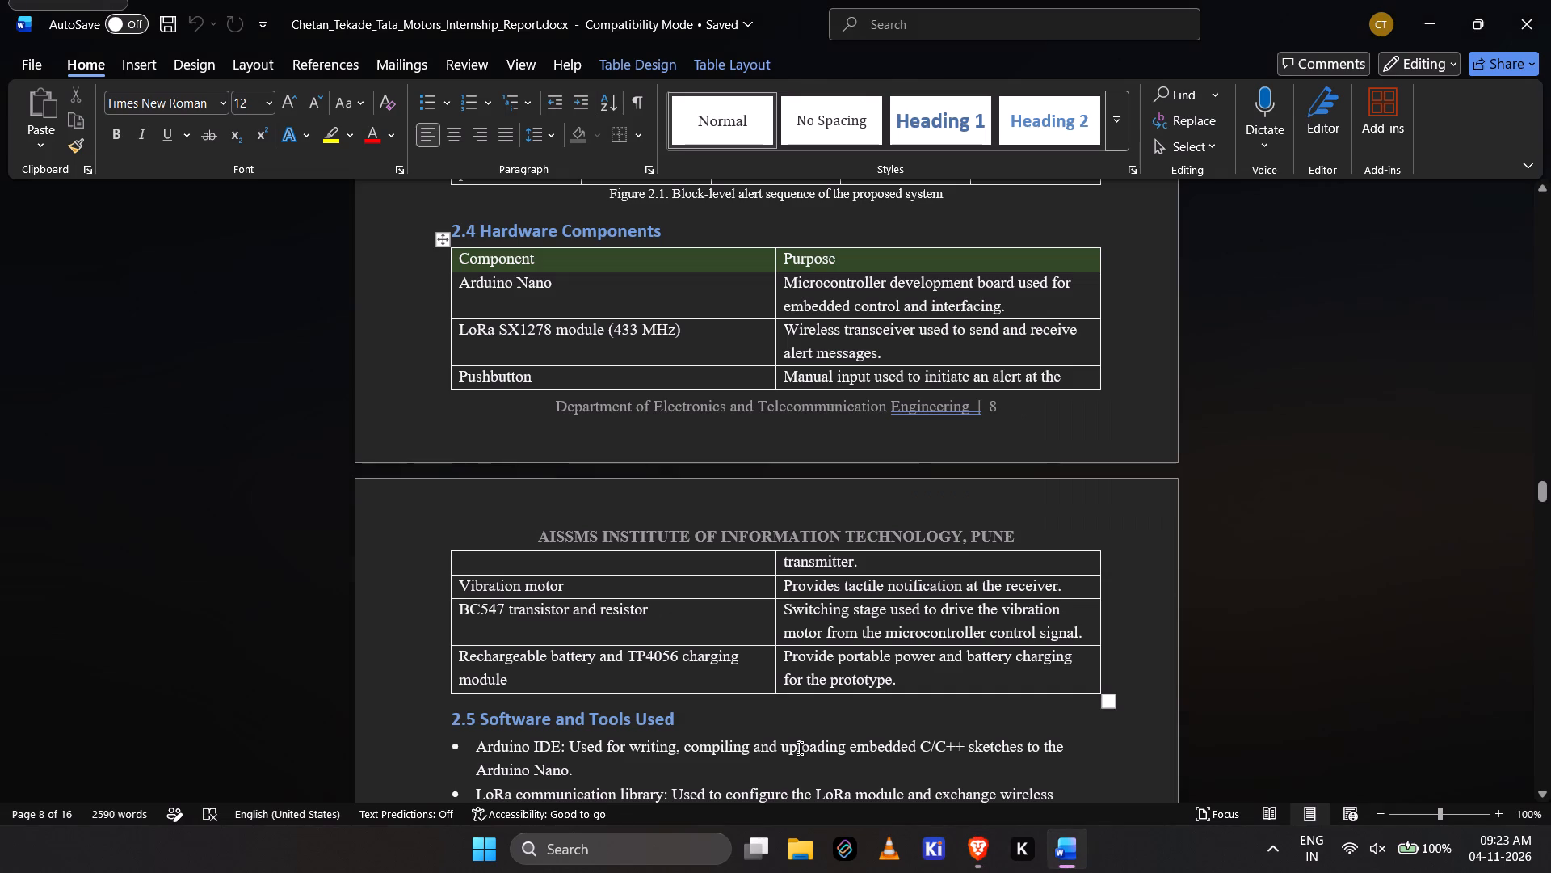
pyautogui.hotkey('alt', 'Tab')
pyautogui.write('fr')
pyautogui.press('BackSpace')
pyautogui.press('BackSpace')
pyautogui.press('space')
pyautogui.write('from the micron')
pyautogui.press('BackSpace')
pyautogui.write('conto')
pyautogui.press('BackSpace')
pyautogui.write('roller')
pyautogui.press('space')
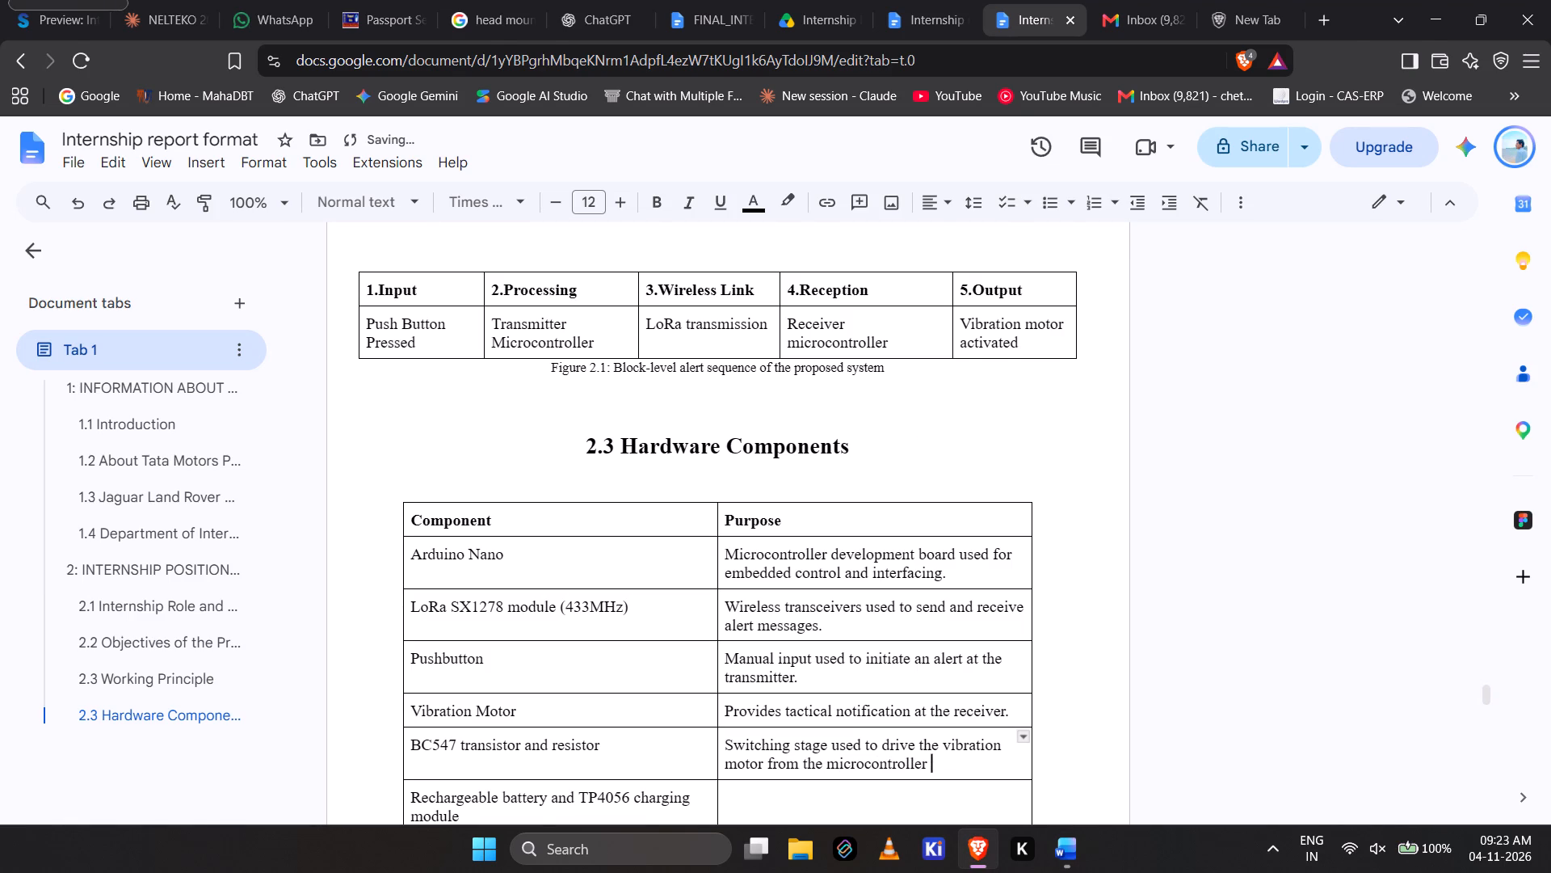
# Finish the BC547 purpose with "control signal.", matching the Word report.
pyautogui.hotkey('alt', 'Tab')
pyautogui.hotkey('alt', 'Tab')
pyautogui.write('conteol')
pyautogui.press('space')
pyautogui.press('BackSpace')
pyautogui.press('BackSpace')
pyautogui.write('l')
pyautogui.press('space')
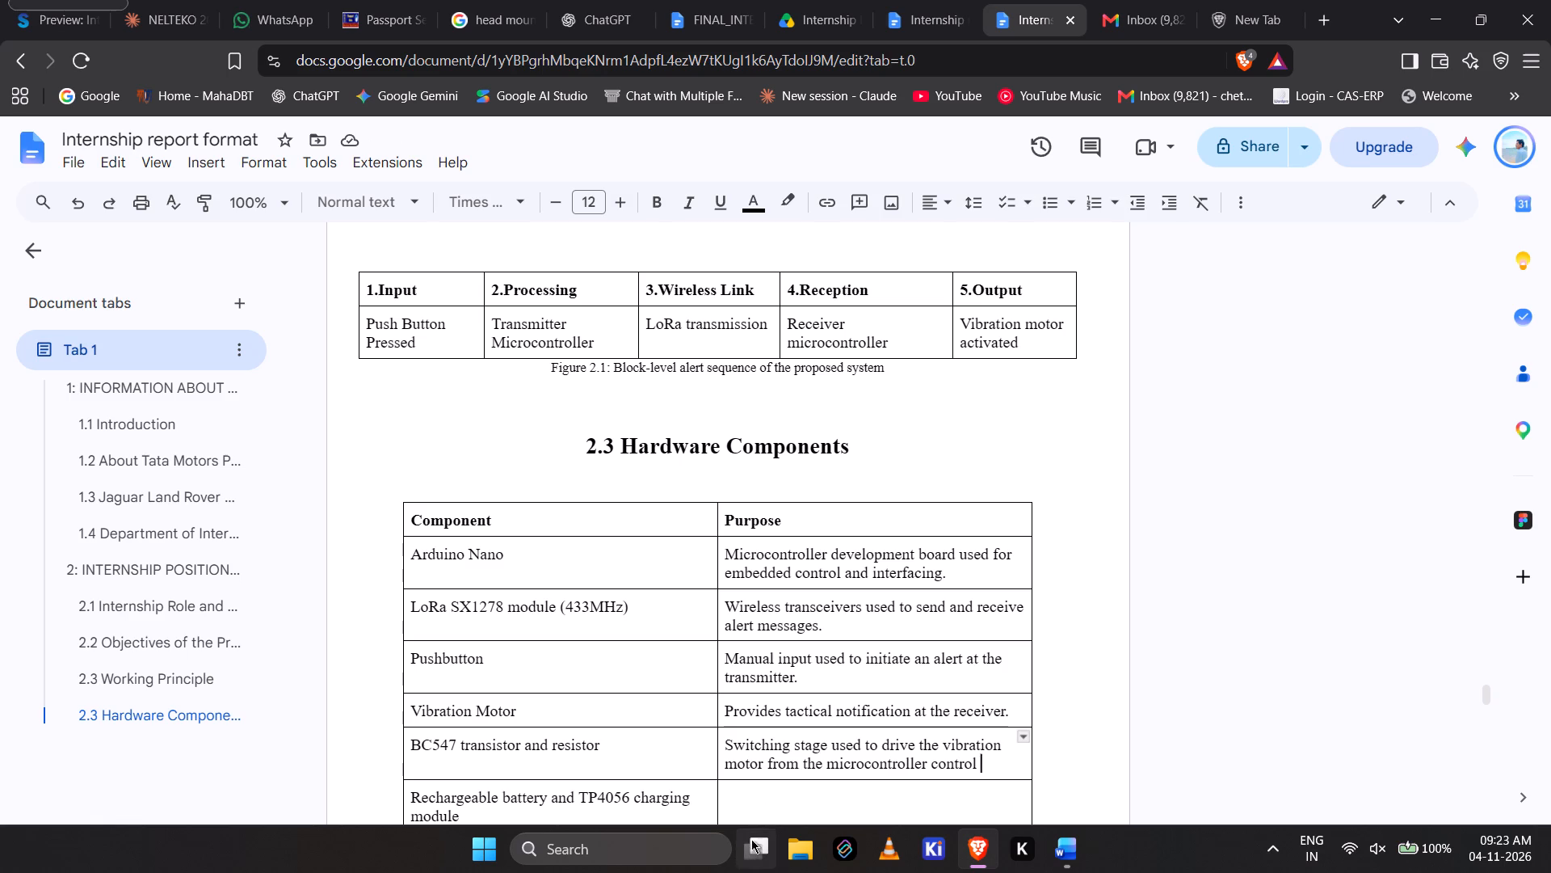
pyautogui.hotkey('alt', 'Tab')
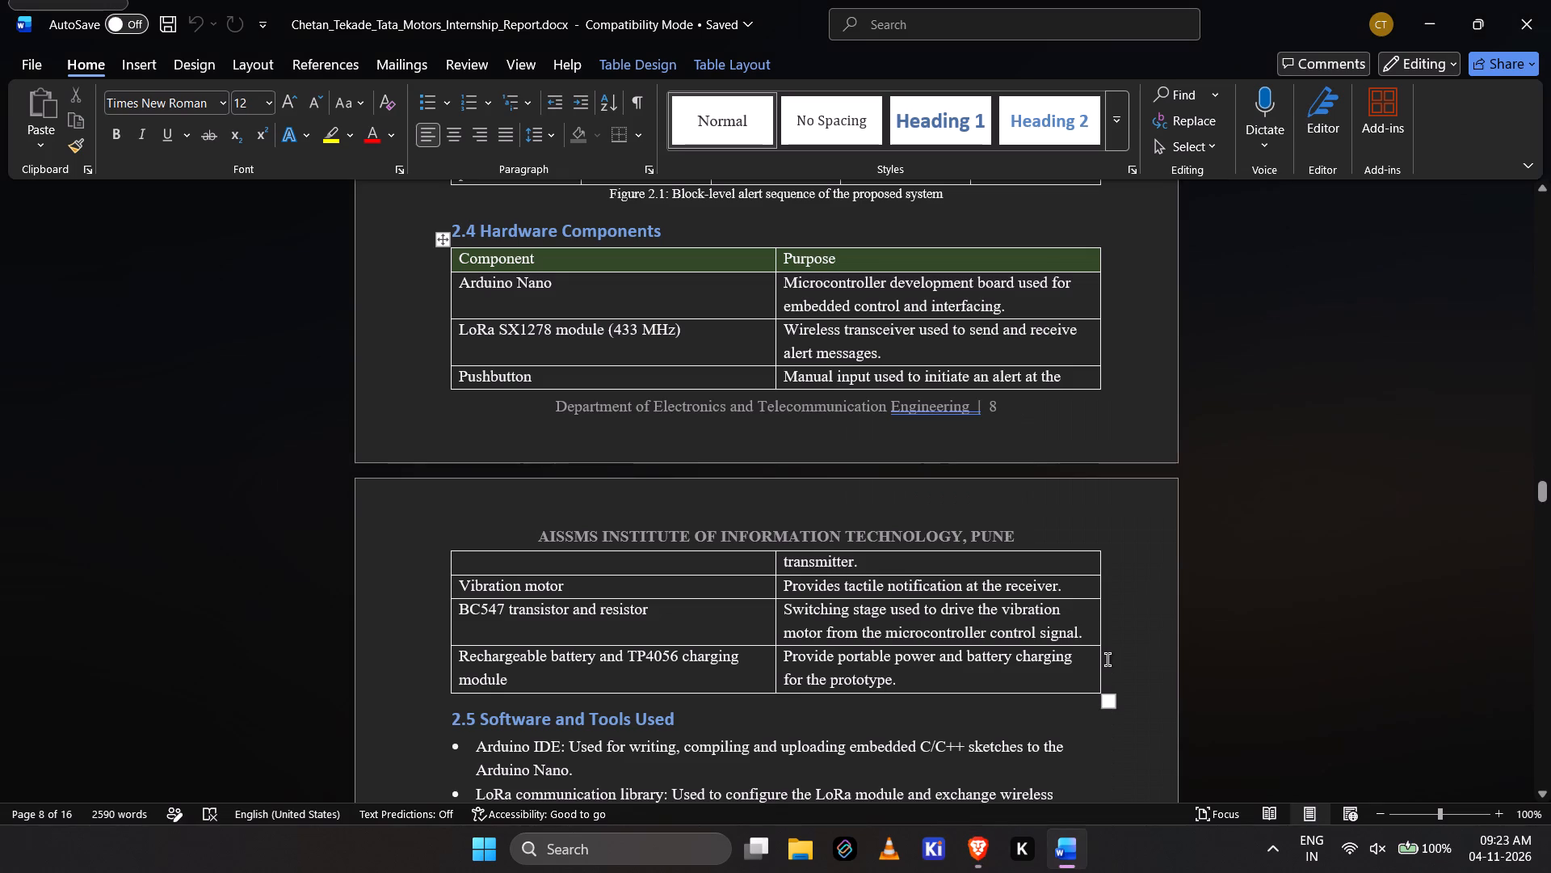
pyautogui.hotkey('alt', 'Tab')
pyautogui.write('so')
pyautogui.press('BackSpace')
pyautogui.write('ignal.')
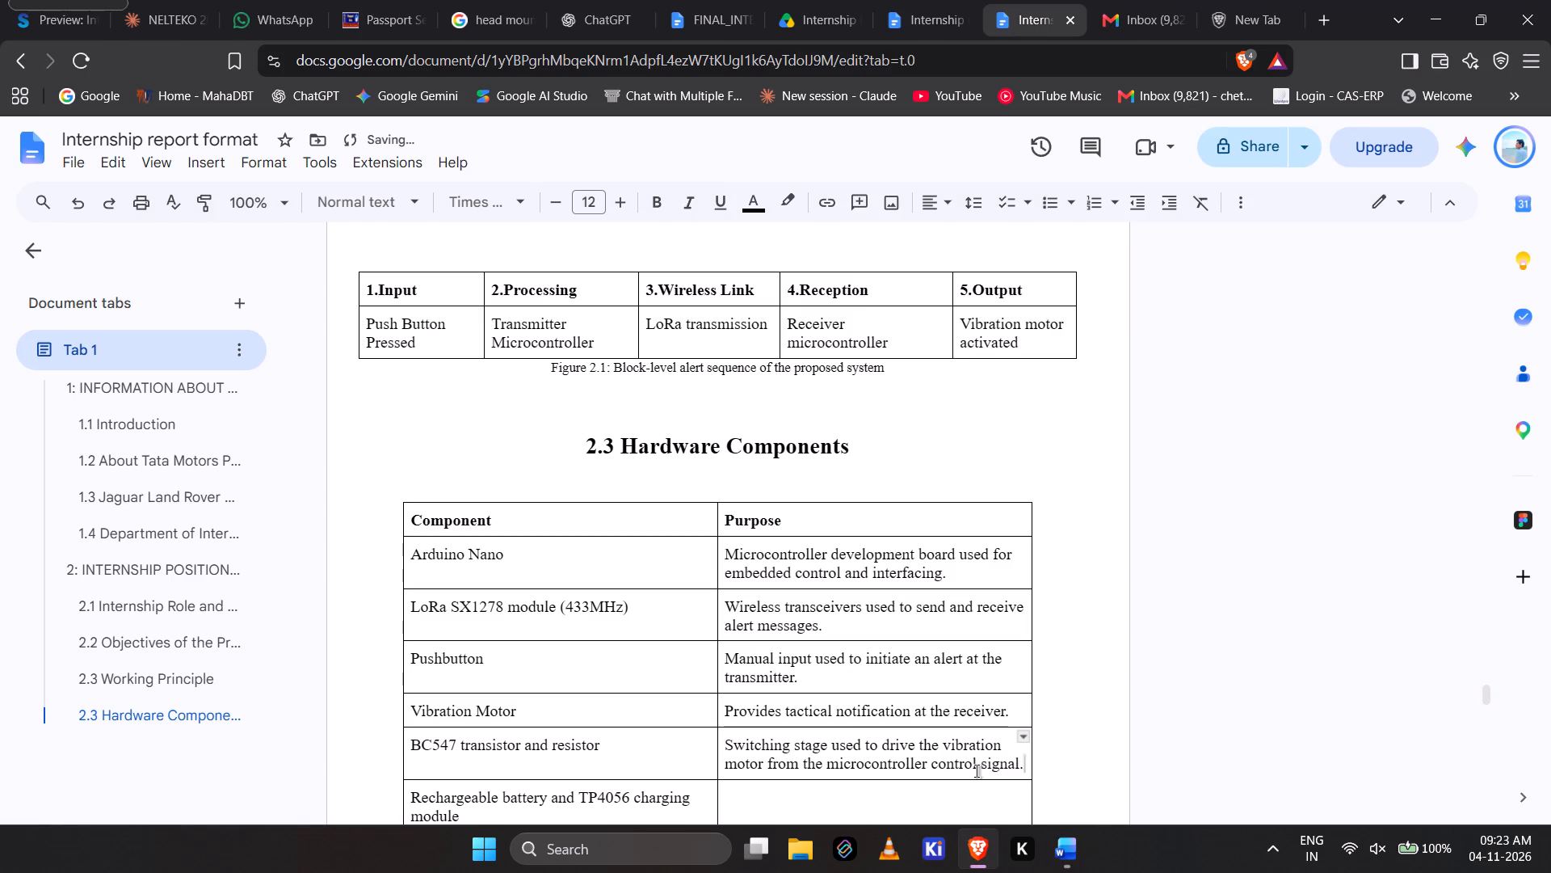
# Look back through the report's earlier pages up to the cover page.
pyautogui.click(943, 795)
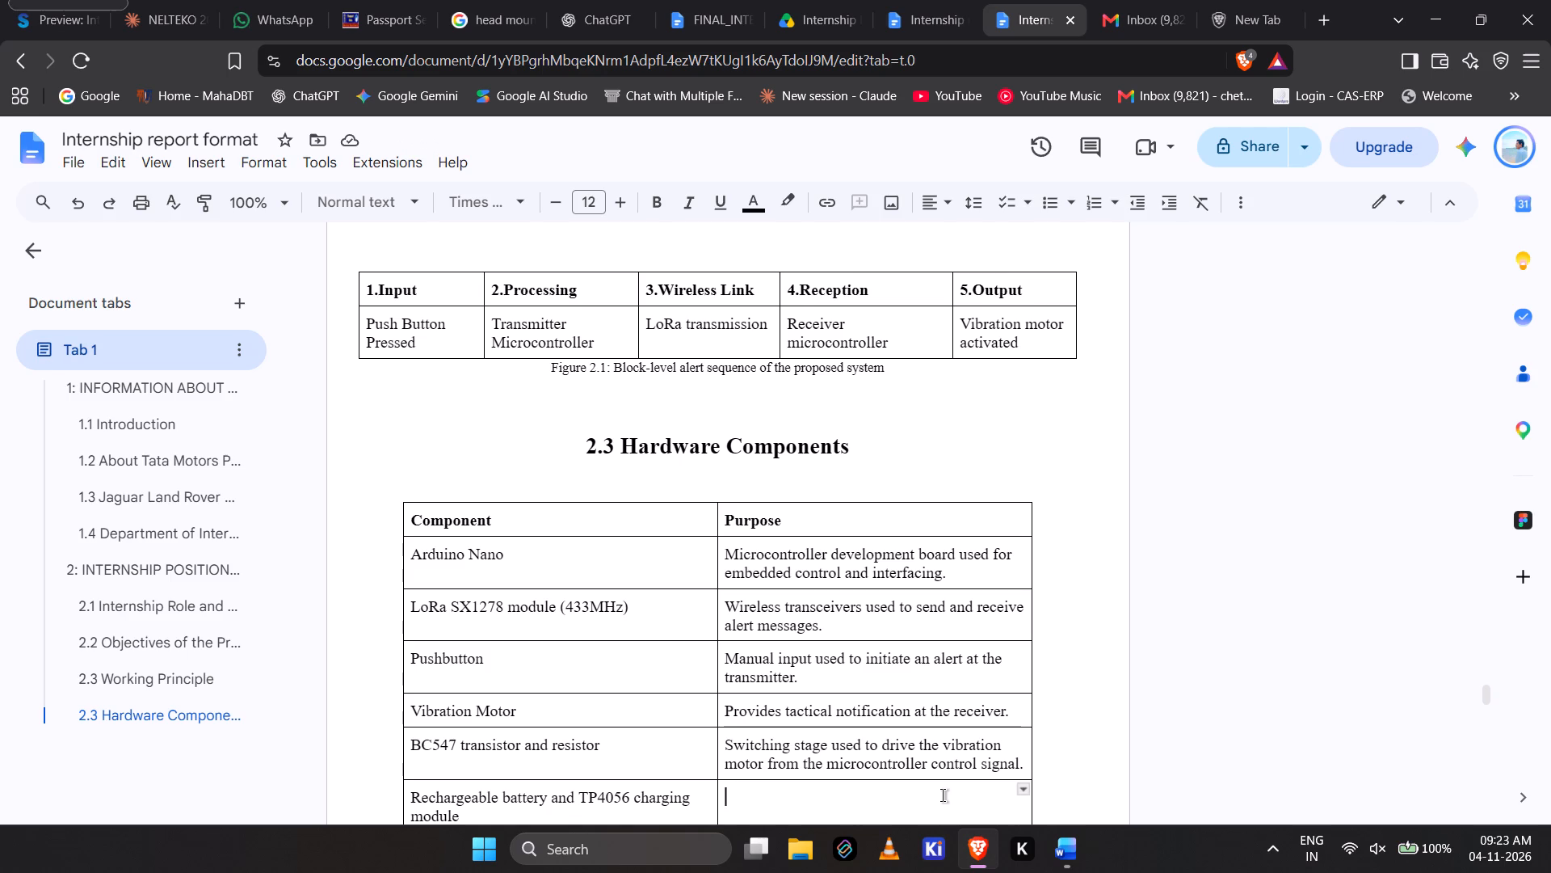
pyautogui.scroll(8, 943, 795)
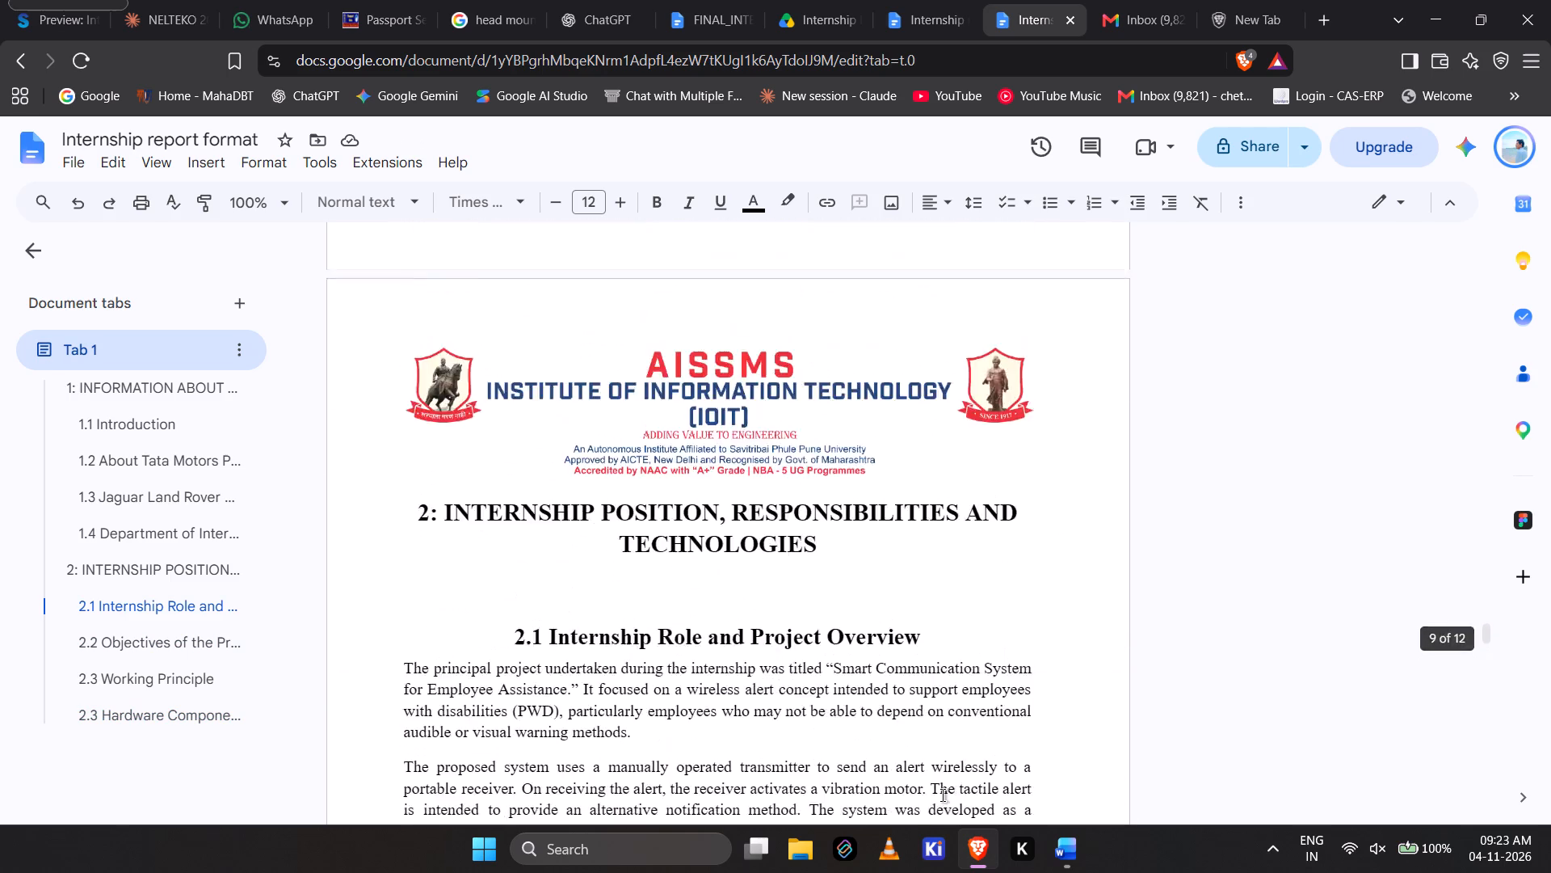
pyautogui.scroll(16, 943, 795)
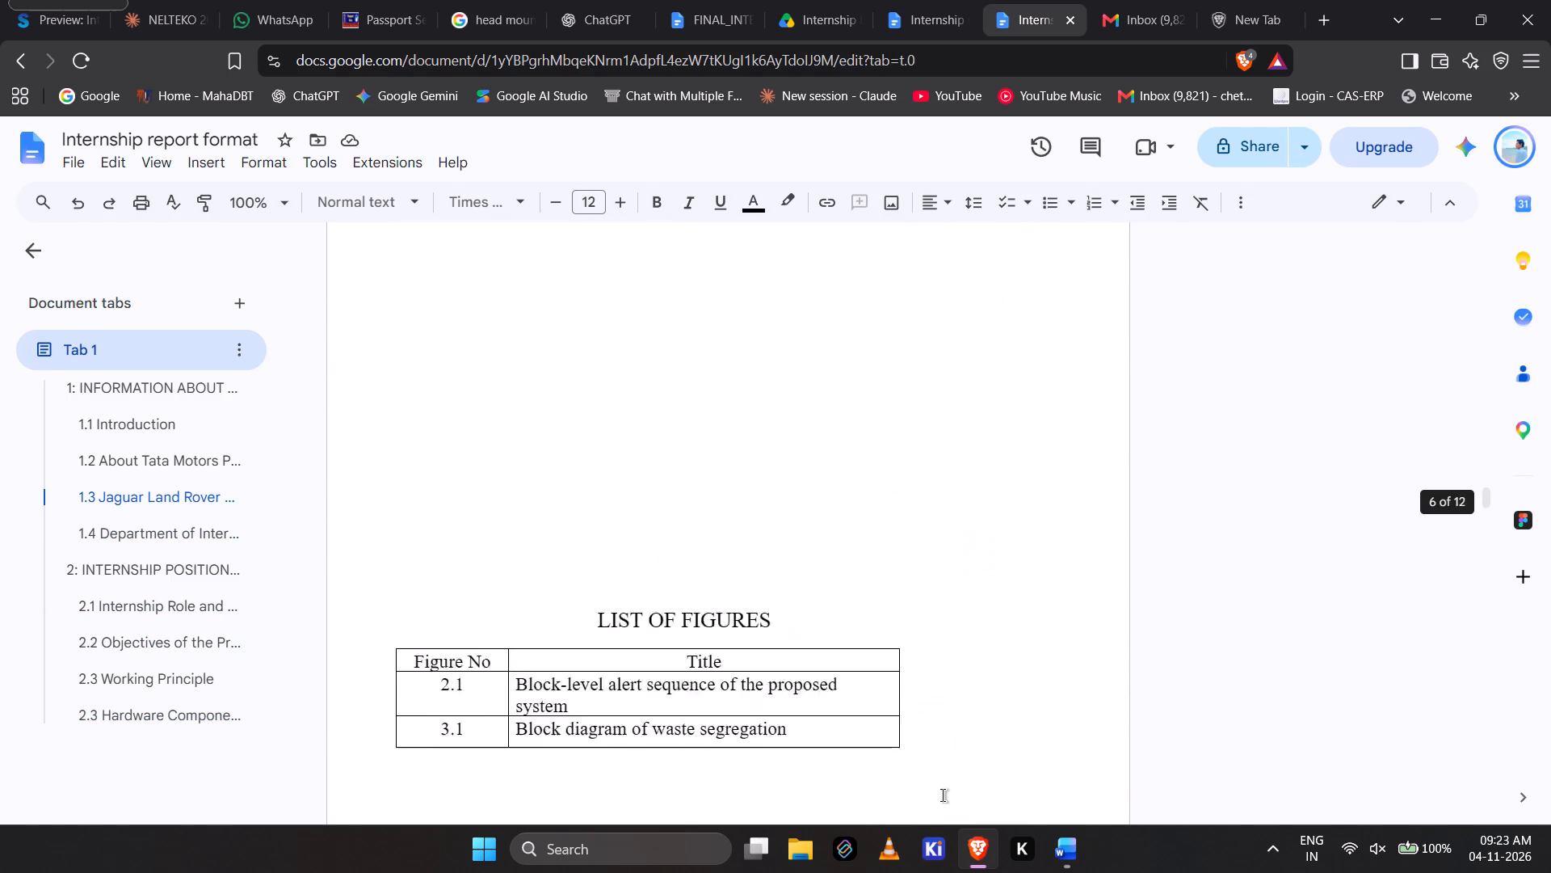
pyautogui.scroll(14, 943, 795)
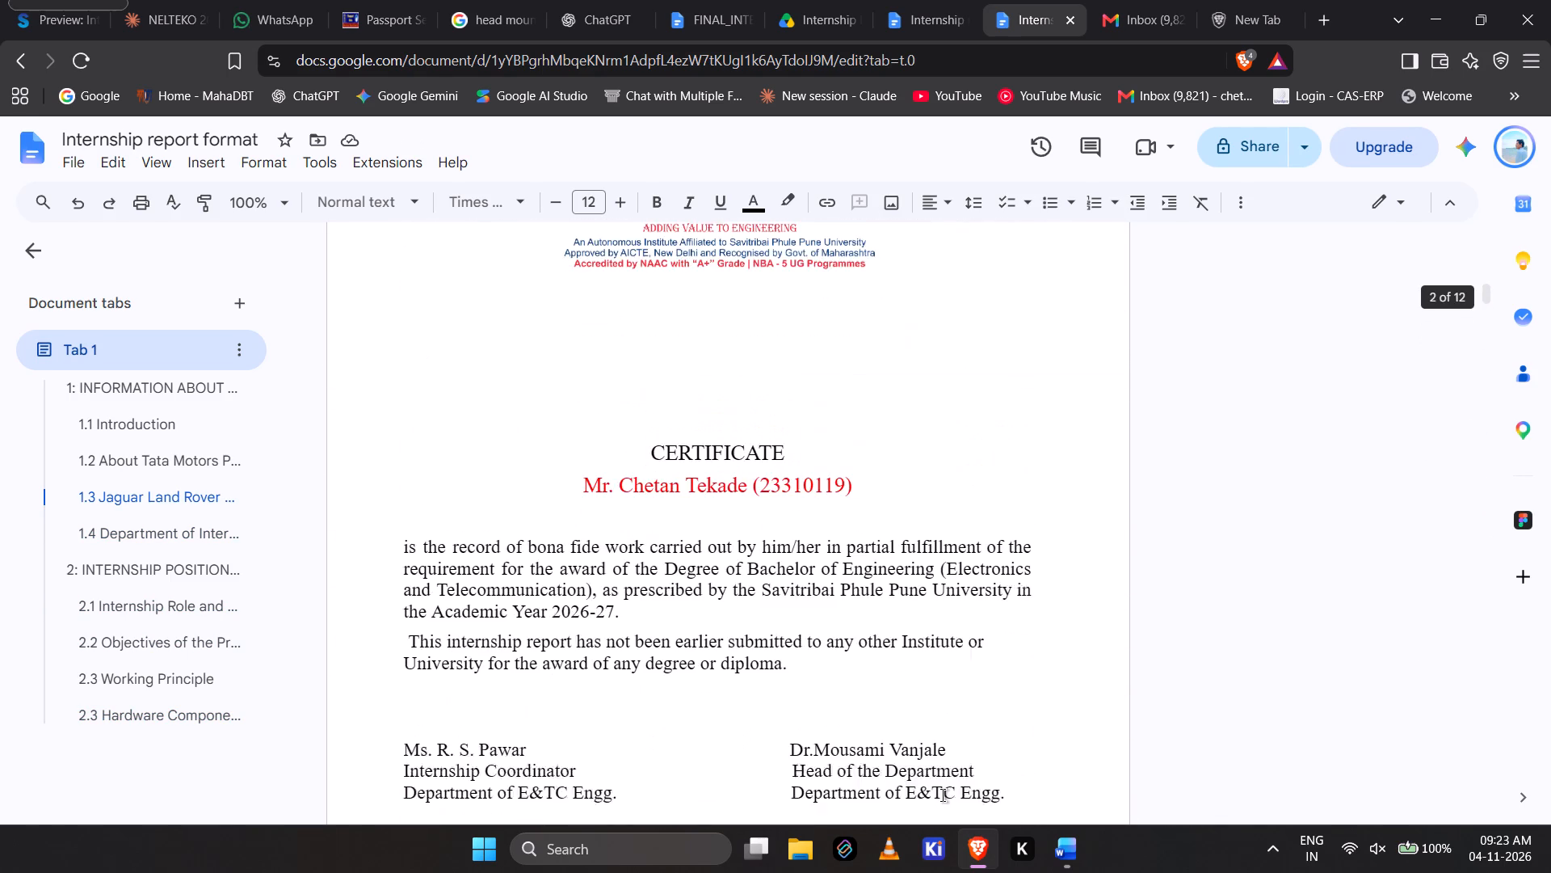
pyautogui.scroll(5, 943, 795)
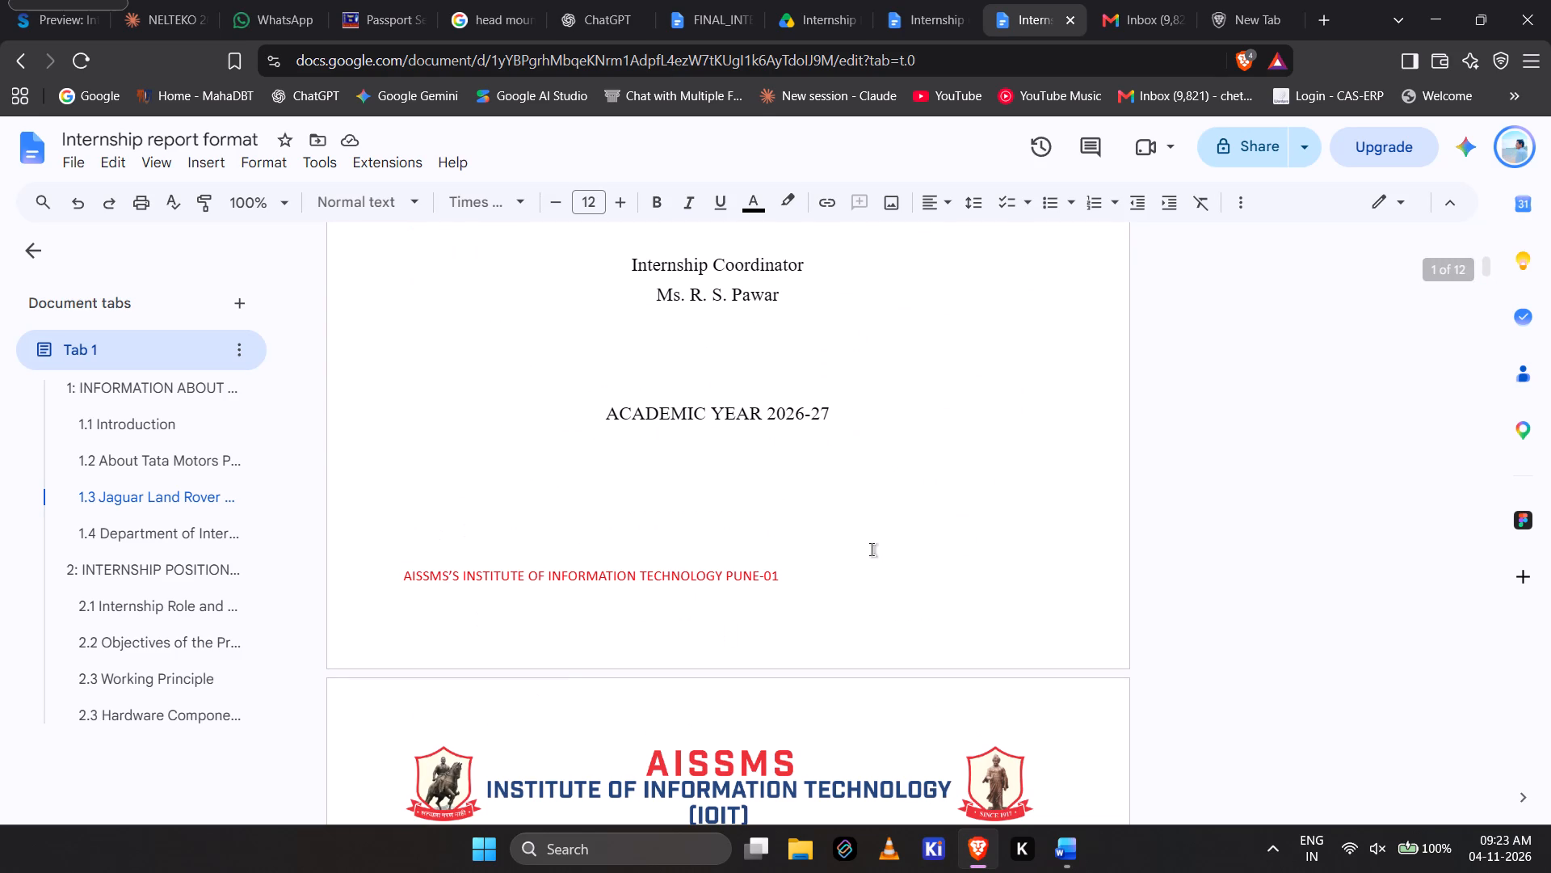
pyautogui.scroll(10, 896, 539)
pyautogui.scroll(-1, 896, 539)
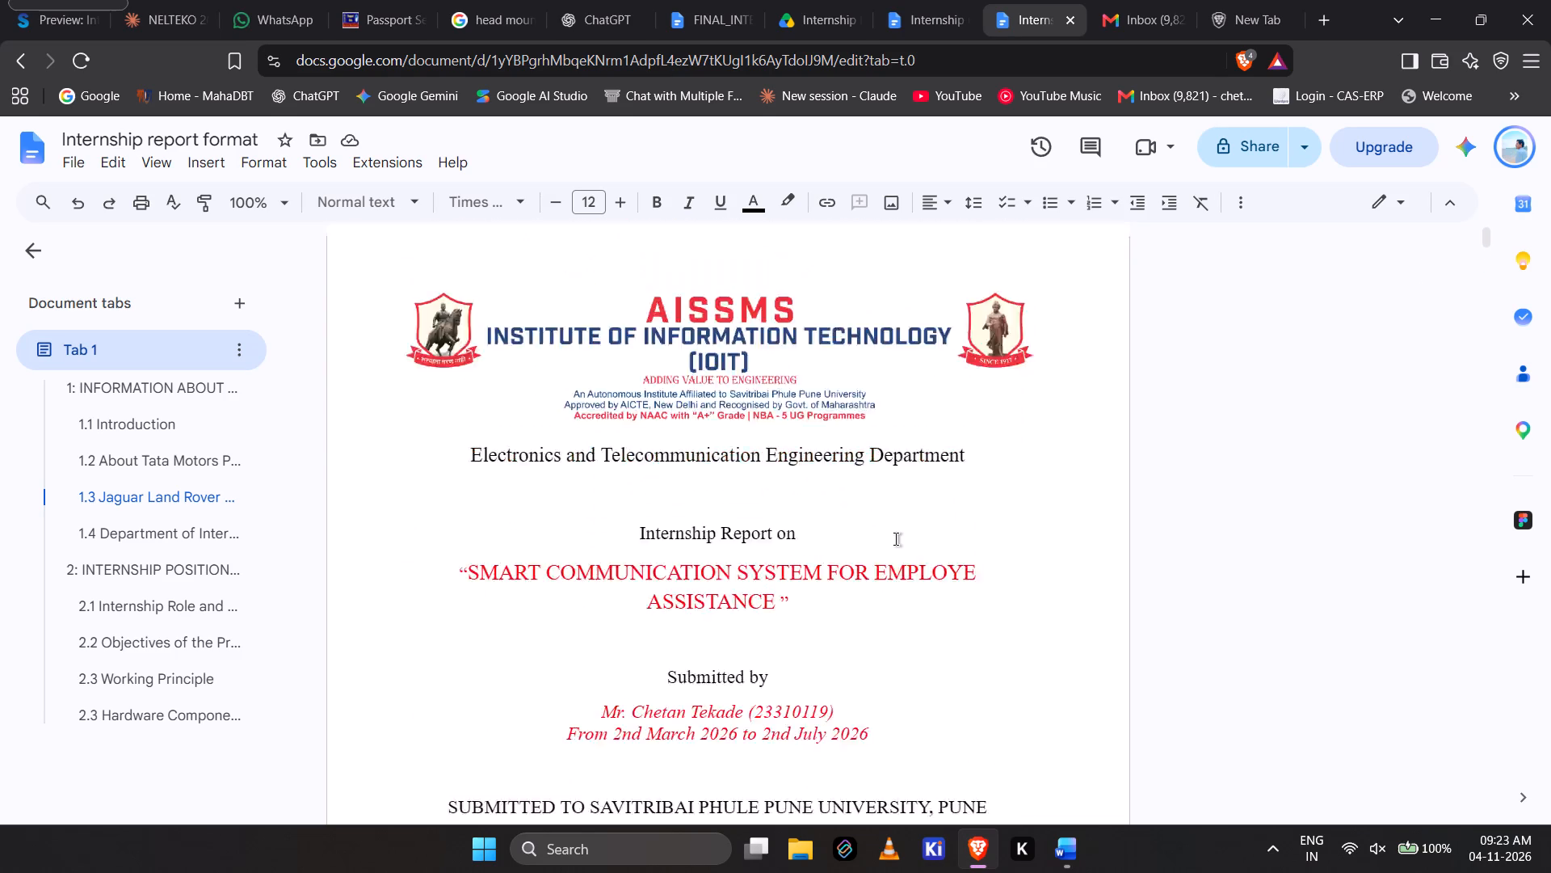
pyautogui.scroll(-1, 896, 539)
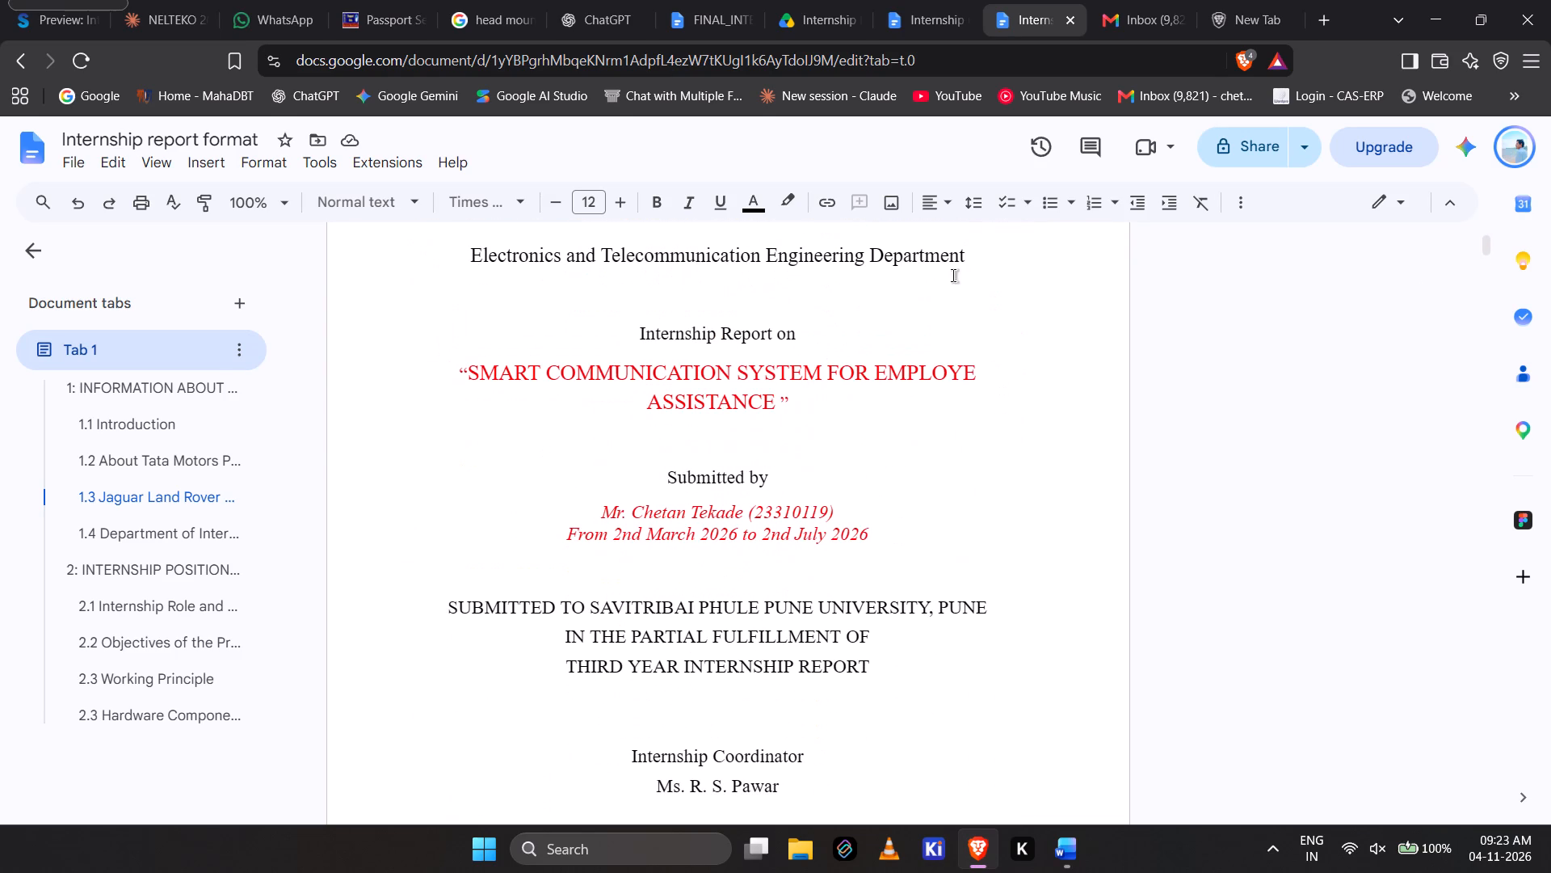
# Switch to the FINAL_INTERNSHIP REPORT document and examine the chapter list in its index.
pyautogui.click(716, 0)
pyautogui.scroll(4, 726, 406)
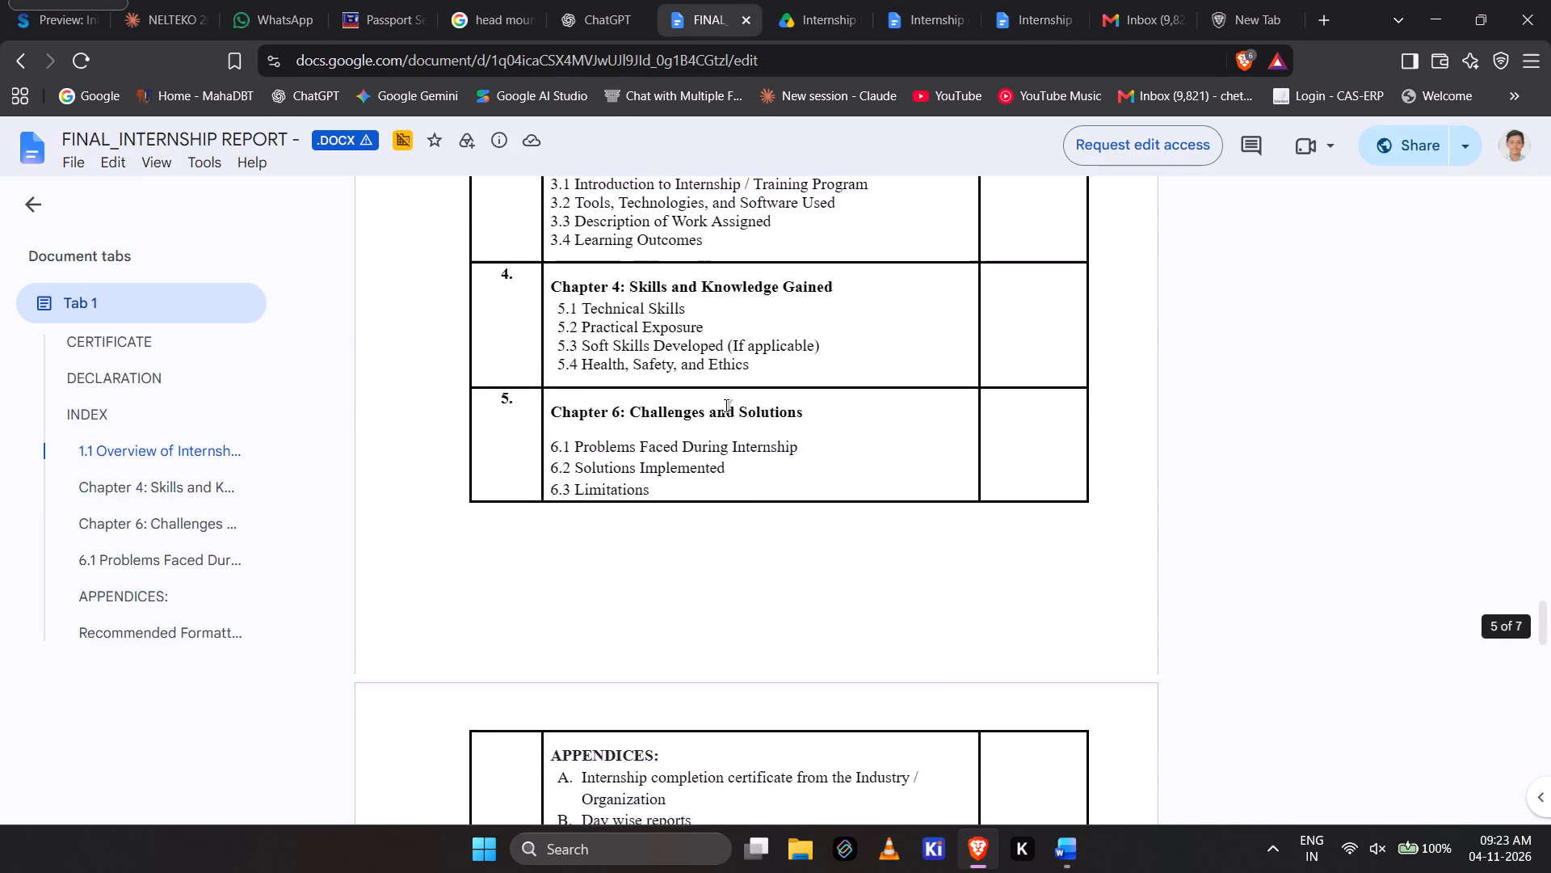
pyautogui.scroll(6, 726, 406)
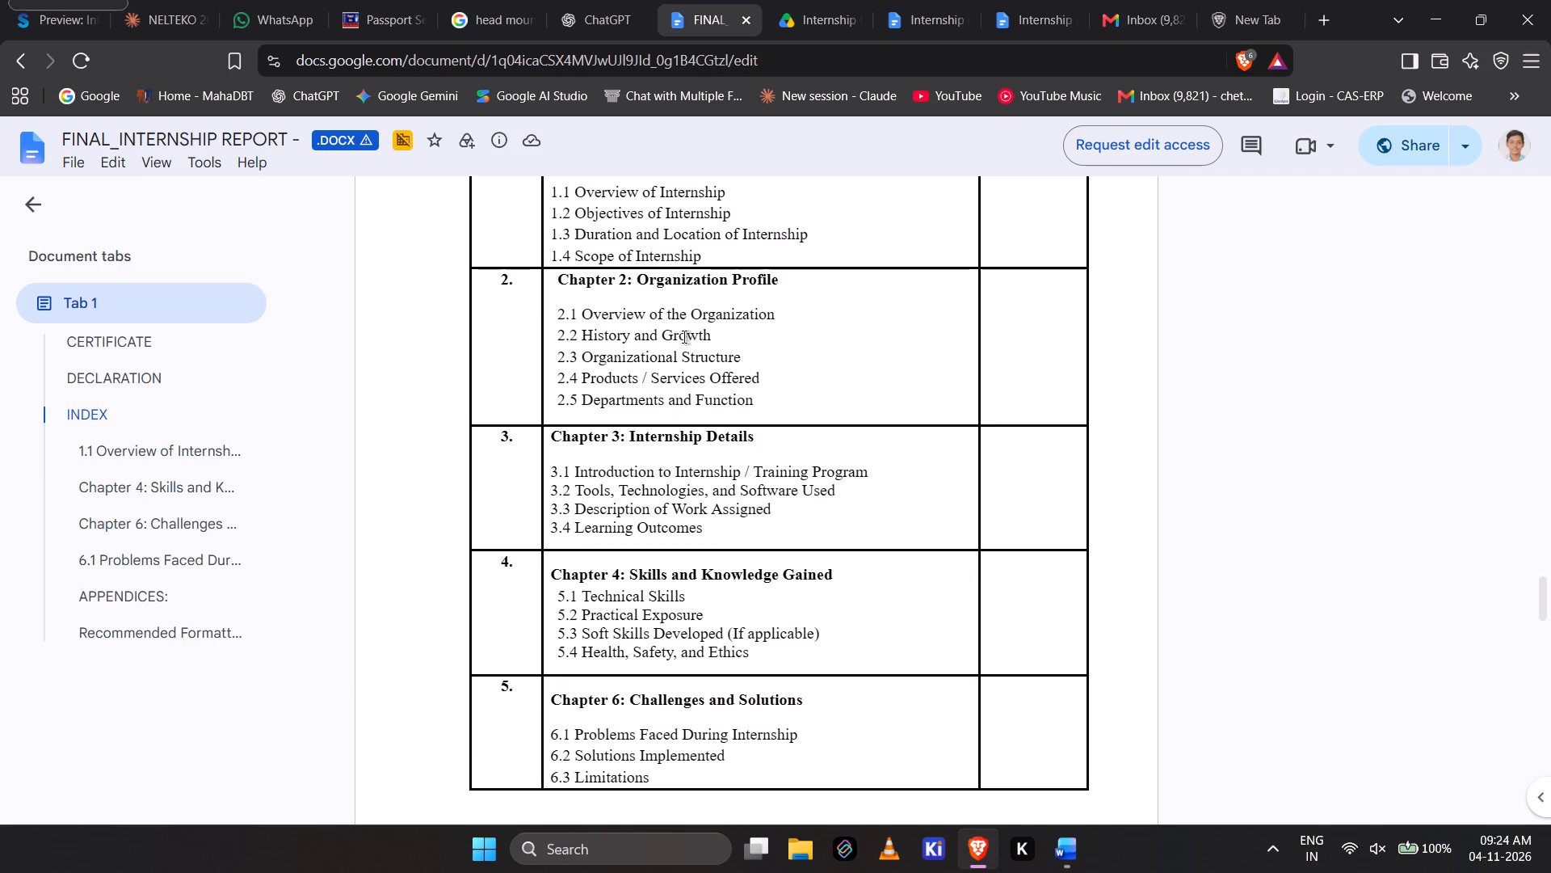
# Return to the Internship report format document and review its pages through the 2.3 Hardware Components table.
pyautogui.click(1001, 0)
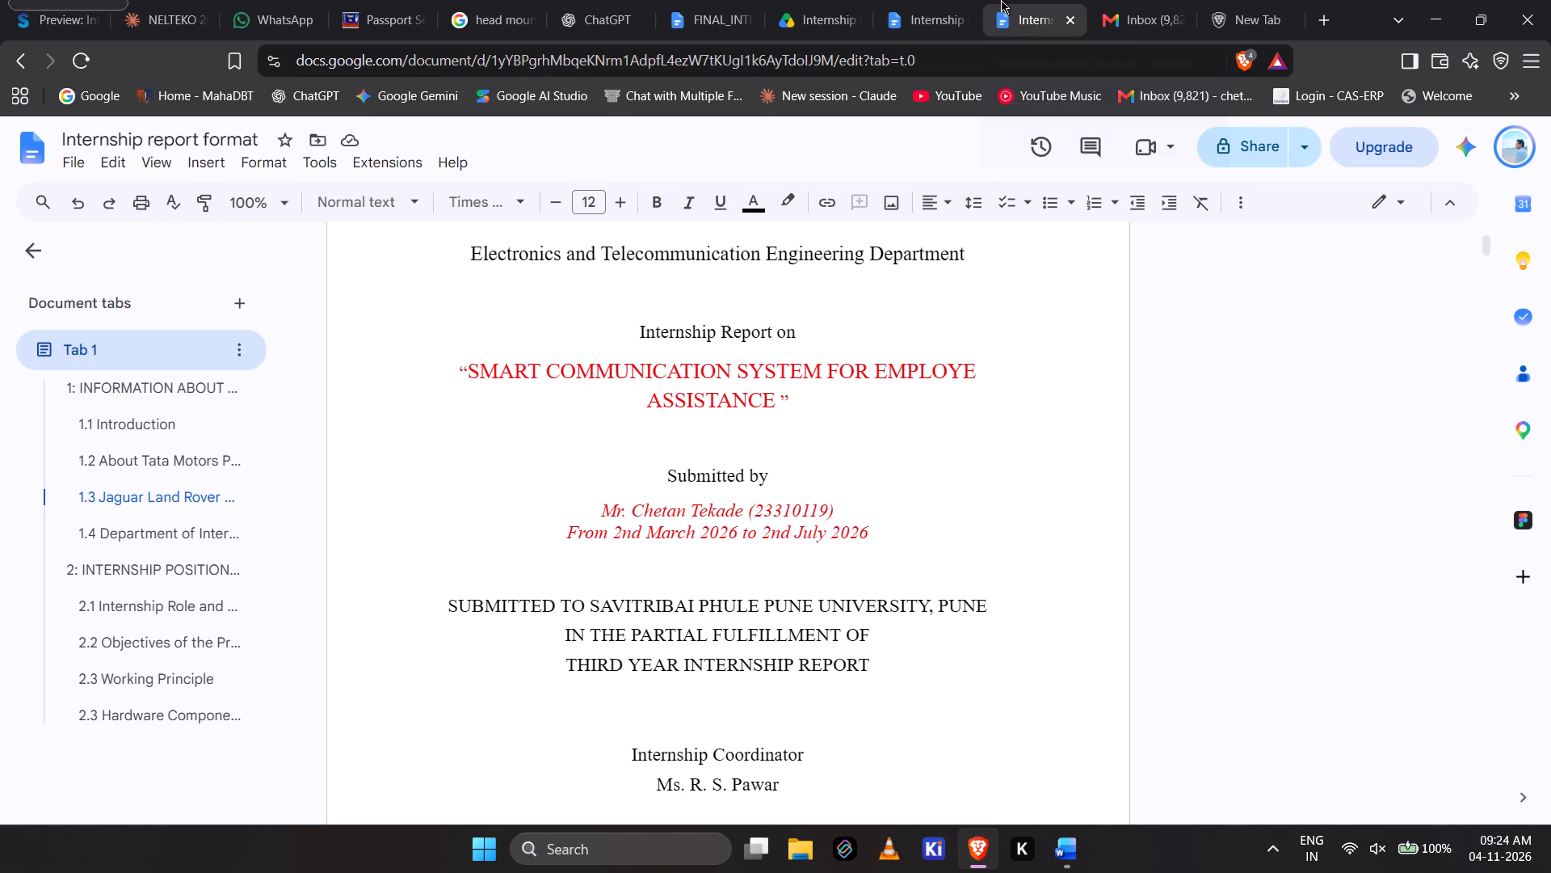
pyautogui.scroll(-9, 966, 511)
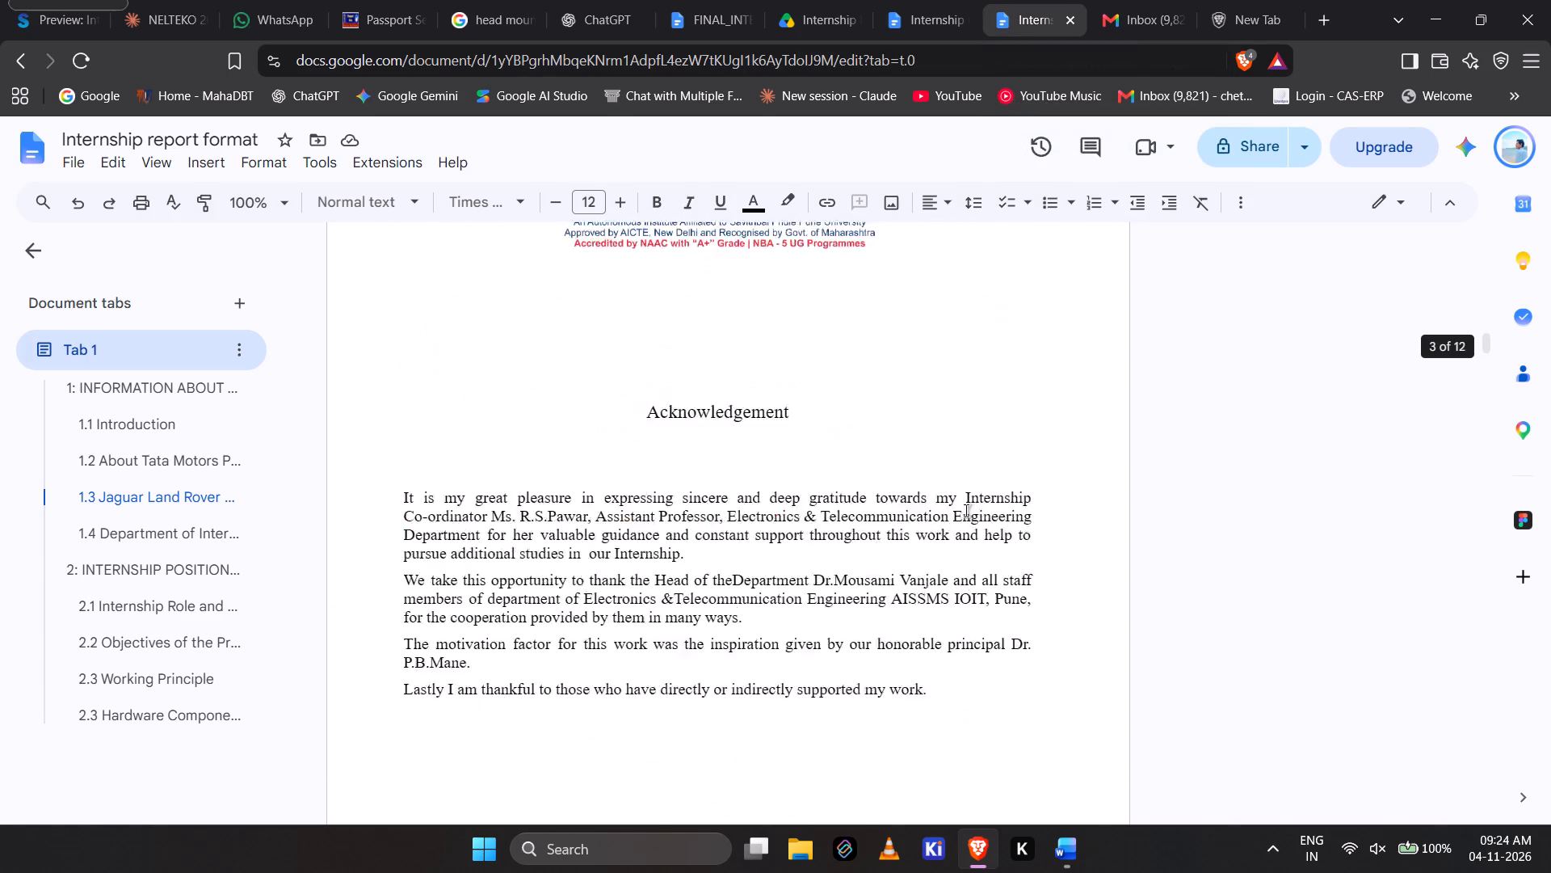
pyautogui.scroll(-12, 966, 511)
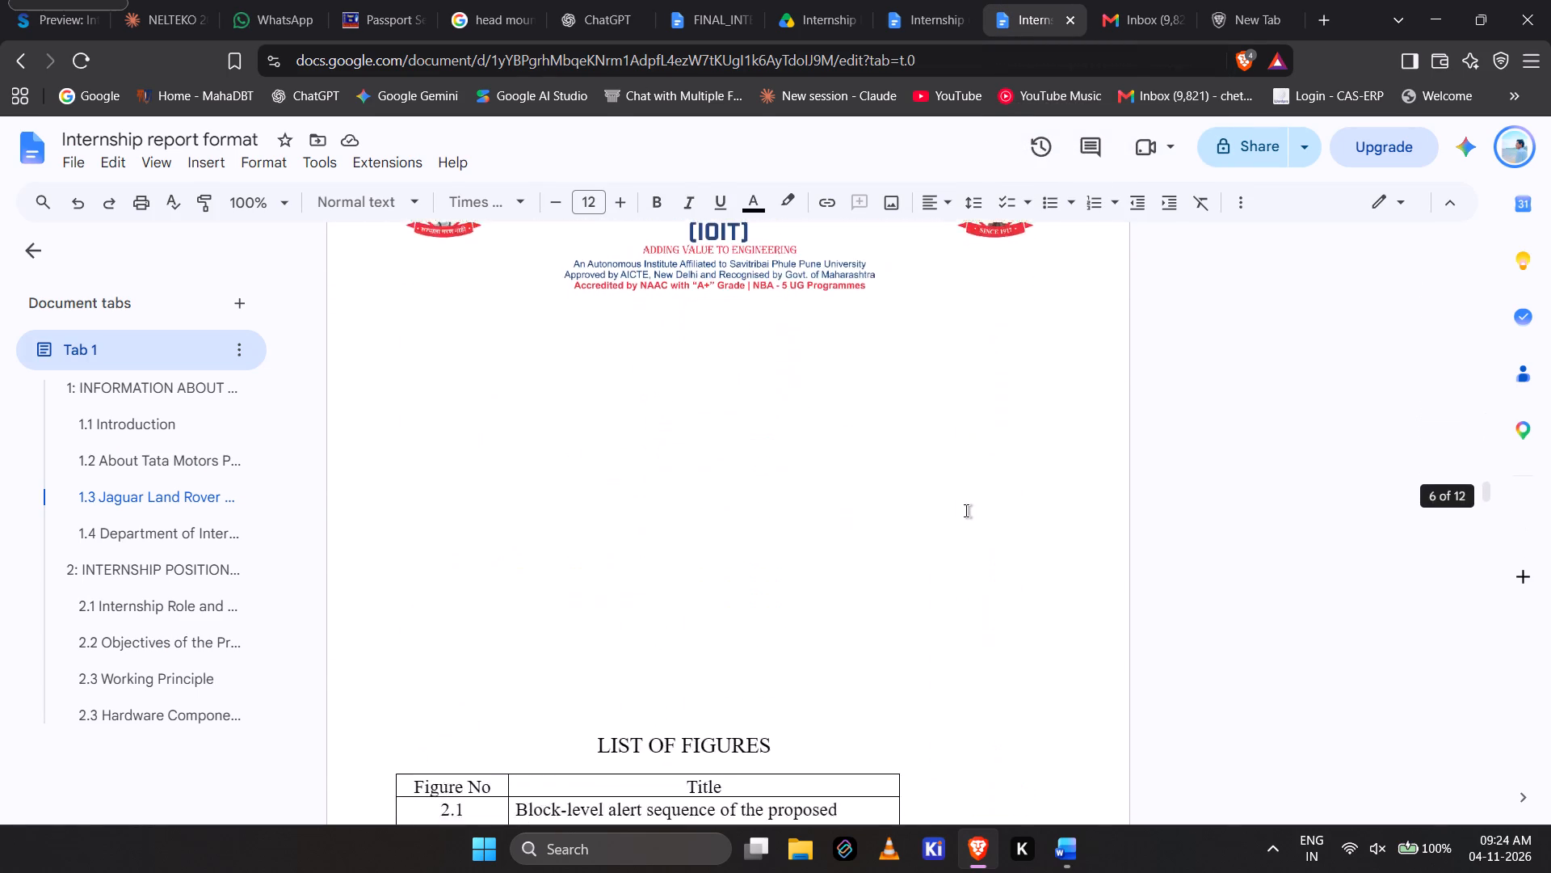
pyautogui.scroll(-5, 966, 511)
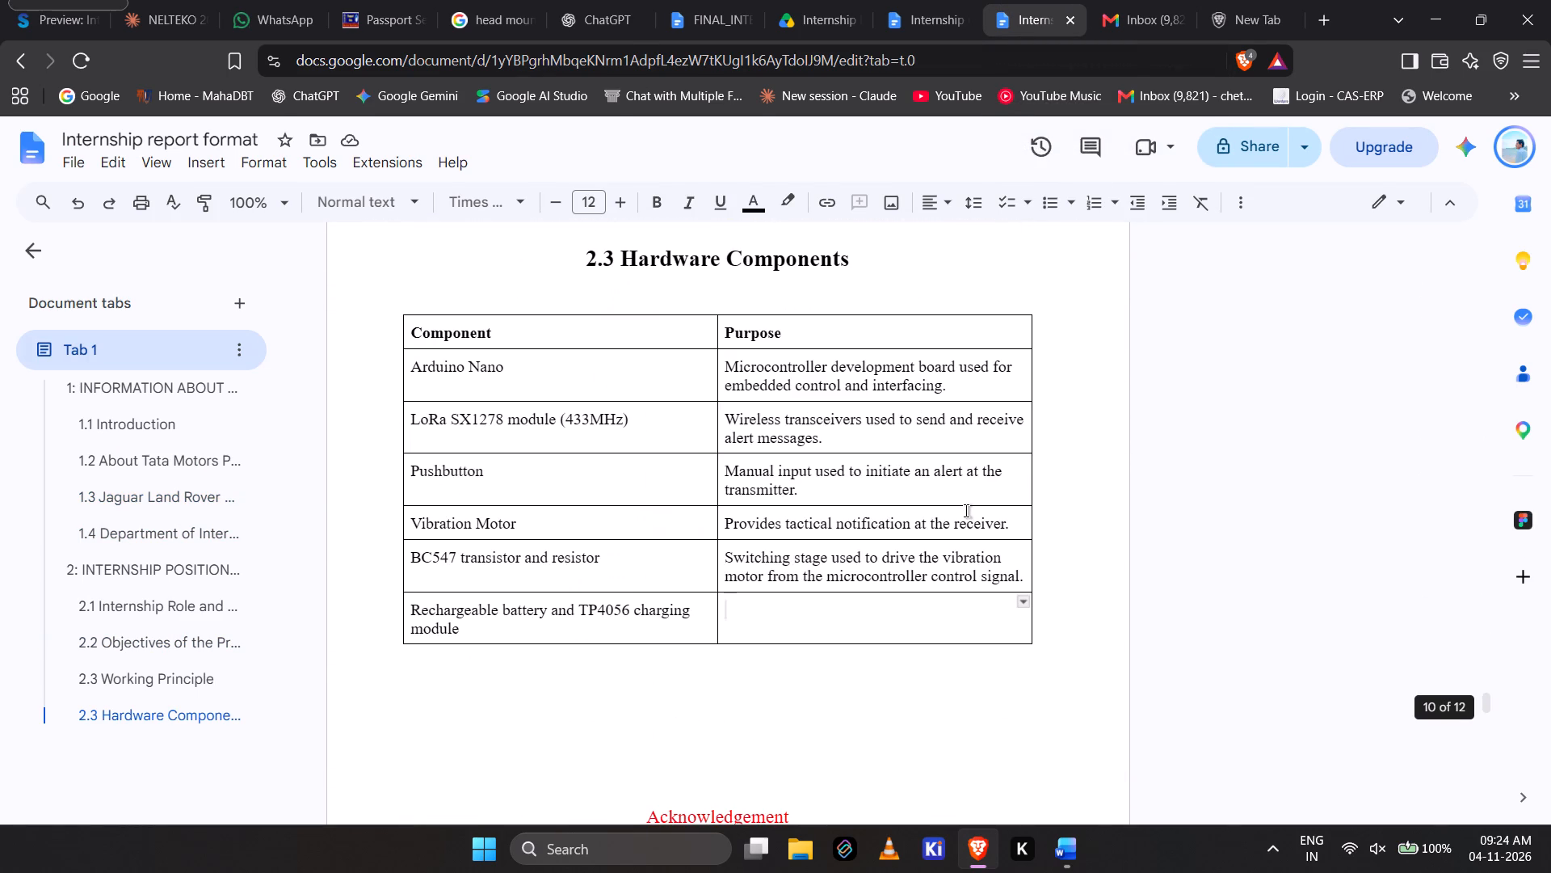
pyautogui.scroll(-1, 966, 511)
pyautogui.click(843, 424)
# Set the font size of all text in the 1.5 Internship Details table to 12.
pyautogui.scroll(3, 843, 424)
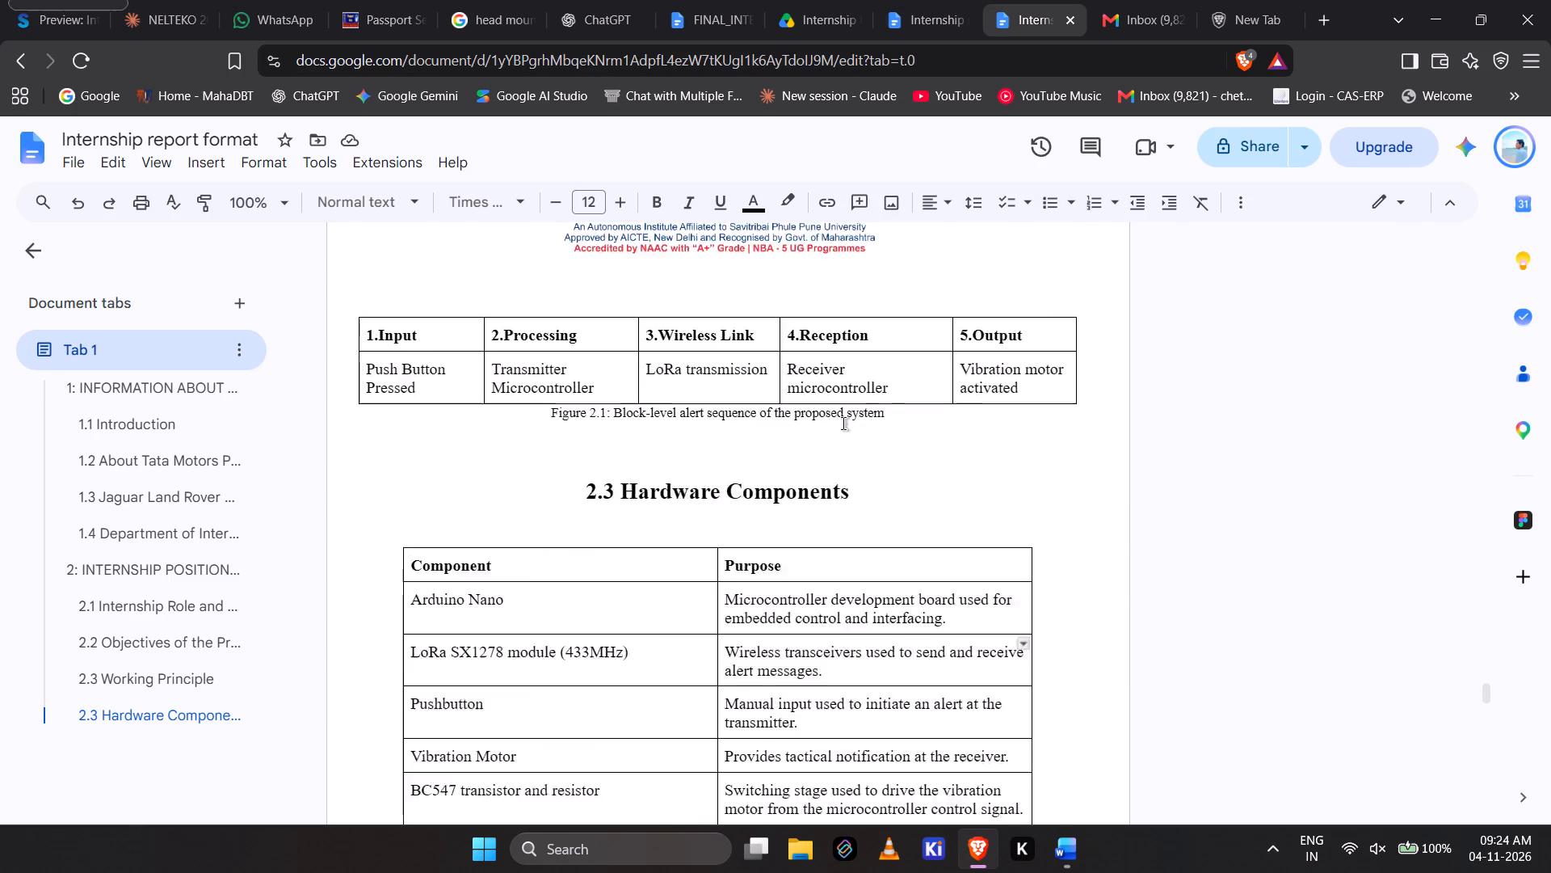
pyautogui.scroll(16, 843, 424)
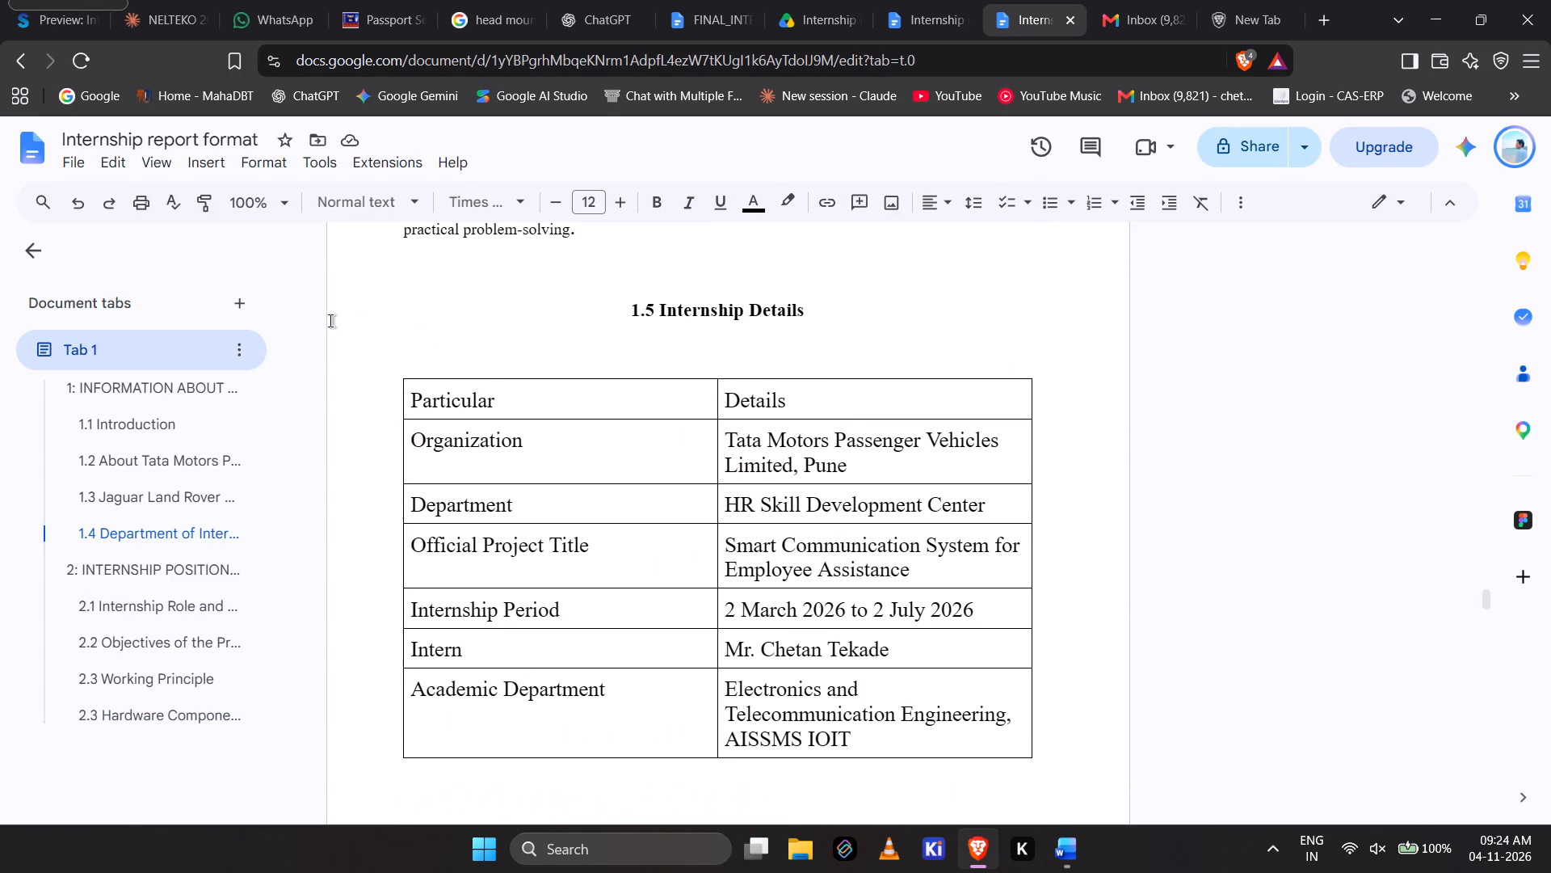
pyautogui.moveTo(410, 406); pyautogui.dragTo(848, 677)
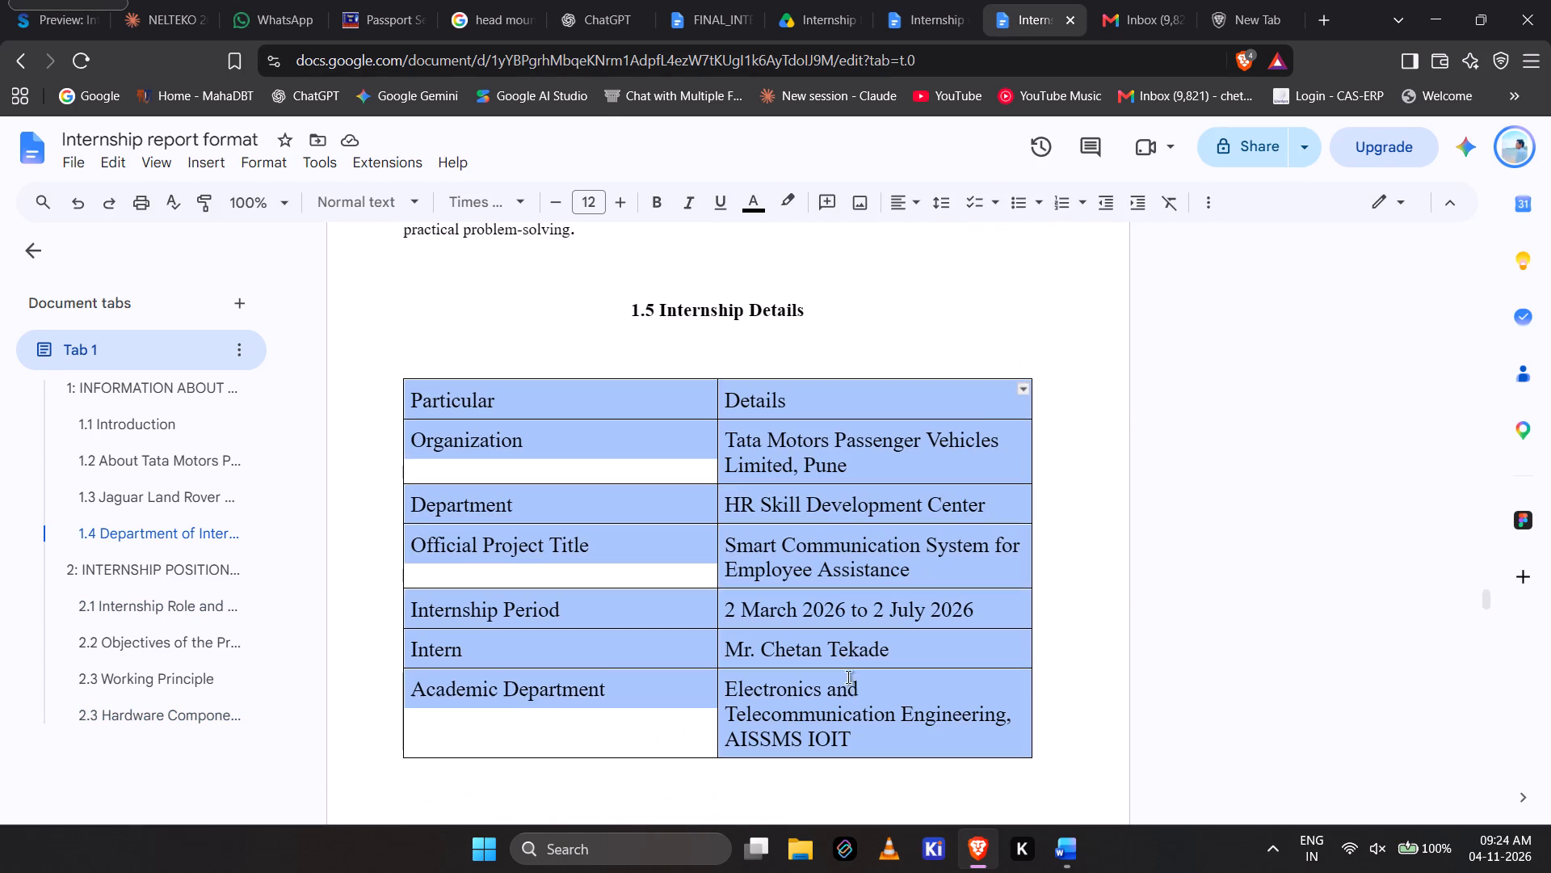
pyautogui.moveTo(848, 677); pyautogui.dragTo(853, 695)
pyautogui.click(593, 203)
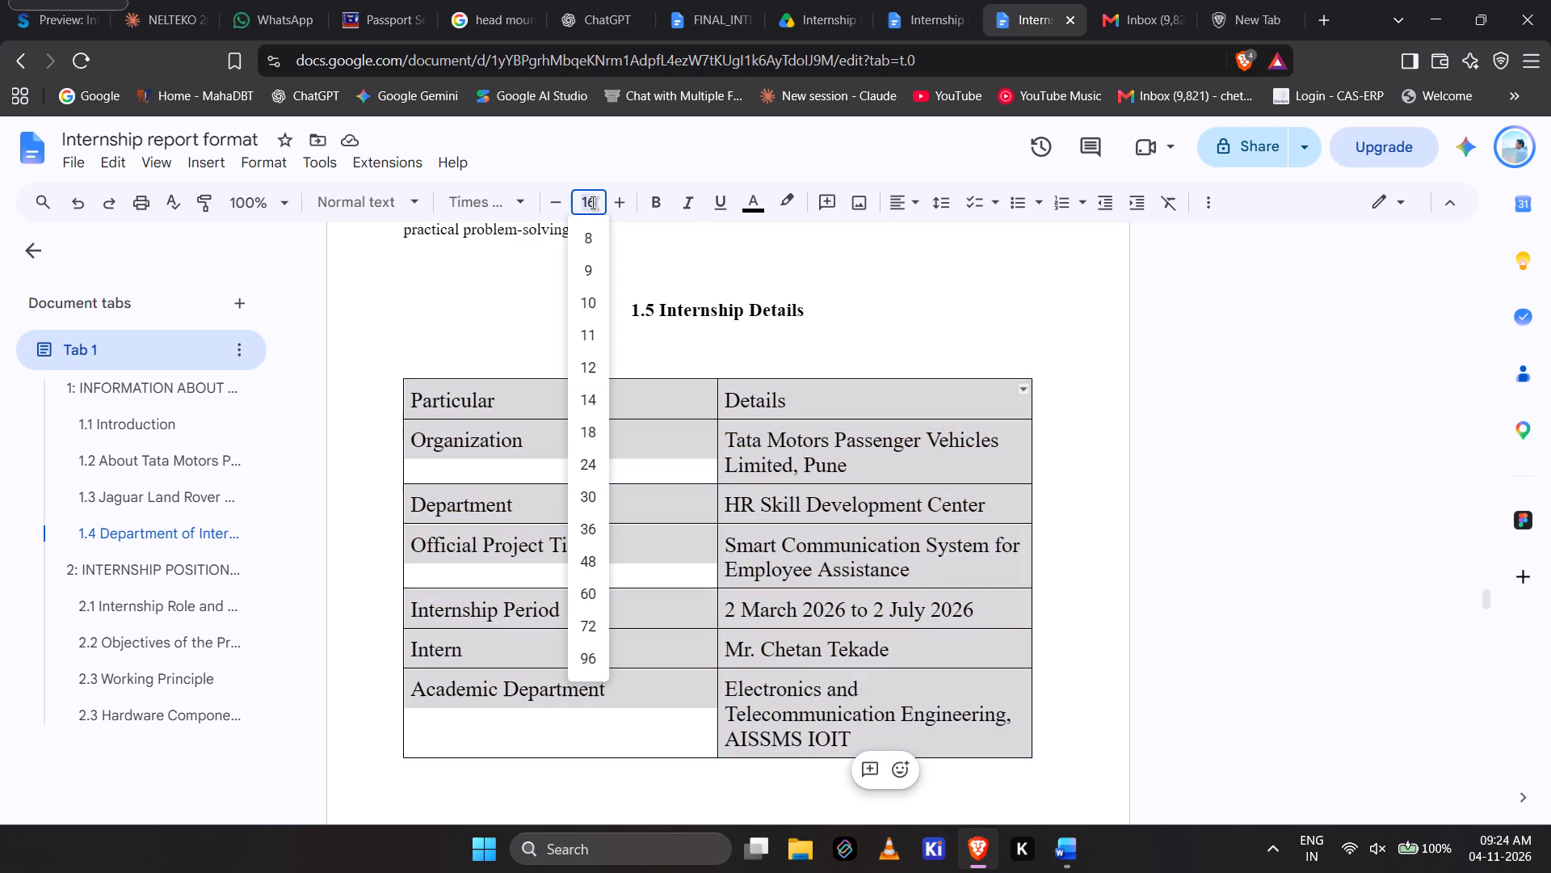
pyautogui.write('12')
pyautogui.press('Return')
pyautogui.scroll(5, 593, 206)
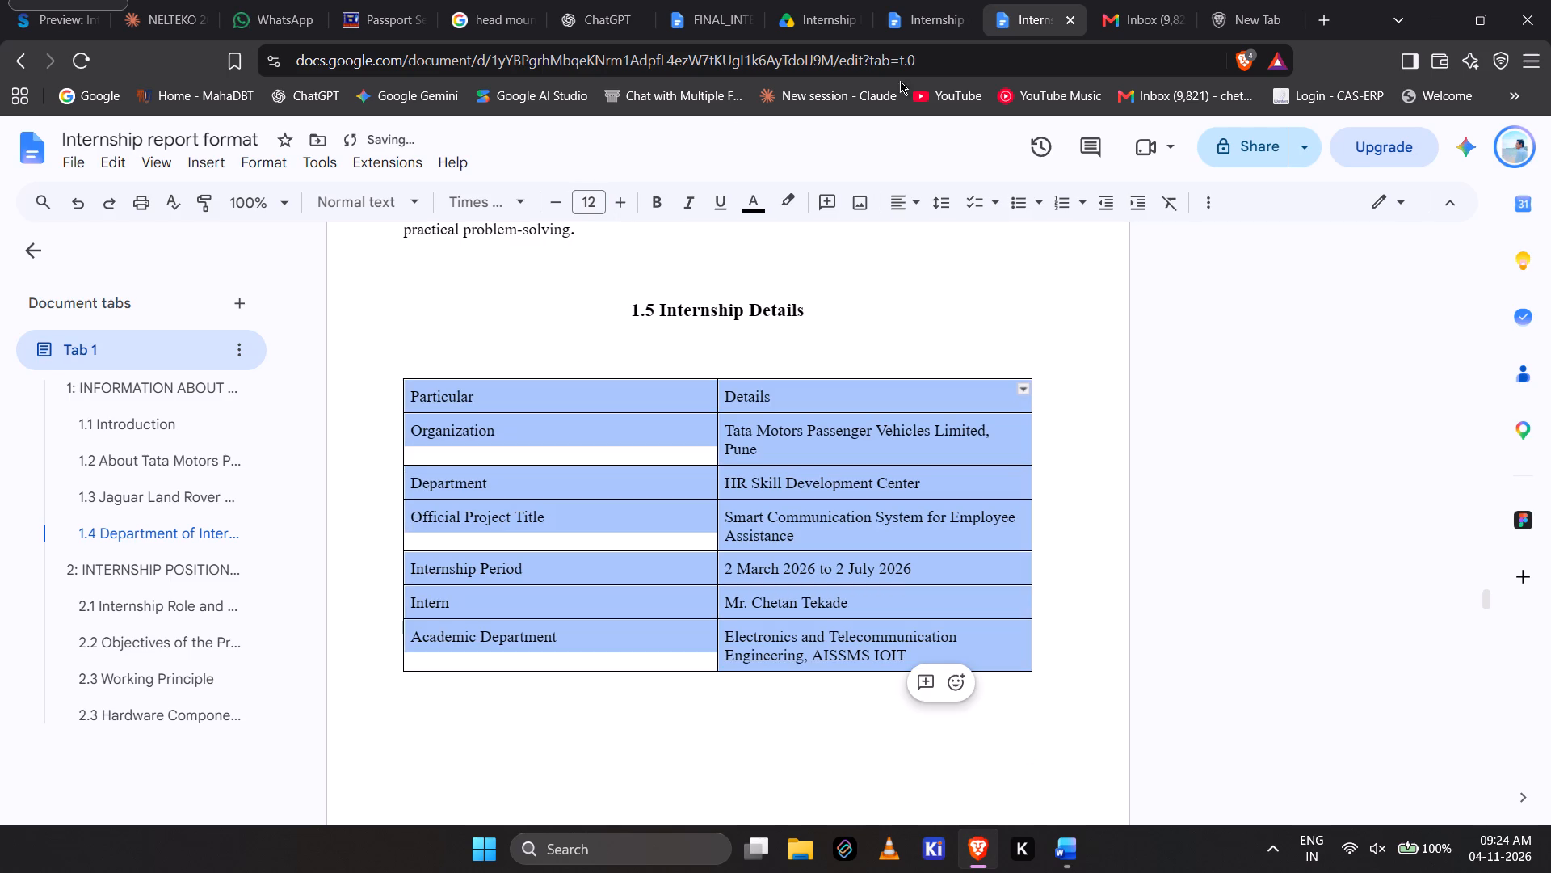
pyautogui.click(1015, 463)
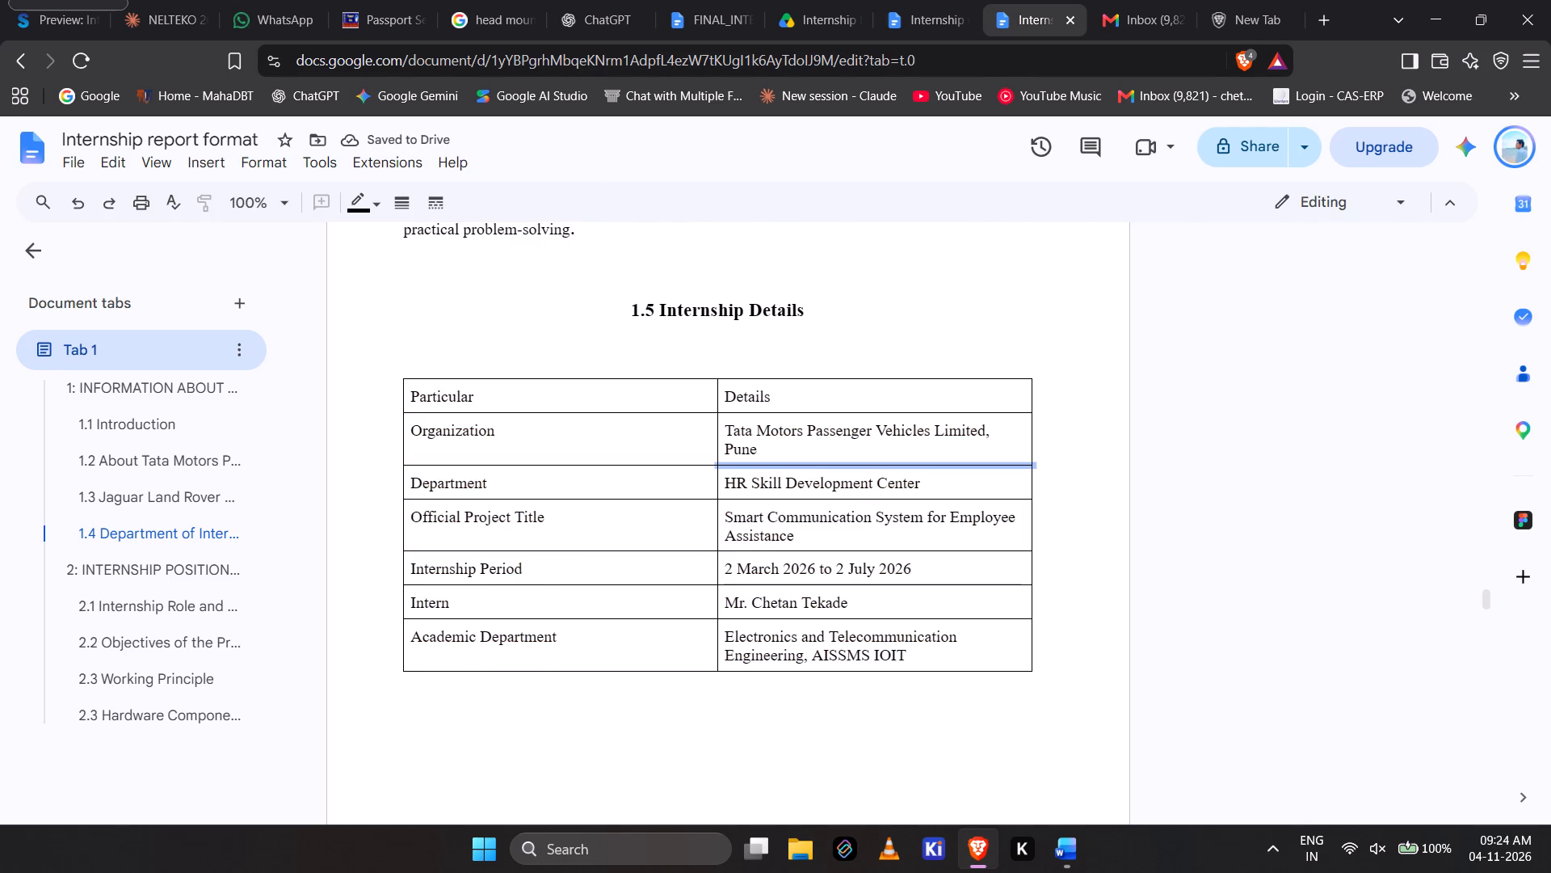
pyautogui.scroll(1, 1015, 463)
pyautogui.click(1112, 477)
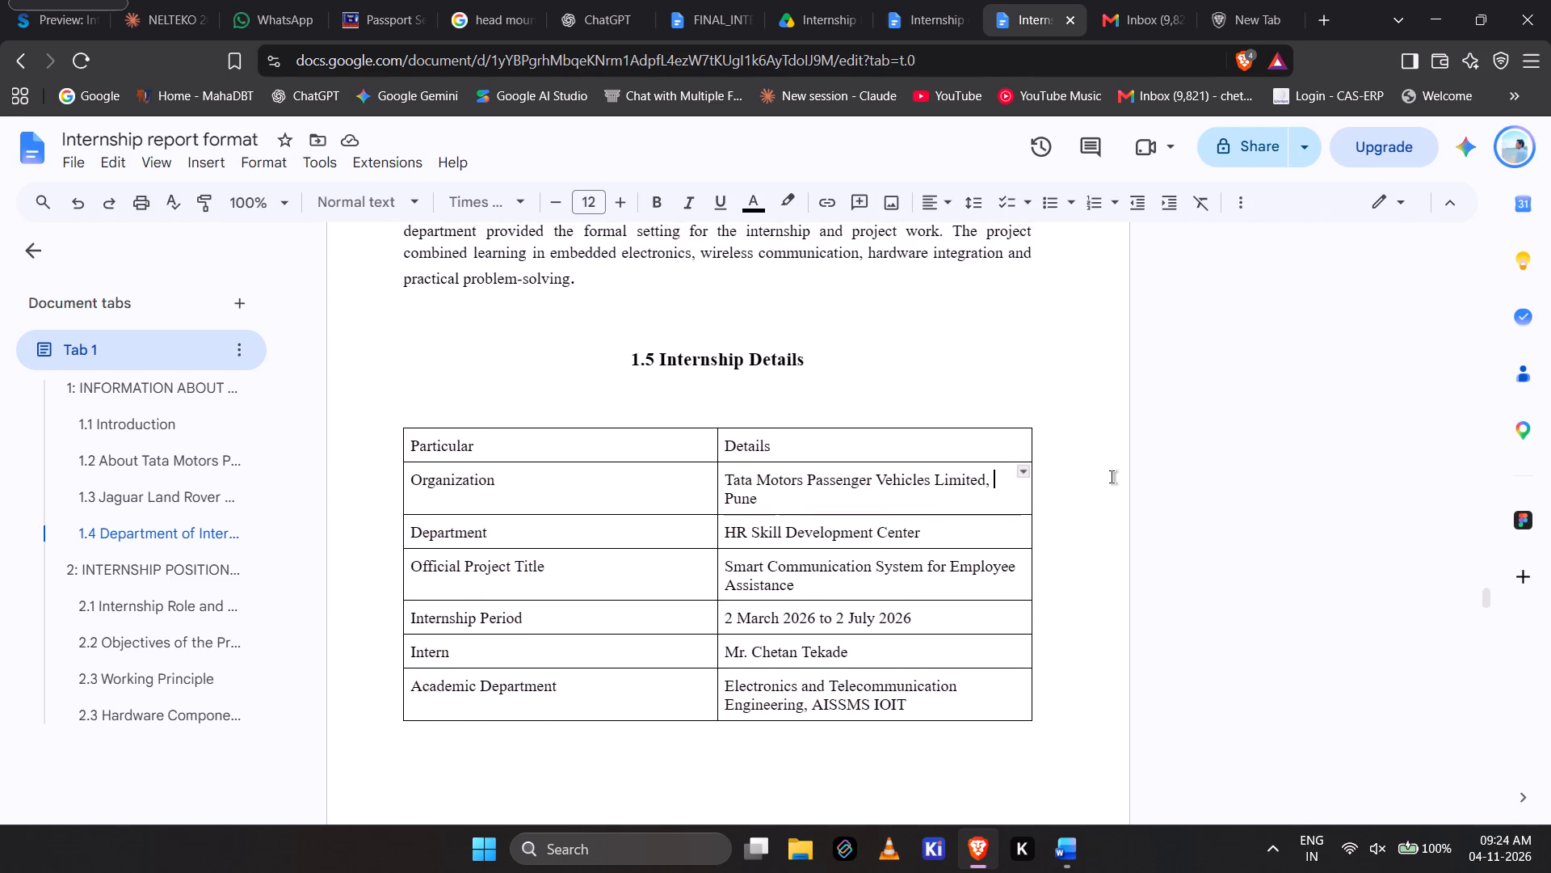
# Review the report's pages from the List of Figures through the closing template text and the 2.3 Hardware Components table.
pyautogui.scroll(2, 1112, 477)
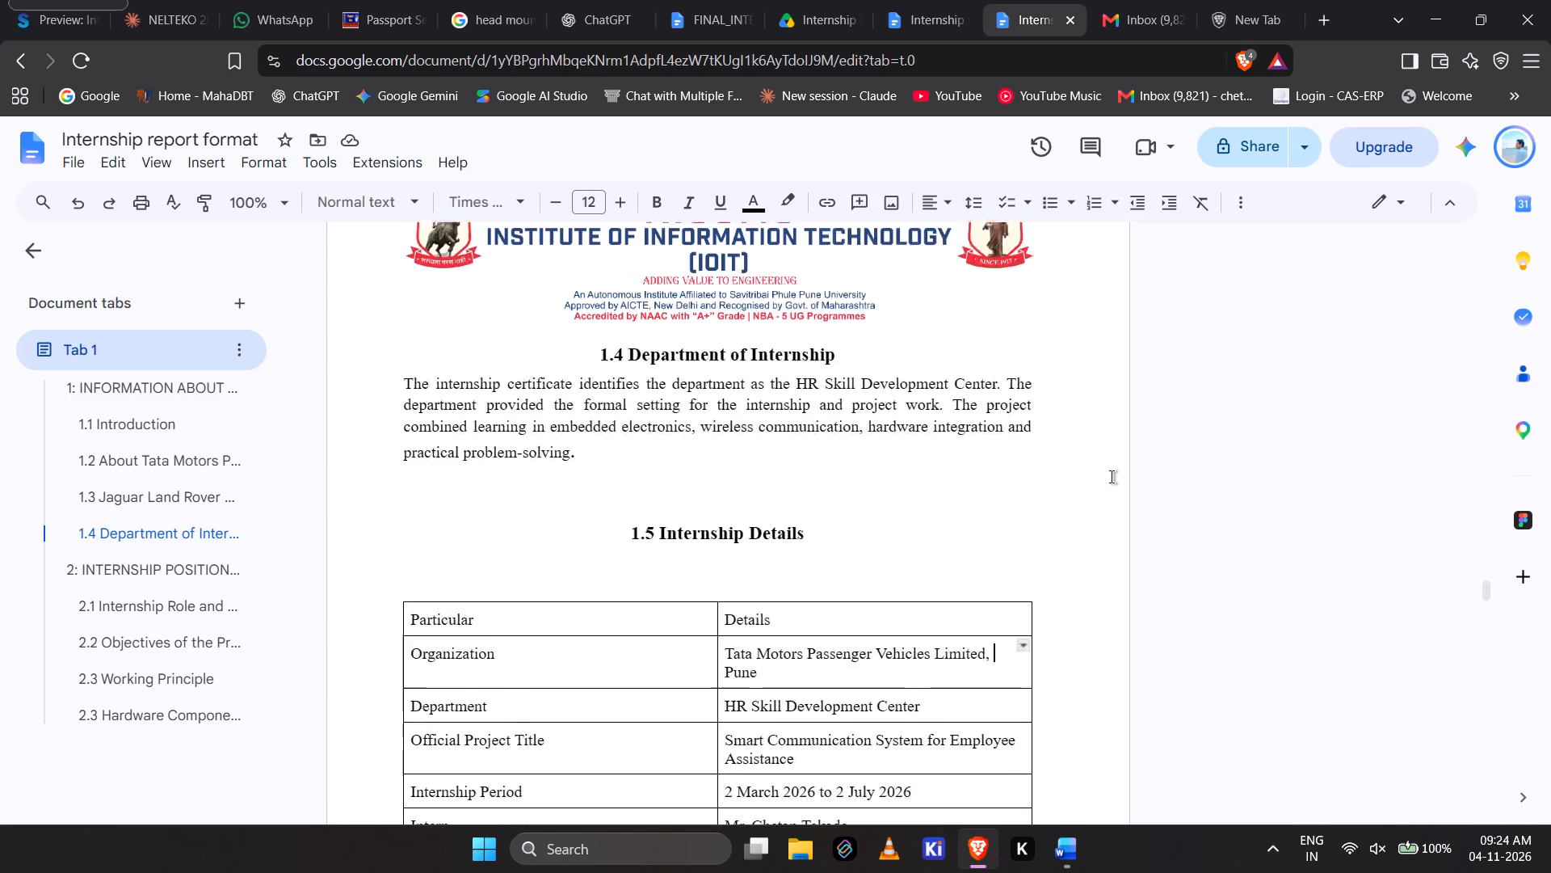
pyautogui.scroll(12, 1112, 477)
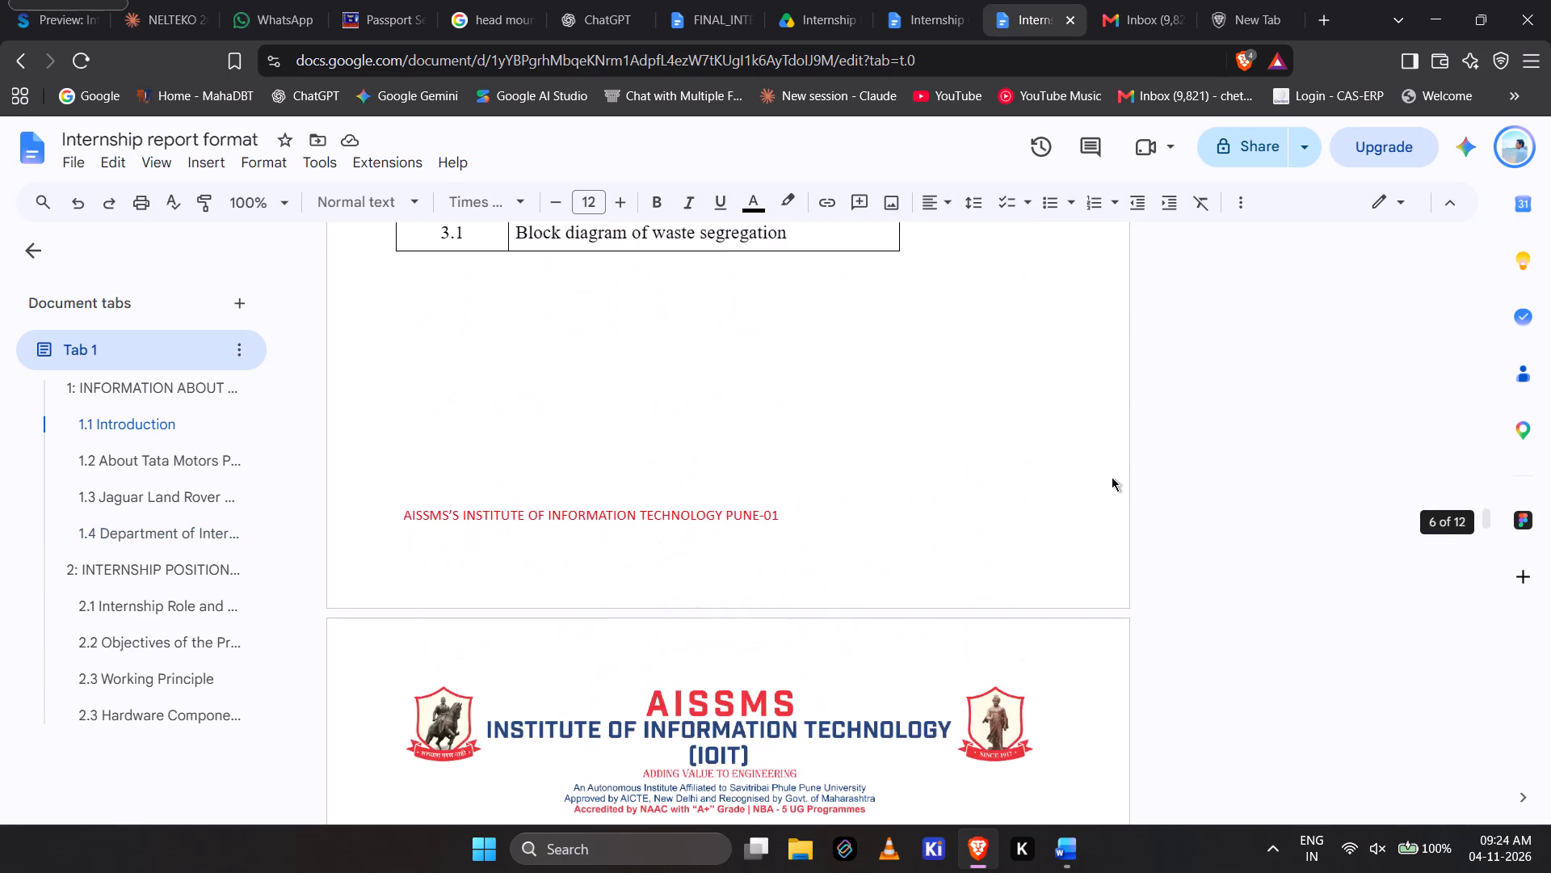
pyautogui.scroll(2, 1112, 477)
pyautogui.scroll(-2, 1112, 477)
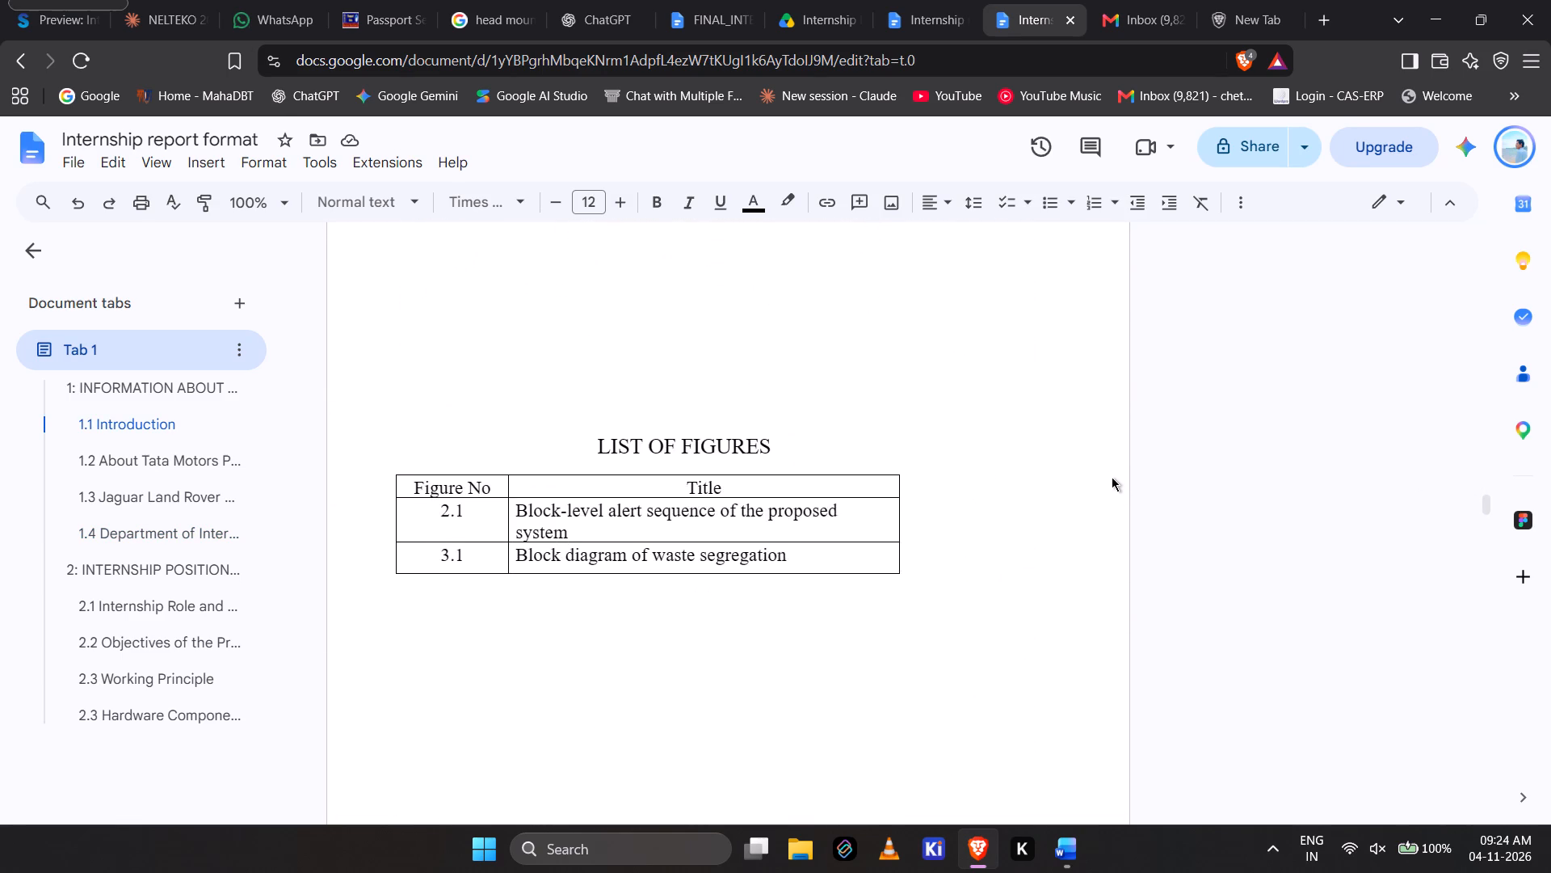
pyautogui.scroll(-16, 1112, 477)
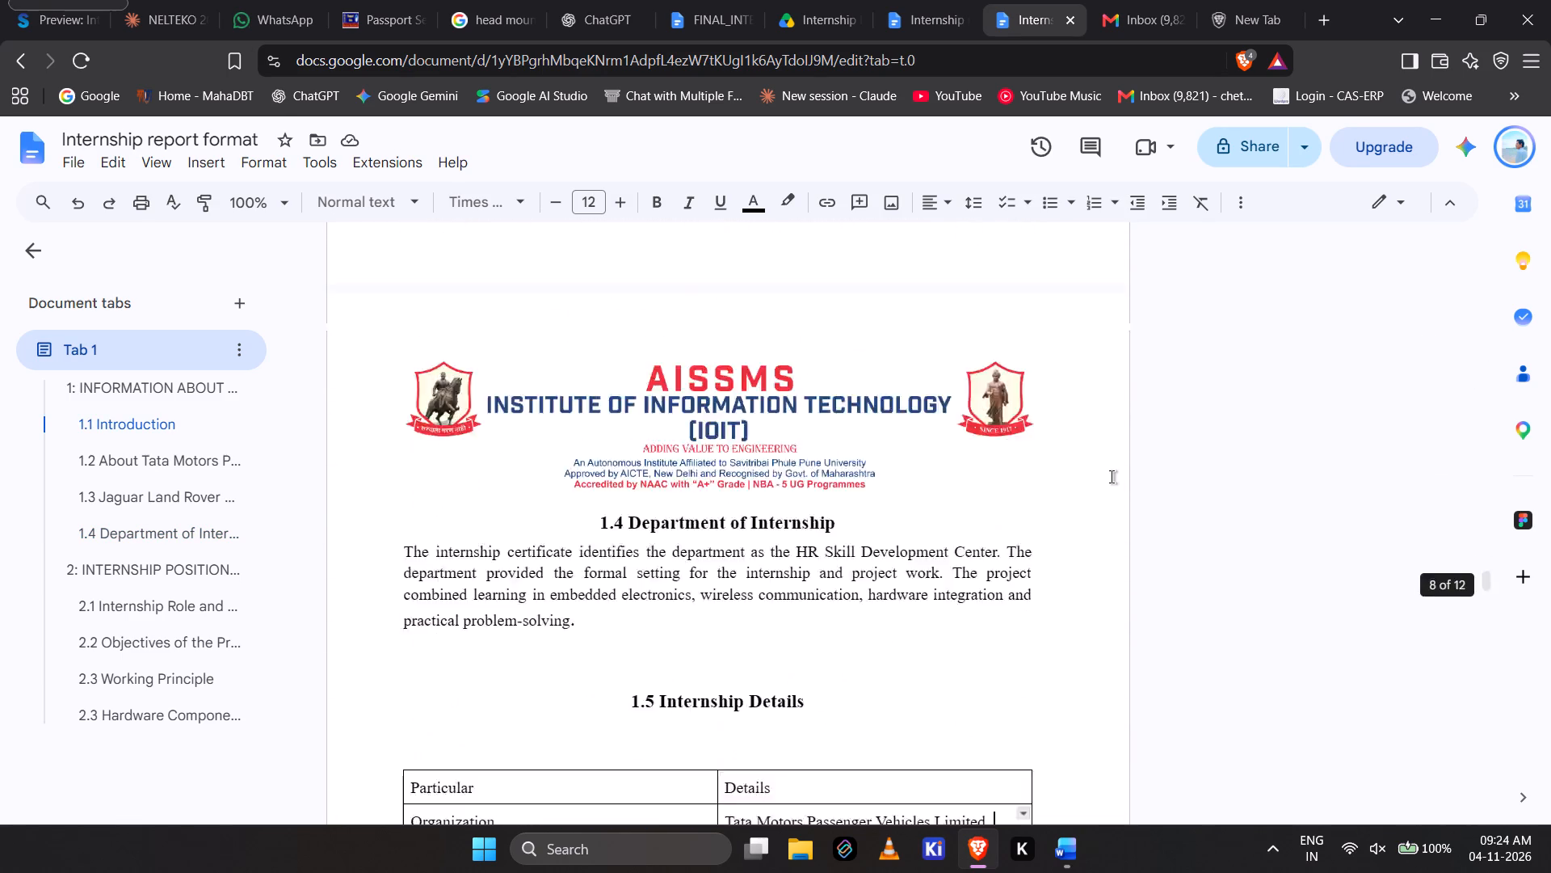
pyautogui.scroll(-5, 1112, 477)
pyautogui.scroll(8, 1112, 477)
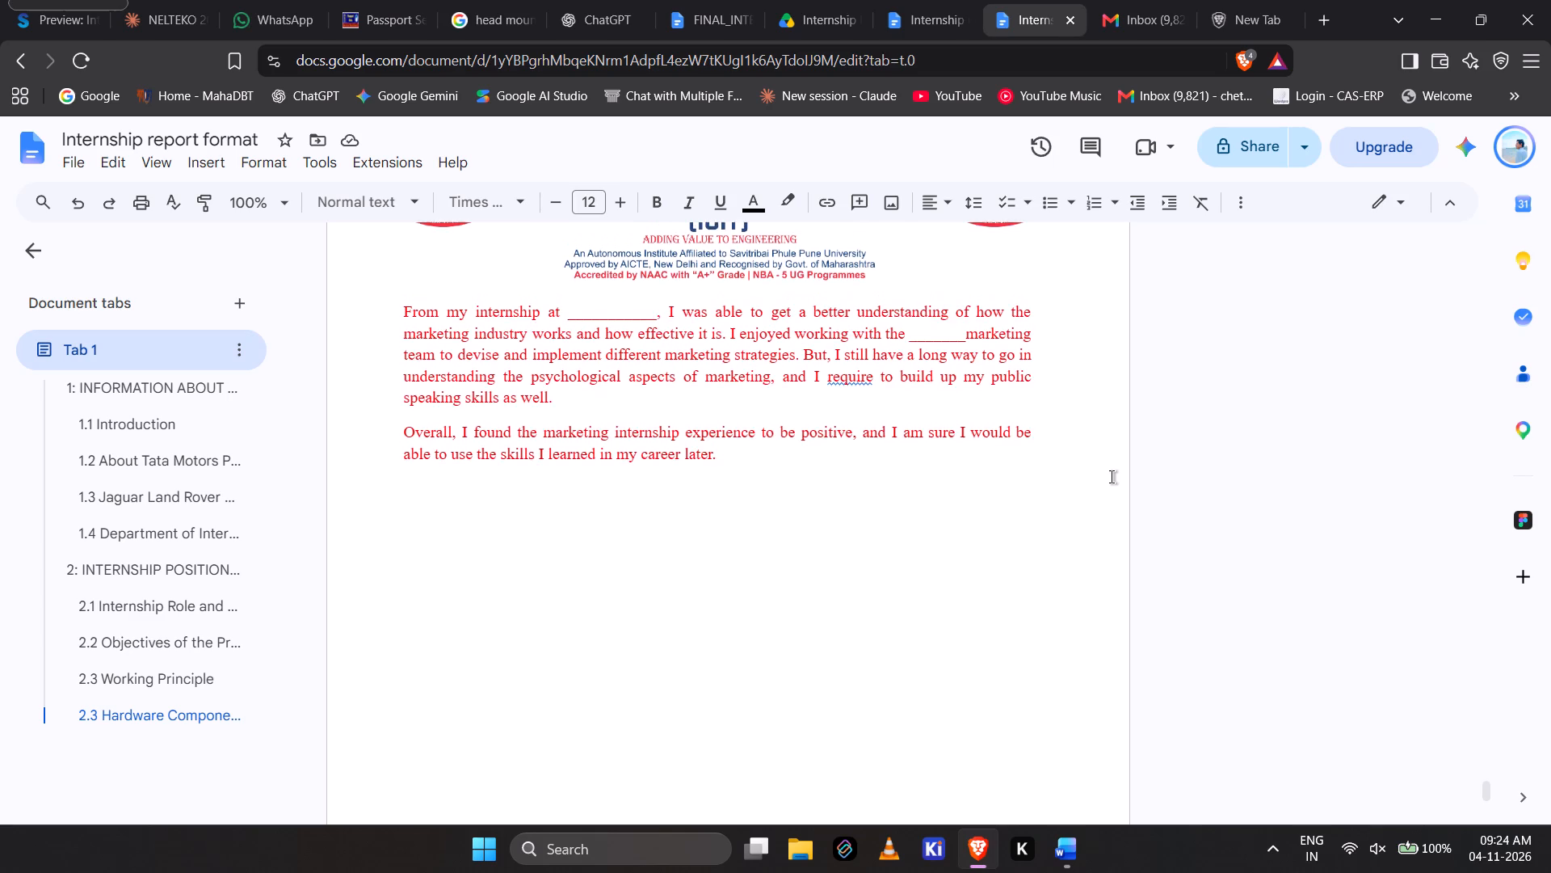
pyautogui.scroll(8, 1112, 477)
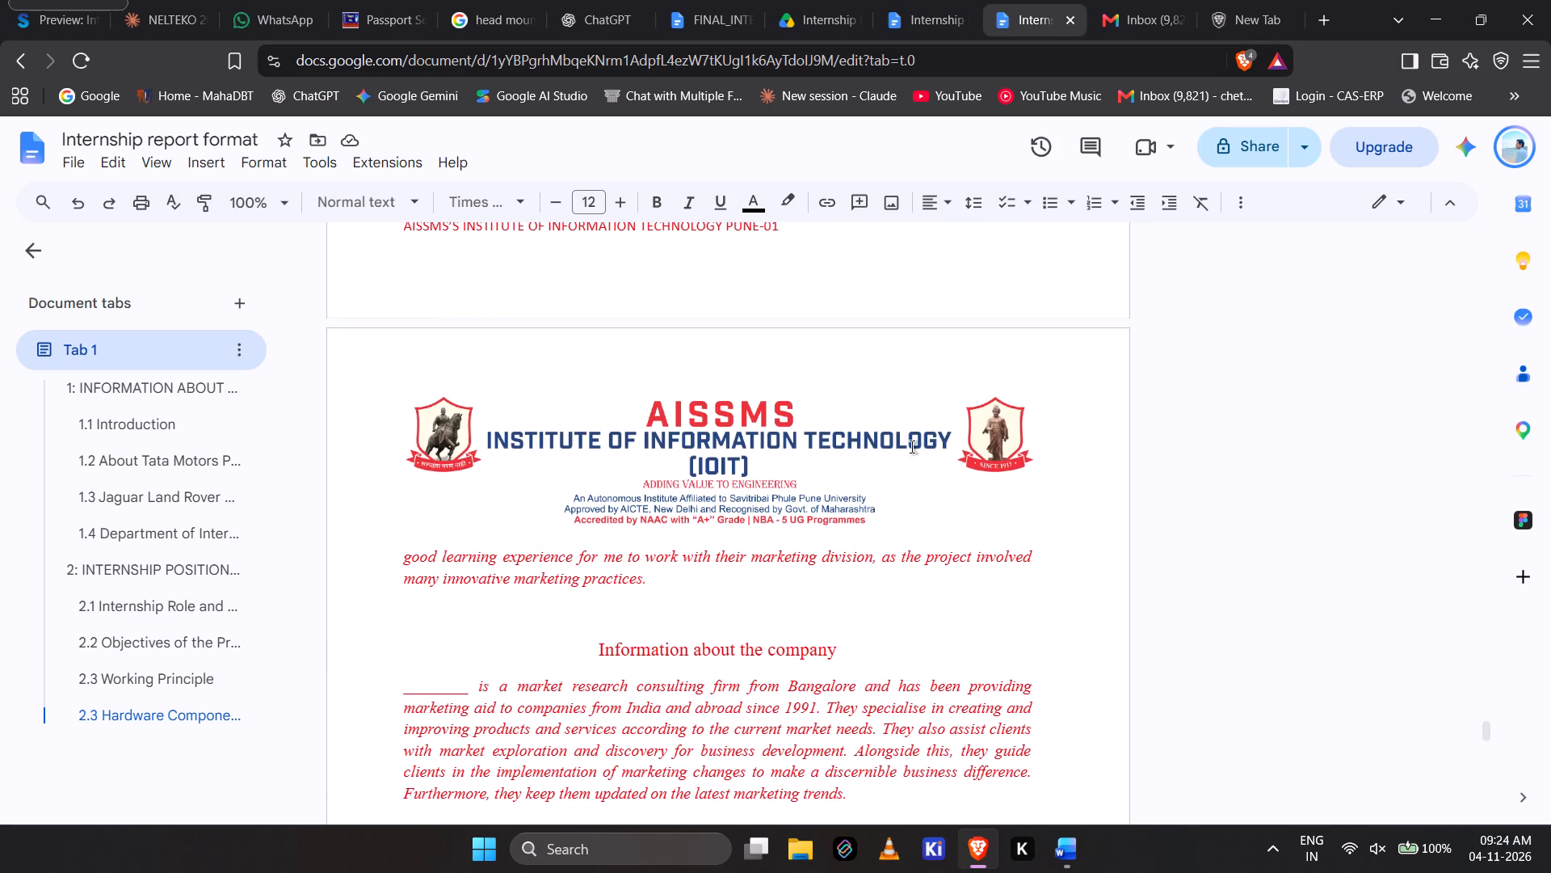
pyautogui.scroll(5, 912, 447)
# Start the purpose of the rechargeable battery and TP4056 charging module with "Provide", without an extra table row.
pyautogui.hotkey('alt', 'Tab')
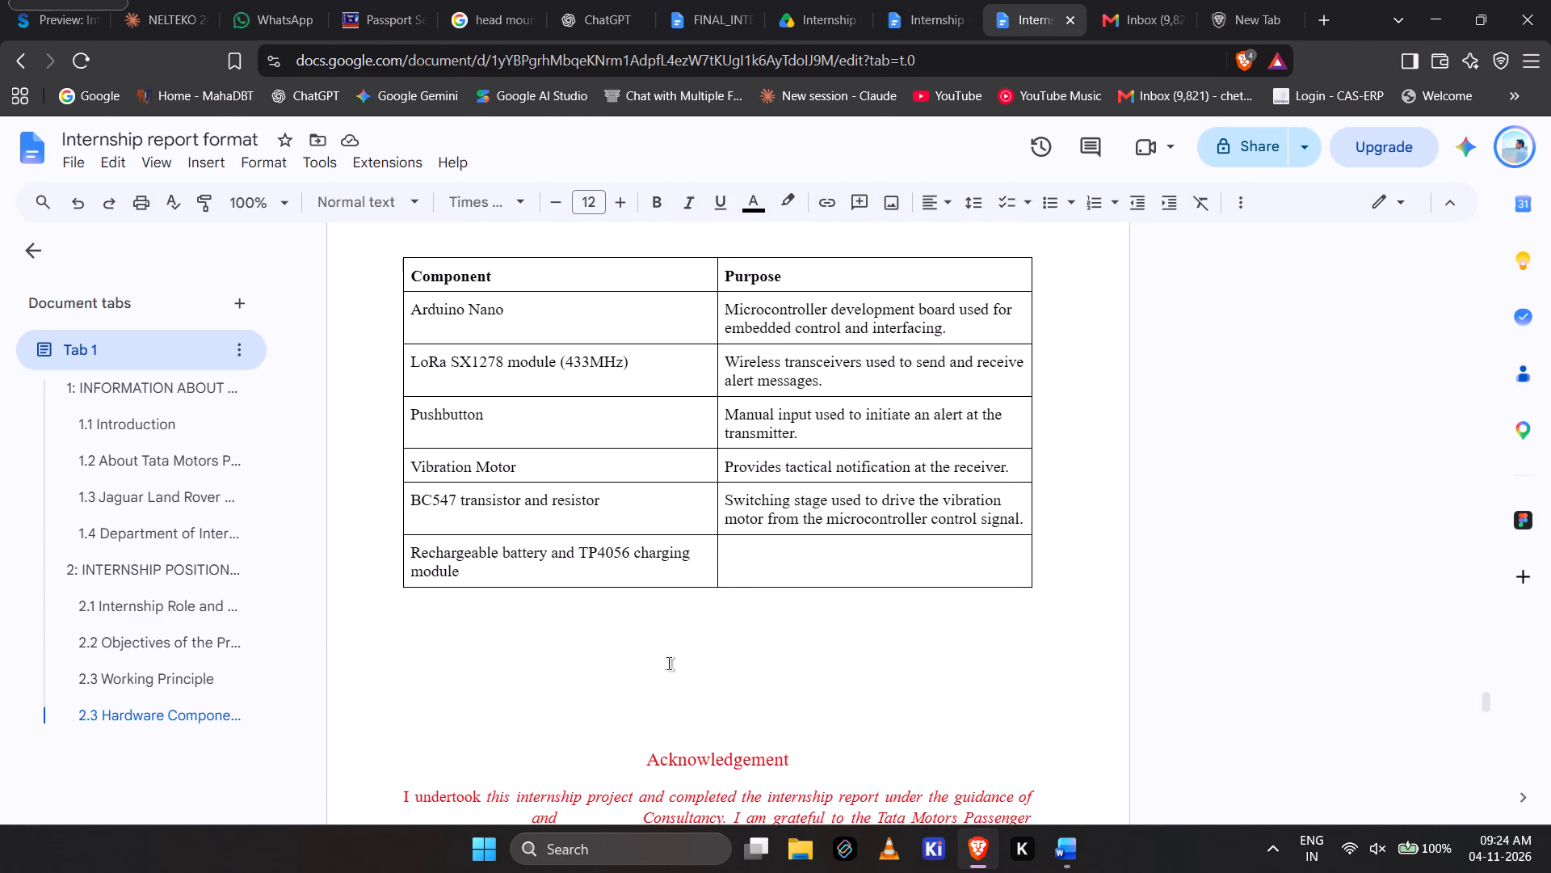
pyautogui.hotkey('alt', 'Tab')
pyautogui.click(769, 570)
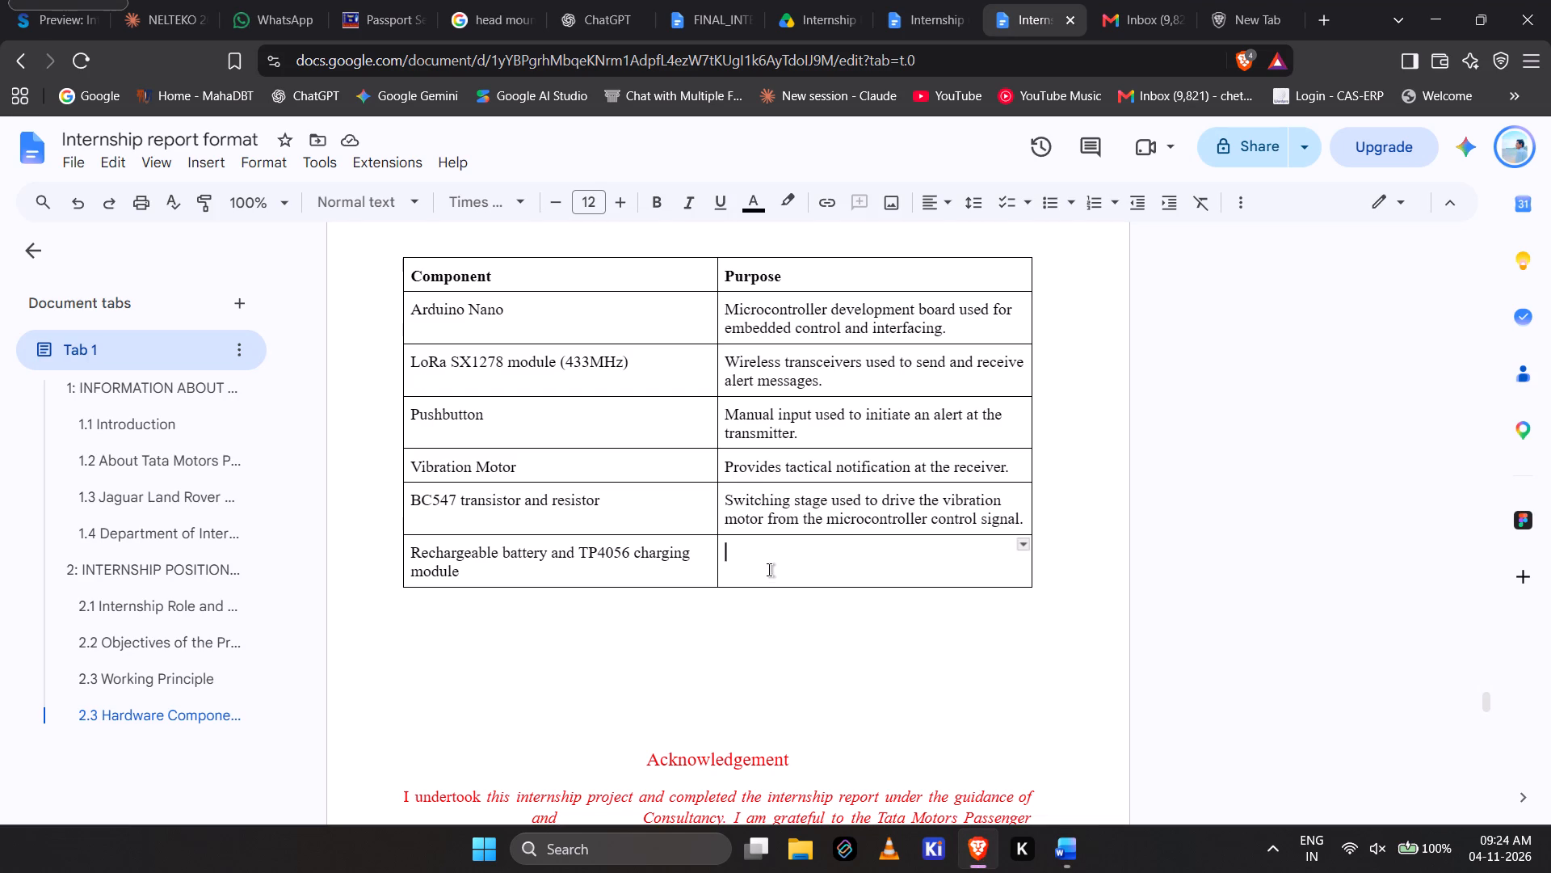
pyautogui.write('provide')
pyautogui.press('BackSpace')
pyautogui.press('BackSpace')
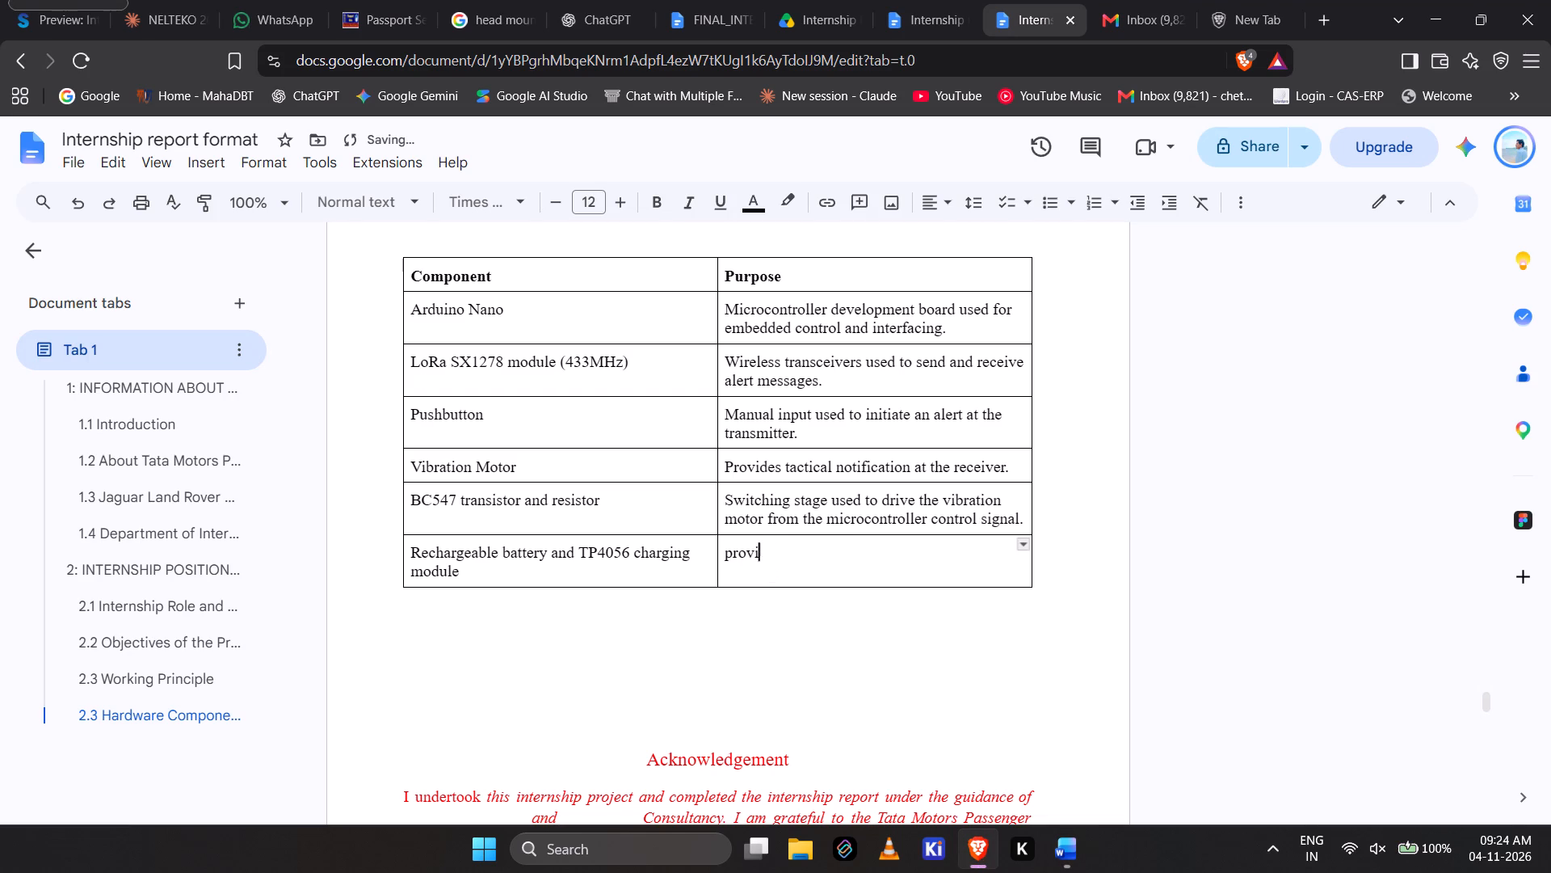
pyautogui.hotkey('ctrl', 'BackSpace')
pyautogui.write('Provide')
pyautogui.press('space')
pyautogui.press('Tab')
pyautogui.press('BackSpace')
pyautogui.press('BackSpace')
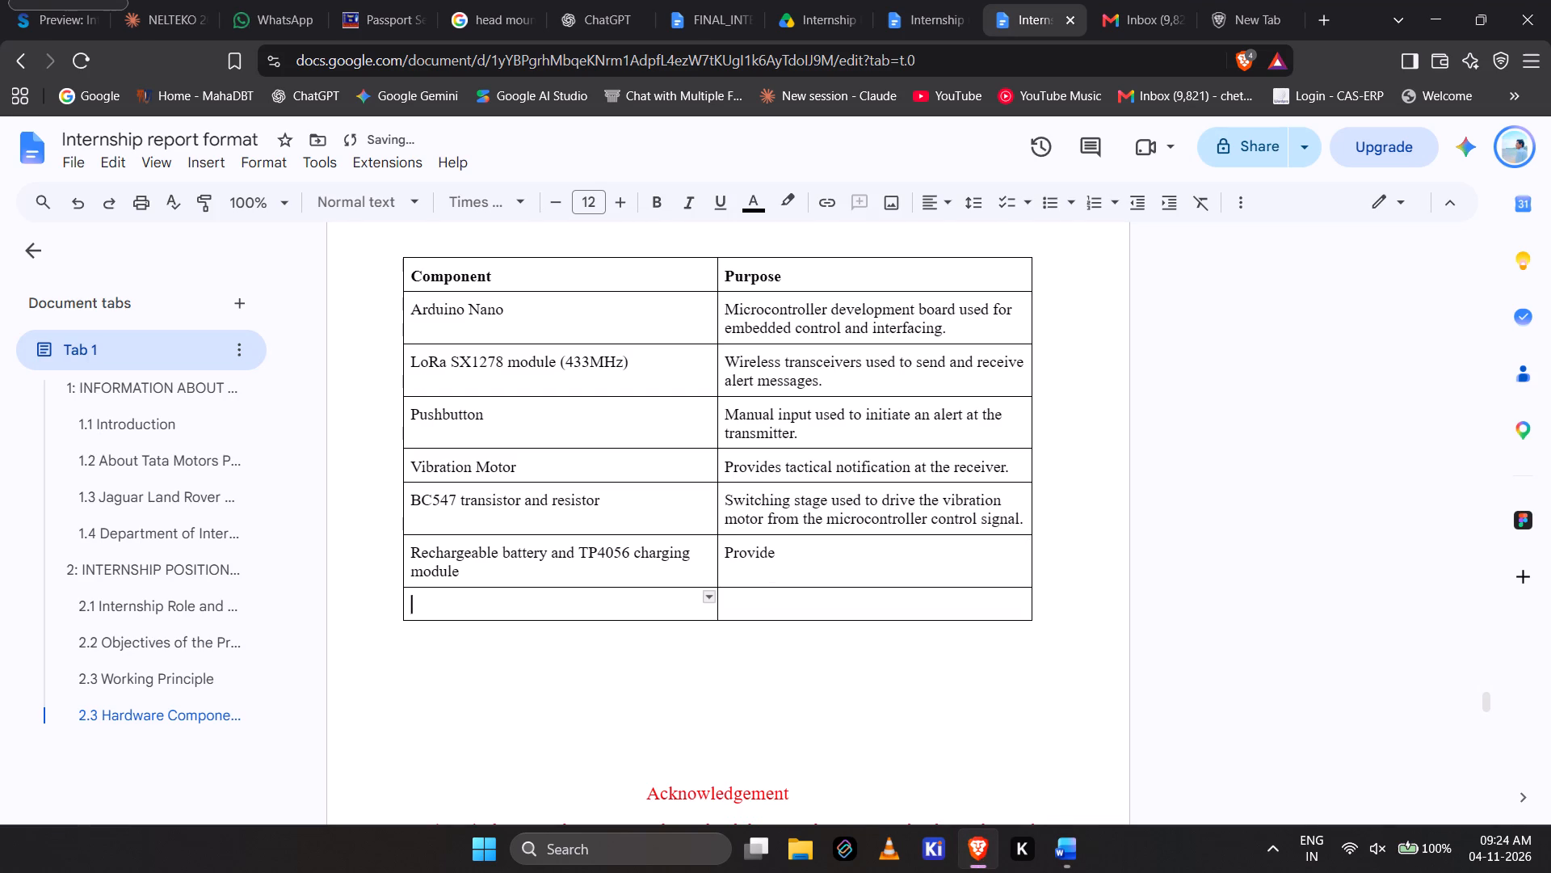
pyautogui.hotkey('ctrl', 'z')
# Continue the battery and charging module's purpose with "portable power and battery", following the Word report.
pyautogui.hotkey('alt', 'Tab')
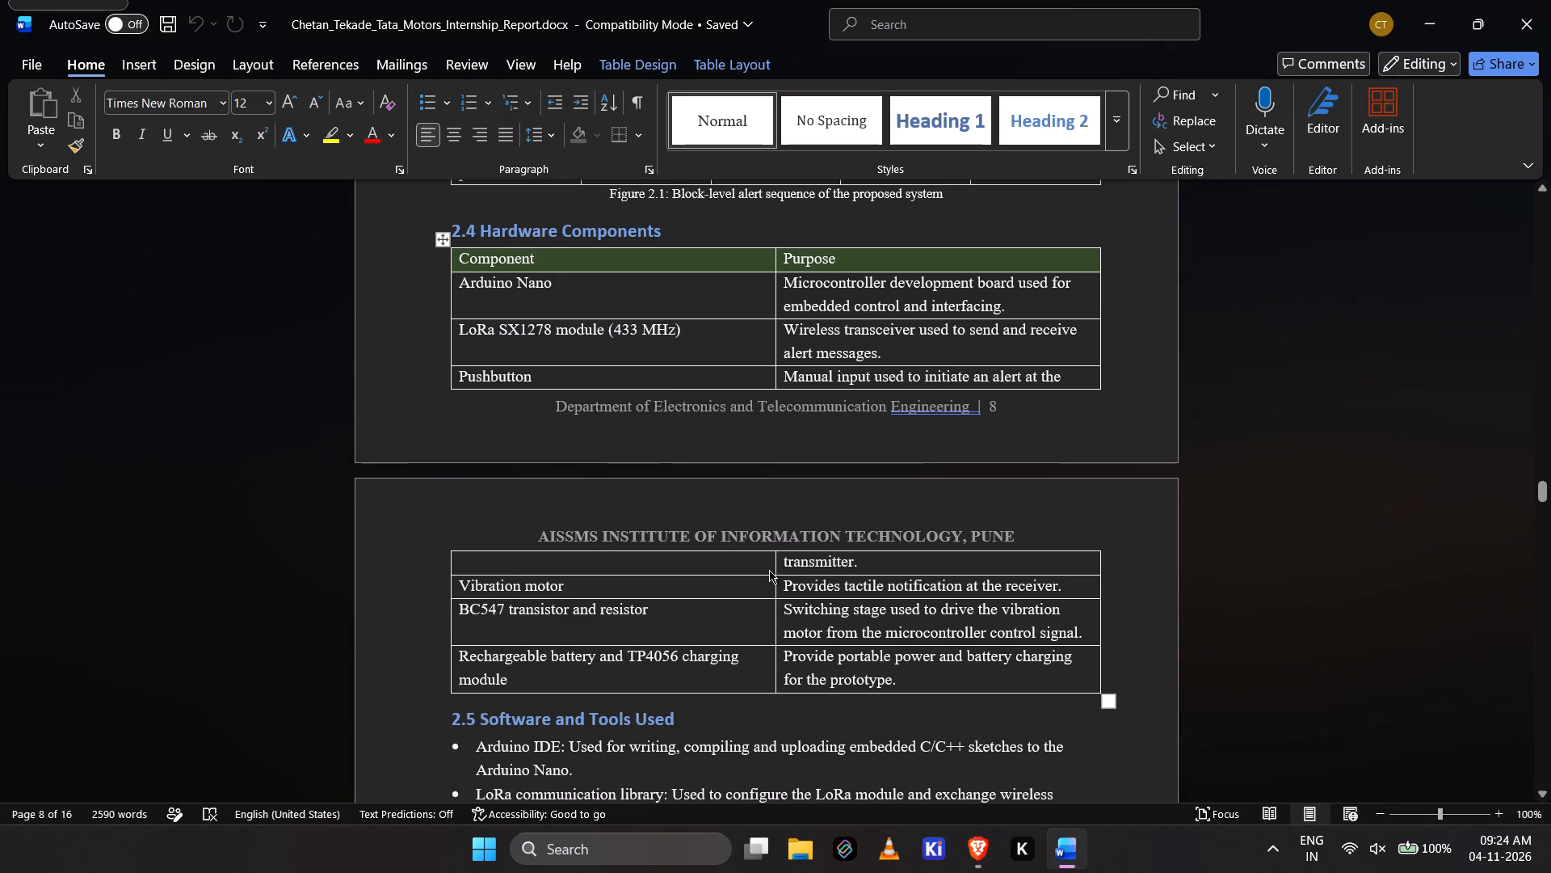
pyautogui.hotkey('alt', 'Tab')
pyautogui.write('ppe')
pyautogui.press('BackSpace')
pyautogui.press('BackSpace')
pyautogui.write('ortable')
pyautogui.press('space')
pyautogui.hotkey('alt', 'Tab')
pyautogui.hotkey('alt', 'Tab')
pyautogui.write('power')
pyautogui.hotkey('alt', 'Tab')
pyautogui.hotkey('alt', 'Tab')
pyautogui.press('space')
pyautogui.write('and battery')
pyautogui.press('space')
# Finish the battery and charging module's purpose with "charging for the prototype.", matching the Word report.
pyautogui.hotkey('alt', 'Tab')
pyautogui.hotkey('alt', 'Tab')
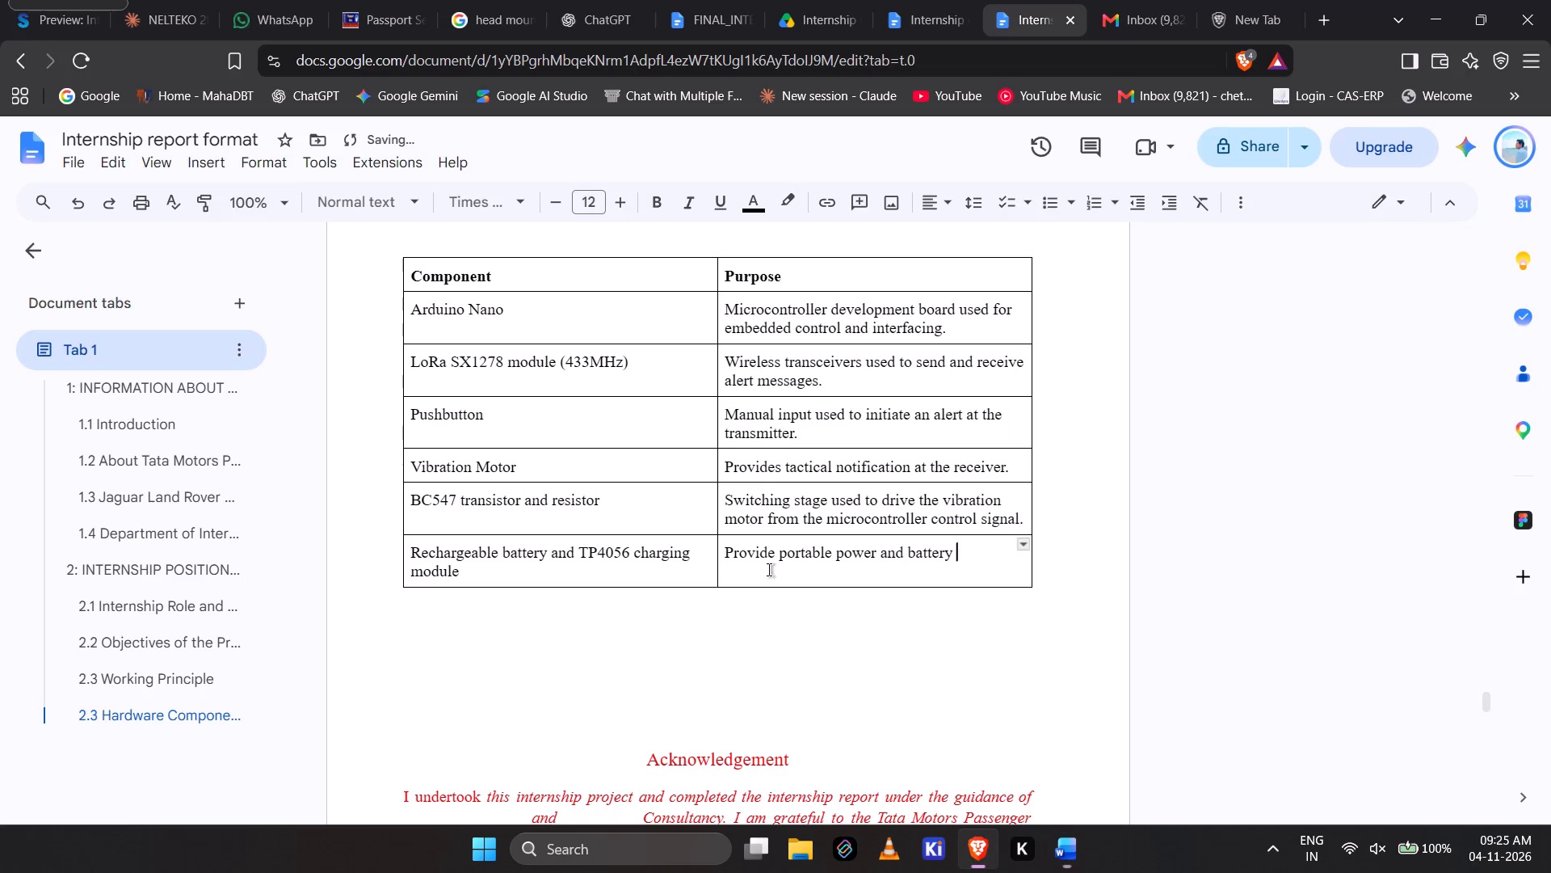
pyautogui.write('charging')
pyautogui.press('space')
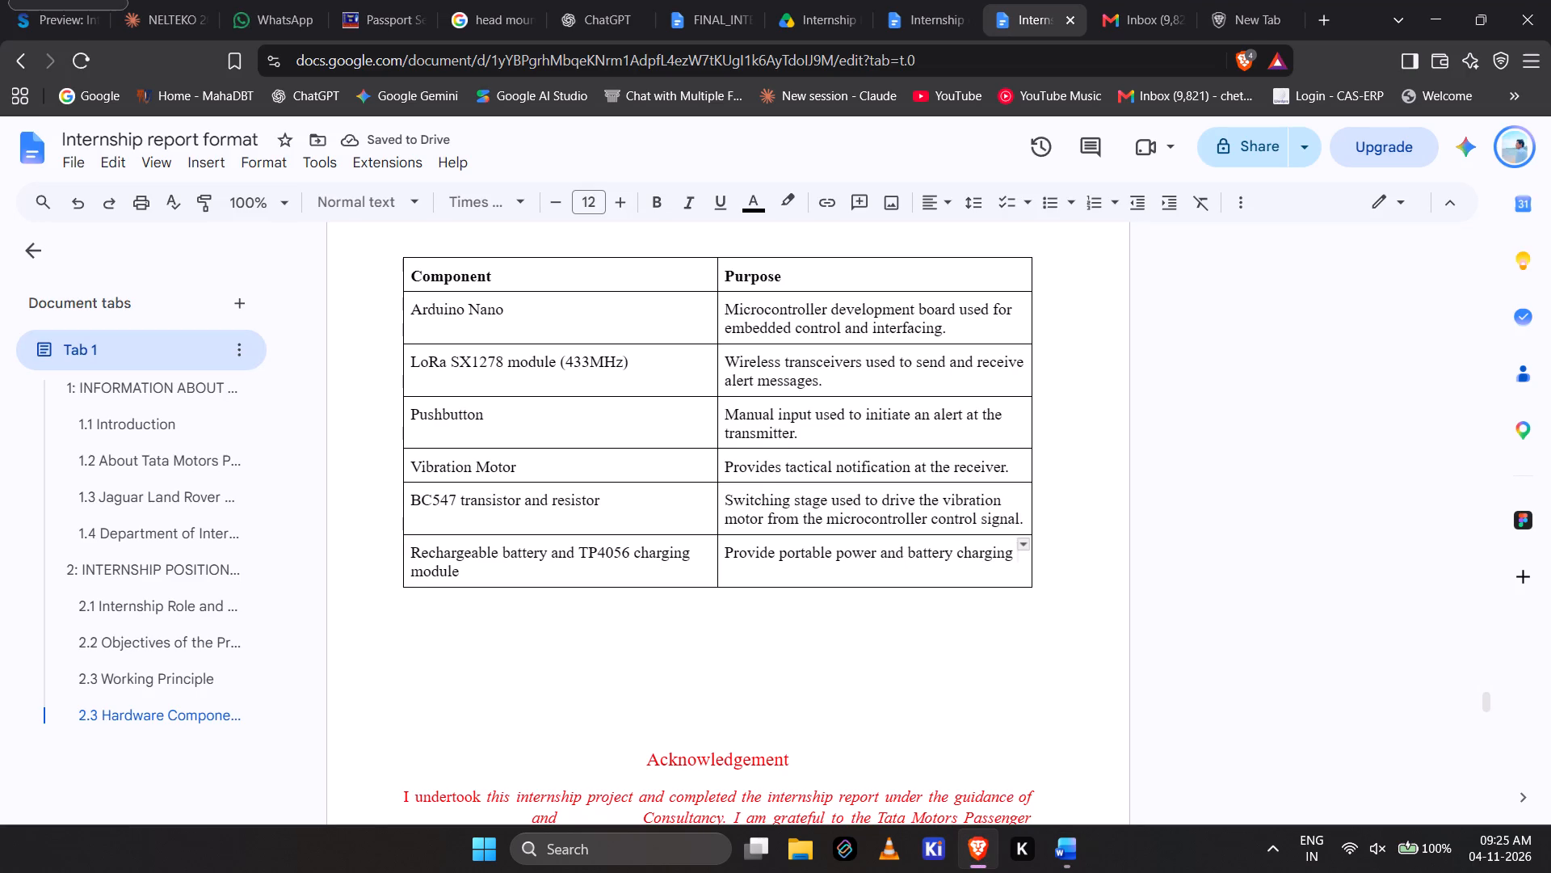
pyautogui.hotkey('alt', 'Tab')
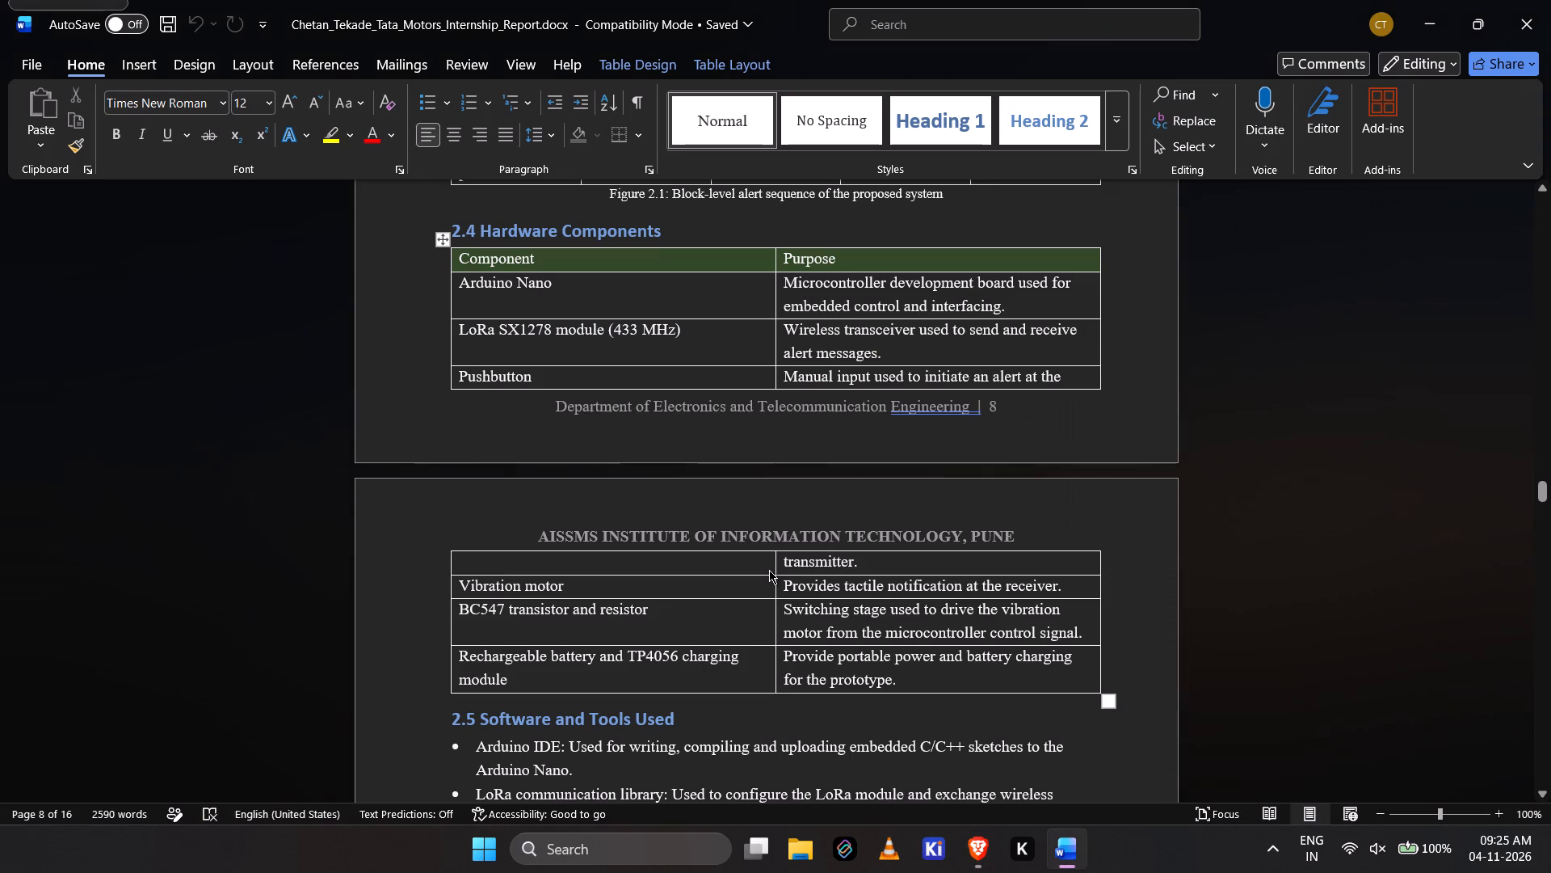
pyautogui.hotkey('alt', 'Tab')
pyautogui.write('for the proto')
pyautogui.write('type')
pyautogui.press('space')
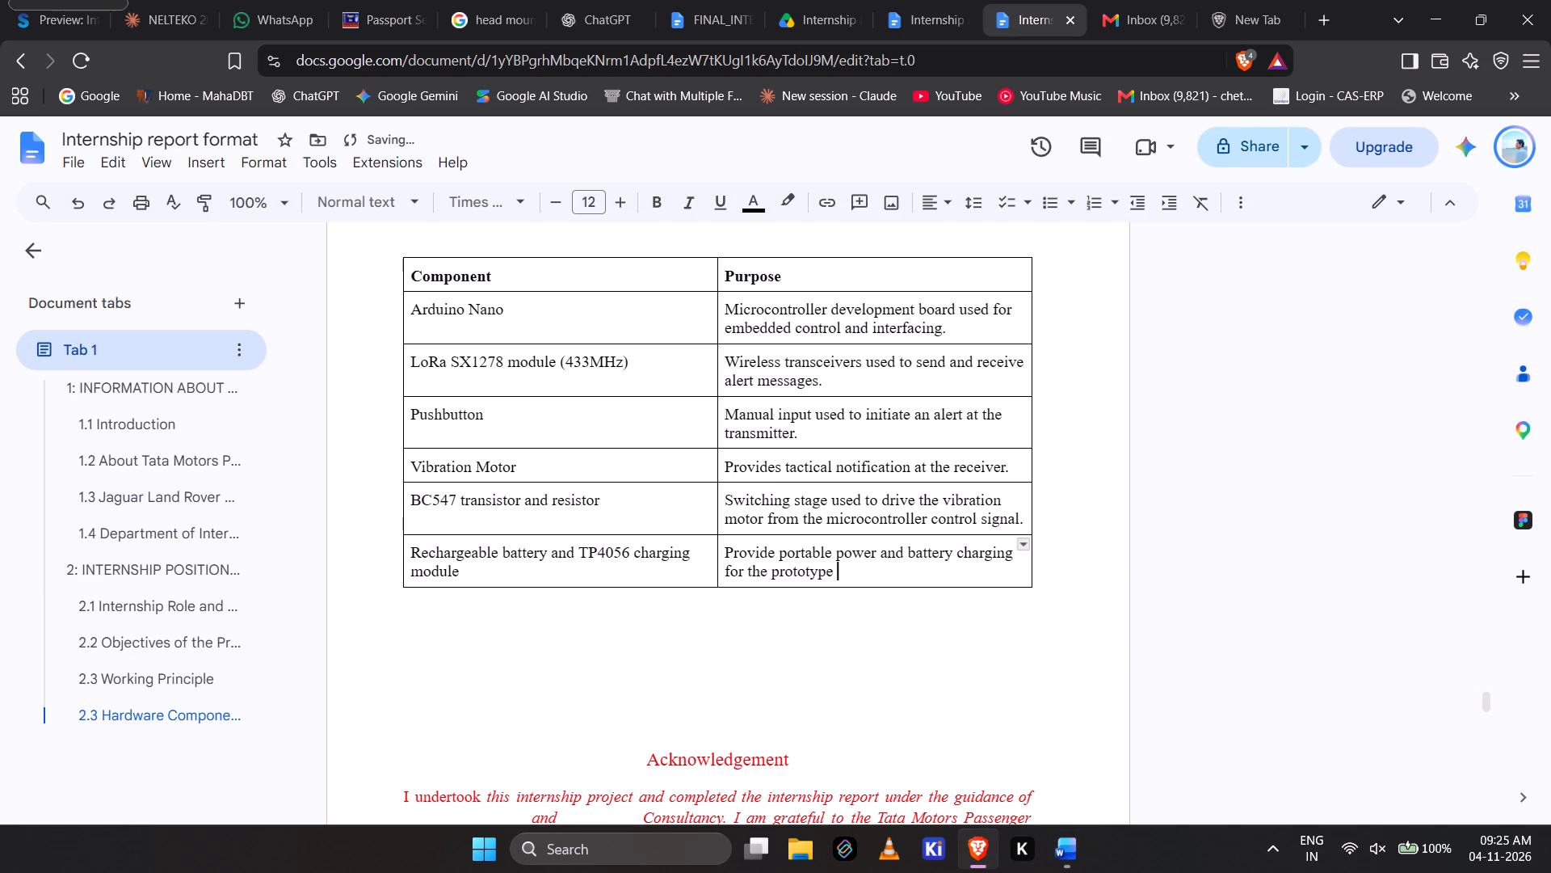
pyautogui.press('BackSpace')
pyautogui.press('.')
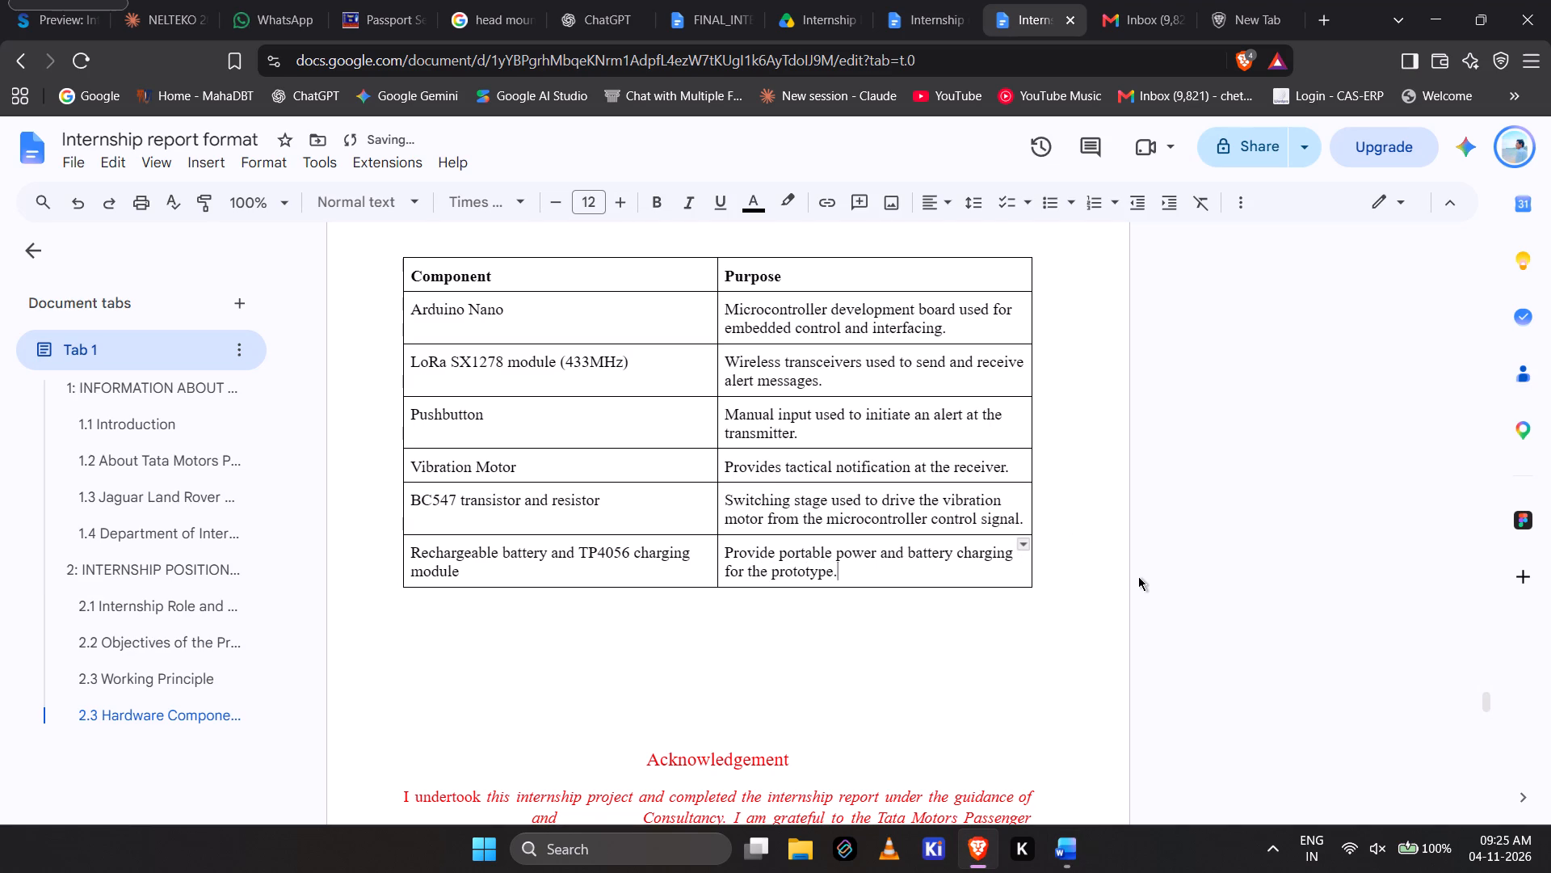
pyautogui.click(1138, 576)
# Check the sections after Hardware Components in the Word report and place the cursor below the Google Docs Hardware Components table.
pyautogui.scroll(-2, 1138, 576)
pyautogui.hotkey('alt', 'Tab')
pyautogui.hscroll(1, 1138, 576)
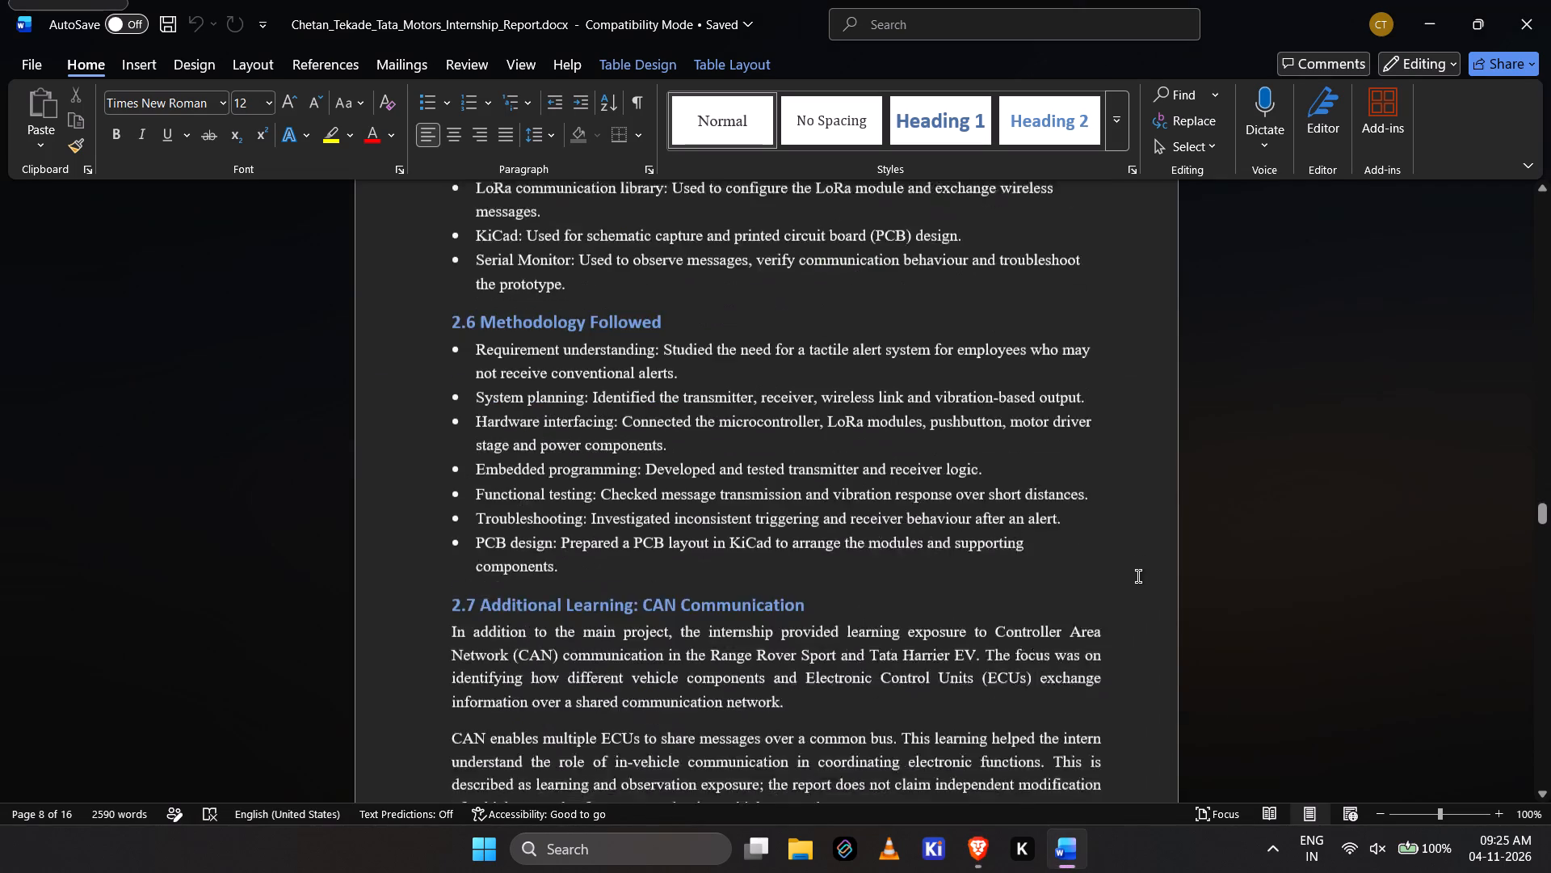
pyautogui.hscroll(1, 1138, 576)
pyautogui.hotkey('alt', 'Tab')
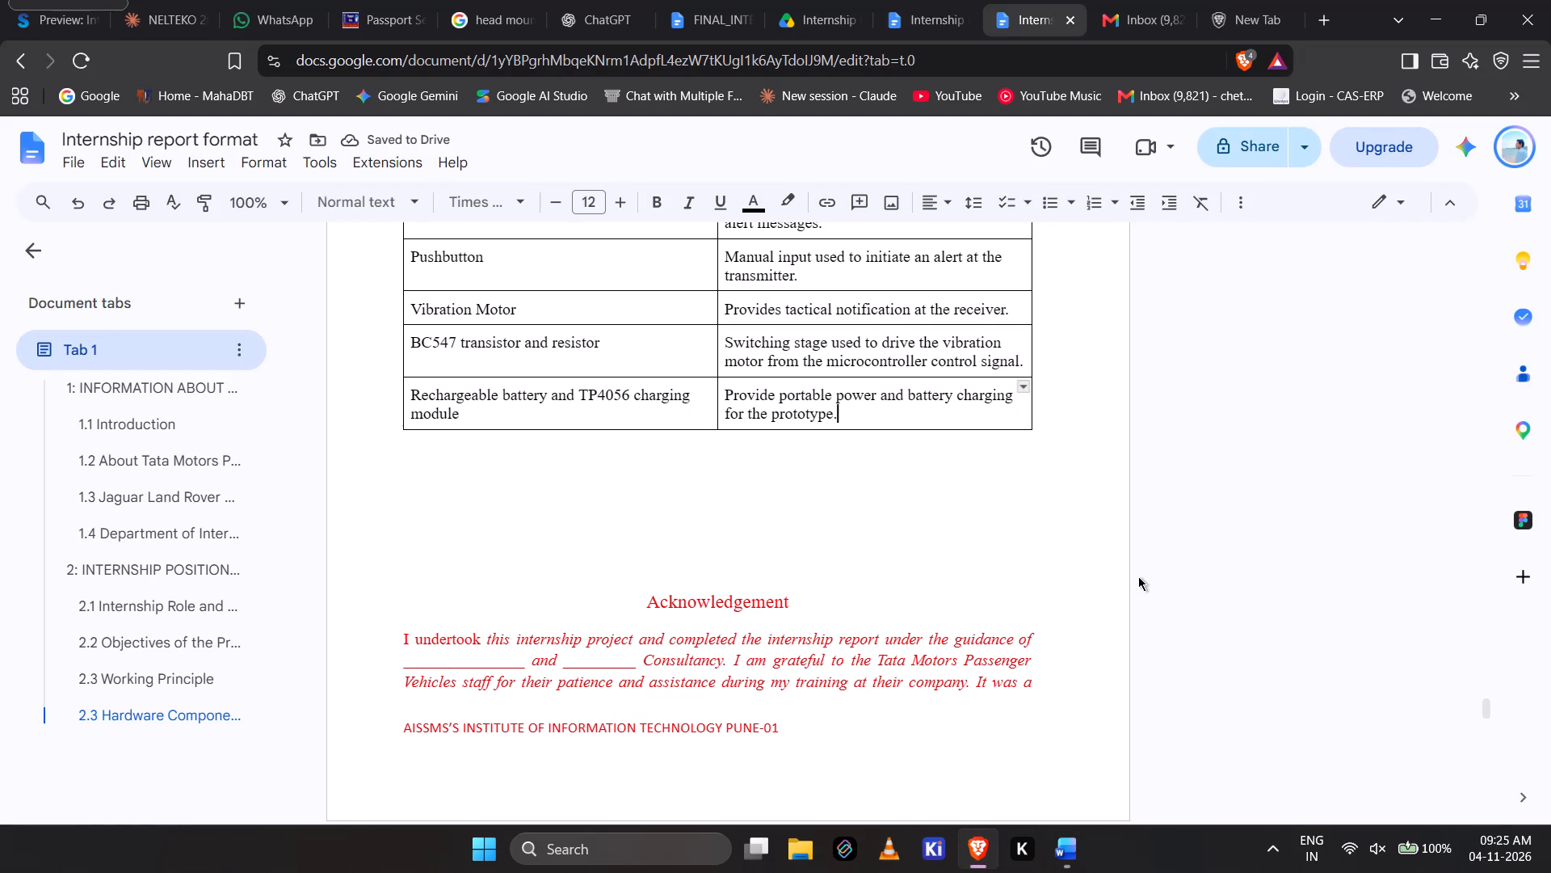
pyautogui.click(809, 477)
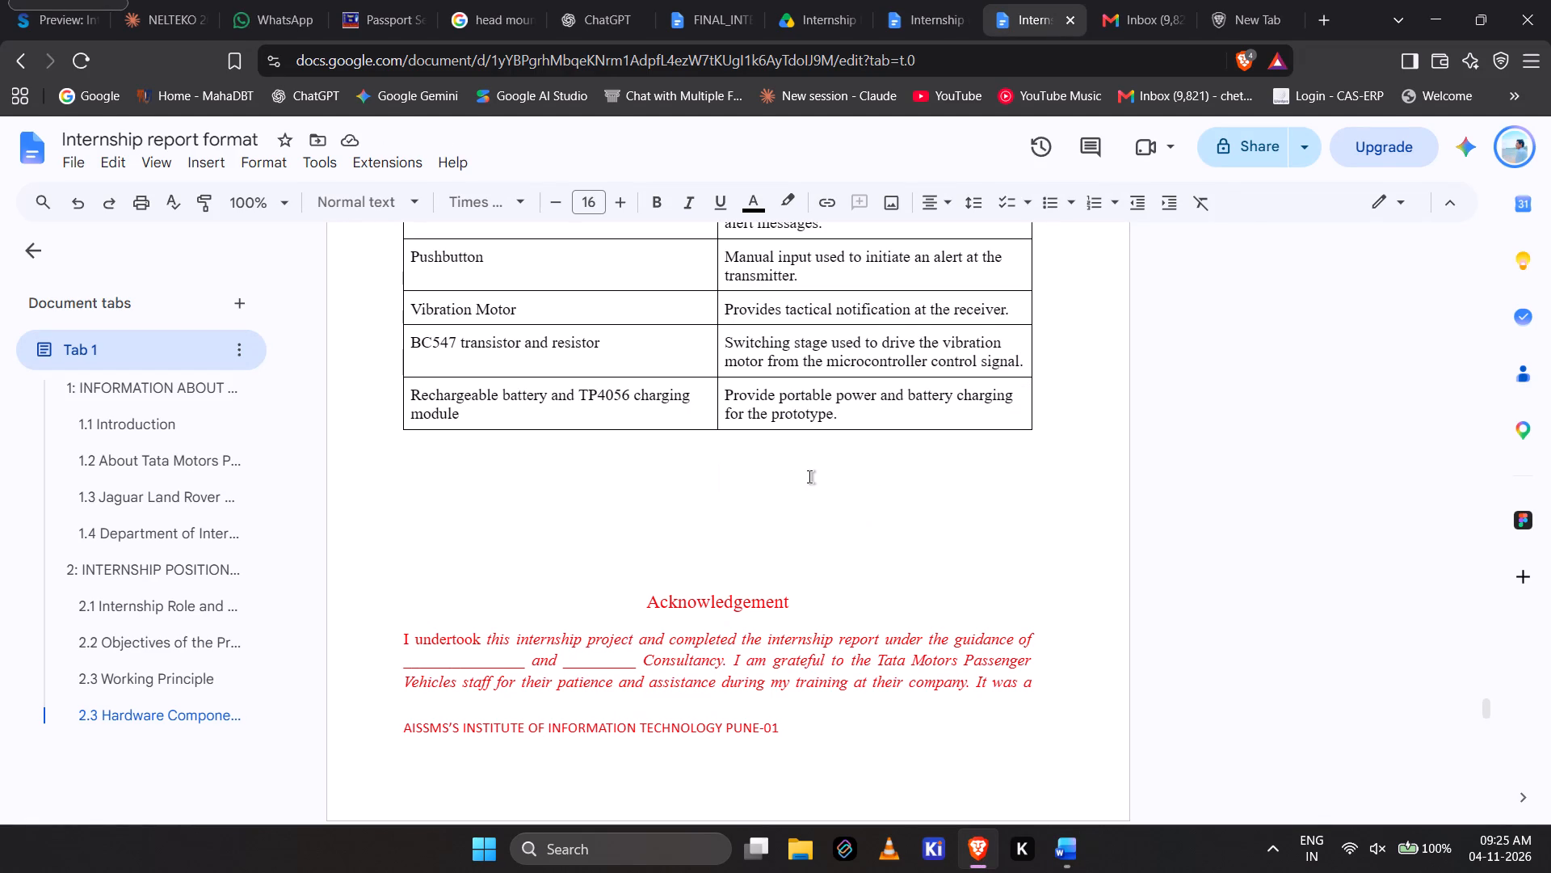
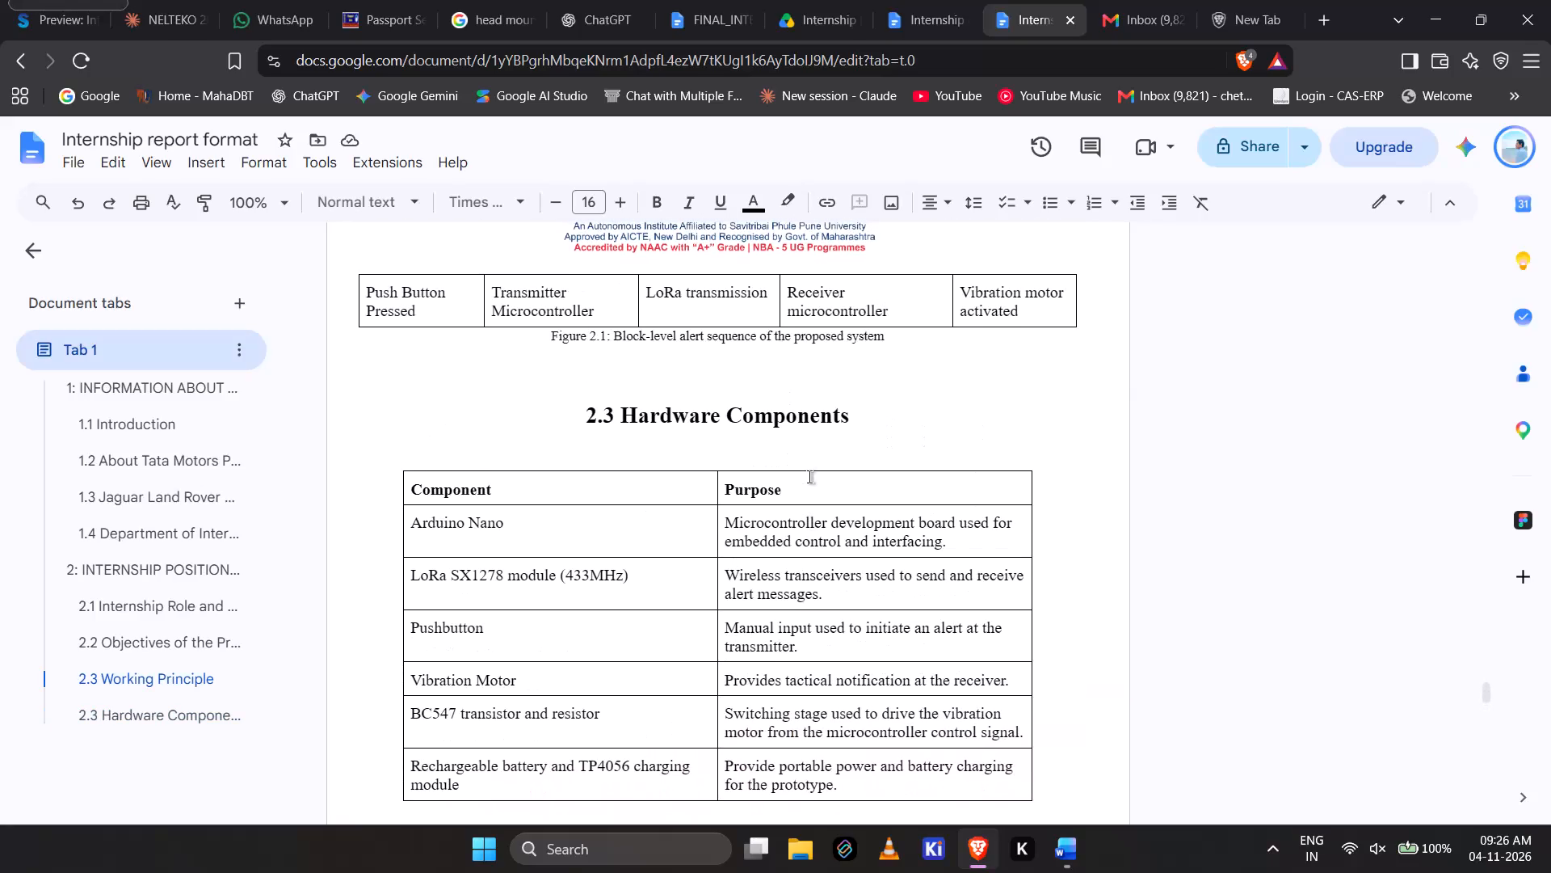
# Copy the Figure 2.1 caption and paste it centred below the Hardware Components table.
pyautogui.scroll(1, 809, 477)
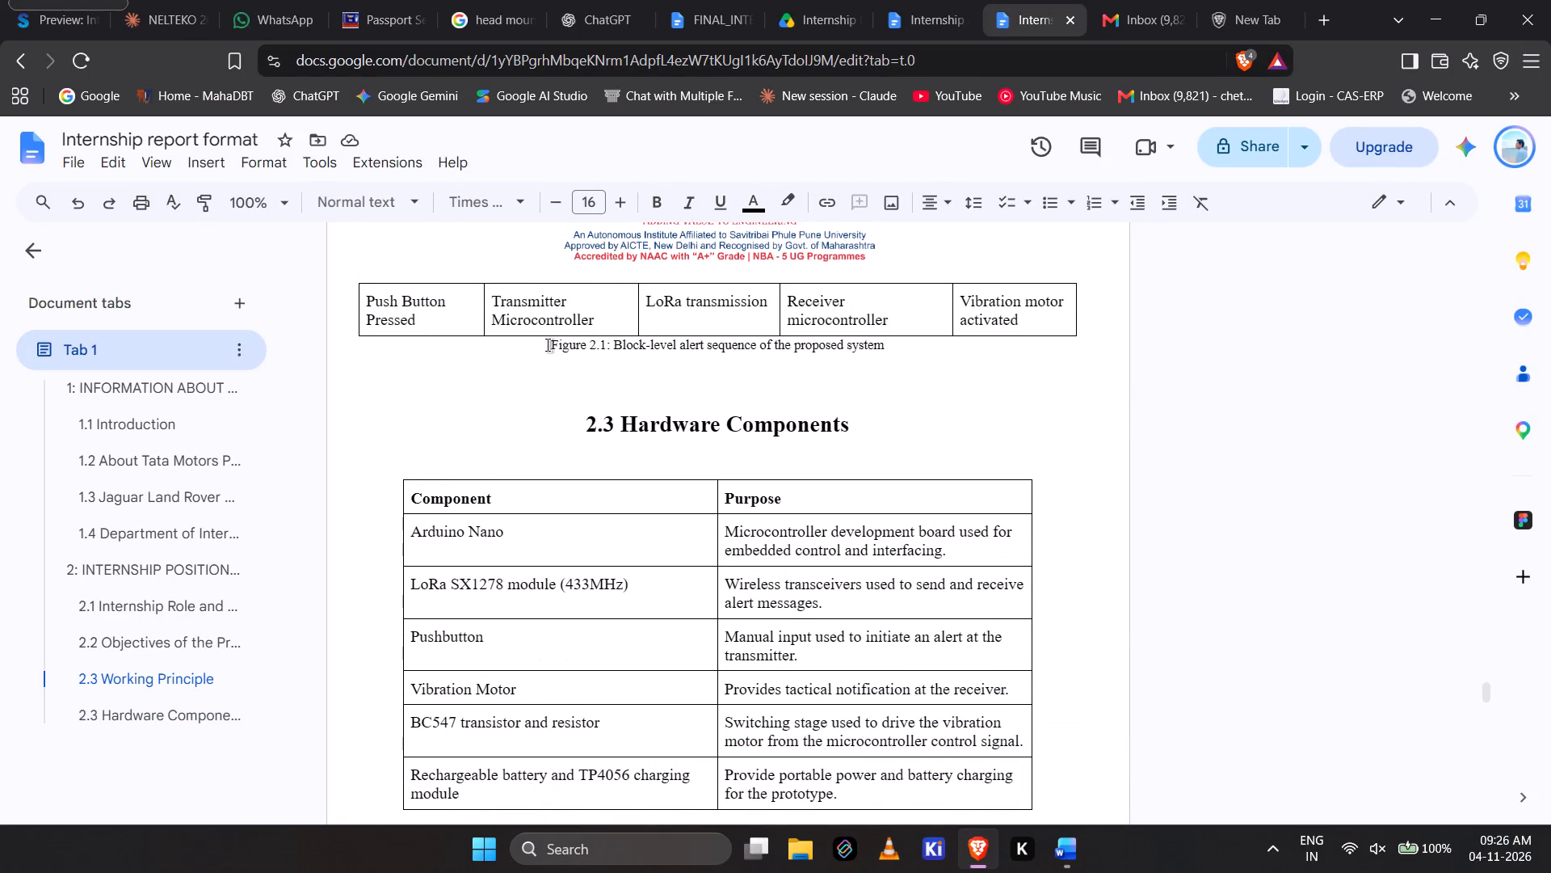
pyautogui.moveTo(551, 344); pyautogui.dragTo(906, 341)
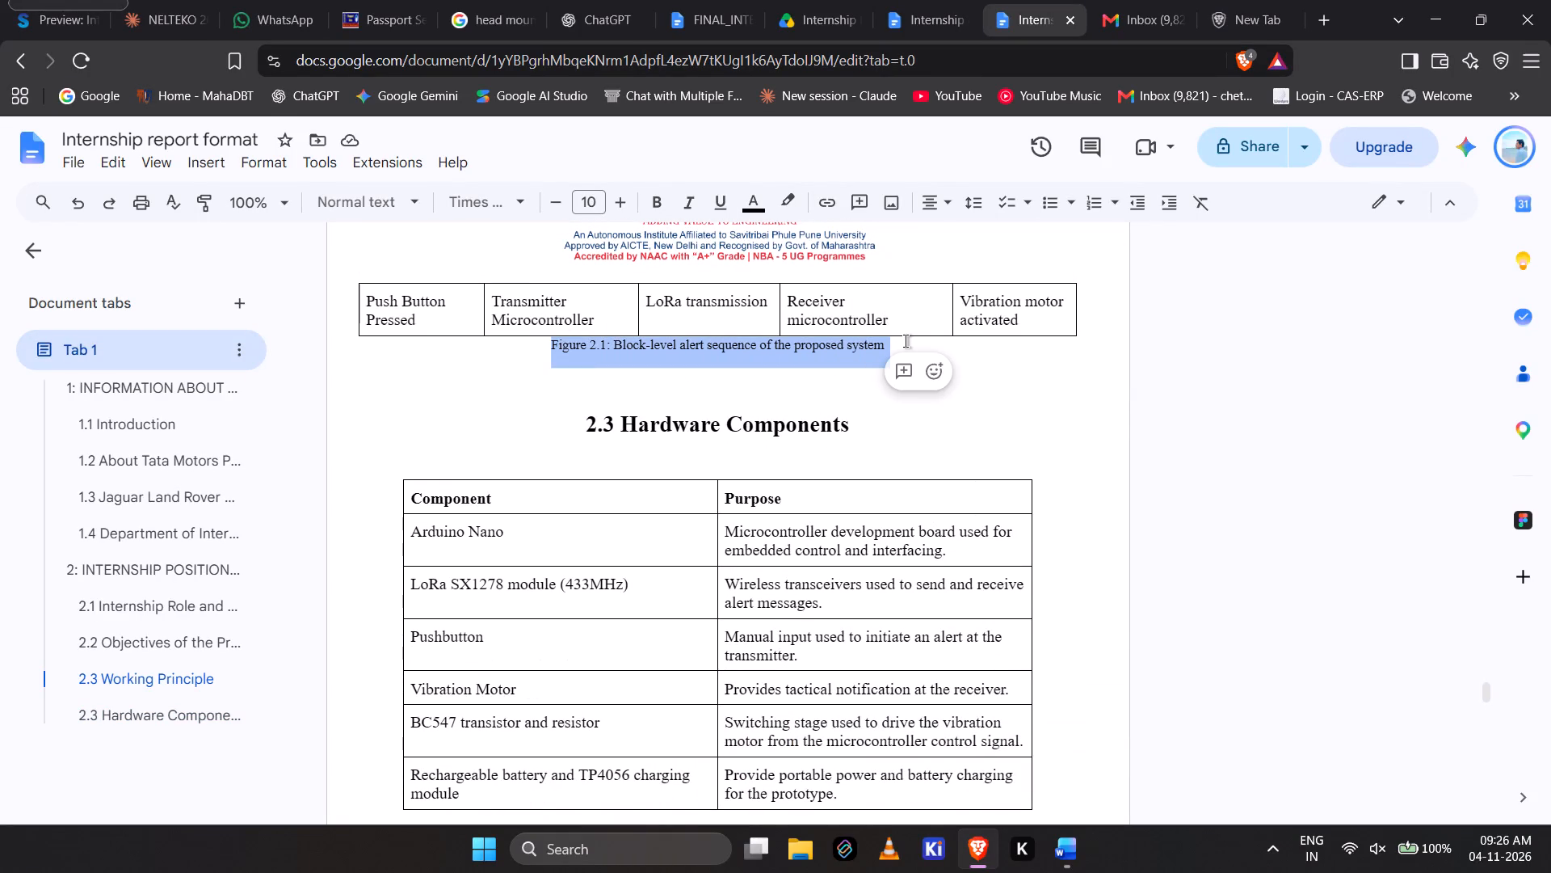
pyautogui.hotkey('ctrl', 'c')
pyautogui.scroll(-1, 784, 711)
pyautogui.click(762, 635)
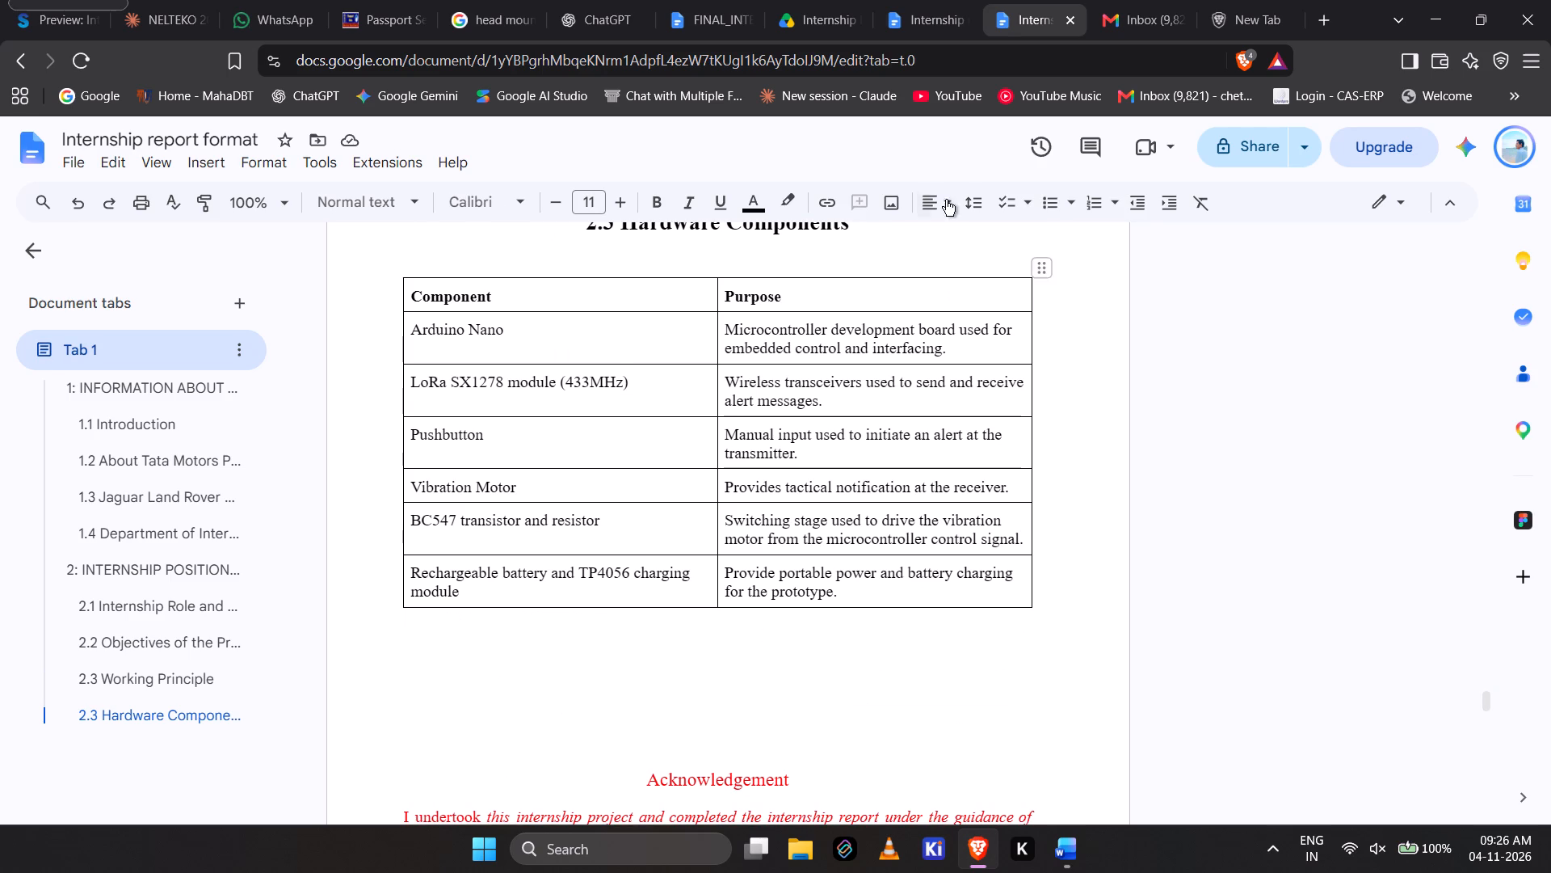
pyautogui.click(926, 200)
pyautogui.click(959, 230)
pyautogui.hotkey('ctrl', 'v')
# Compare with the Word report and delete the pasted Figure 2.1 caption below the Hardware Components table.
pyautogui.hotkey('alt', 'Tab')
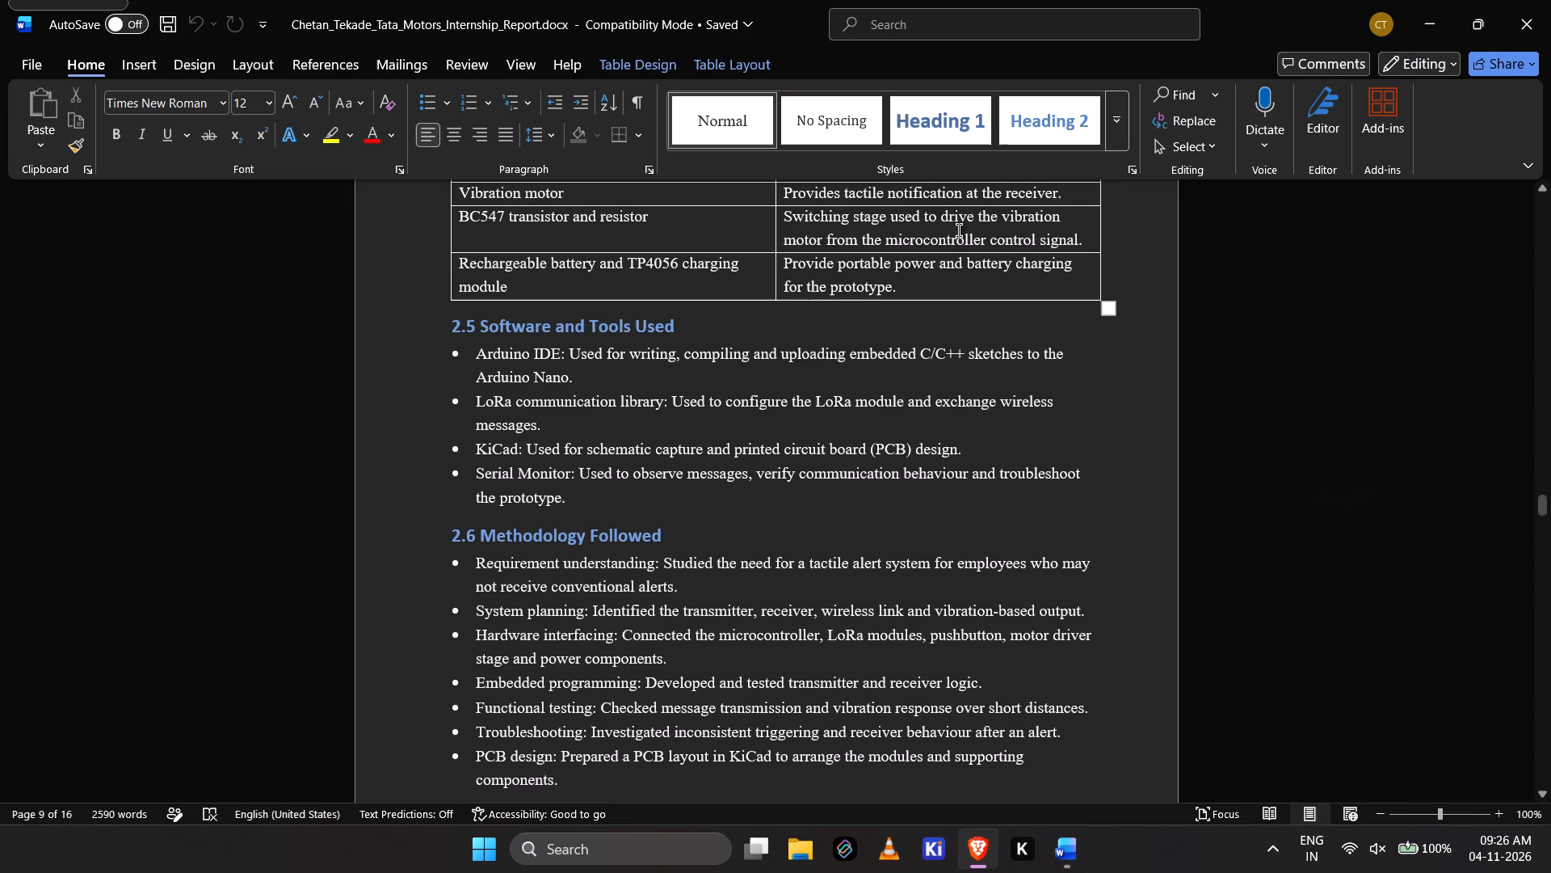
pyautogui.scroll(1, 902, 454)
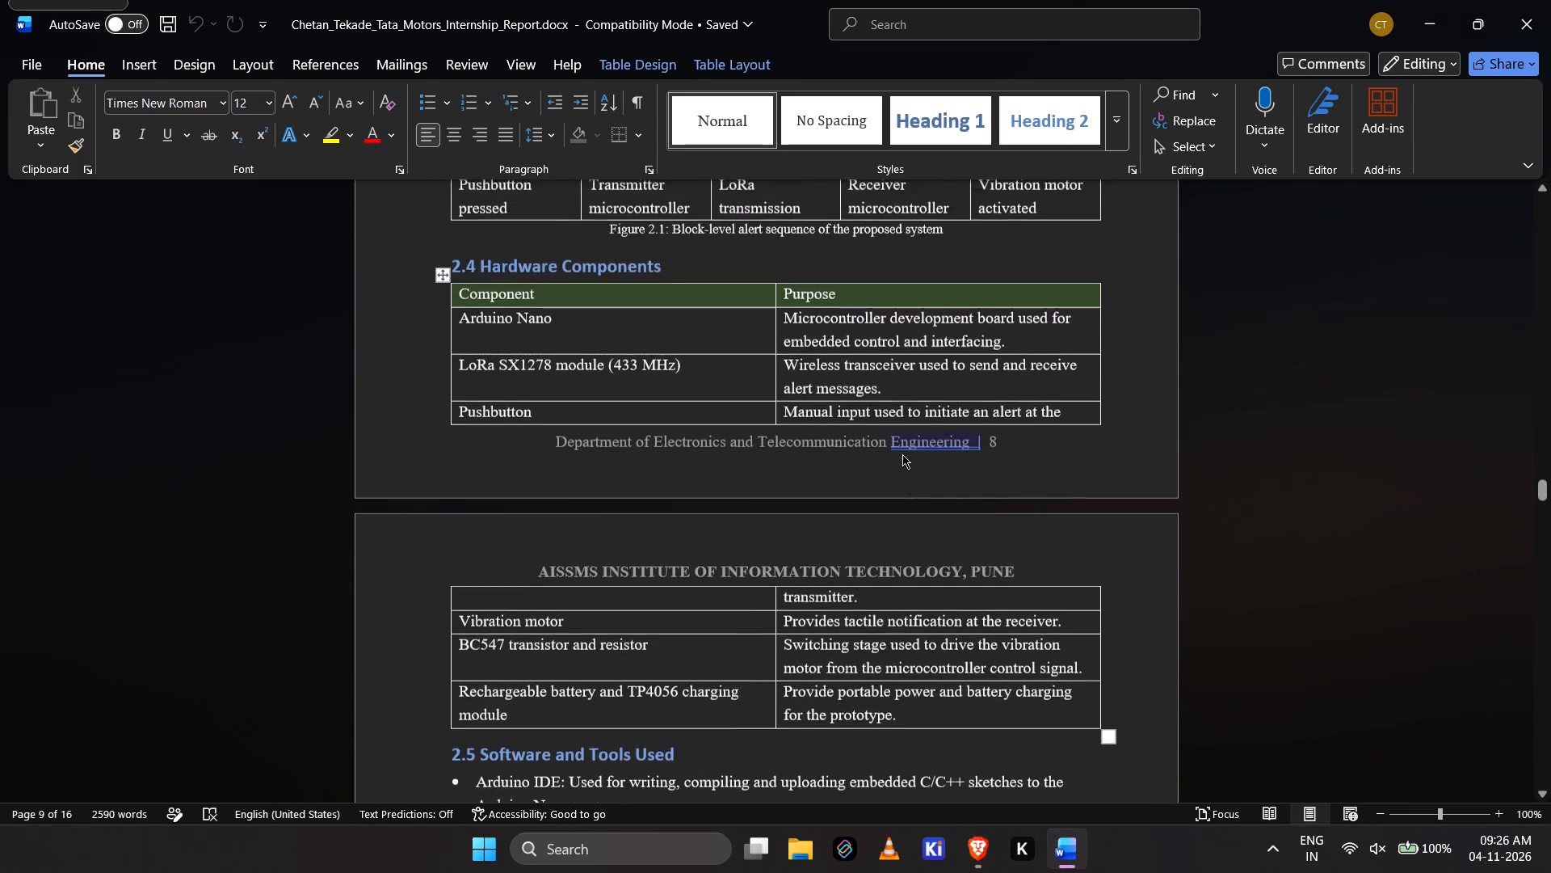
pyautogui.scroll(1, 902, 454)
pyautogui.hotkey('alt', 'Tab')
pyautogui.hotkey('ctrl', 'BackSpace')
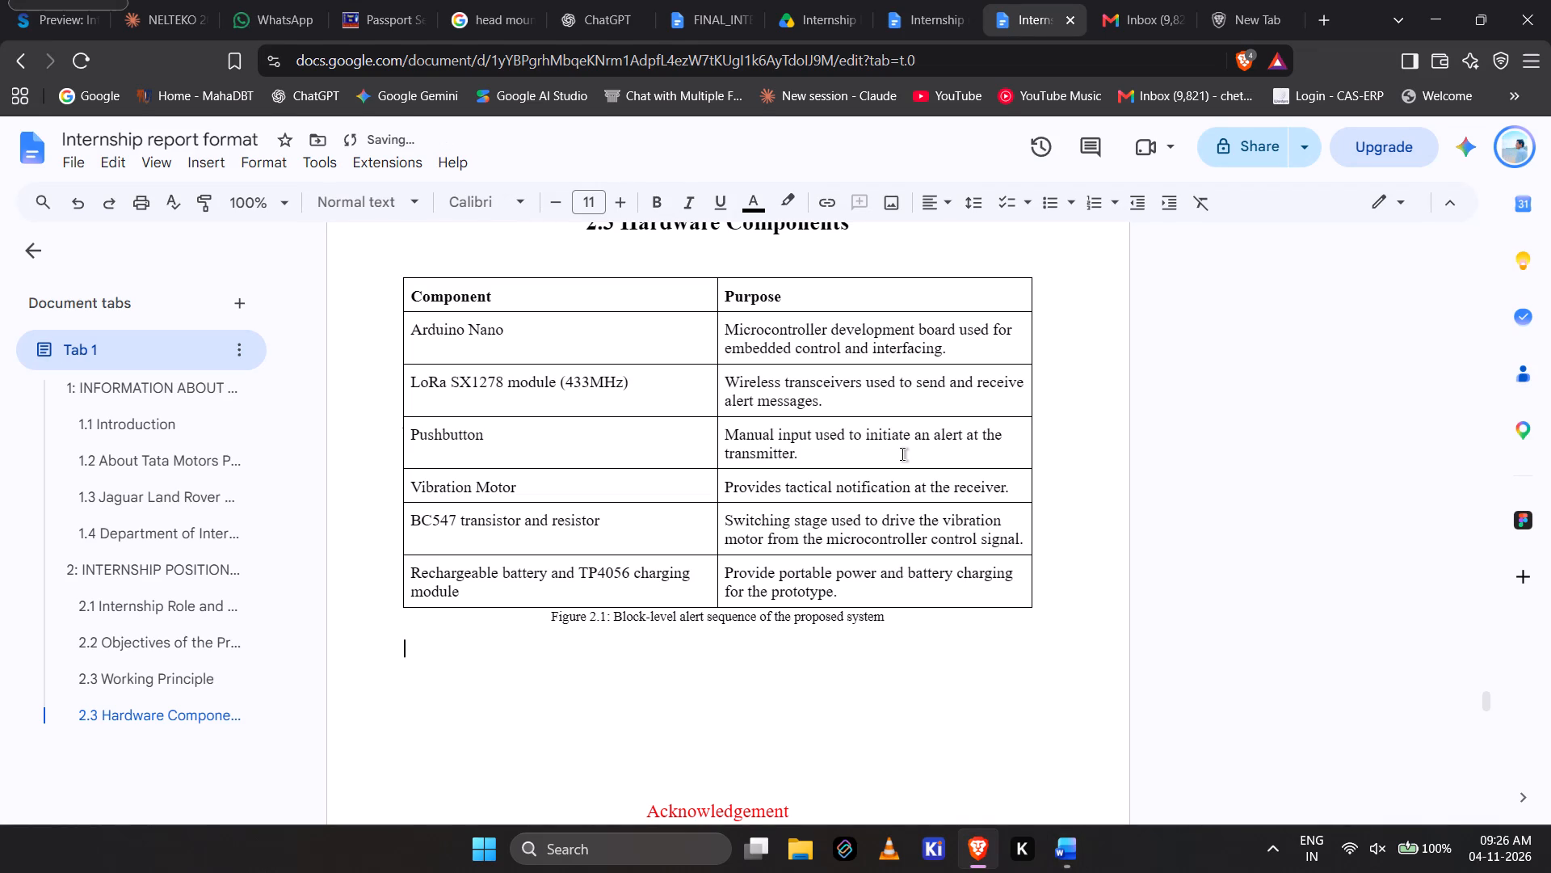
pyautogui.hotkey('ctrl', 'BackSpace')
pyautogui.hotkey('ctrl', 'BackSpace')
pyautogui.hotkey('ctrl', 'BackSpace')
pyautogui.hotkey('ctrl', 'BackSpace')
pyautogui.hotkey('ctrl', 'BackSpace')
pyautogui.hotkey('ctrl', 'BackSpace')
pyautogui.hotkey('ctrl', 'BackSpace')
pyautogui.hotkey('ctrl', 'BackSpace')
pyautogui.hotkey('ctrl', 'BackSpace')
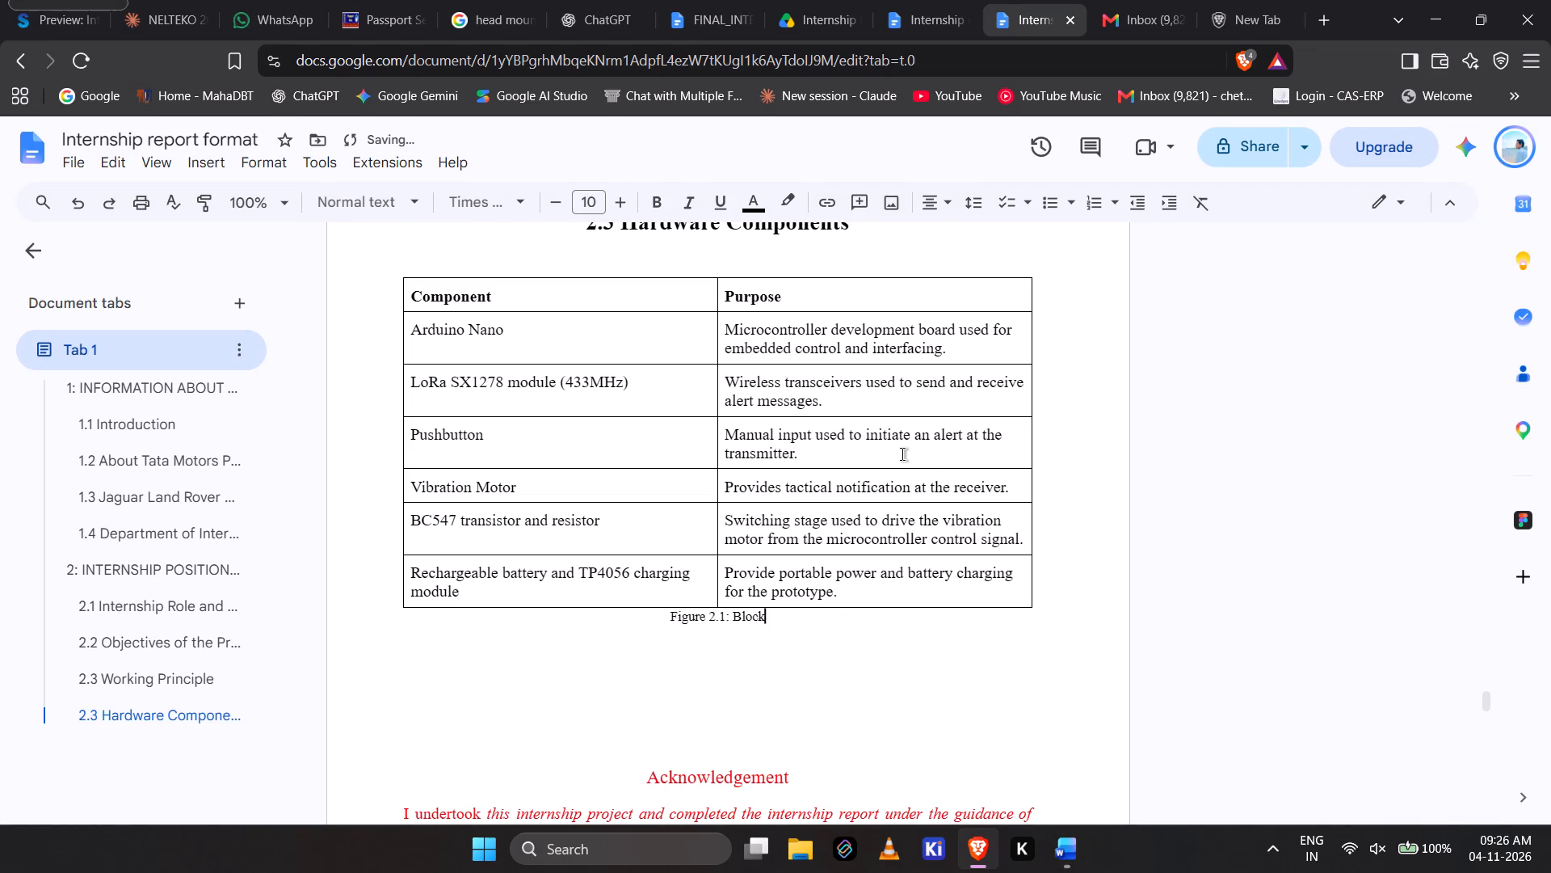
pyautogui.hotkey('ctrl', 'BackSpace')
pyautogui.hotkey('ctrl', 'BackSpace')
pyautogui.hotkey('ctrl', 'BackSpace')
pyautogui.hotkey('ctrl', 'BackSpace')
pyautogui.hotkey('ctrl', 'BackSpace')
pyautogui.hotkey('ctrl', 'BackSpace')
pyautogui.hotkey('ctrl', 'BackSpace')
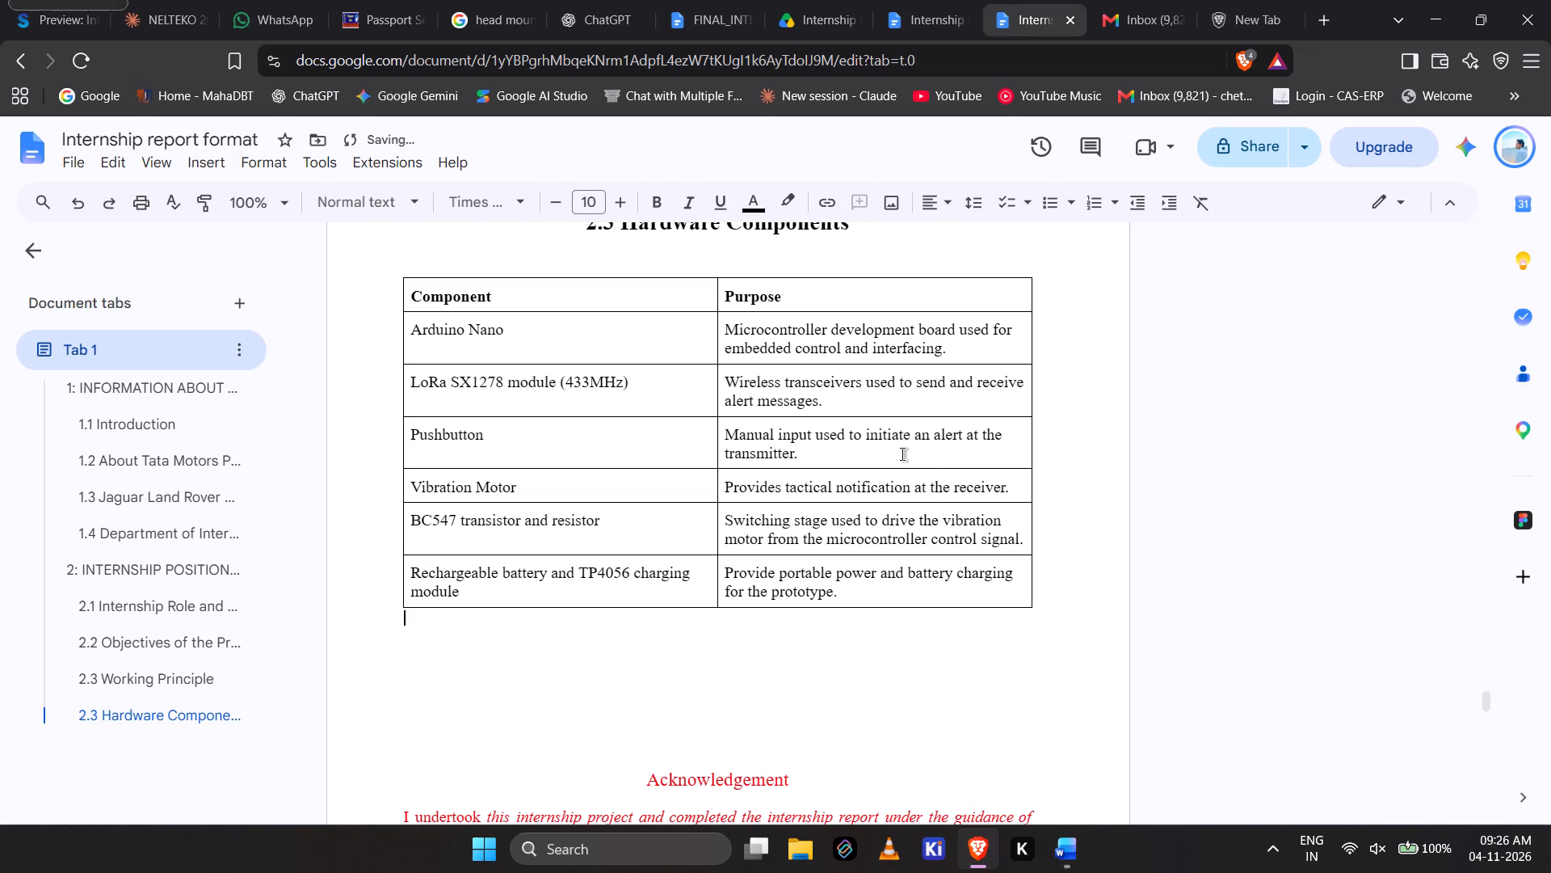
# Copy the "2.3 Hardware Components" heading and paste it below the Hardware Components table as the base for the following section's heading.
pyautogui.hotkey('alt', 'Tab')
pyautogui.hotkey('alt', 'Tab')
pyautogui.scroll(3, 902, 454)
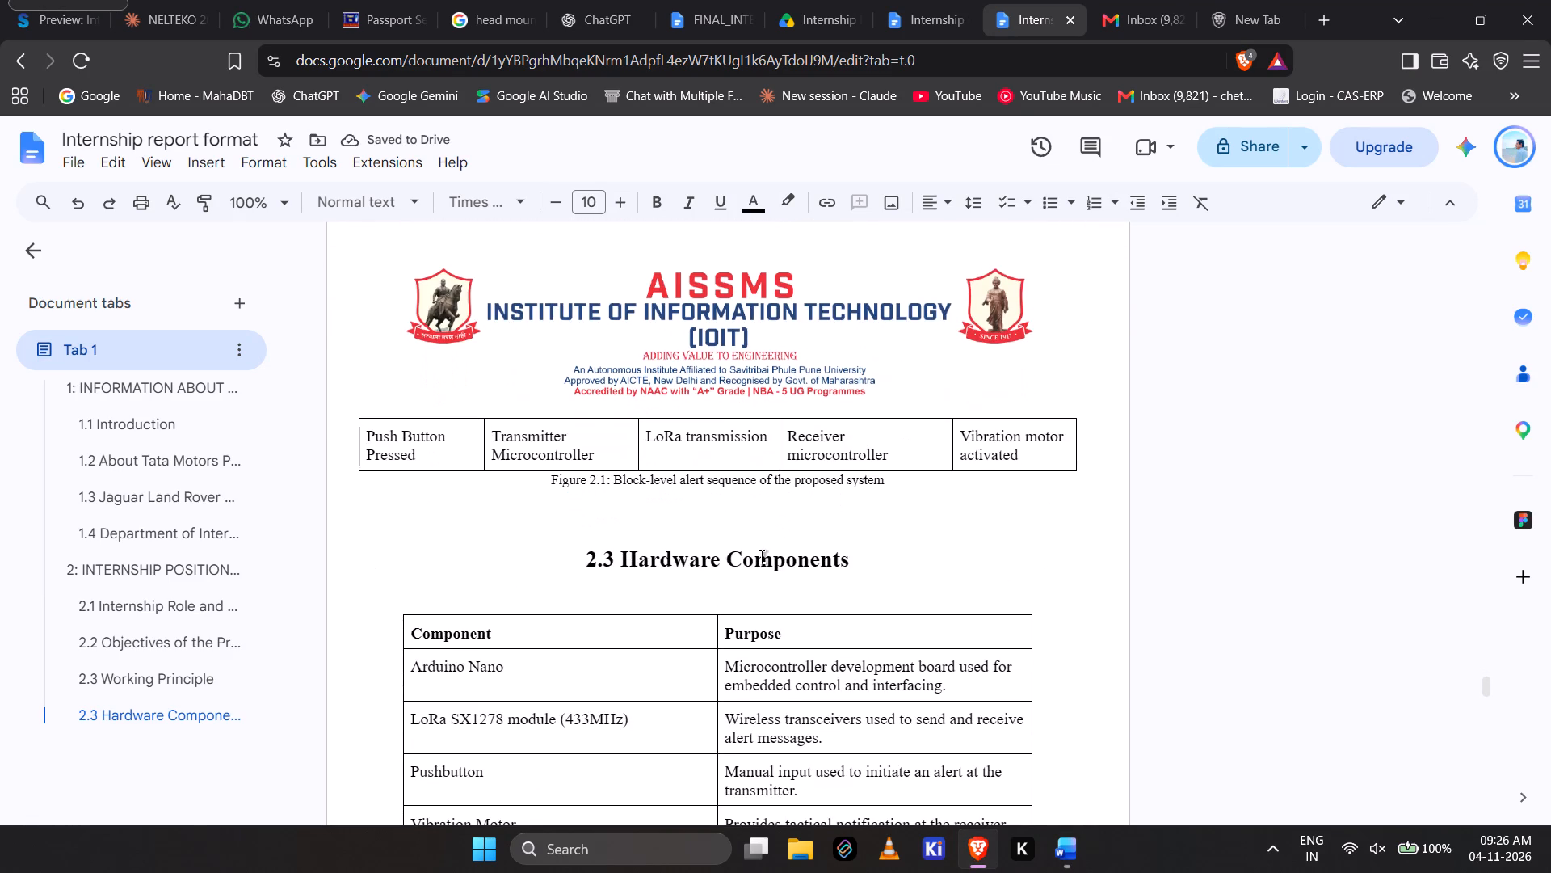
pyautogui.tripleClick(762, 557)
pyautogui.hotkey('ctrl', 'c')
pyautogui.scroll(-2, 762, 557)
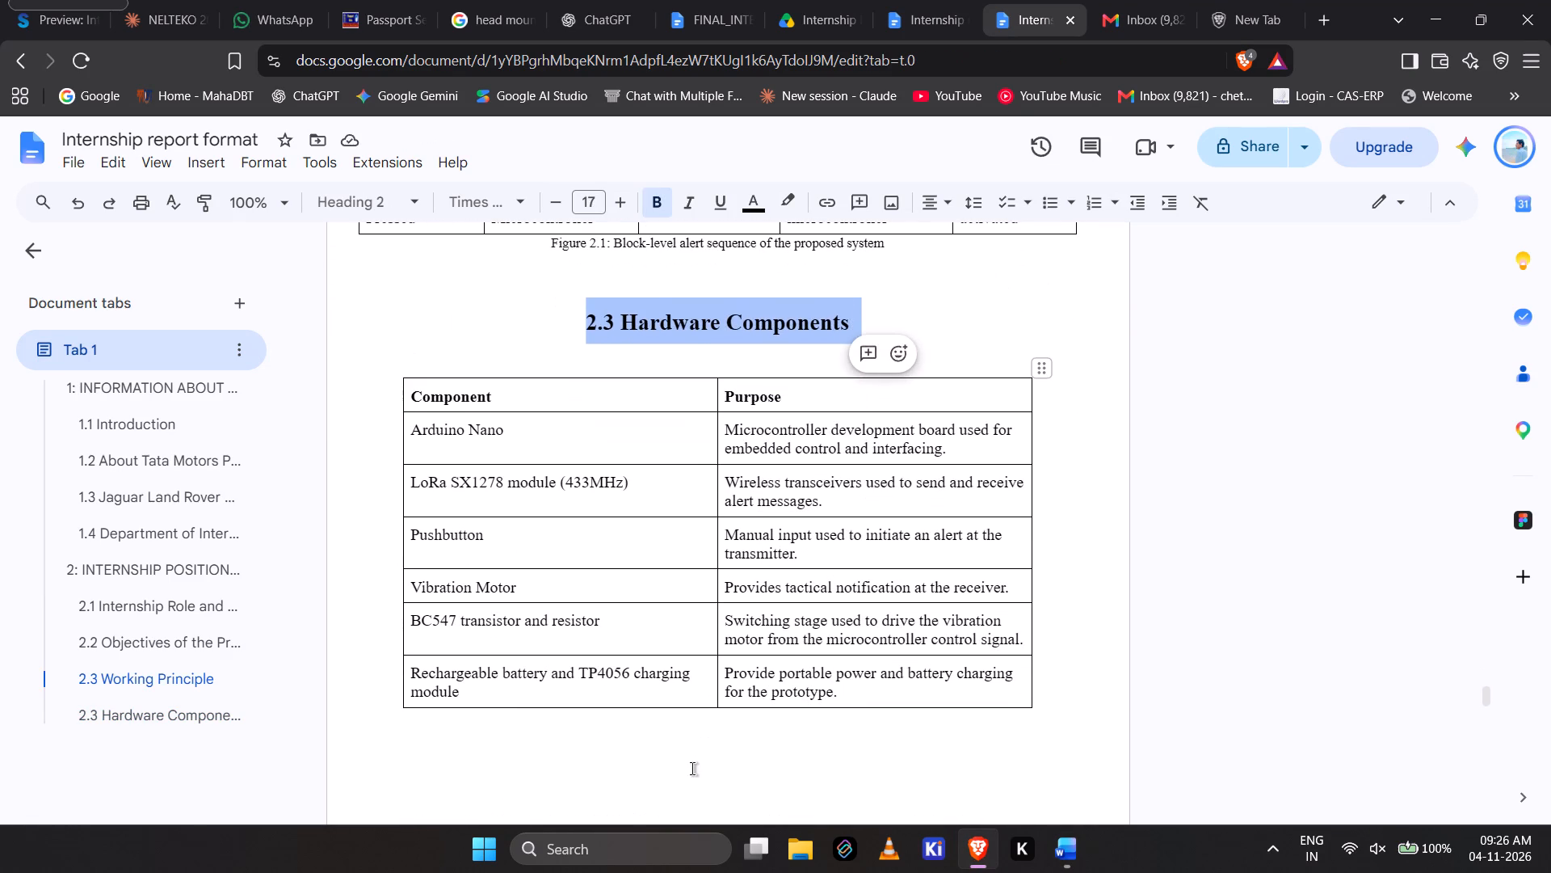
pyautogui.click(690, 782)
pyautogui.hotkey('ctrl', 'v')
pyautogui.hotkey('alt', 'Tab')
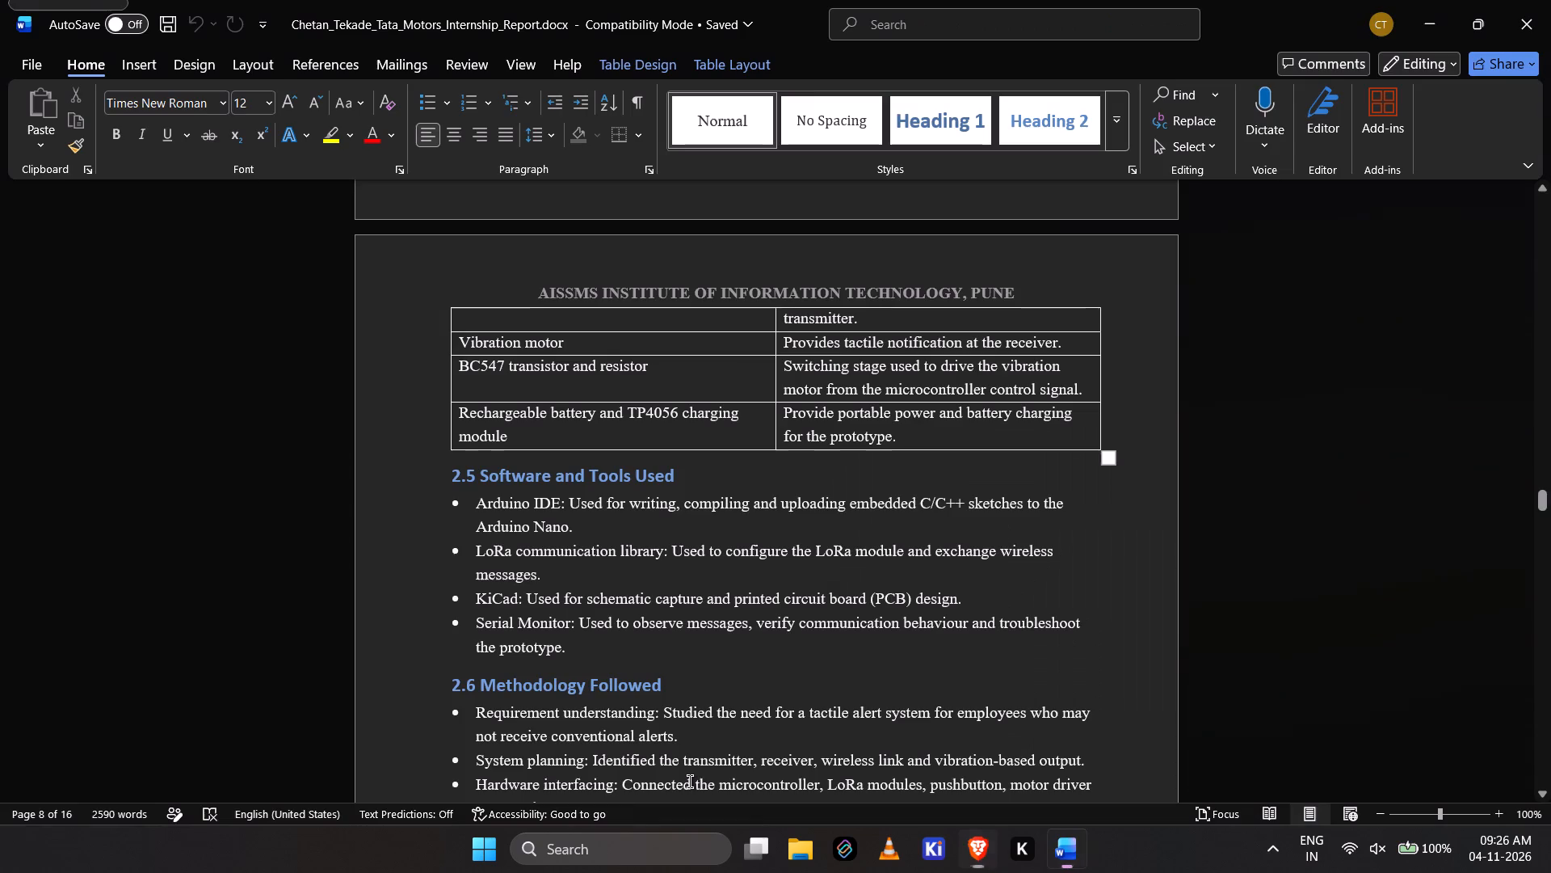
pyautogui.hotkey('alt', 'Tab')
# Insert a blank line above the alert sequence table so its header row moves onto the same page as its second row.
pyautogui.scroll(7, 690, 782)
pyautogui.scroll(-1, 690, 782)
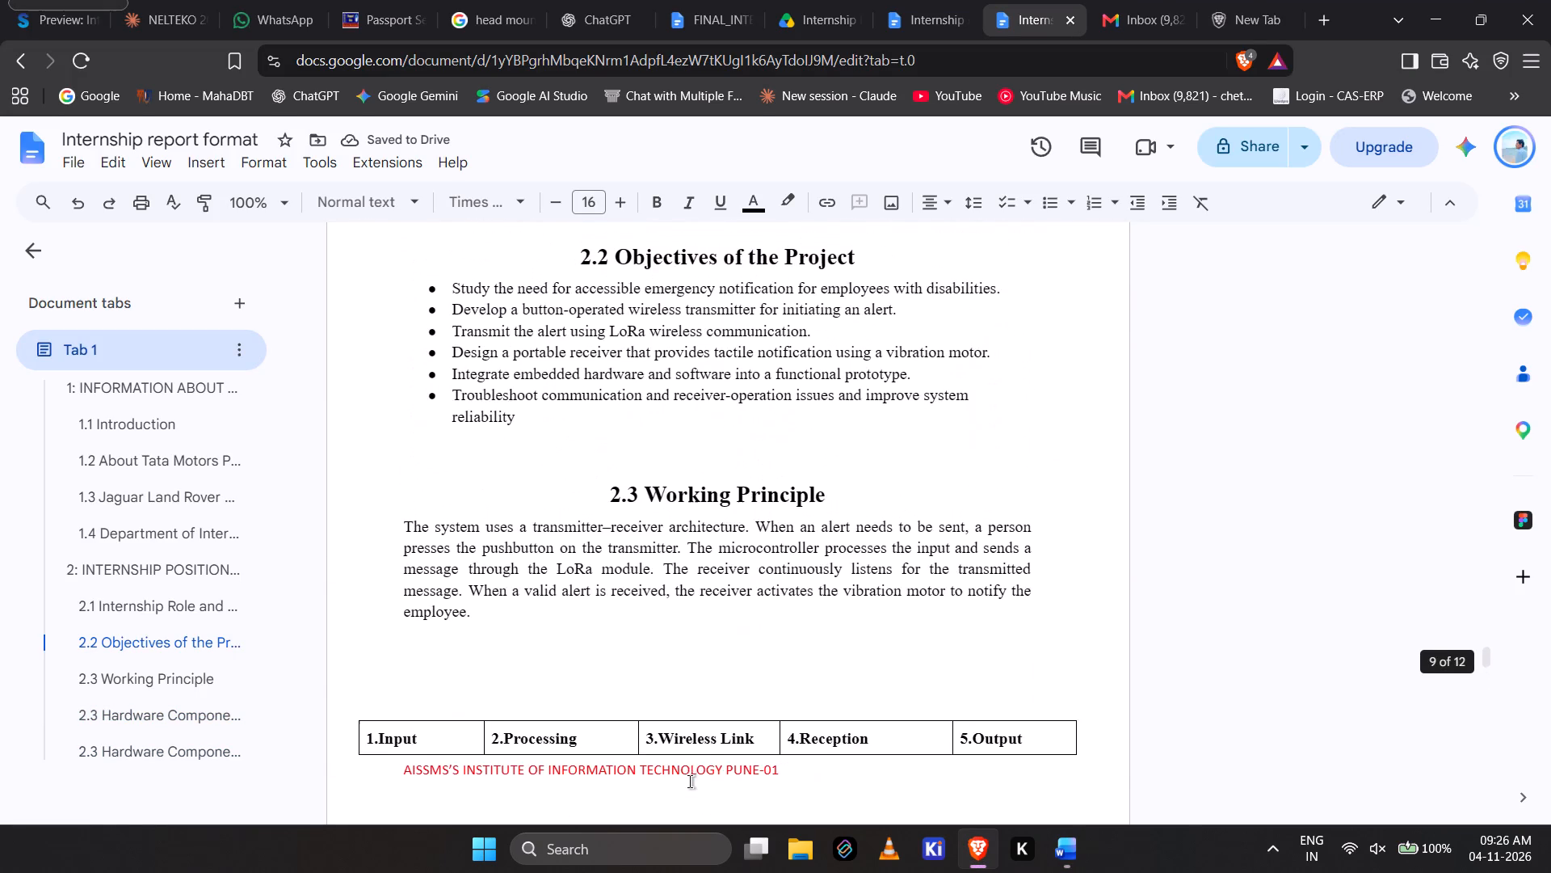
pyautogui.scroll(-4, 690, 782)
pyautogui.scroll(1, 668, 764)
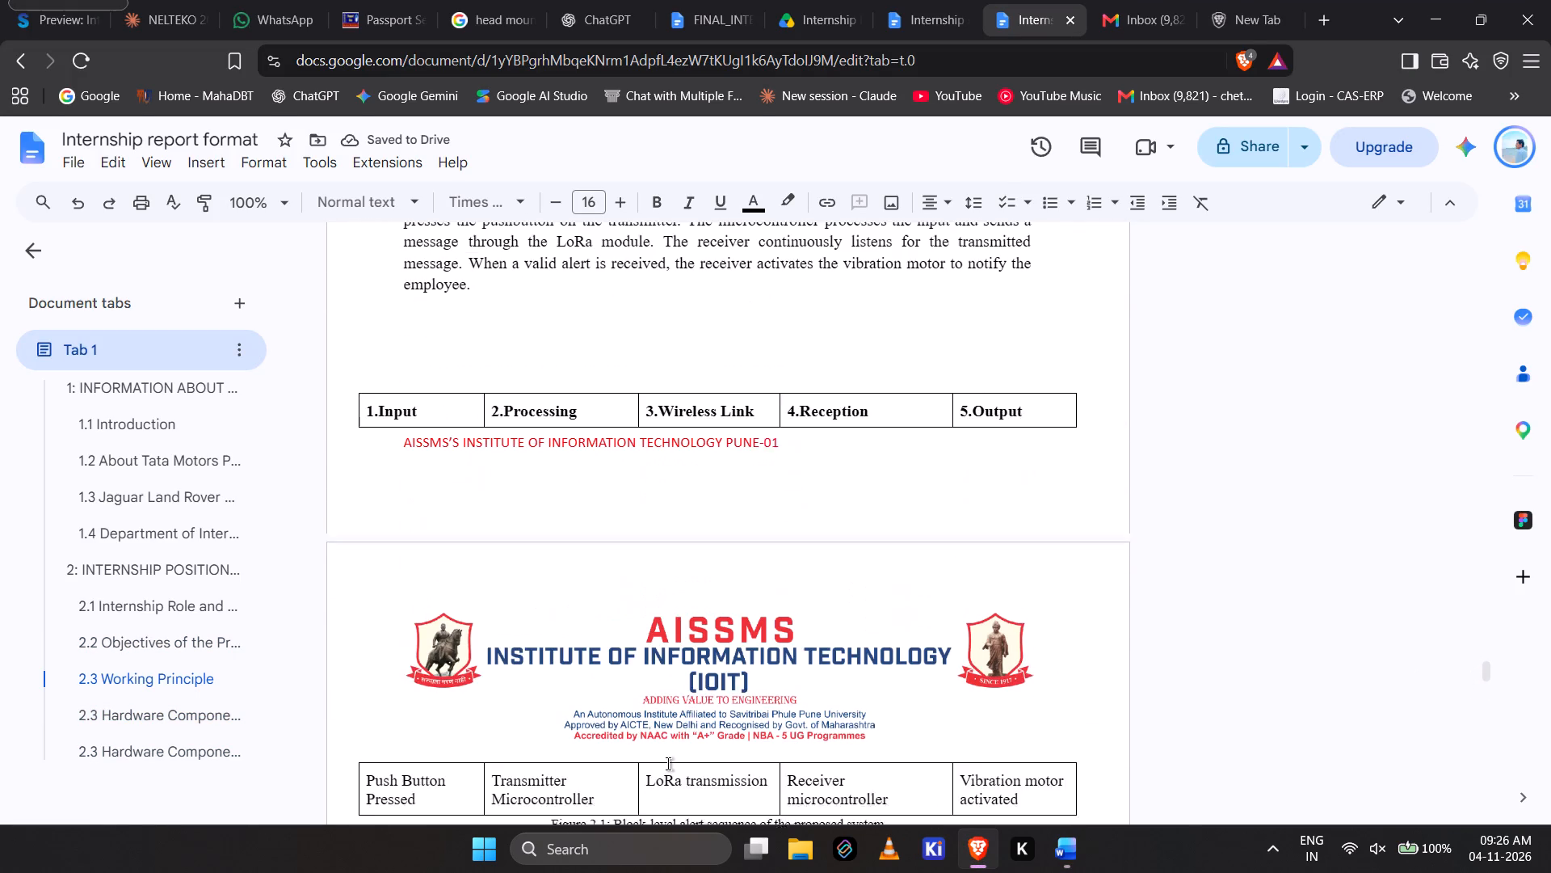
pyautogui.scroll(1, 668, 764)
pyautogui.click(452, 370)
pyautogui.press('Return')
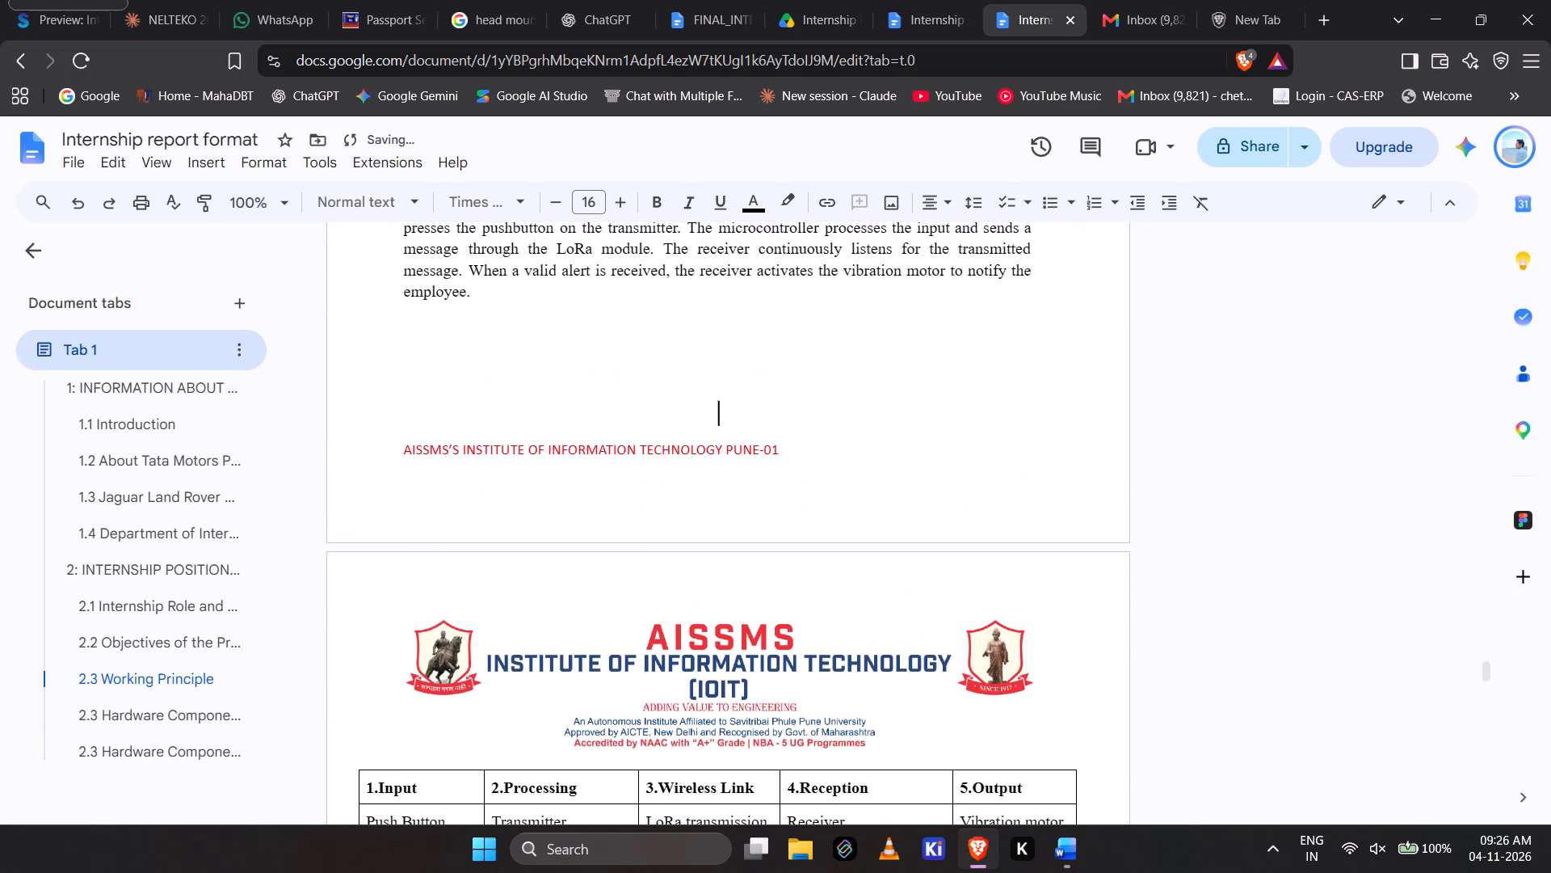
# Renumber the Hardware Components heading above the component table as 2.4.
pyautogui.scroll(-3, 452, 370)
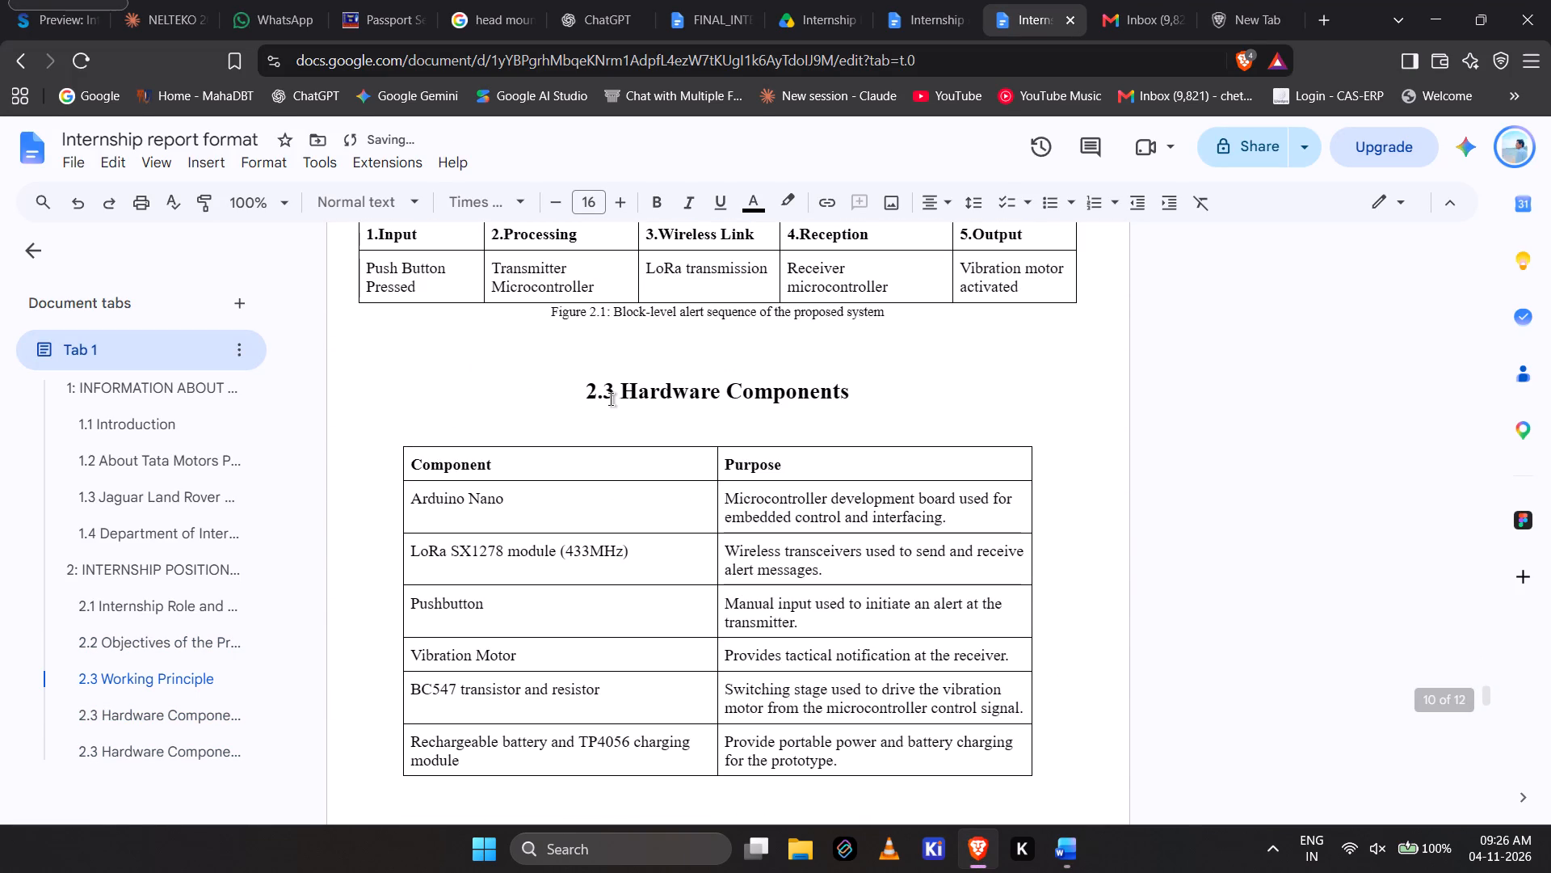
pyautogui.click(612, 399)
pyautogui.press('BackSpace')
pyautogui.press('4')
# Add another blank line before the alert sequence table to separate it from the page header.
pyautogui.scroll(4, 612, 399)
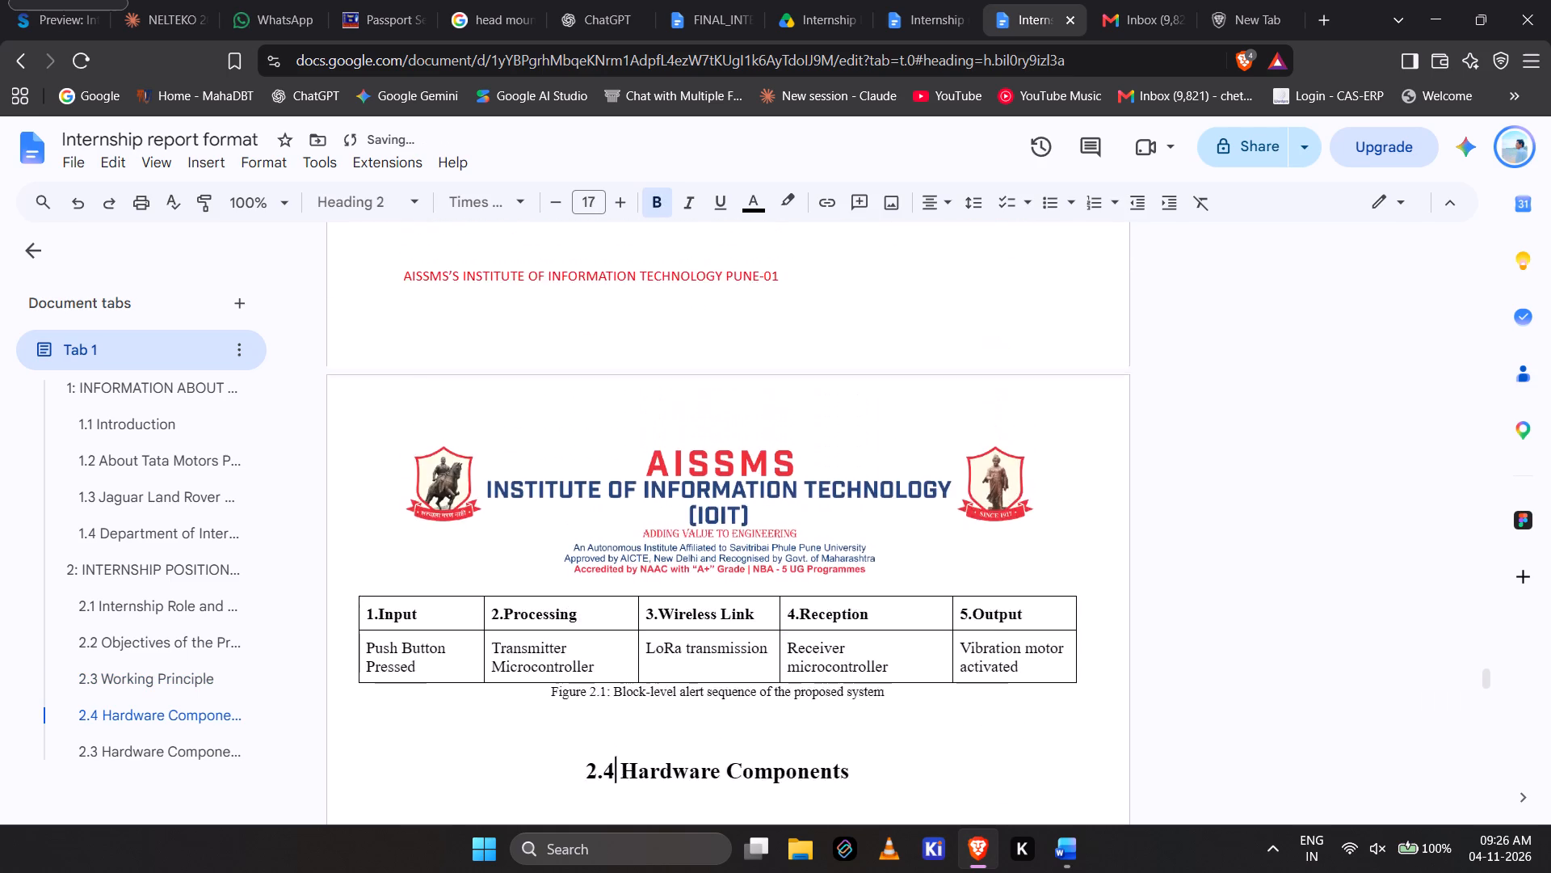
pyautogui.scroll(-4, 612, 399)
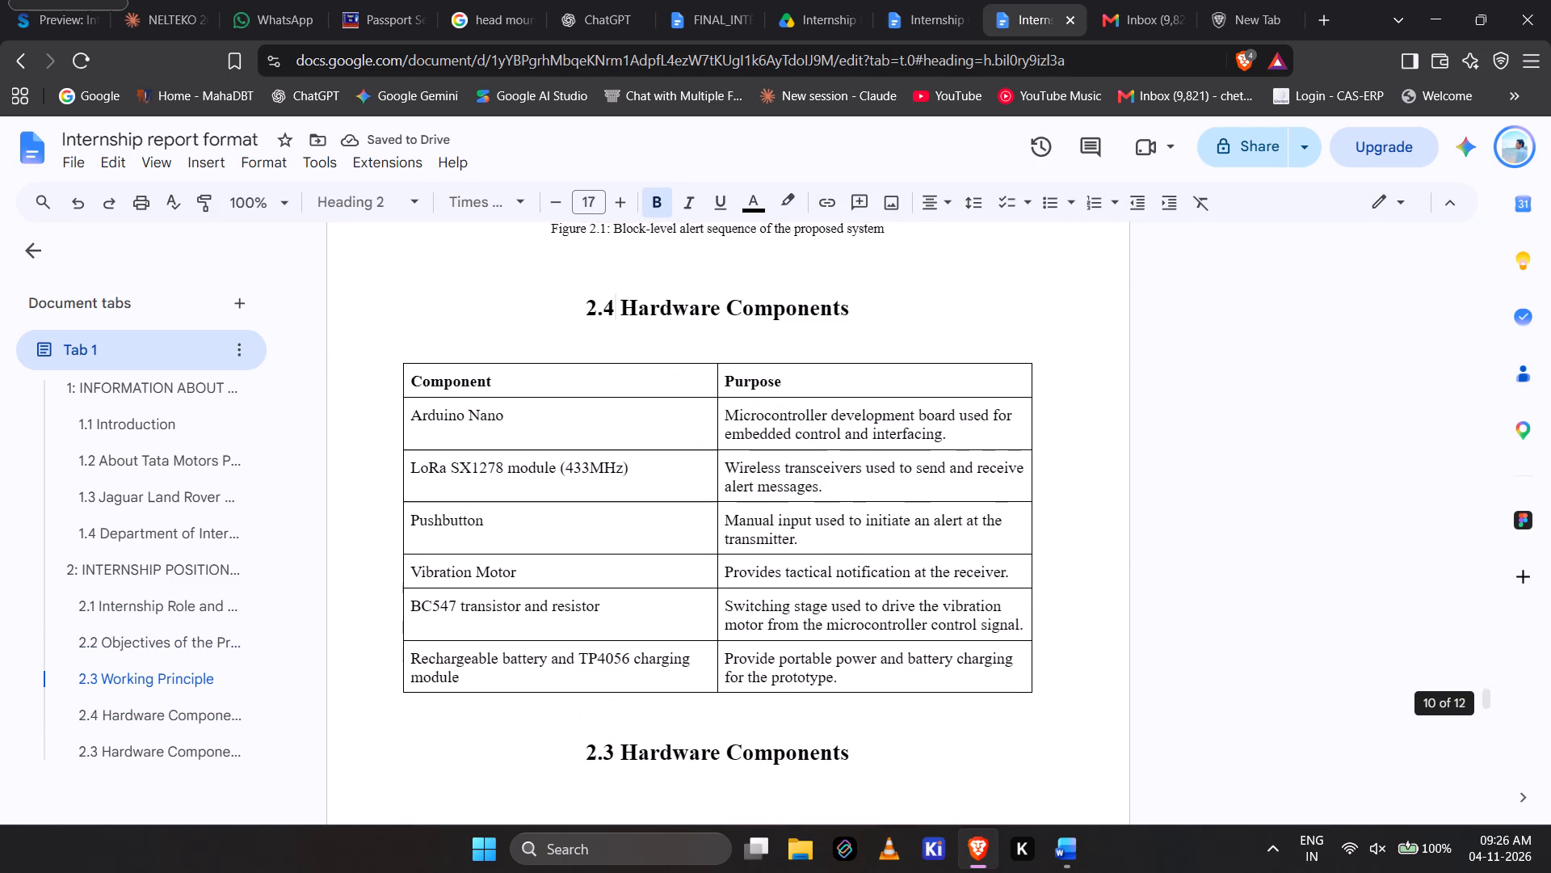
pyautogui.scroll(1, 612, 399)
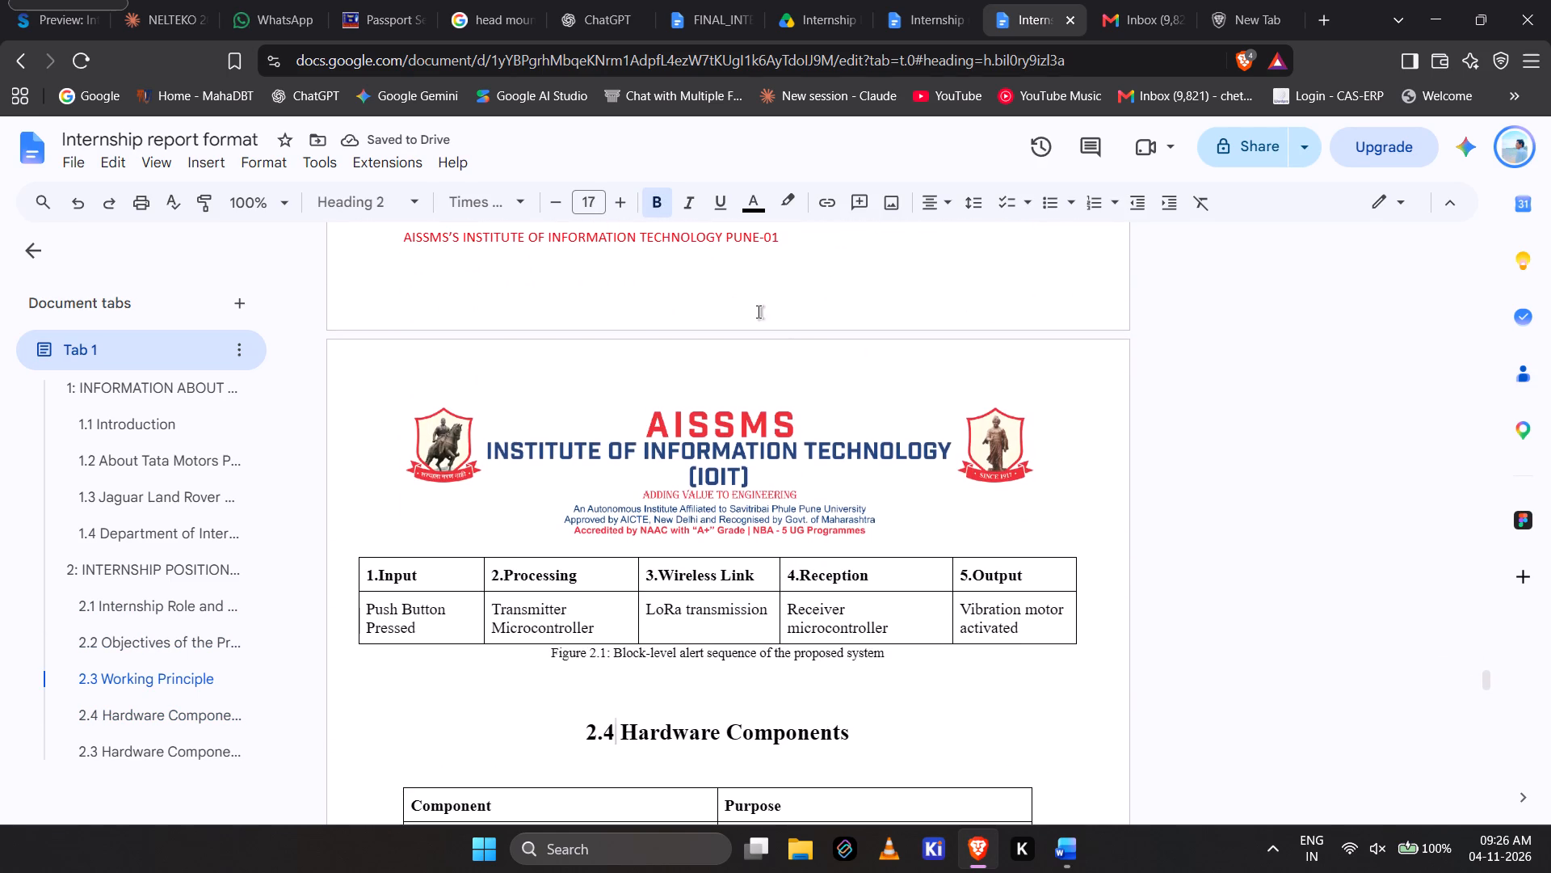
pyautogui.click(361, 547)
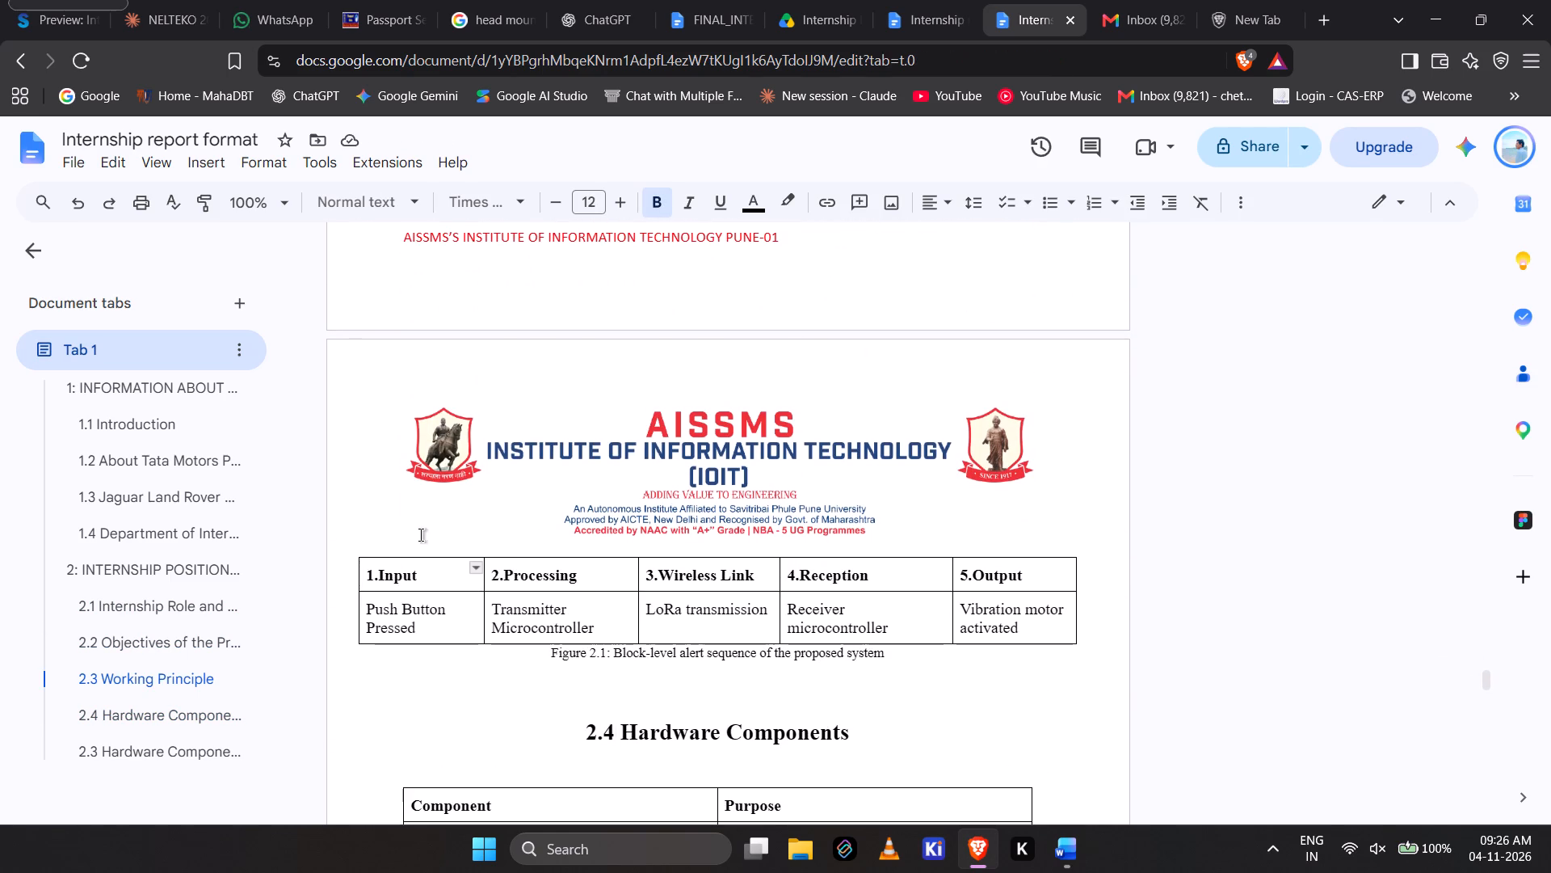
pyautogui.scroll(1, 827, 274)
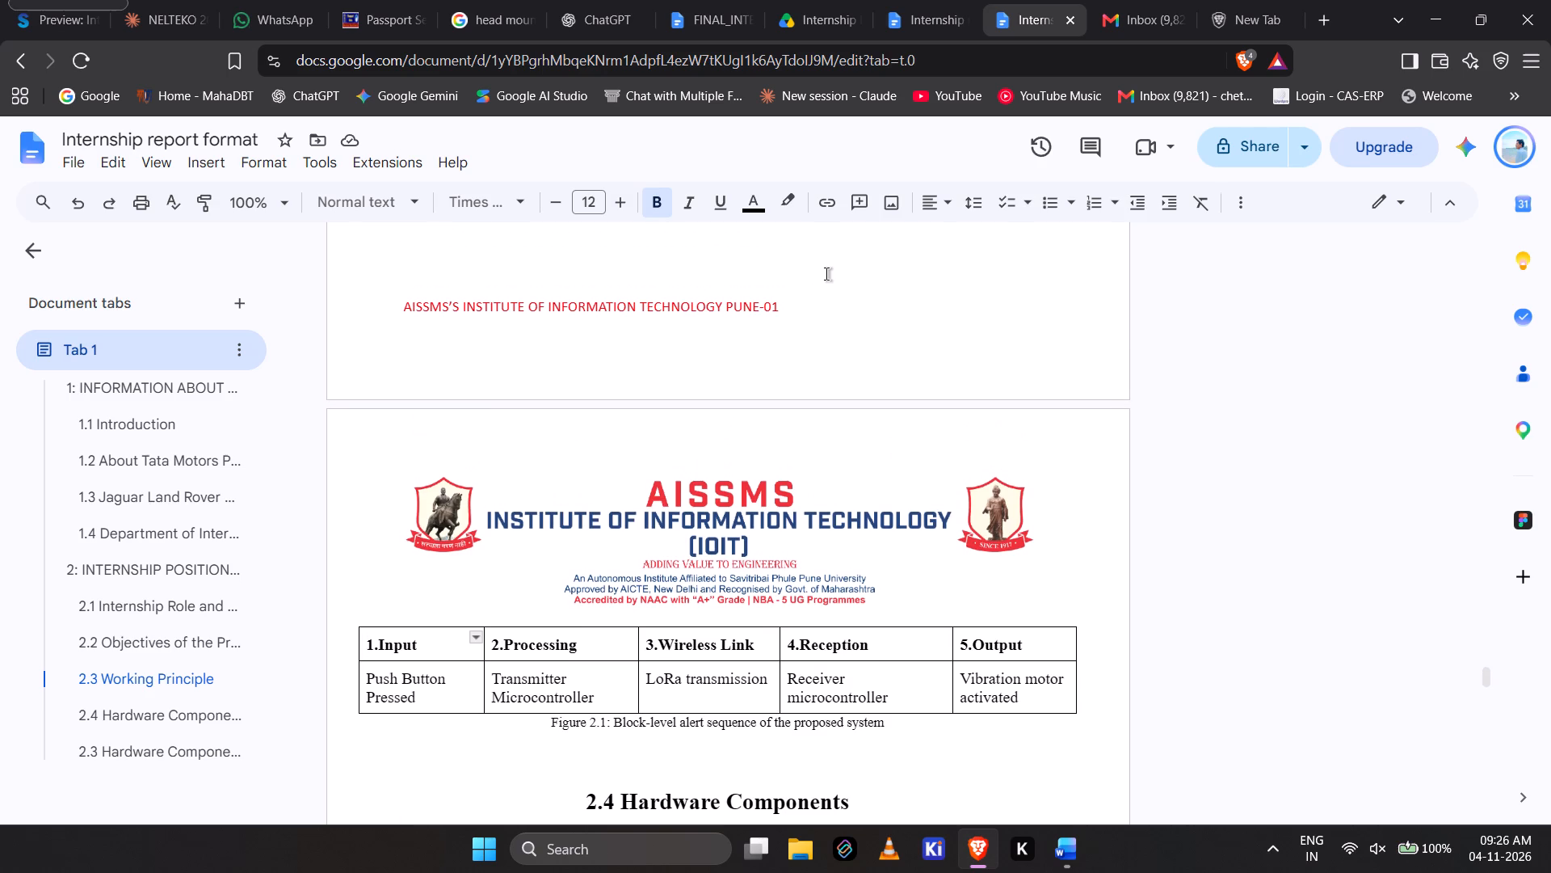
pyautogui.click(826, 274)
pyautogui.press('Return')
pyautogui.hscroll(1, 826, 274)
pyautogui.scroll(1, 826, 274)
pyautogui.scroll(-1, 826, 274)
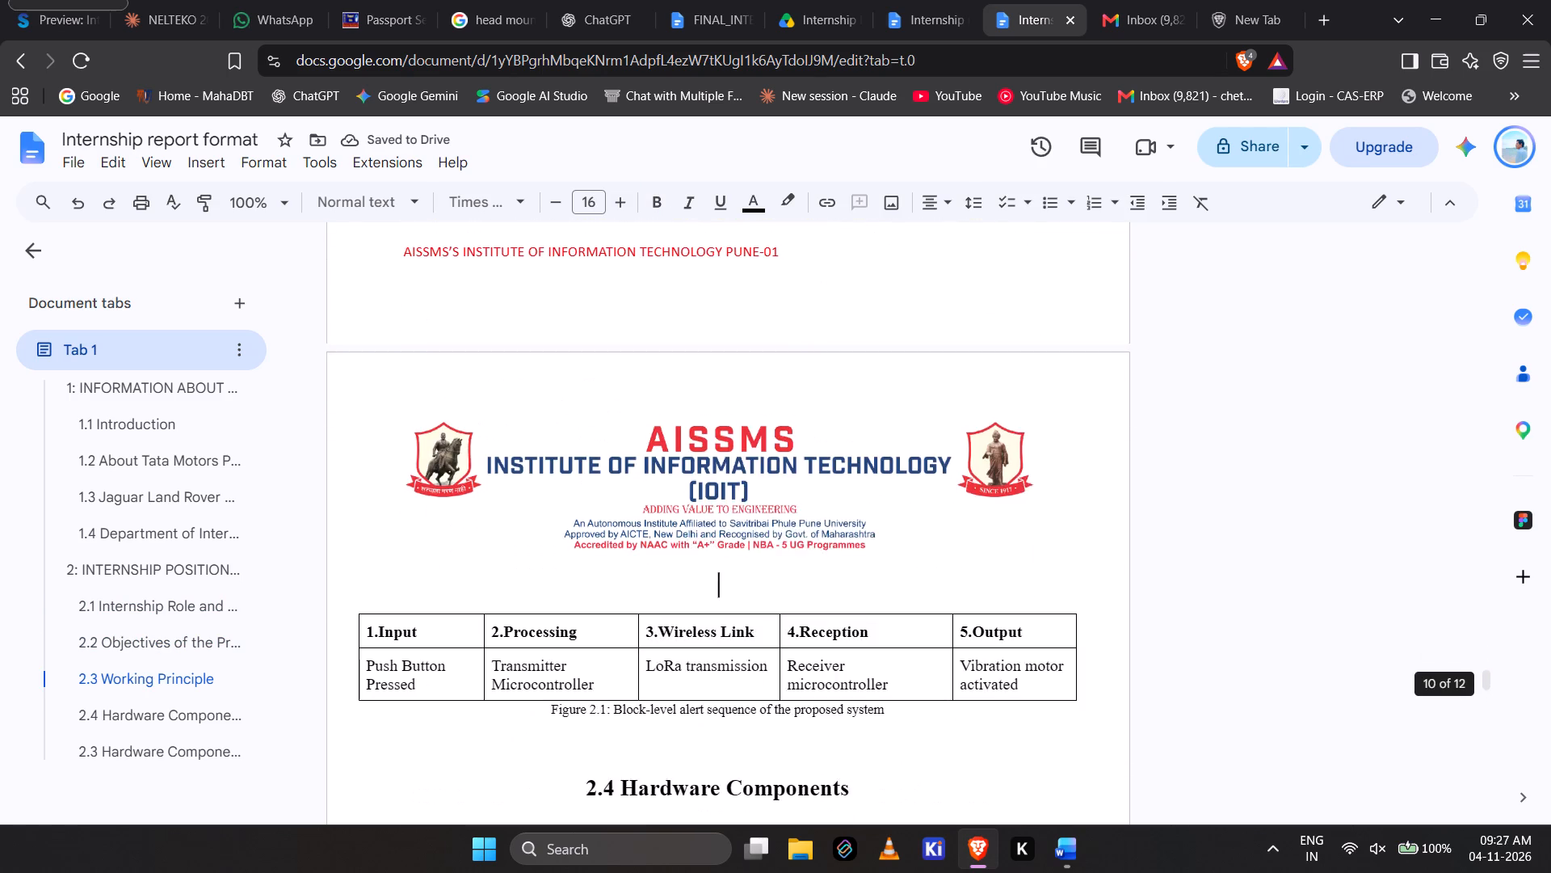
# Insert three blank lines above the copied "2.3 Hardware Components" heading to push it to the next page.
pyautogui.scroll(-6, 826, 274)
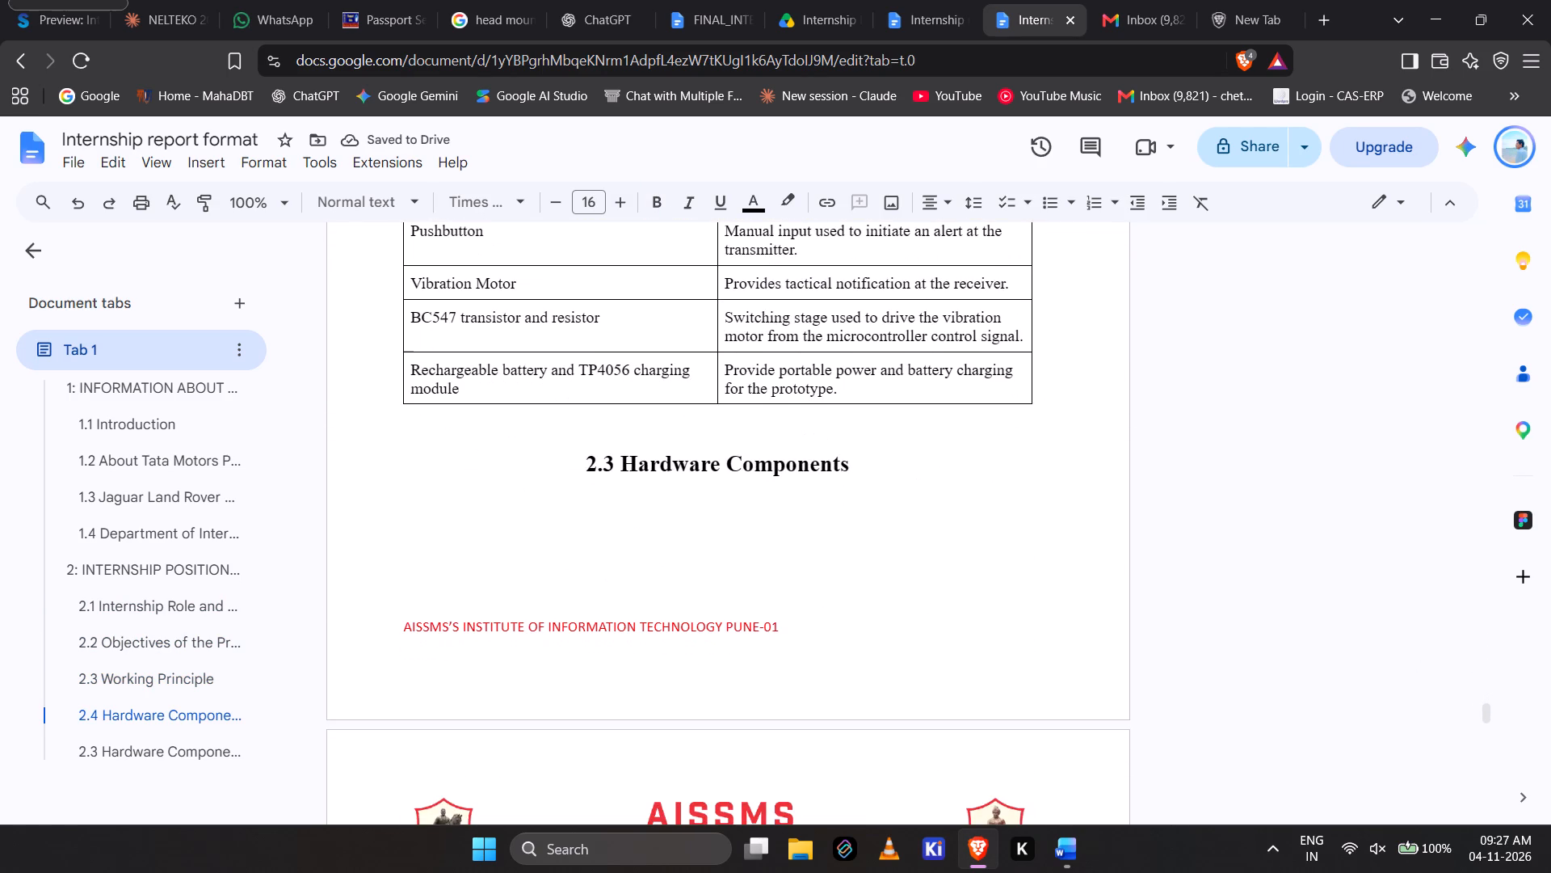
pyautogui.click(572, 457)
pyautogui.press('Return')
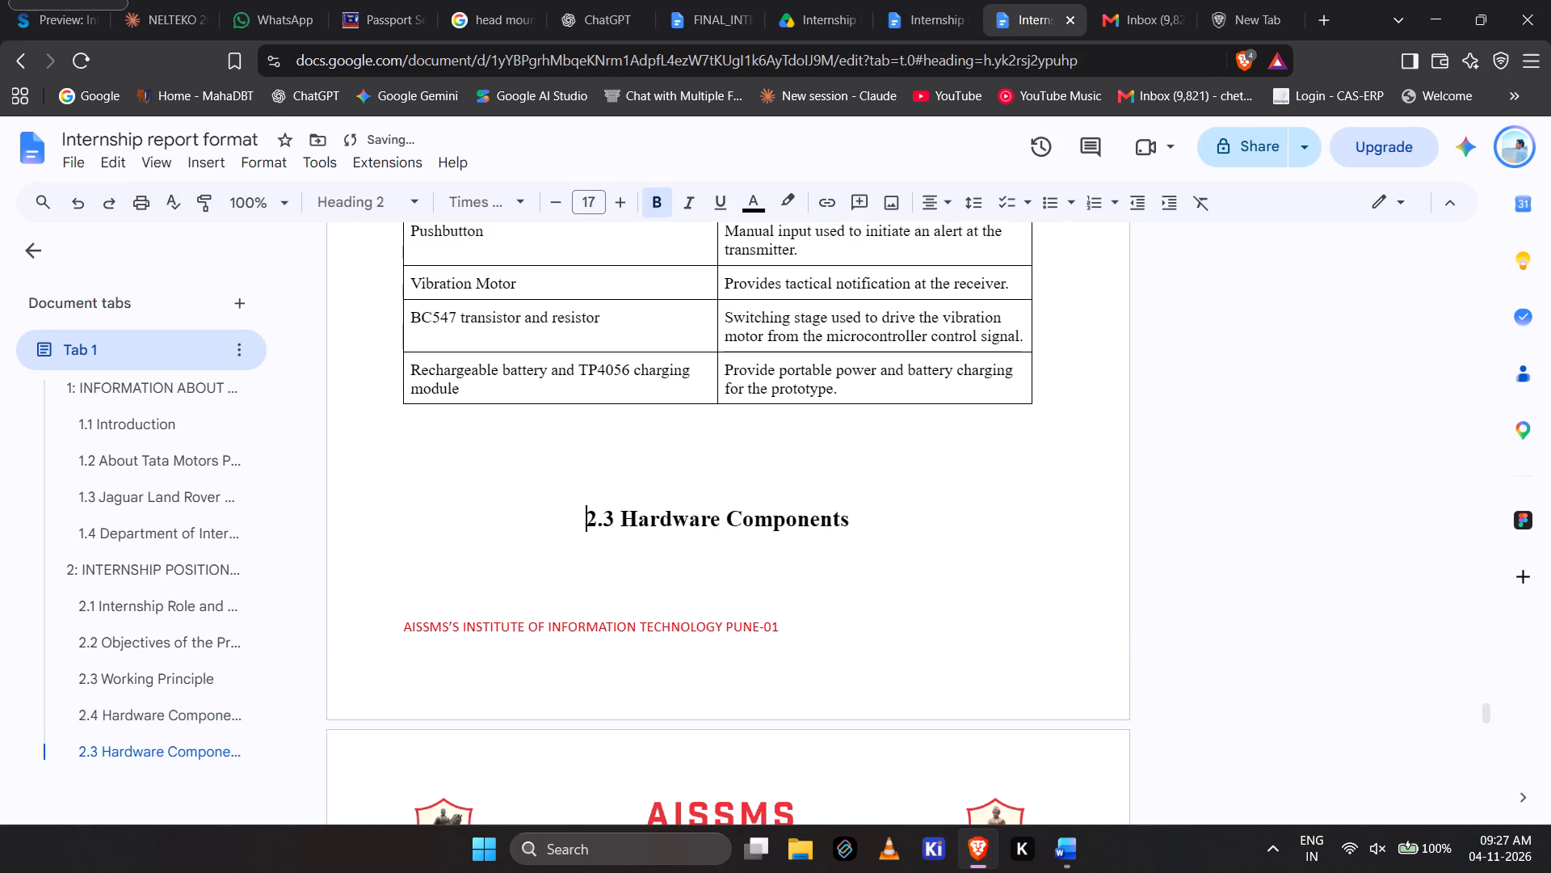
pyautogui.press('Return')
pyautogui.press('Return')
# Change the copied heading to "2.5 Software and Tools used", following the Word report.
pyautogui.hotkey('alt', 'Tab')
pyautogui.hotkey('alt', 'Tab')
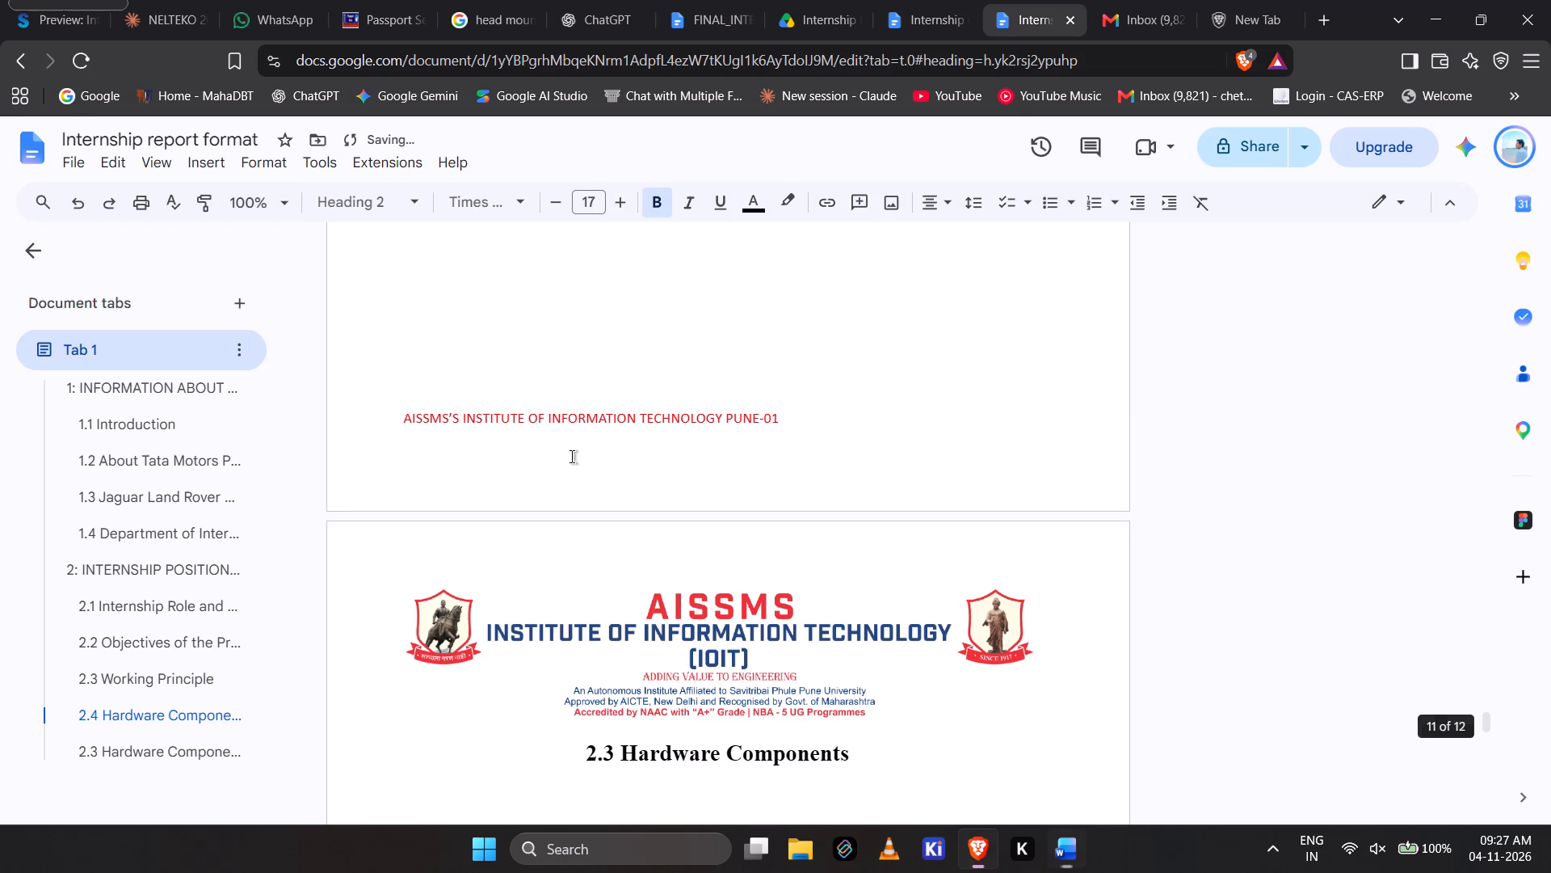
pyautogui.click(616, 749)
pyautogui.press('BackSpace')
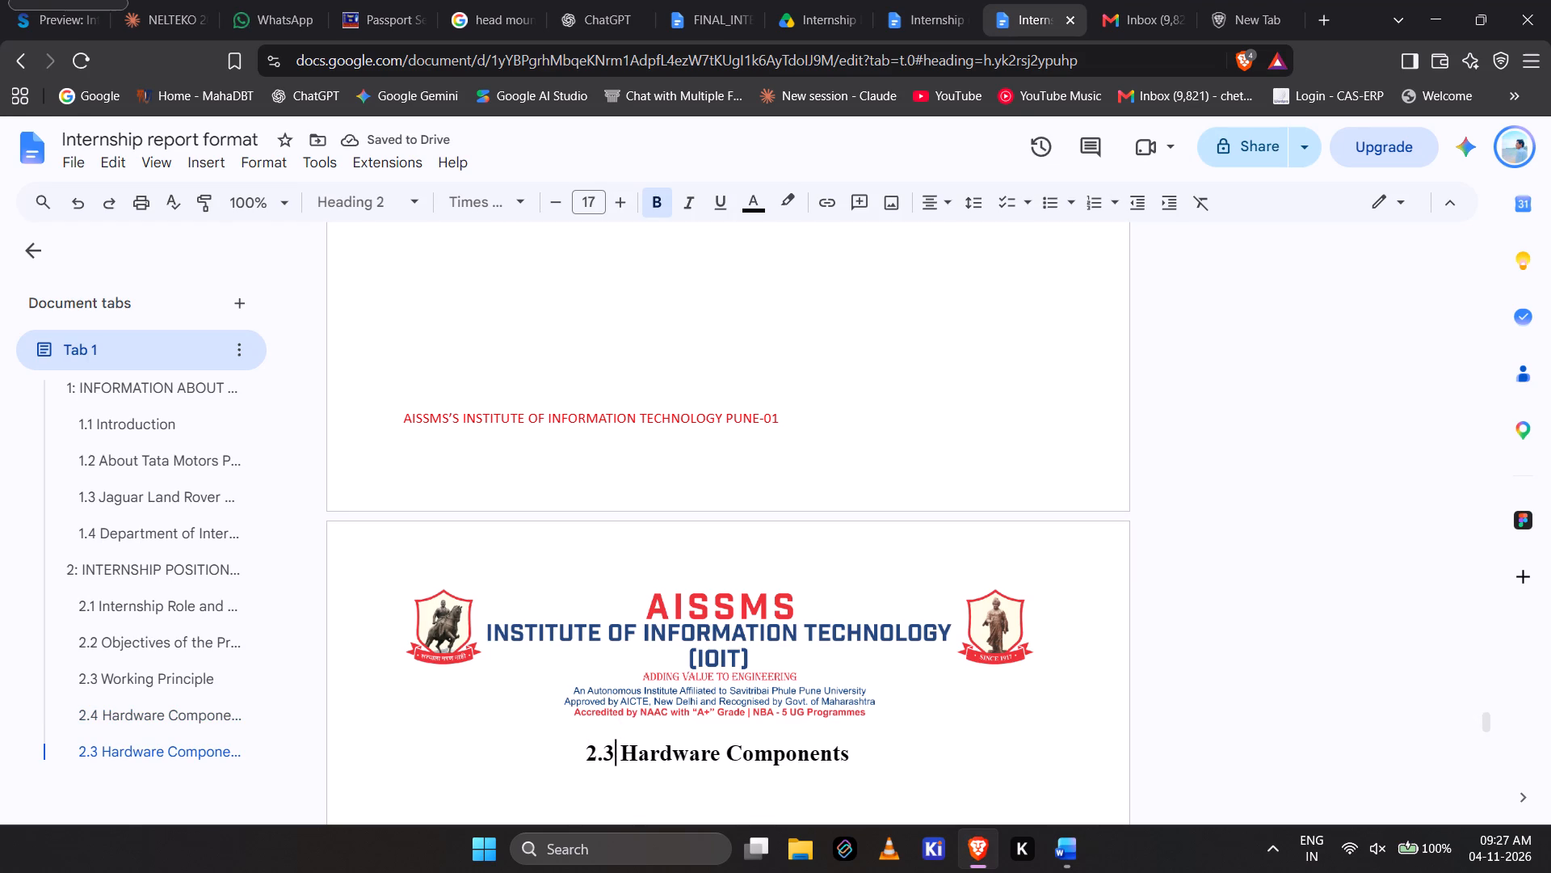
pyautogui.press('5')
pyautogui.hotkey('ctrl', 'Right')
pyautogui.hotkey('ctrl', 'Right')
pyautogui.hotkey('ctrl', 'Right')
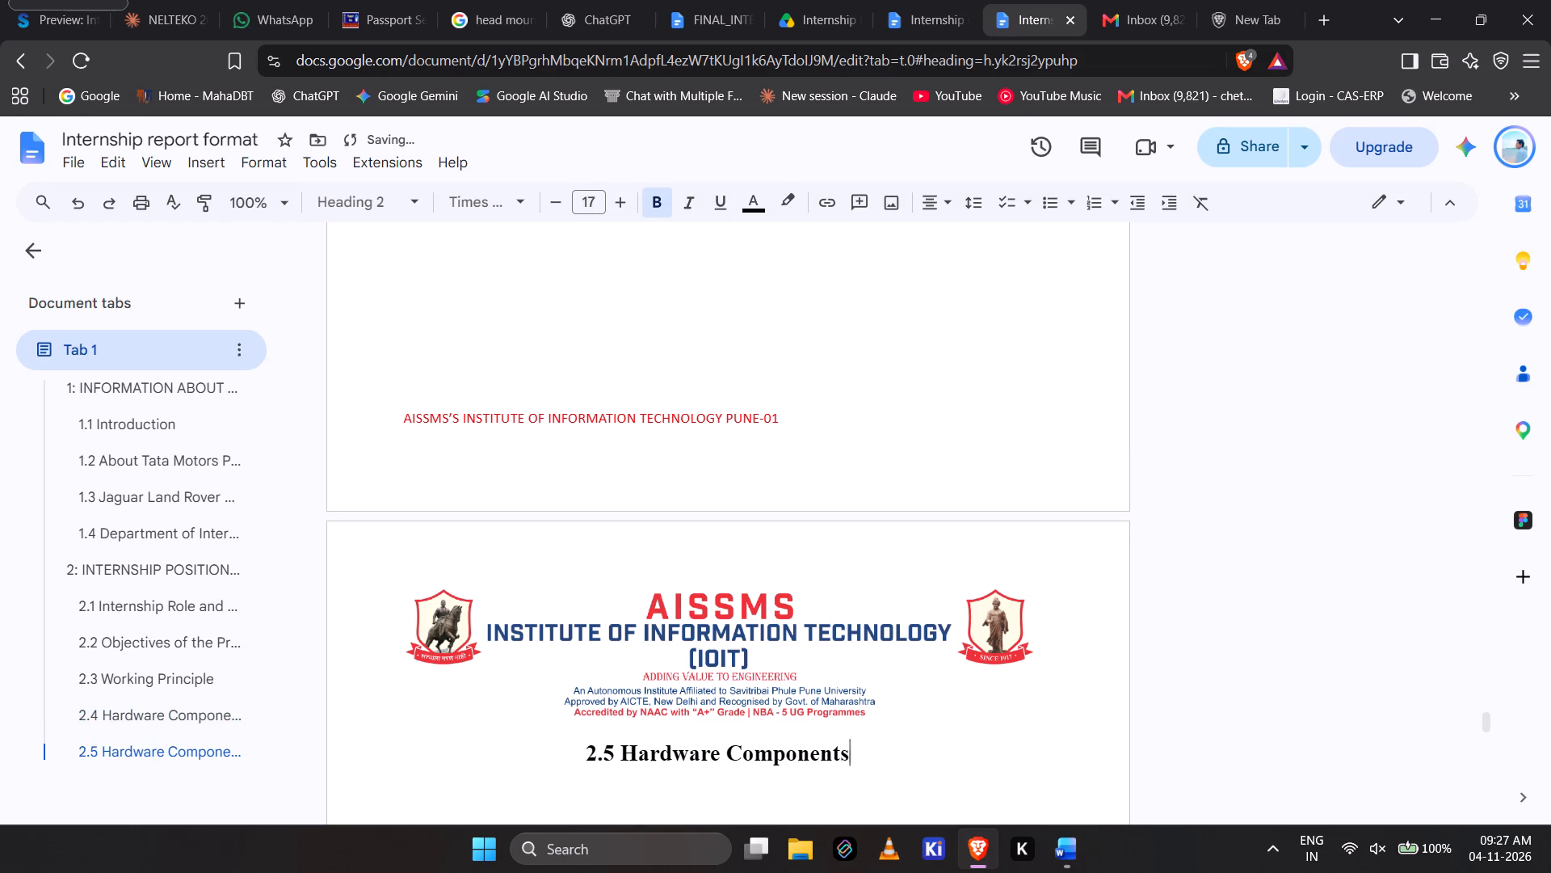
pyautogui.hotkey('ctrl', 'BackSpace')
pyautogui.hotkey('ctrl', 'BackSpace')
pyautogui.press('super+Tab')
pyautogui.press('super+Tab')
pyautogui.hotkey('alt', 'Tab')
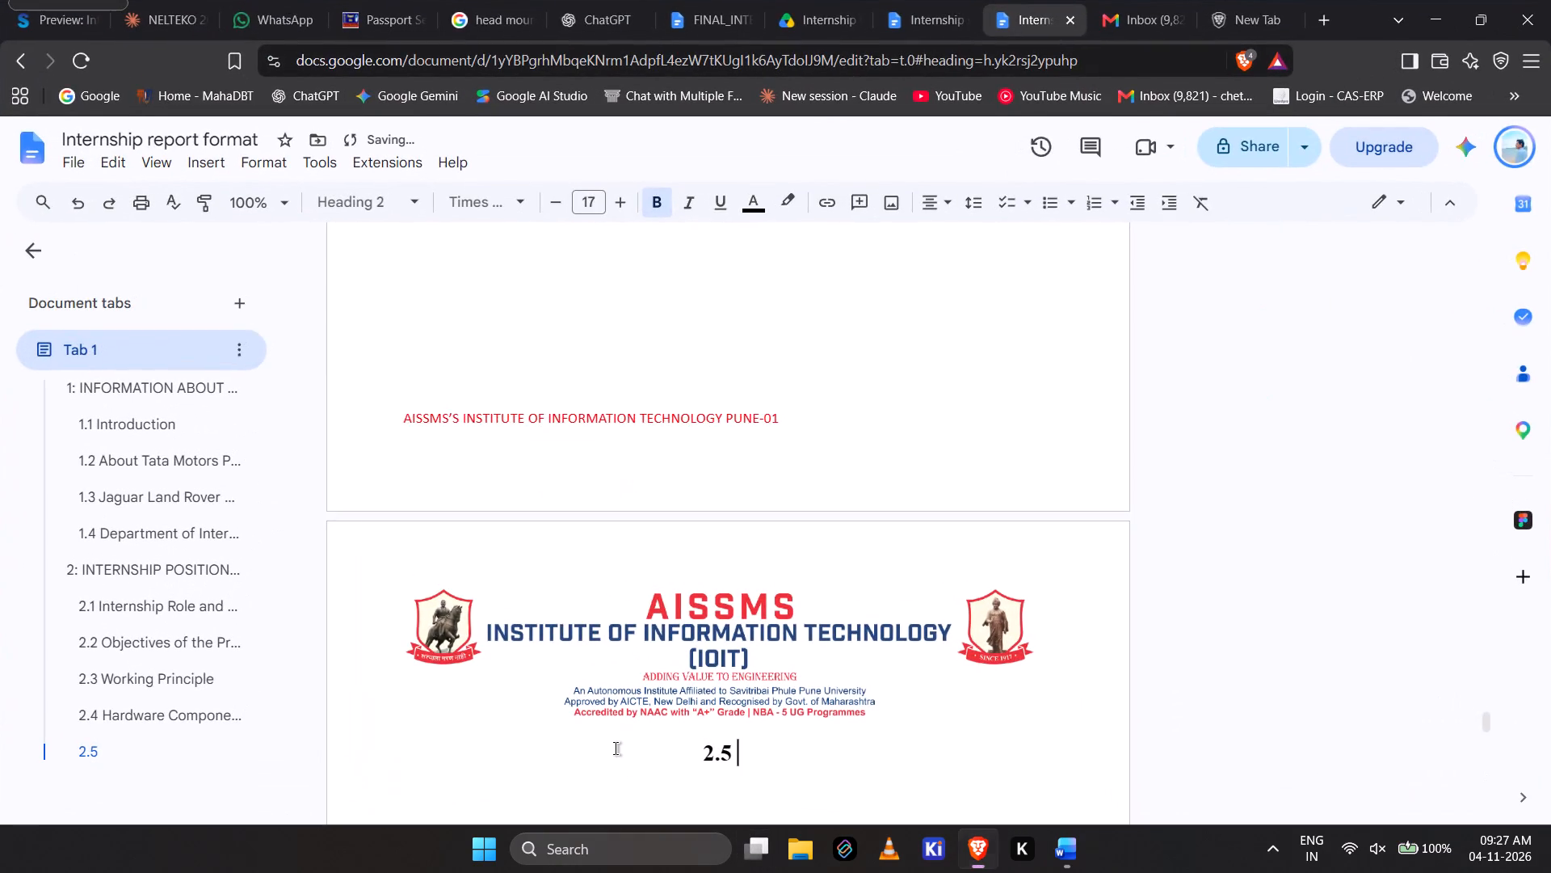
pyautogui.hotkey('alt', 'Tab')
pyautogui.hotkey('alt', 'Tab')
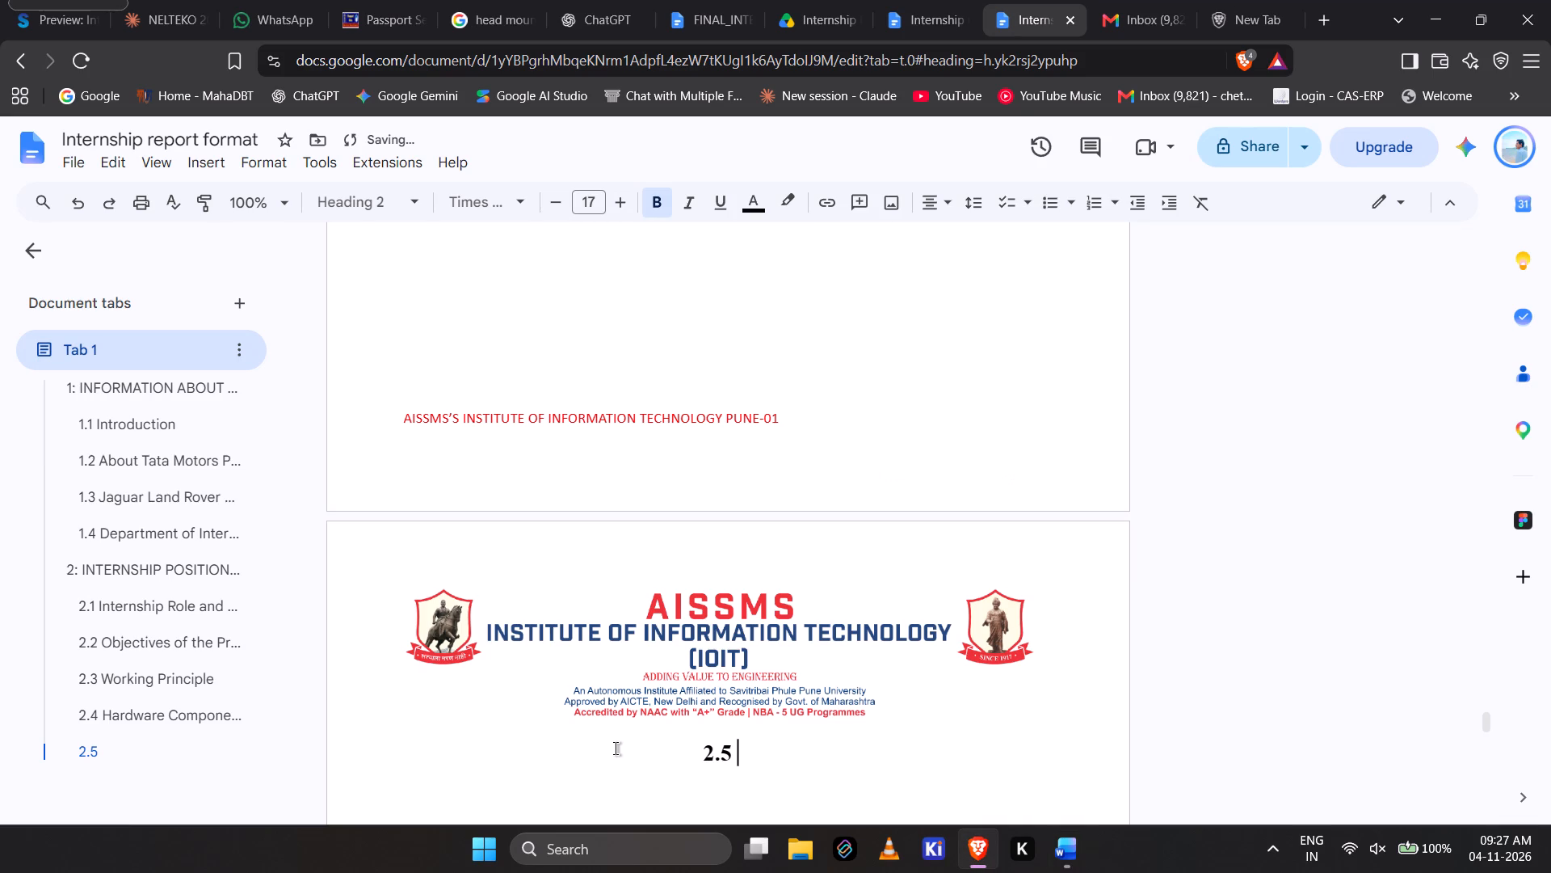
pyautogui.write('Software and tools')
pyautogui.press('BackSpace')
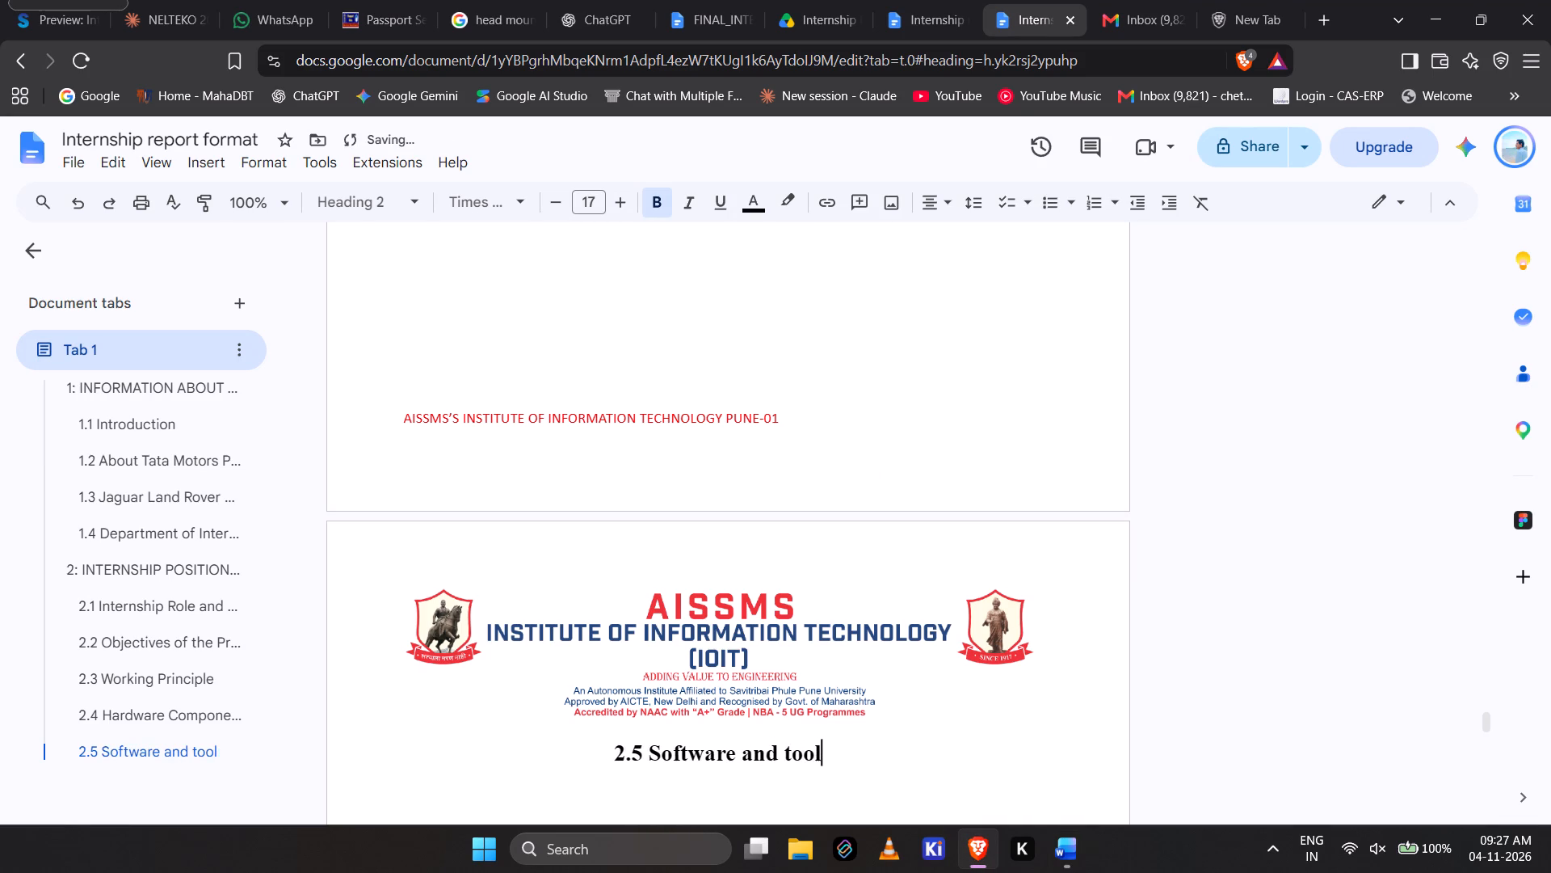
pyautogui.hotkey('ctrl', 'BackSpace')
pyautogui.write('Tools used')
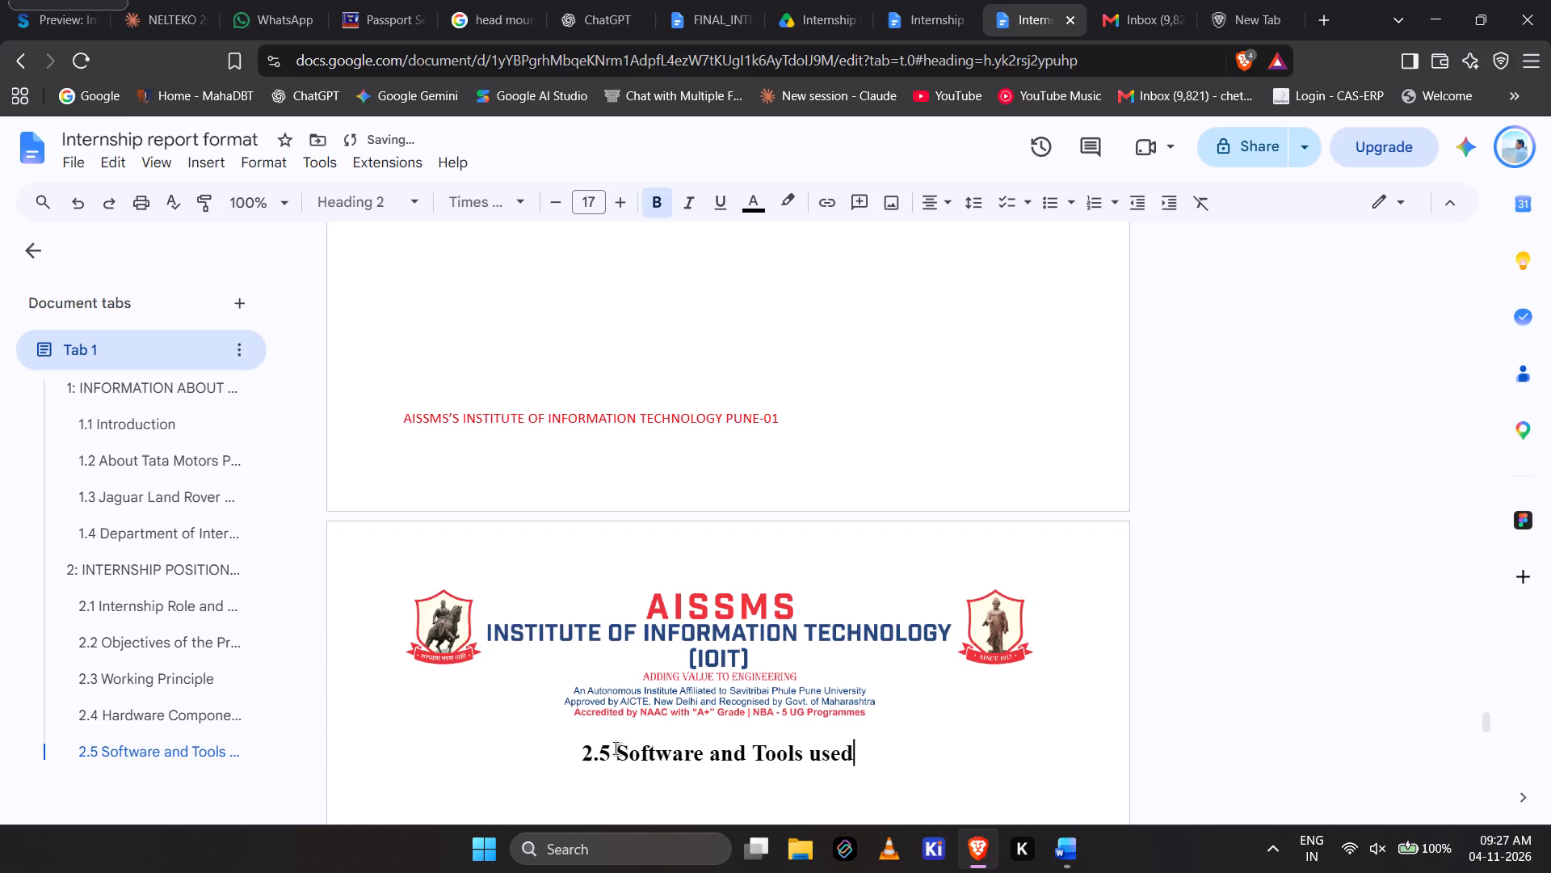
# Switch to the Word report and find the bullet list under section 2.5 Software and Tools Used.
pyautogui.hotkey('alt', 'Tab')
pyautogui.scroll(-1, 616, 749)
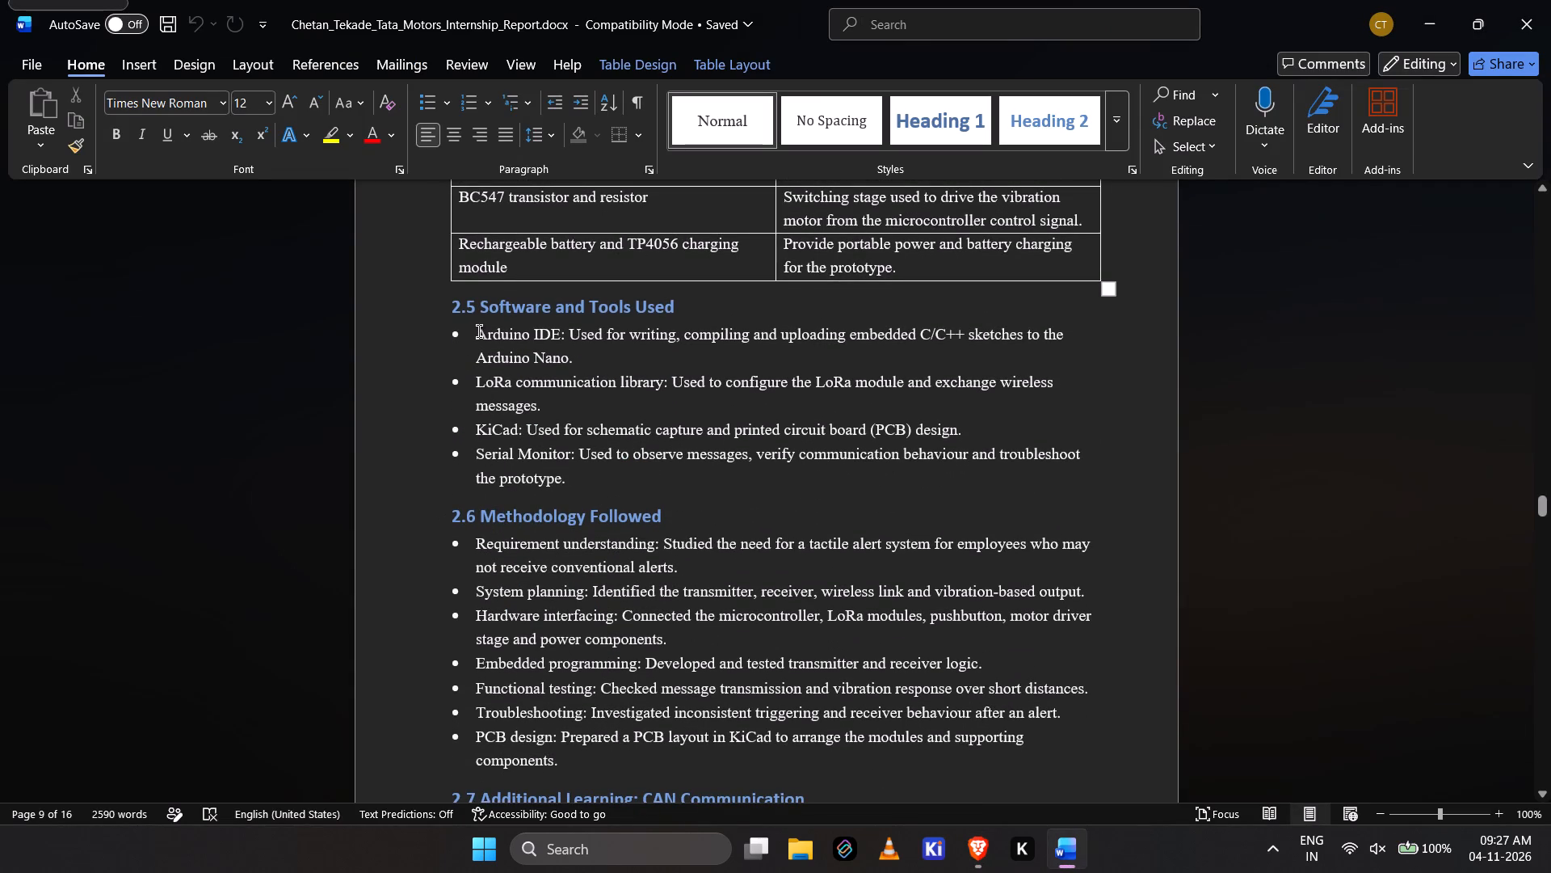
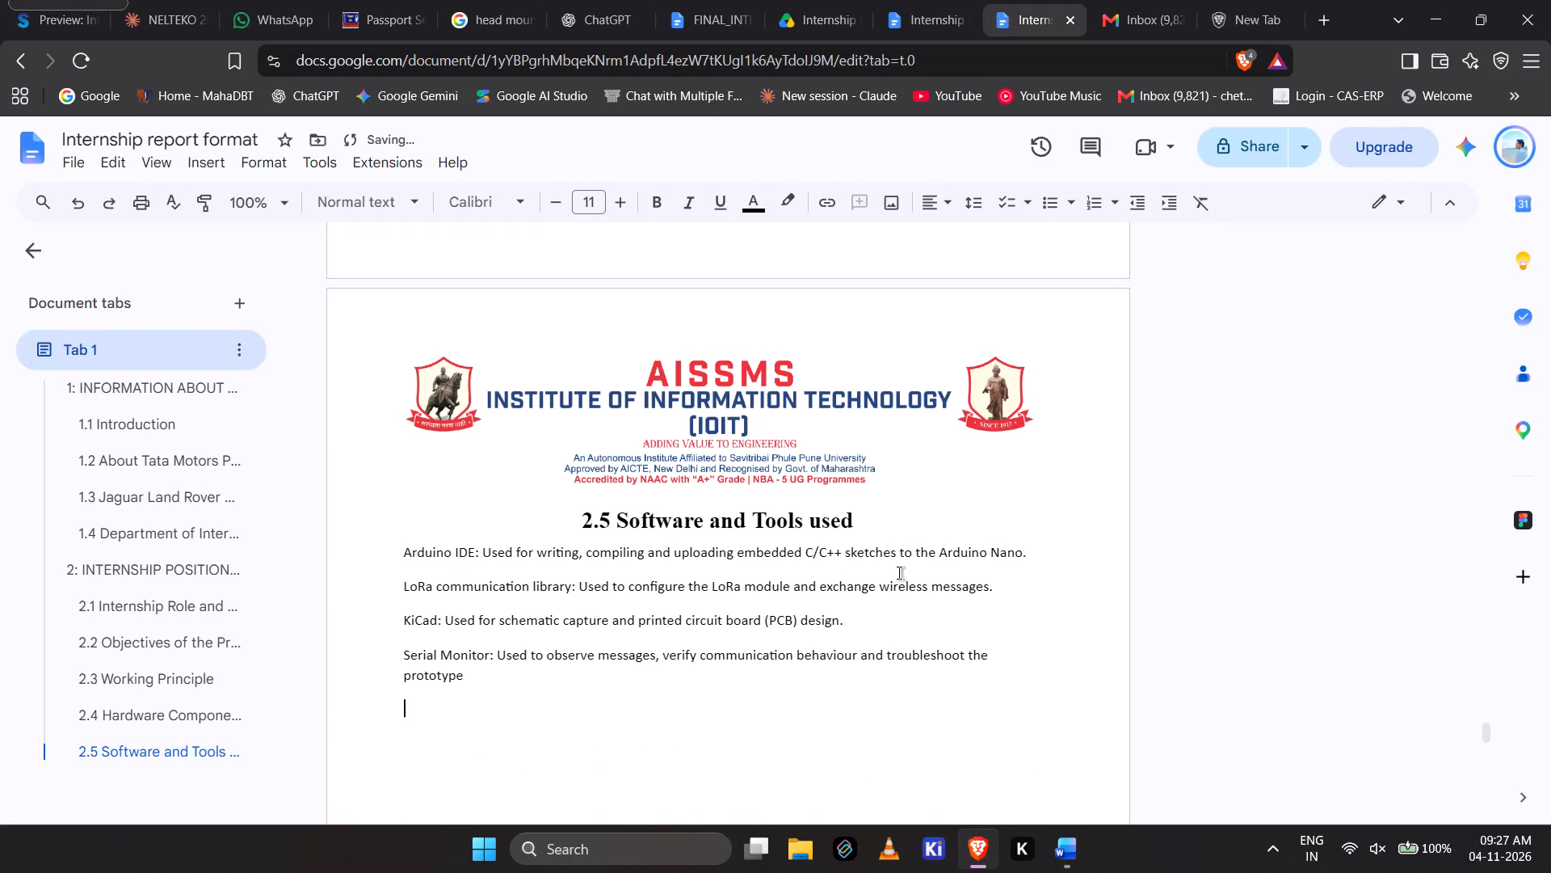
# Set the four pasted tool descriptions under heading 2.5 to Times New Roman, size 12.
pyautogui.click(539, 651)
pyautogui.moveTo(481, 681); pyautogui.dragTo(391, 556)
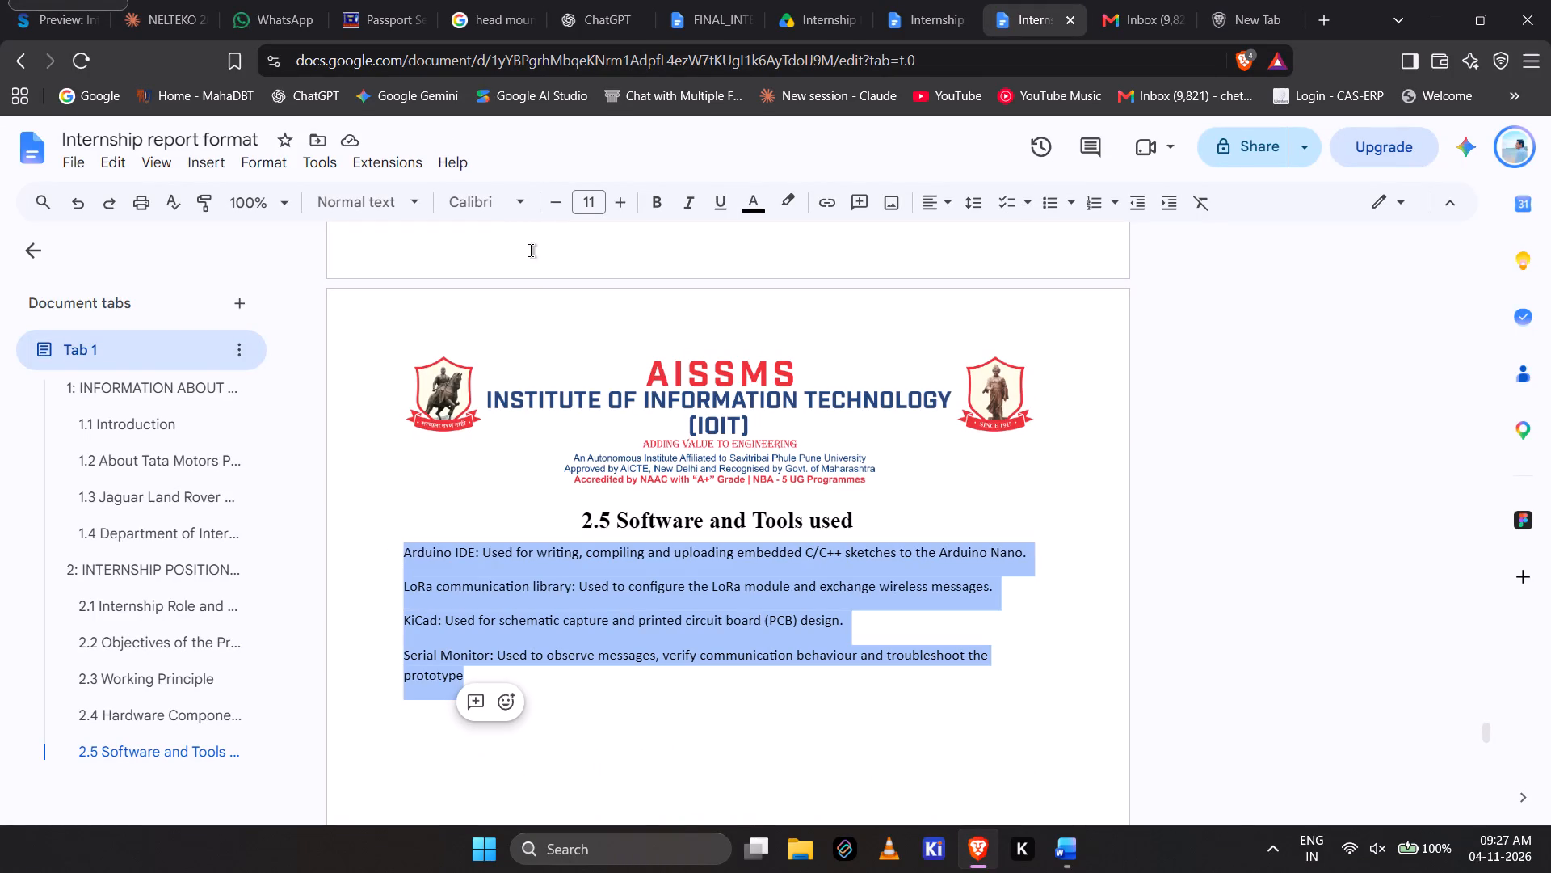
pyautogui.click(511, 207)
pyautogui.click(494, 316)
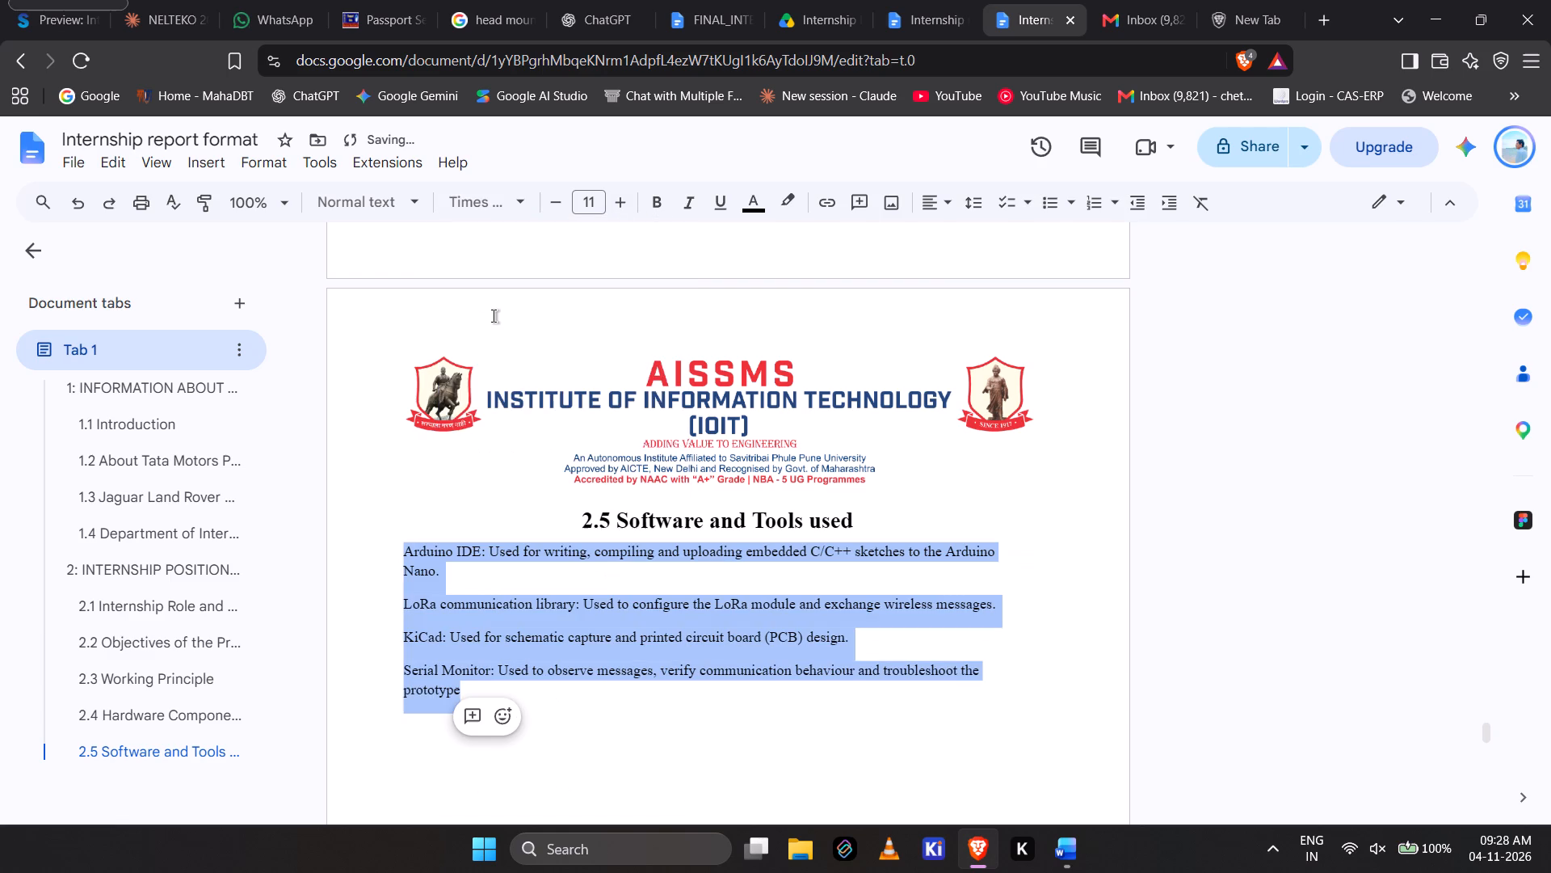
pyautogui.click(586, 206)
pyautogui.write('12')
pyautogui.press('Return')
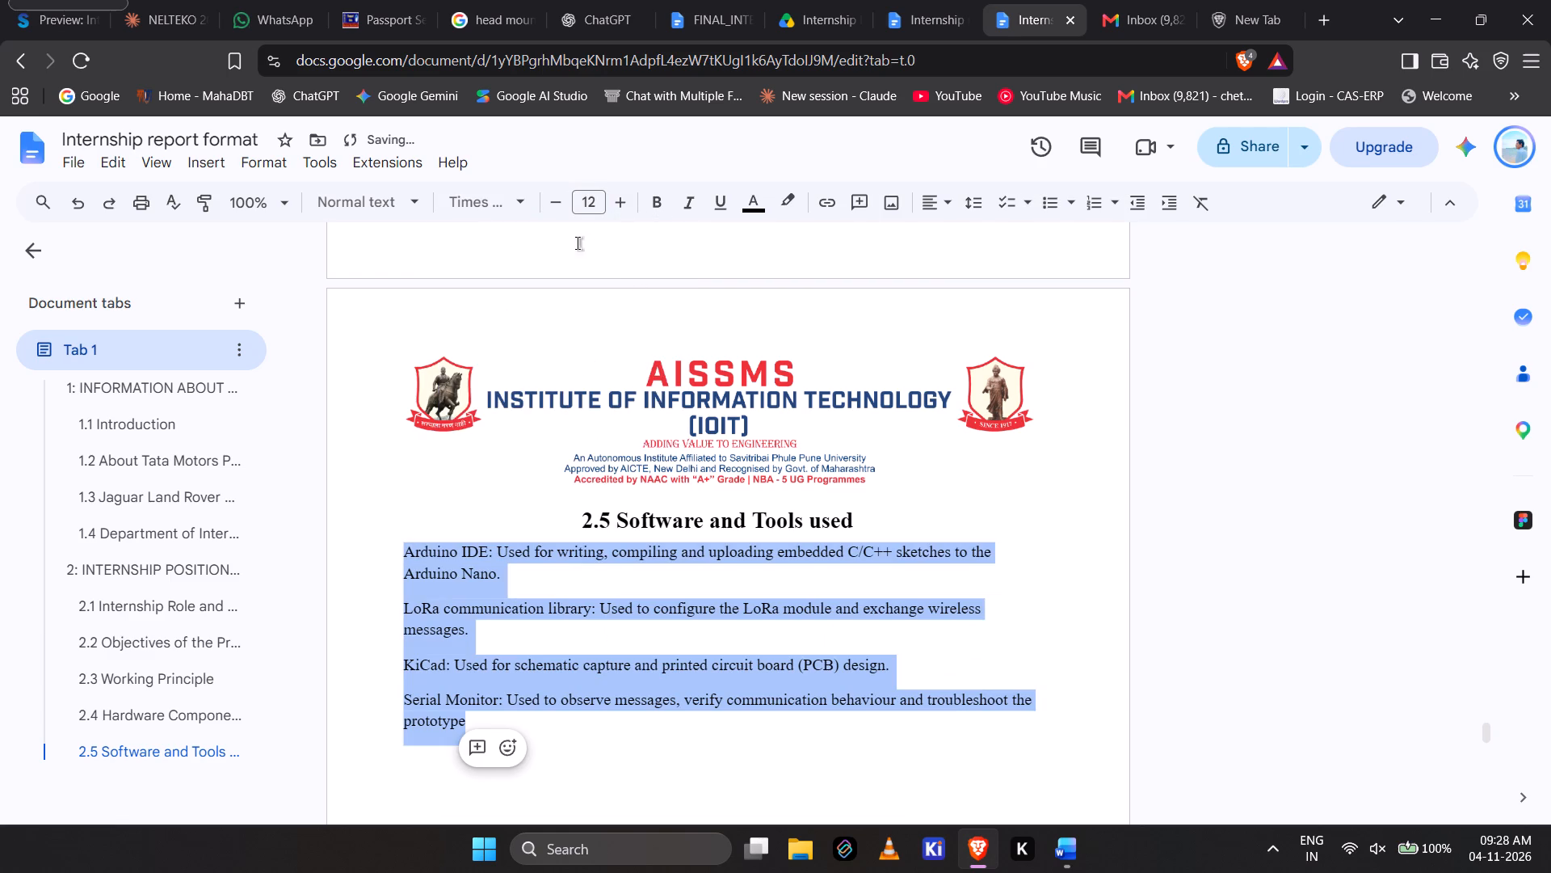
# Turn the four tool descriptions under 2.5 Software and Tools used into a bulleted list.
pyautogui.click(1045, 205)
pyautogui.click(783, 624)
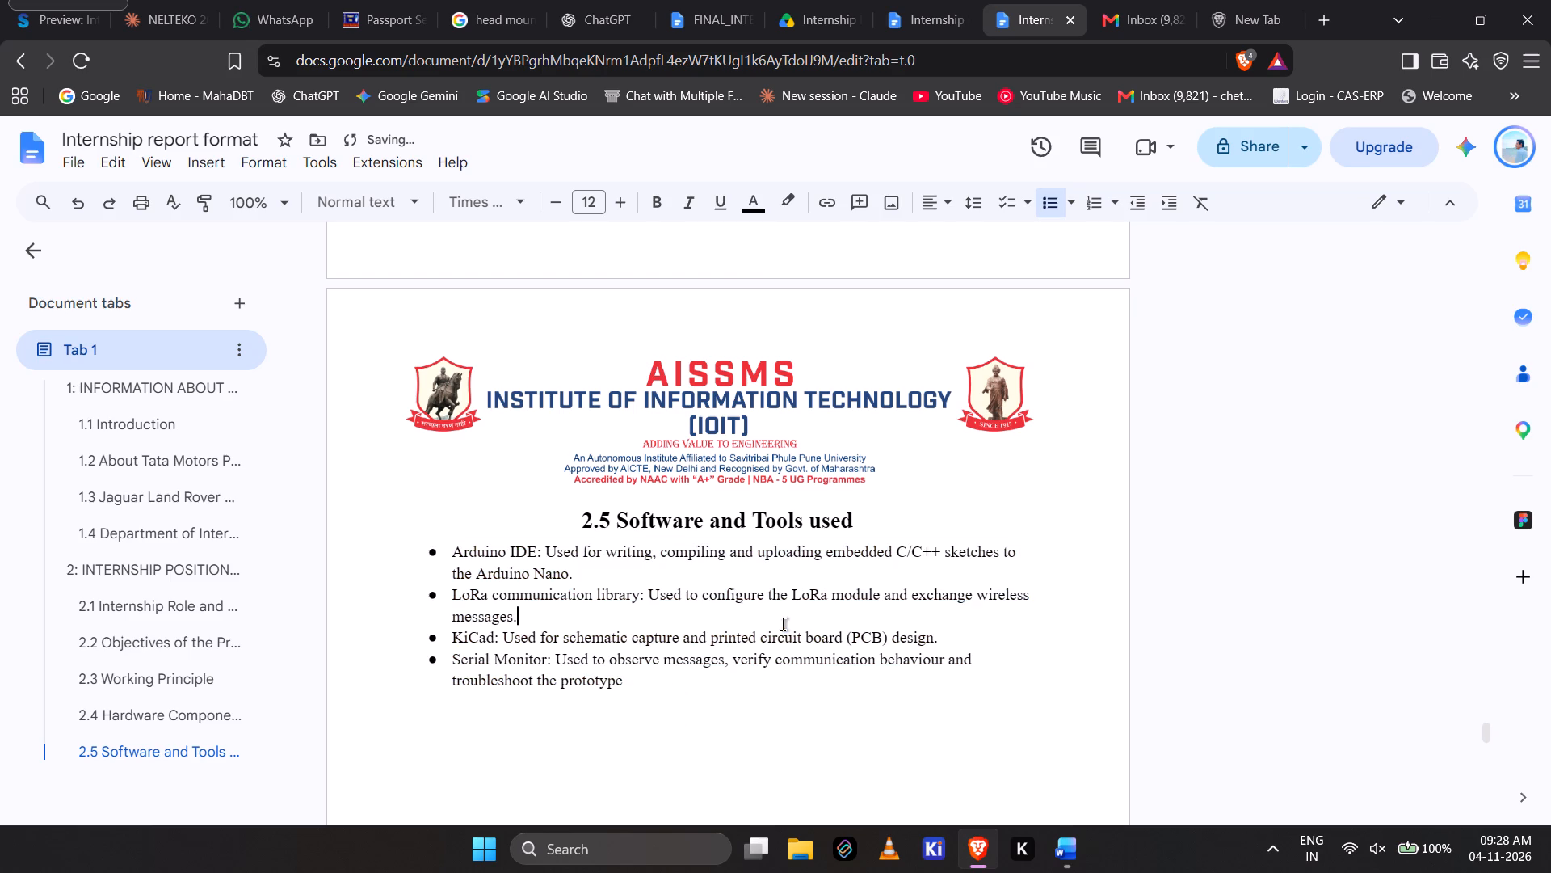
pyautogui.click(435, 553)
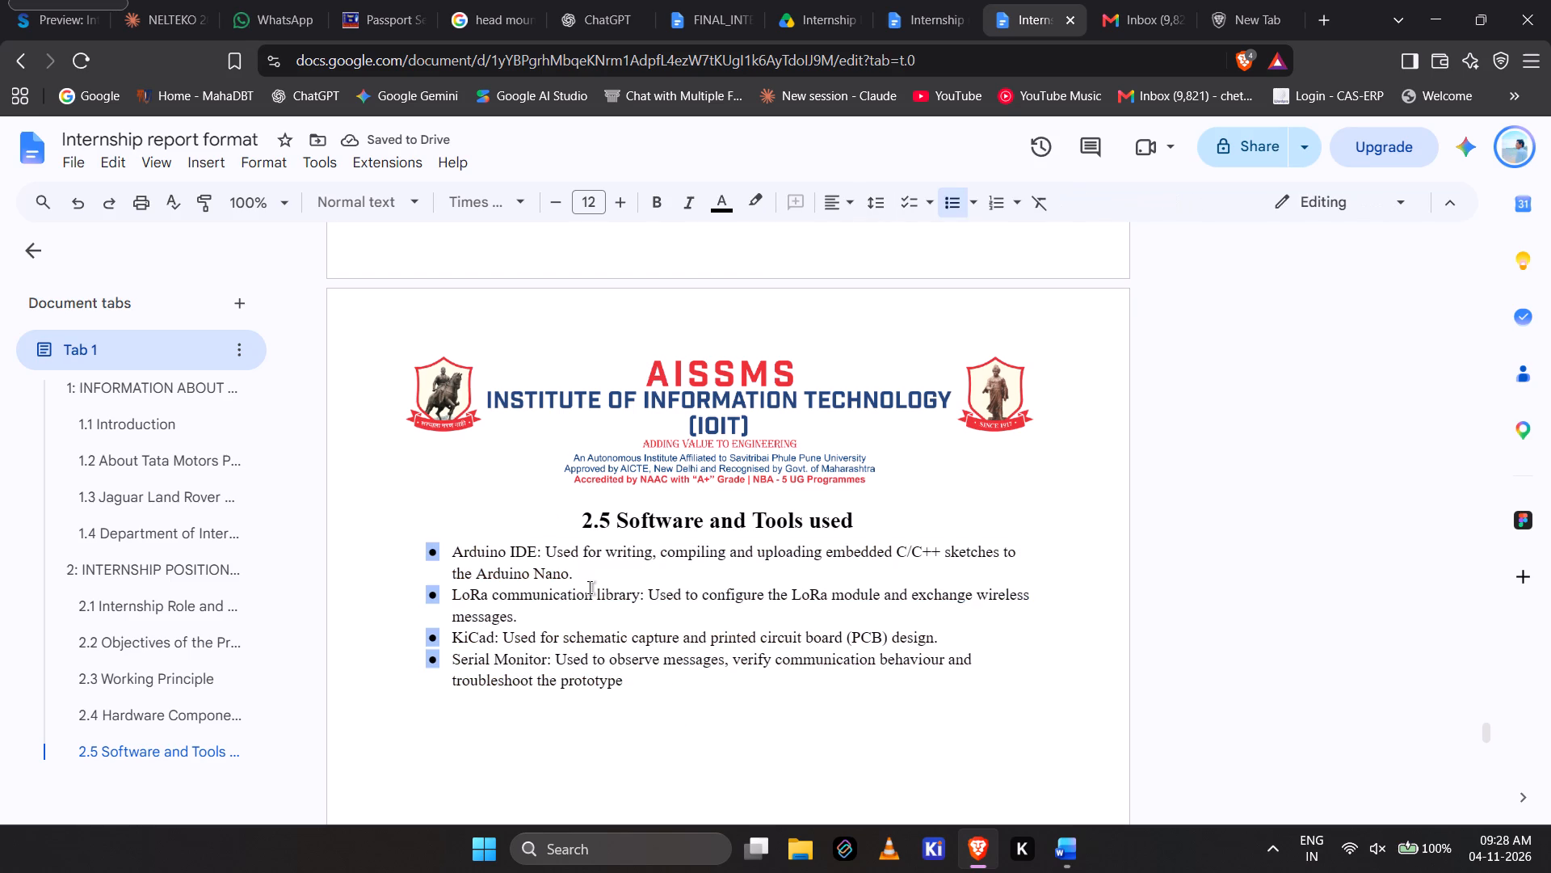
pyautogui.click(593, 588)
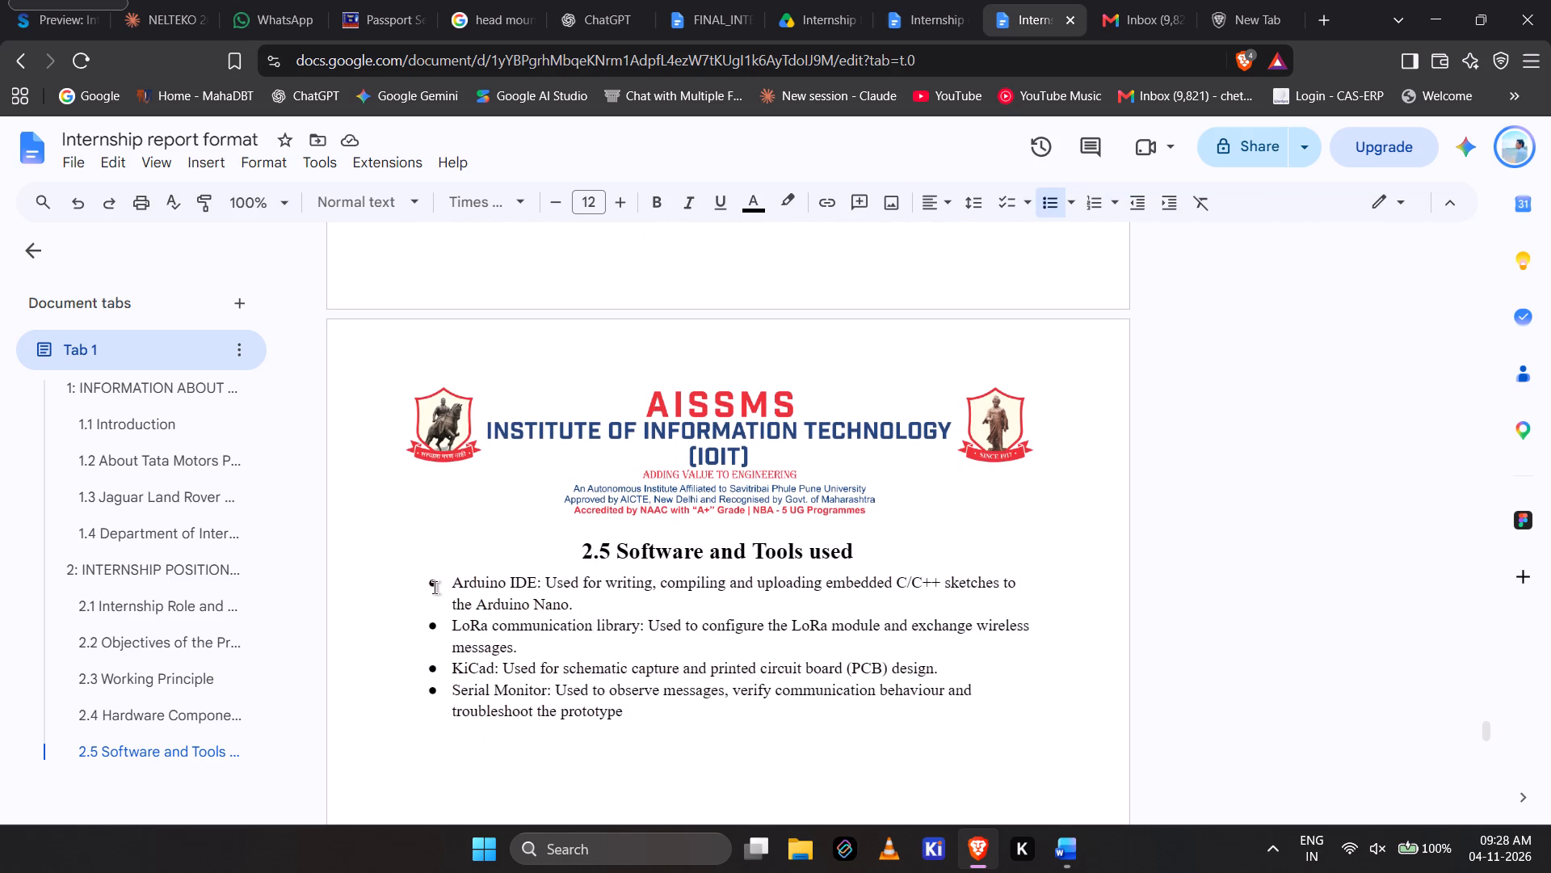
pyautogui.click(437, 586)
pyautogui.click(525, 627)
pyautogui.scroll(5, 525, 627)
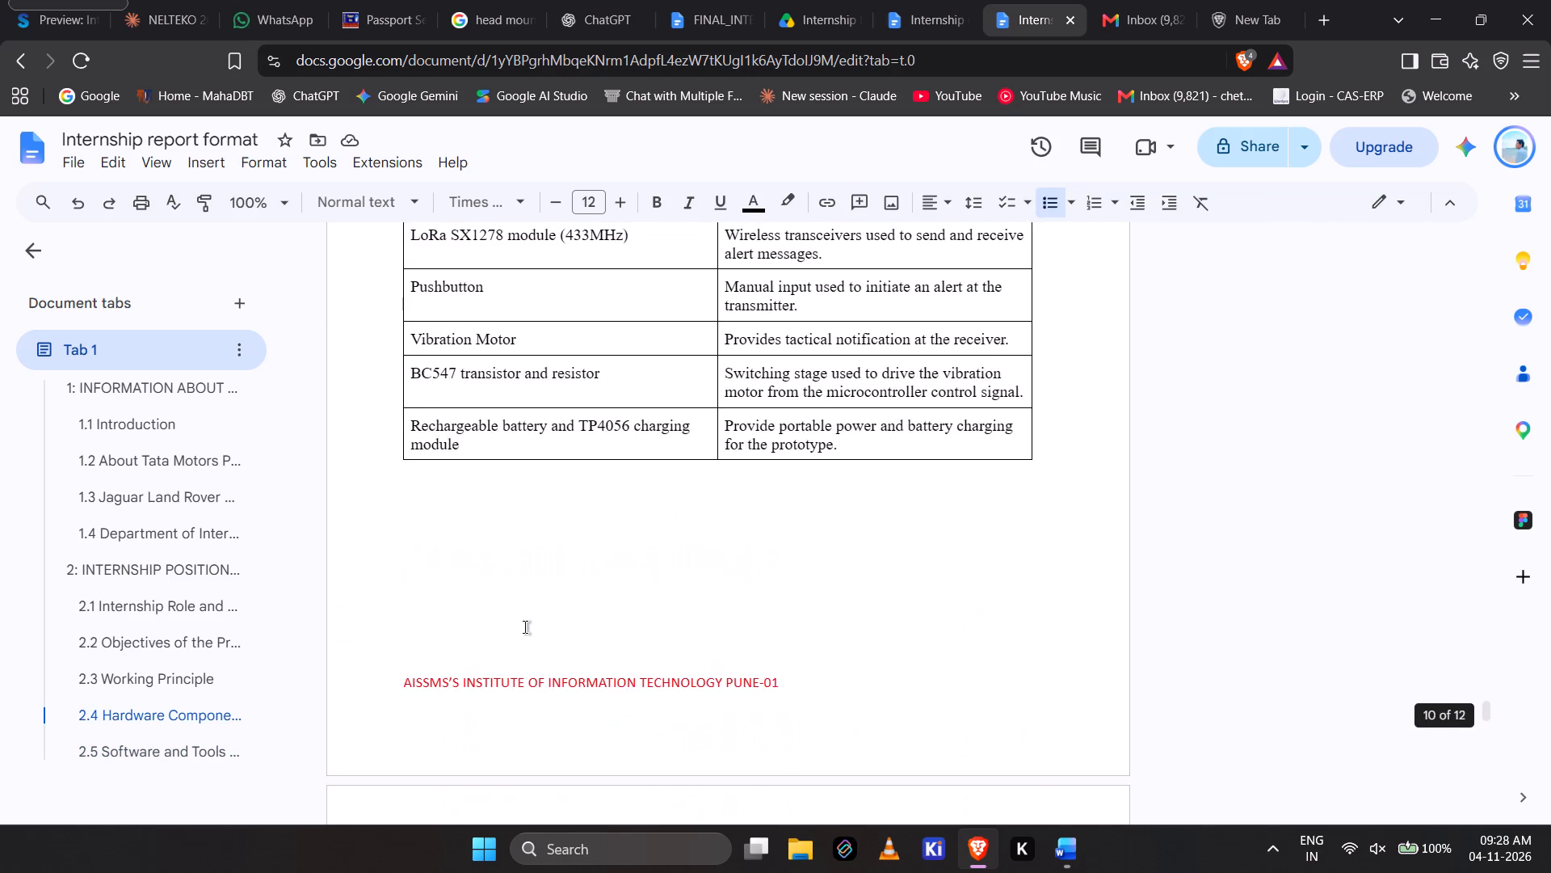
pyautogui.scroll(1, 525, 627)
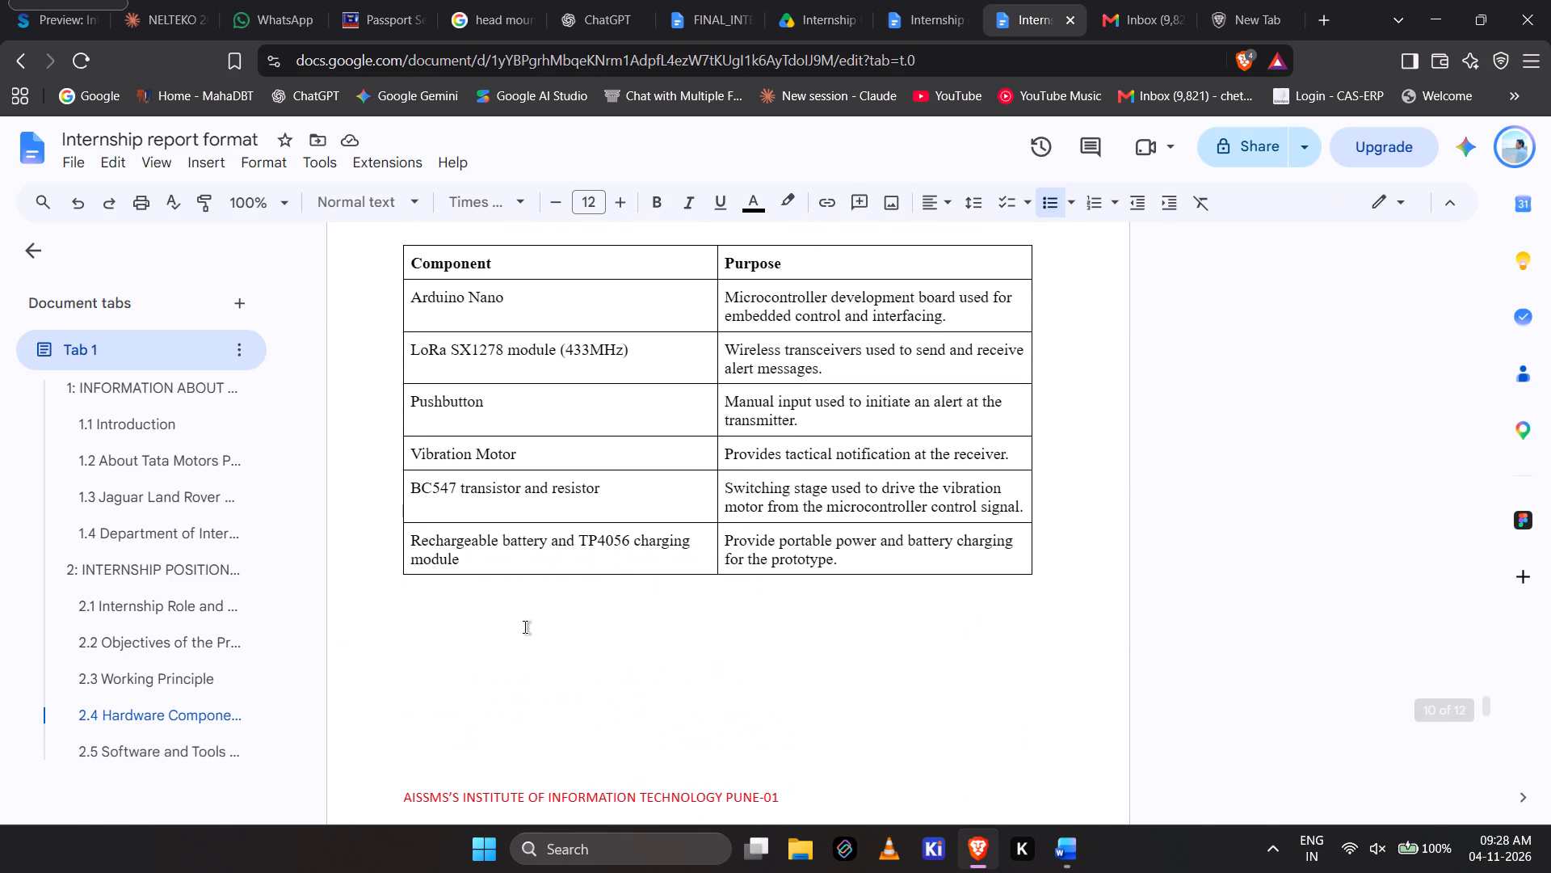
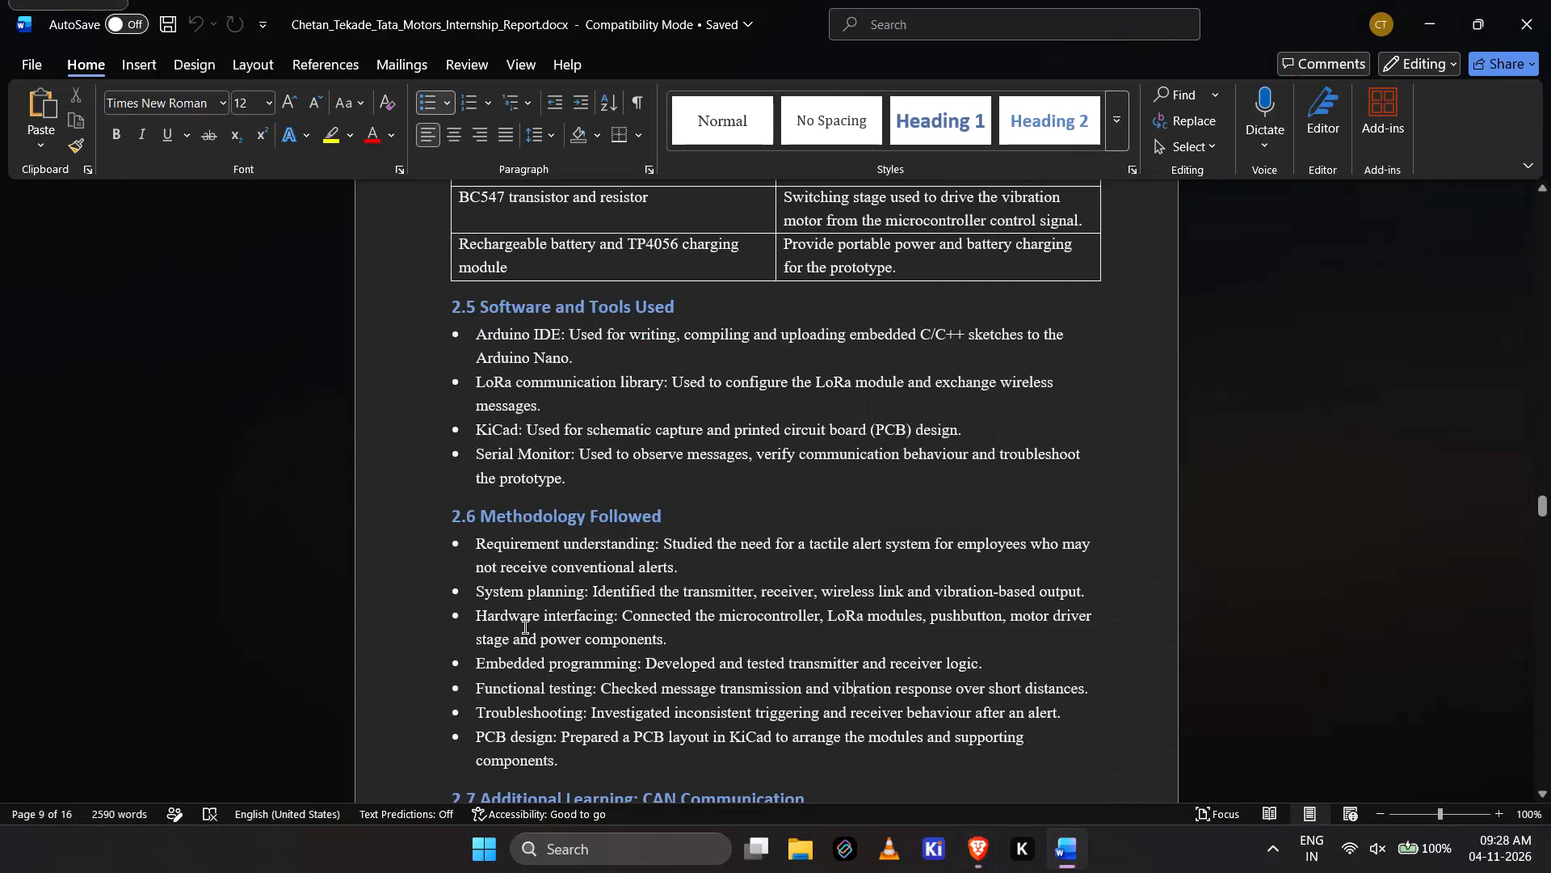
# Switch to the Google Docs report and add blank lines below the last bullet of section 2.5.
pyautogui.hotkey('alt', 'Tab')
pyautogui.scroll(-3, 525, 627)
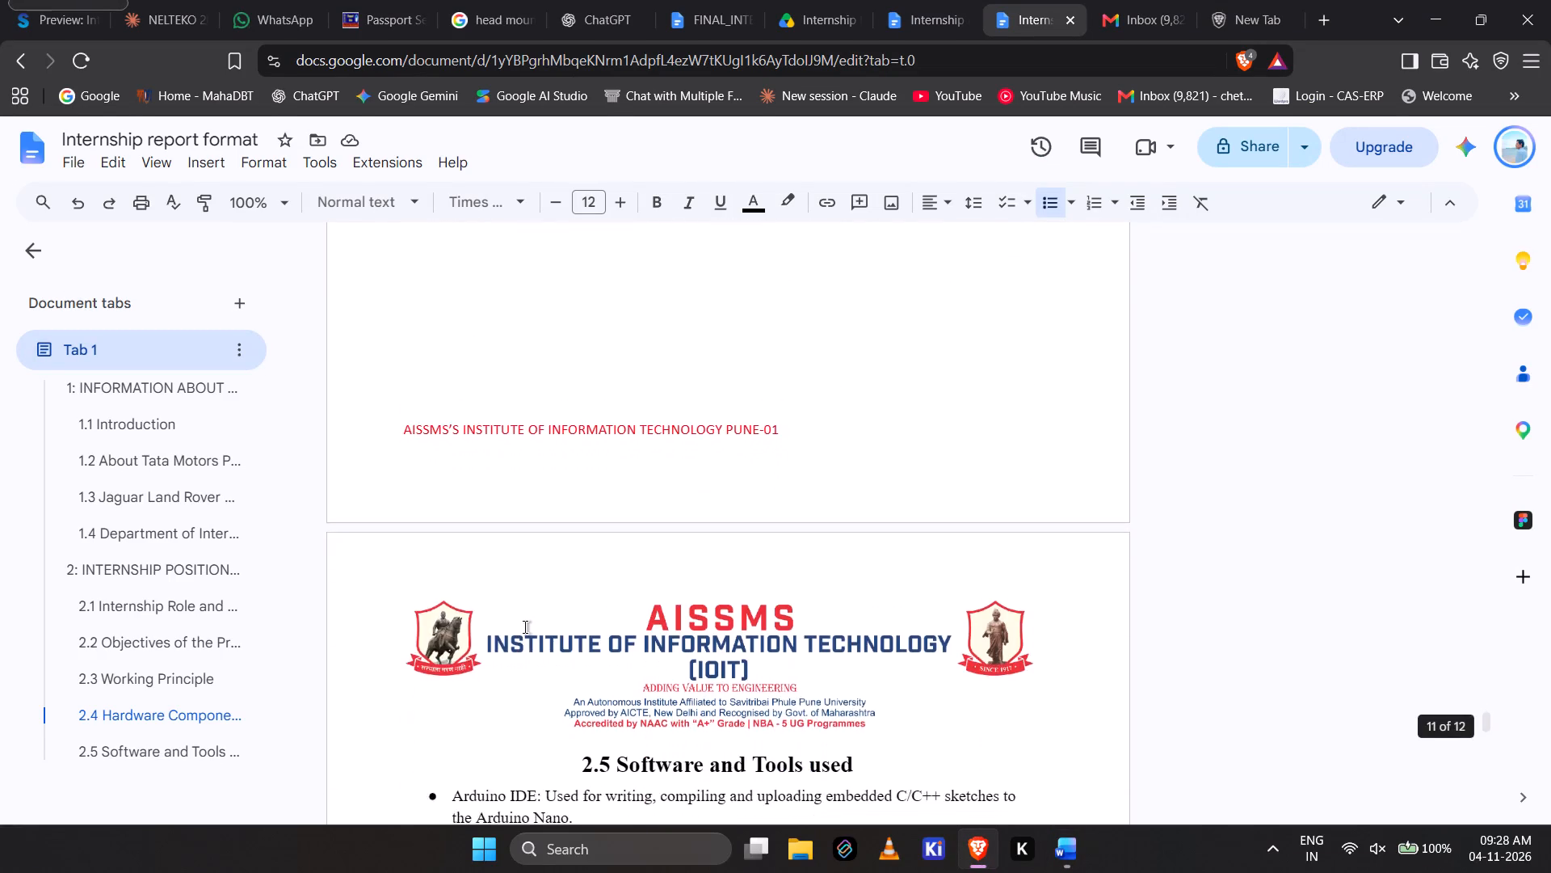
pyautogui.scroll(-3, 525, 627)
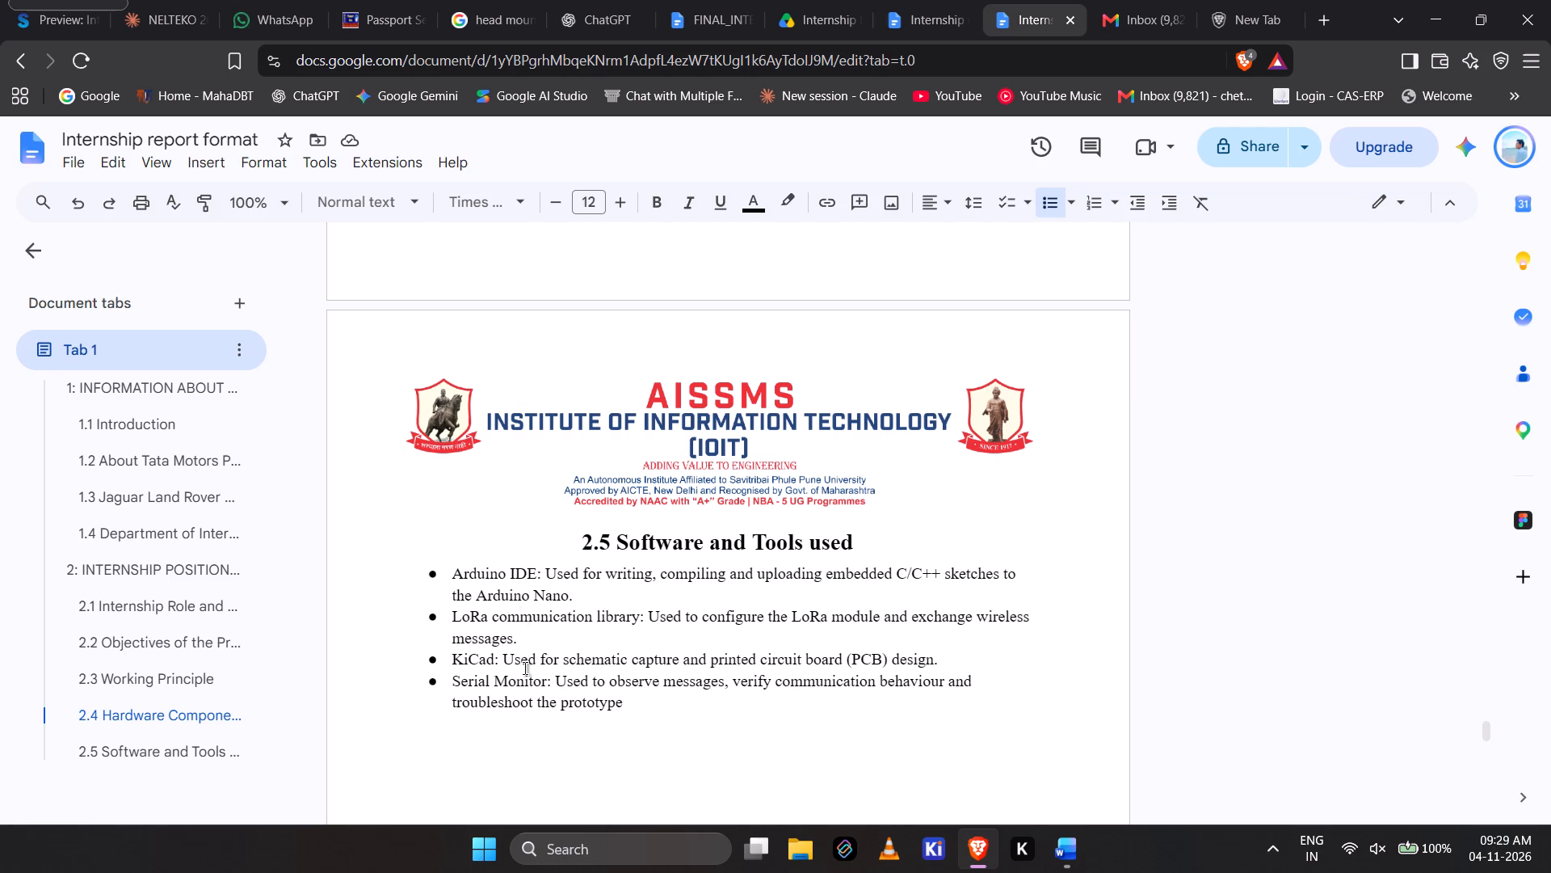
pyautogui.scroll(-2, 678, 778)
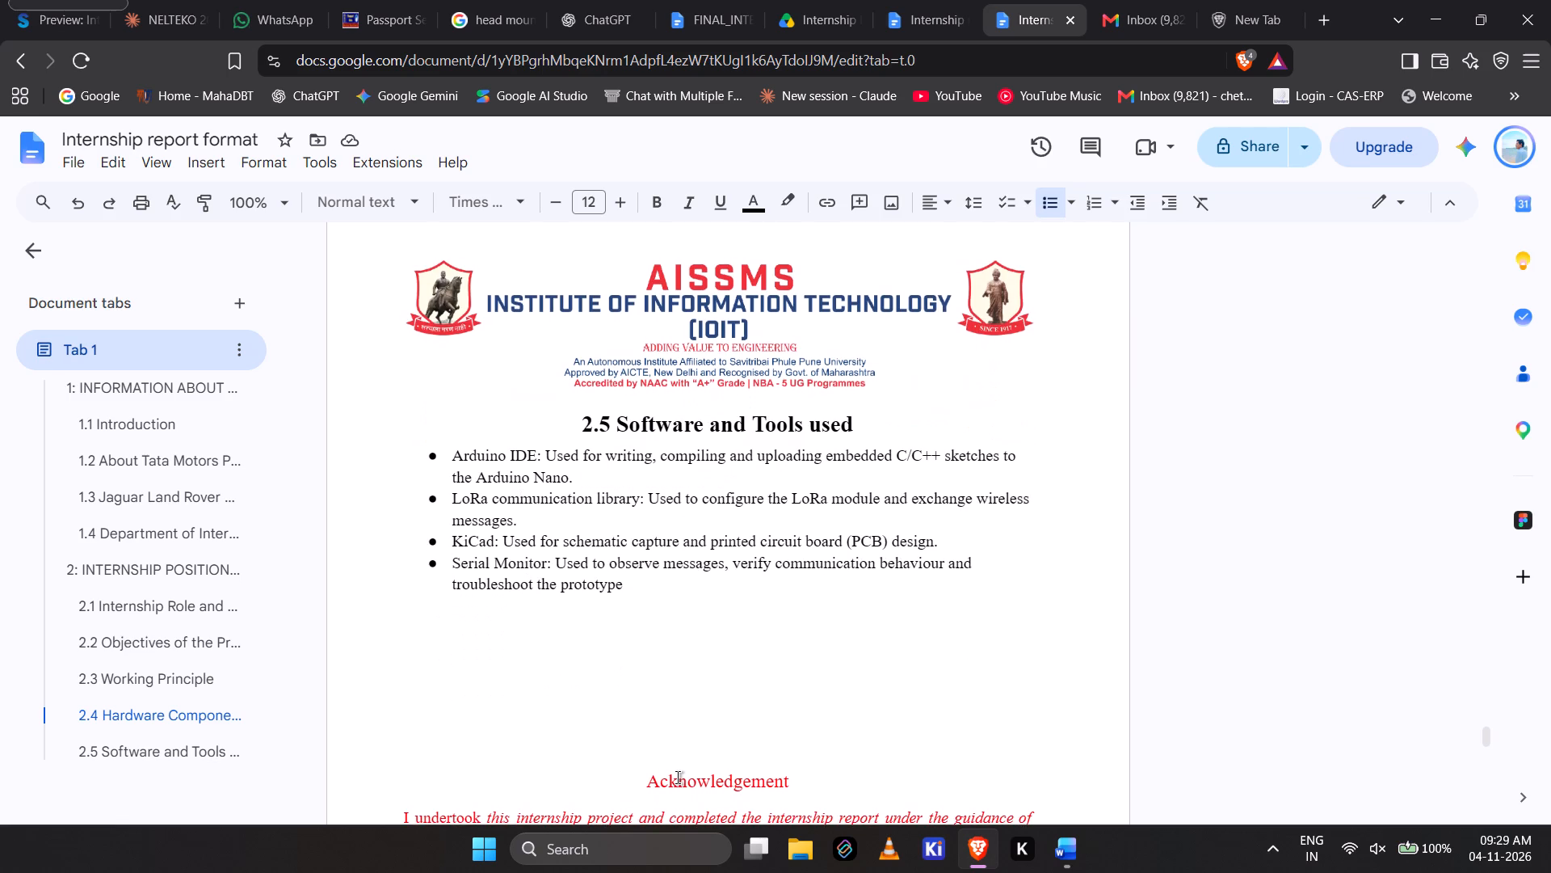
pyautogui.click(728, 596)
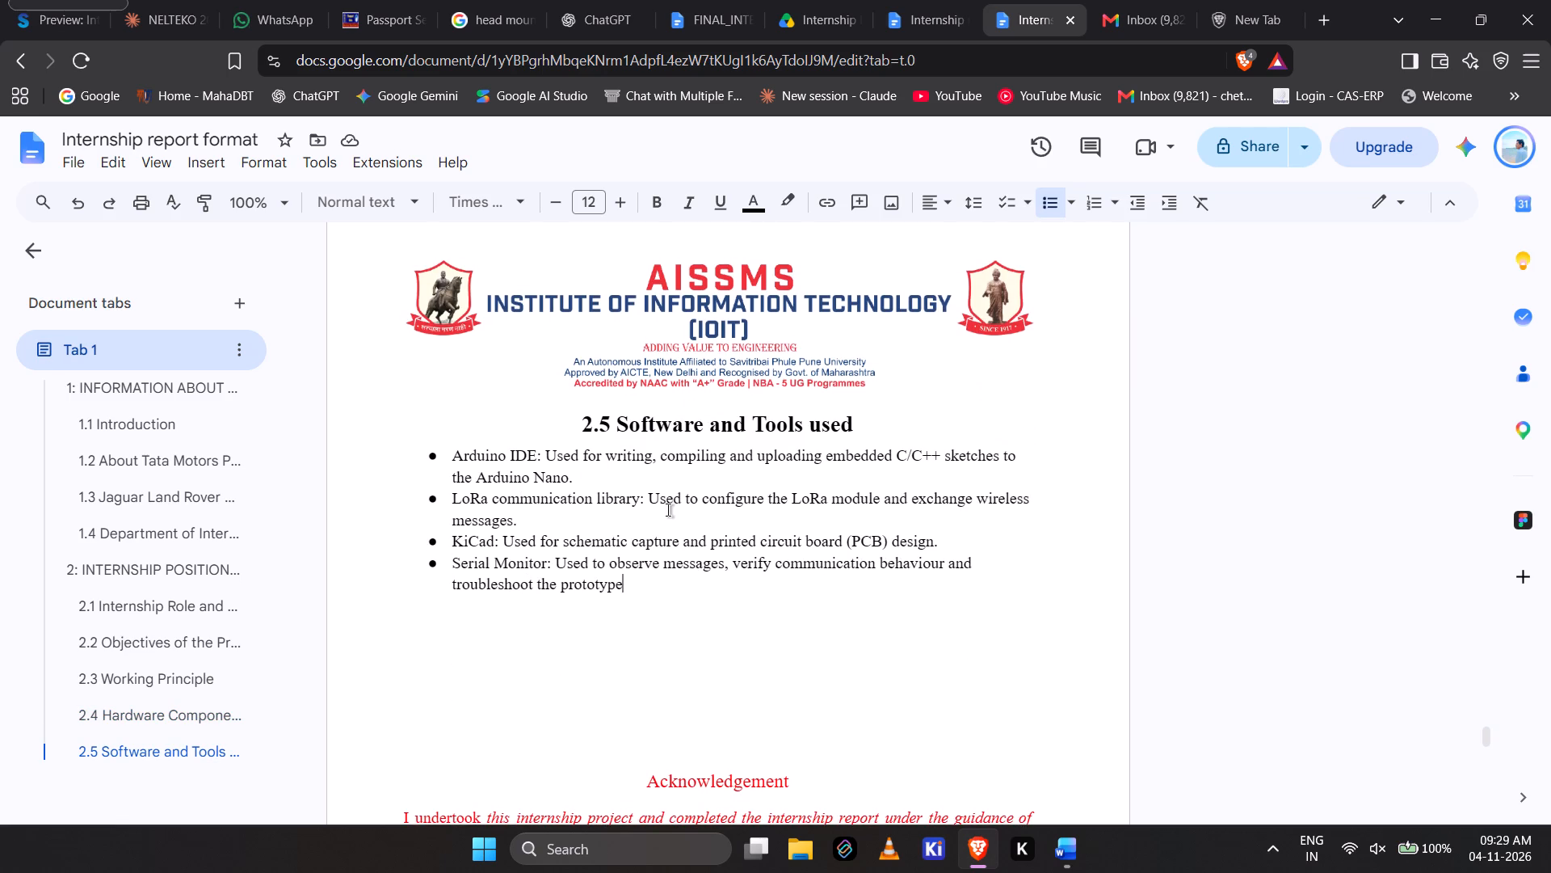
pyautogui.scroll(8, 668, 510)
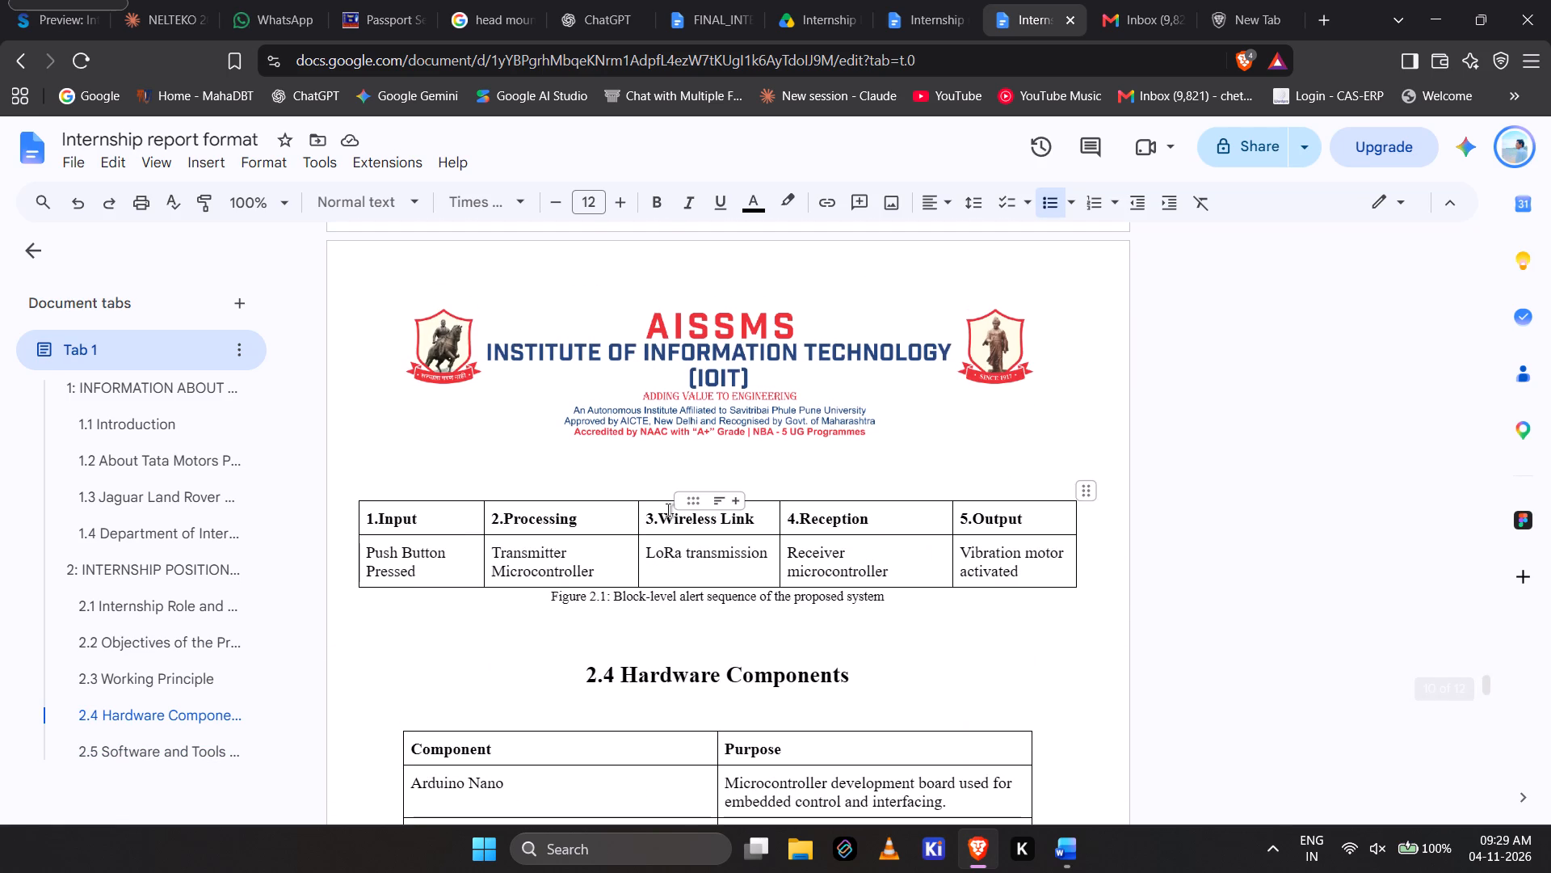
pyautogui.scroll(-11, 668, 510)
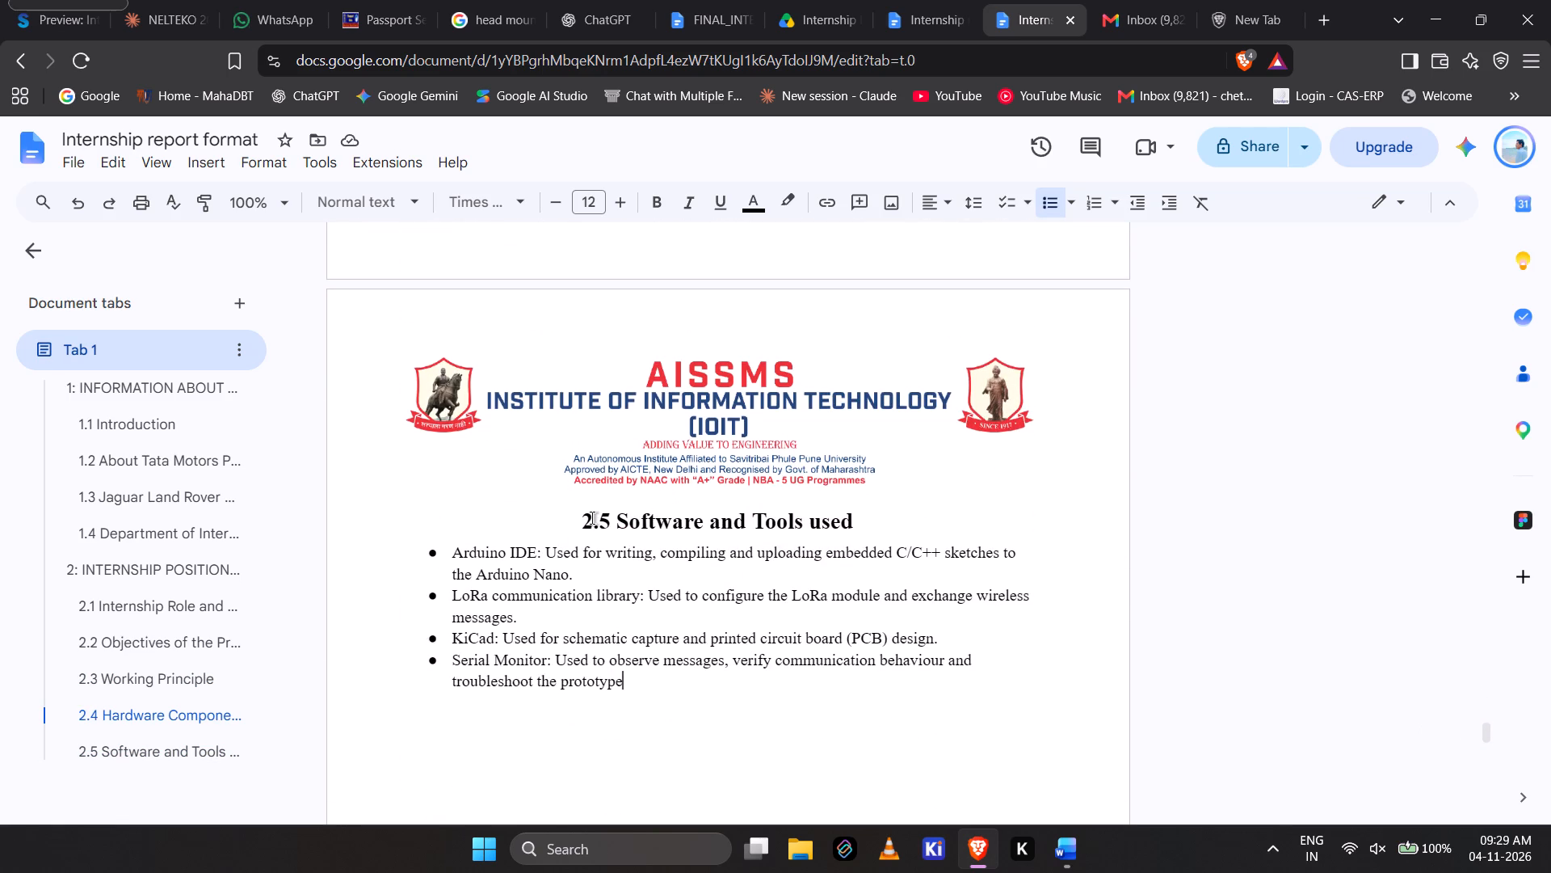
pyautogui.press('Return')
pyautogui.press('Return')
pyautogui.press('Return')
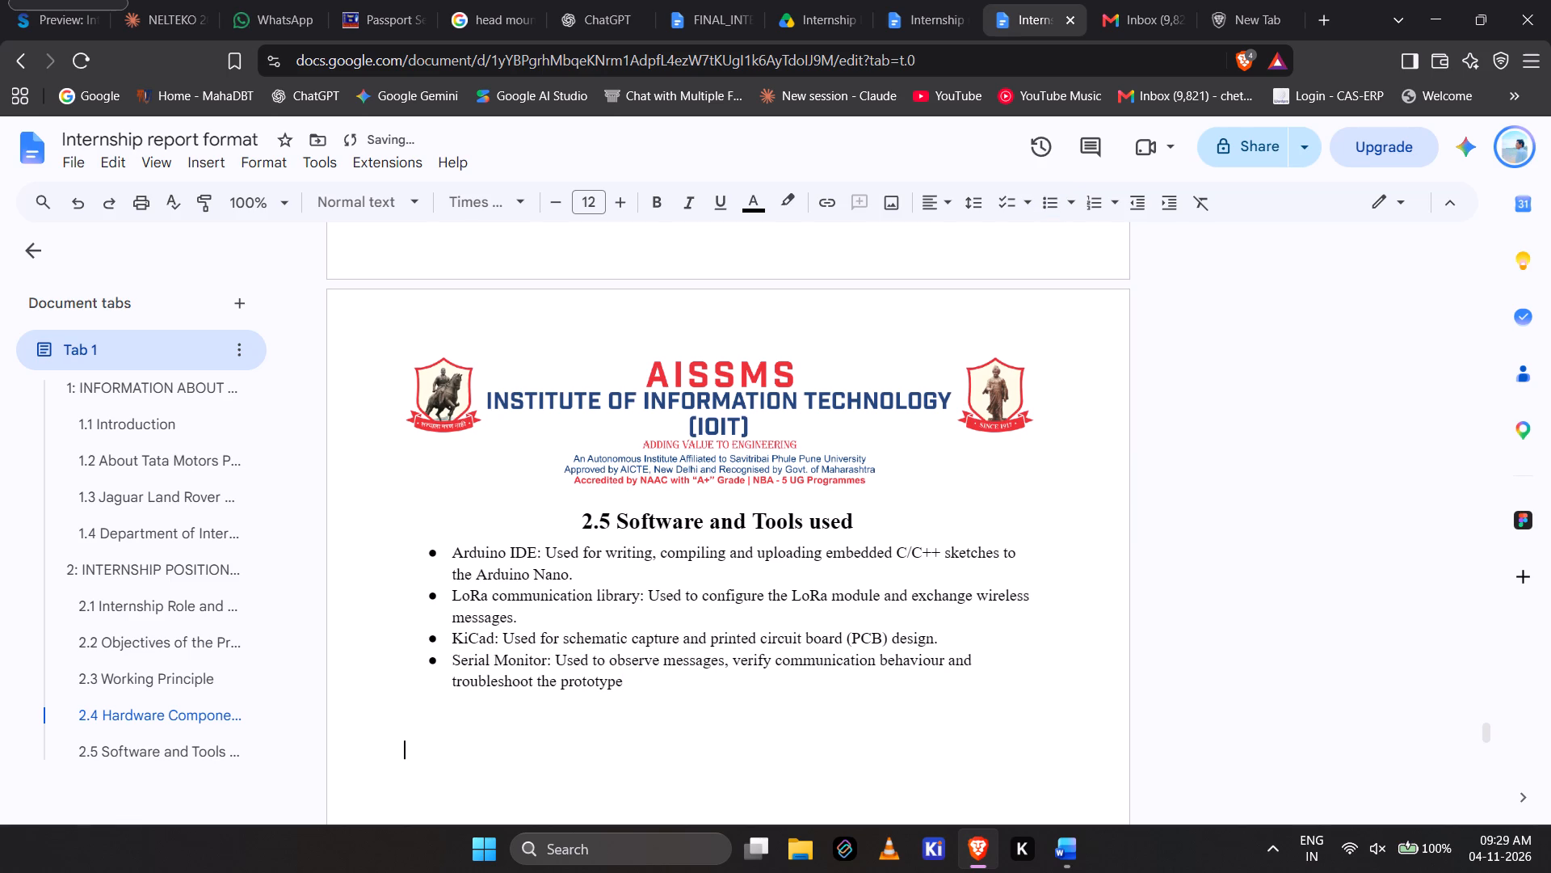
pyautogui.press('Return')
pyautogui.press('BackSpace')
pyautogui.press('BackSpace')
pyautogui.press('Right')
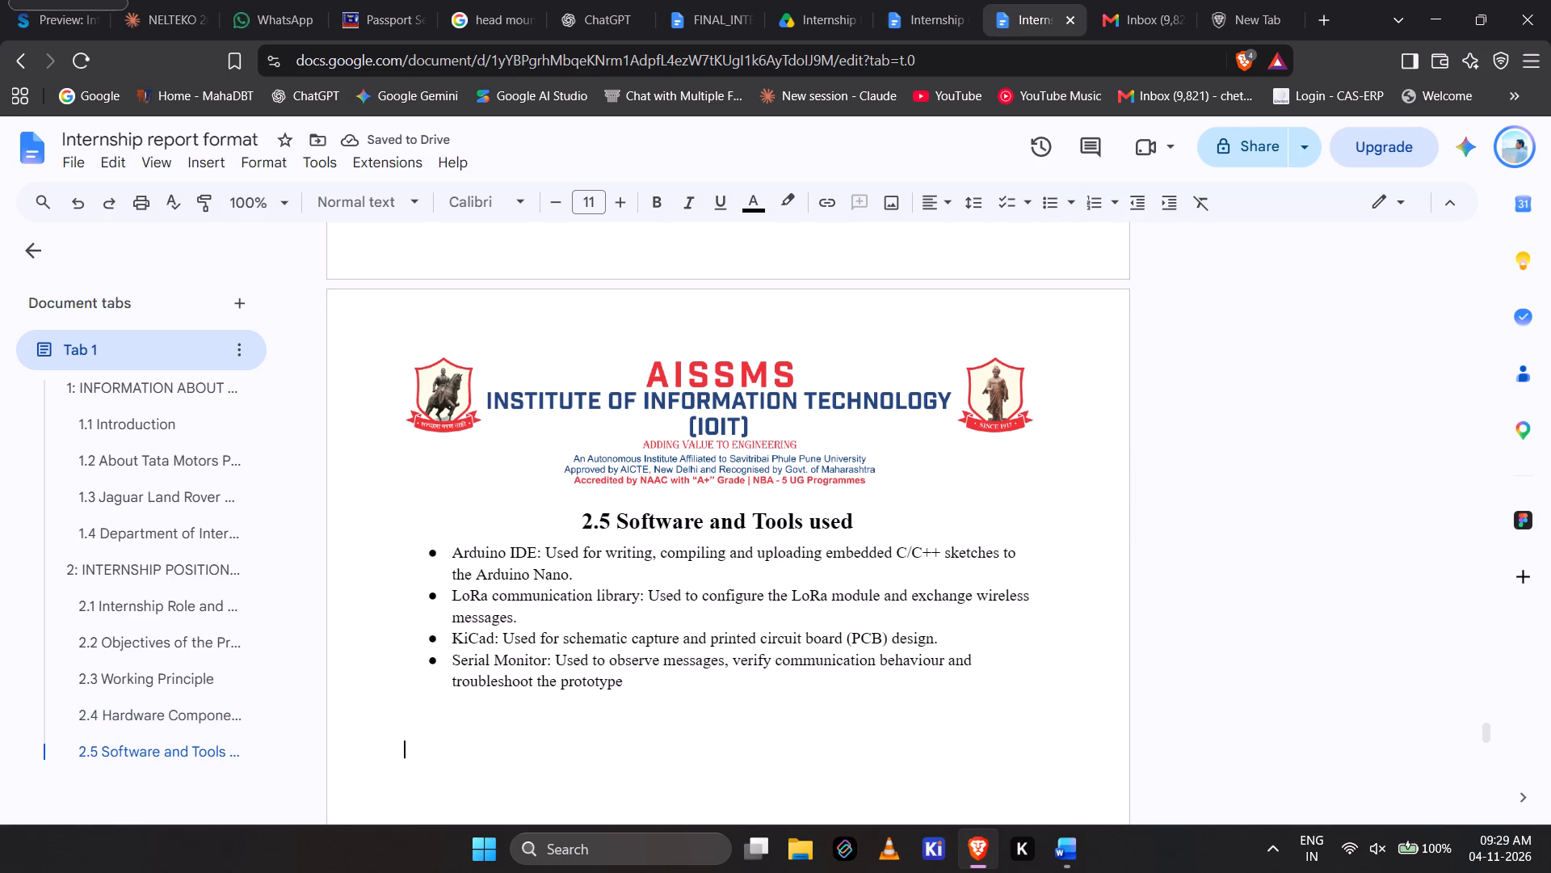
# Duplicate the "2.5 Software and Tools used" heading on the centred empty line below the bulleted list.
pyautogui.hotkey('alt', 'Tab')
pyautogui.hotkey('alt', 'Tab')
pyautogui.moveTo(581, 528); pyautogui.dragTo(897, 531)
pyautogui.hotkey('ctrl', 'c')
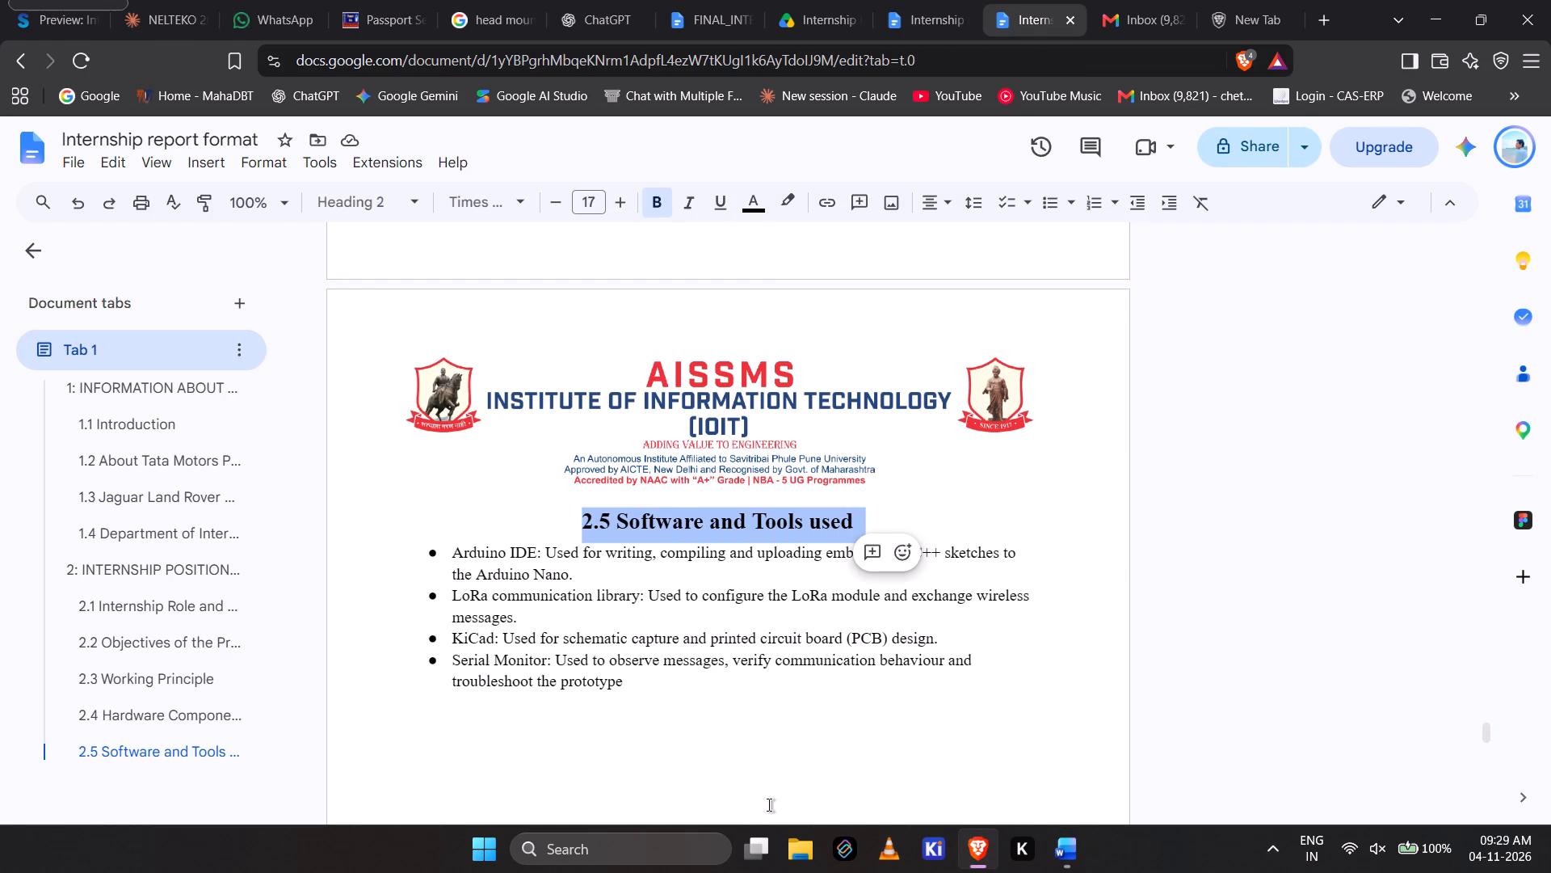
pyautogui.click(769, 804)
pyautogui.hotkey('ctrl', 'b')
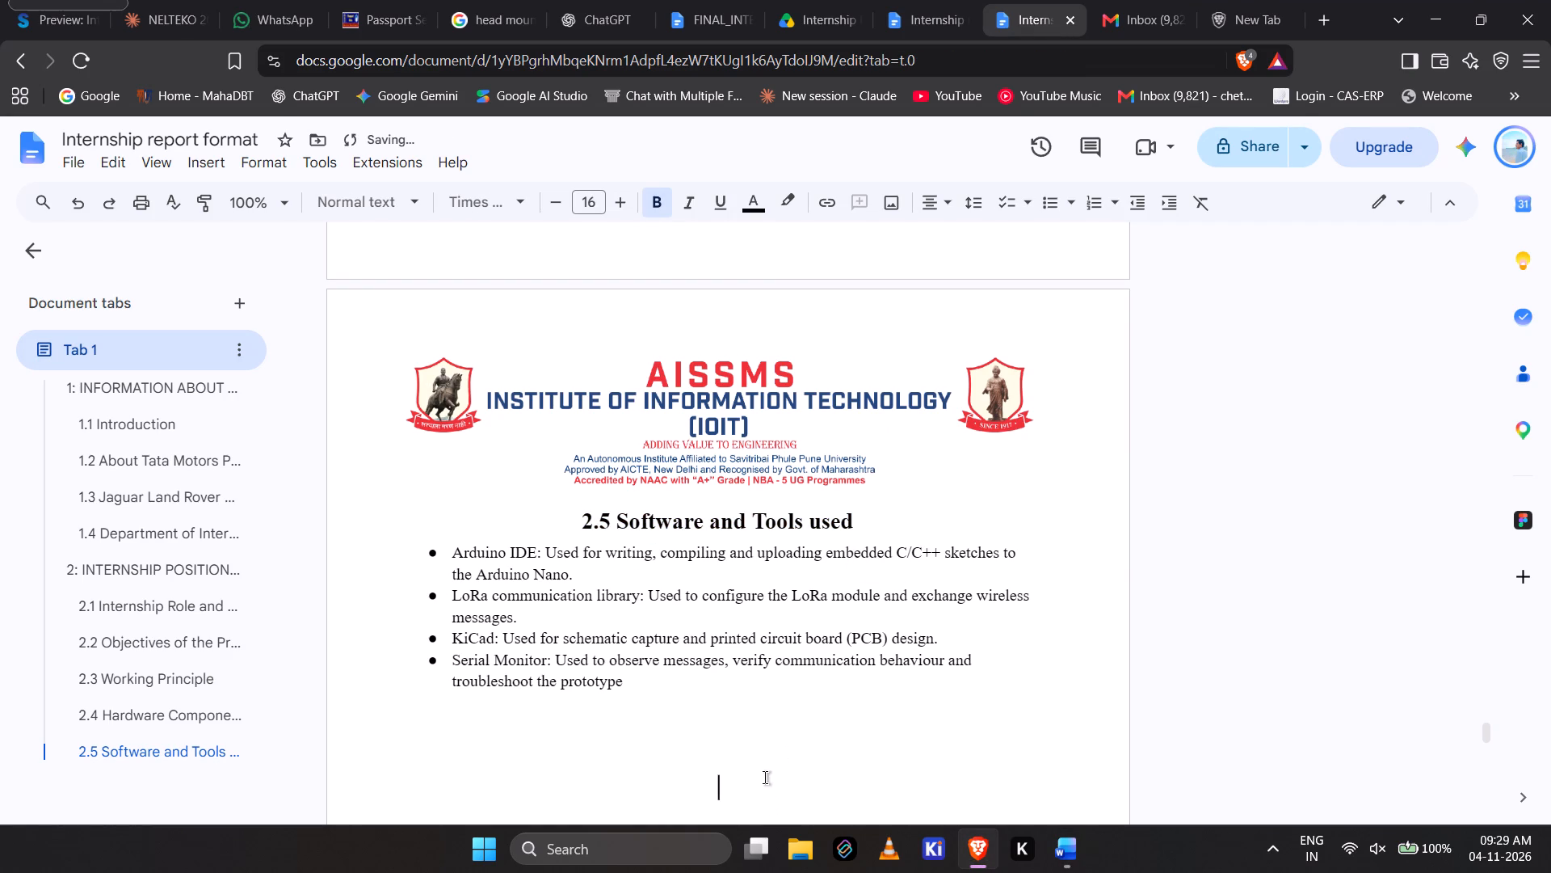
pyautogui.hotkey('ctrl', 'b')
pyautogui.hotkey('ctrl', 'v')
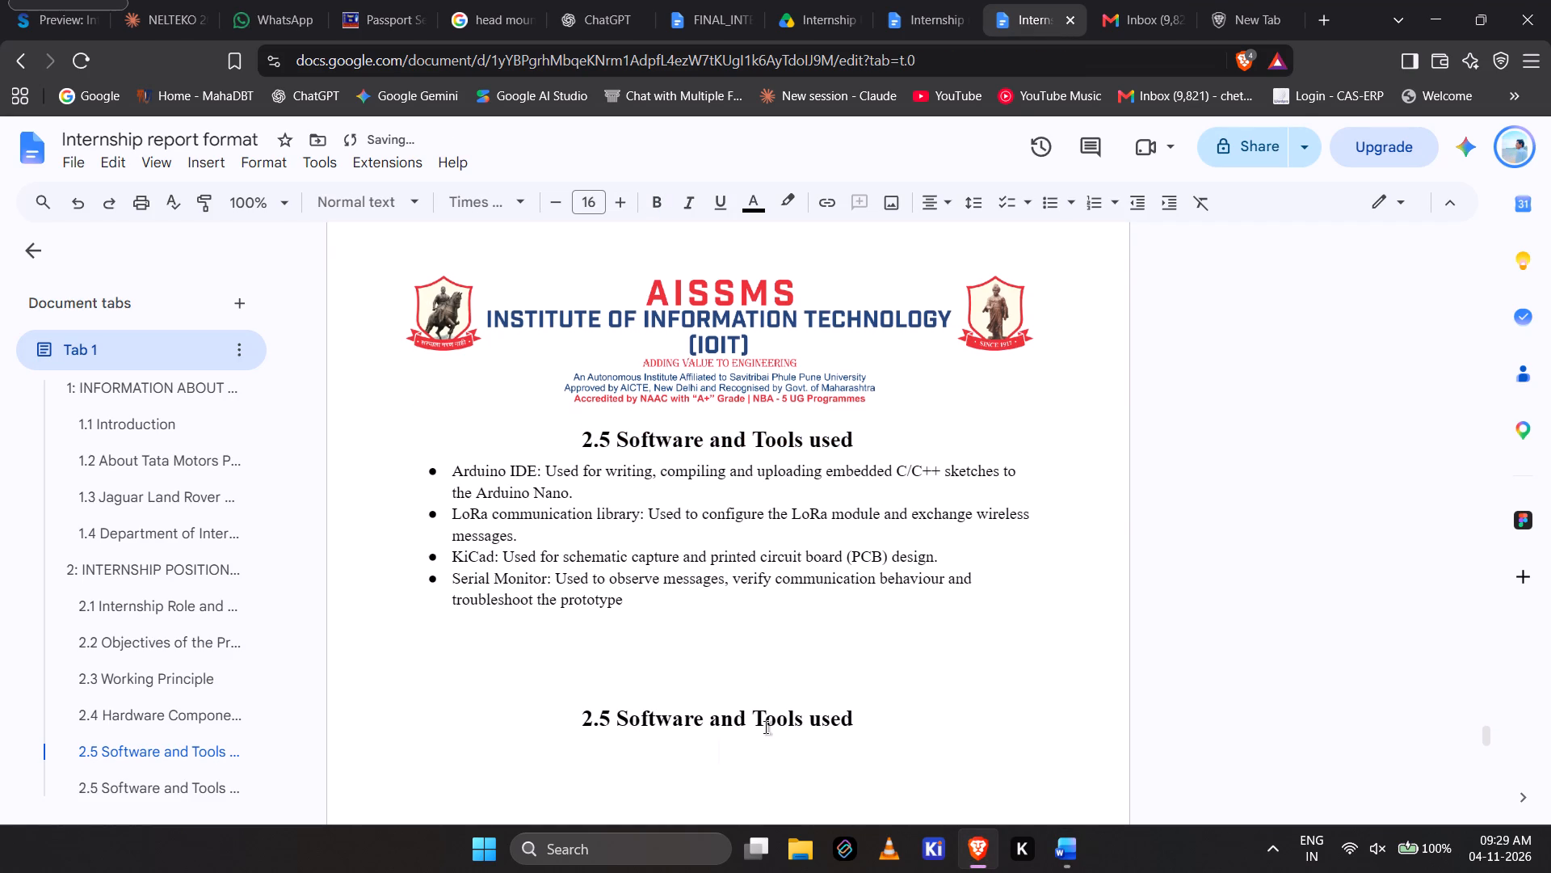
# Change the duplicated heading to "2.6 Methodology Followed", matching the section title in the Word report.
pyautogui.click(864, 719)
pyautogui.hotkey('ctrl', 'BackSpace')
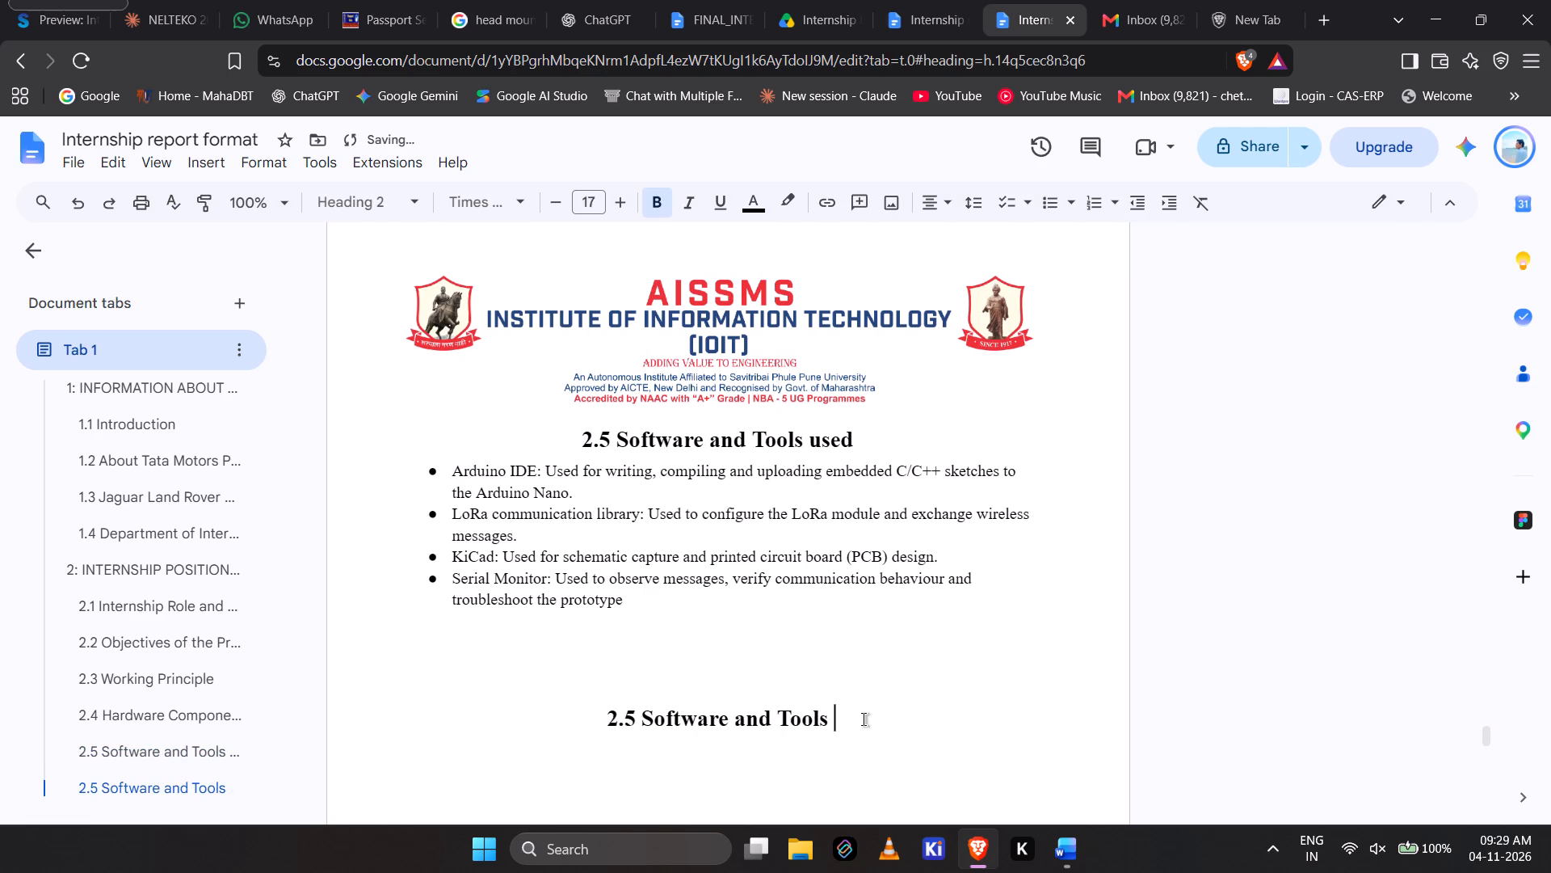
pyautogui.hotkey('ctrl', 'BackSpace')
pyautogui.hotkey('ctrl', 'BackSpace')
pyautogui.hotkey('ctrl', 'BackSpace')
pyautogui.press('BackSpace')
pyautogui.press('BackSpace')
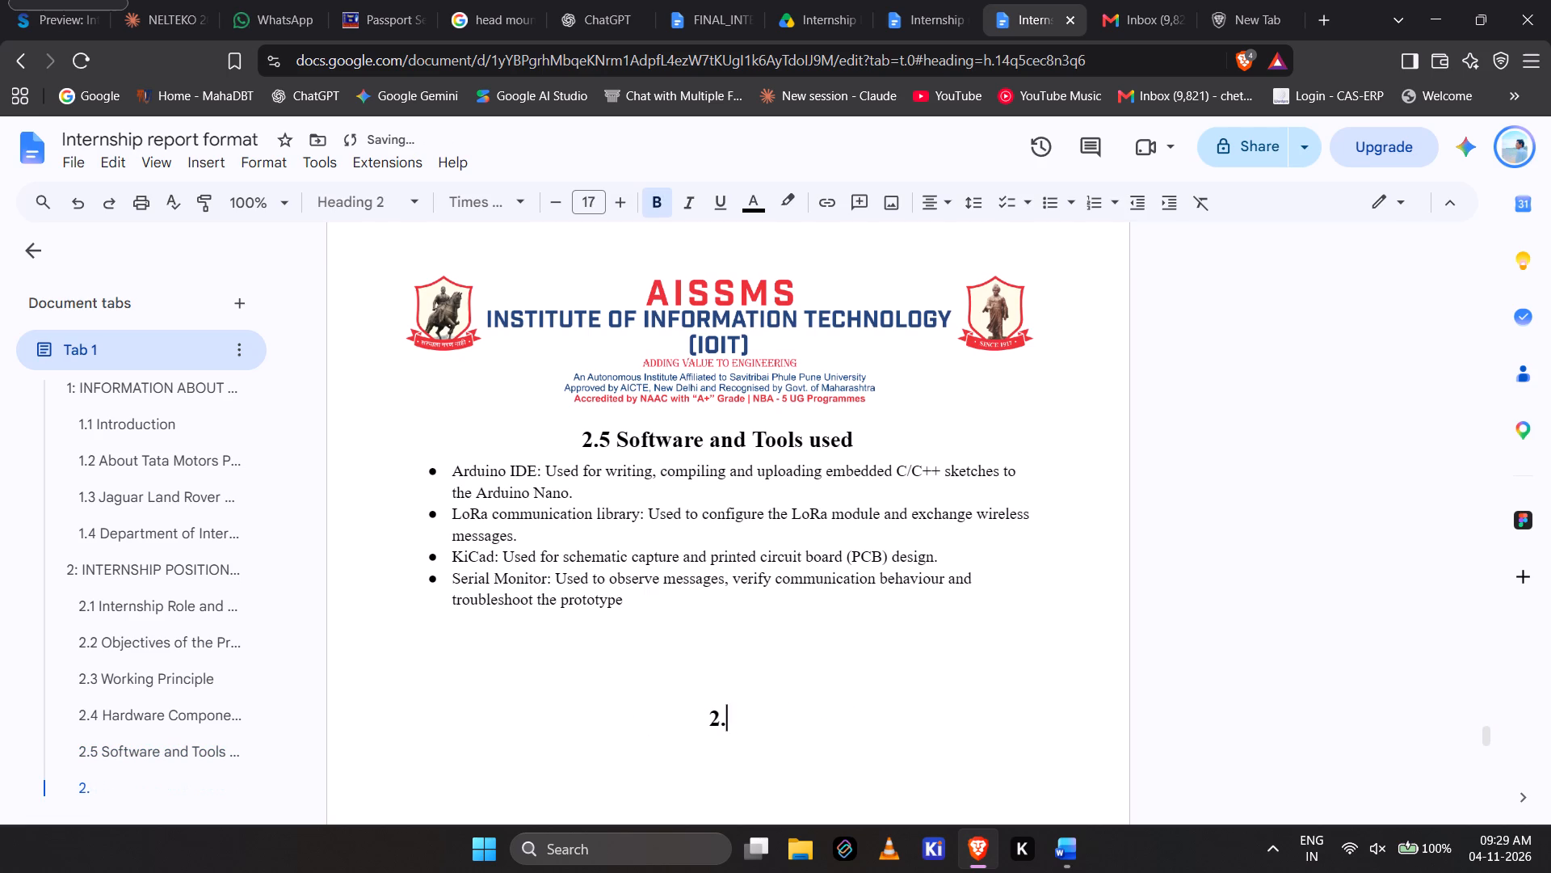
pyautogui.write('6')
pyautogui.press('space')
pyautogui.hotkey('alt', 'Tab')
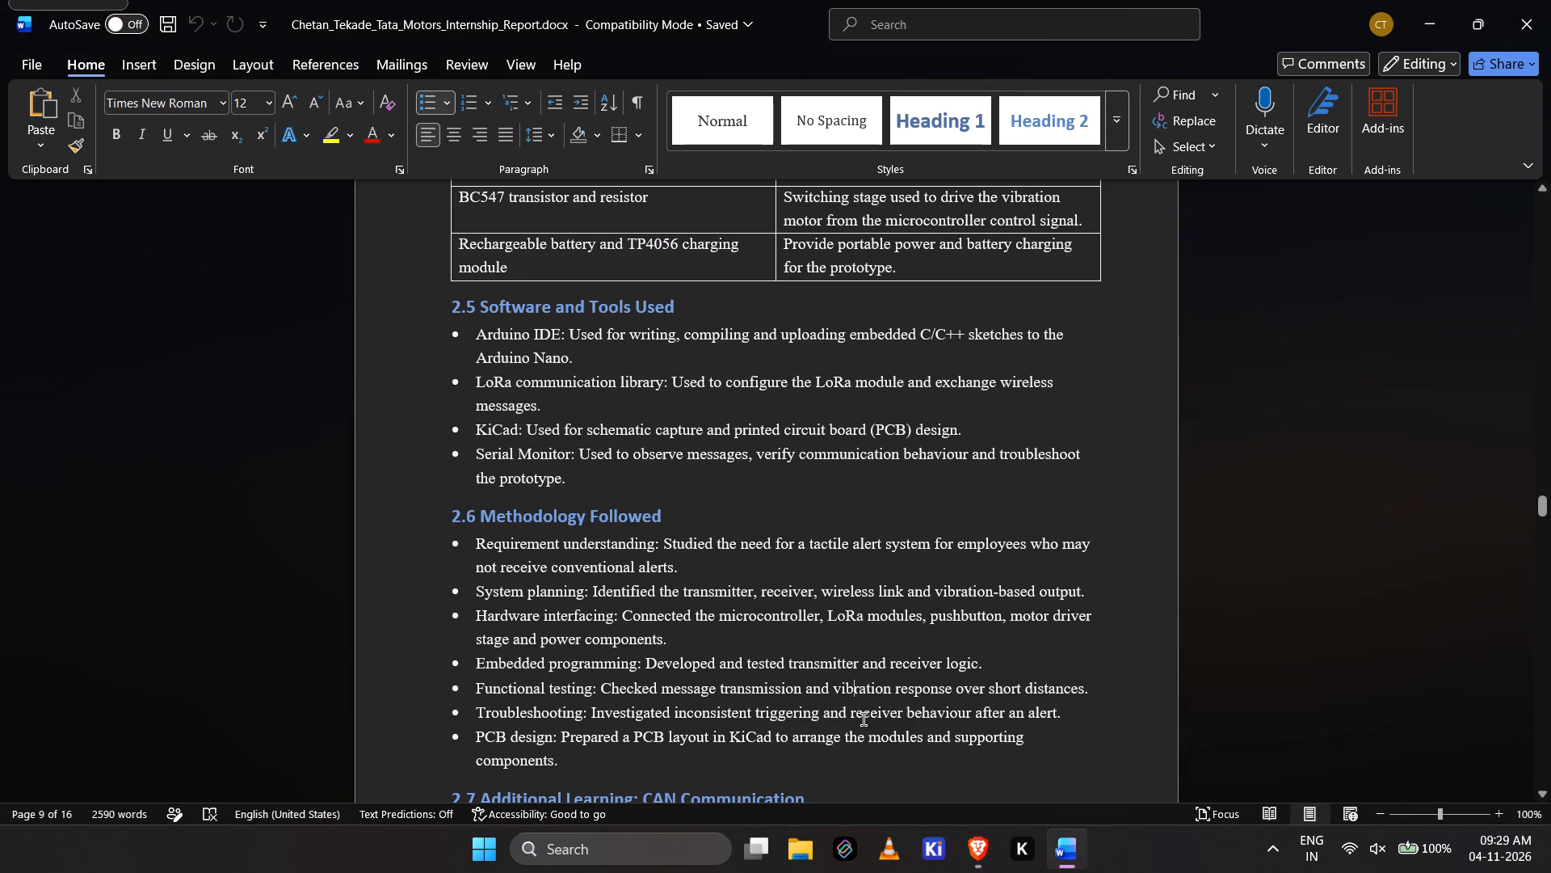
pyautogui.hotkey('alt', 'Tab')
pyautogui.click(864, 719)
pyautogui.write('Meh')
pyautogui.press('BackSpace')
pyautogui.write('tho')
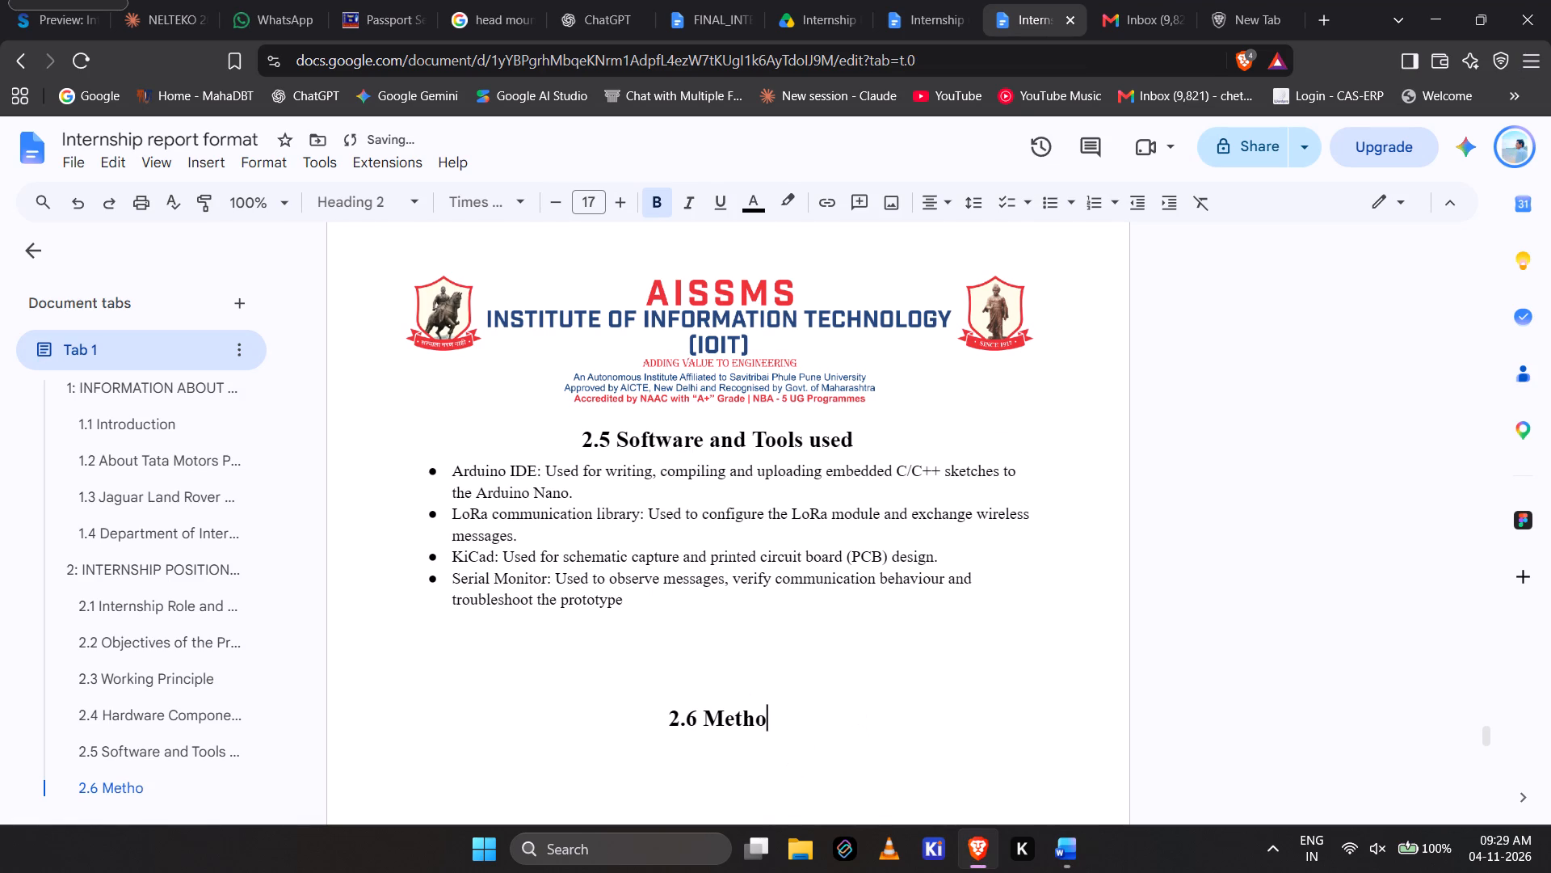
pyautogui.write('dology')
pyautogui.press('space')
pyautogui.hotkey('alt', 'Tab')
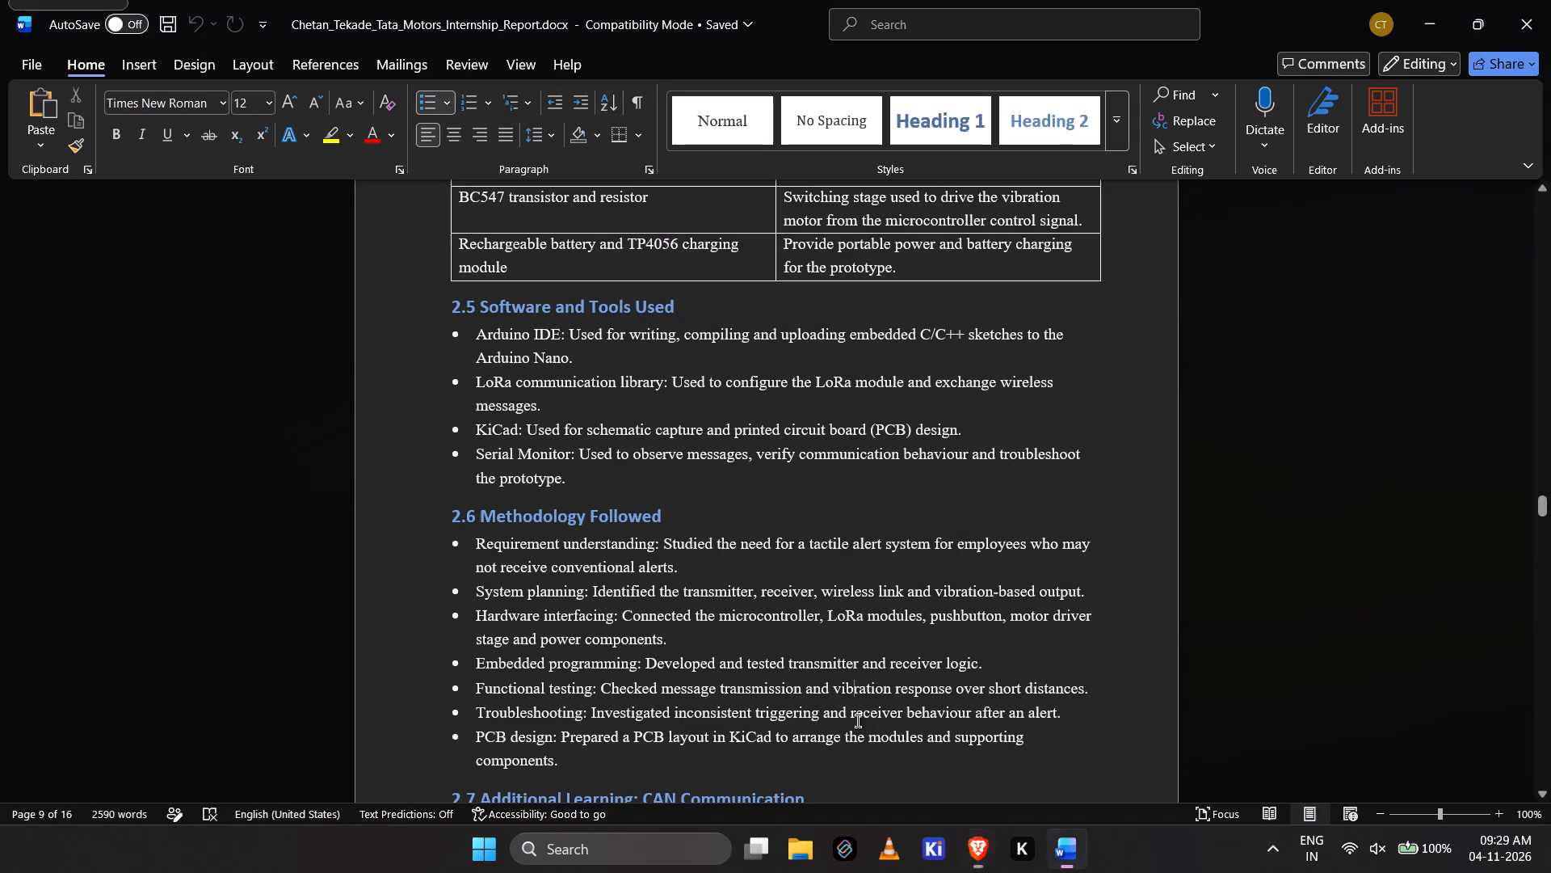
pyautogui.hotkey('alt', 'Tab')
pyautogui.write('Followed')
# Add an empty body-text line under the 2.6 Methodology Followed heading.
pyautogui.press('Down')
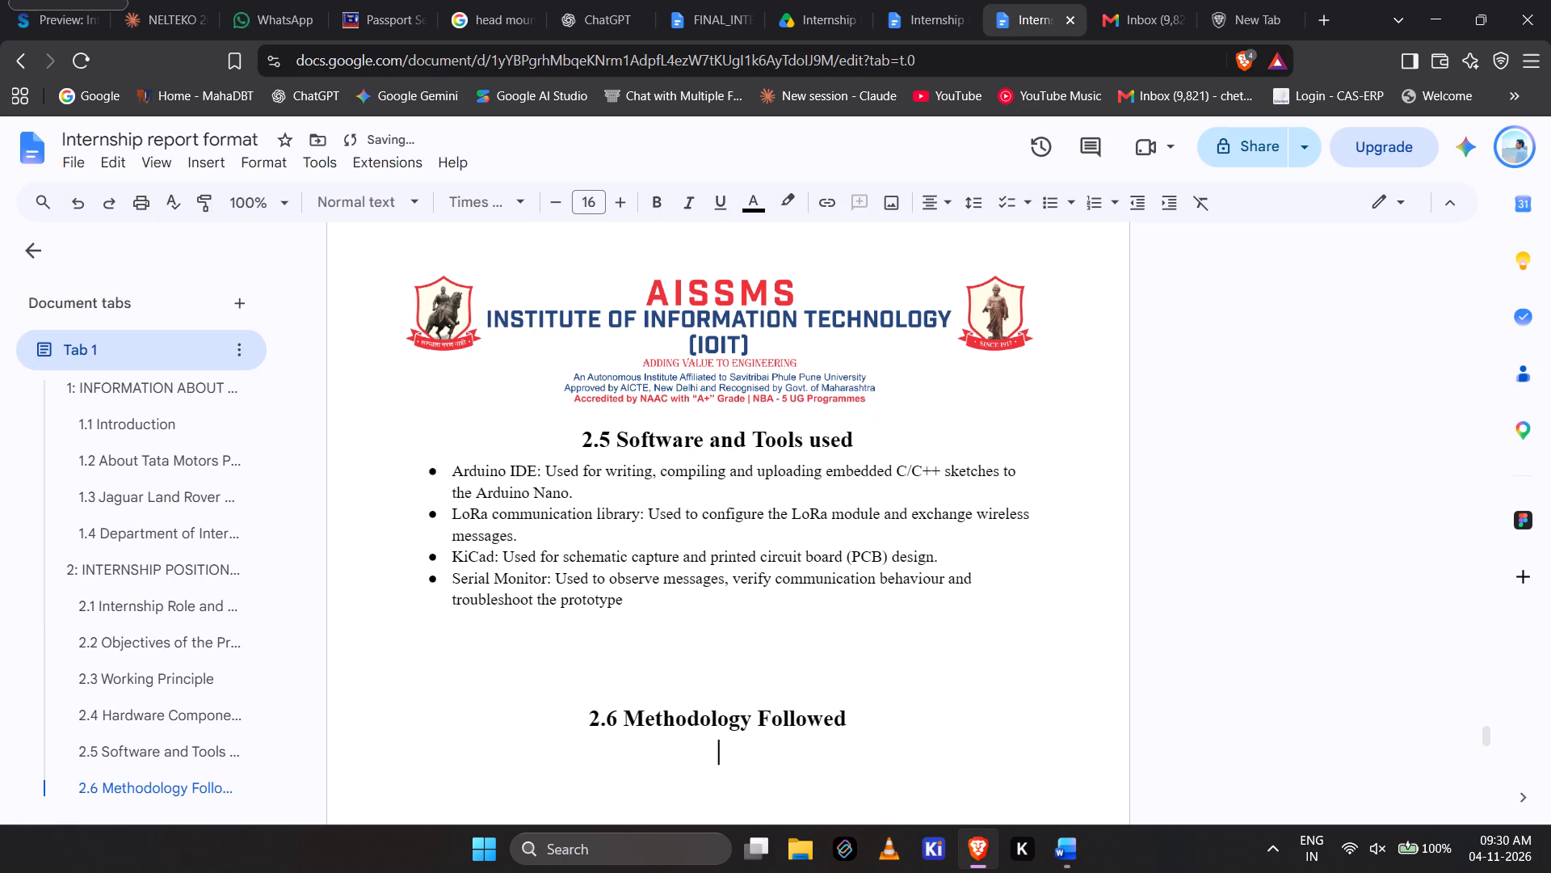
pyautogui.press('Left')
pyautogui.press('Return')
pyautogui.press('Return')
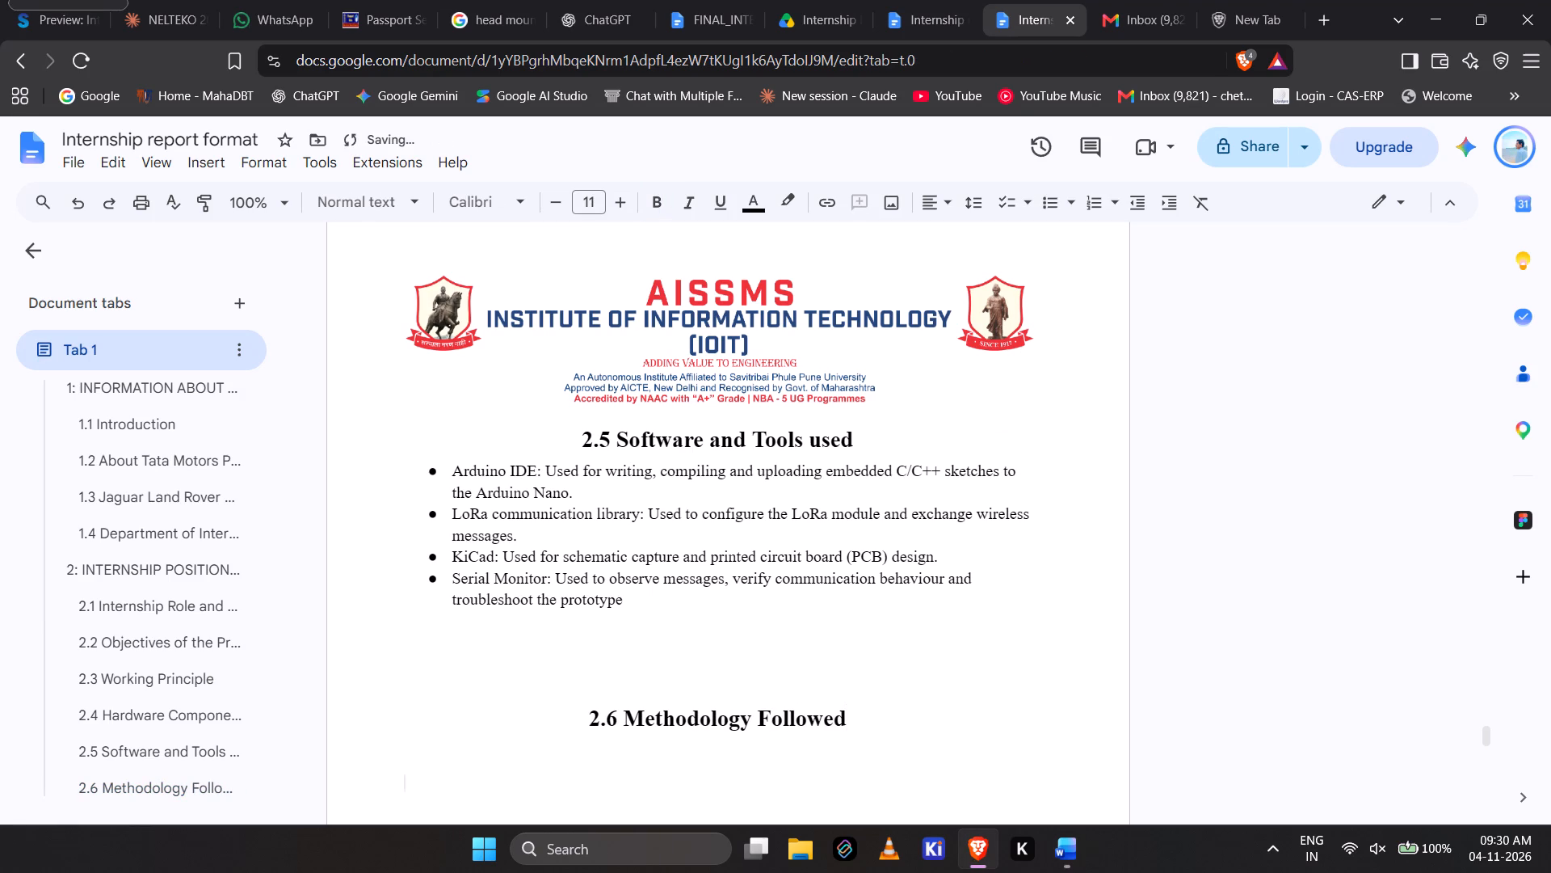
pyautogui.press('BackSpace')
# Copy all the bullet points under 2.6 Methodology Followed, from Requirement understanding to PCB design, in the Word report.
pyautogui.hotkey('alt', 'Tab')
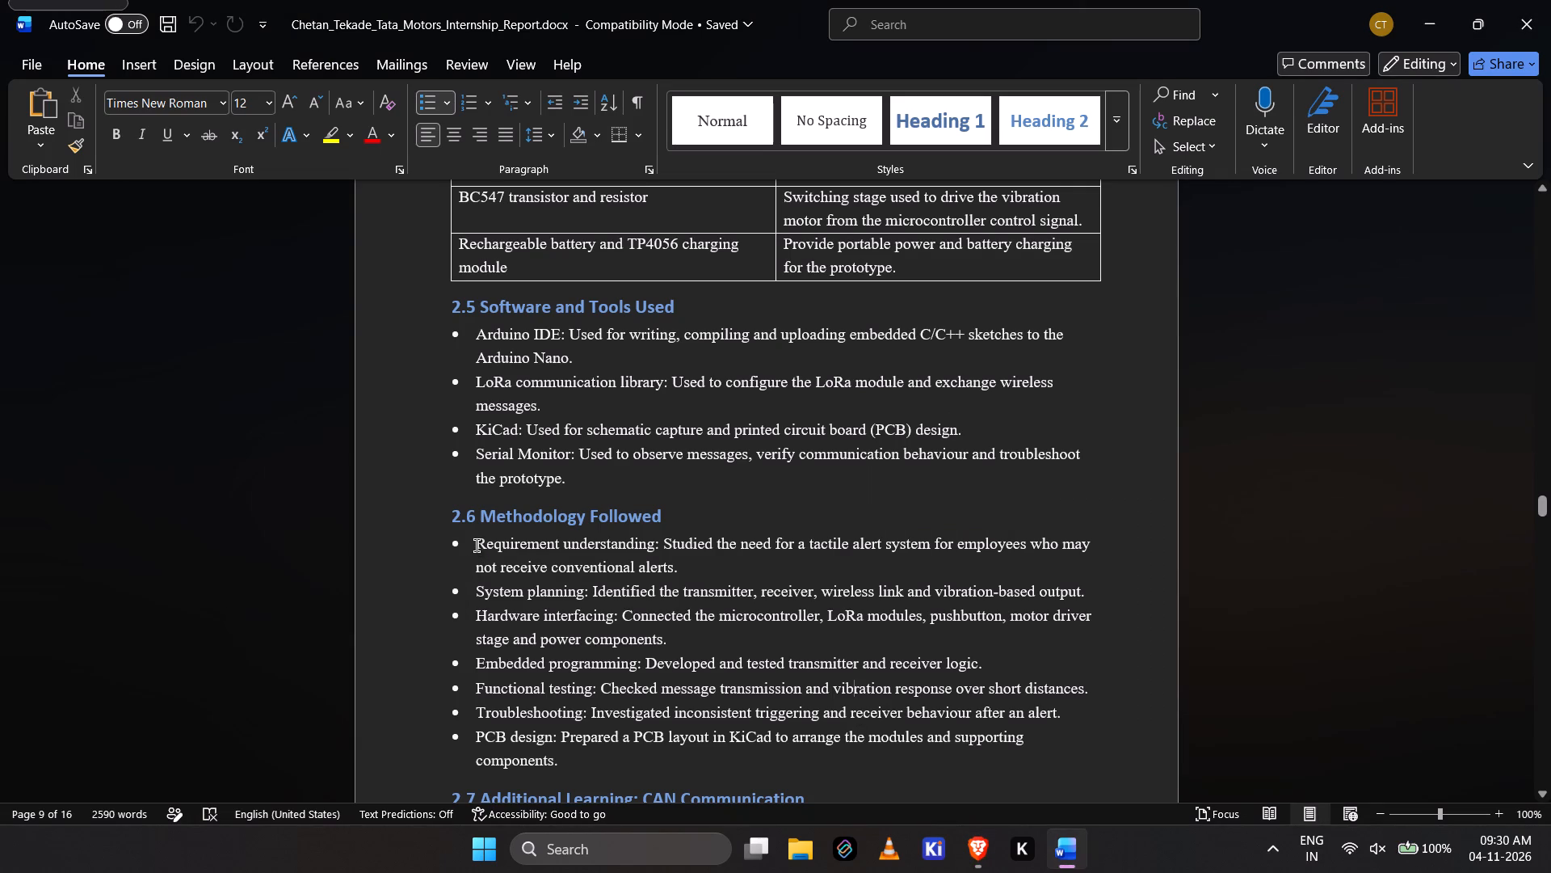
pyautogui.moveTo(477, 546); pyautogui.dragTo(566, 759)
pyautogui.hotkey('ctrl', 'c')
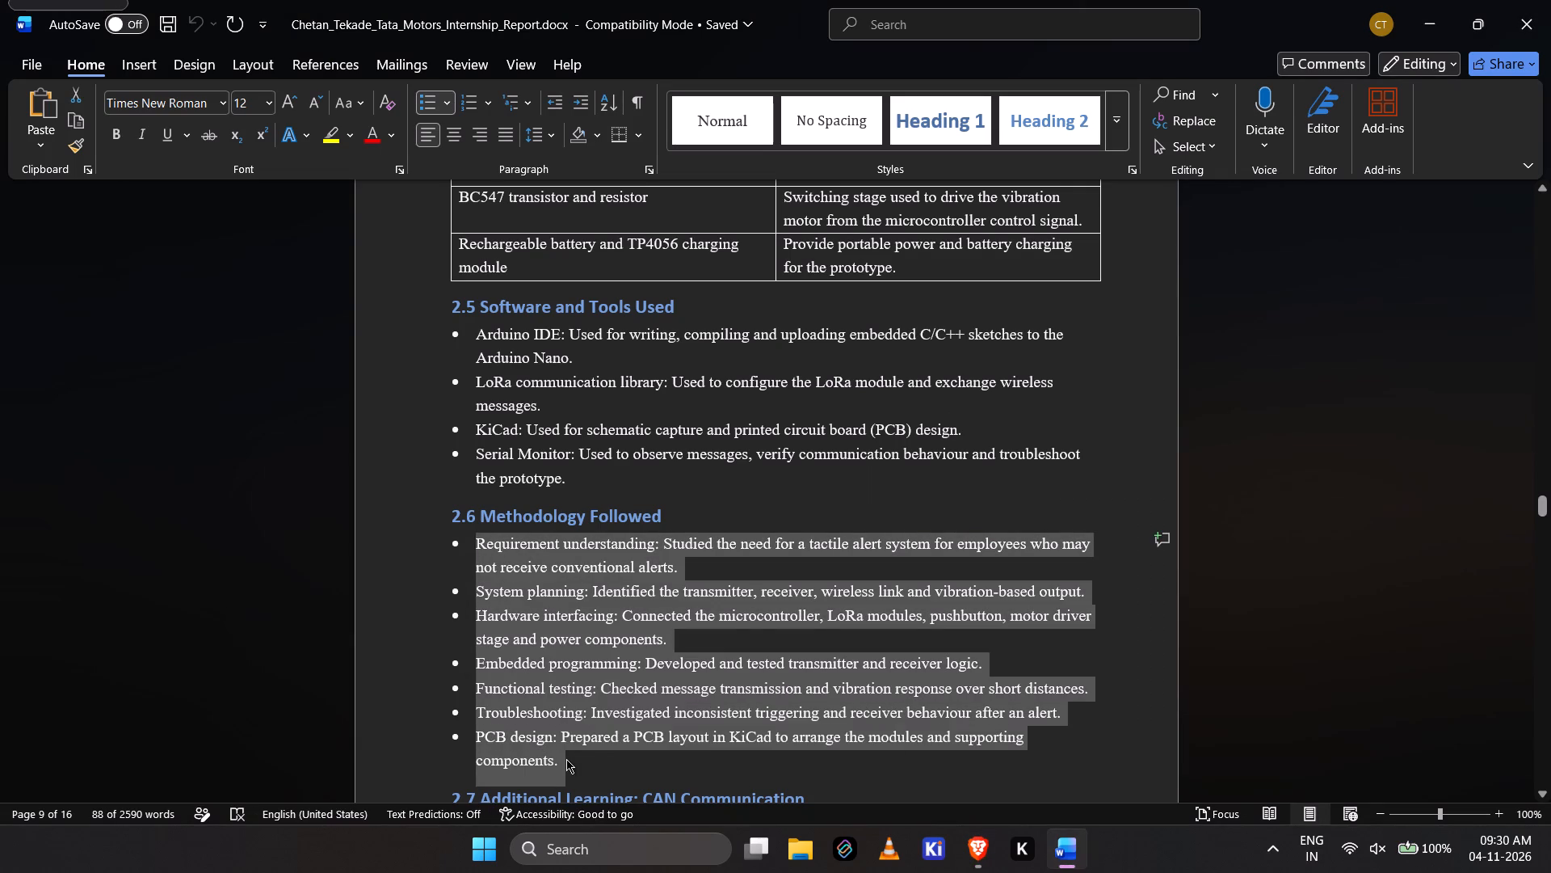
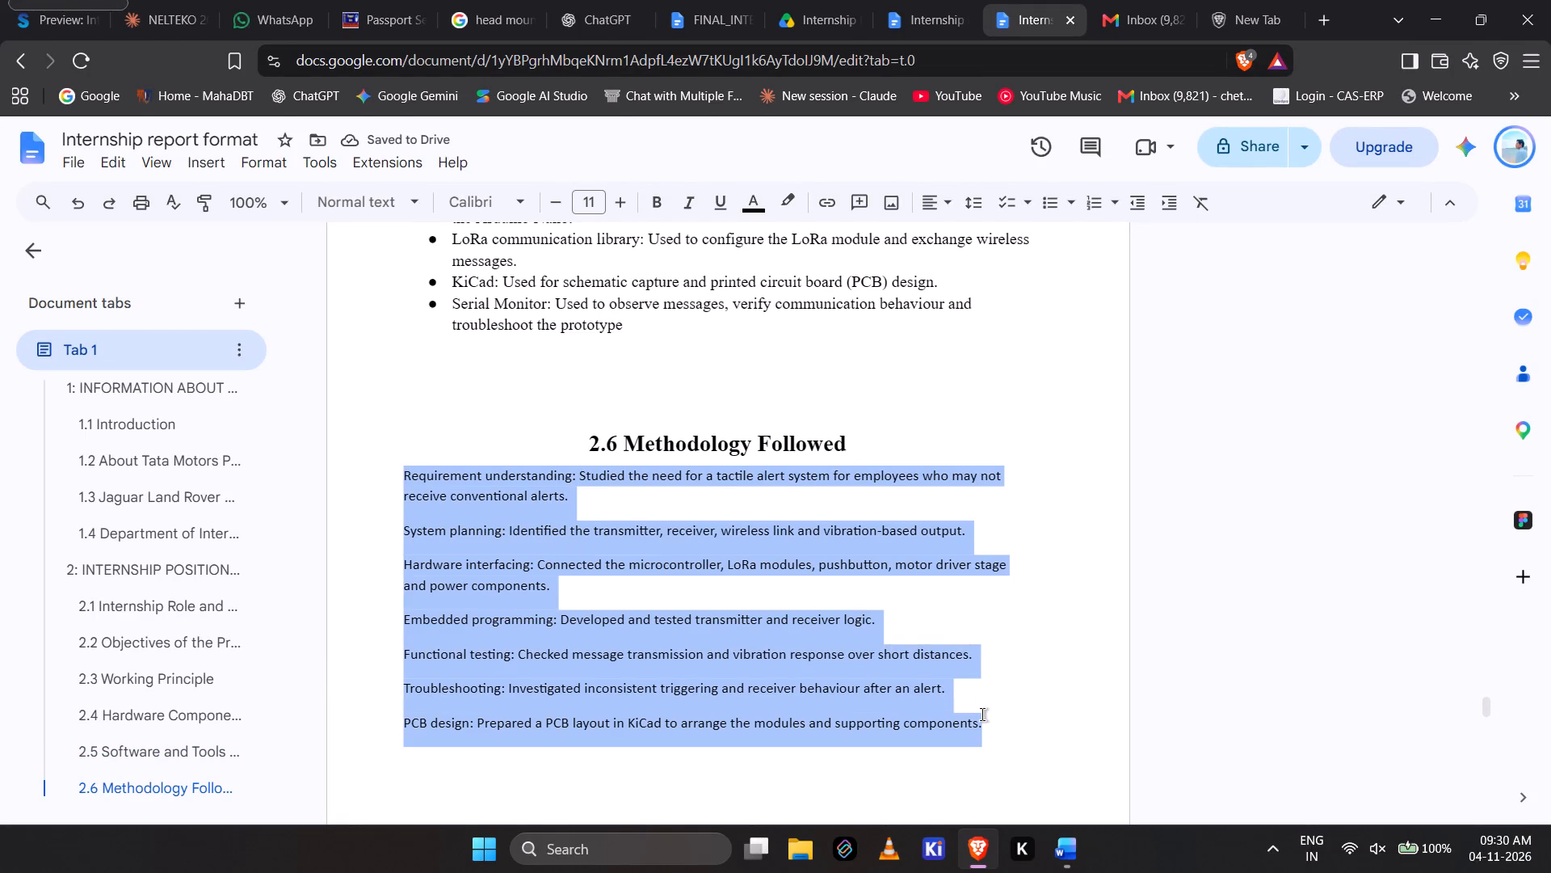
# Change the font of the pasted 2.6 Methodology Followed text to Times New Roman, from Requirement understanding to PCB design.
pyautogui.keyDown('ctrl'); pyautogui.moveTo(982, 715); pyautogui.dragTo(983, 716); pyautogui.keyUp('ctrl')
pyautogui.keyDown('ctrl'); pyautogui.moveTo(487, 212); pyautogui.dragTo(491, 230); pyautogui.keyUp('ctrl')
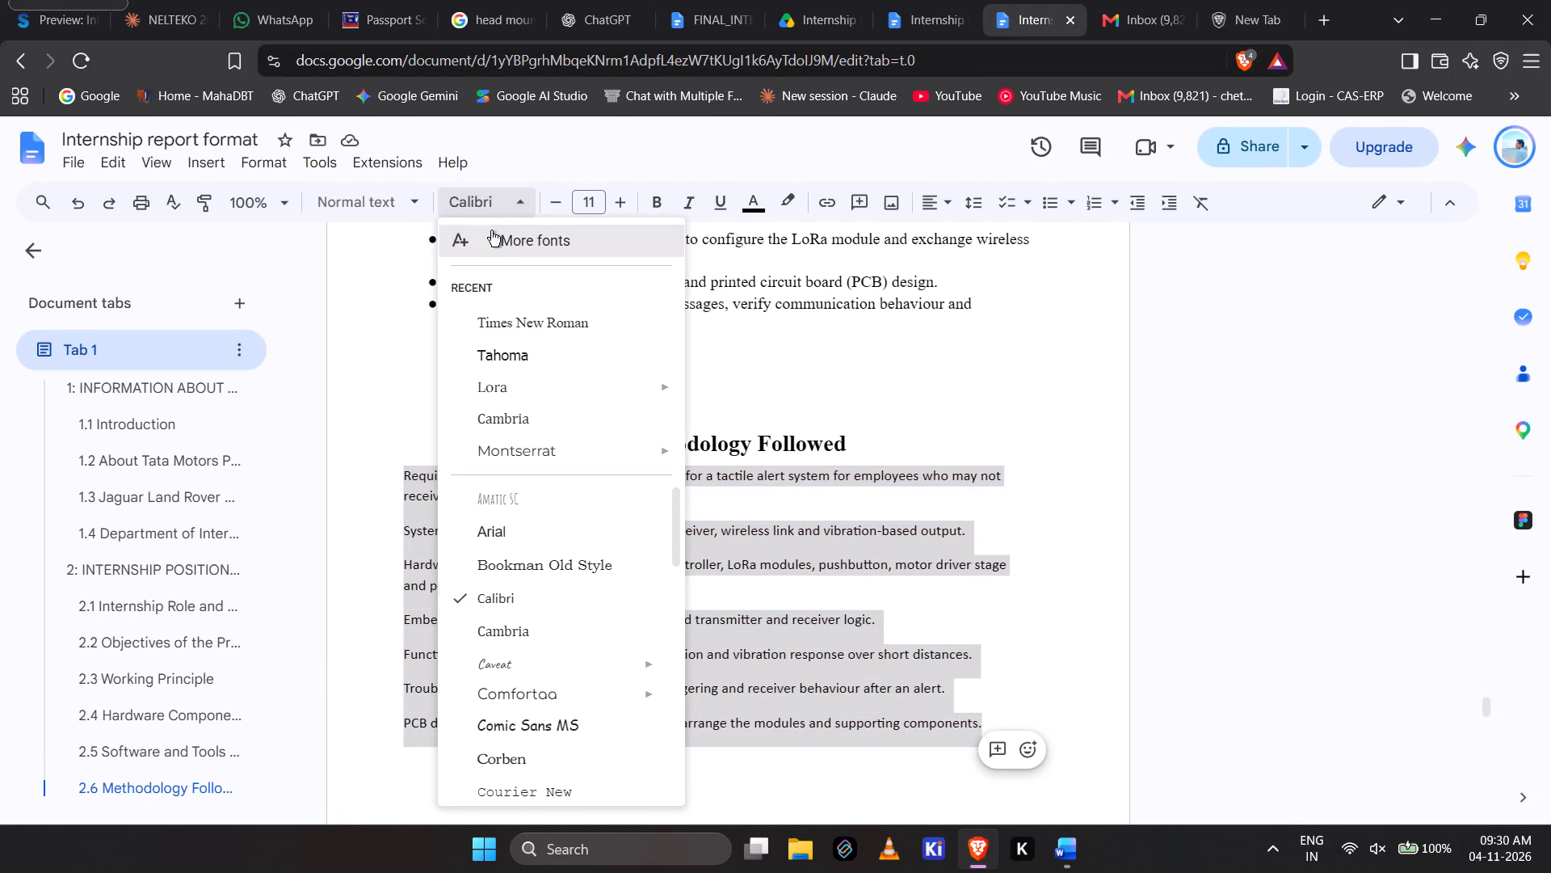
pyautogui.keyDown('ctrl'); pyautogui.moveTo(491, 230); pyautogui.dragTo(508, 312); pyautogui.keyUp('ctrl')
pyautogui.keyDown('ctrl'); pyautogui.click(508, 312); pyautogui.keyUp('ctrl')
pyautogui.keyDown('ctrl'); pyautogui.click(527, 597); pyautogui.keyUp('ctrl')
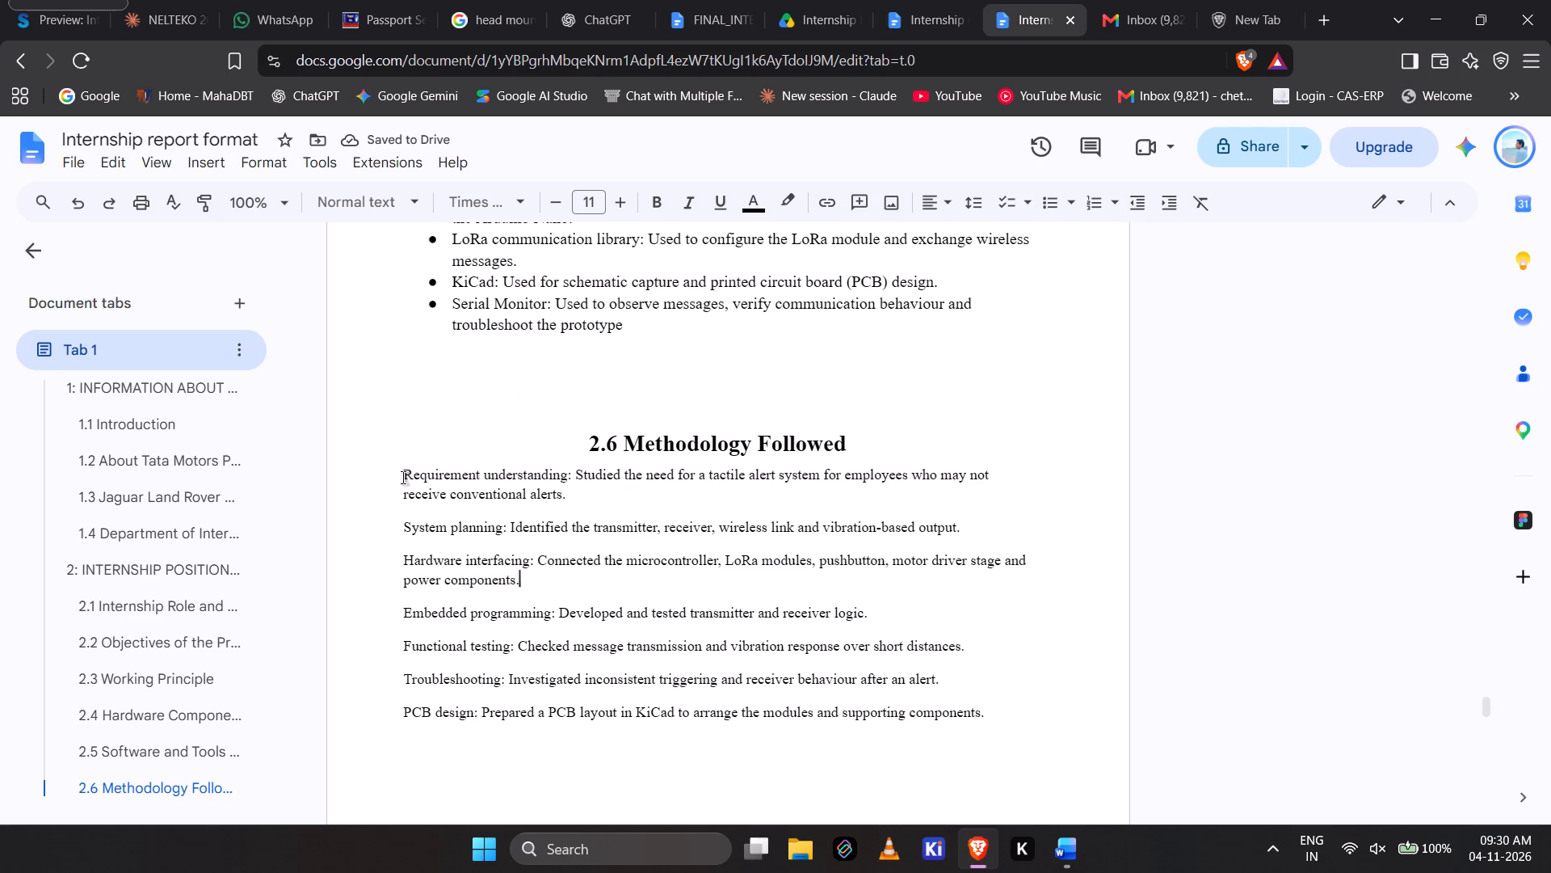
# Set the 2.6 Methodology Followed body text to font size 12, matching the bulleted list in section 2.5.
pyautogui.keyDown('ctrl'); pyautogui.click(514, 289); pyautogui.keyUp('ctrl')
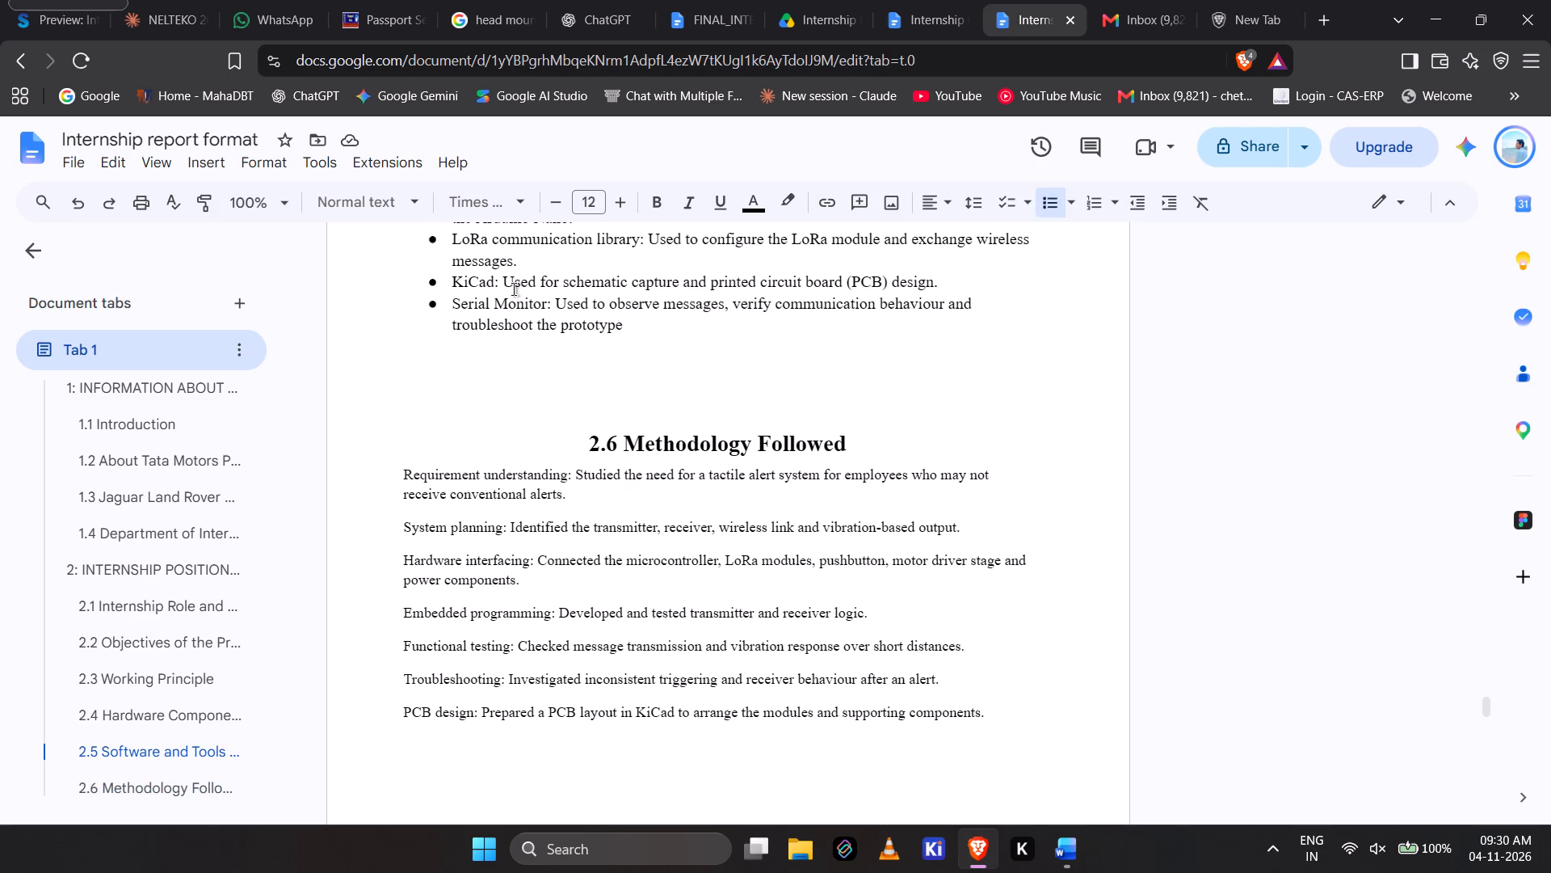
pyautogui.keyDown('ctrl'); pyautogui.moveTo(399, 475); pyautogui.dragTo(983, 720); pyautogui.keyUp('ctrl')
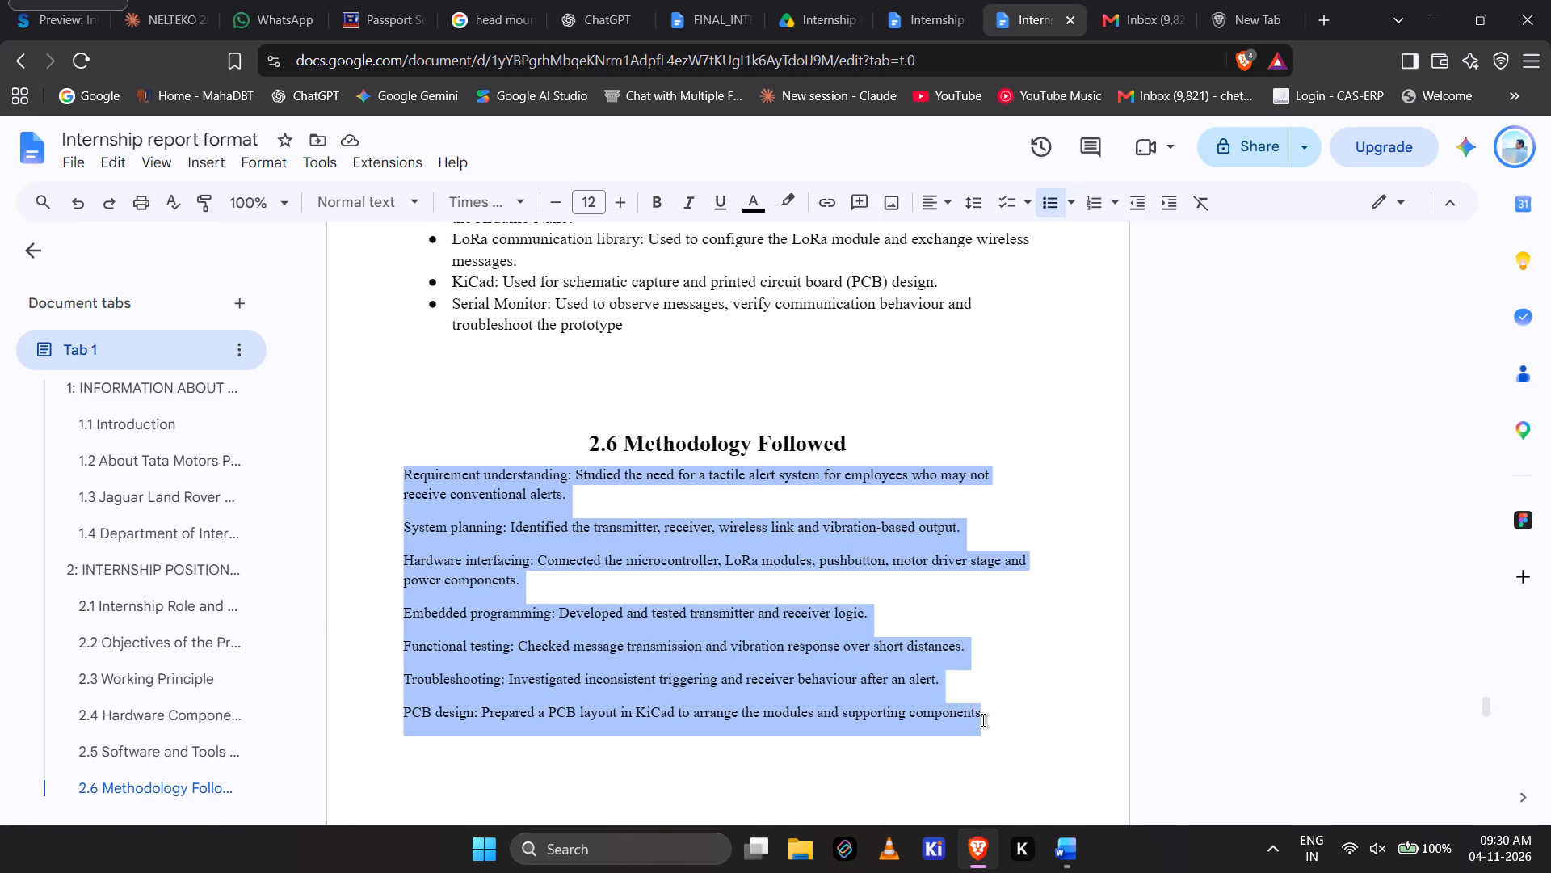
pyautogui.keyDown('ctrl'); pyautogui.moveTo(983, 720); pyautogui.dragTo(983, 721); pyautogui.keyUp('ctrl')
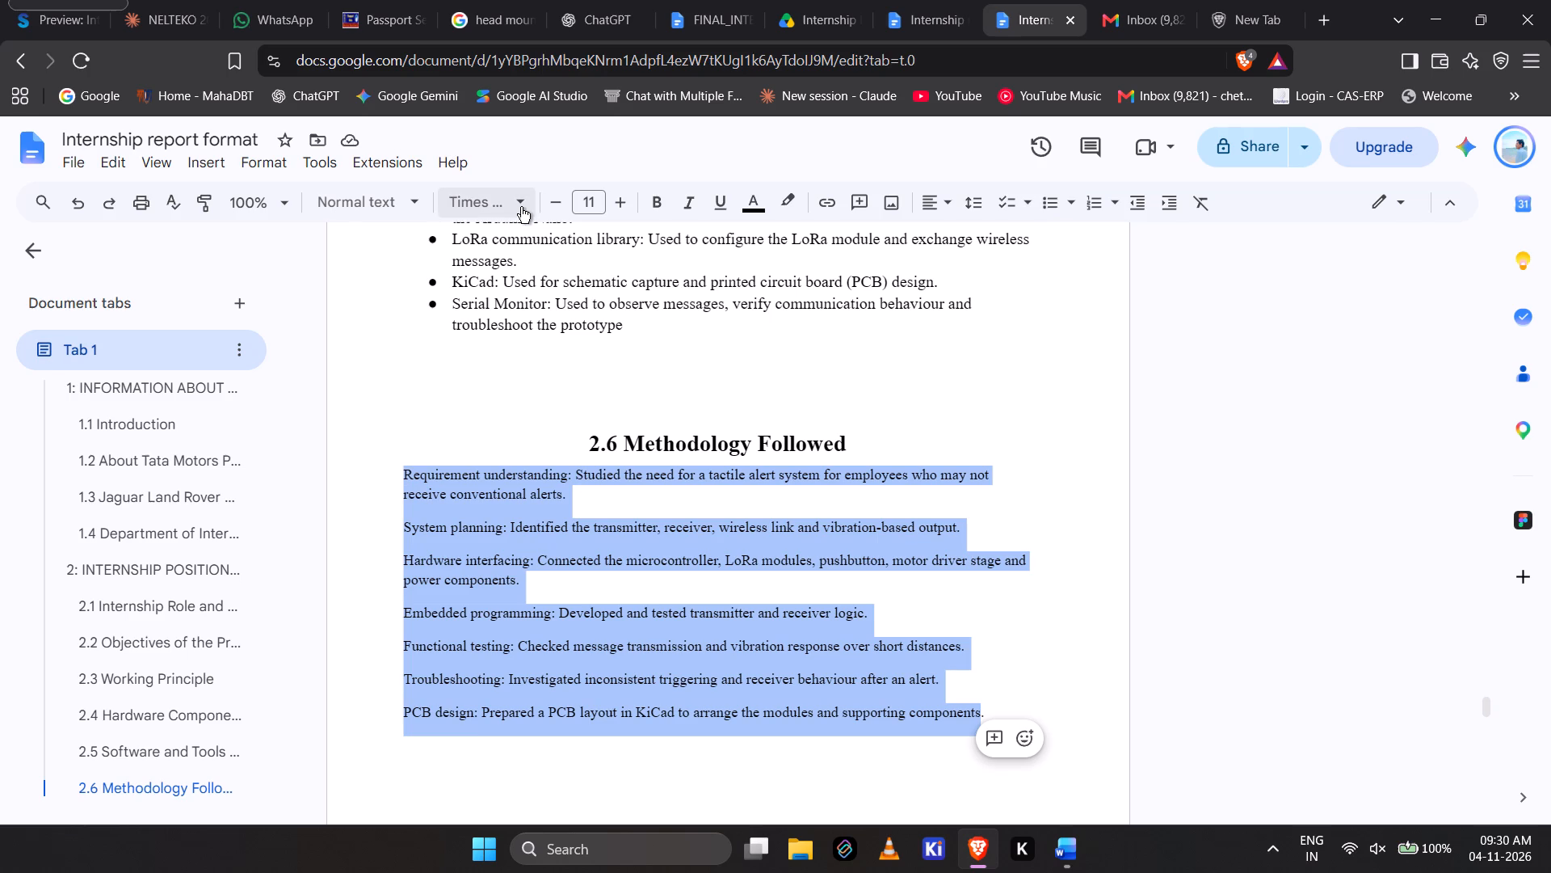
pyautogui.keyDown('ctrl'); pyautogui.click(521, 206); pyautogui.keyUp('ctrl')
pyautogui.keyDown('ctrl'); pyautogui.click(586, 201); pyautogui.keyUp('ctrl')
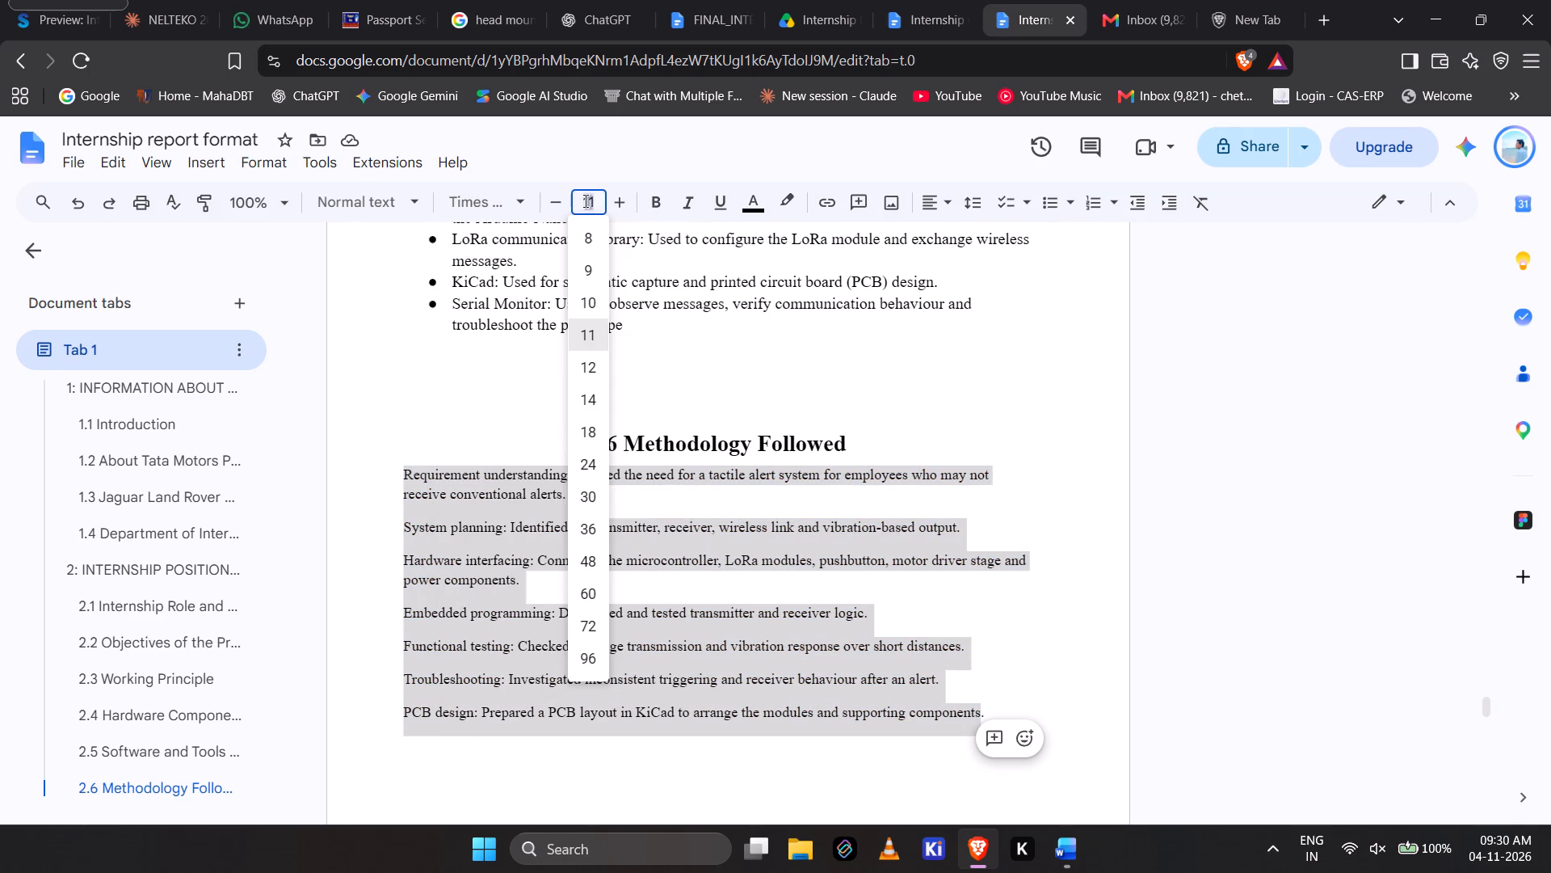
pyautogui.write('12')
pyautogui.press('Return')
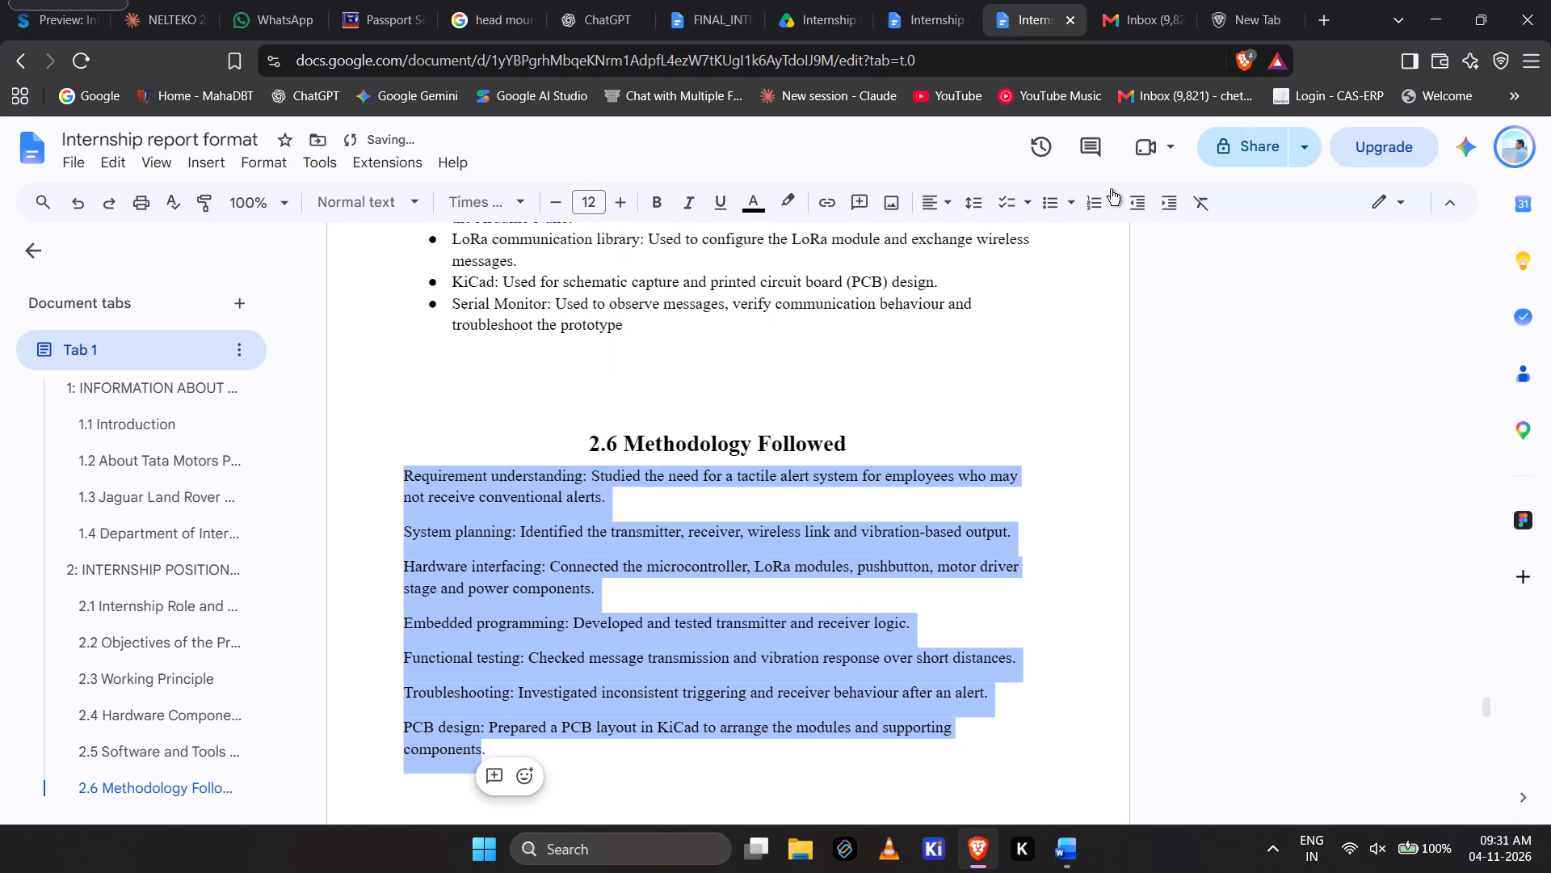
# Turn the 2.6 Methodology Followed paragraphs into a bulleted list.
pyautogui.keyDown('ctrl'); pyautogui.click(1043, 194); pyautogui.keyUp('ctrl')
pyautogui.keyDown('ctrl'); pyautogui.click(878, 572); pyautogui.keyUp('ctrl')
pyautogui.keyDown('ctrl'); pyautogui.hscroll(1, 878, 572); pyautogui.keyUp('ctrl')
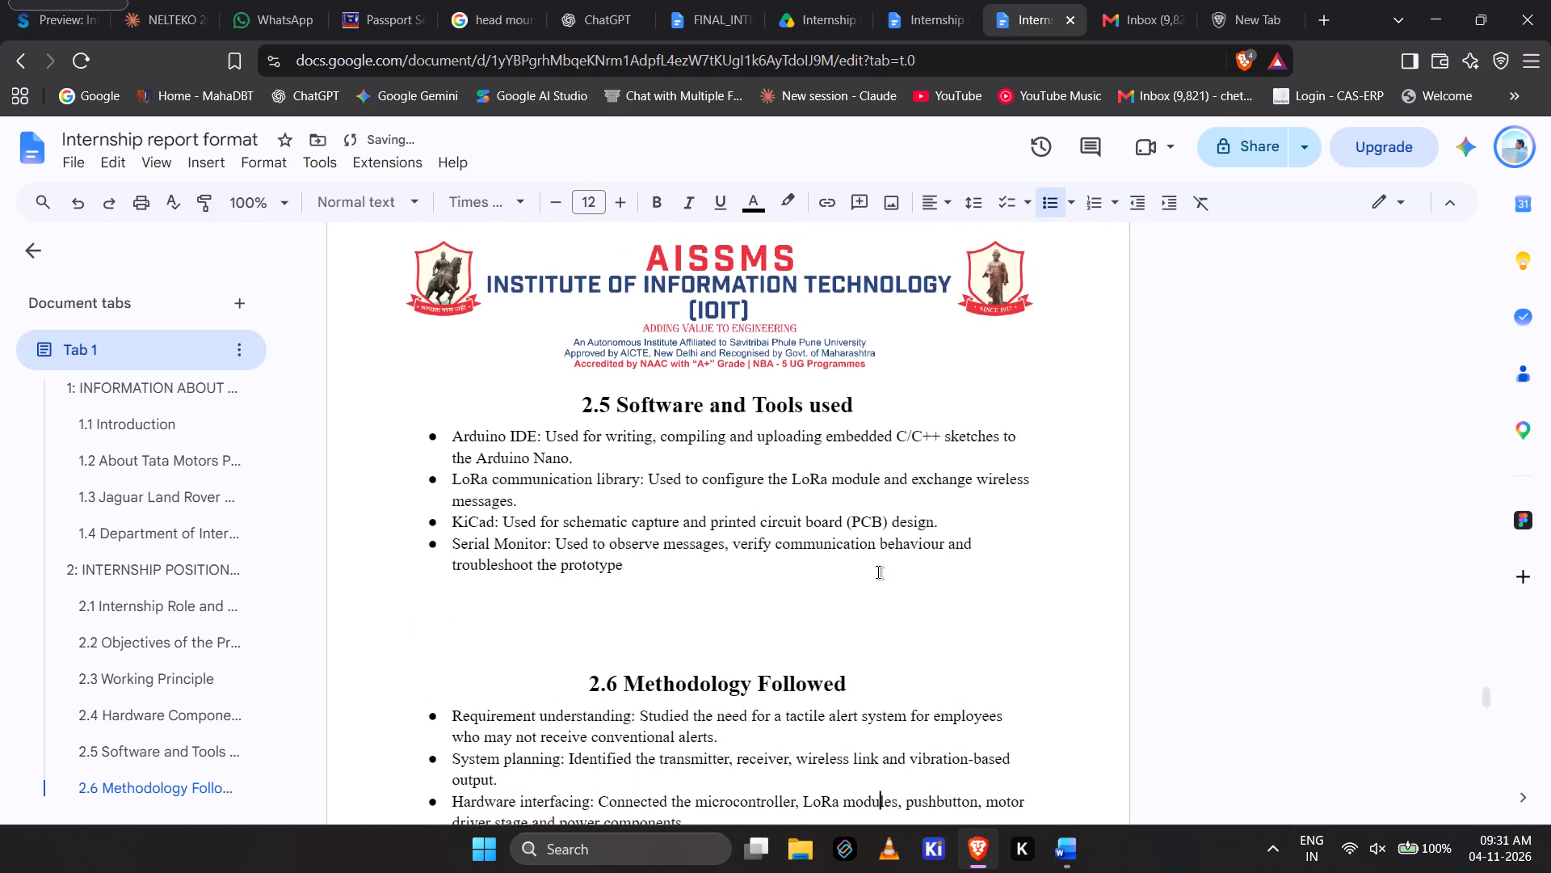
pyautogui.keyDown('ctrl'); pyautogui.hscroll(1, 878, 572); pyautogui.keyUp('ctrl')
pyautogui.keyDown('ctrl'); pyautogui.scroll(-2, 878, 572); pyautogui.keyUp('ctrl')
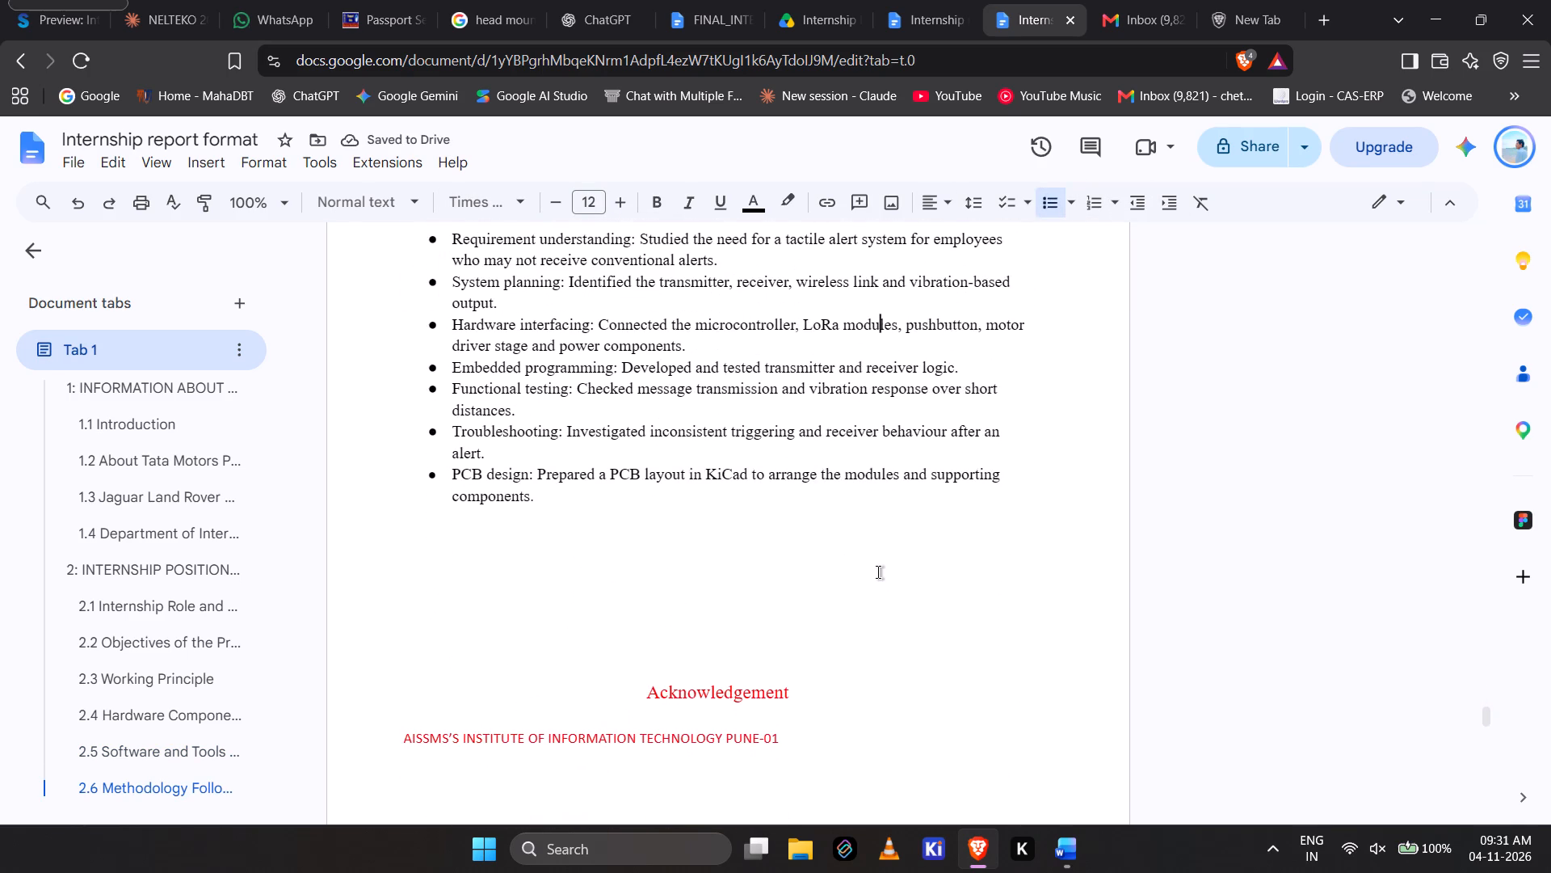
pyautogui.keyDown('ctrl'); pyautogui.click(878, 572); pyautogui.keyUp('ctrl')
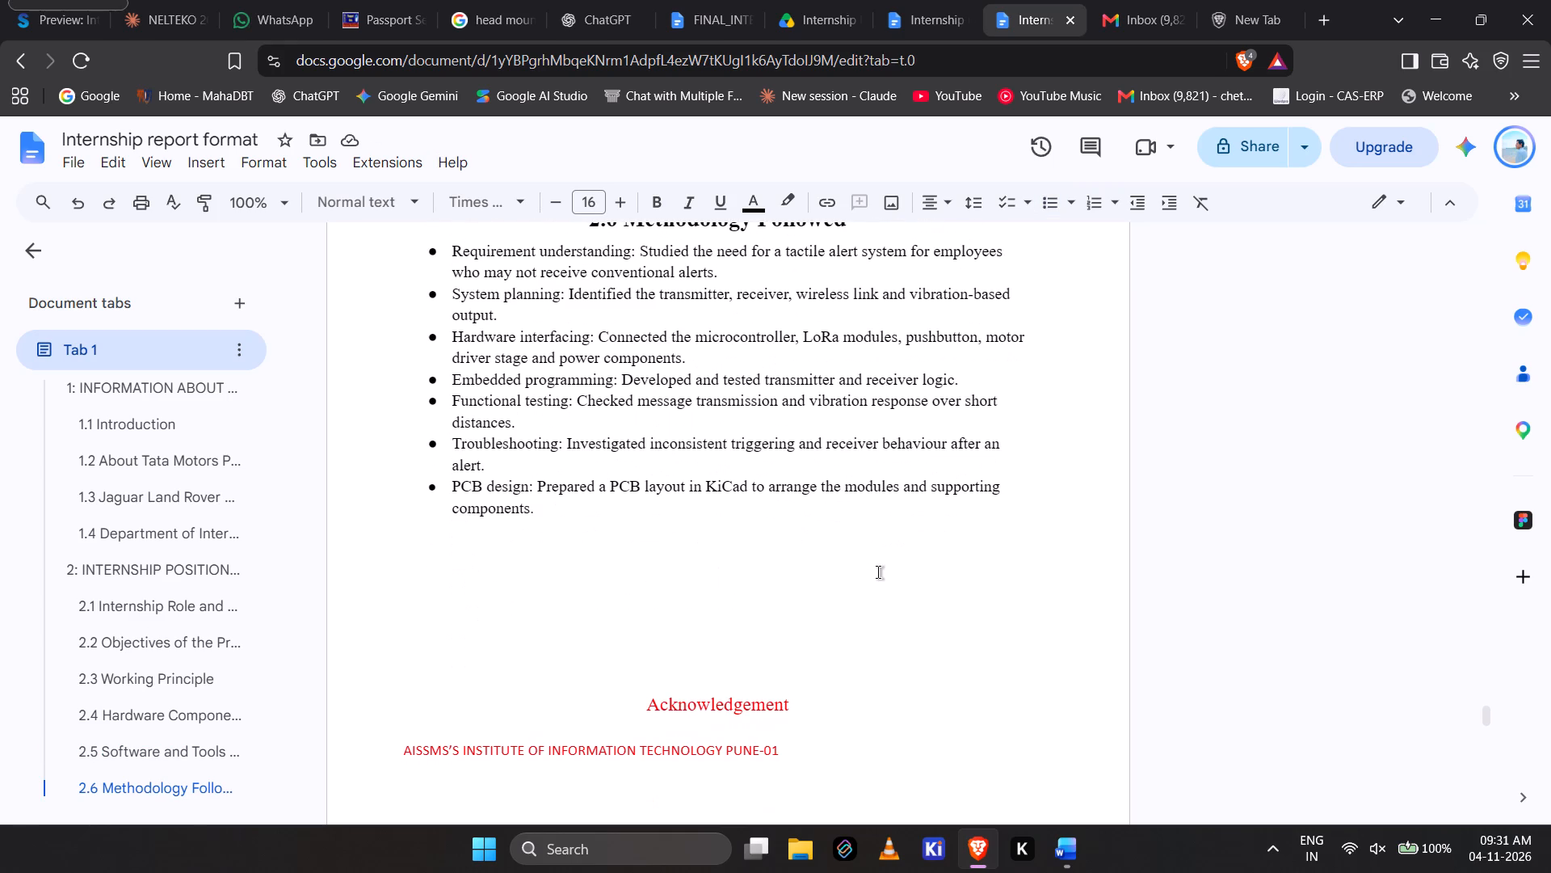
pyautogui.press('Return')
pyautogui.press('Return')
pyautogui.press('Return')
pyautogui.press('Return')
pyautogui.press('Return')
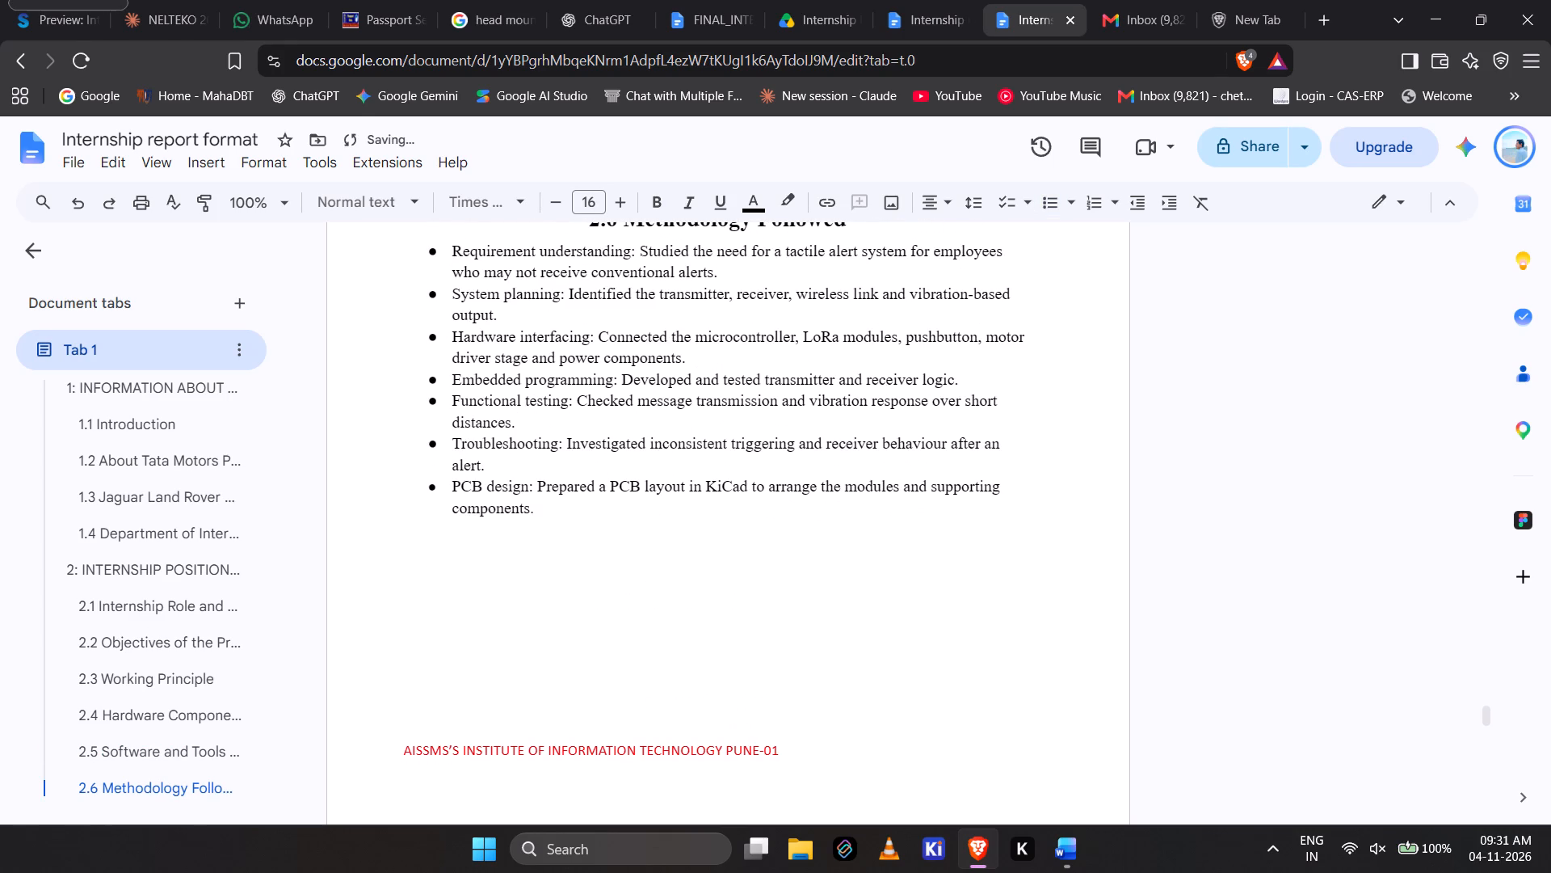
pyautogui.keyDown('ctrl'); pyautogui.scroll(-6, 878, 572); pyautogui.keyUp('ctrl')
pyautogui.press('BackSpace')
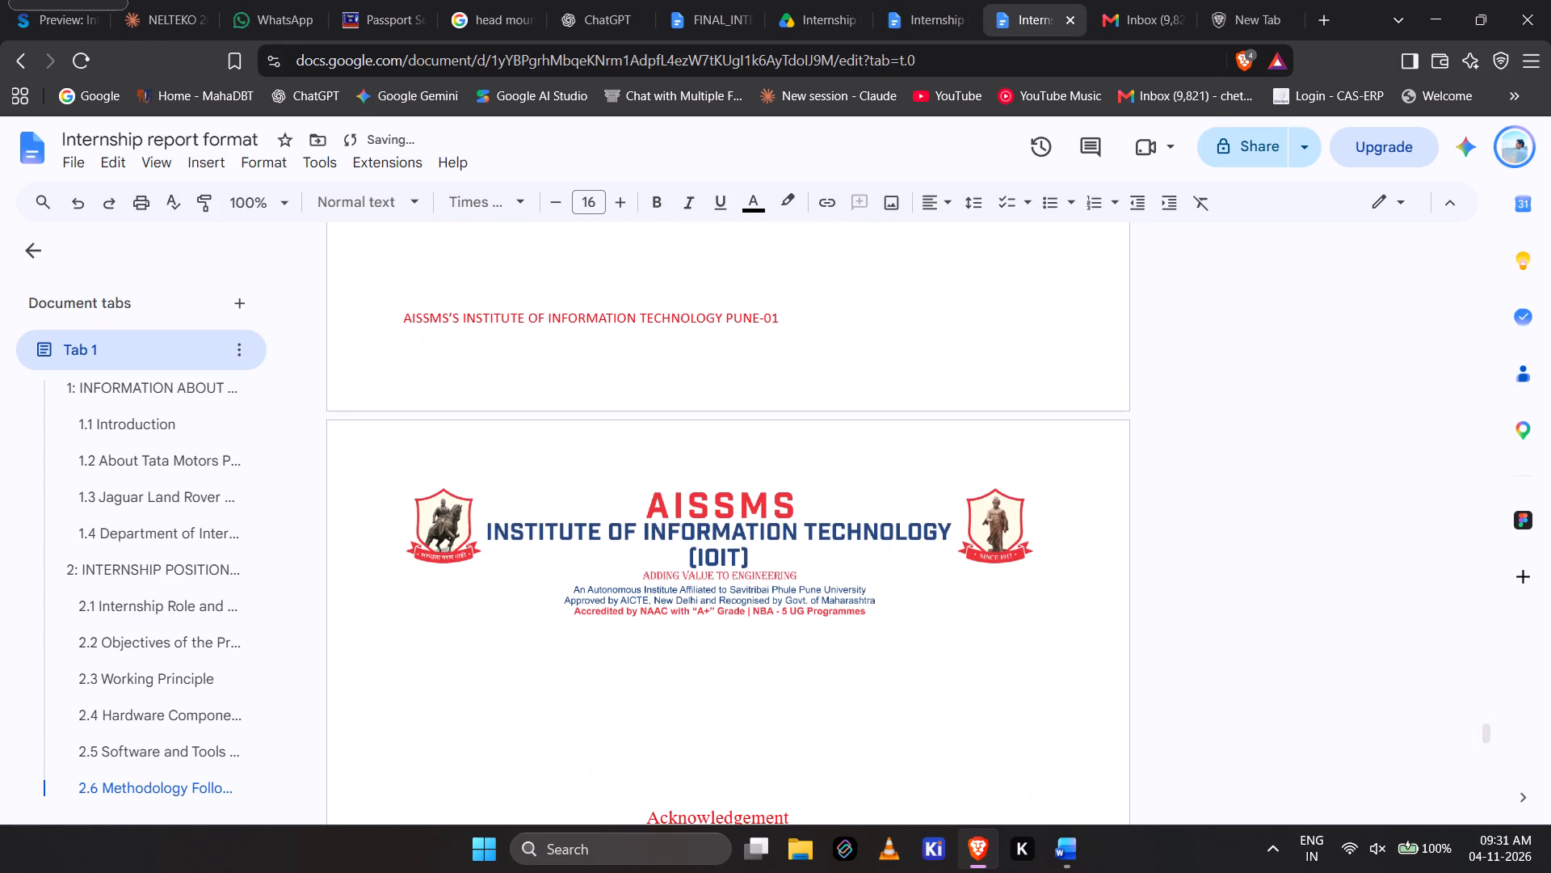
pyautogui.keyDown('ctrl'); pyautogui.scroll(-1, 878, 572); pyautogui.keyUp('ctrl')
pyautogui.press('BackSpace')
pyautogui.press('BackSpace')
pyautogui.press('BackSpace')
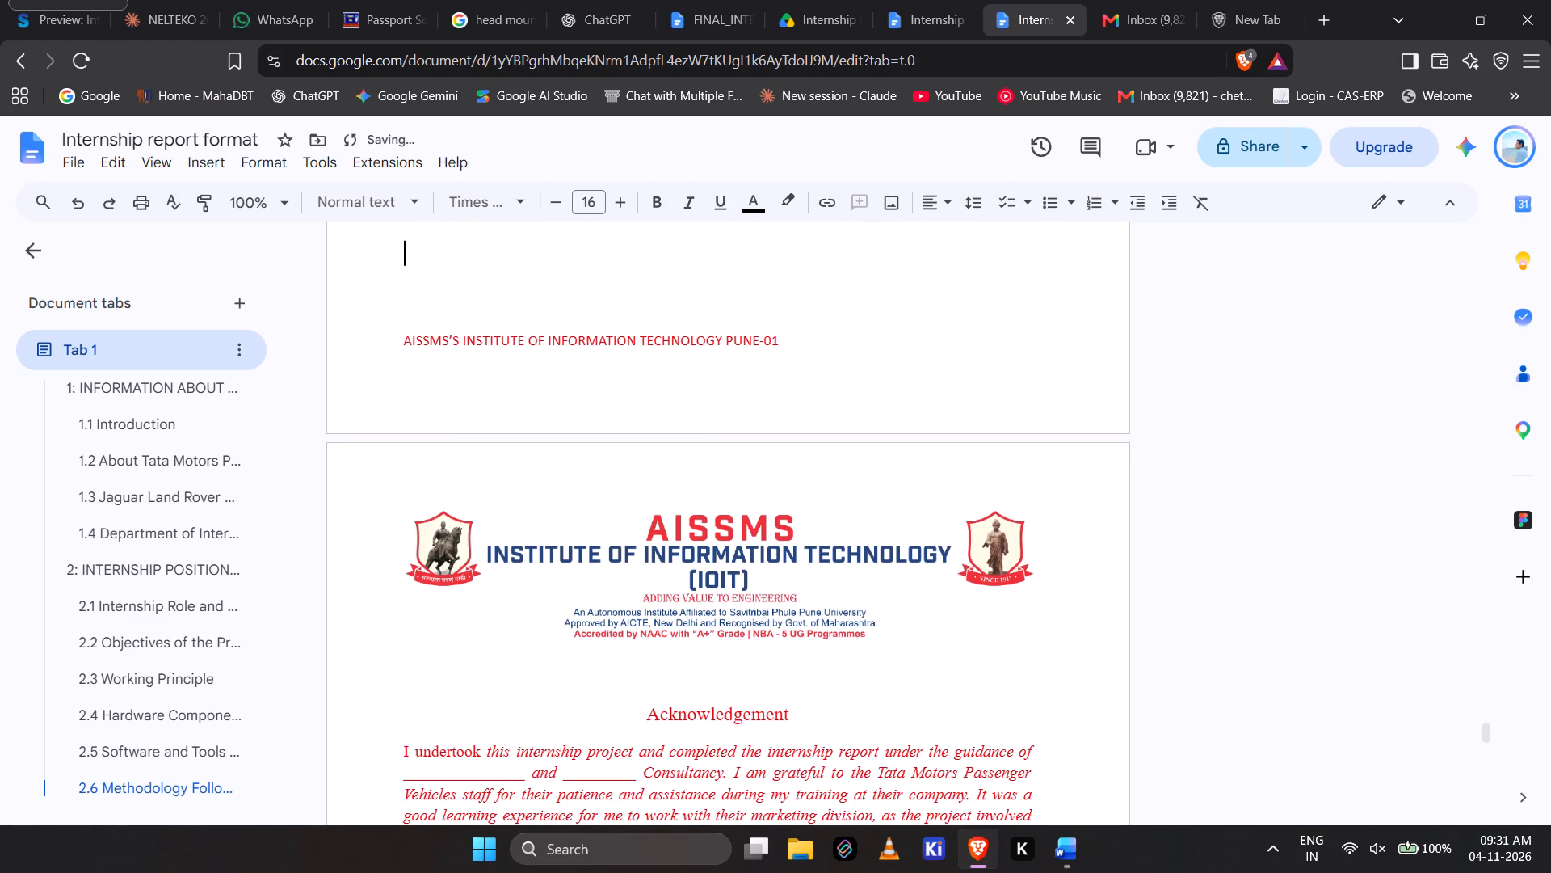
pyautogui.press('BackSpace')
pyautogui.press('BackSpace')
# Insert two empty centred lines directly above the Acknowledgement heading, moving it onto the next page.
pyautogui.keyDown('ctrl'); pyautogui.scroll(1, 897, 697); pyautogui.keyUp('ctrl')
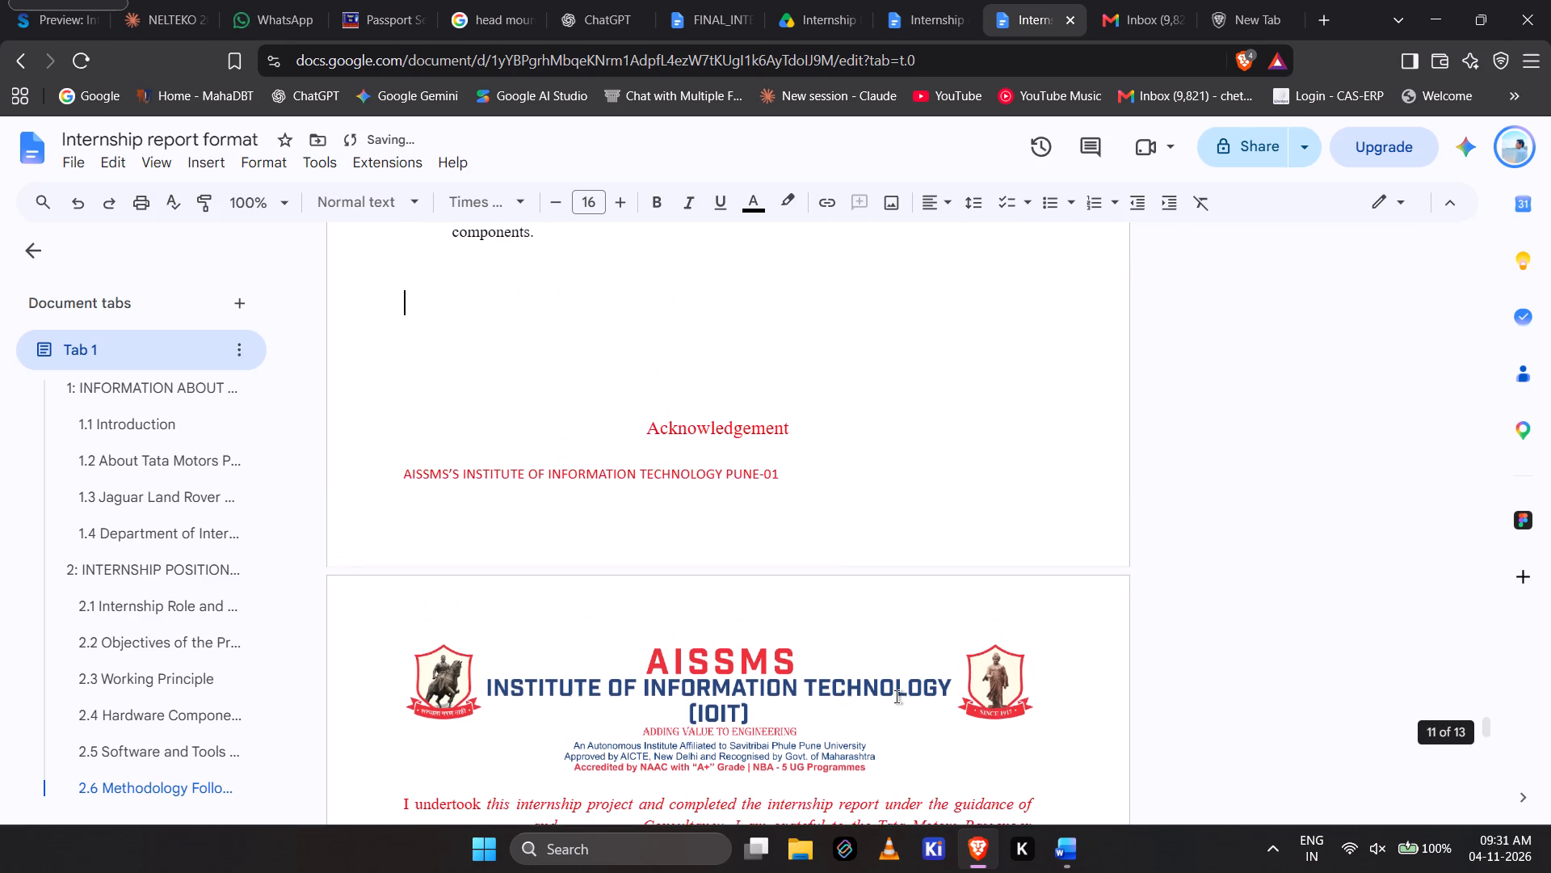
pyautogui.keyDown('ctrl'); pyautogui.scroll(1, 897, 697); pyautogui.keyUp('ctrl')
pyautogui.keyDown('ctrl'); pyautogui.click(724, 502); pyautogui.keyUp('ctrl')
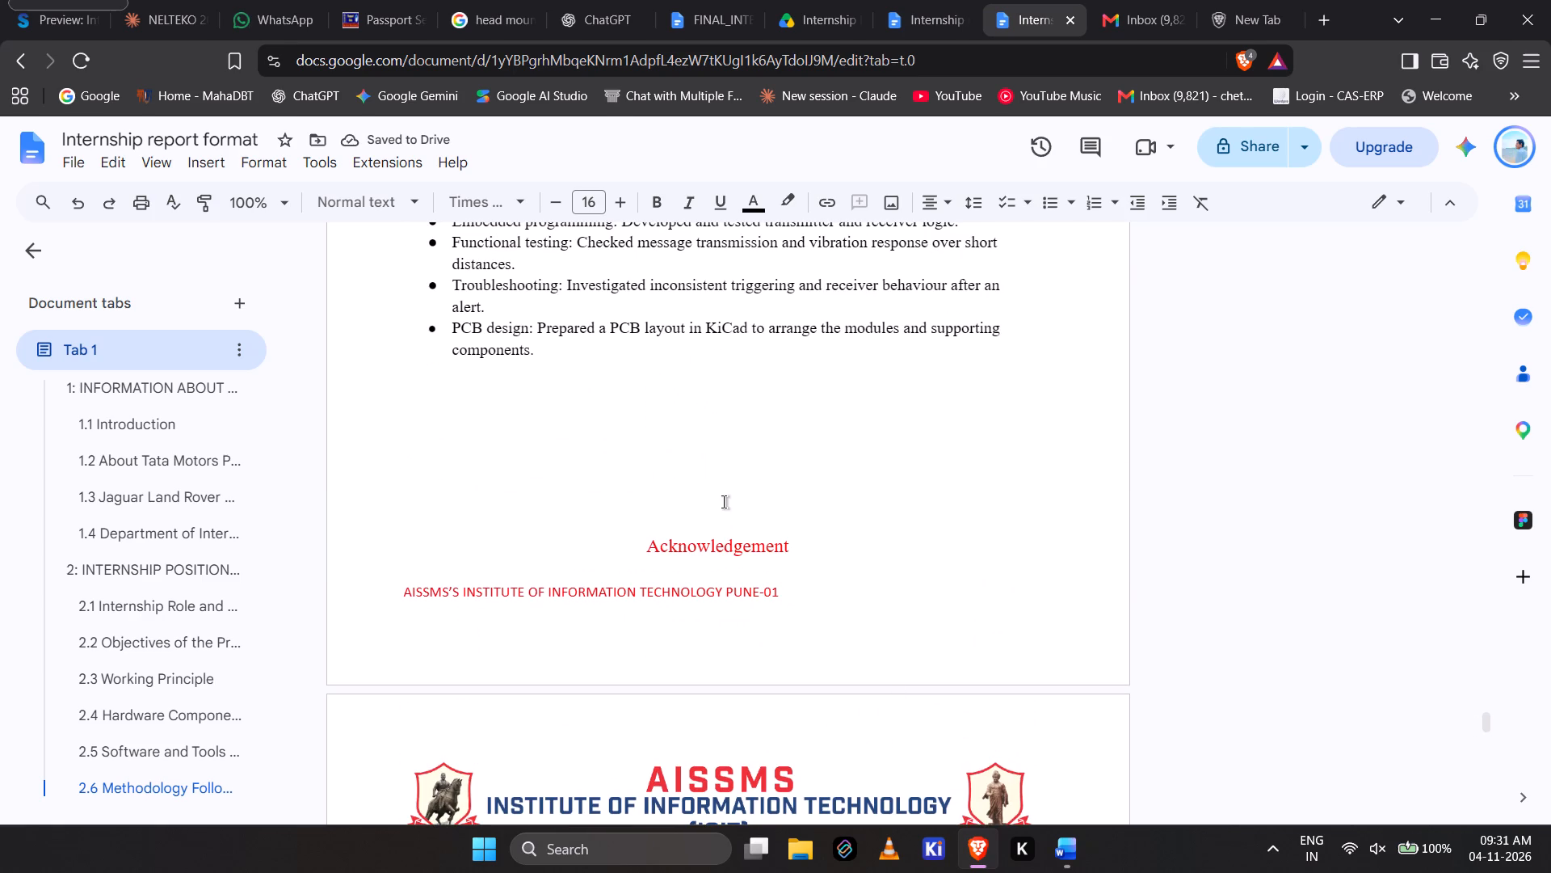
pyautogui.press('Return')
pyautogui.press('Return')
# Enter the title "2.7 Additional Learning: CAN Communication" on the centred line above Acknowledgement, matching the section title in the Word report.
pyautogui.hotkey('alt', 'Tab')
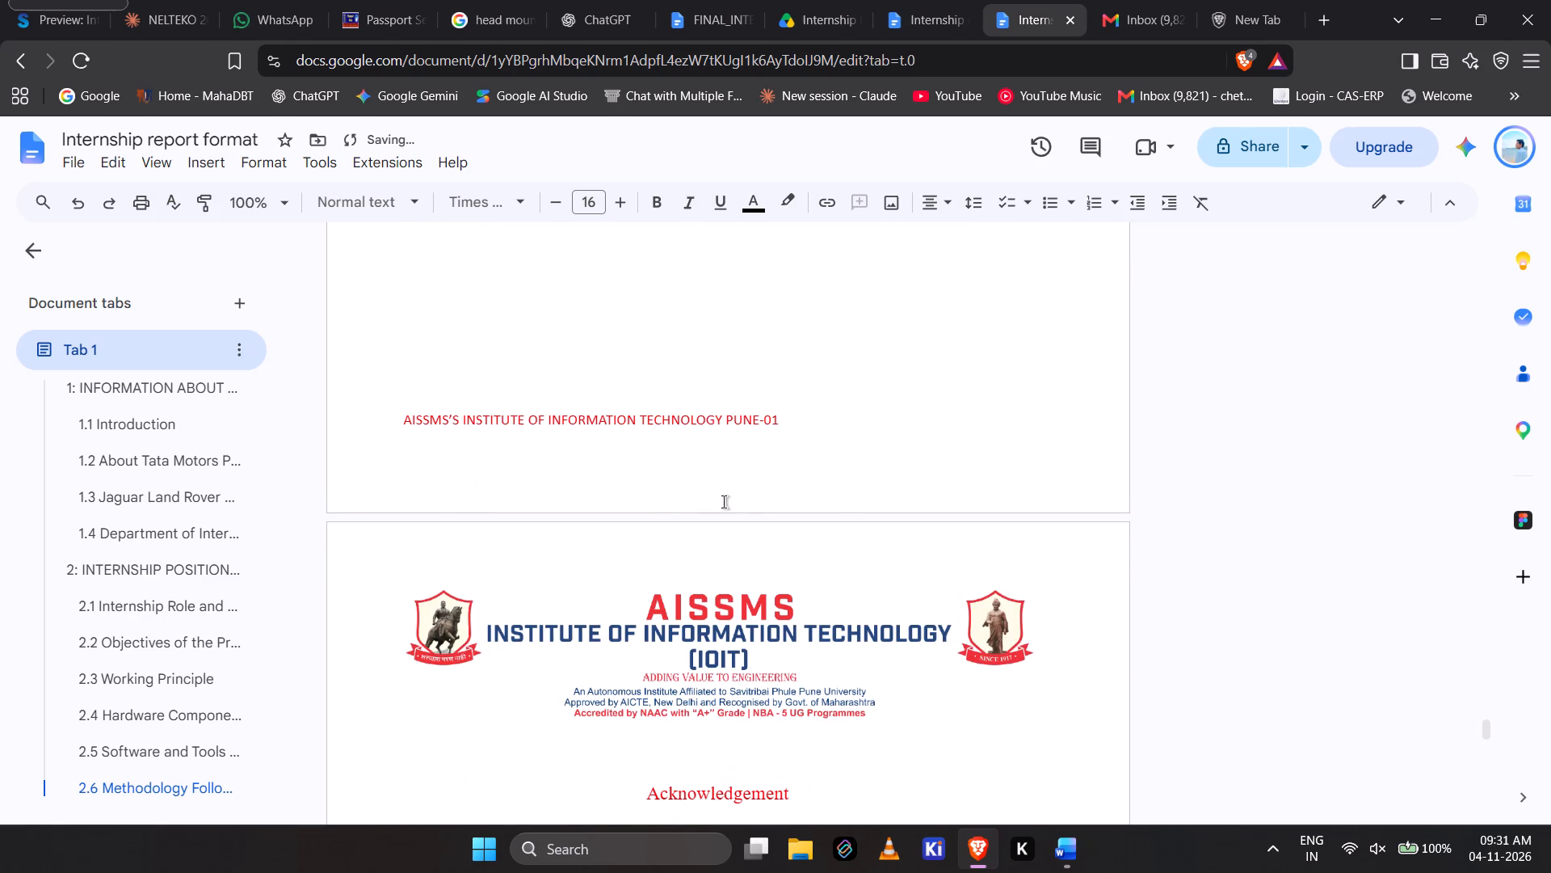
pyautogui.scroll(-3, 724, 502)
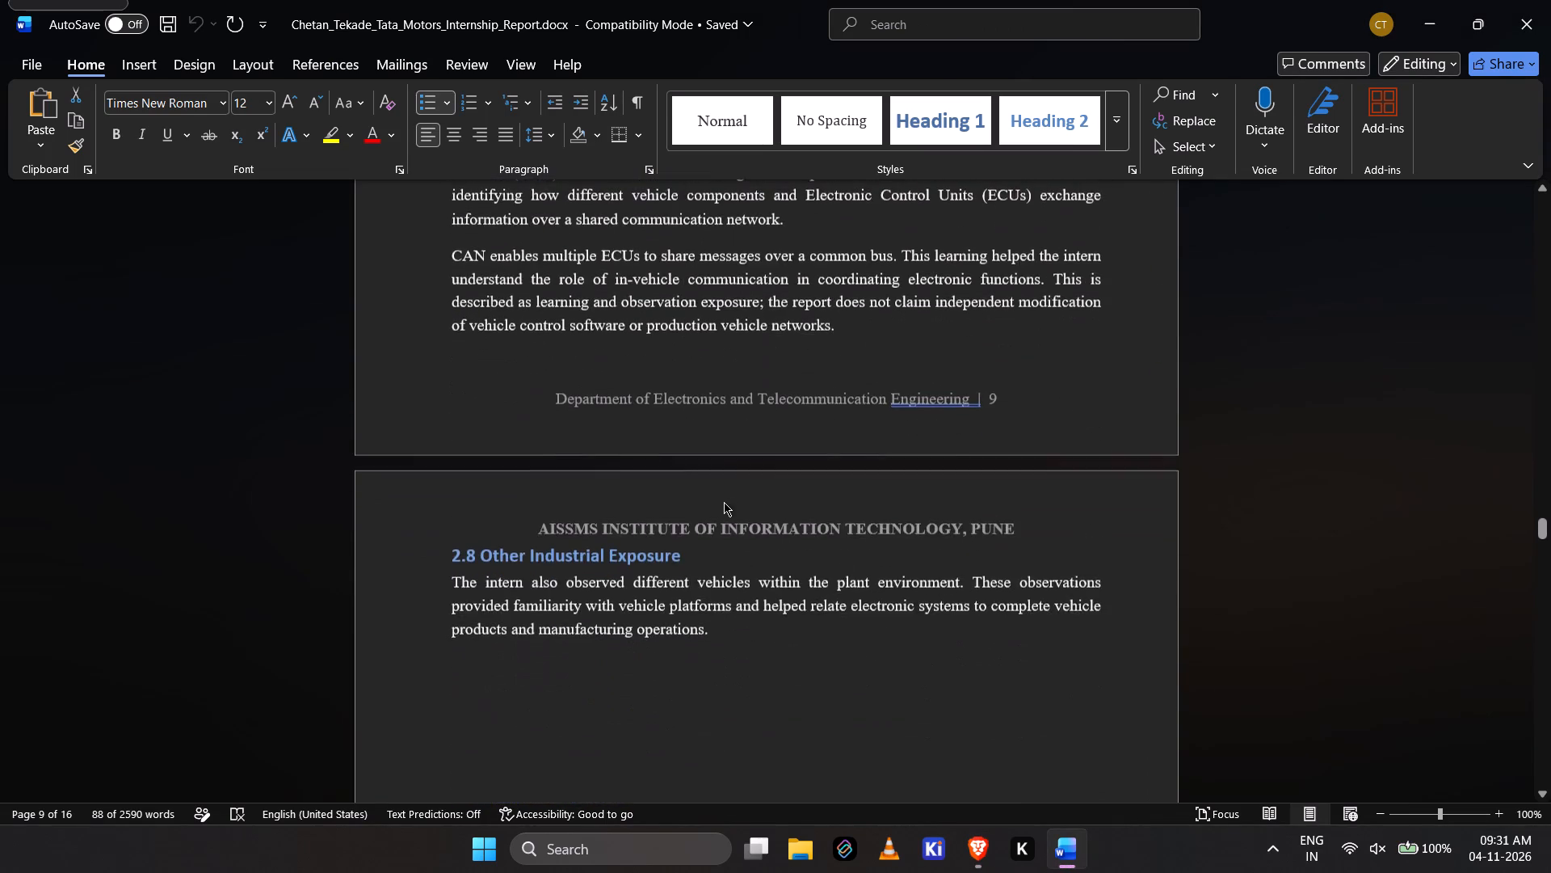
pyautogui.scroll(1, 724, 502)
pyautogui.rightClick(724, 502)
pyautogui.click(528, 418)
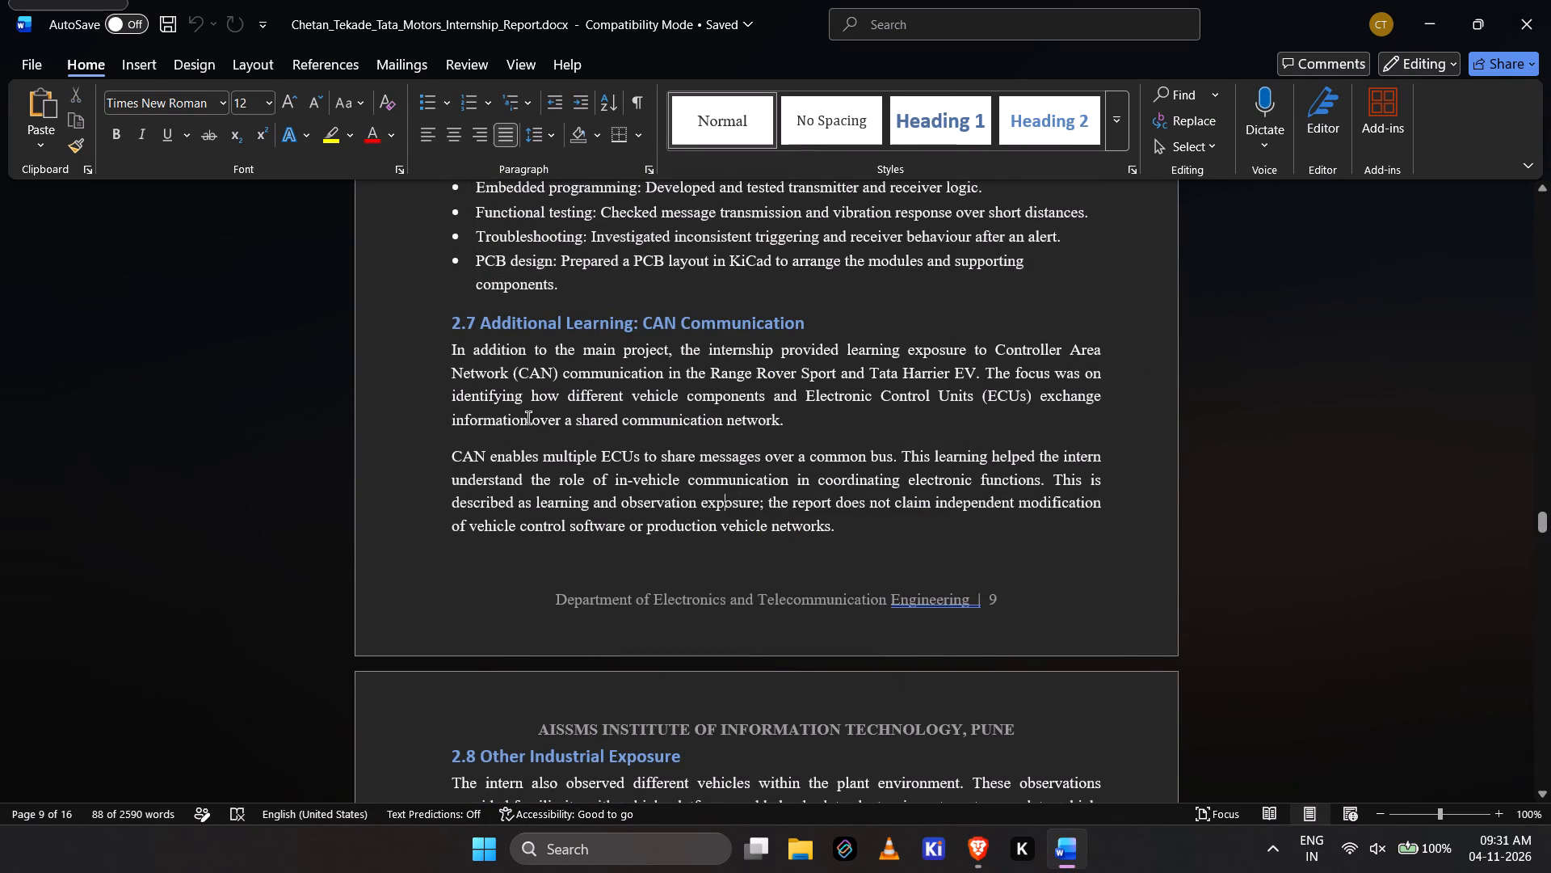
pyautogui.hotkey('alt', 'Tab')
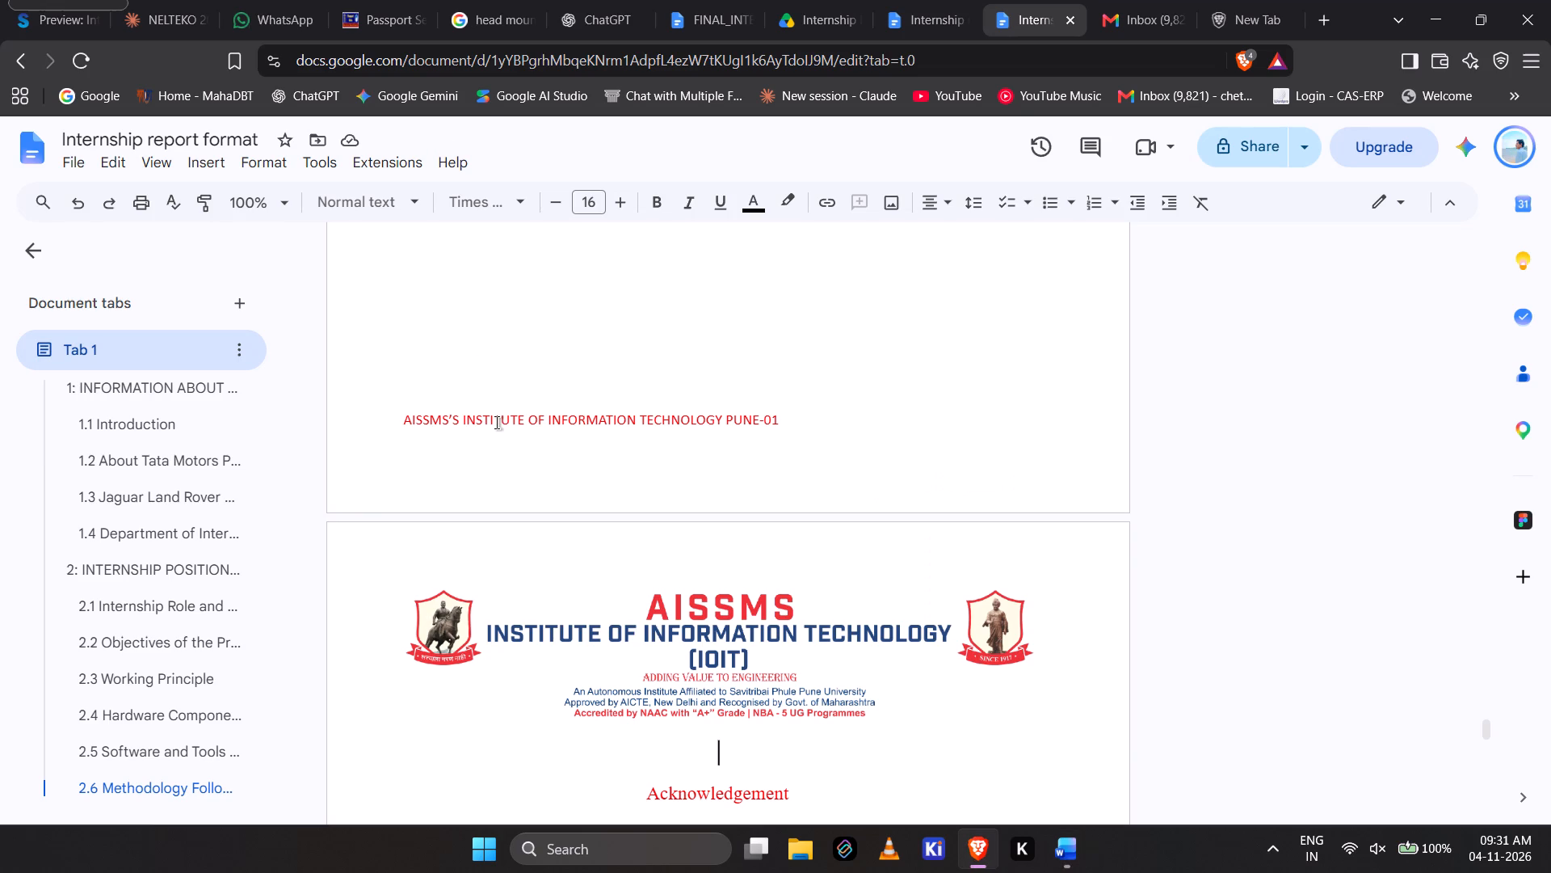
pyautogui.press('2')
pyautogui.write('.7 a')
pyautogui.press('BackSpace')
pyautogui.write('Addition')
pyautogui.press('space')
pyautogui.press('BackSpace')
pyautogui.write('ak')
pyautogui.press('space')
pyautogui.press('BackSpace')
pyautogui.press('BackSpace')
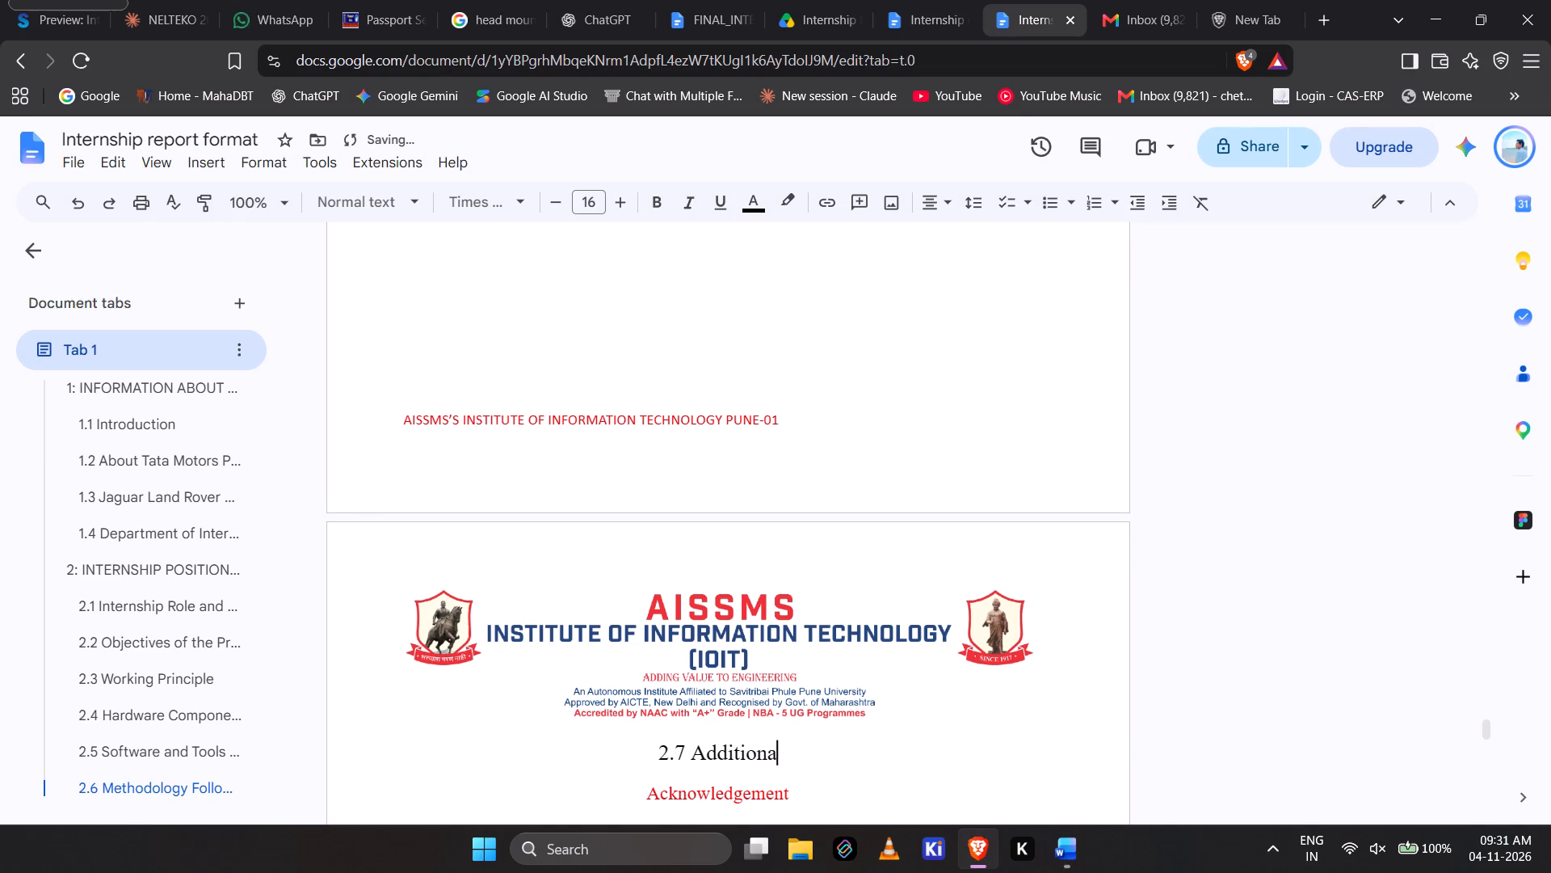
pyautogui.write('l Learning')
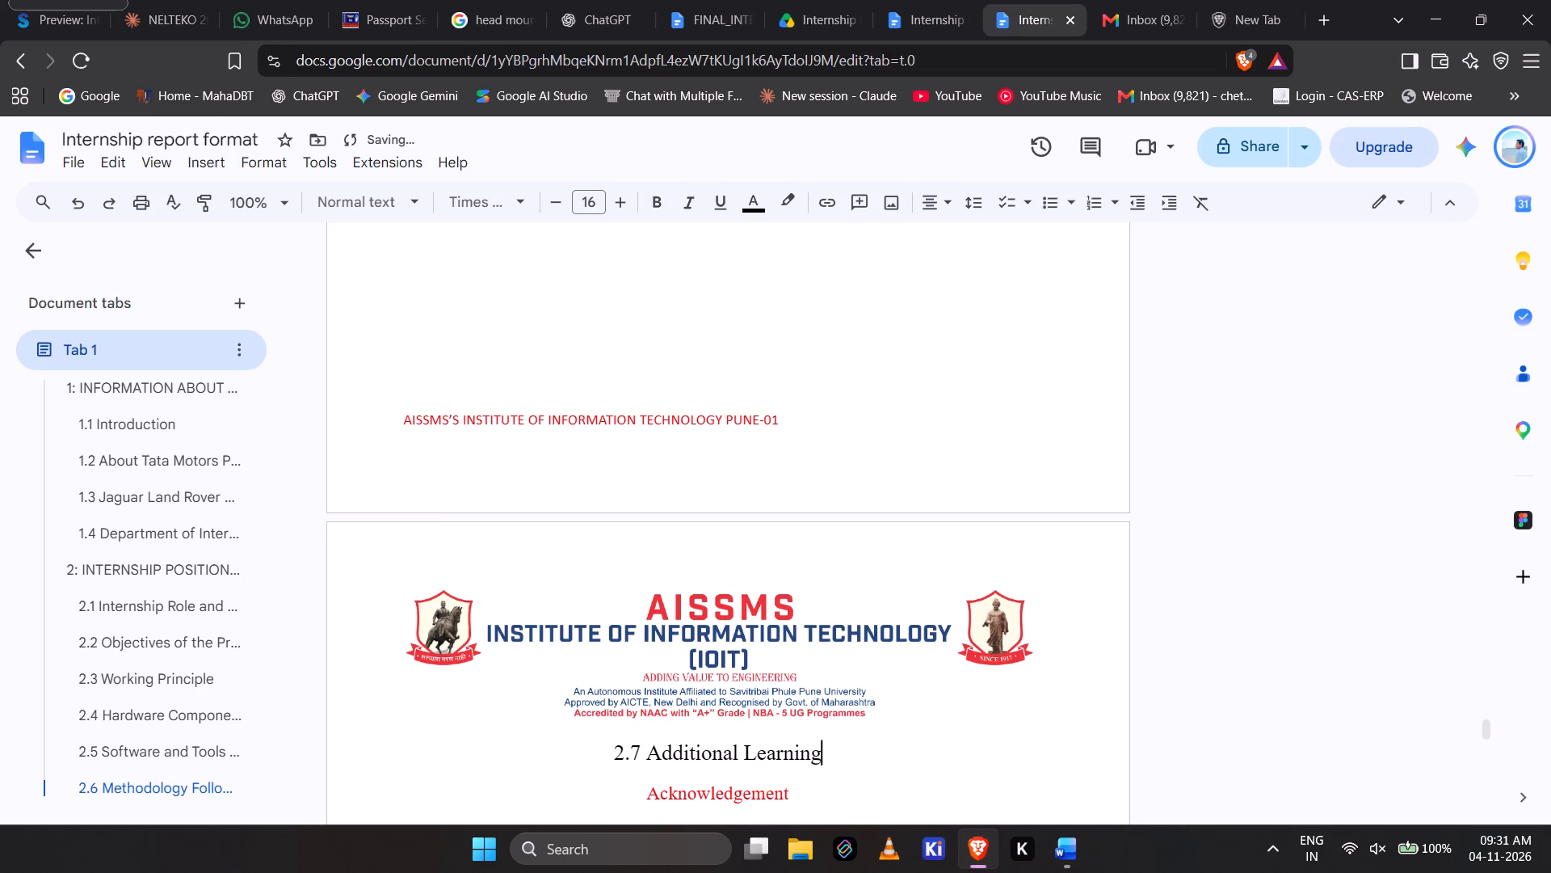
pyautogui.hotkey('alt', 'Tab')
pyautogui.hotkey('alt', 'Tab')
pyautogui.write(': CAN')
pyautogui.press('space')
pyautogui.hotkey('alt', 'Tab')
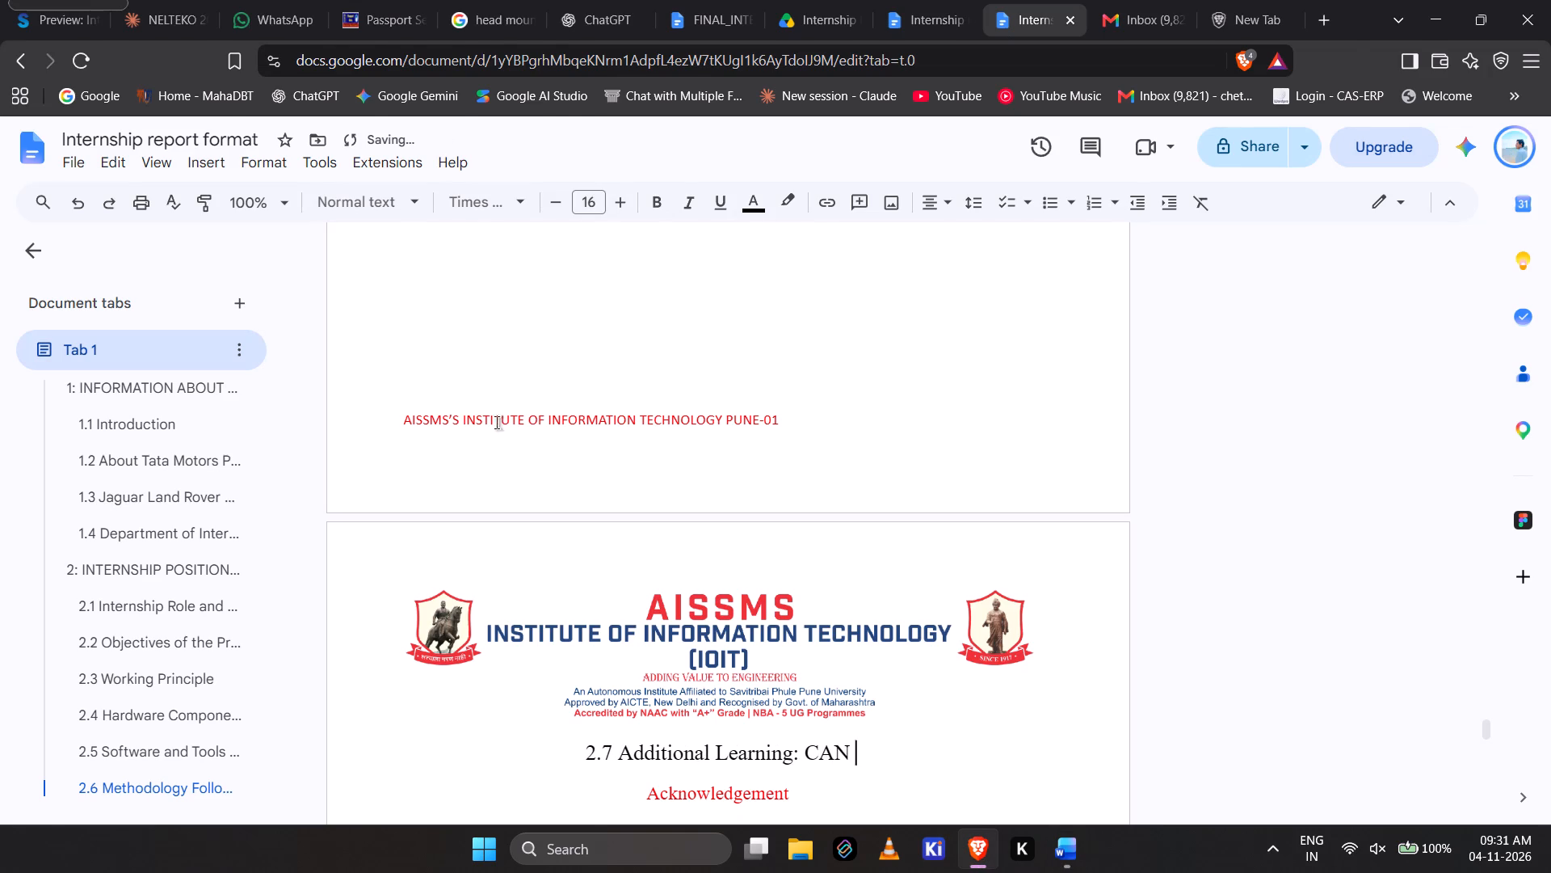
pyautogui.hotkey('alt', 'Tab')
pyautogui.write('Communication')
# Make the whole "2.7 Additional Learning: CAN Communication" title bold.
pyautogui.hotkey('ctrl', 'Left')
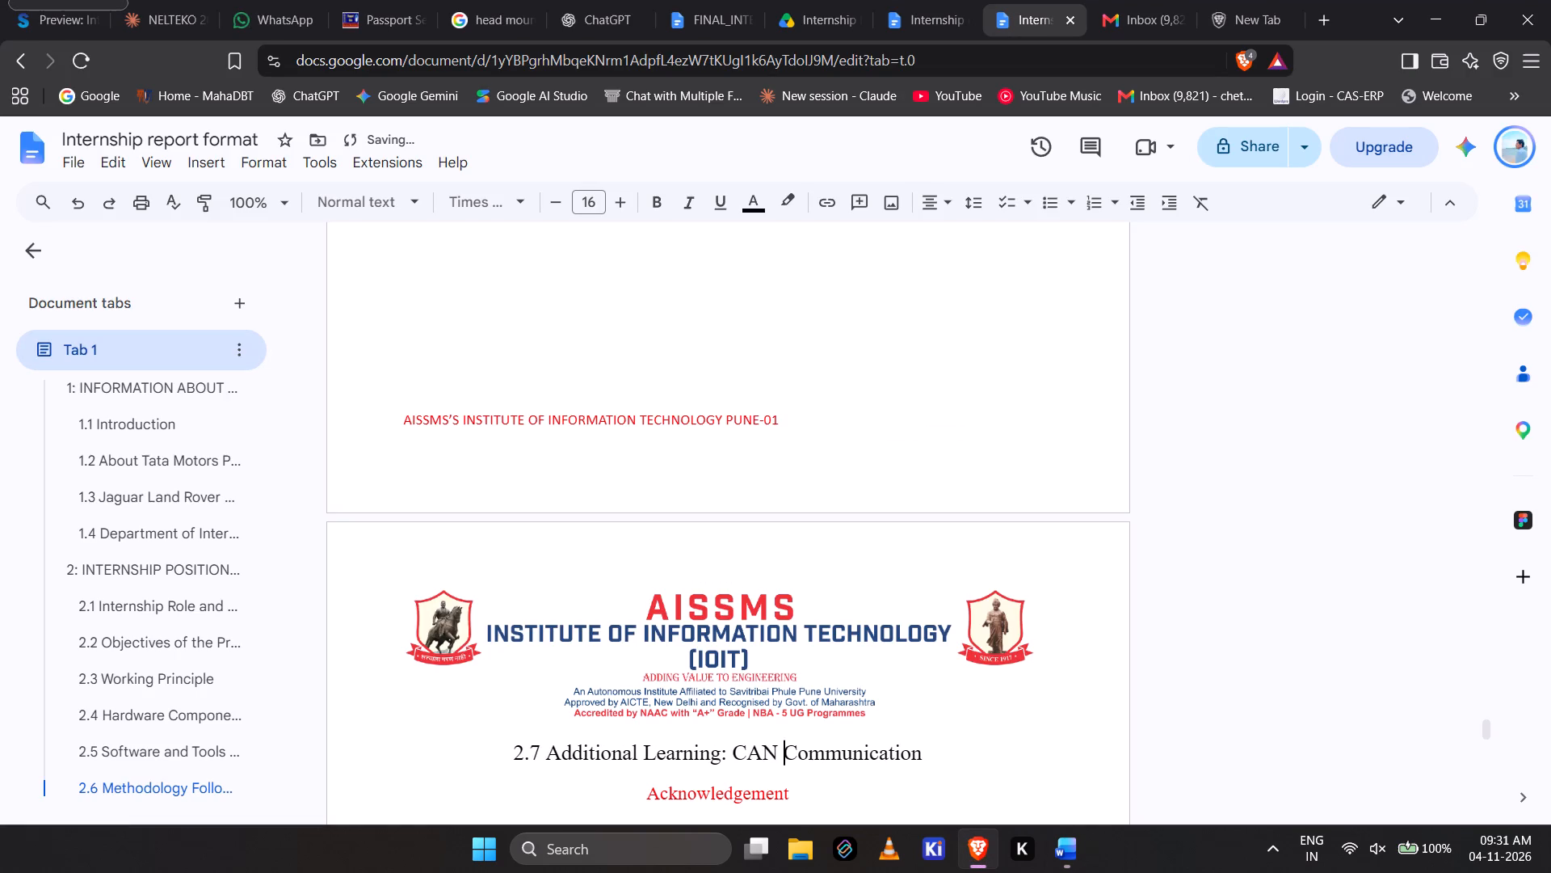
pyautogui.hotkey('ctrl', 'Left')
pyautogui.hotkey('ctrl', 'Right')
pyautogui.hotkey('ctrl', 'Right')
pyautogui.hotkey('shift', 'Left')
pyautogui.hotkey('shift', 'Left')
pyautogui.hotkey('shift', 'Left')
pyautogui.hotkey('shift', 'Left')
pyautogui.hotkey('shift', 'Left')
pyautogui.hotkey('shift', 'Left')
pyautogui.hotkey('shift', 'Left')
pyautogui.hotkey('shift', 'Left')
pyautogui.hotkey('shift', 'Left')
pyautogui.hotkey('shift', 'Left')
pyautogui.hotkey('shift', 'Left')
pyautogui.hotkey('shift', 'Left')
pyautogui.hotkey('shift', 'Left')
pyautogui.hotkey('shift', 'Left')
pyautogui.hotkey('shift', 'Left')
pyautogui.hotkey('shift', 'Left')
pyautogui.hotkey('shift', 'Left')
pyautogui.hotkey('shift', 'Left')
pyautogui.hotkey('shift', 'Left')
pyautogui.hotkey('shift', 'Left')
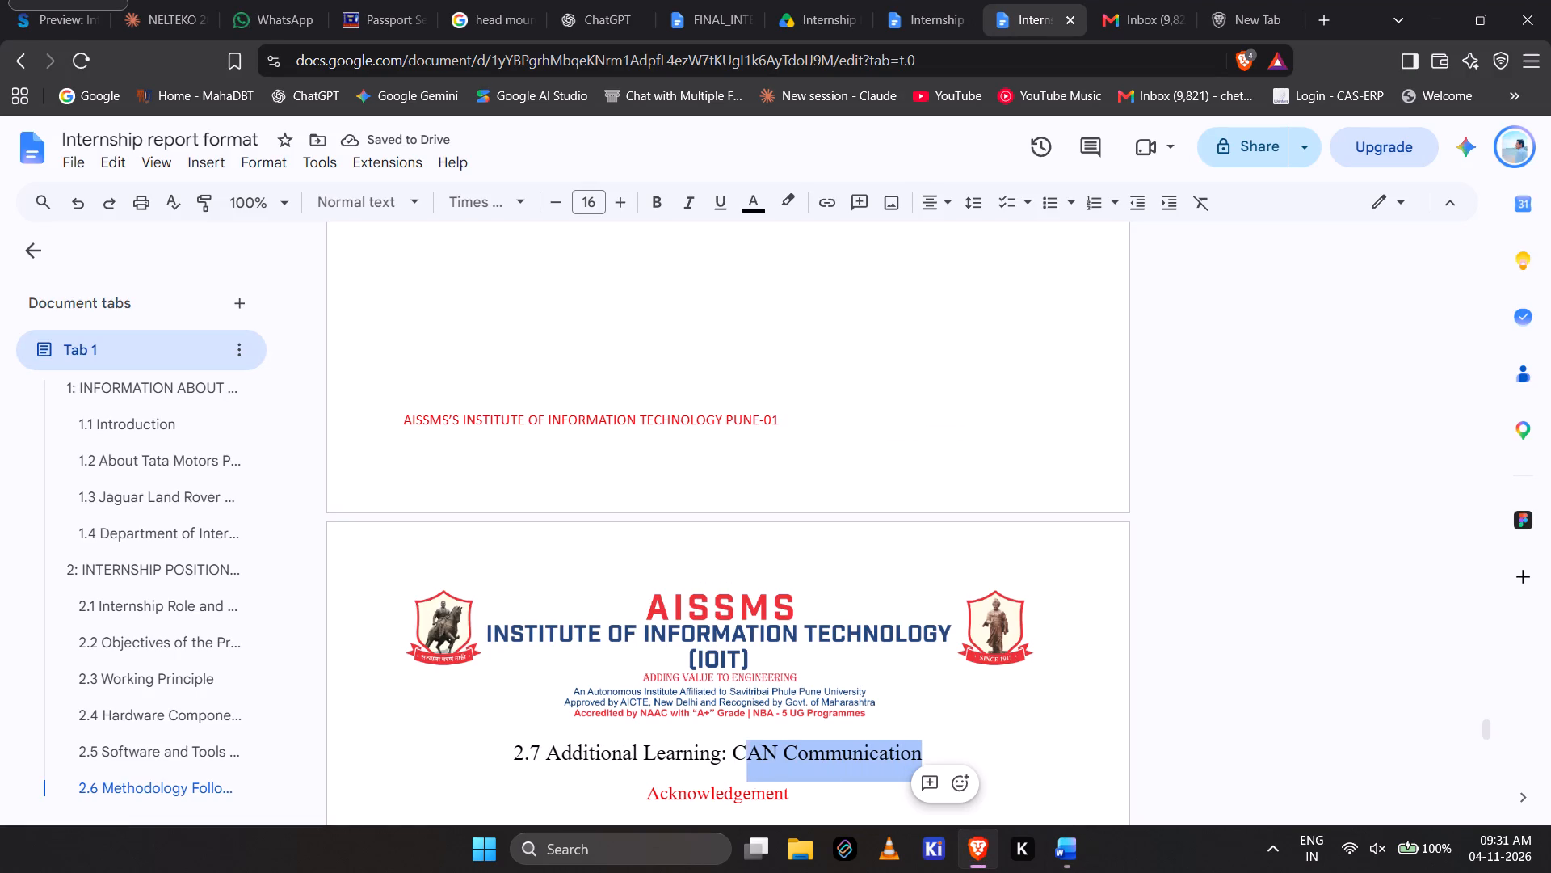
pyautogui.hotkey('shift', 'Left')
pyautogui.hotkey('shift', 'Left')
pyautogui.hotkey('shift', 'Left')
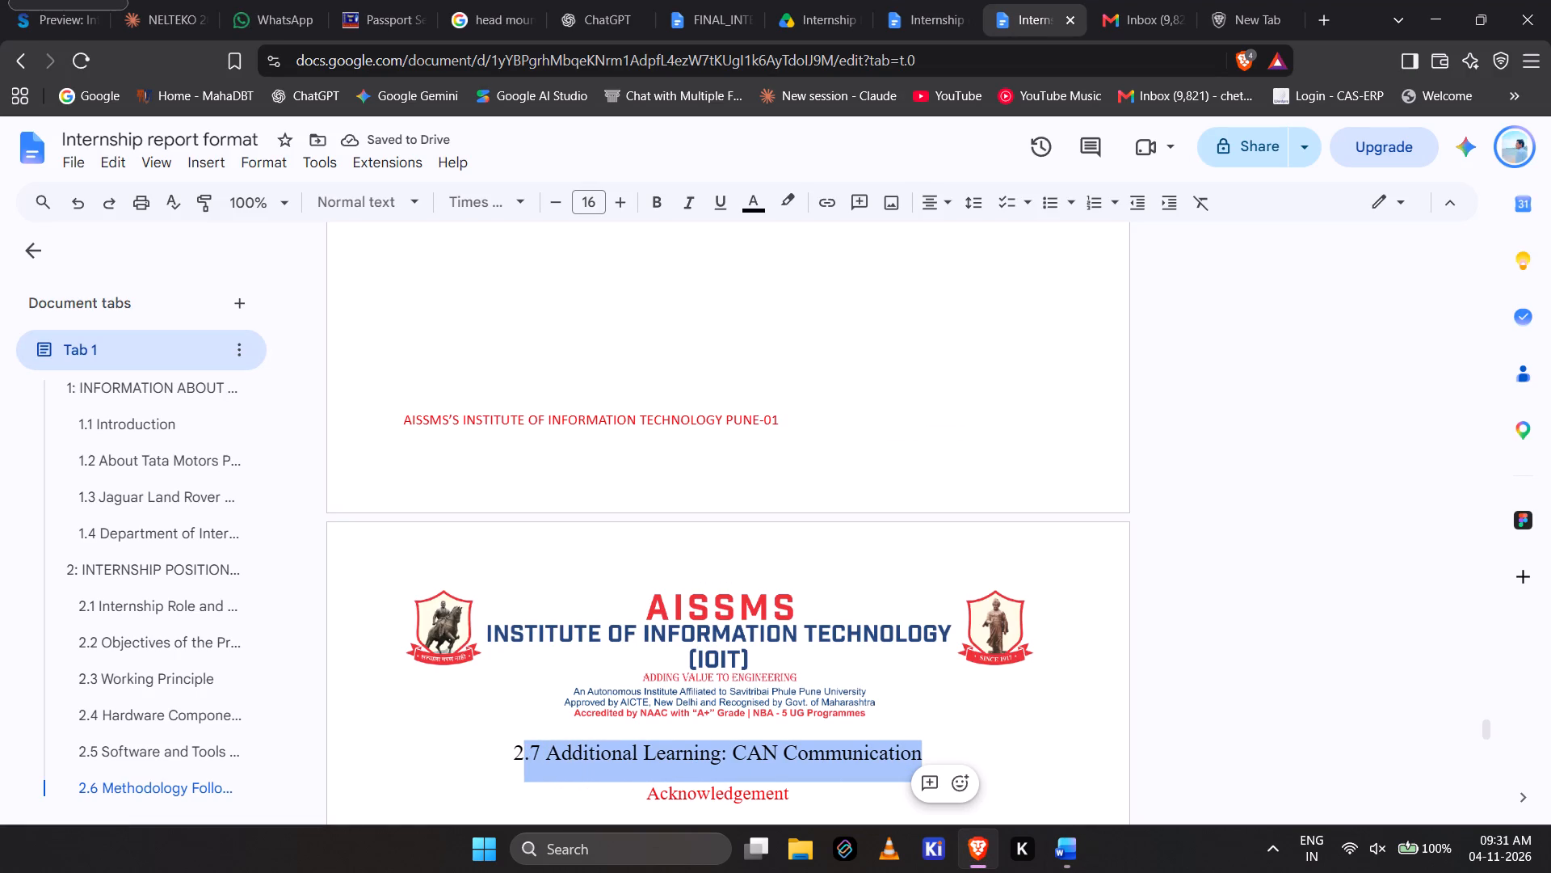
pyautogui.hotkey('shift', 'Left')
pyautogui.hotkey('ctrl', 'b')
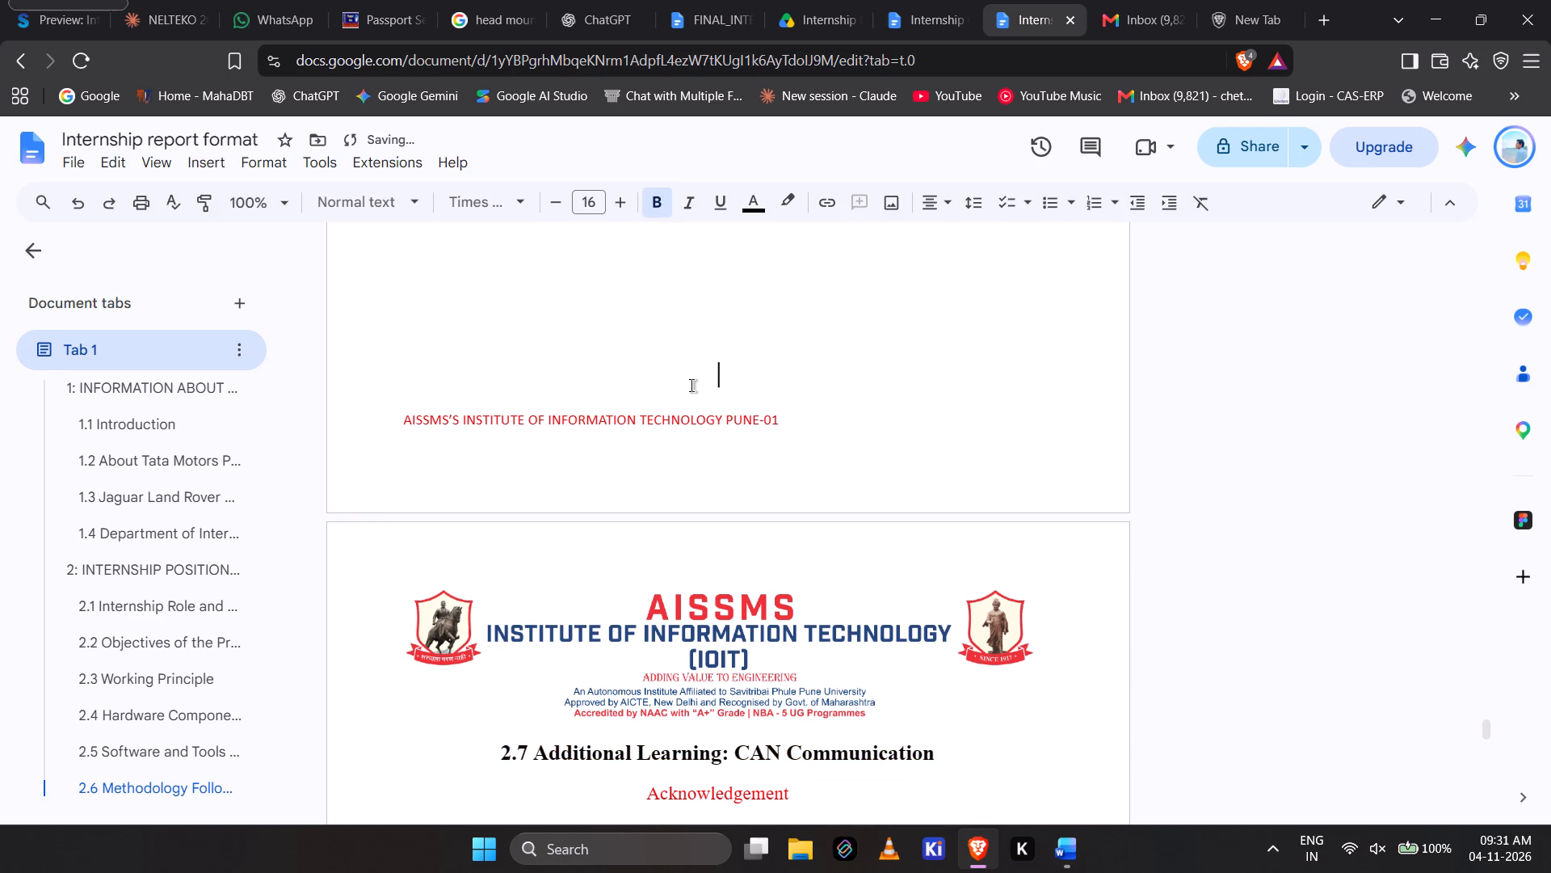
# Set the 2.7 title's font size to 17, matching the 2.6 Methodology Followed heading.
pyautogui.click(691, 386)
pyautogui.scroll(5, 691, 386)
pyautogui.click(699, 331)
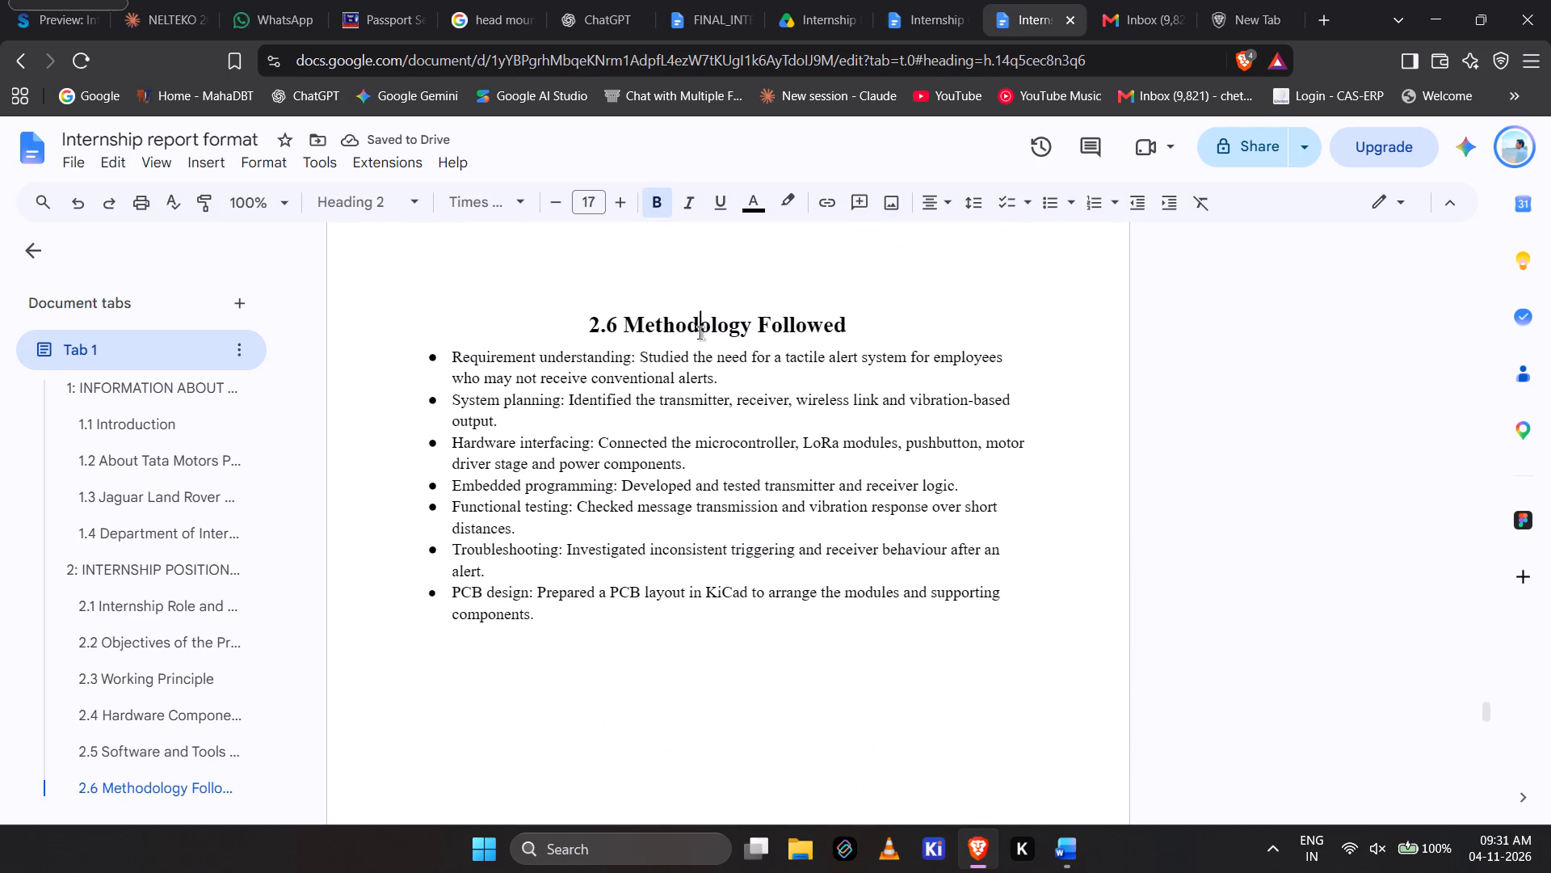
pyautogui.scroll(2, 700, 333)
pyautogui.scroll(-3, 700, 333)
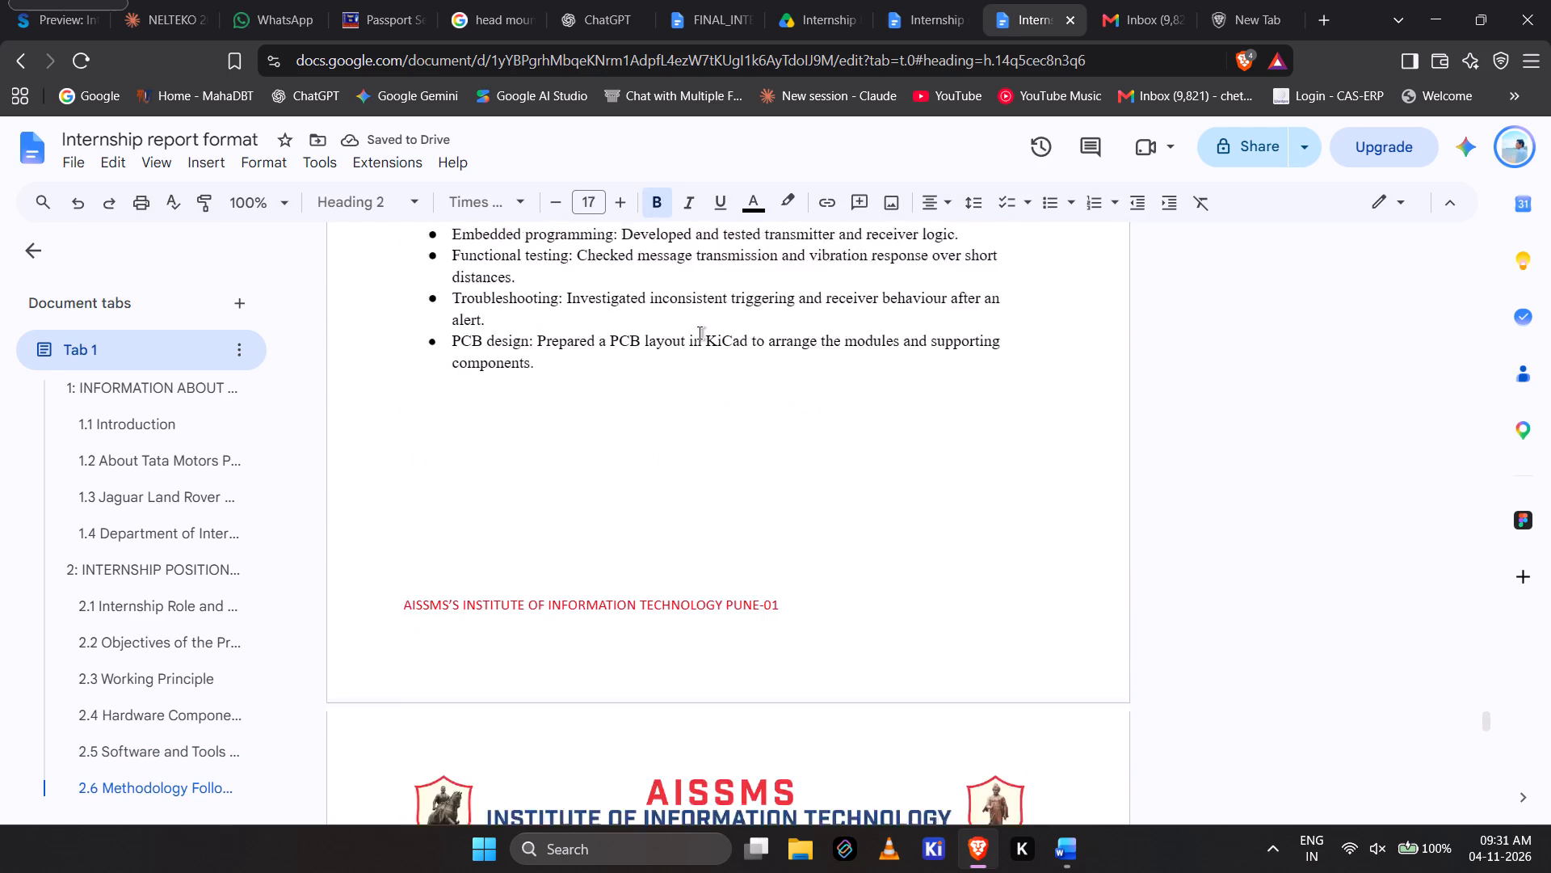
pyautogui.scroll(-5, 700, 333)
pyautogui.click(700, 333)
pyautogui.scroll(1, 700, 333)
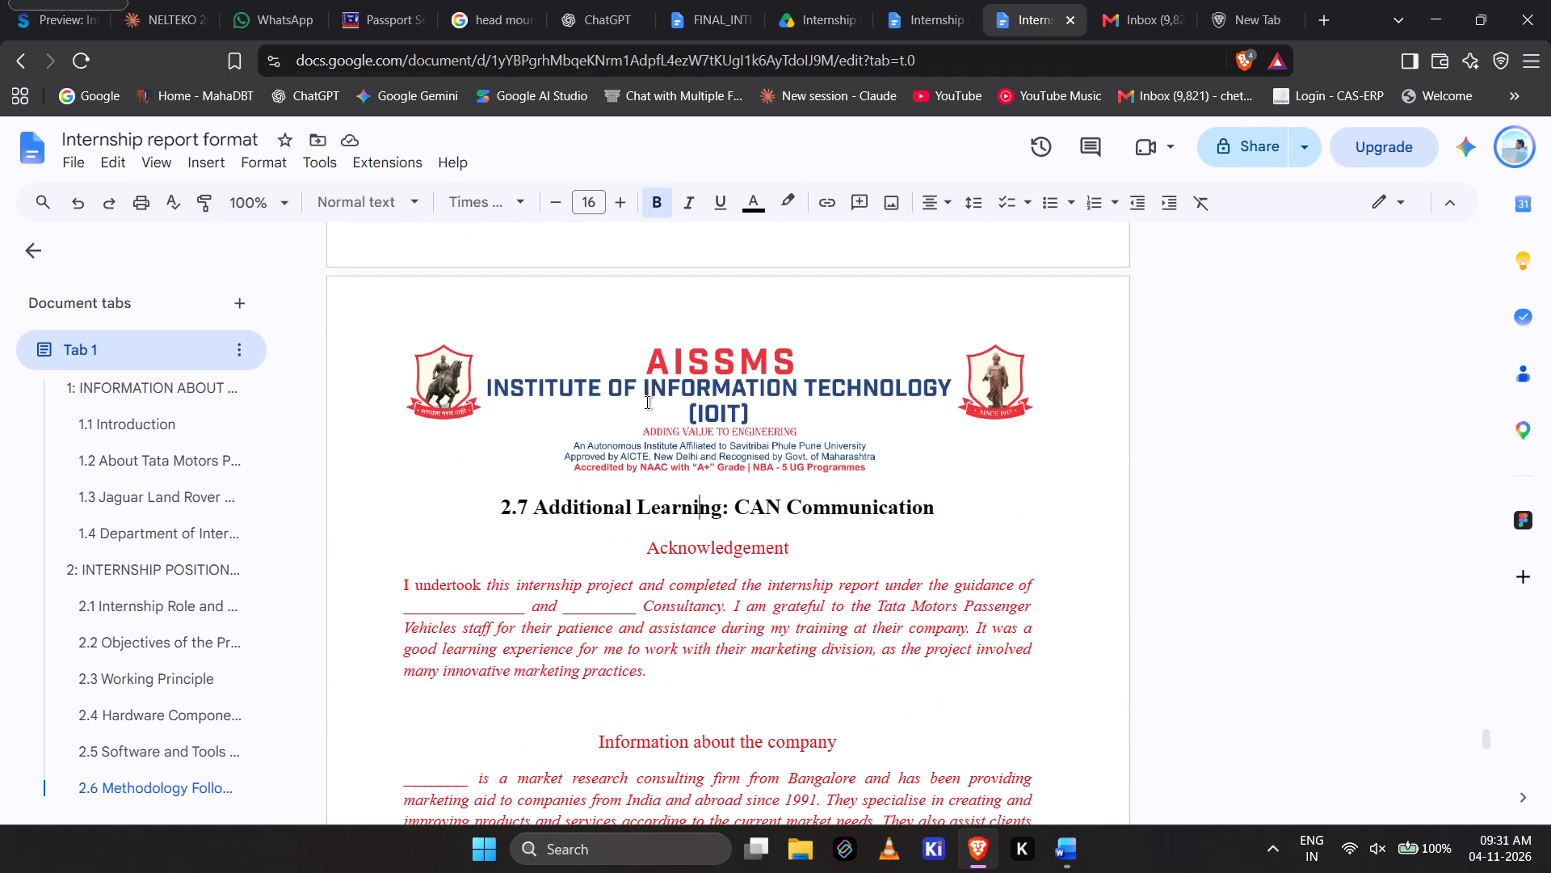
pyautogui.tripleClick(514, 503)
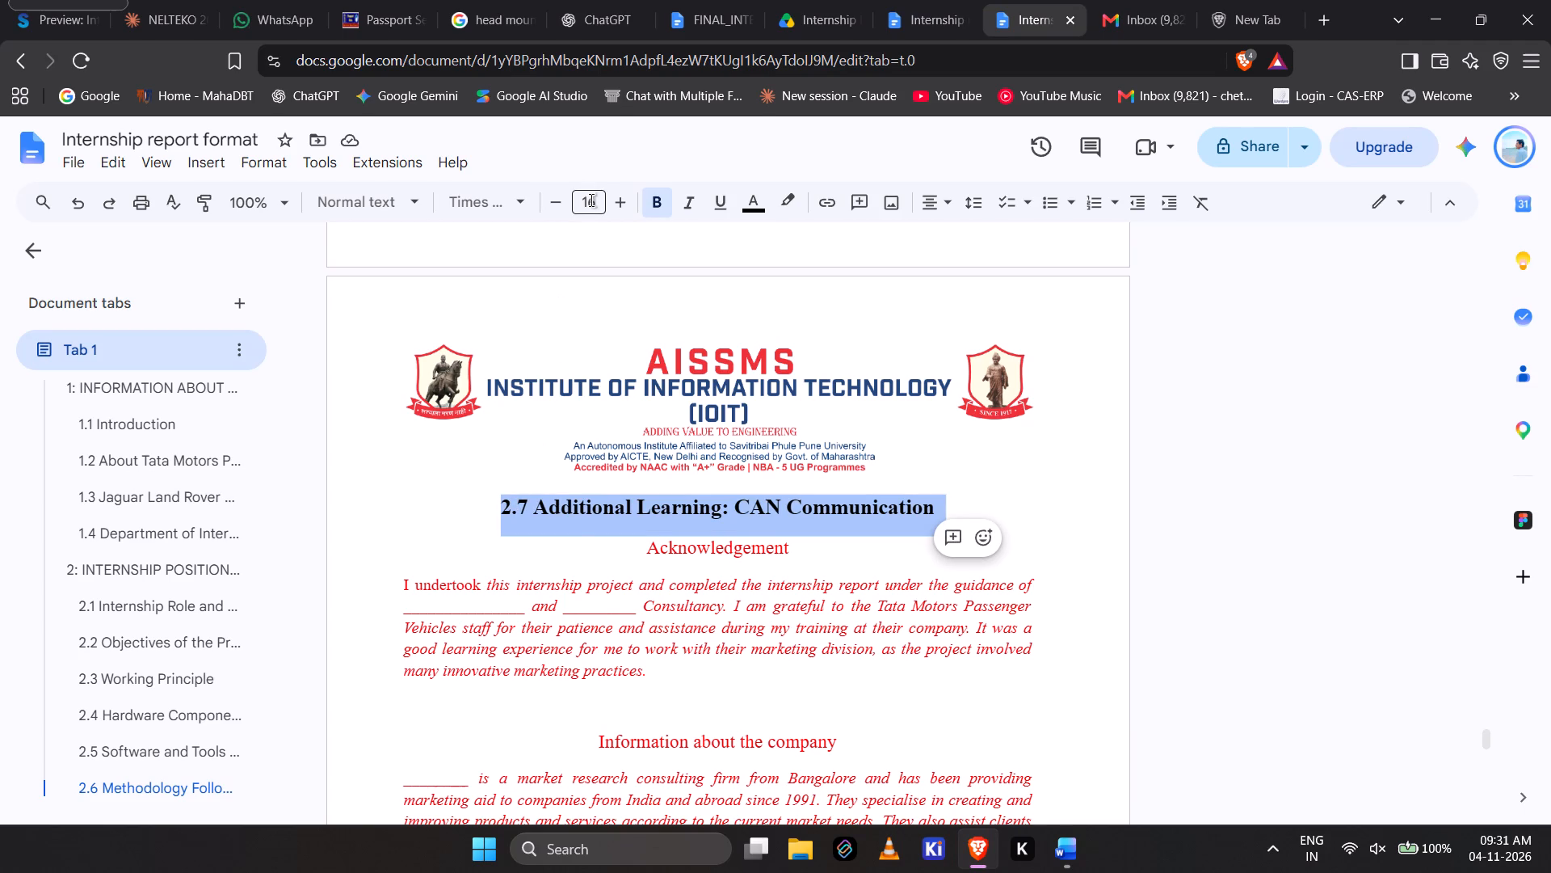
pyautogui.click(591, 203)
pyautogui.write('17')
pyautogui.press('Return')
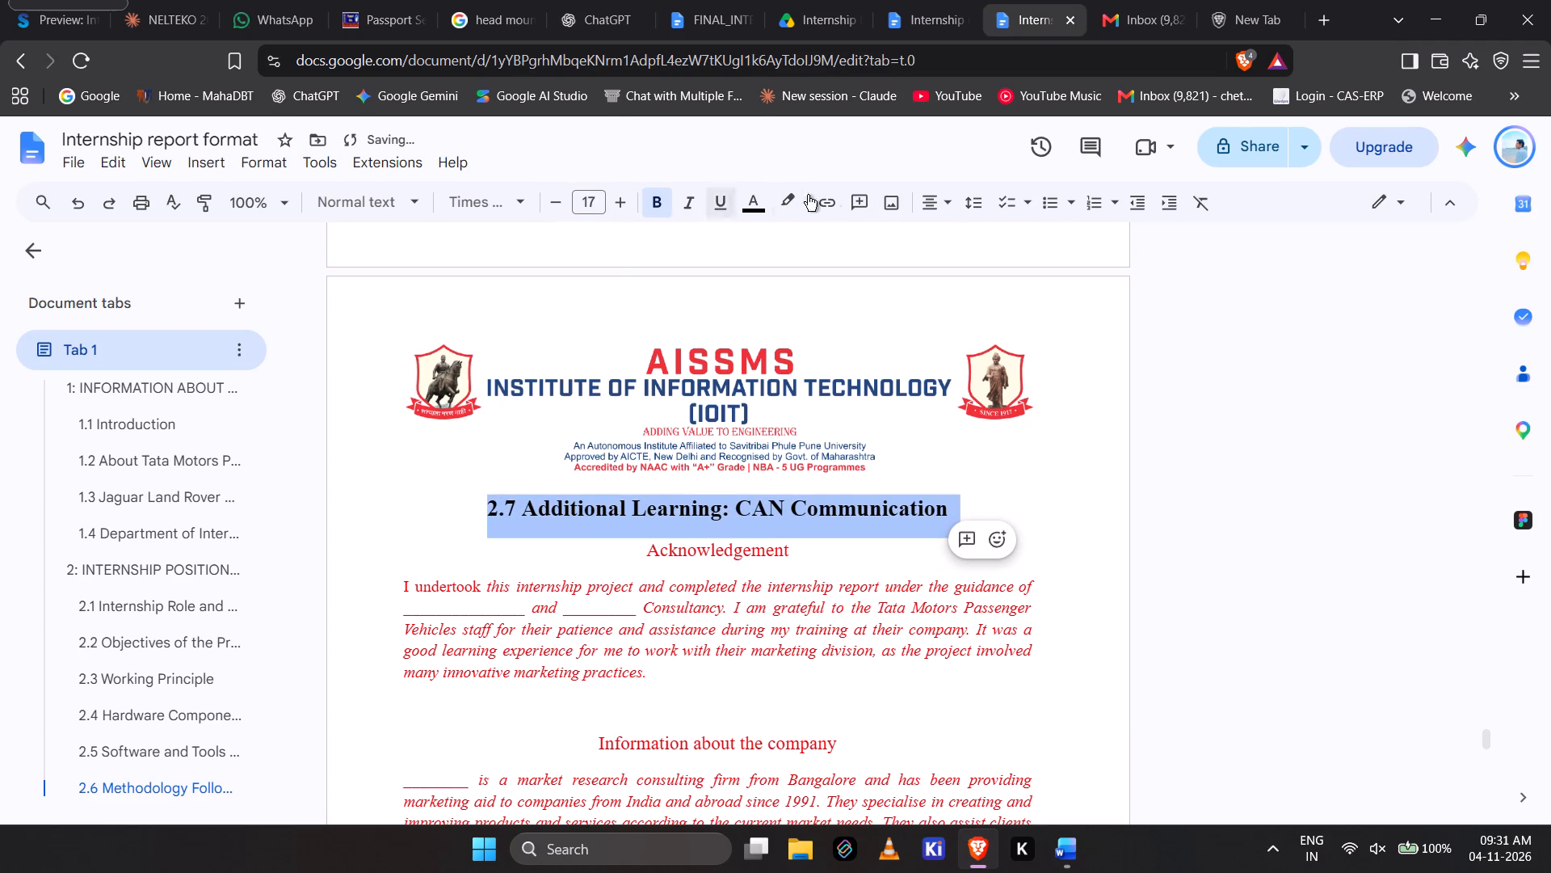
pyautogui.click(900, 458)
# Add an empty left-aligned line below the 2.7 Additional Learning: CAN Communication title.
pyautogui.click(942, 510)
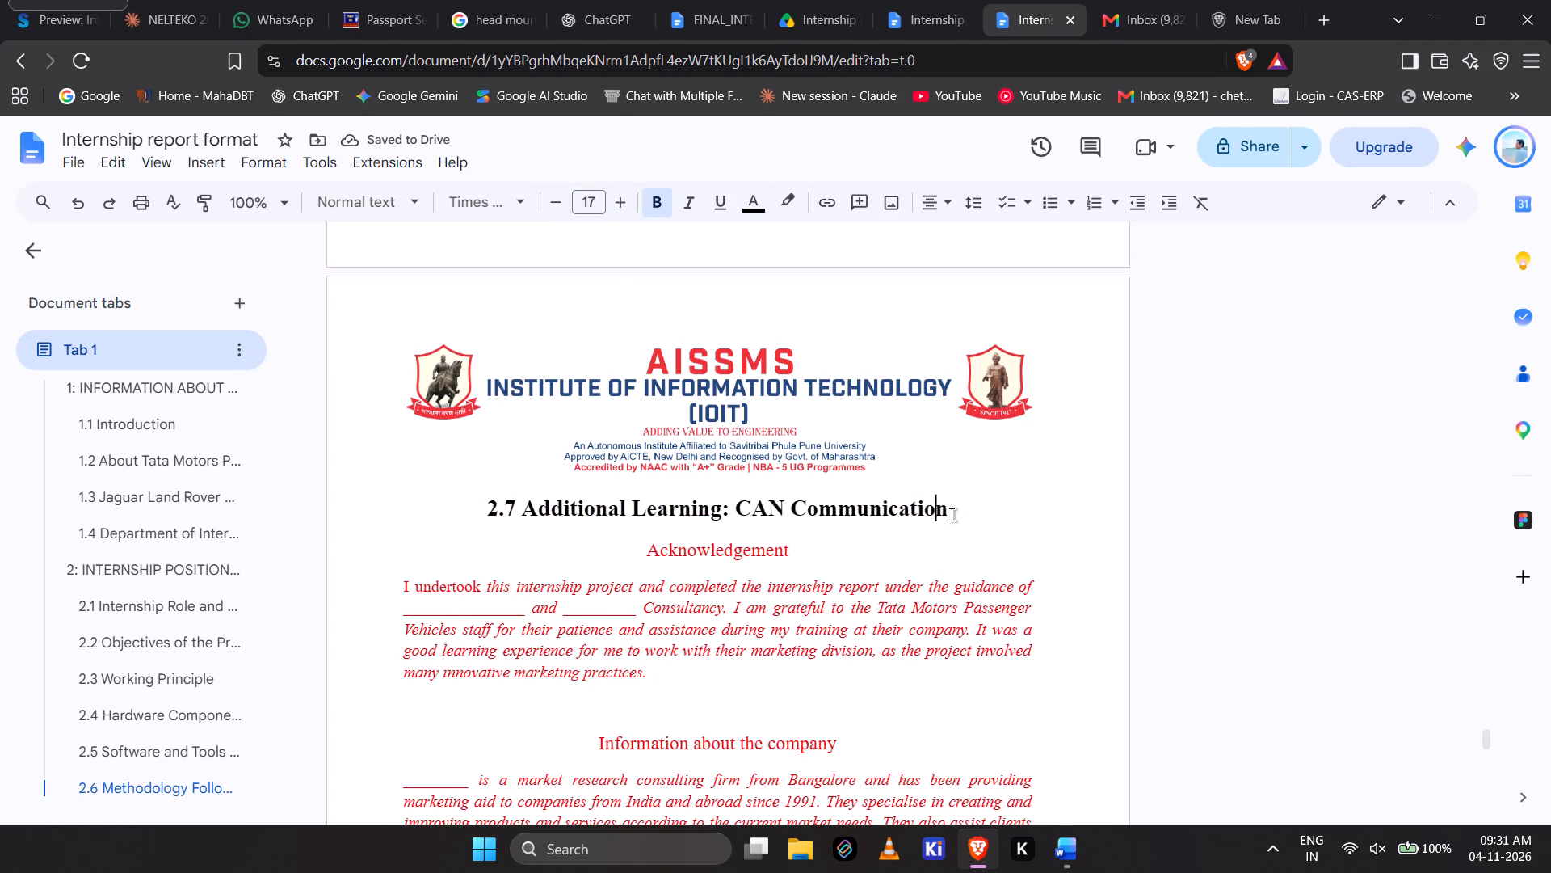
pyautogui.click(952, 515)
pyautogui.press('Return')
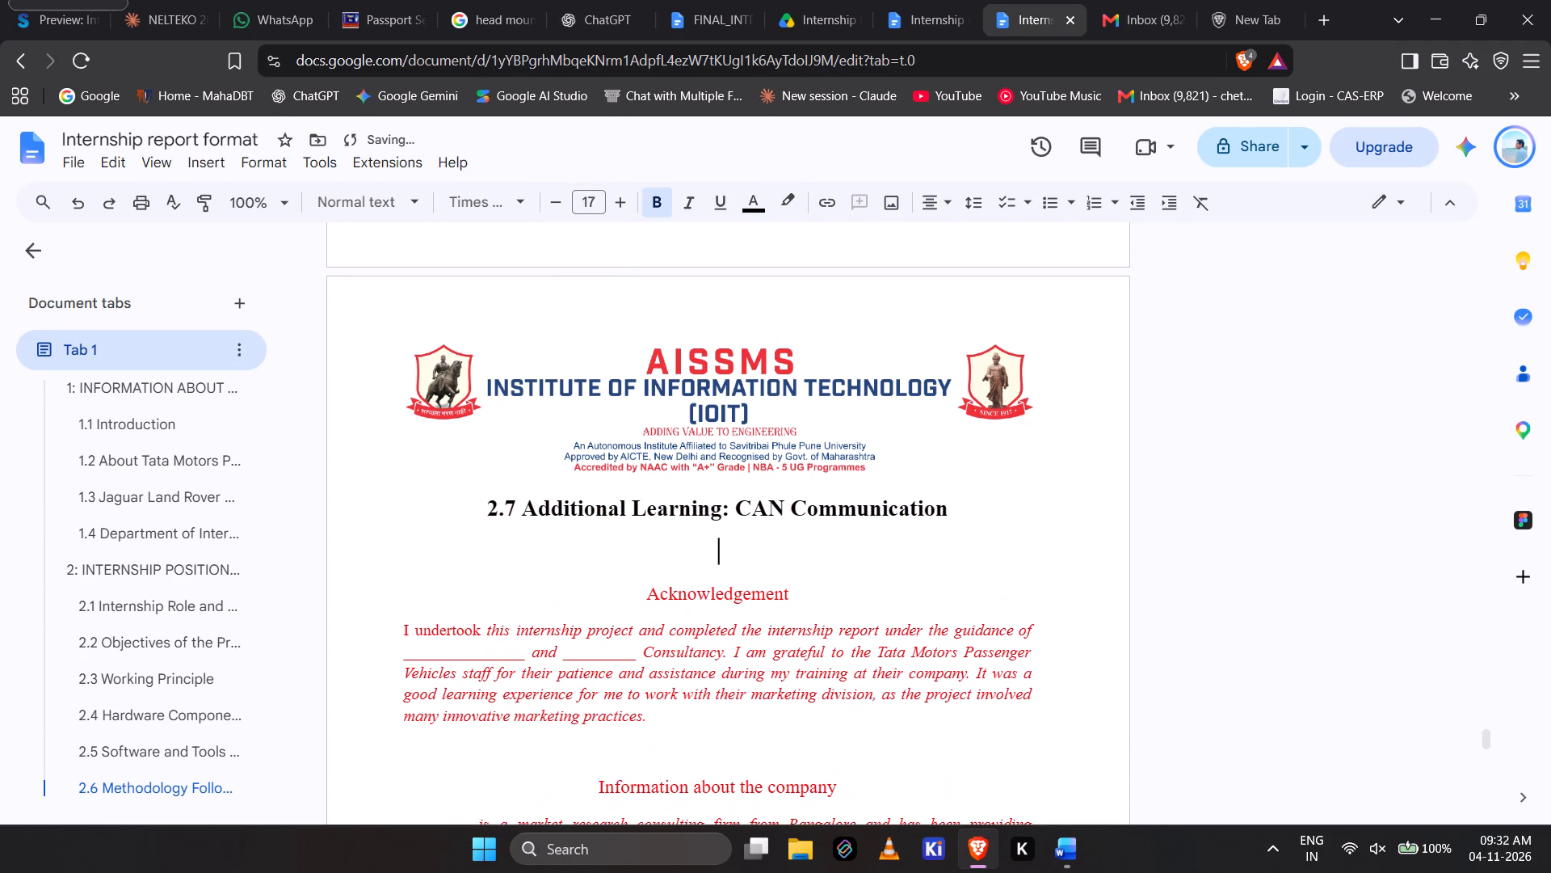
pyautogui.press('Left')
pyautogui.press('Left')
pyautogui.press('Right')
pyautogui.press('Right')
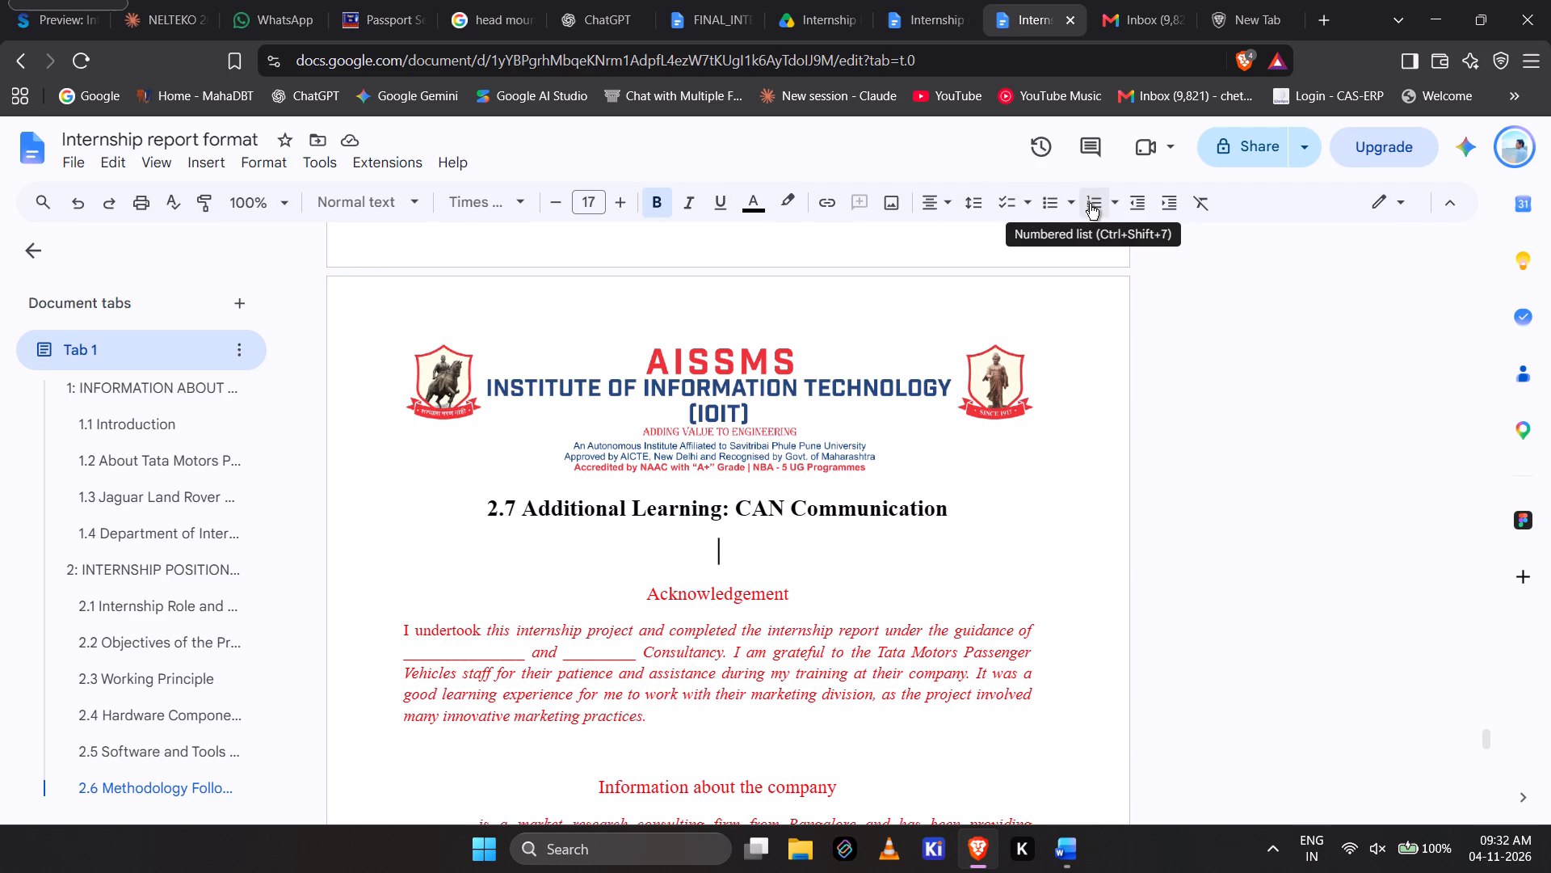
pyautogui.click(927, 196)
pyautogui.click(934, 238)
# Set the font size of the empty line under the 2.7 title to 12.
pyautogui.hotkey('alt', 'Tab')
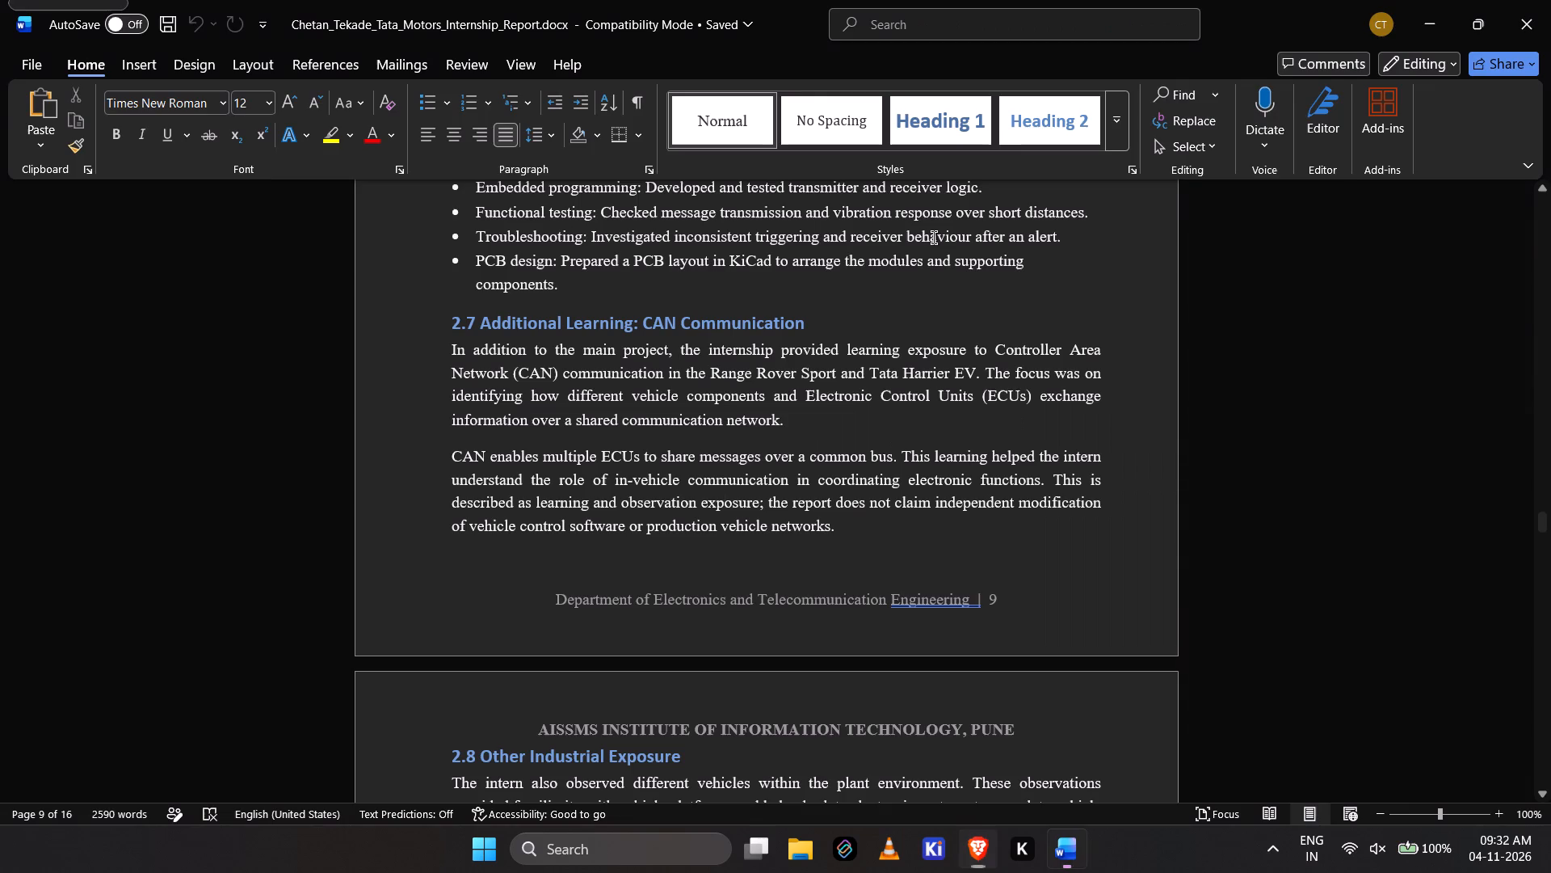
pyautogui.hotkey('alt', 'Tab')
pyautogui.click(589, 200)
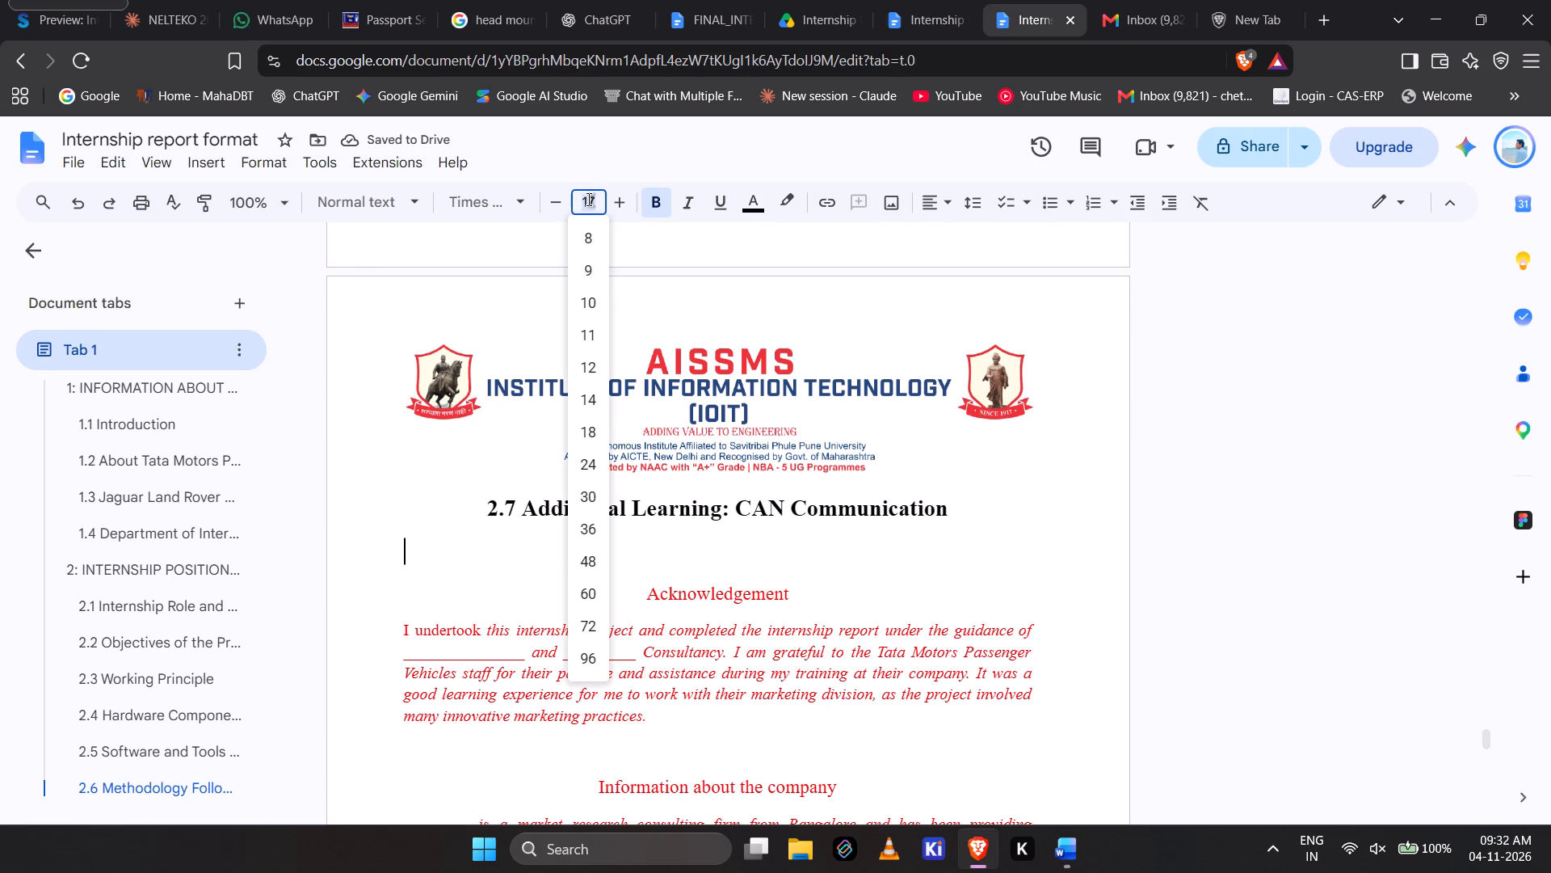
pyautogui.write('12')
pyautogui.press('Return')
# Select the body paragraphs under 2.7 Additional Learning: CAN Communication in the Word report.
pyautogui.hotkey('alt', 'Tab')
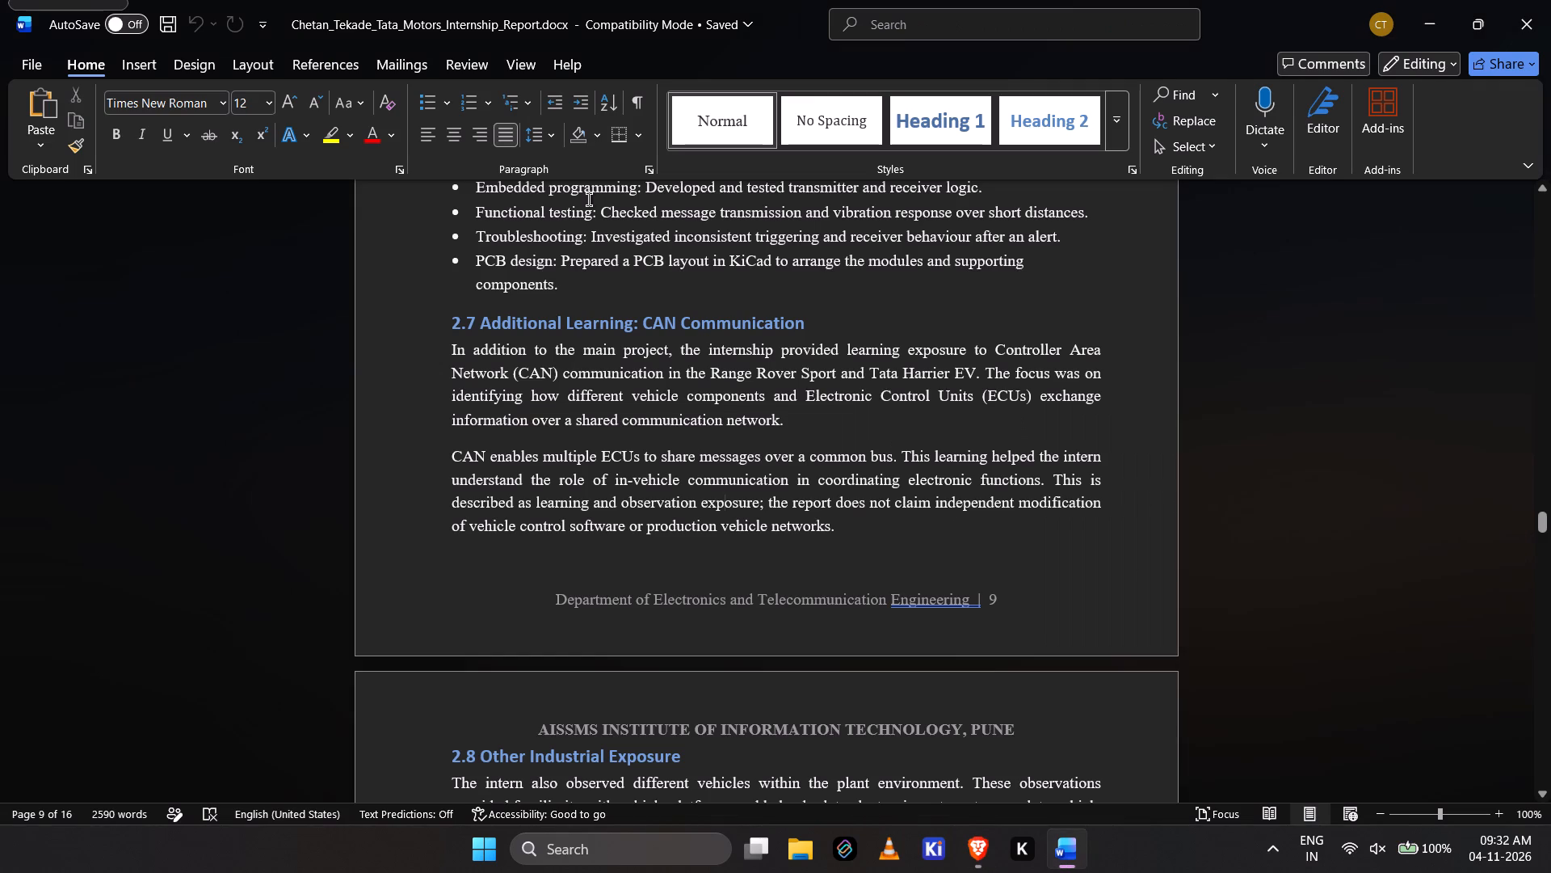
pyautogui.moveTo(447, 348); pyautogui.dragTo(748, 483)
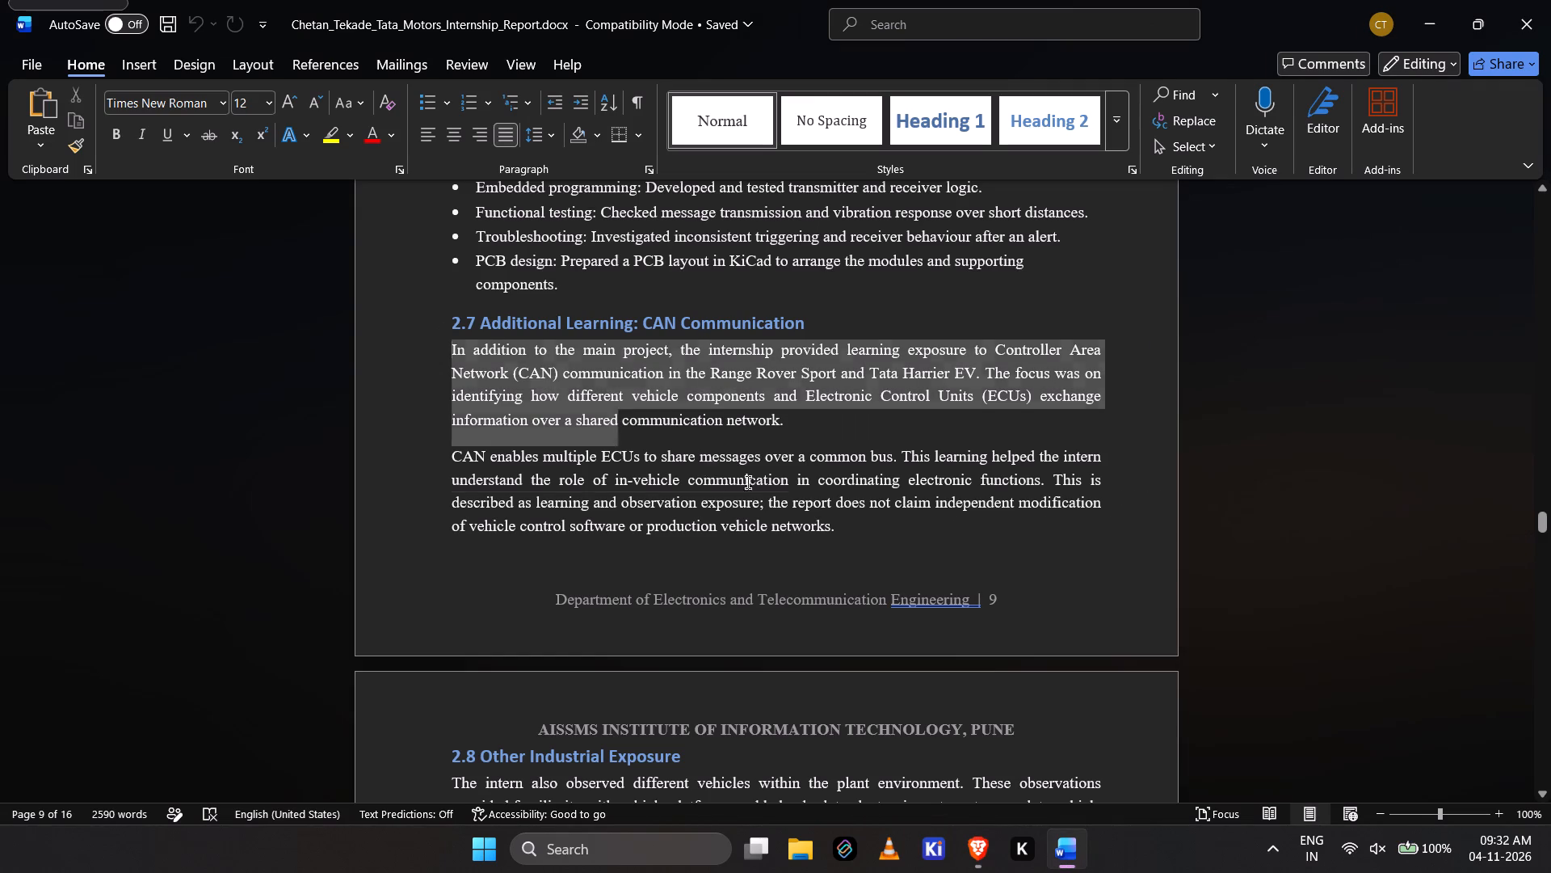
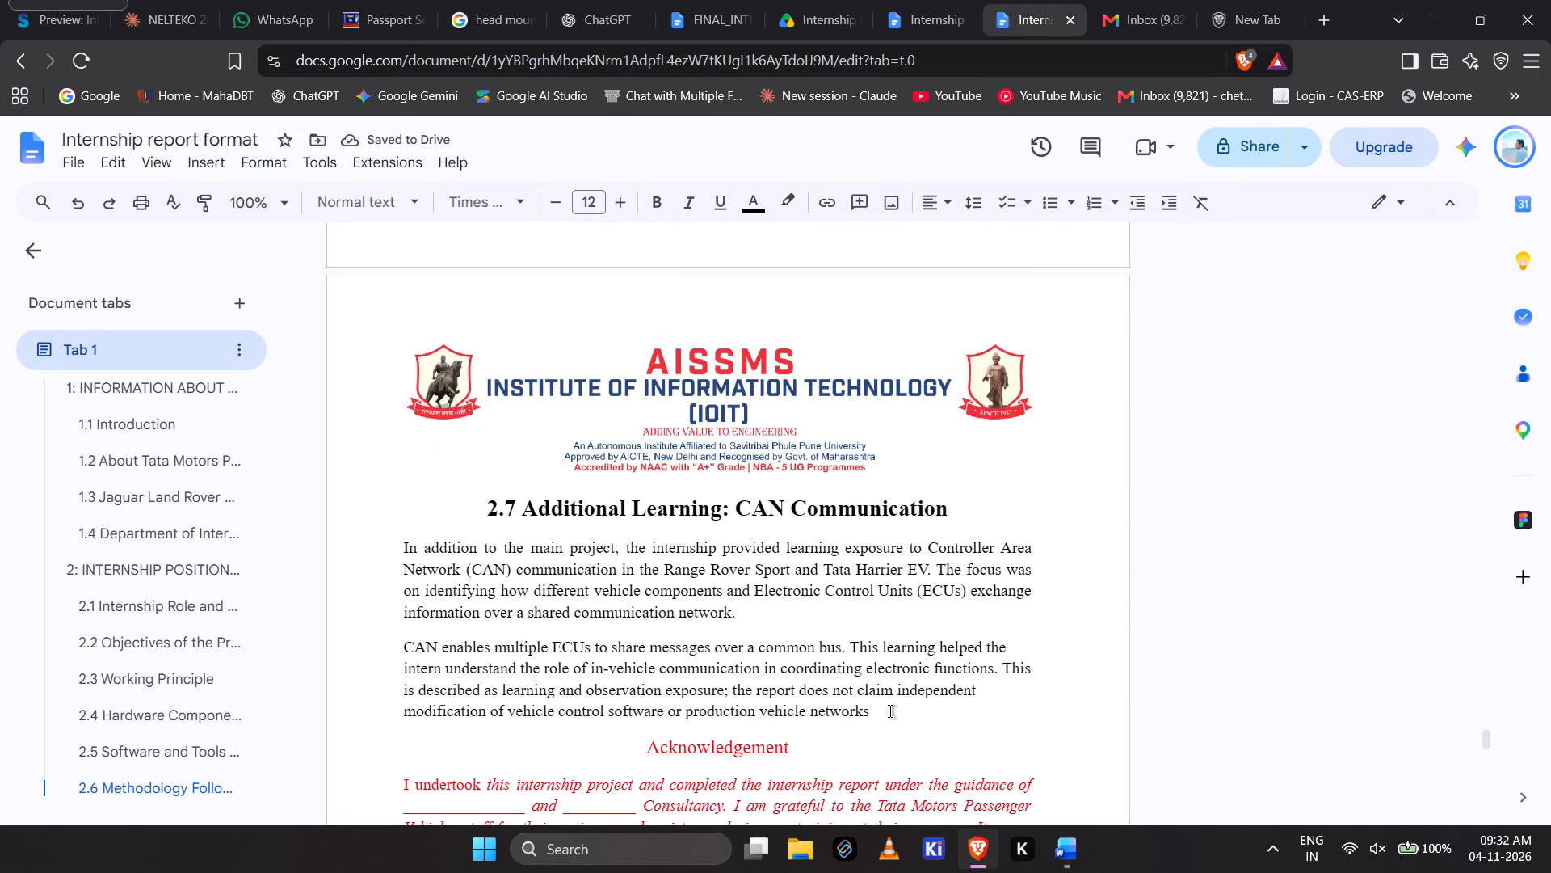
# End the last paragraph of section 2.7 with a full stop directly after "production vehicle networks".
pyautogui.press('BackSpace')
pyautogui.press('.')
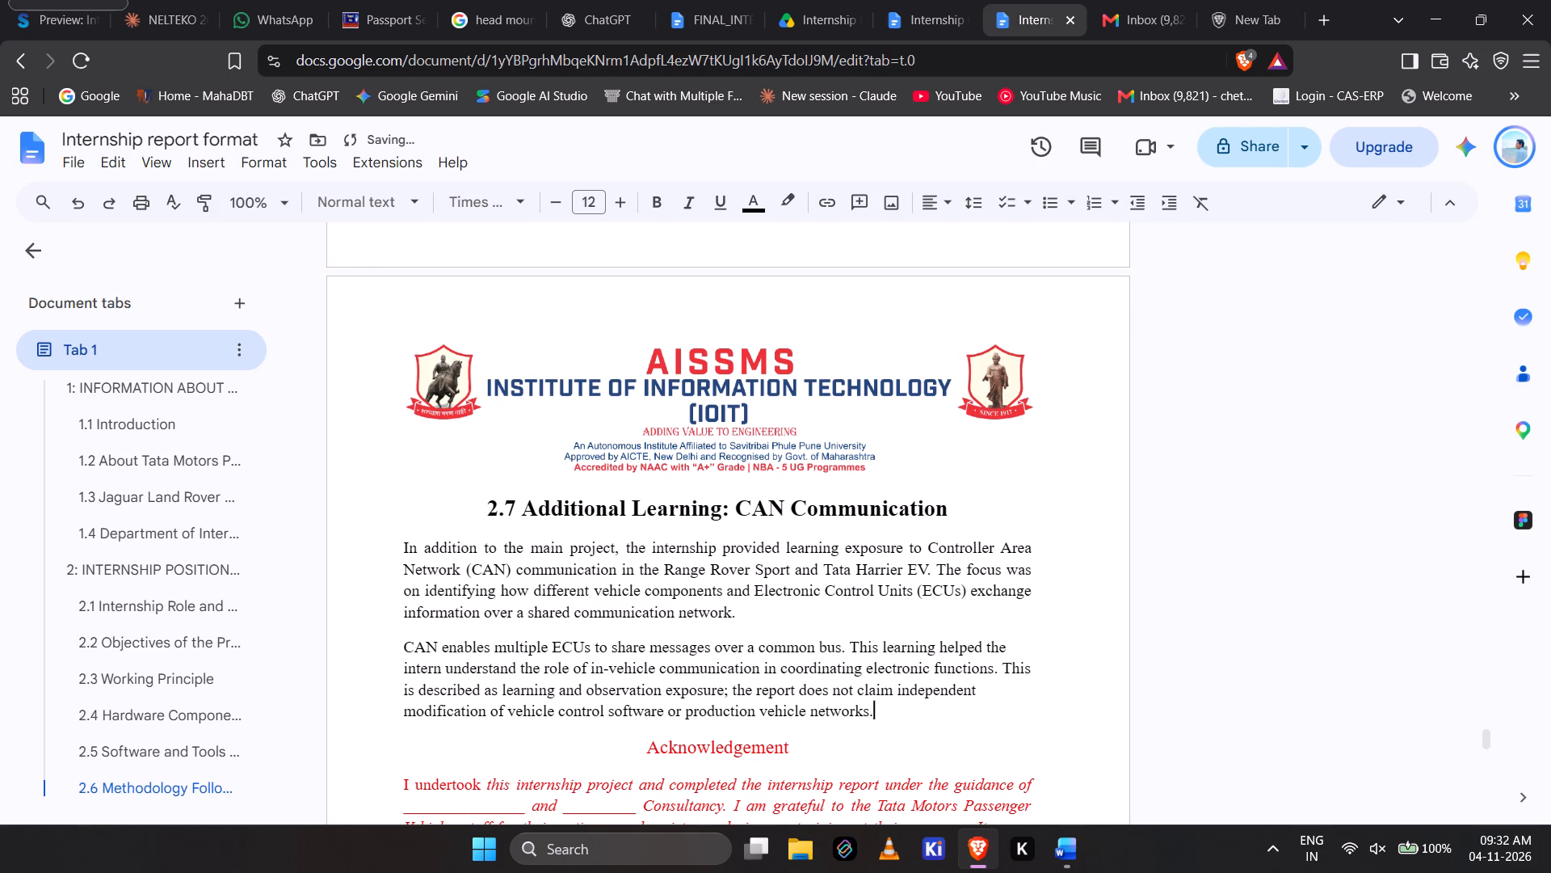
# Review the layout of sections 2.6 and 2.7 in the Google Docs report.
pyautogui.hotkey('alt', 'Tab')
pyautogui.hotkey('alt', 'Tab')
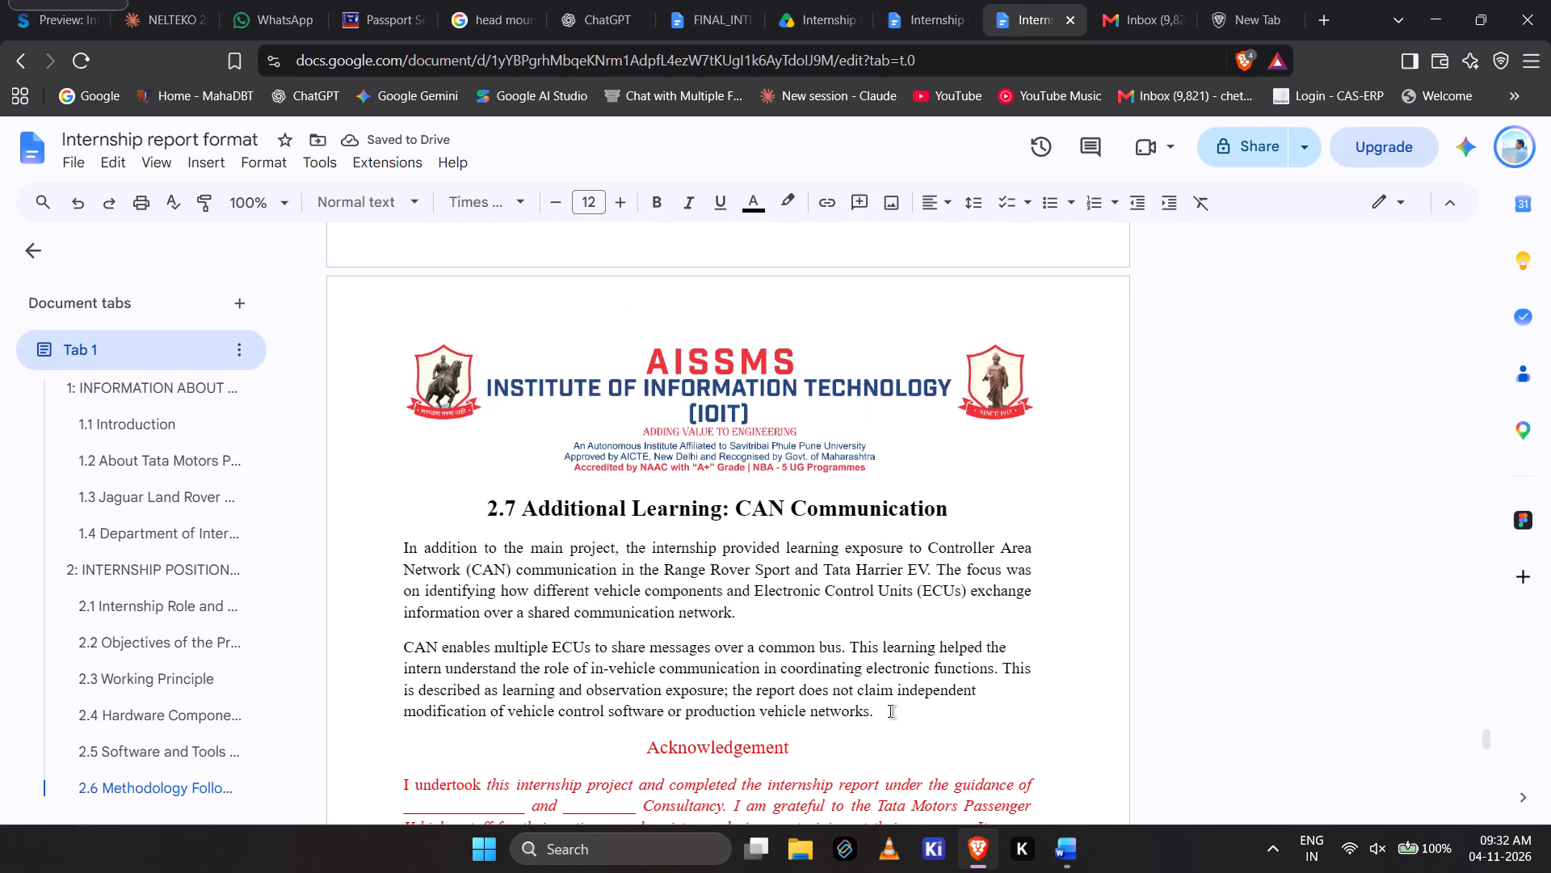
pyautogui.scroll(3, 890, 711)
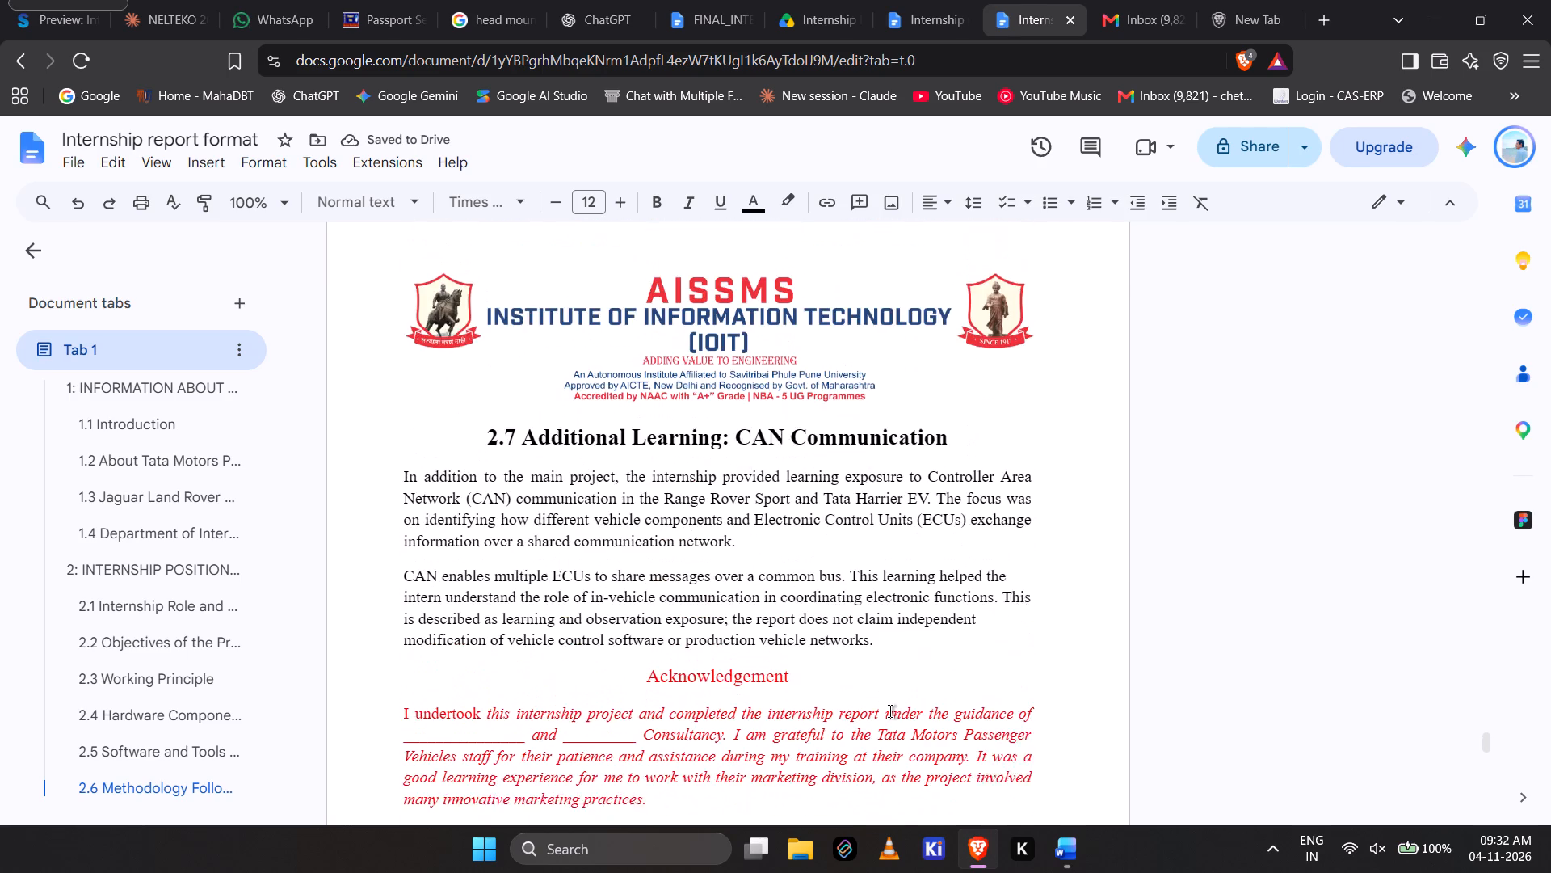
pyautogui.scroll(2, 890, 711)
pyautogui.hscroll(1, 890, 711)
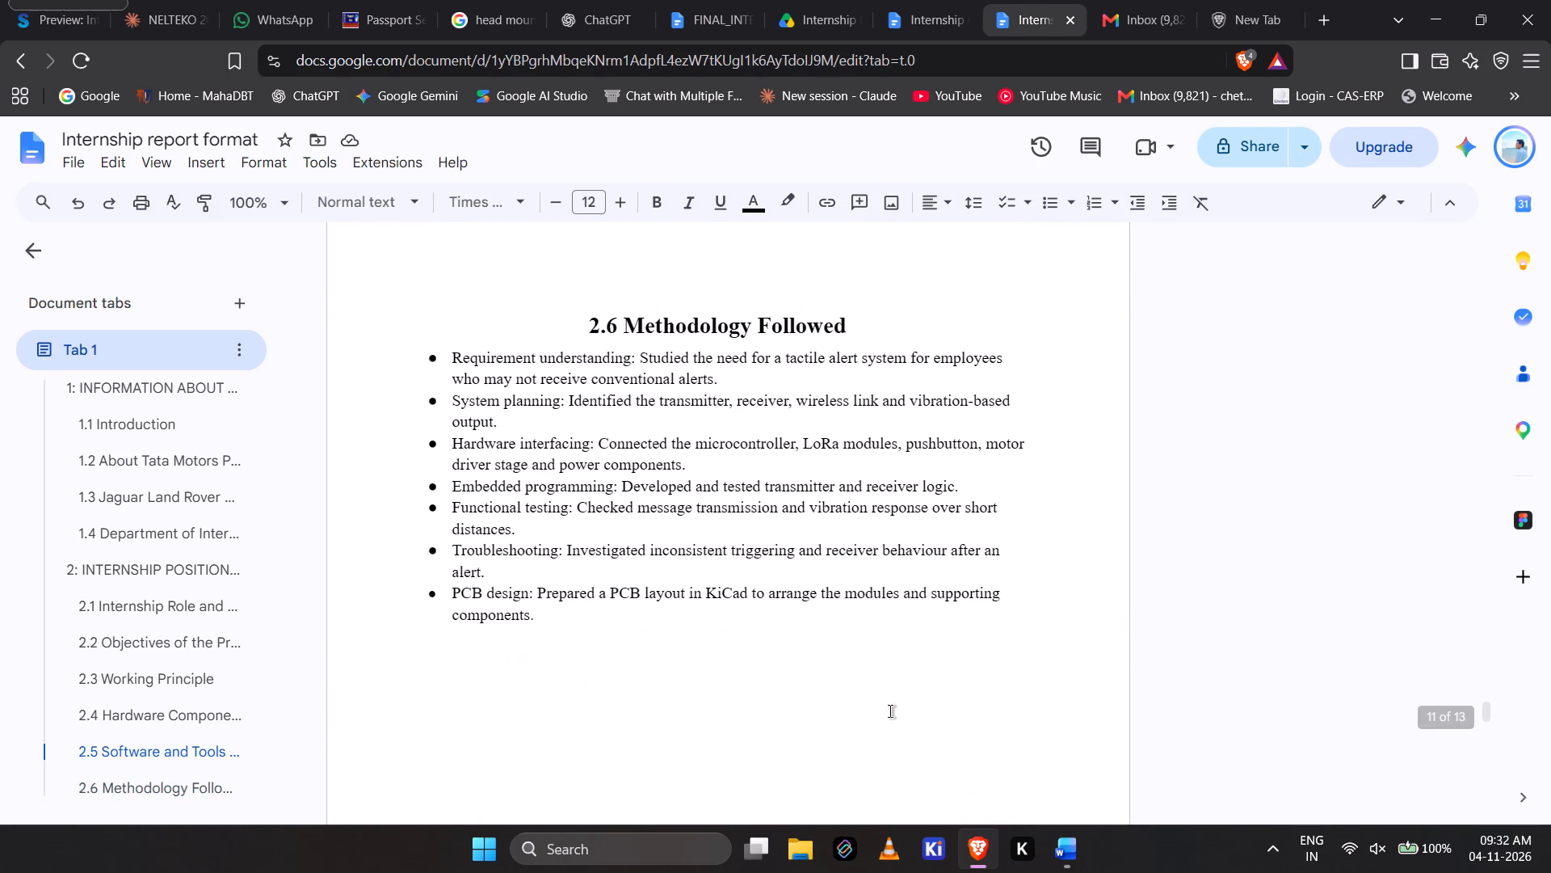
pyautogui.hscroll(1, 890, 711)
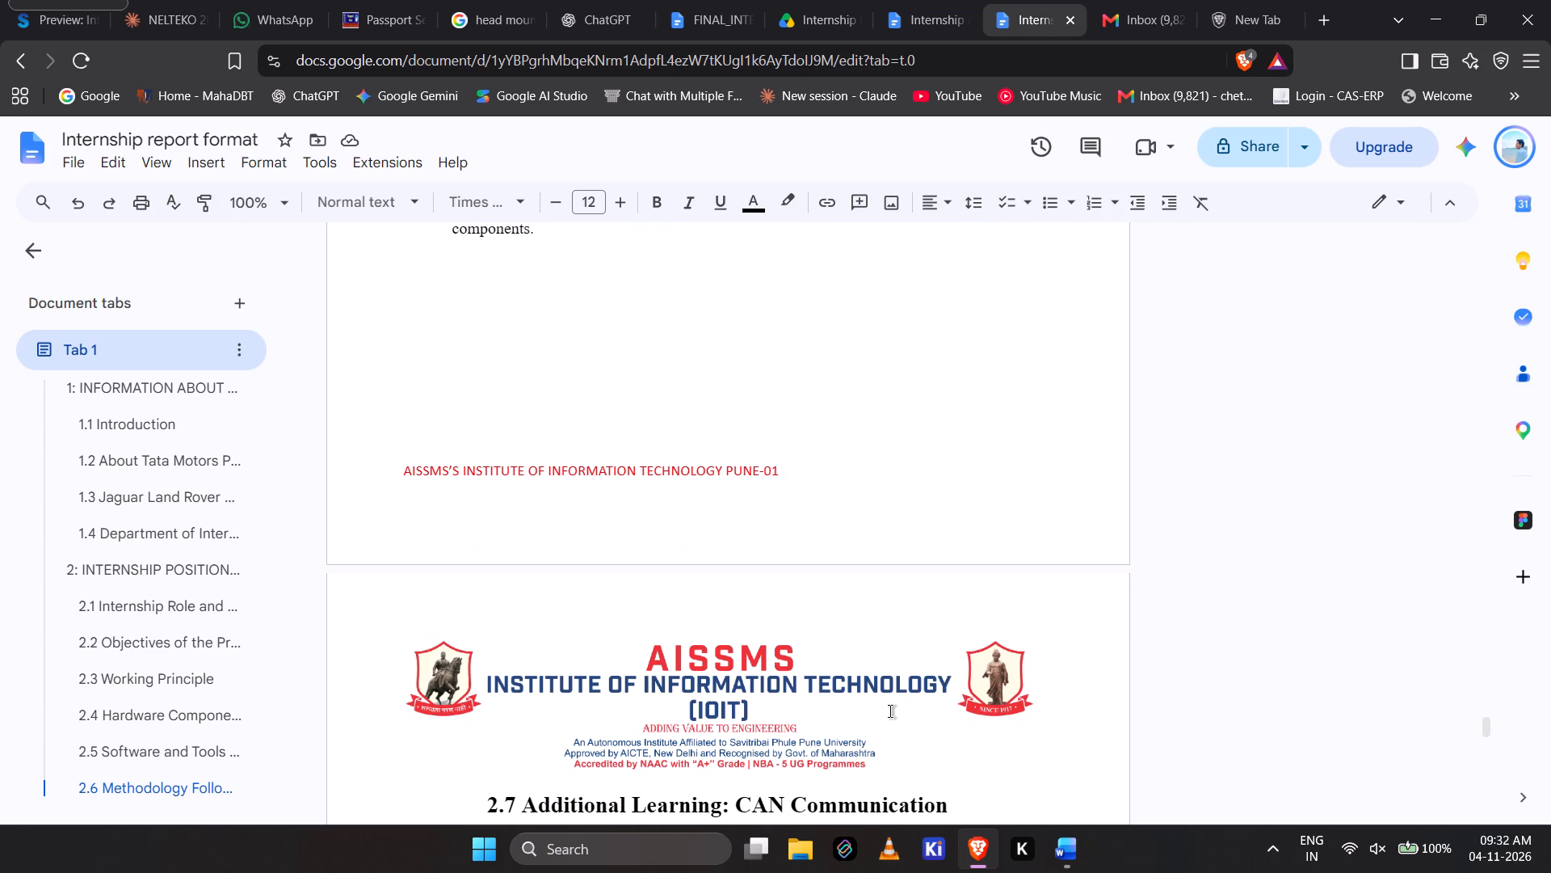
pyautogui.scroll(-1, 890, 711)
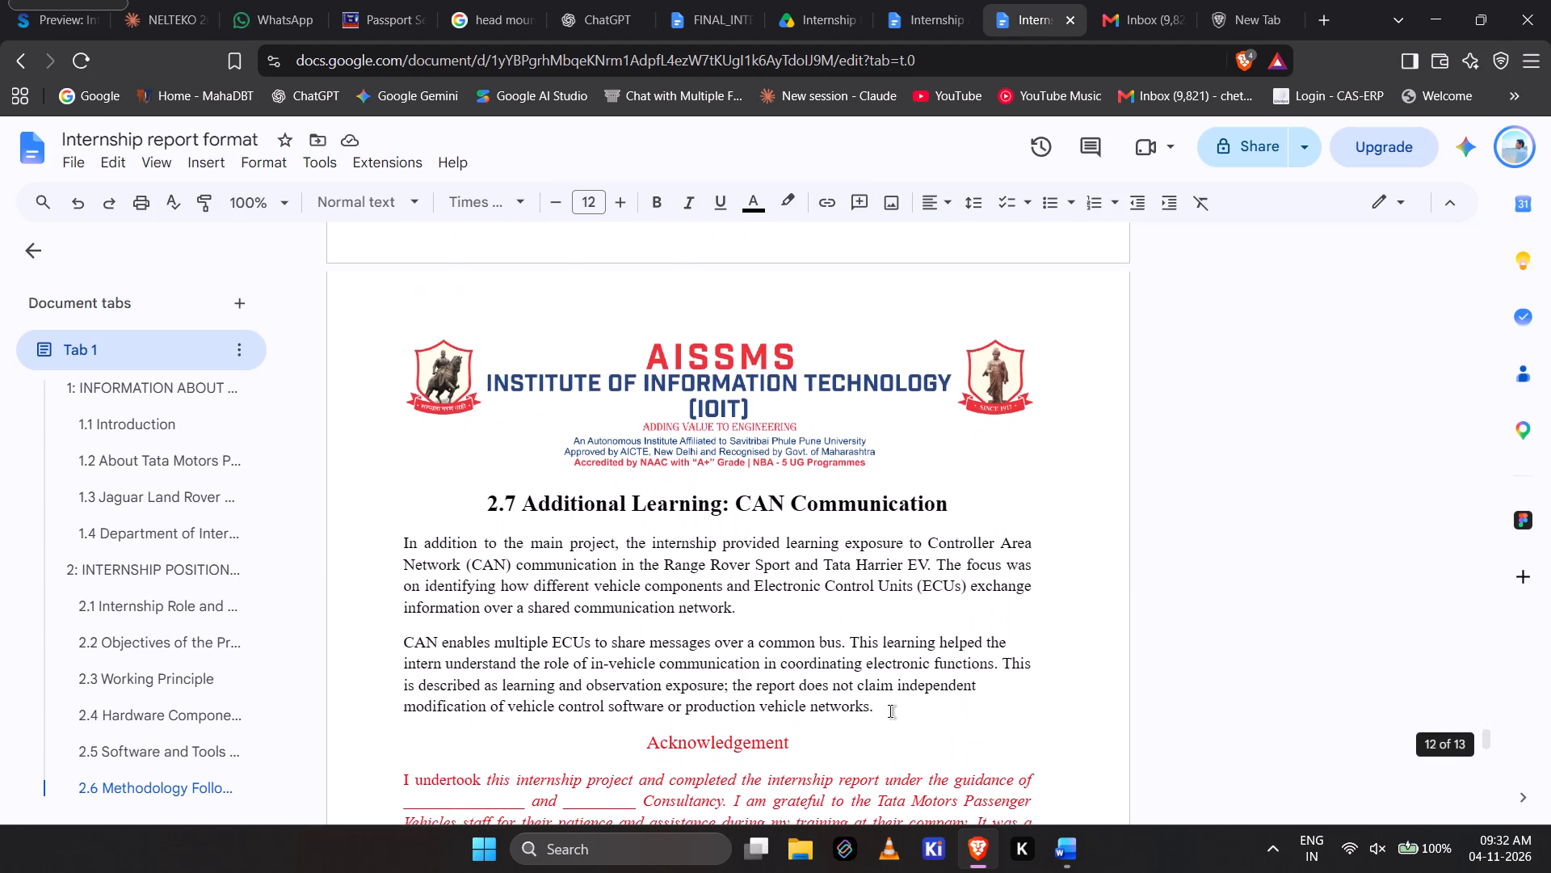
pyautogui.scroll(-1, 890, 711)
pyautogui.scroll(-1, 908, 347)
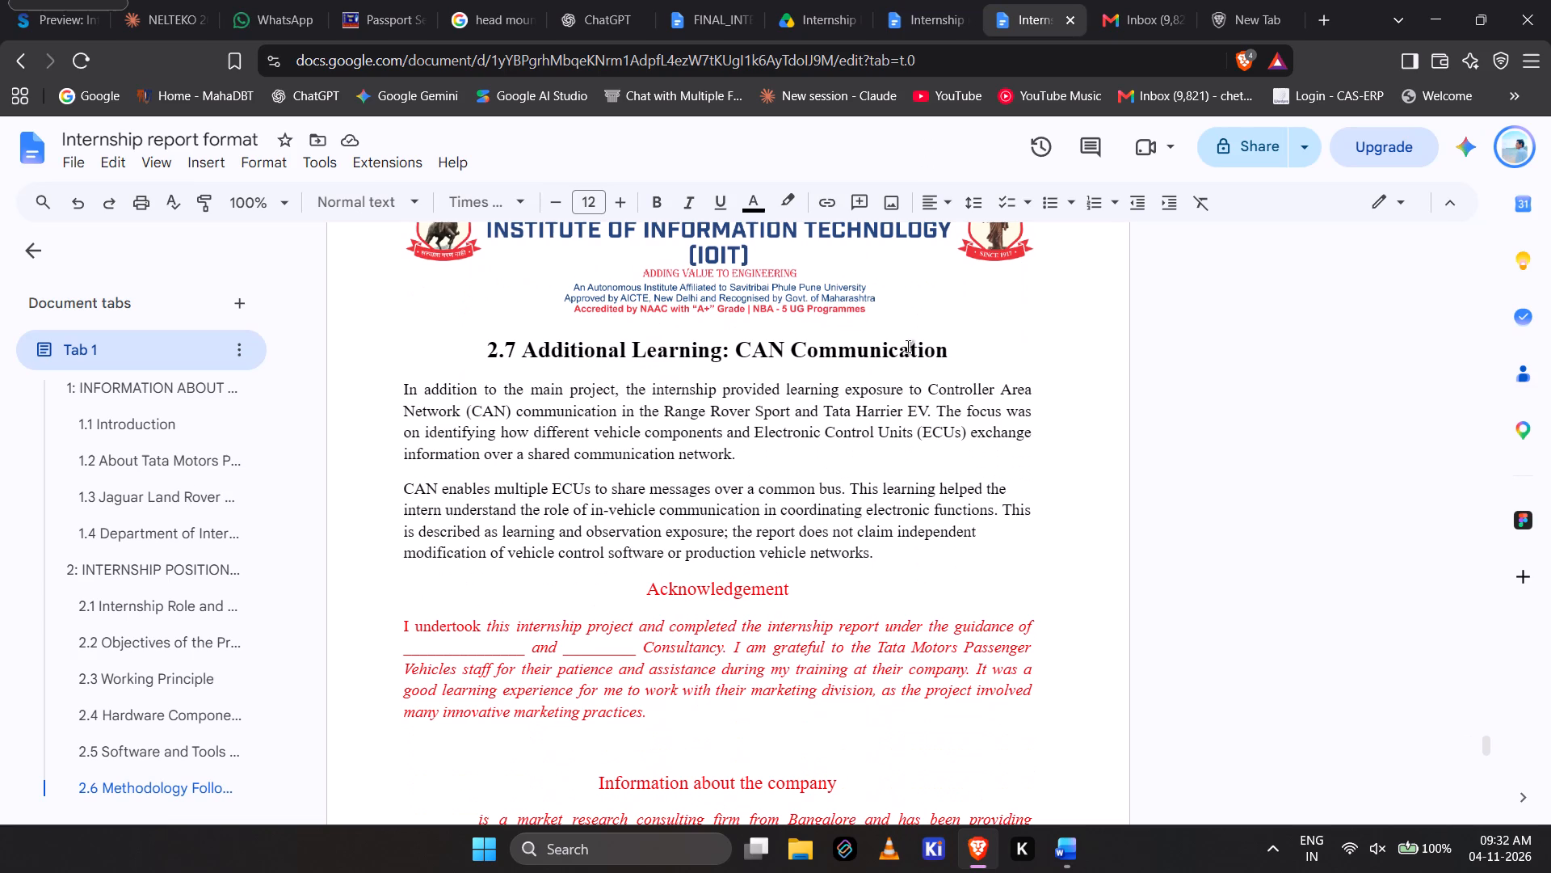
pyautogui.scroll(-2, 908, 347)
# Check the section after 2.7 in Word, then paste a centred copy of the 2.7 title two lines below the 2.7 body in Google Docs.
pyautogui.hotkey('alt', 'Tab')
pyautogui.scroll(-1, 908, 347)
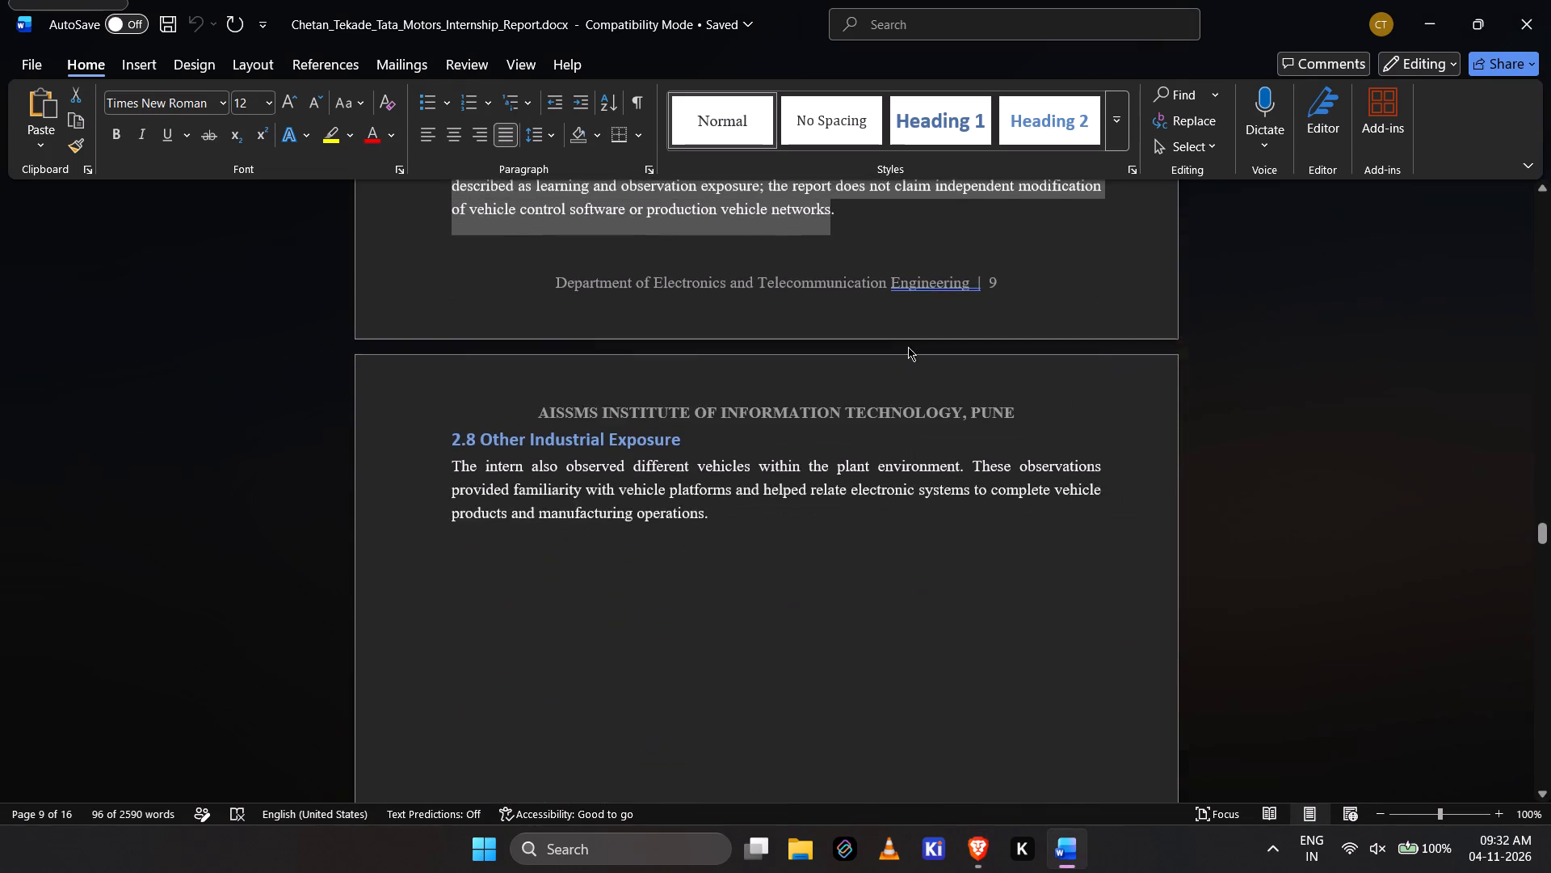
pyautogui.scroll(-1, 908, 347)
pyautogui.hotkey('alt', 'Tab')
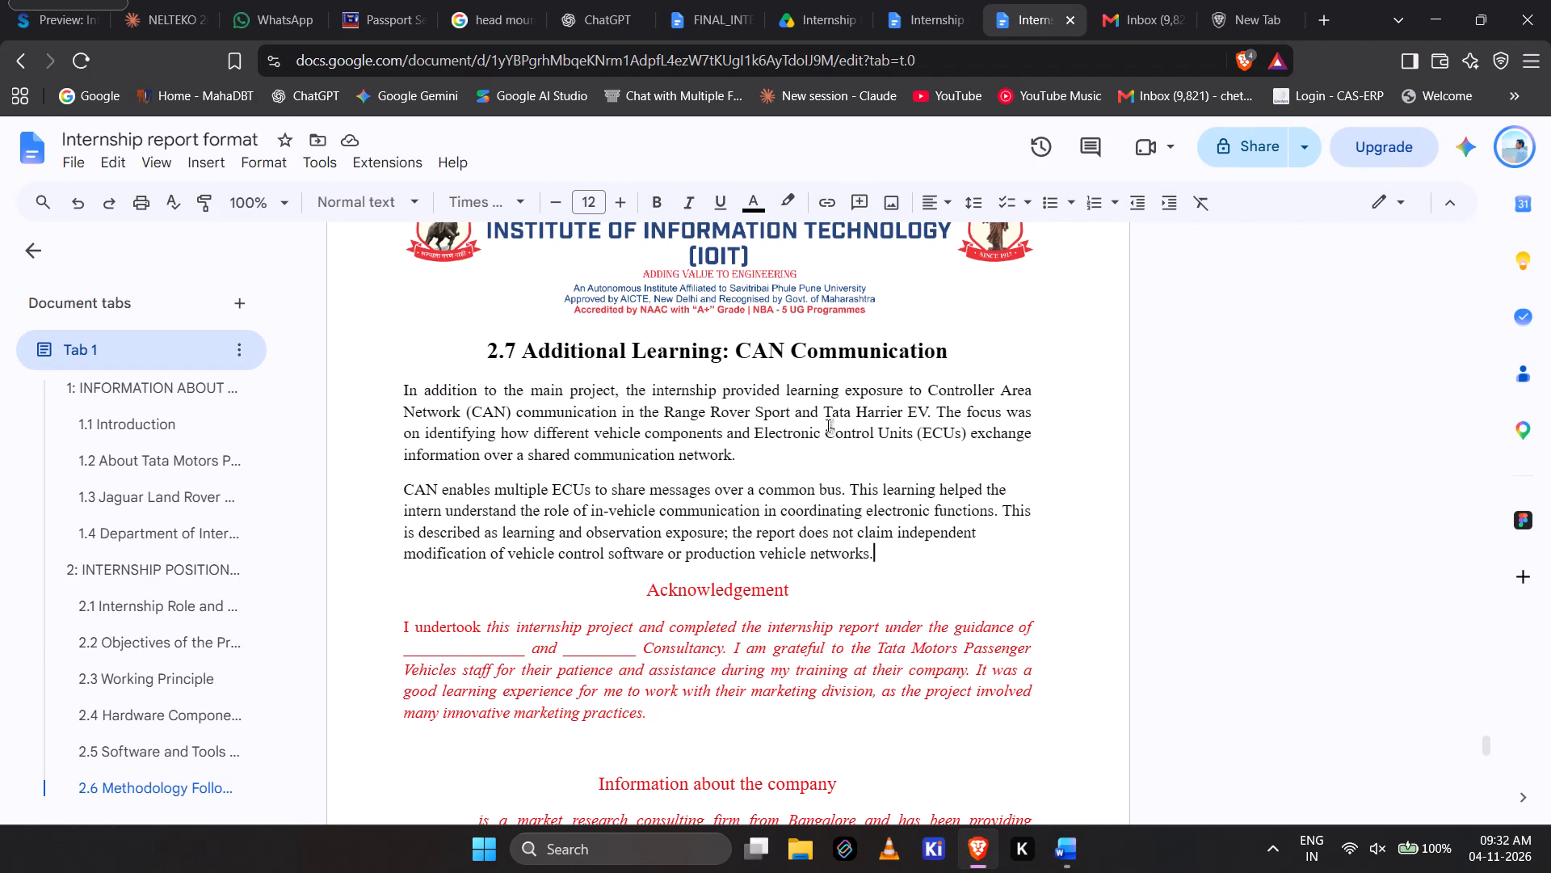
pyautogui.tripleClick(828, 345)
pyautogui.hotkey('ctrl', 'c')
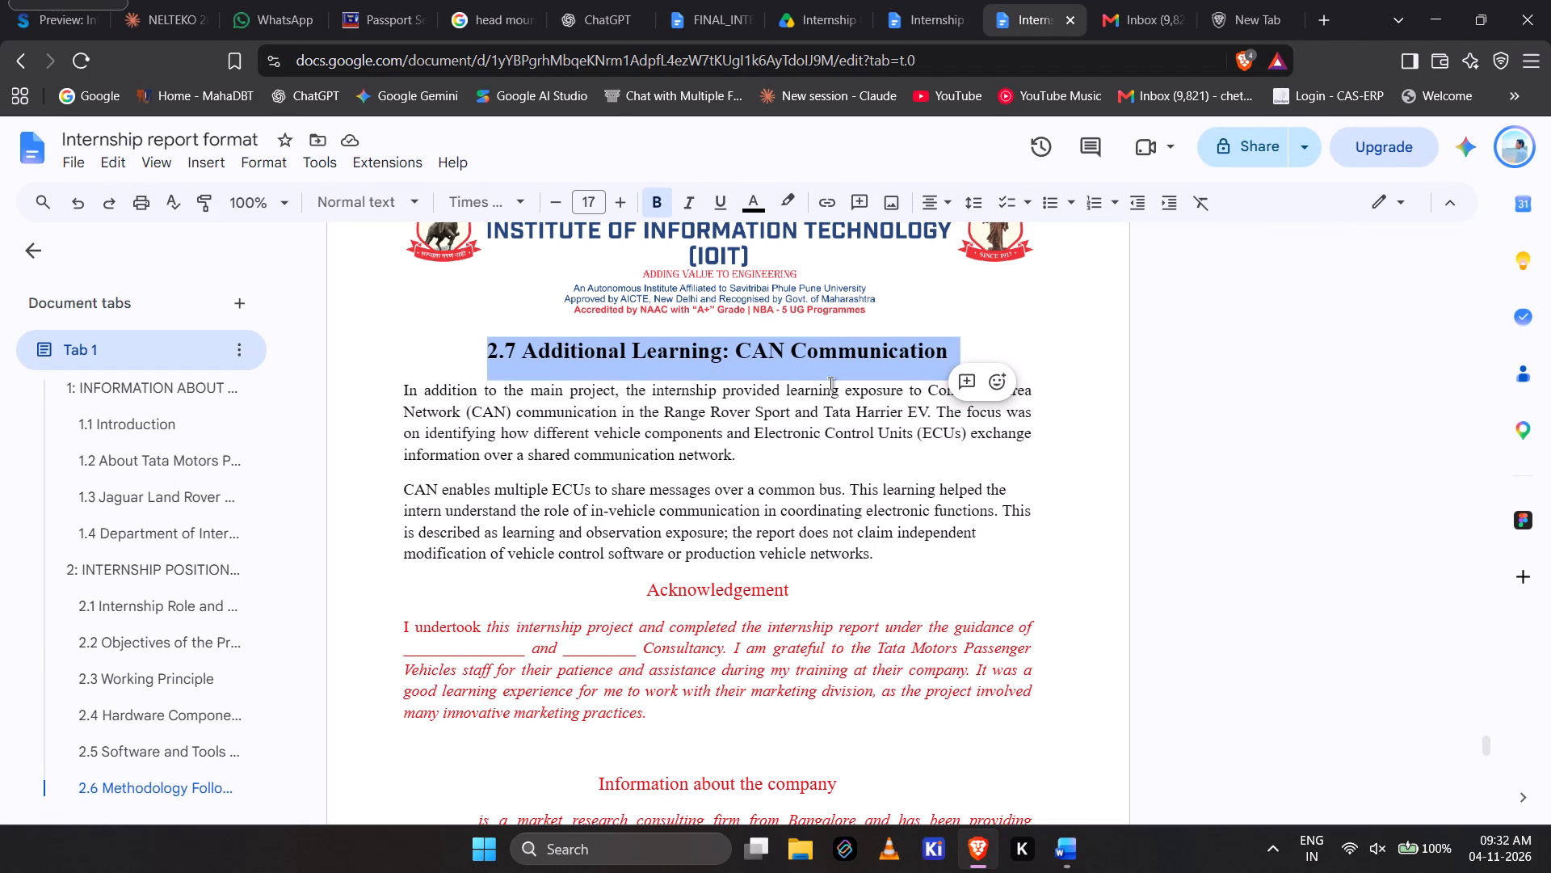
pyautogui.click(906, 550)
pyautogui.press('Return')
pyautogui.press('Return')
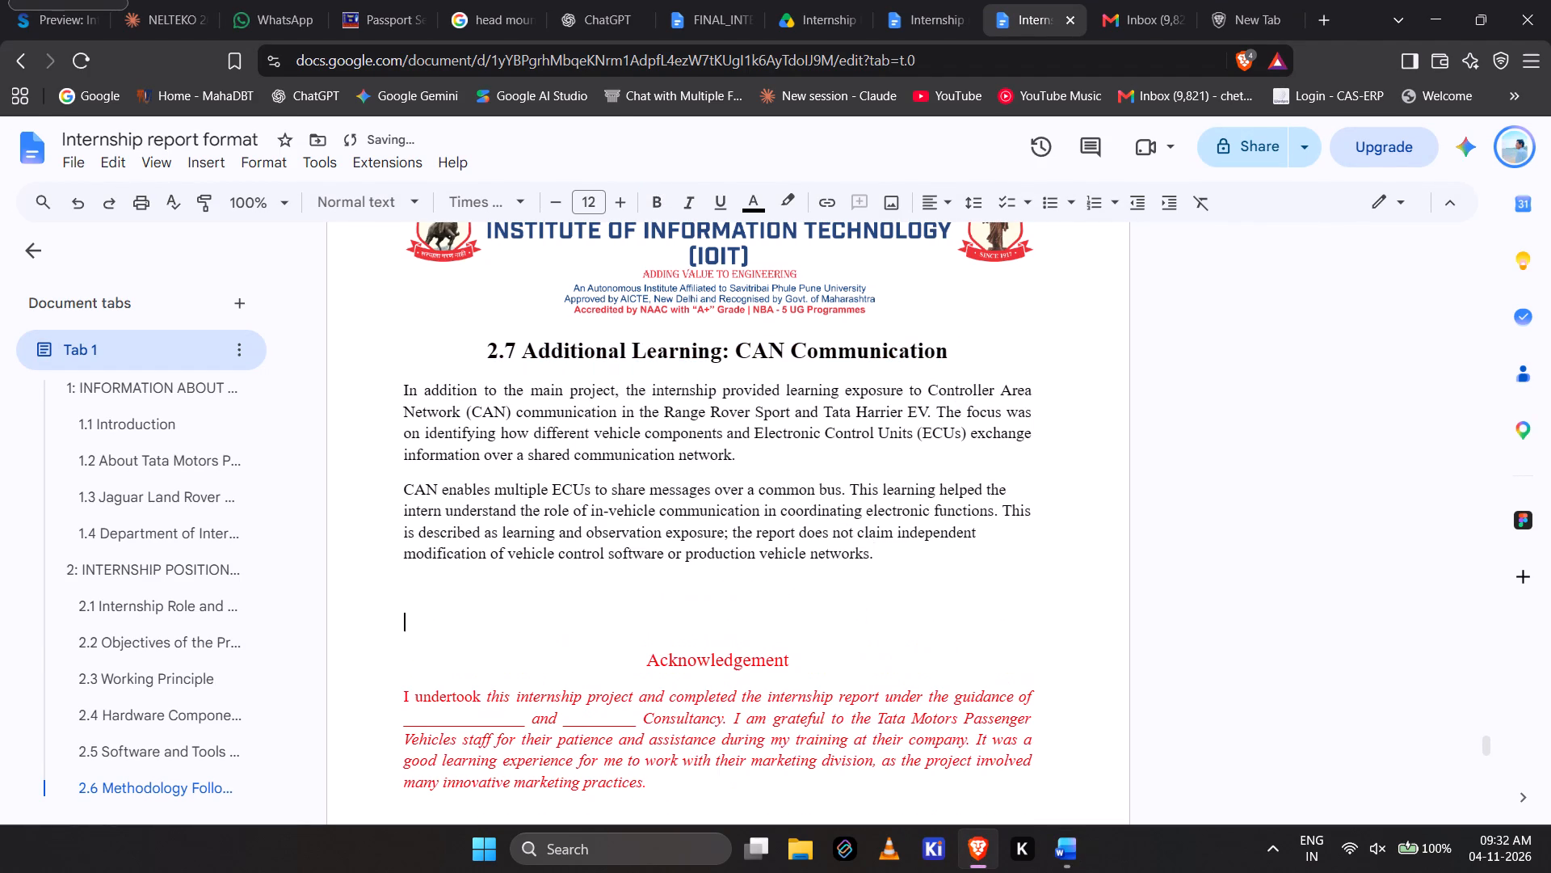
pyautogui.press('Down')
pyautogui.press('Up')
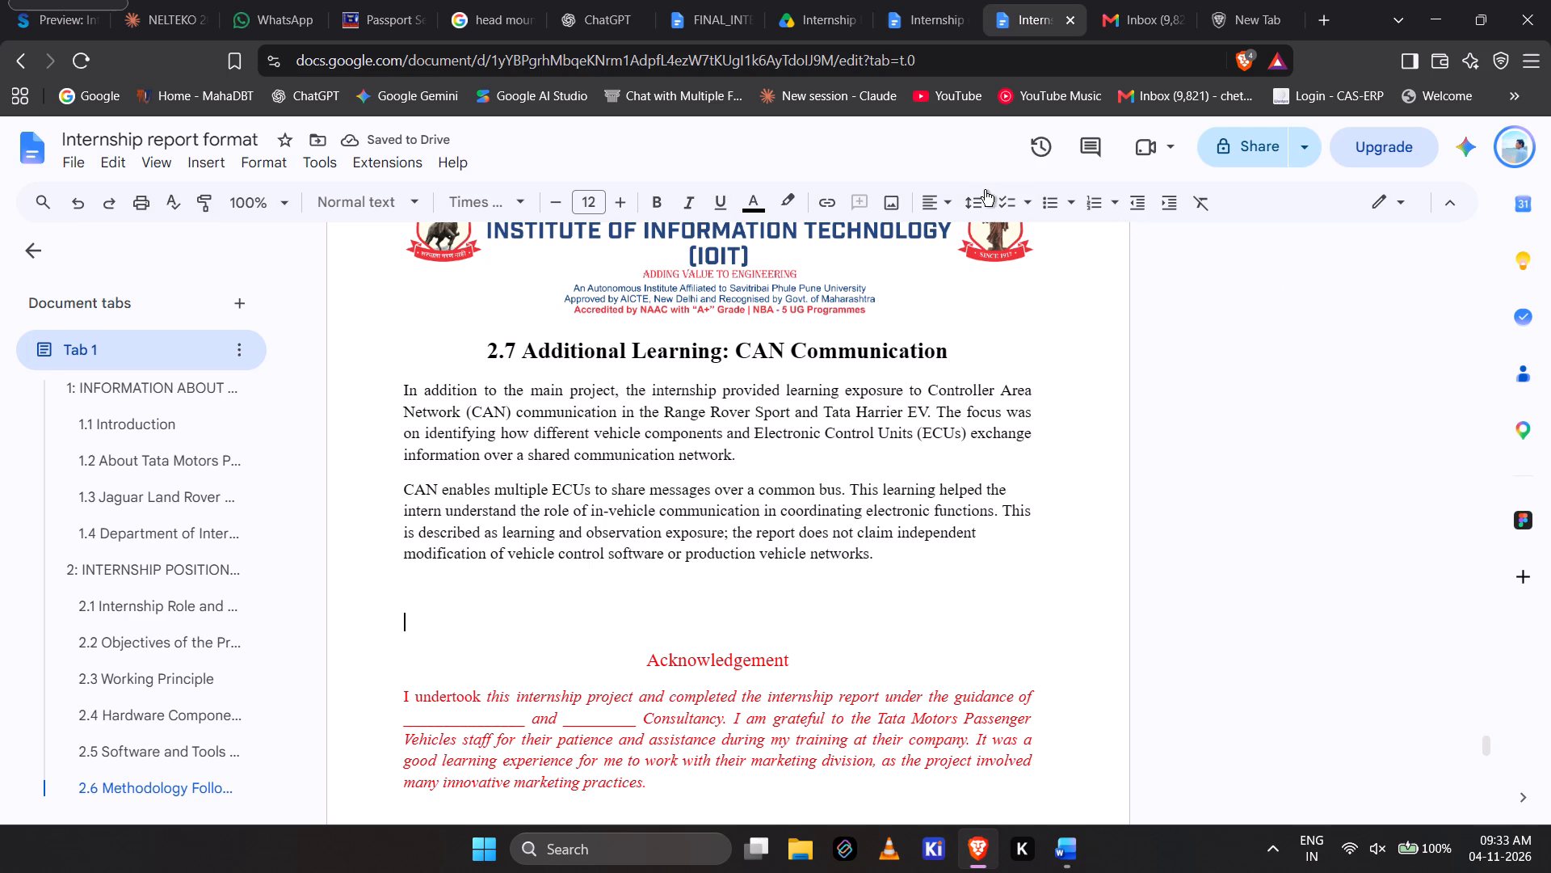
pyautogui.click(948, 216)
pyautogui.click(959, 231)
pyautogui.hotkey('ctrl', 'v')
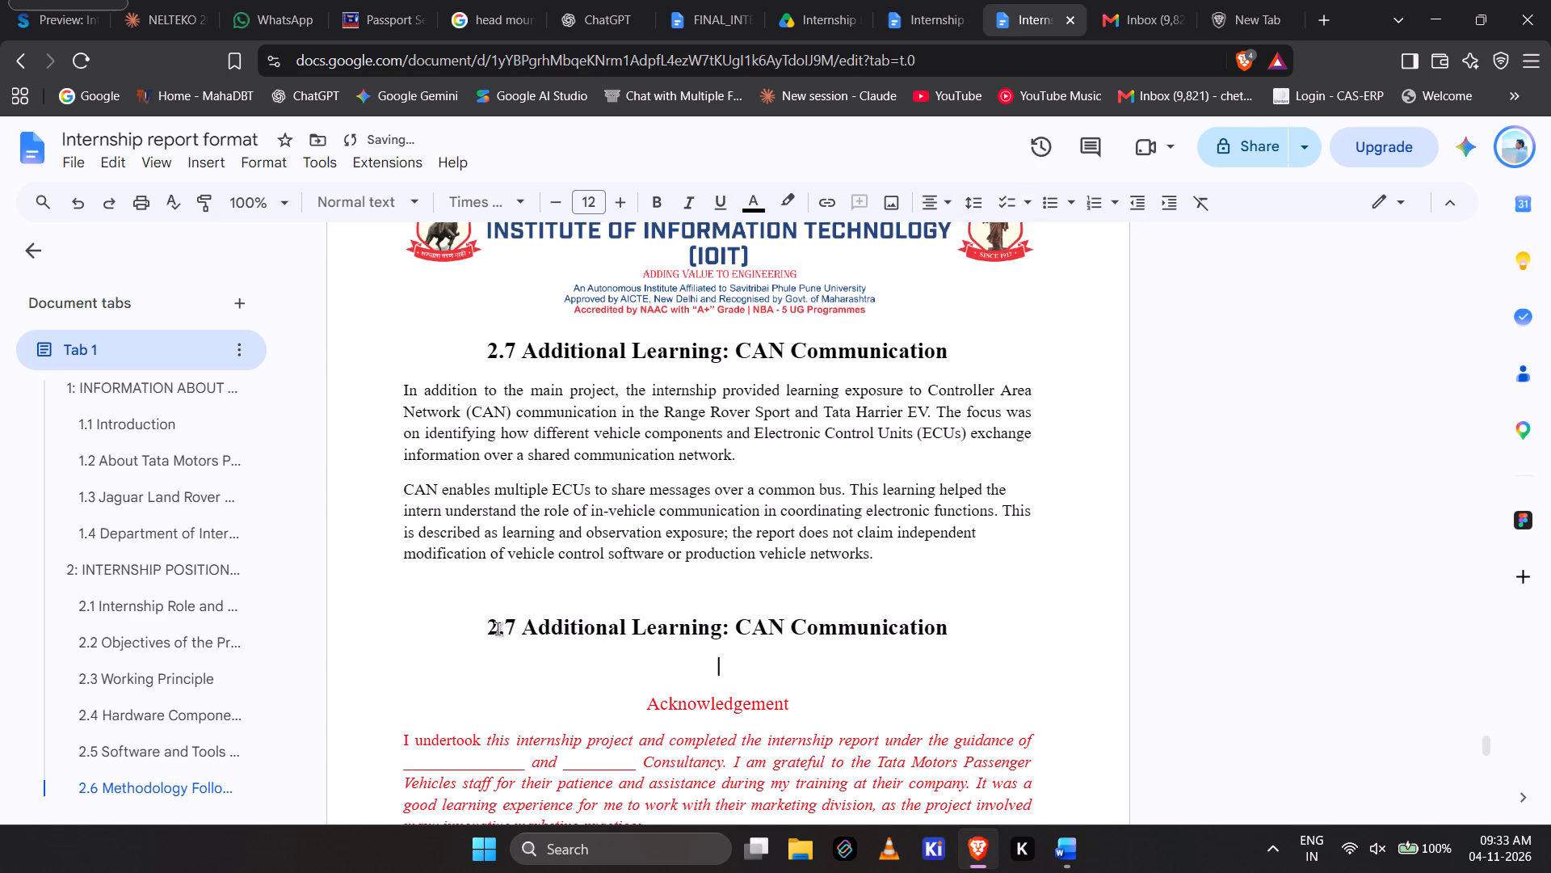
# Change the copied title to "2.8 Other Industrial Exposure", following the section heading in the Word report.
pyautogui.click(519, 634)
pyautogui.press('Left')
pyautogui.press('BackSpace')
pyautogui.press('8')
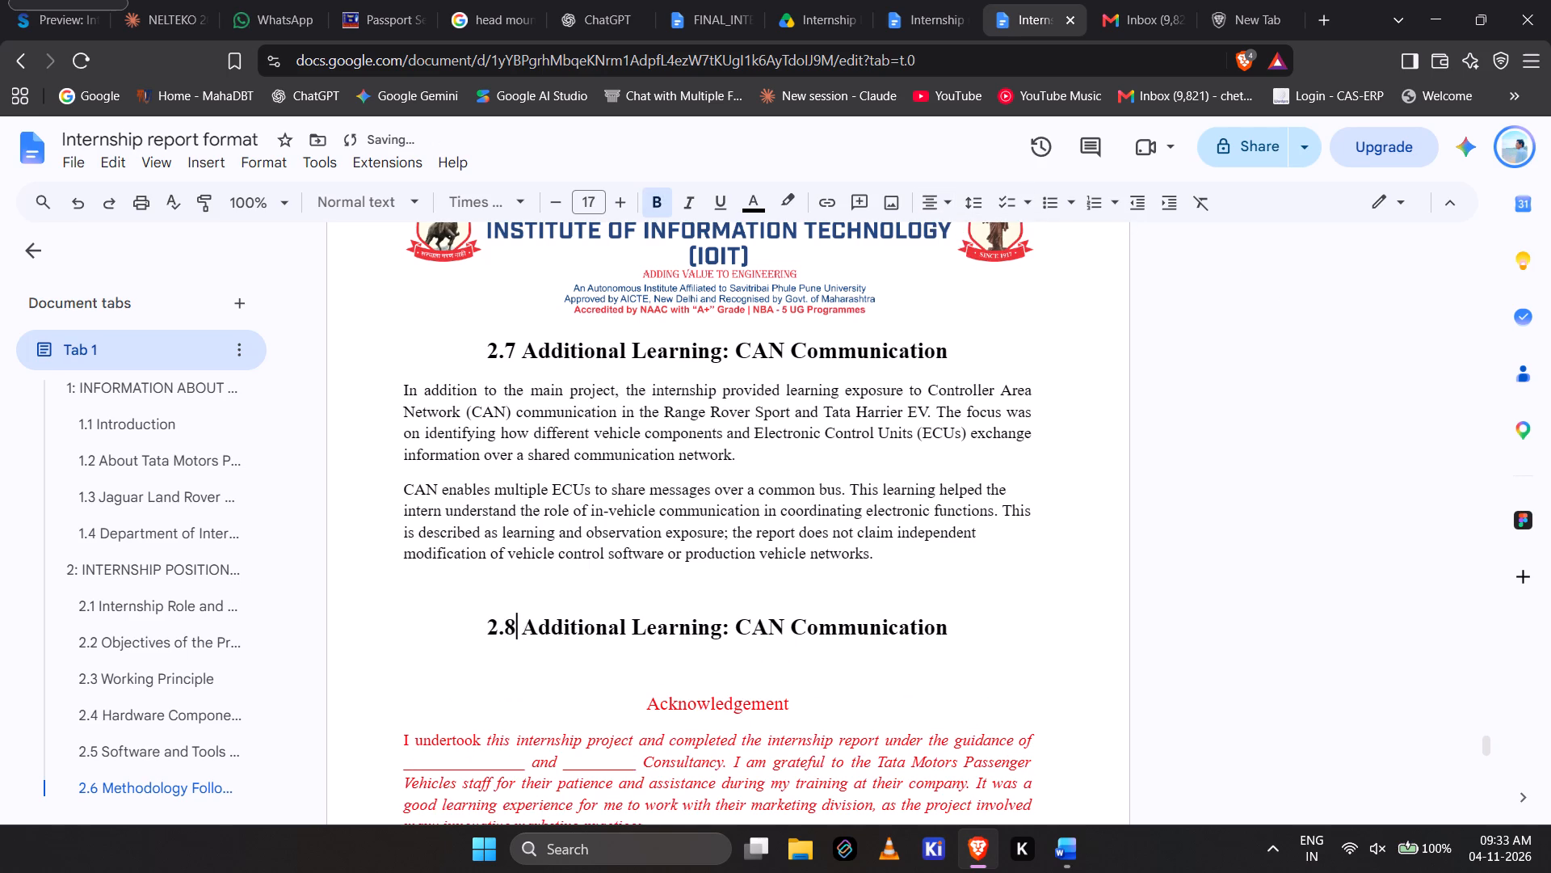
pyautogui.hotkey('alt', 'Tab')
pyautogui.hotkey('alt', 'Tab')
pyautogui.hotkey('alt', 'Tab')
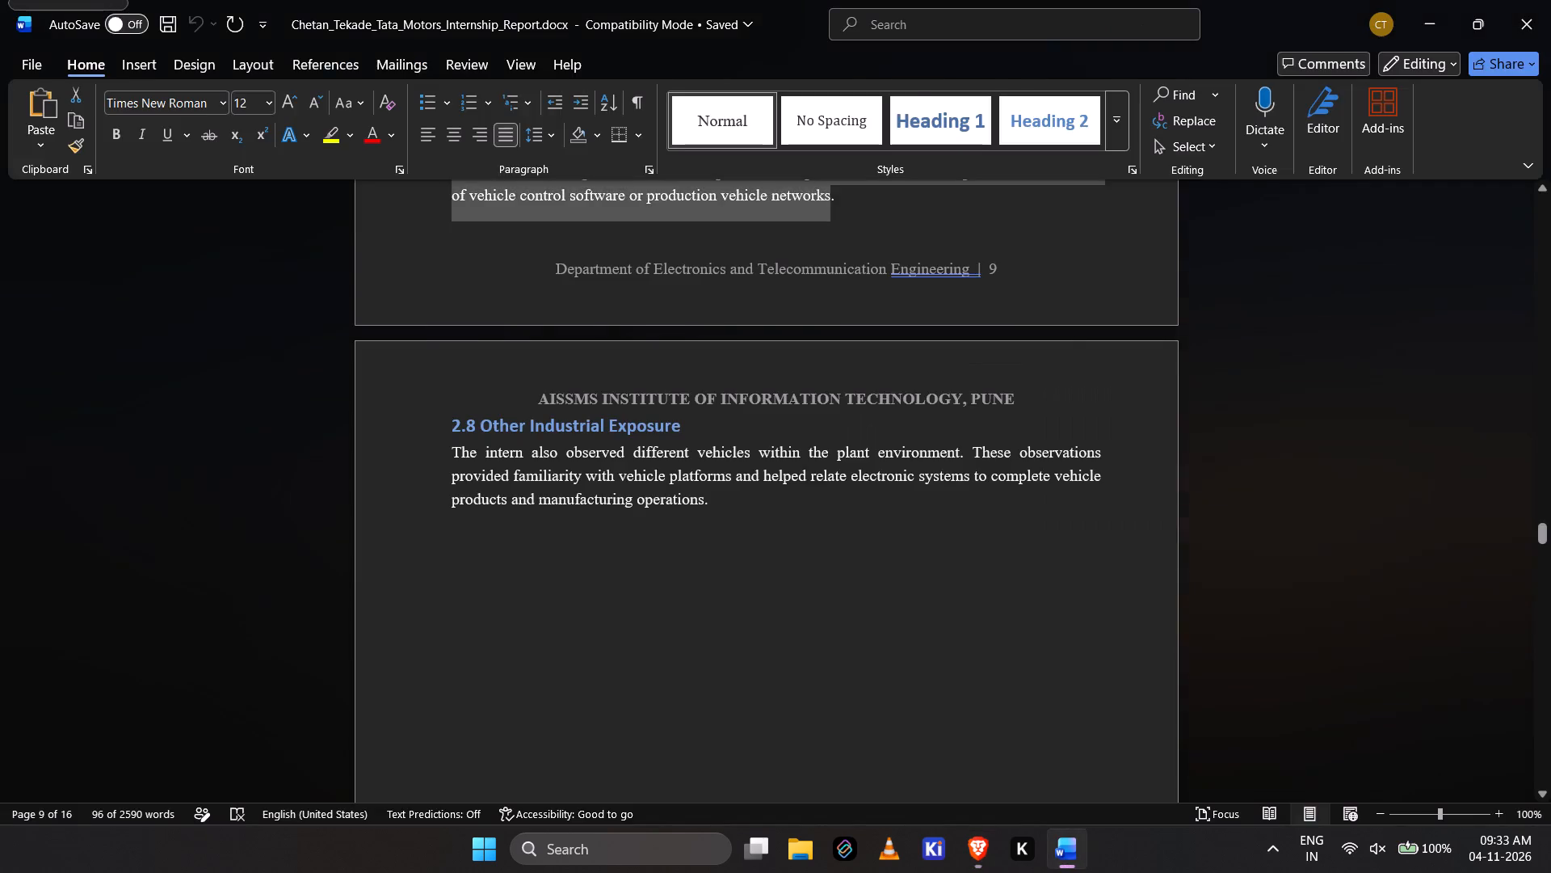
pyautogui.hotkey('alt', 'Tab')
pyautogui.click(951, 627)
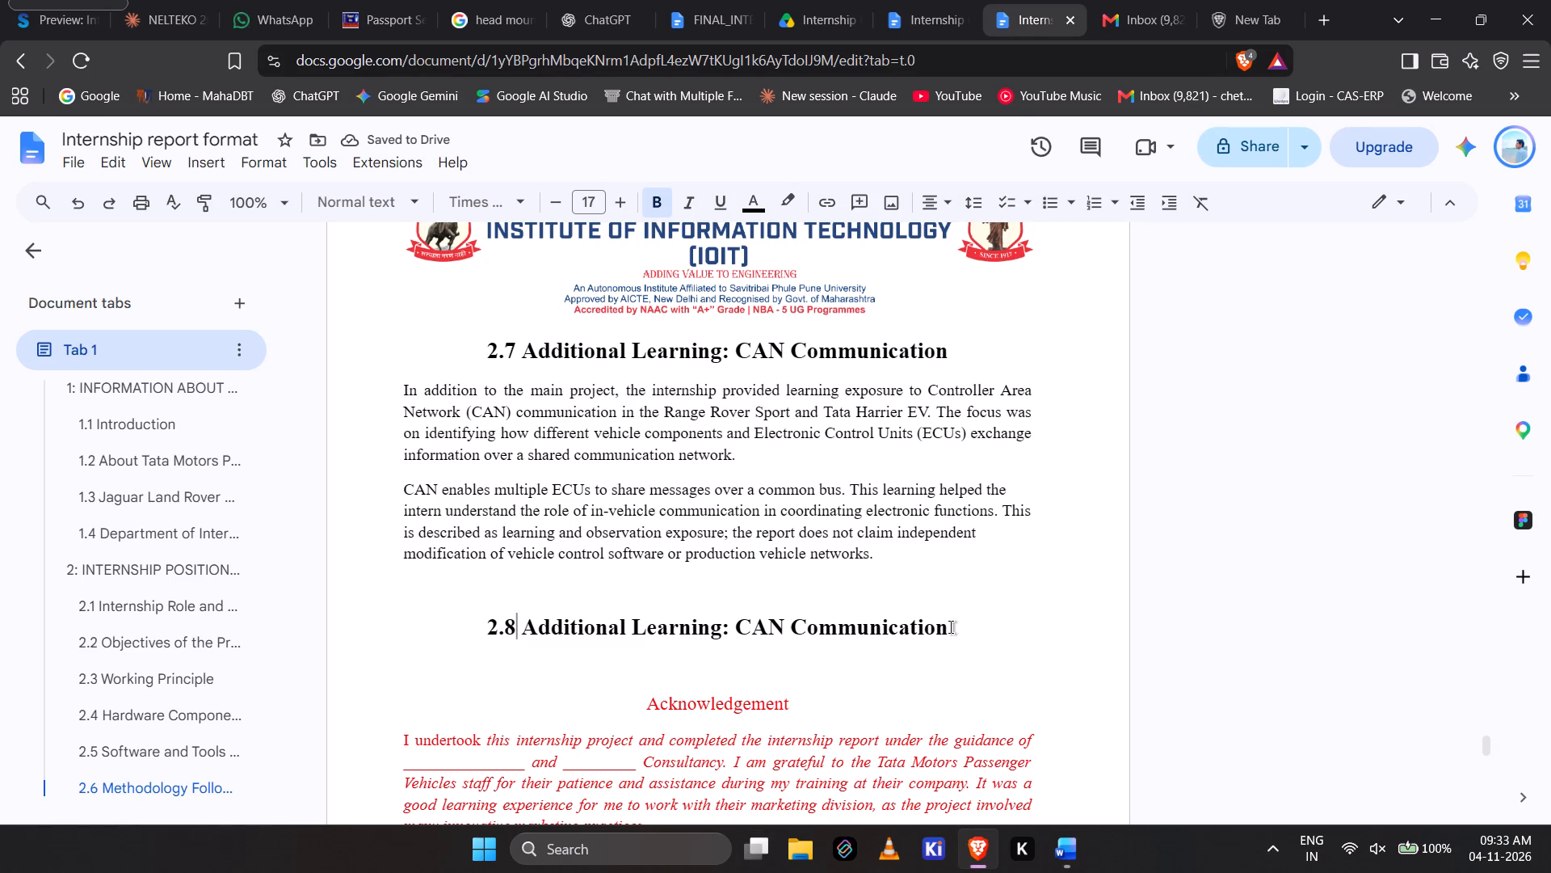
pyautogui.hotkey('ctrl', 'BackSpace')
pyautogui.hotkey('ctrl', 'BackSpace')
pyautogui.hotkey('ctrl', 'BackSpace')
pyautogui.hotkey('ctrl', 'BackSpace')
pyautogui.hotkey('ctrl', 'BackSpace')
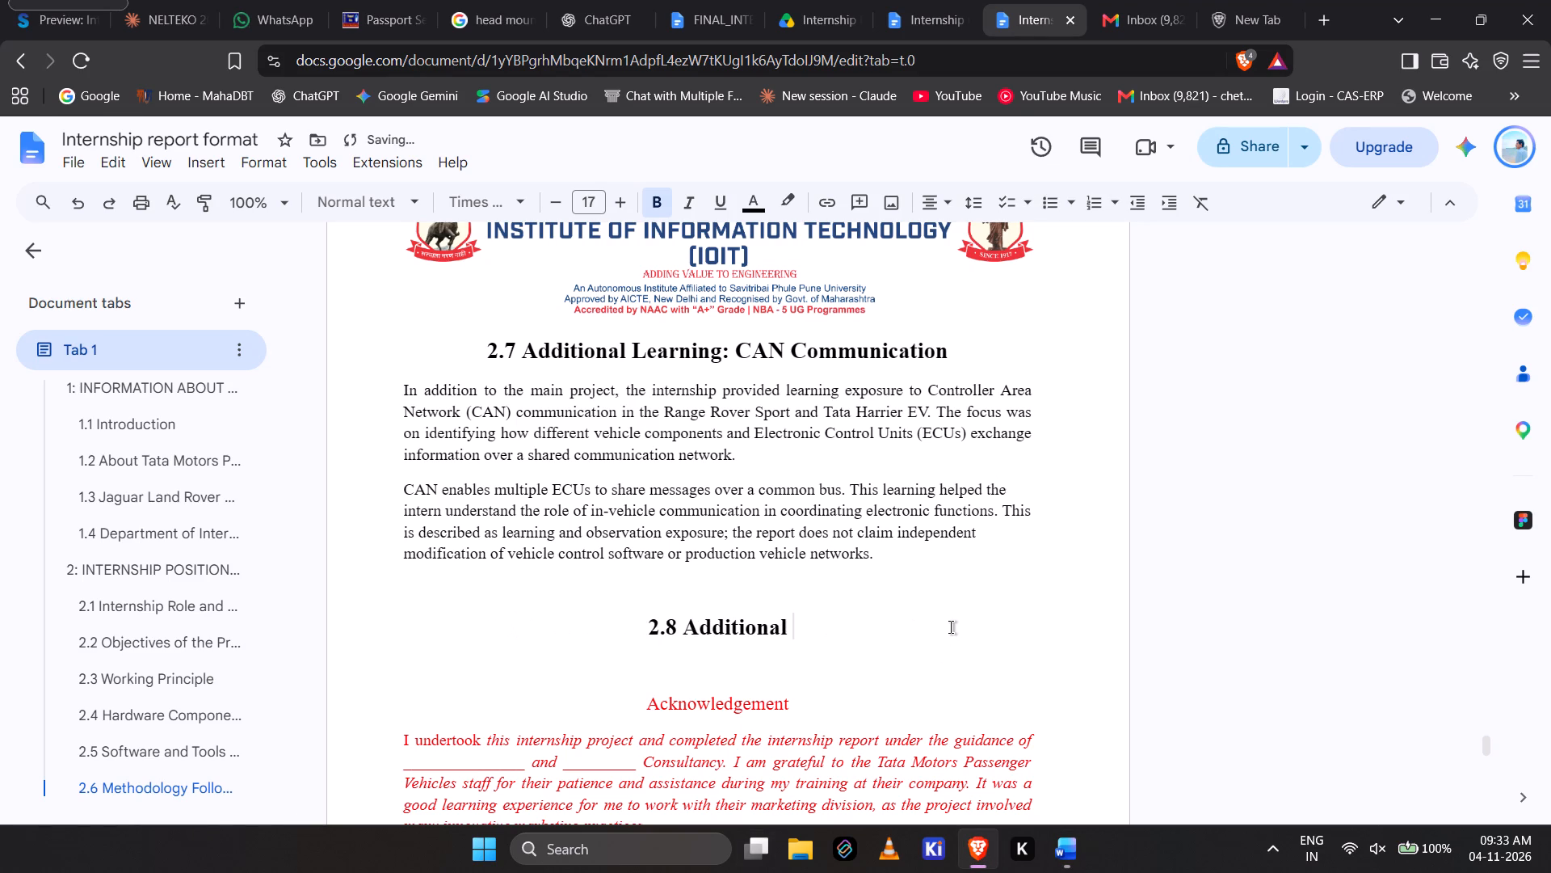
pyautogui.write('Other Industrial A')
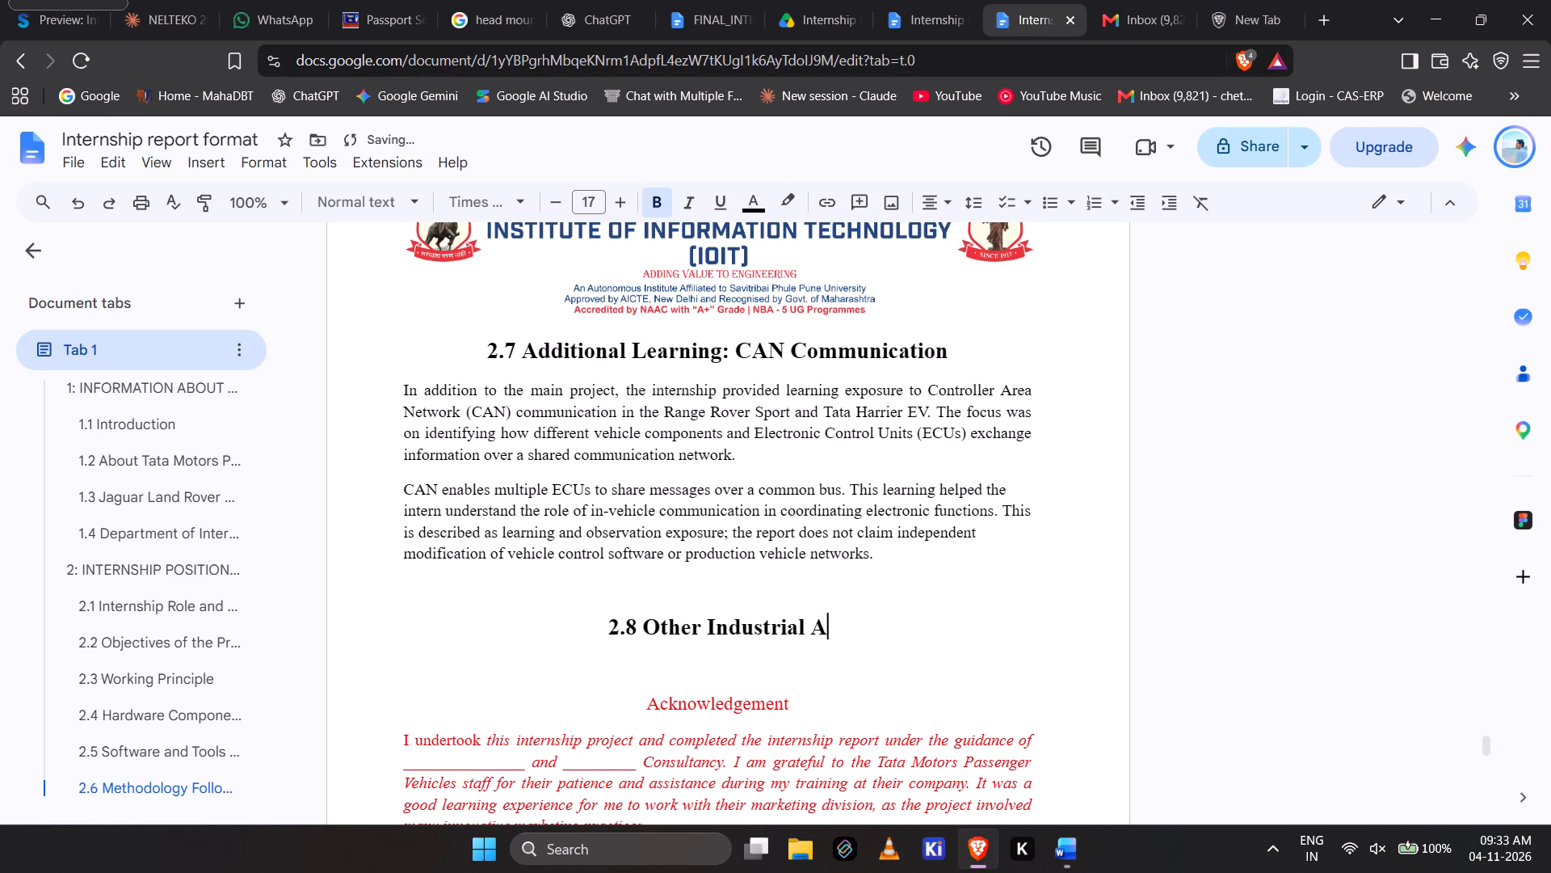
pyautogui.hotkey('shift', 'BackSpace')
pyautogui.write('Exposure')
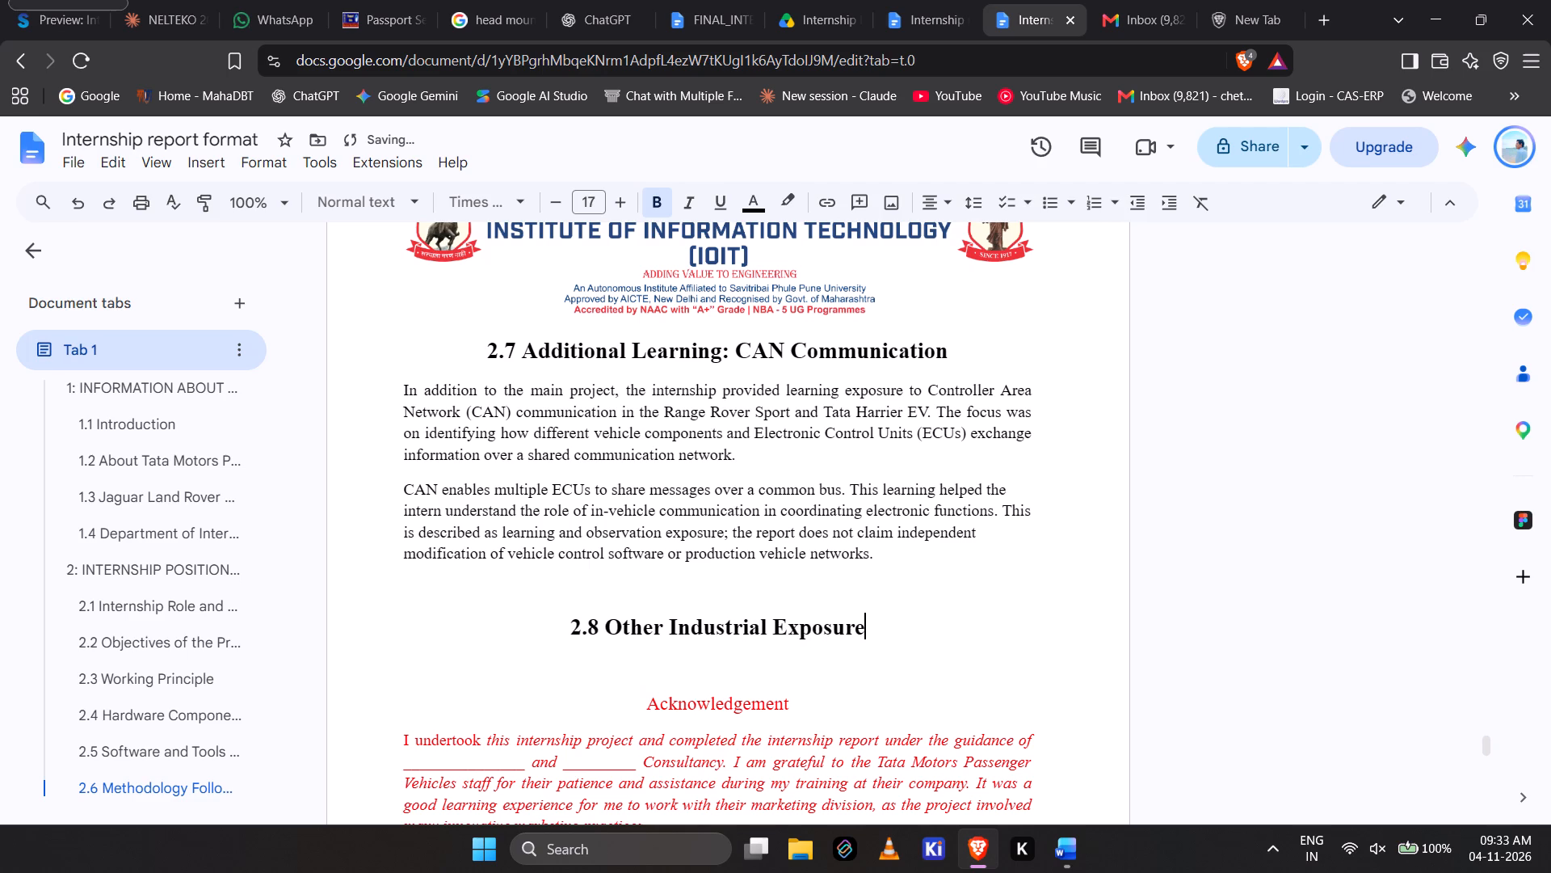
pyautogui.hotkey('alt', 'Tab')
pyautogui.hotkey('alt', 'Tab')
# Add an empty left-aligned, non-bold line at font size 12 below the 2.8 Other Industrial Exposure title.
pyautogui.press('Return')
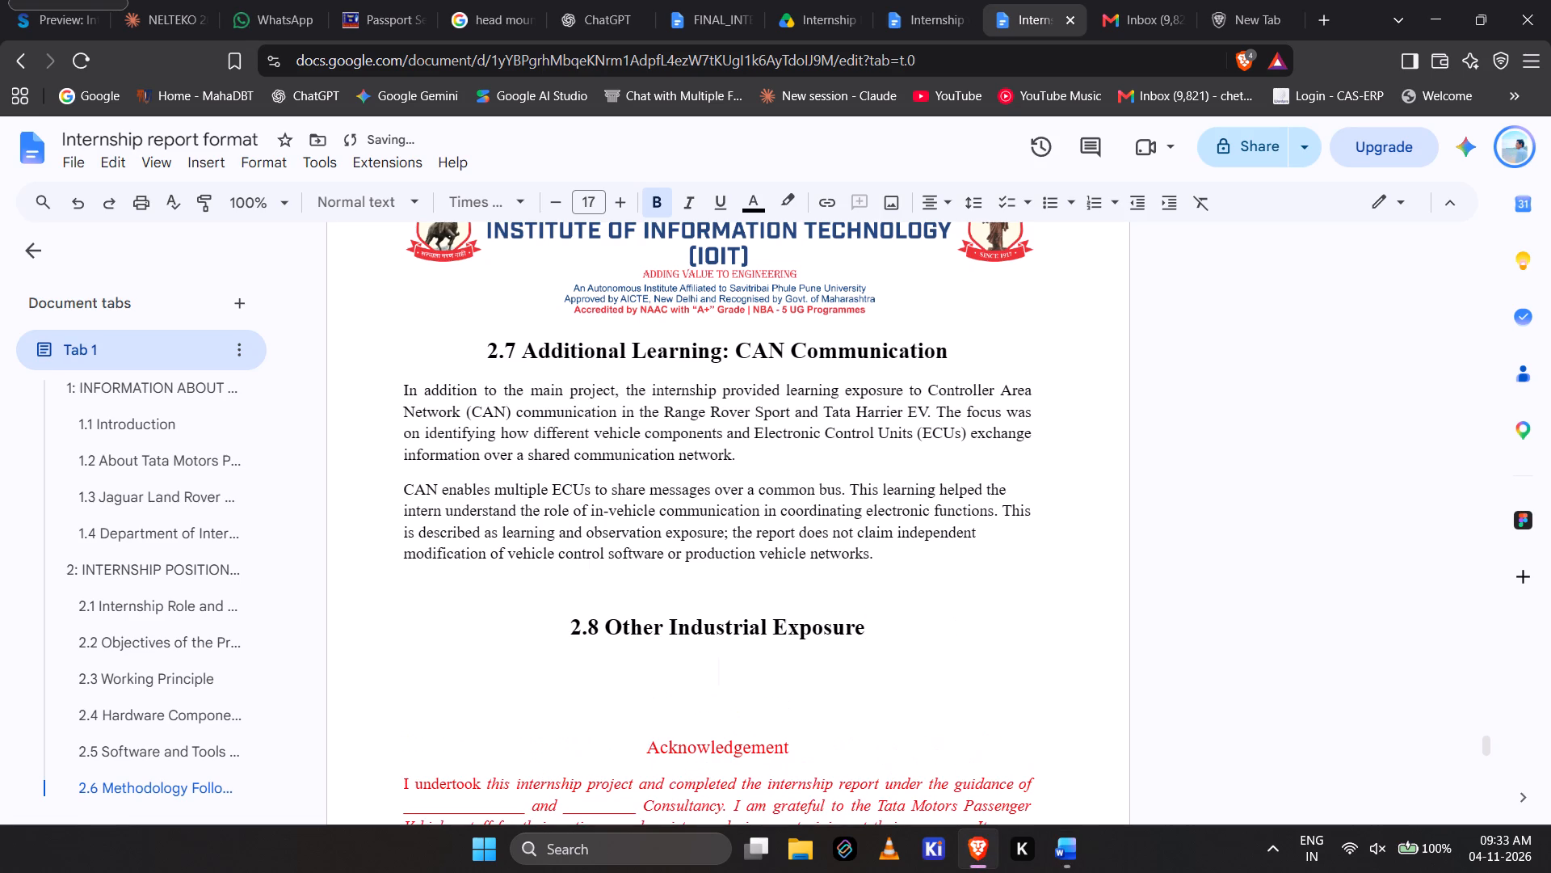
pyautogui.press('Left')
pyautogui.press('Down')
pyautogui.moveTo(944, 212); pyautogui.dragTo(940, 235)
pyautogui.click(940, 235)
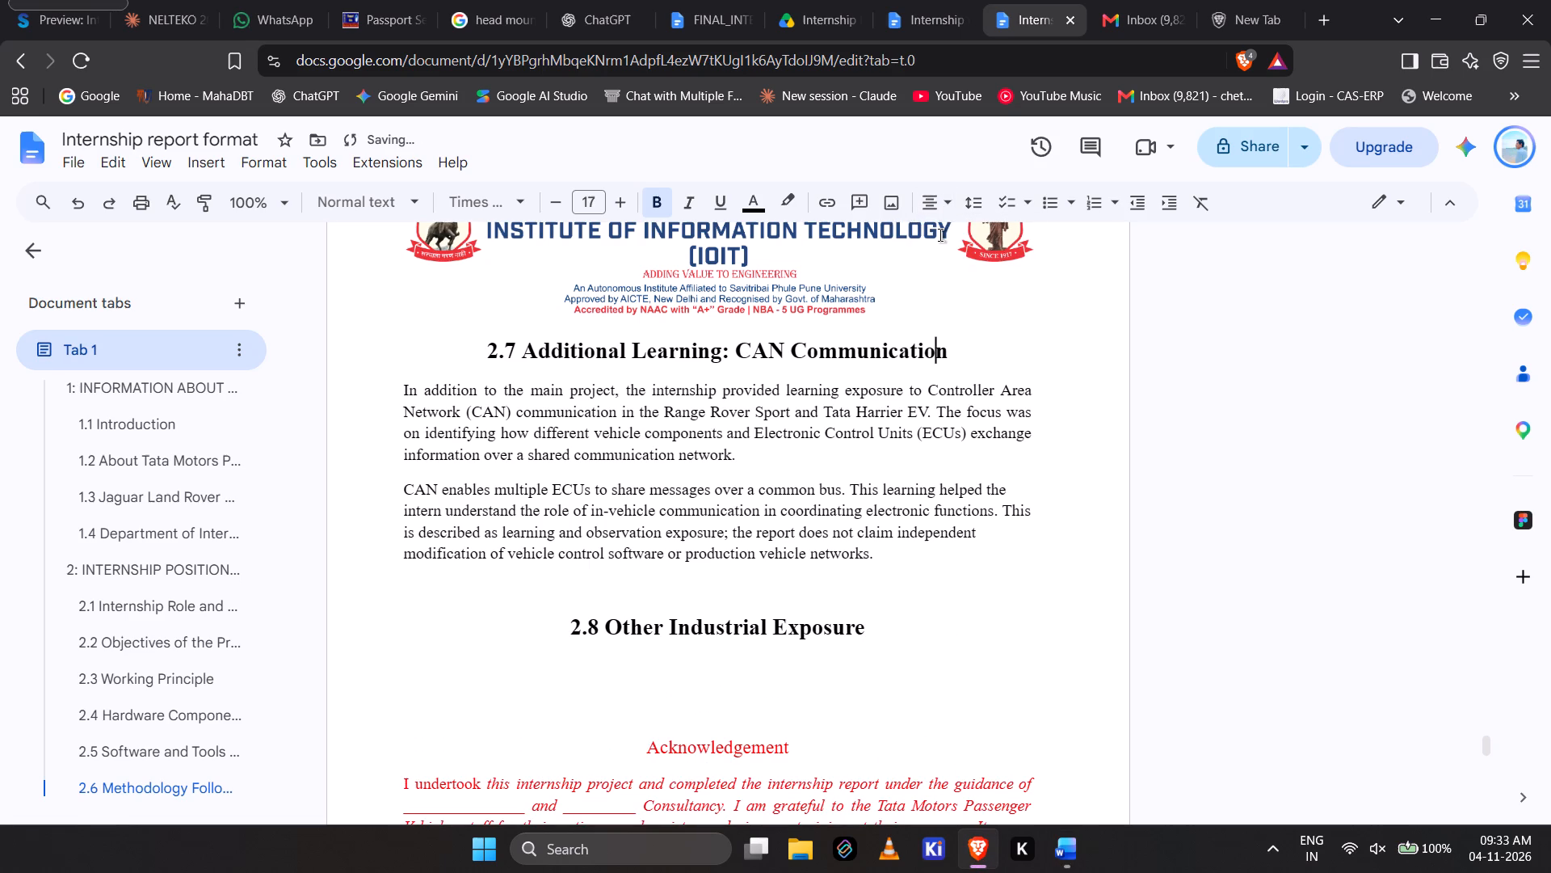
pyautogui.click(926, 694)
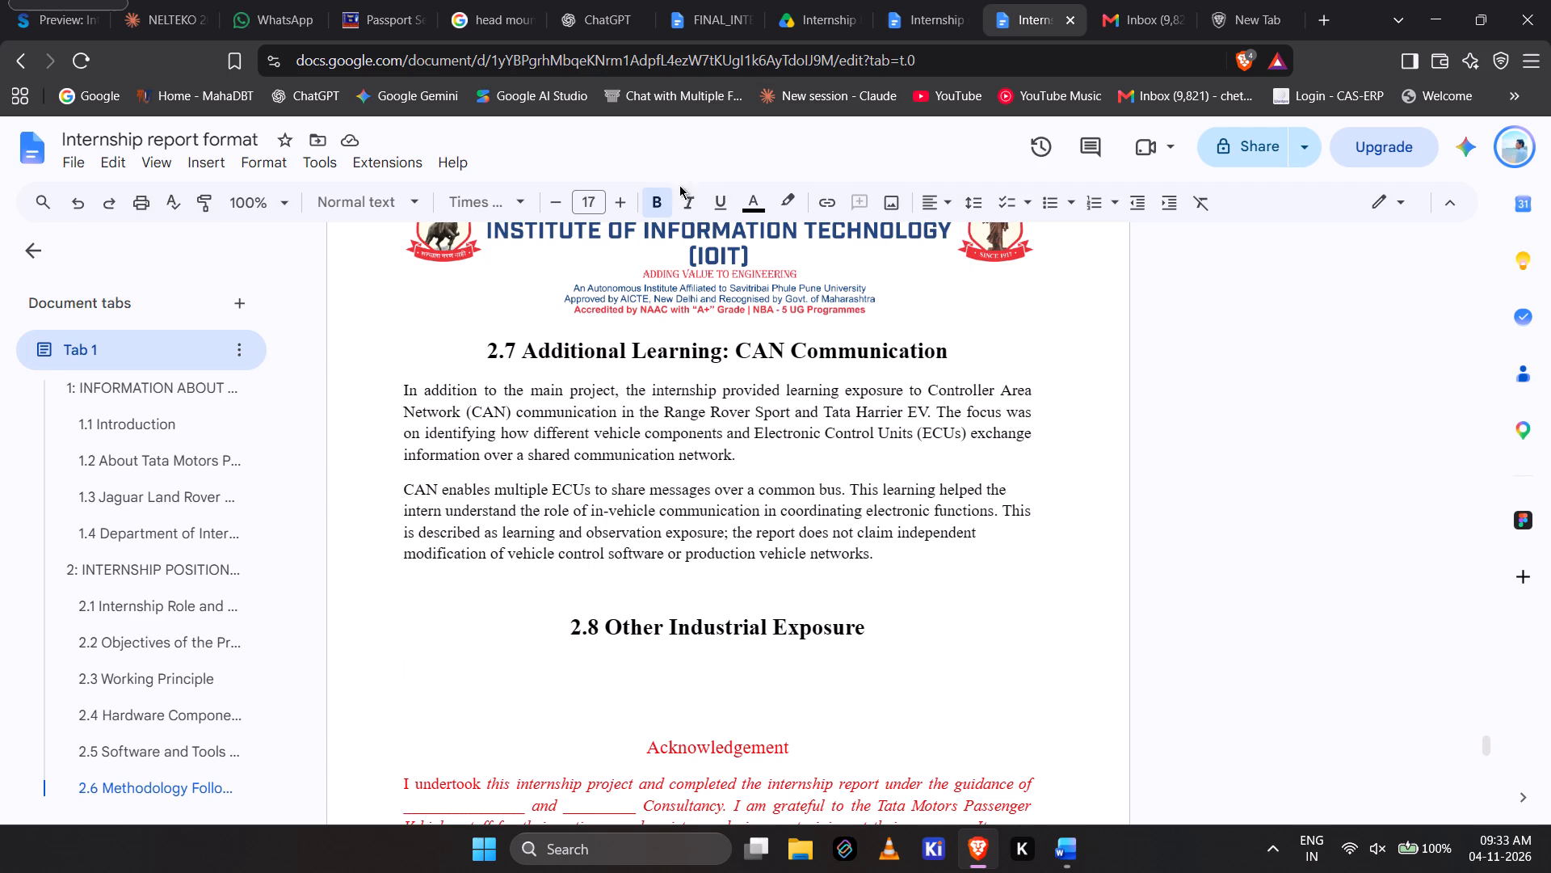
pyautogui.click(658, 205)
pyautogui.click(592, 205)
pyautogui.write('12')
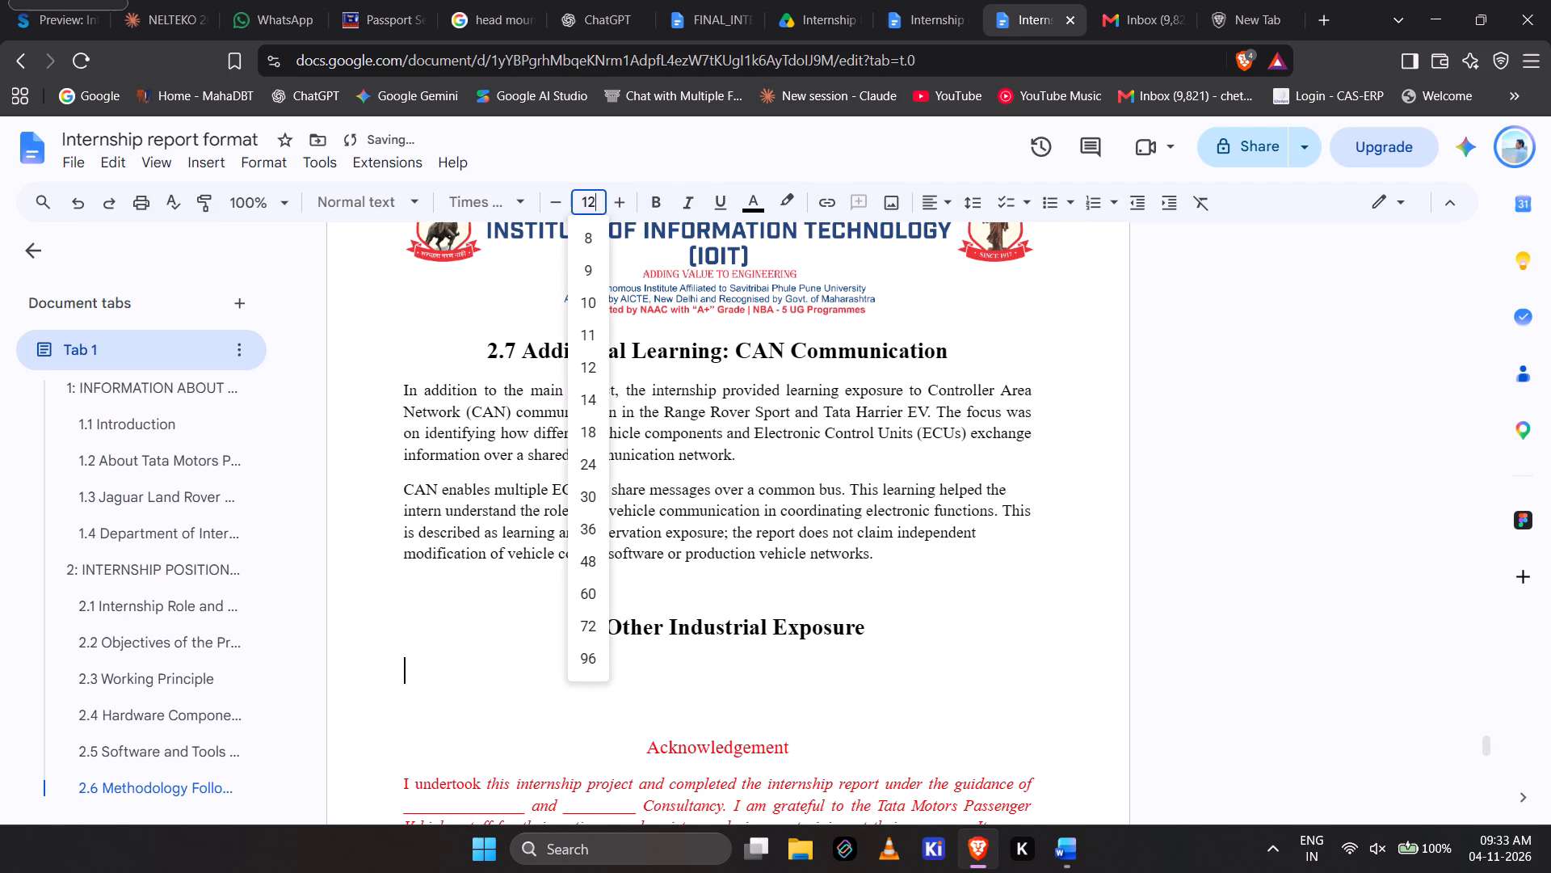
pyautogui.press('Return')
# Copy the 2.8 body paragraph from the Word report and paste it below the 2.8 title in Google Docs.
pyautogui.hotkey('alt', 'Tab')
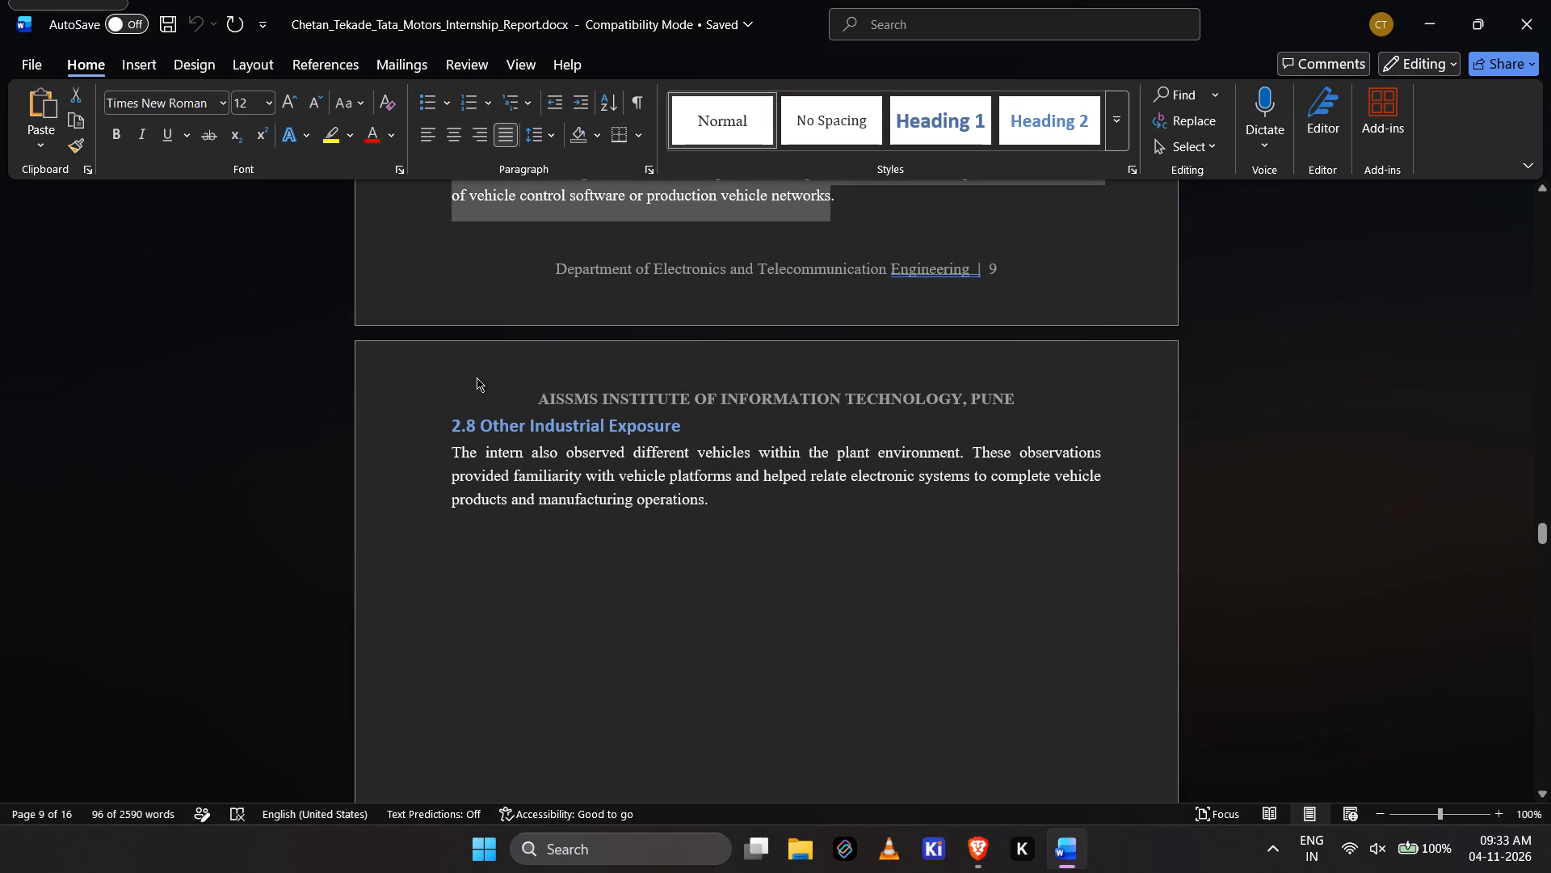
pyautogui.moveTo(452, 457); pyautogui.dragTo(712, 495)
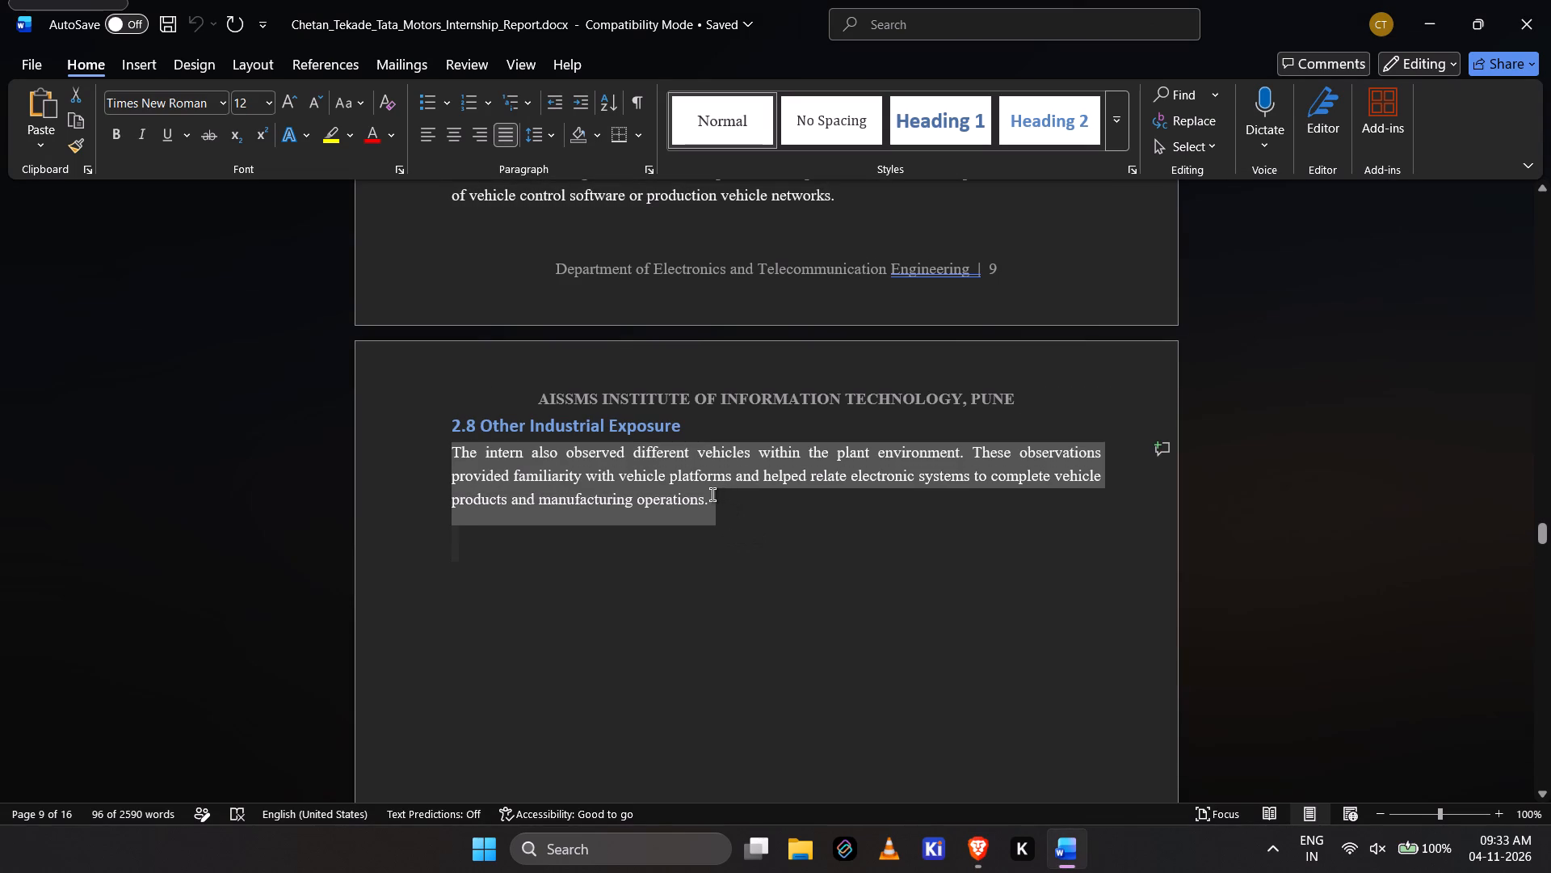
pyautogui.moveTo(712, 495); pyautogui.dragTo(710, 495)
pyautogui.hotkey('ctrl', 'c')
pyautogui.hotkey('alt', 'Tab')
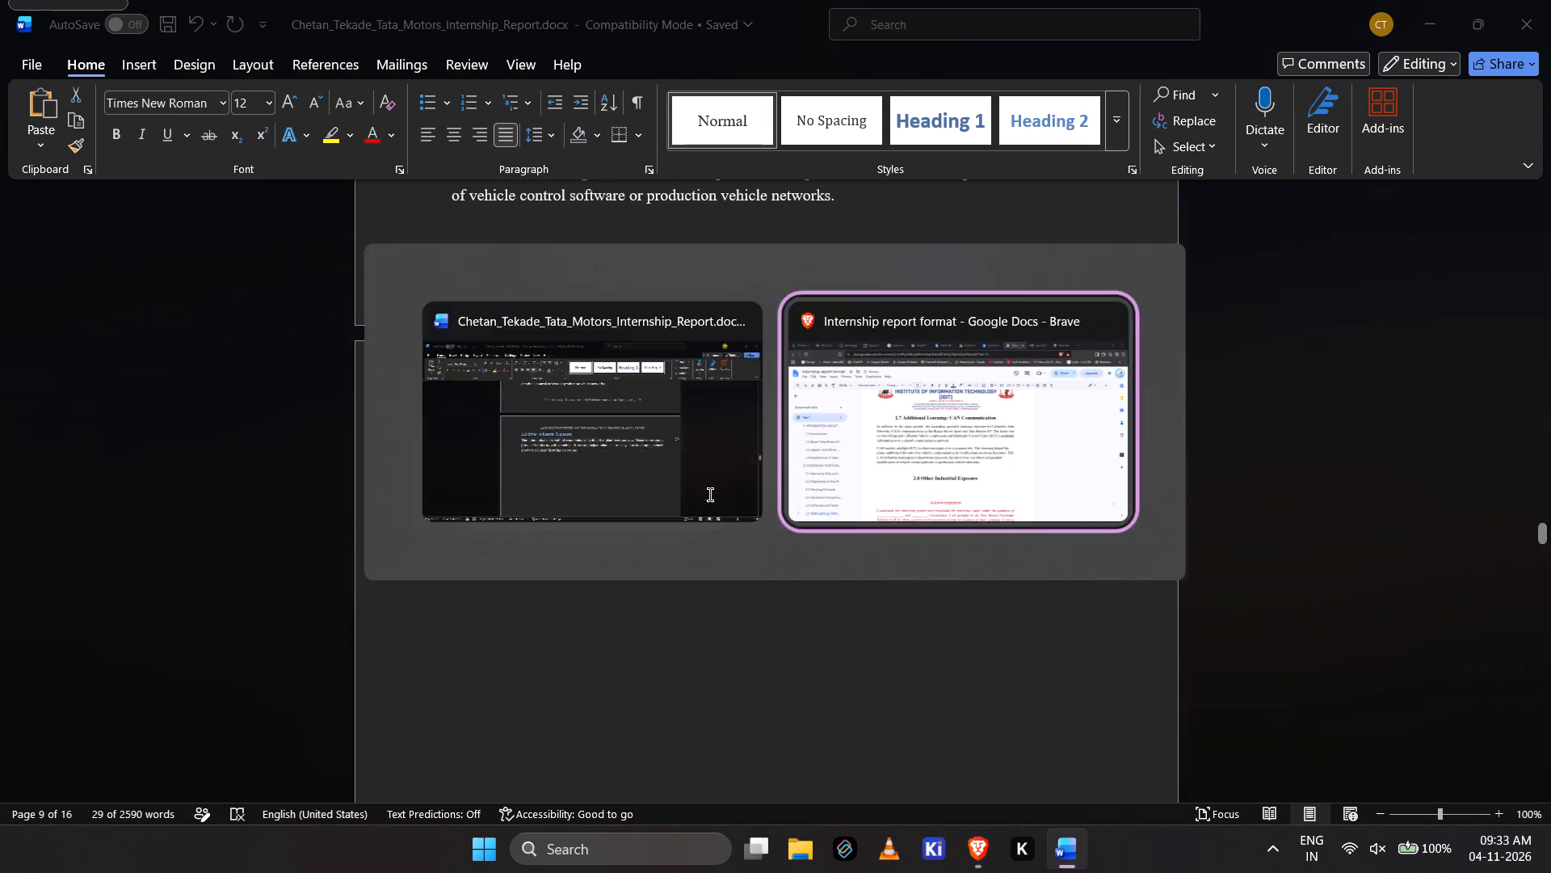
pyautogui.hotkey('ctrl', 'v')
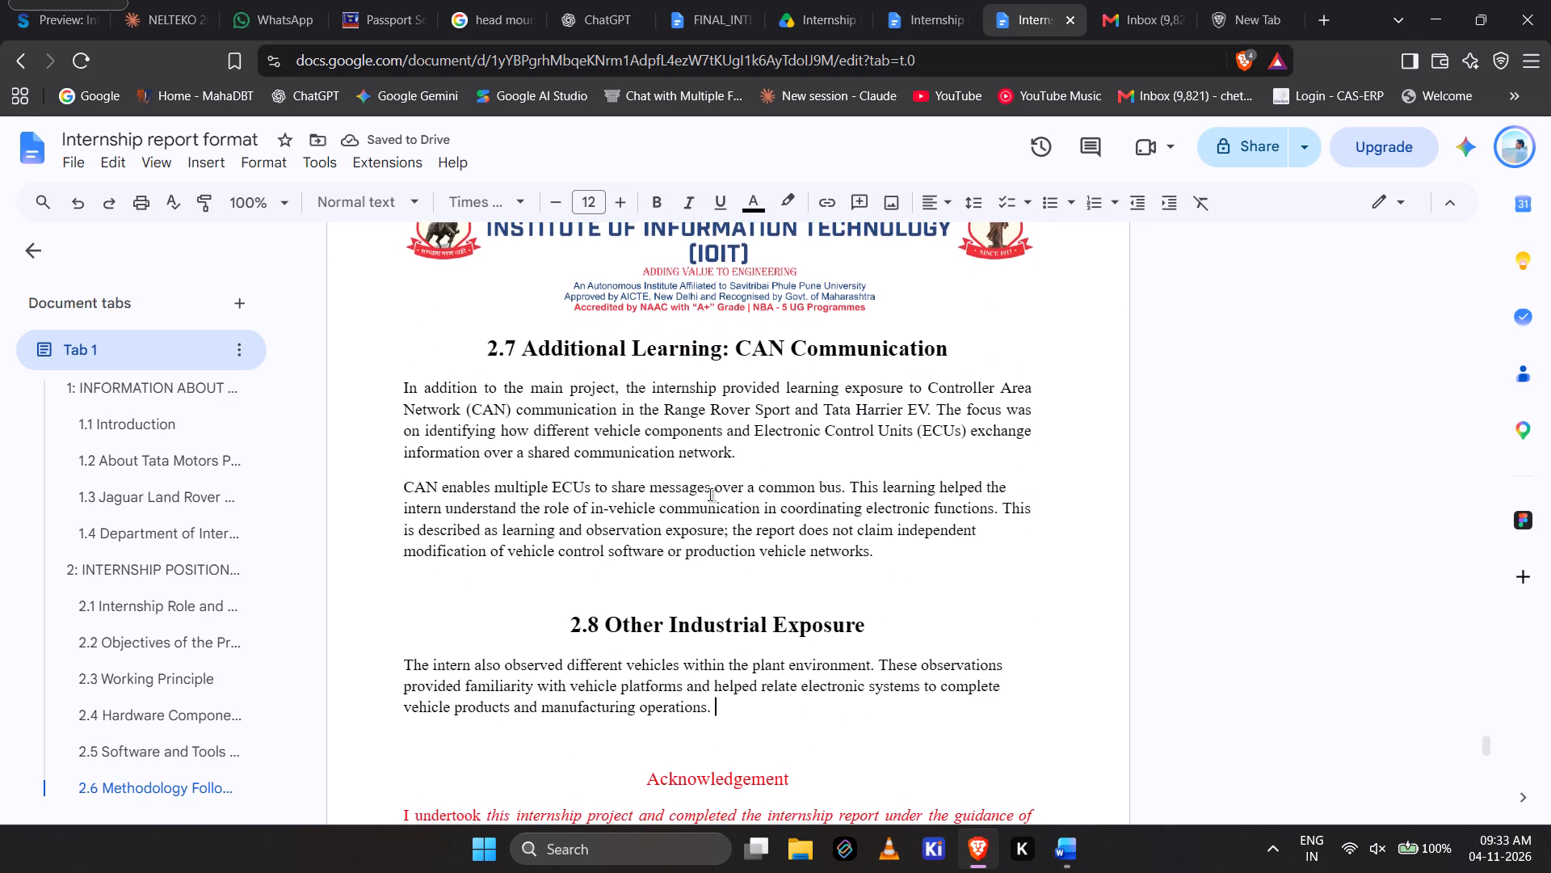
# Look through Chapter 3 and the following pages in the Word report, and the surrounding pages of the Google Docs report.
pyautogui.hotkey('alt', 'Tab')
pyautogui.scroll(-4, 710, 495)
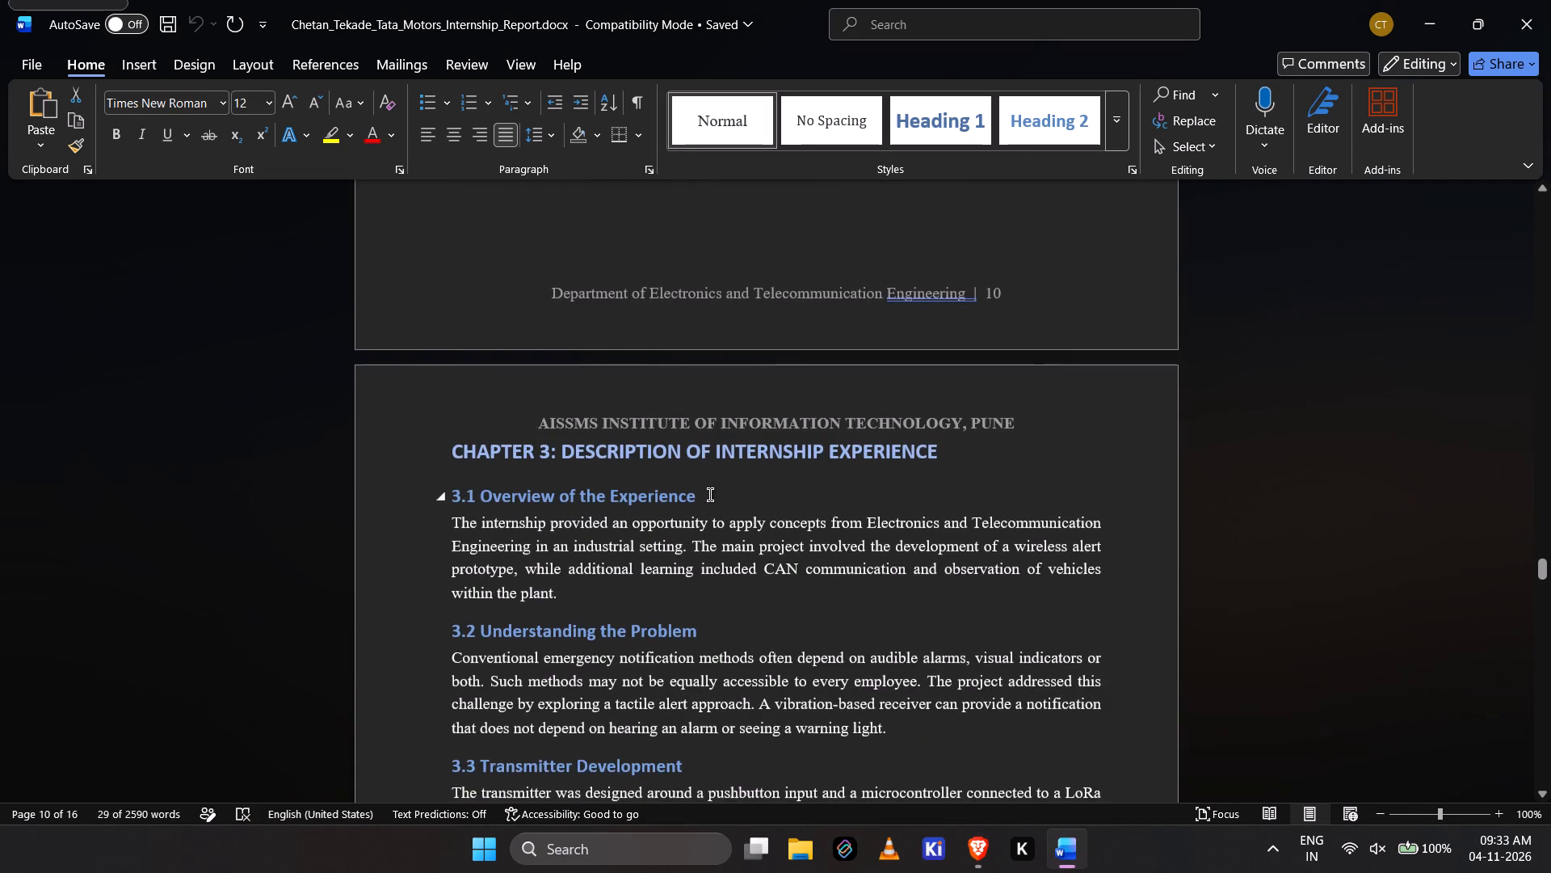
pyautogui.scroll(-9, 710, 495)
pyautogui.scroll(1, 710, 495)
pyautogui.scroll(-1, 710, 495)
pyautogui.scroll(1, 710, 495)
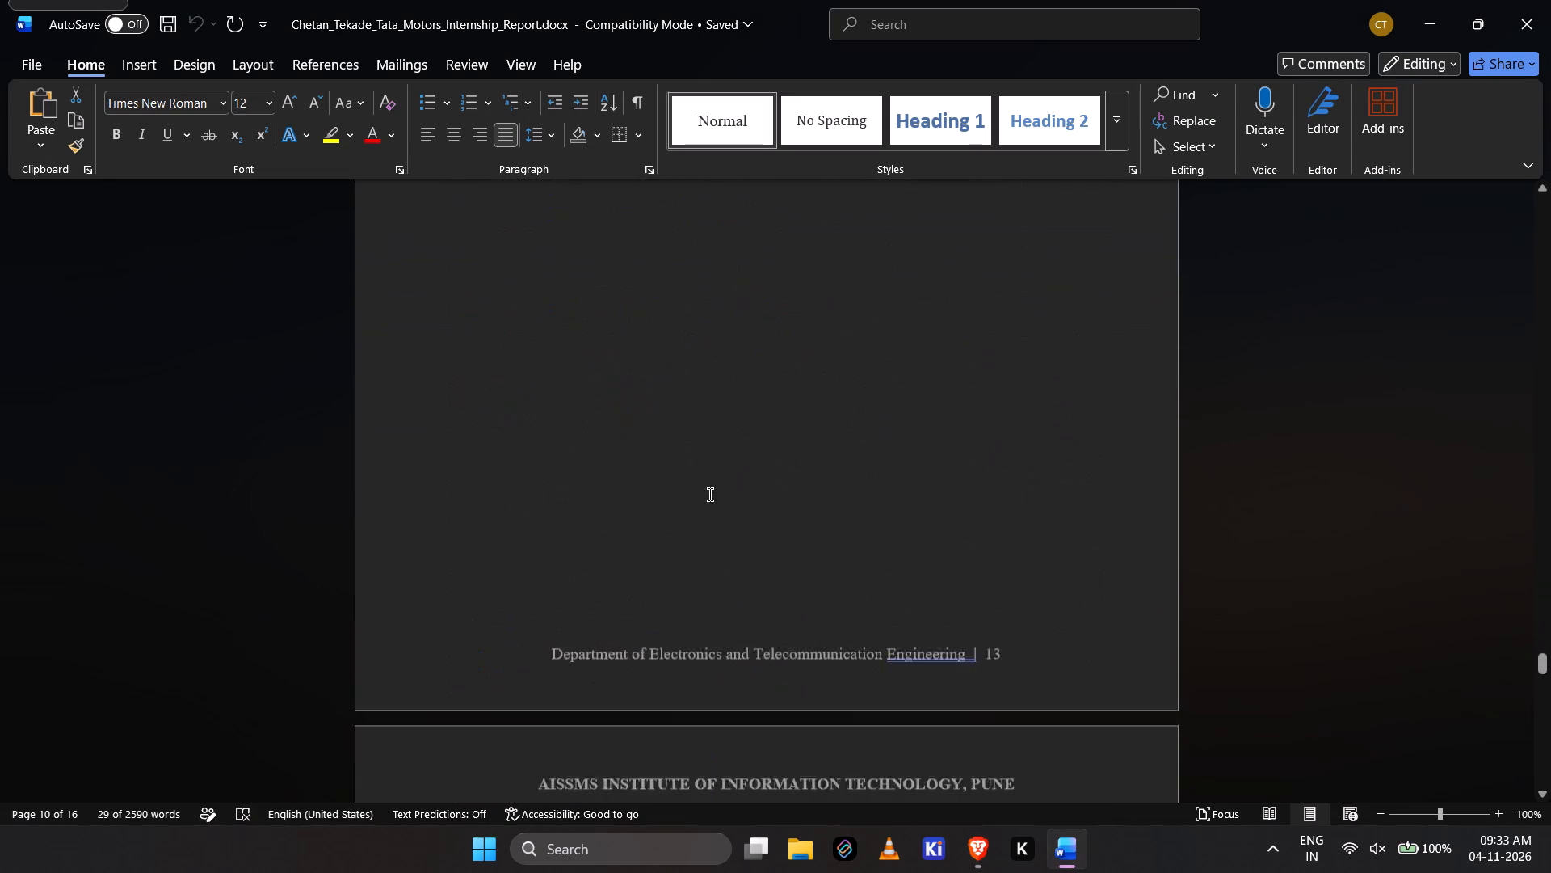
pyautogui.scroll(1, 710, 495)
pyautogui.hotkey('alt', 'Tab')
pyautogui.scroll(15, 710, 495)
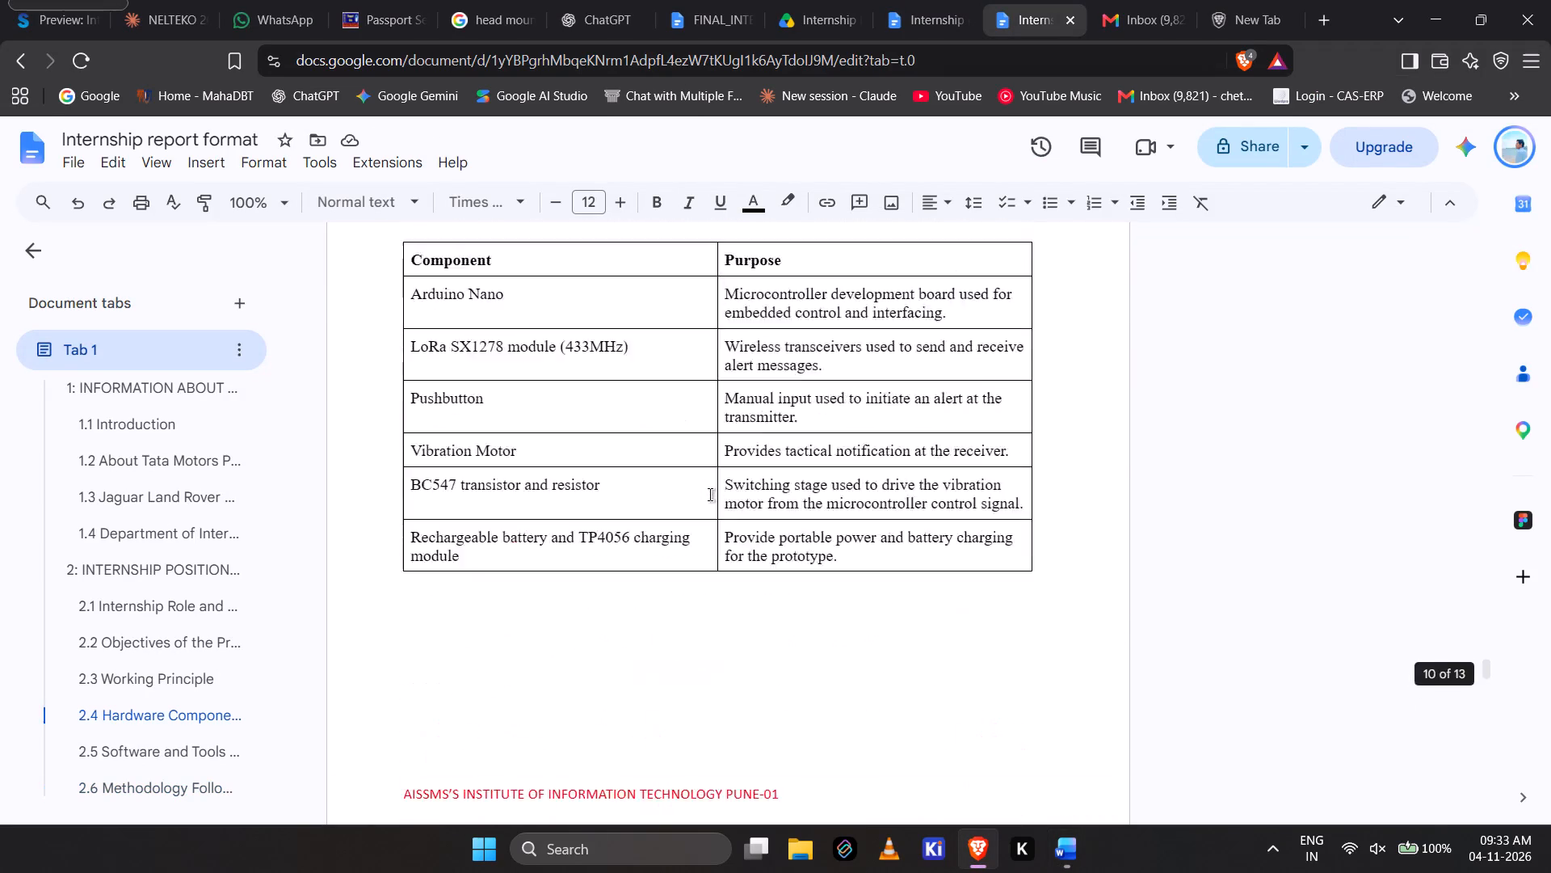
pyautogui.scroll(3, 710, 495)
pyautogui.scroll(-18, 710, 495)
pyautogui.scroll(-4, 710, 495)
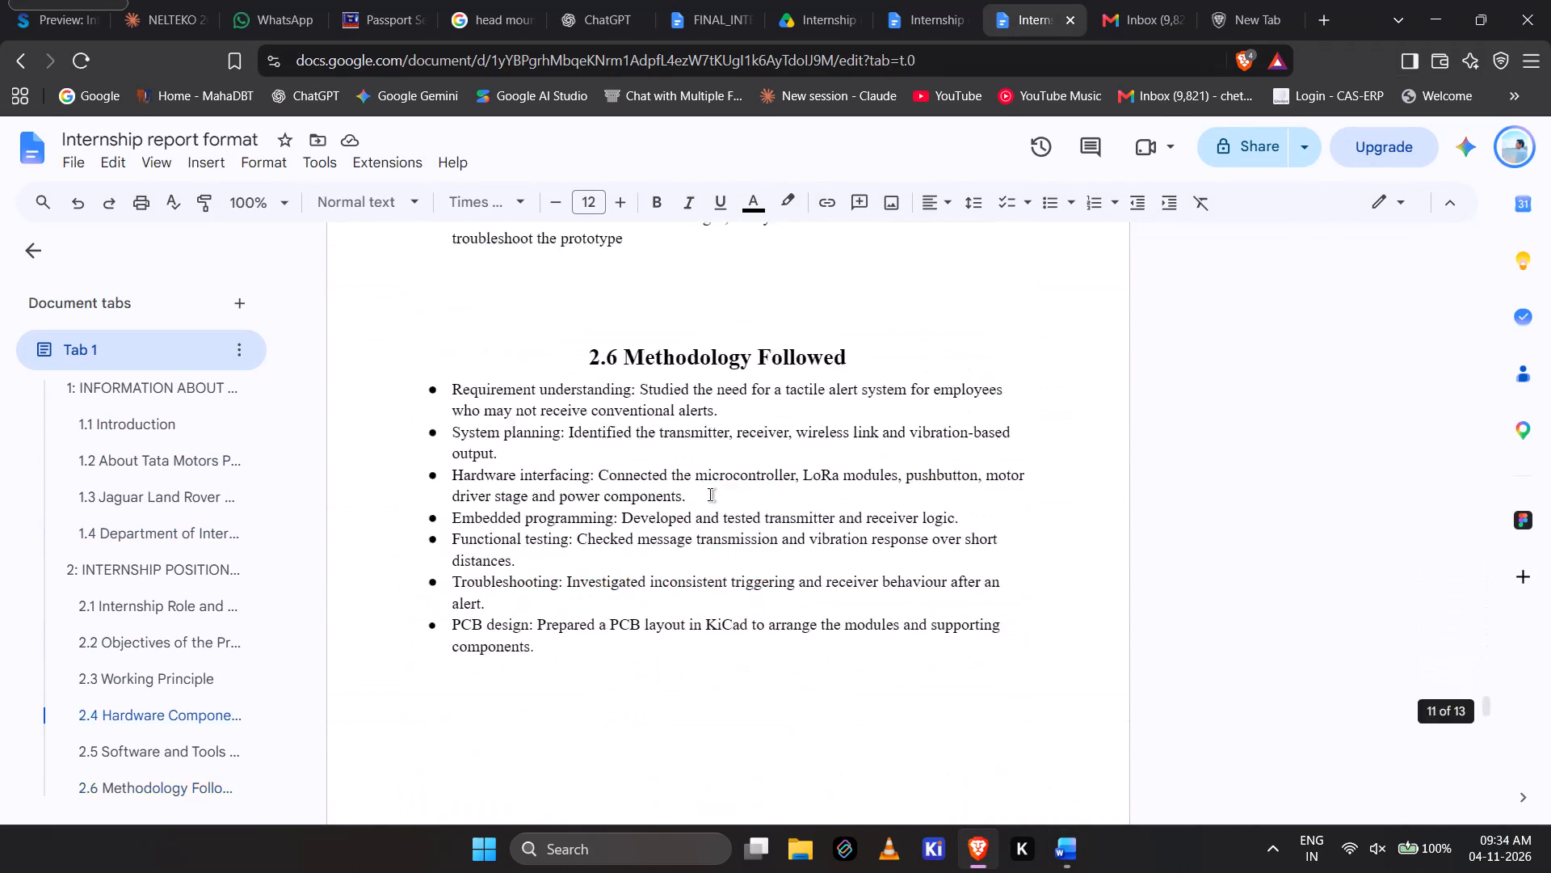
pyautogui.scroll(-7, 710, 495)
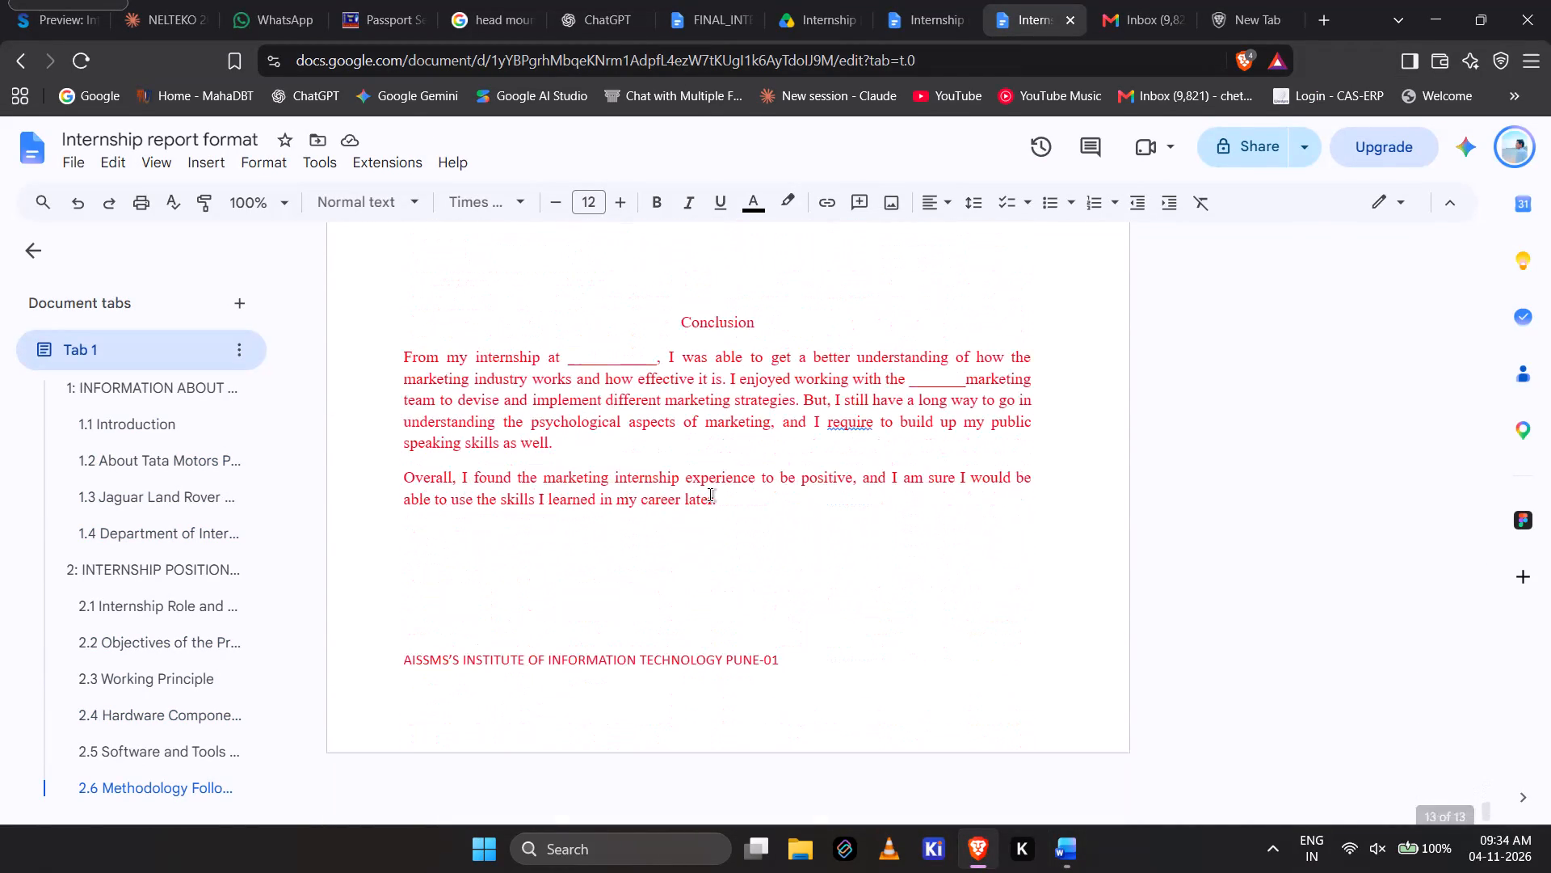
pyautogui.scroll(11, 710, 495)
# Add two empty lines below the 2.8 Other Industrial Exposure body paragraph.
pyautogui.press('Return')
pyautogui.press('Return')
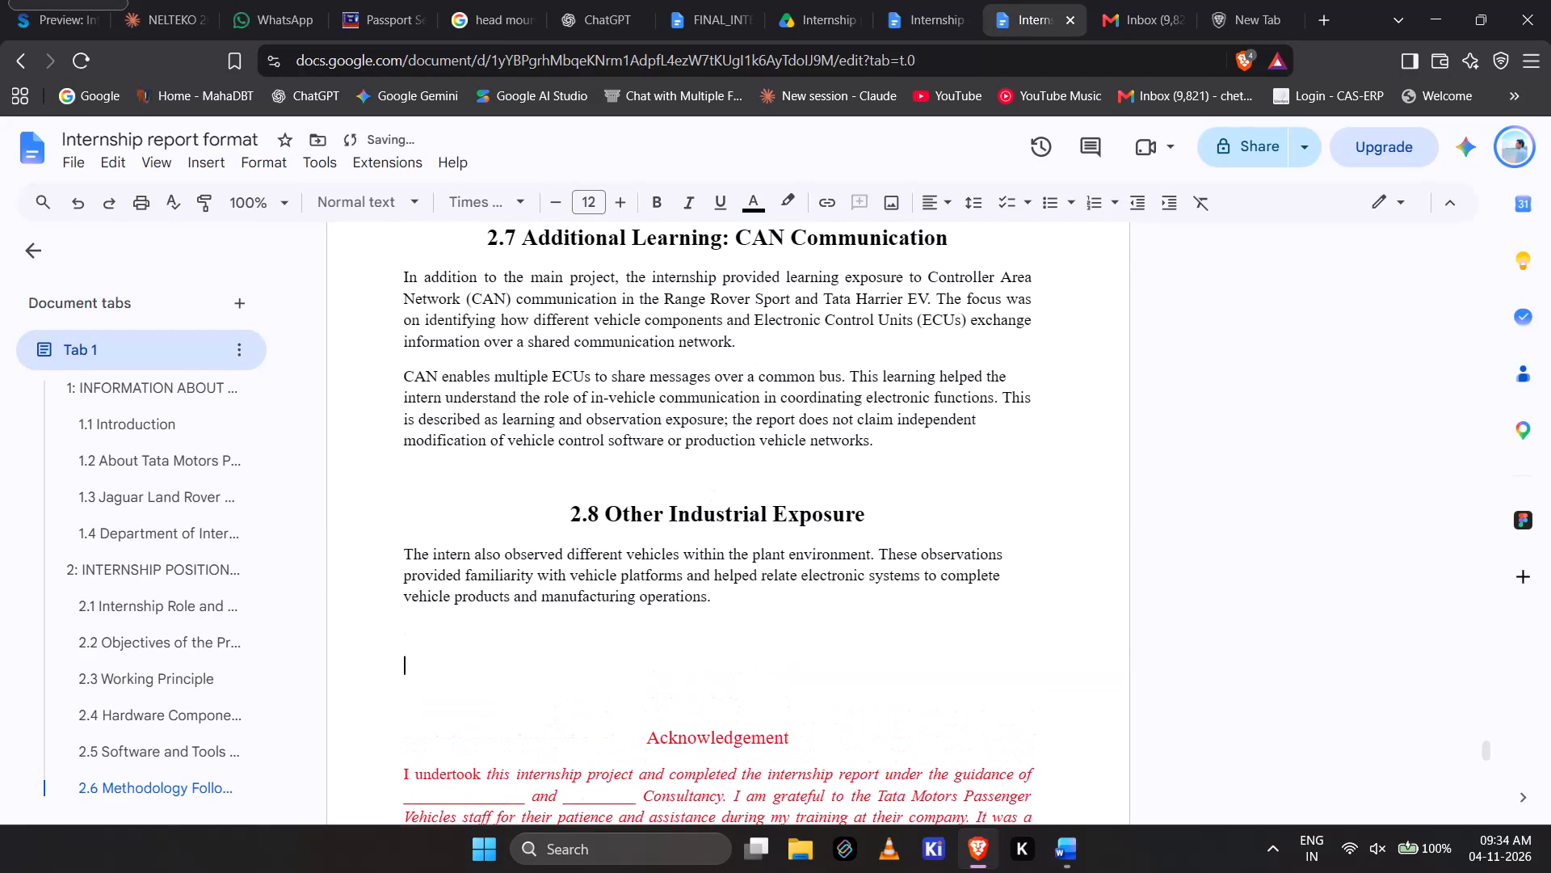
# Check the paragraph style, font and size of the 2.3, 2.5, 2.6, 2.7 and 2.8 section titles in the Google Docs report.
pyautogui.click(782, 513)
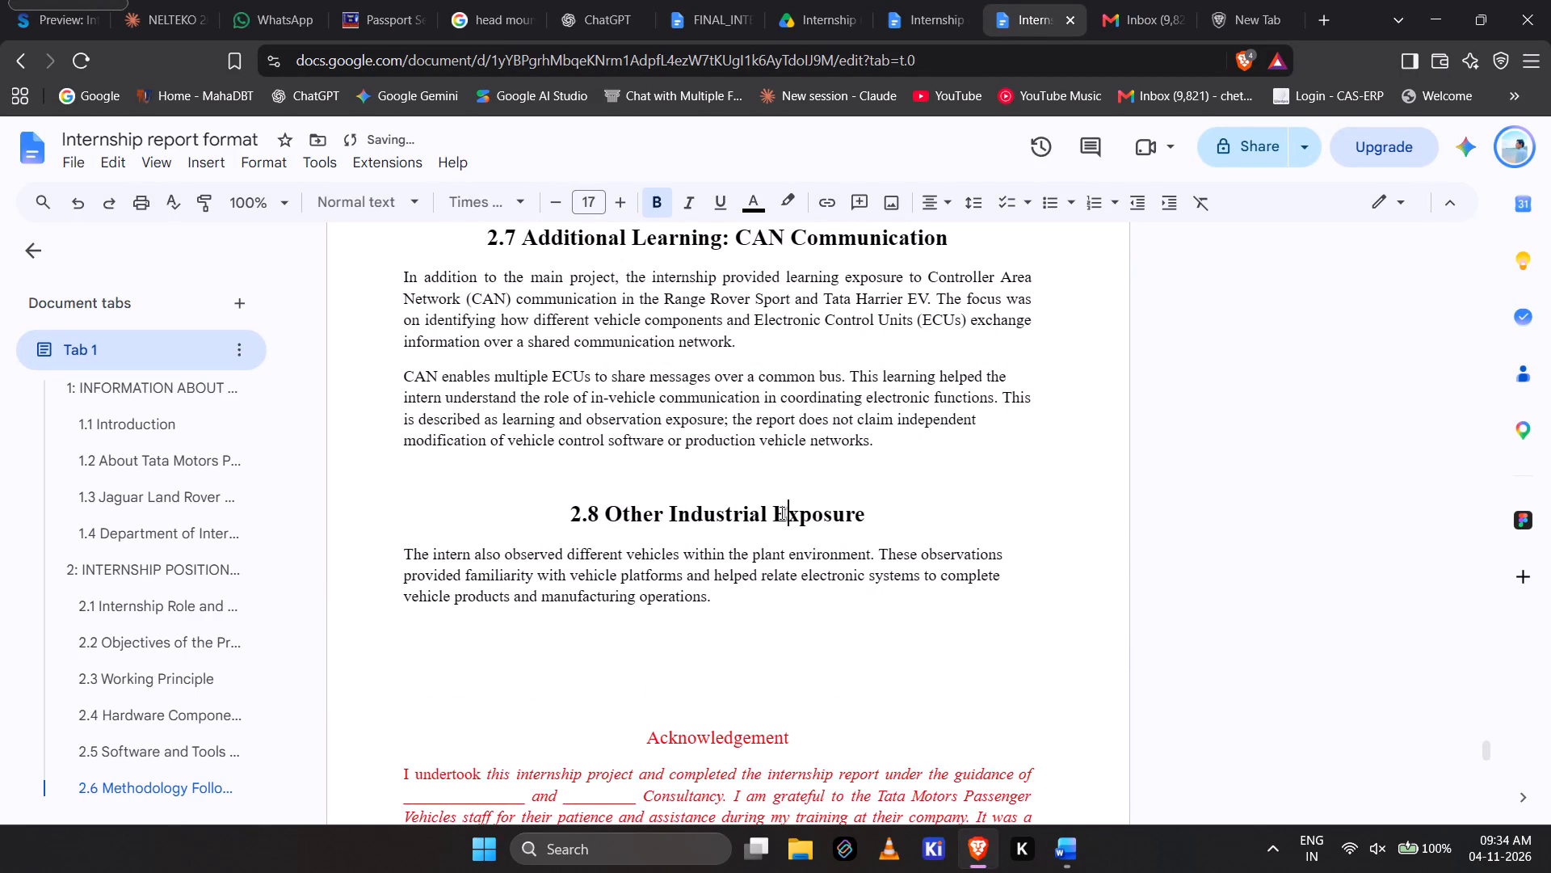
pyautogui.click(839, 250)
pyautogui.scroll(16, 839, 250)
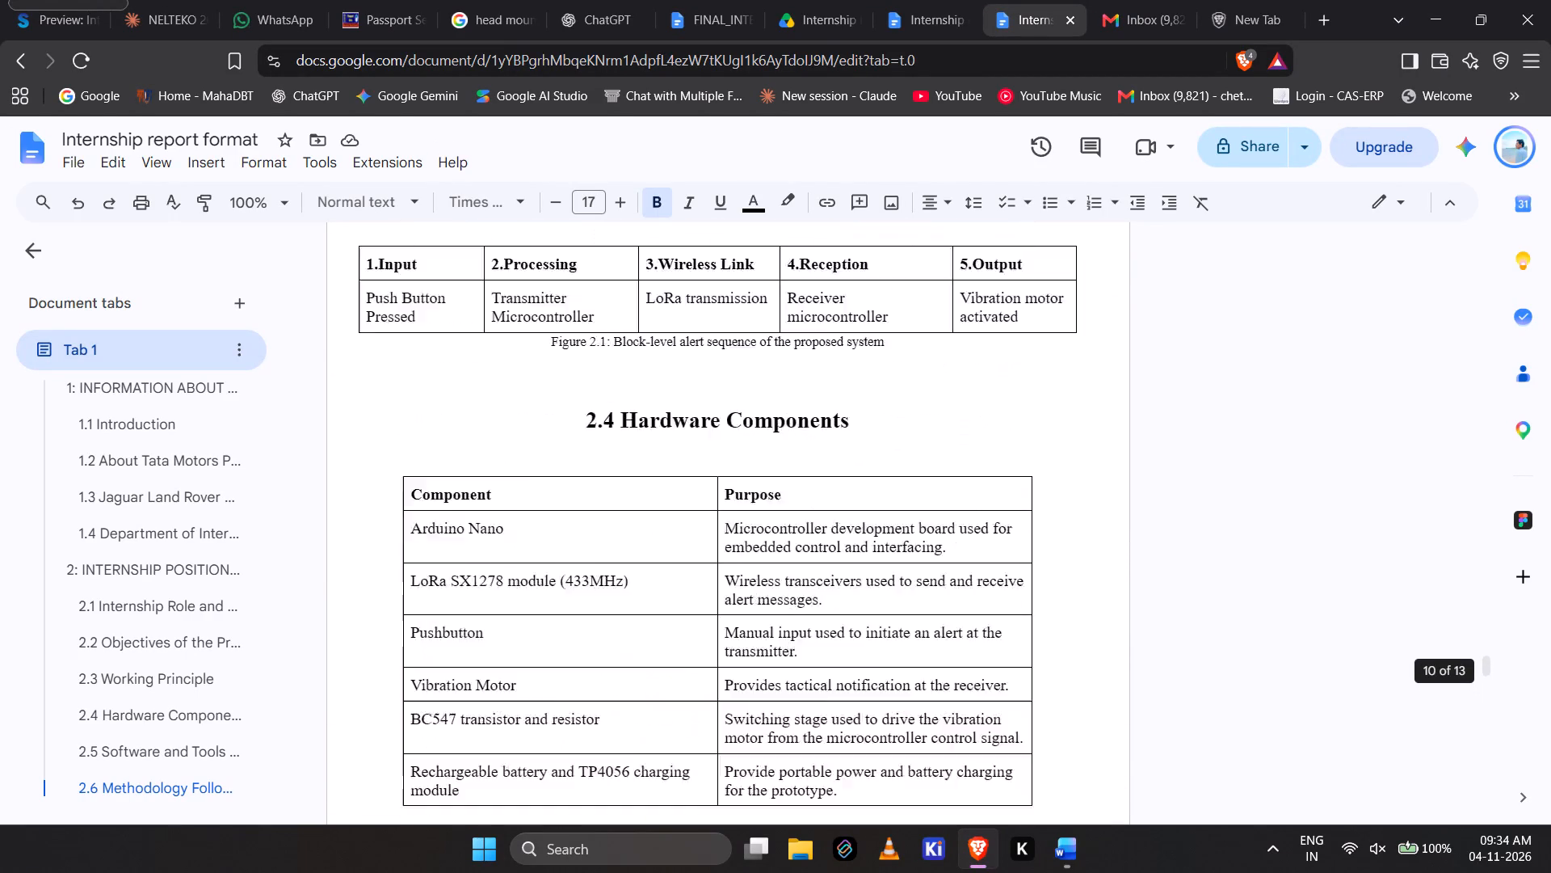
pyautogui.scroll(1, 839, 250)
pyautogui.click(749, 449)
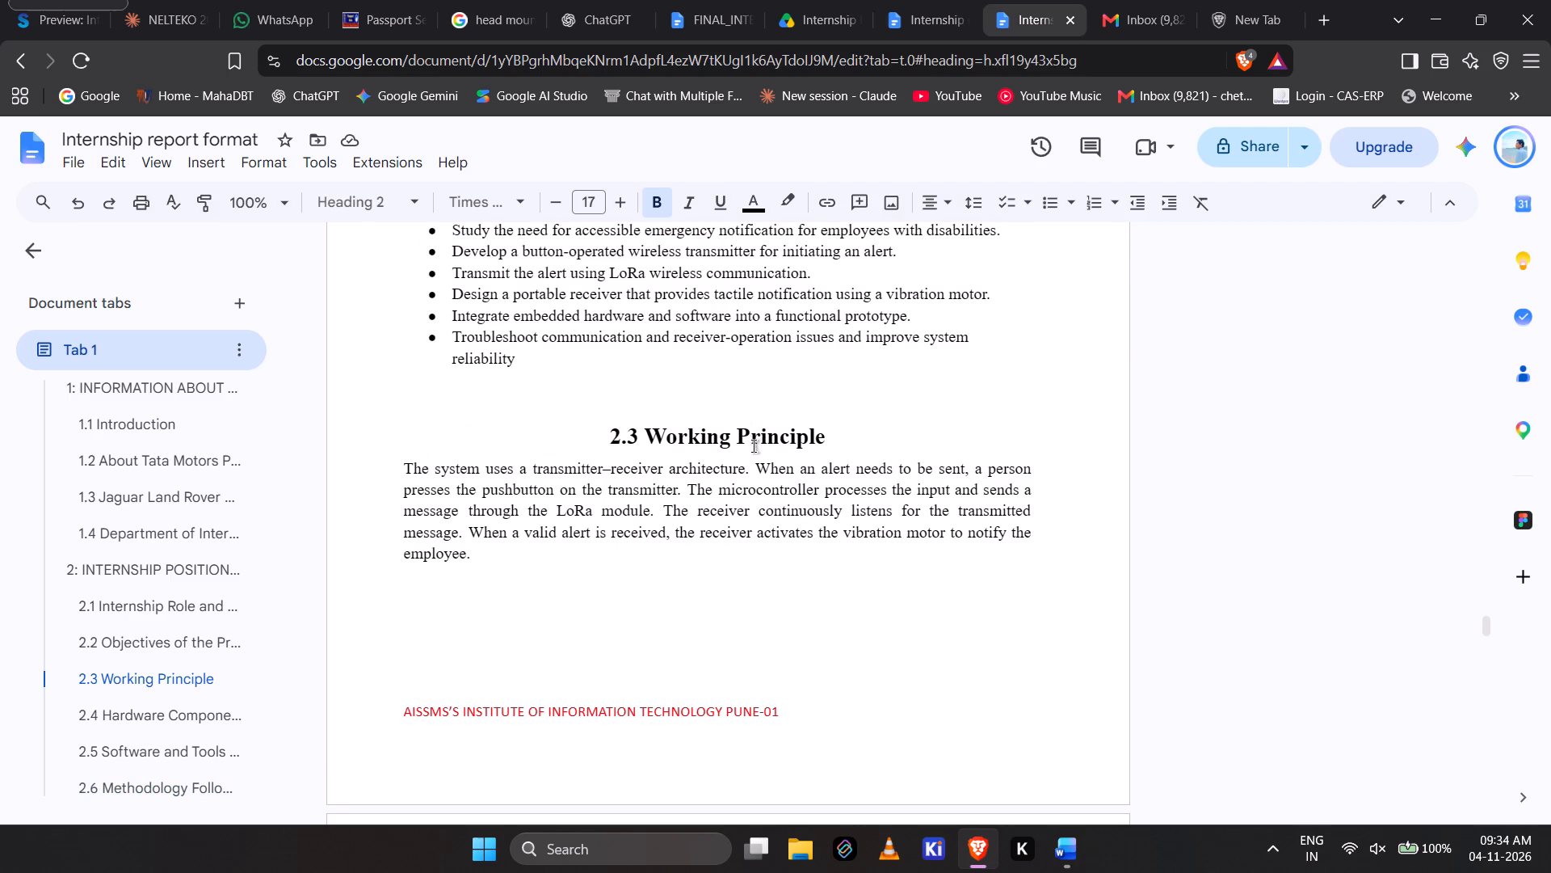
pyautogui.scroll(-10, 765, 459)
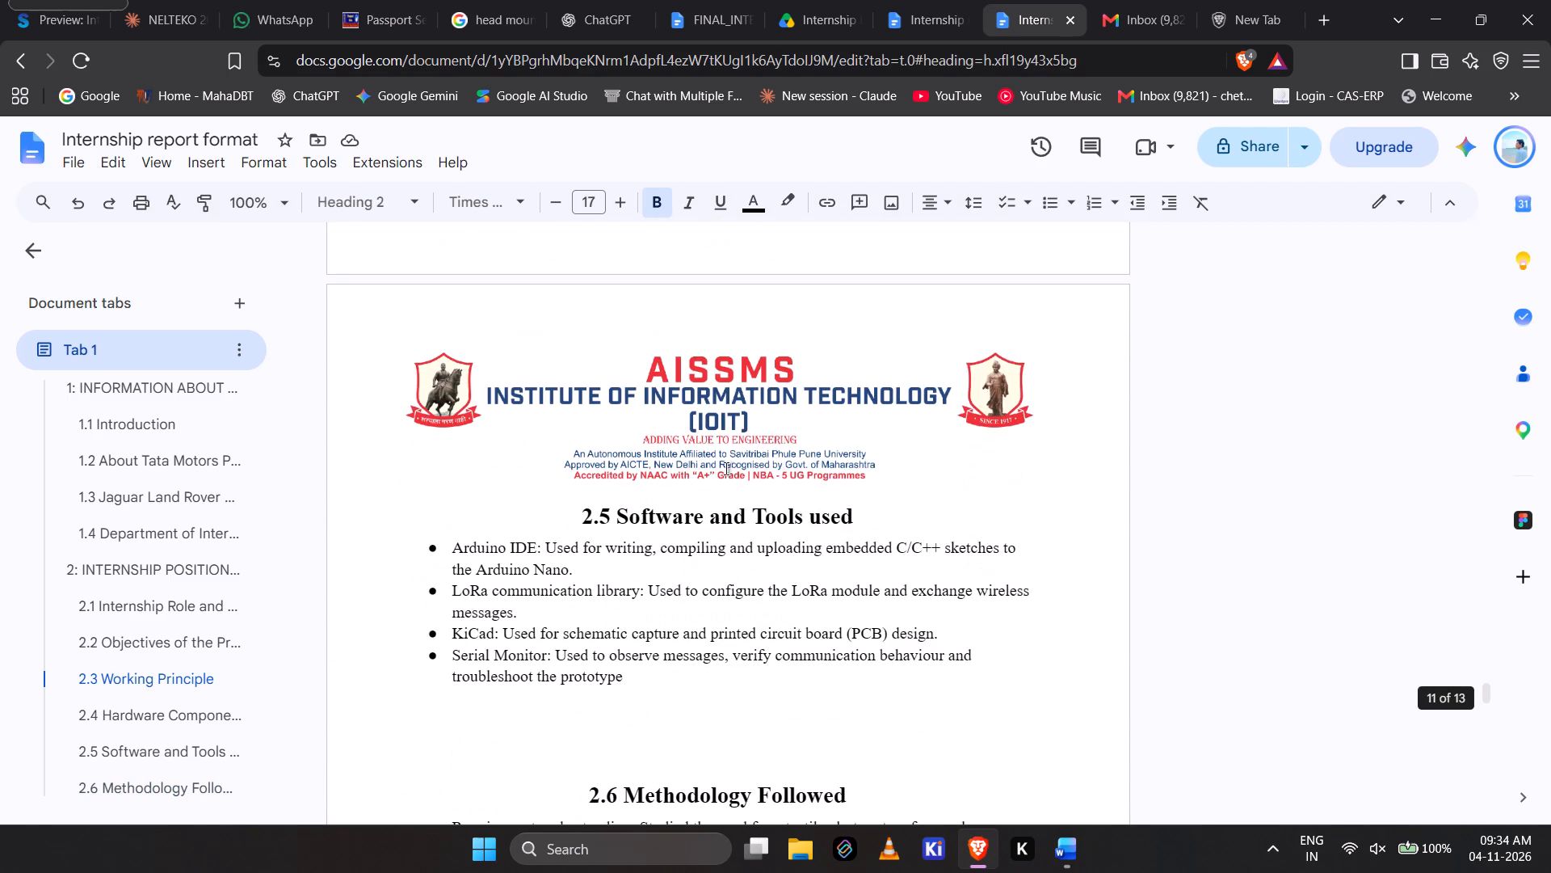
pyautogui.click(684, 522)
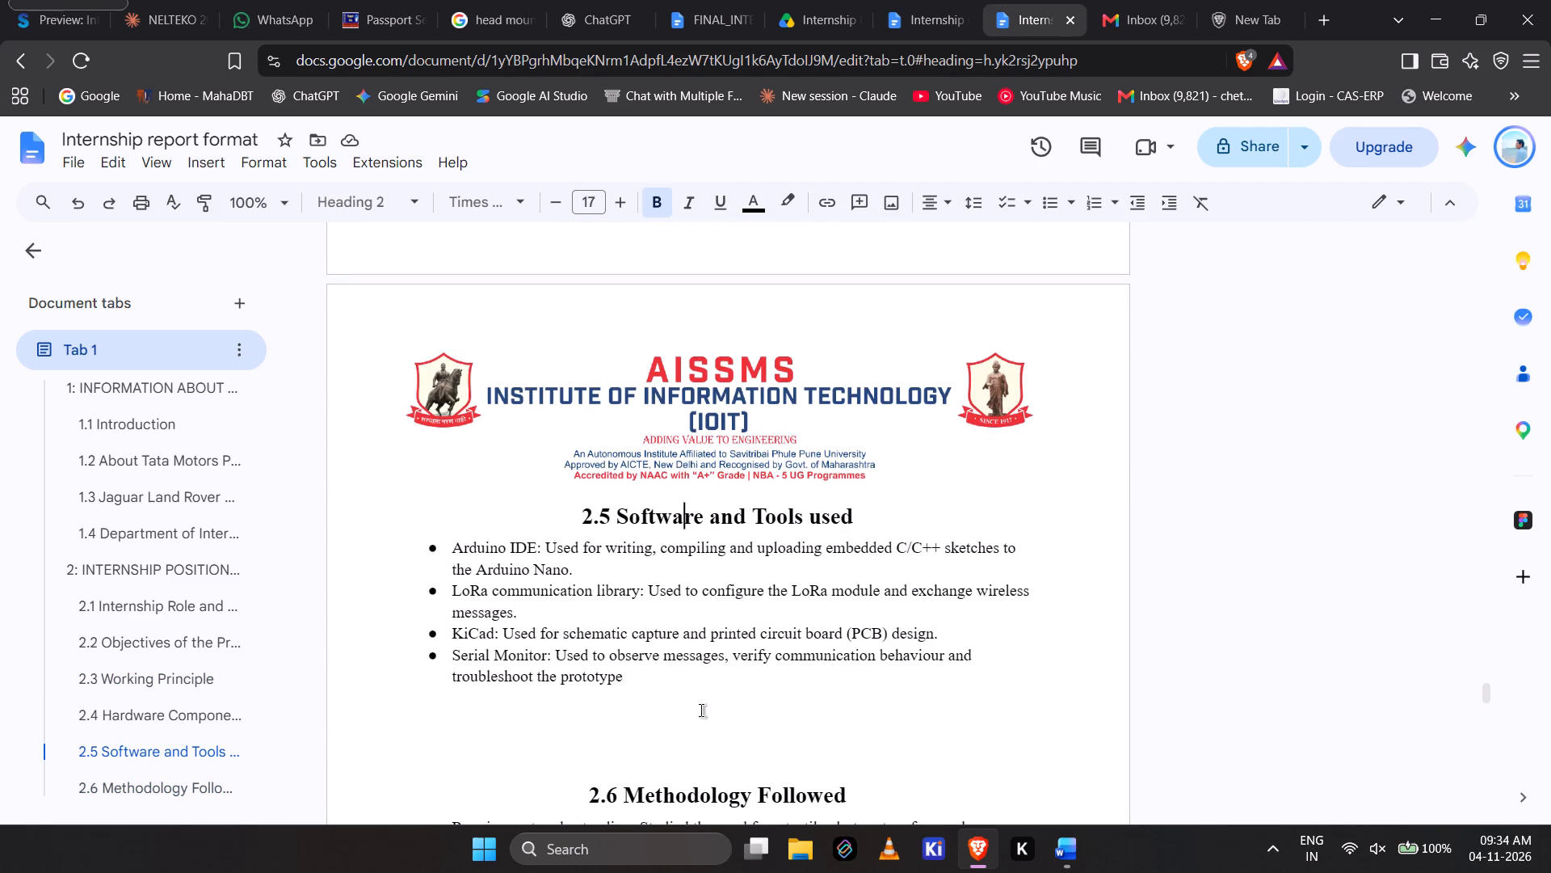
pyautogui.click(707, 793)
pyautogui.scroll(-6, 707, 793)
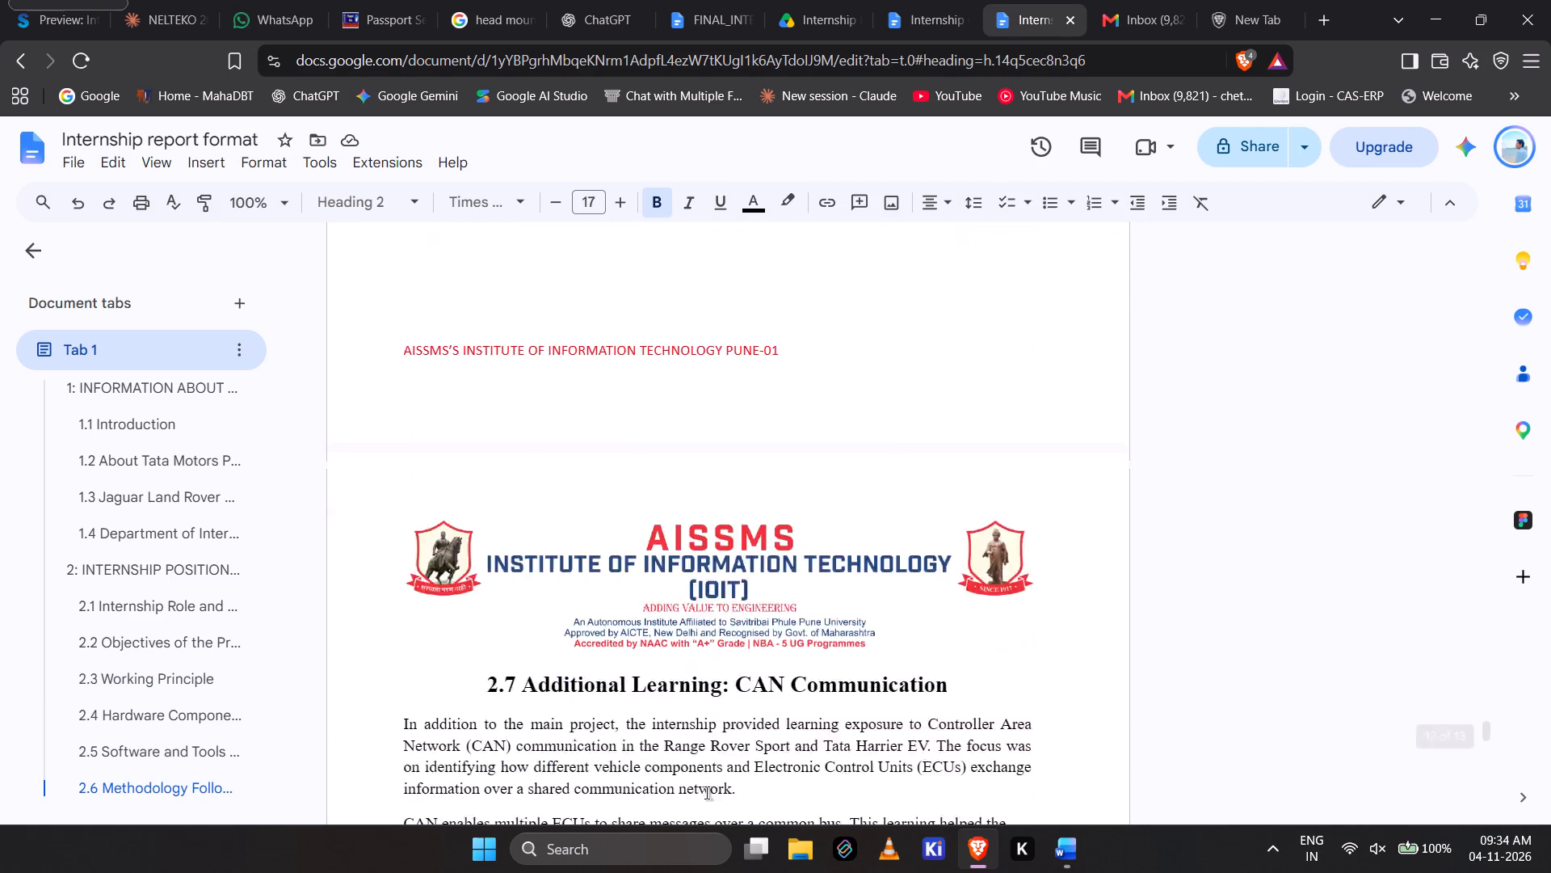
pyautogui.scroll(-2, 707, 793)
# Apply the Heading 2 style to the 2.8 Other Industrial Exposure and 2.7 Additional Learning: CAN Communication titles.
pyautogui.click(688, 664)
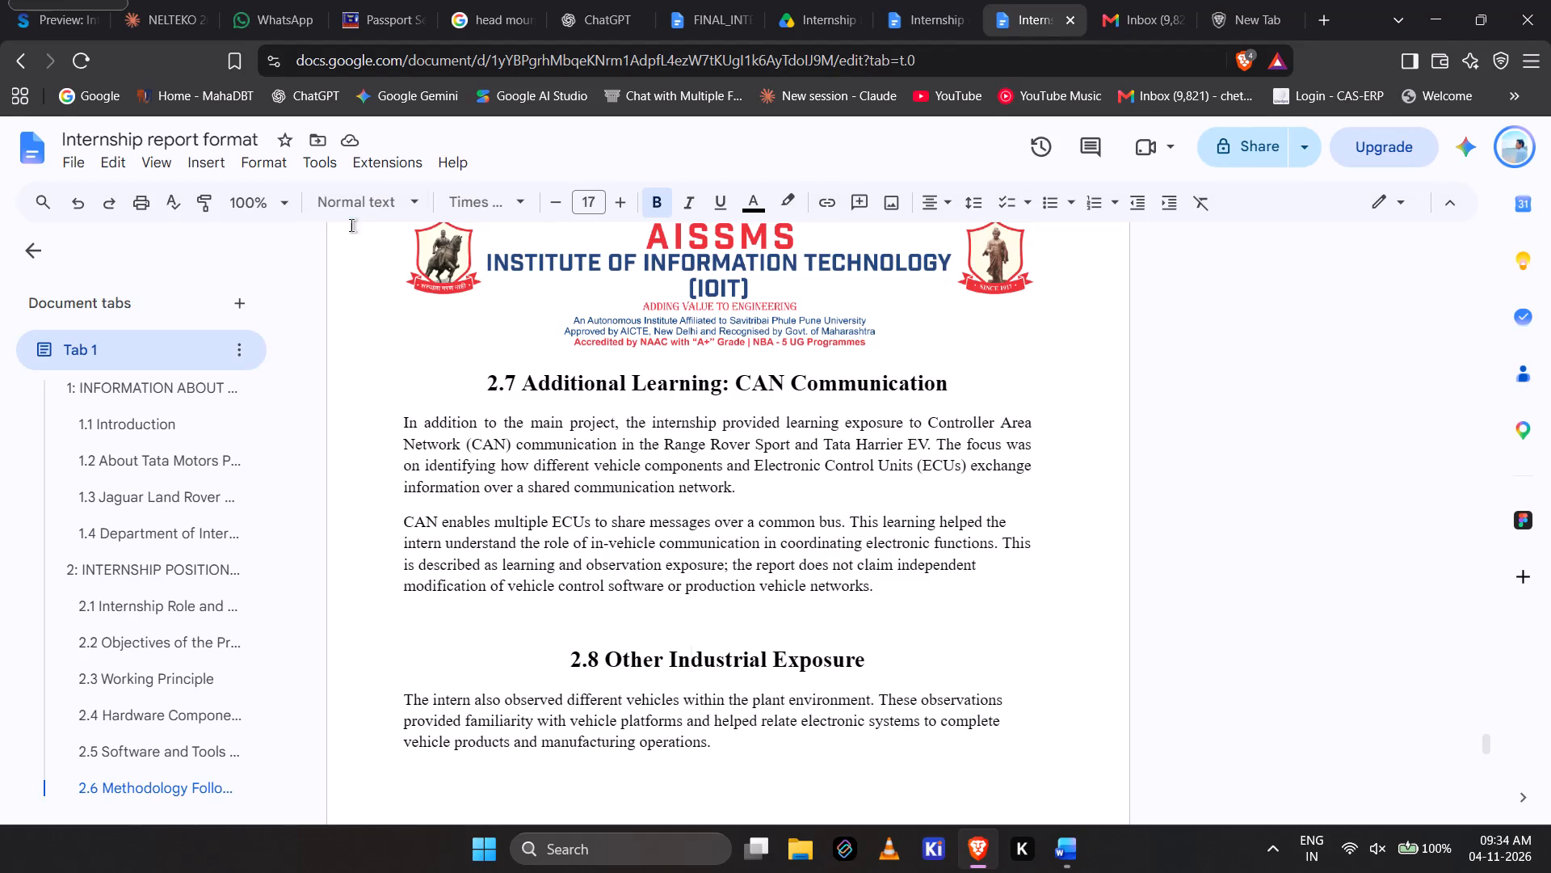
pyautogui.click(347, 198)
pyautogui.click(396, 542)
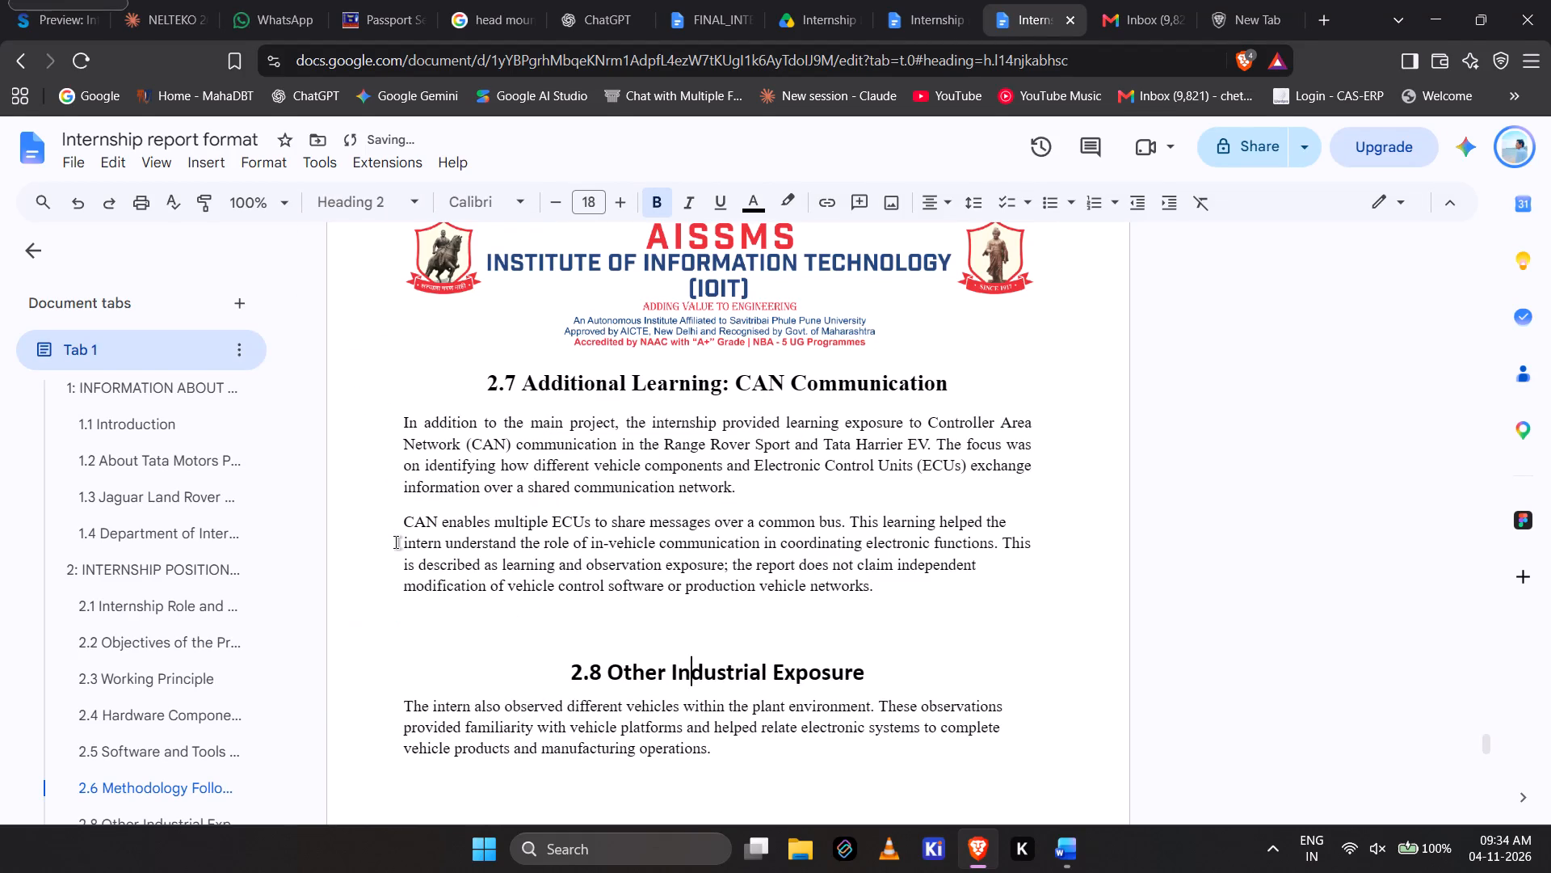
pyautogui.click(588, 390)
pyautogui.click(376, 224)
pyautogui.click(373, 217)
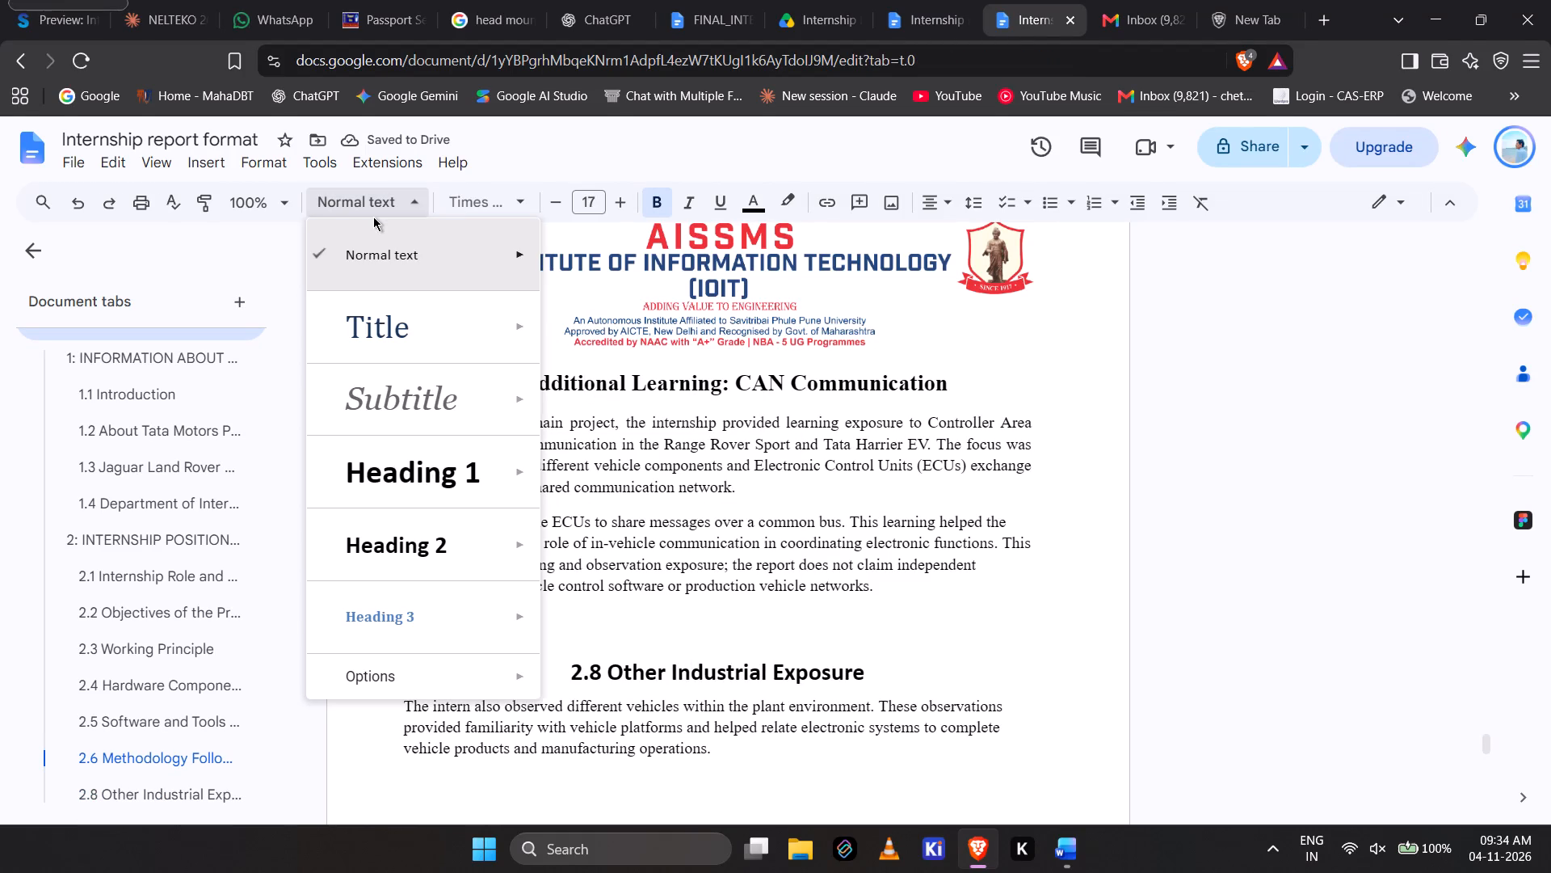
pyautogui.click(462, 529)
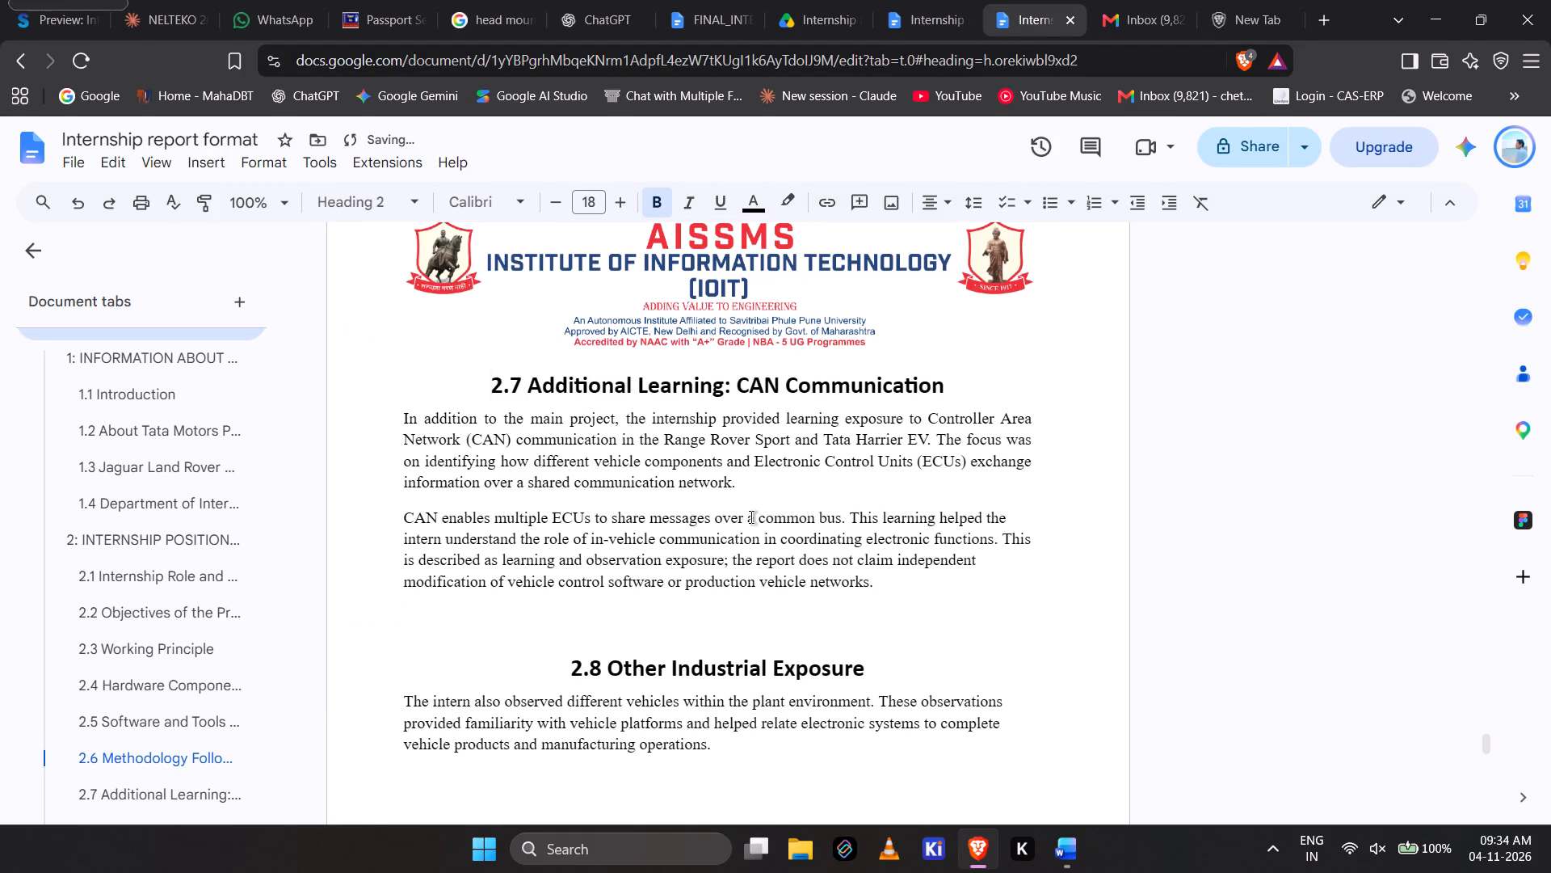
# Compare the formatting of the 2.5 and 2.6 section titles with that of the 2.7 and 2.8 titles.
pyautogui.scroll(-3, 751, 517)
pyautogui.scroll(11, 751, 517)
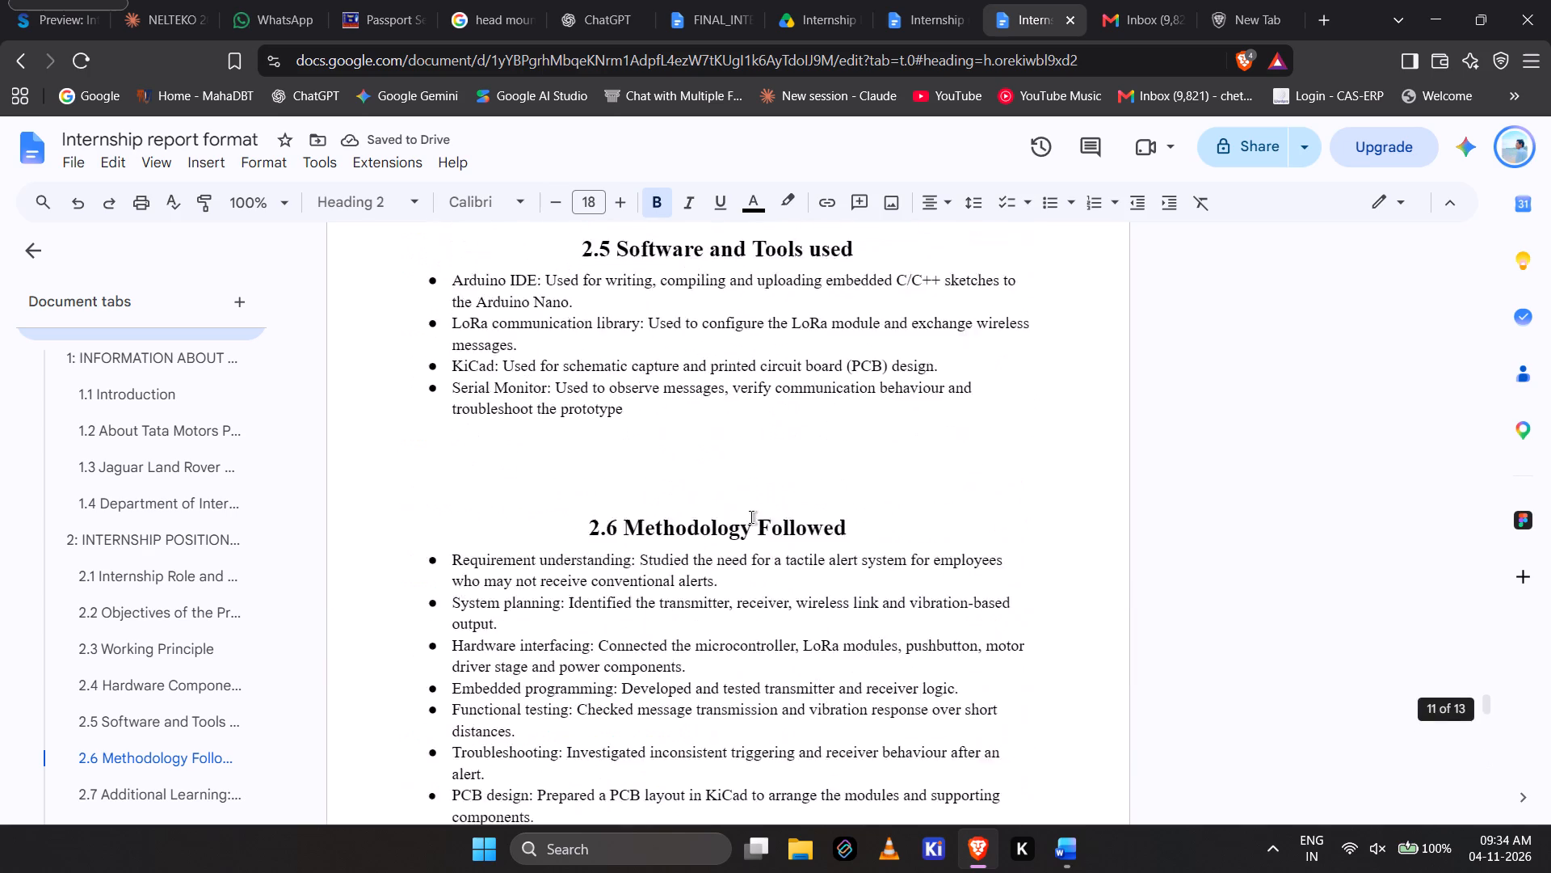
pyautogui.click(727, 669)
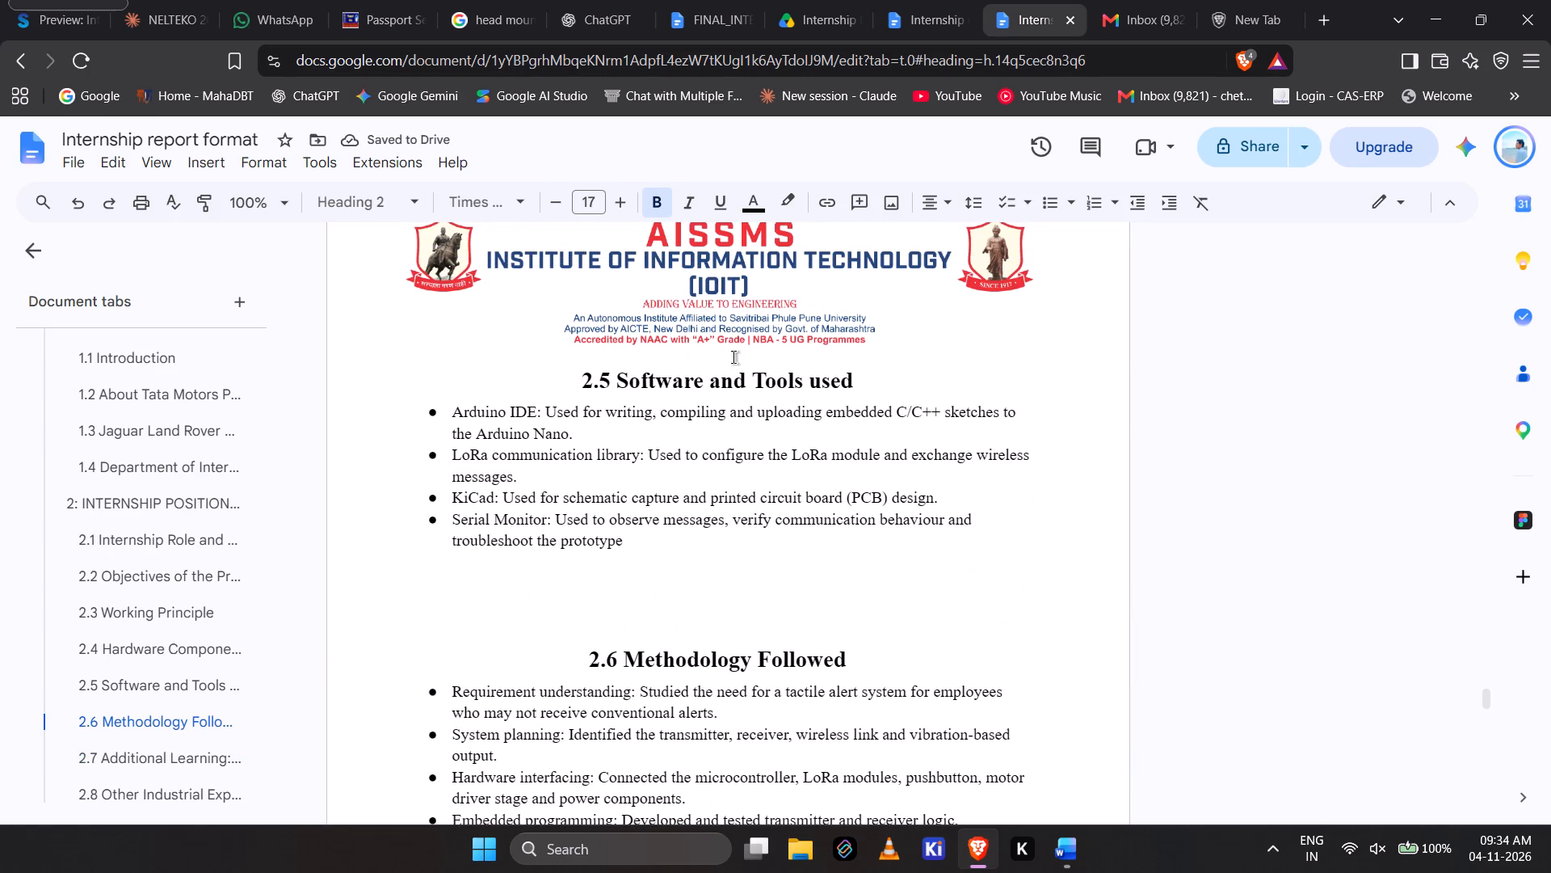
pyautogui.click(729, 373)
pyautogui.scroll(-6, 729, 373)
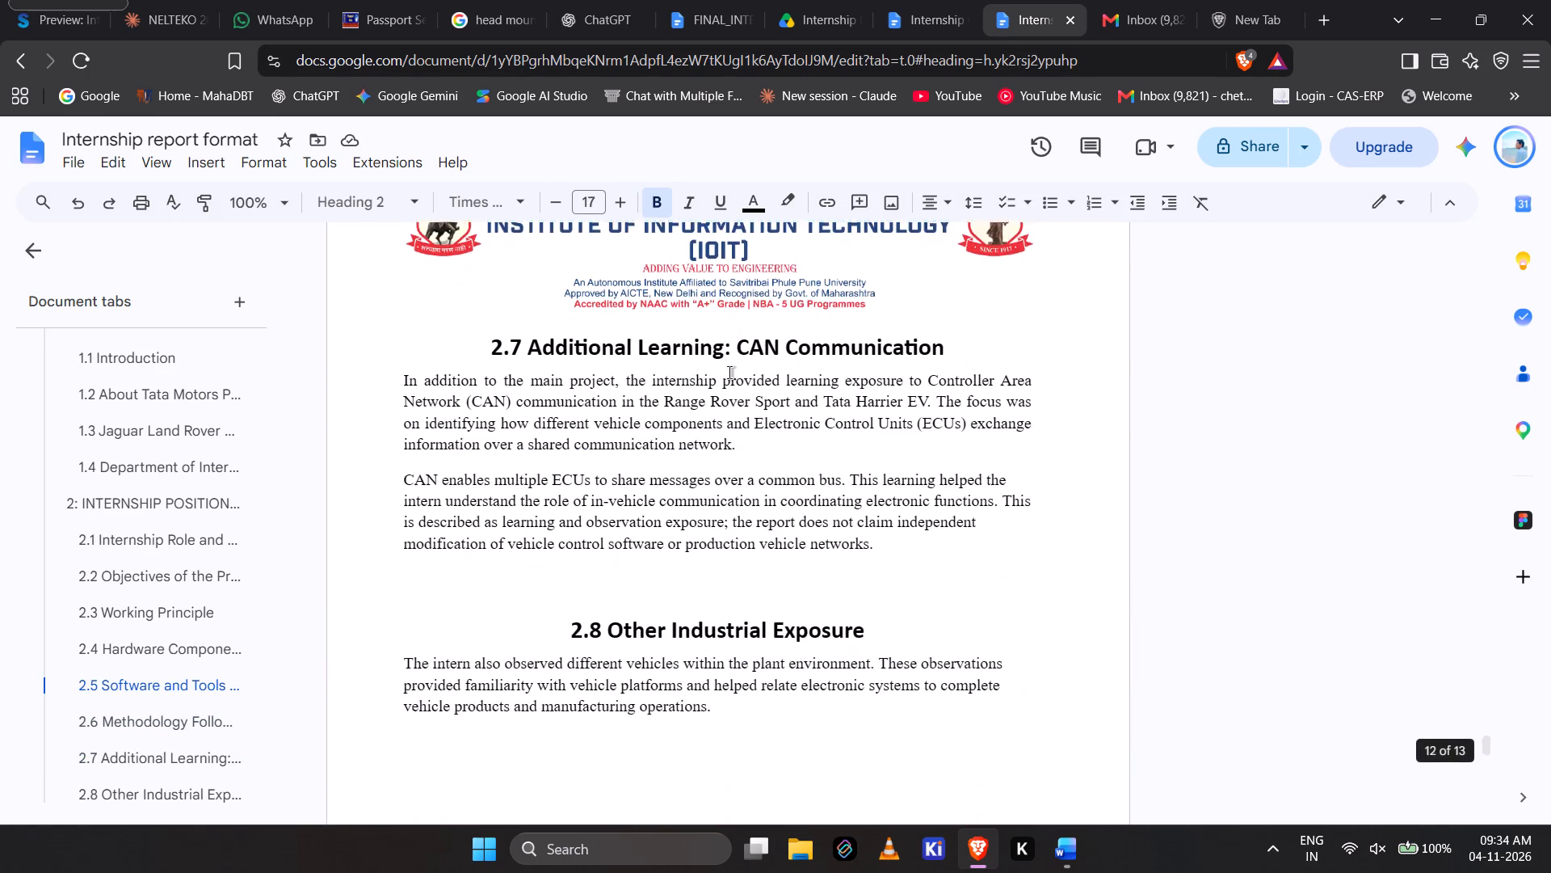
pyautogui.scroll(-3, 729, 373)
pyautogui.scroll(4, 729, 373)
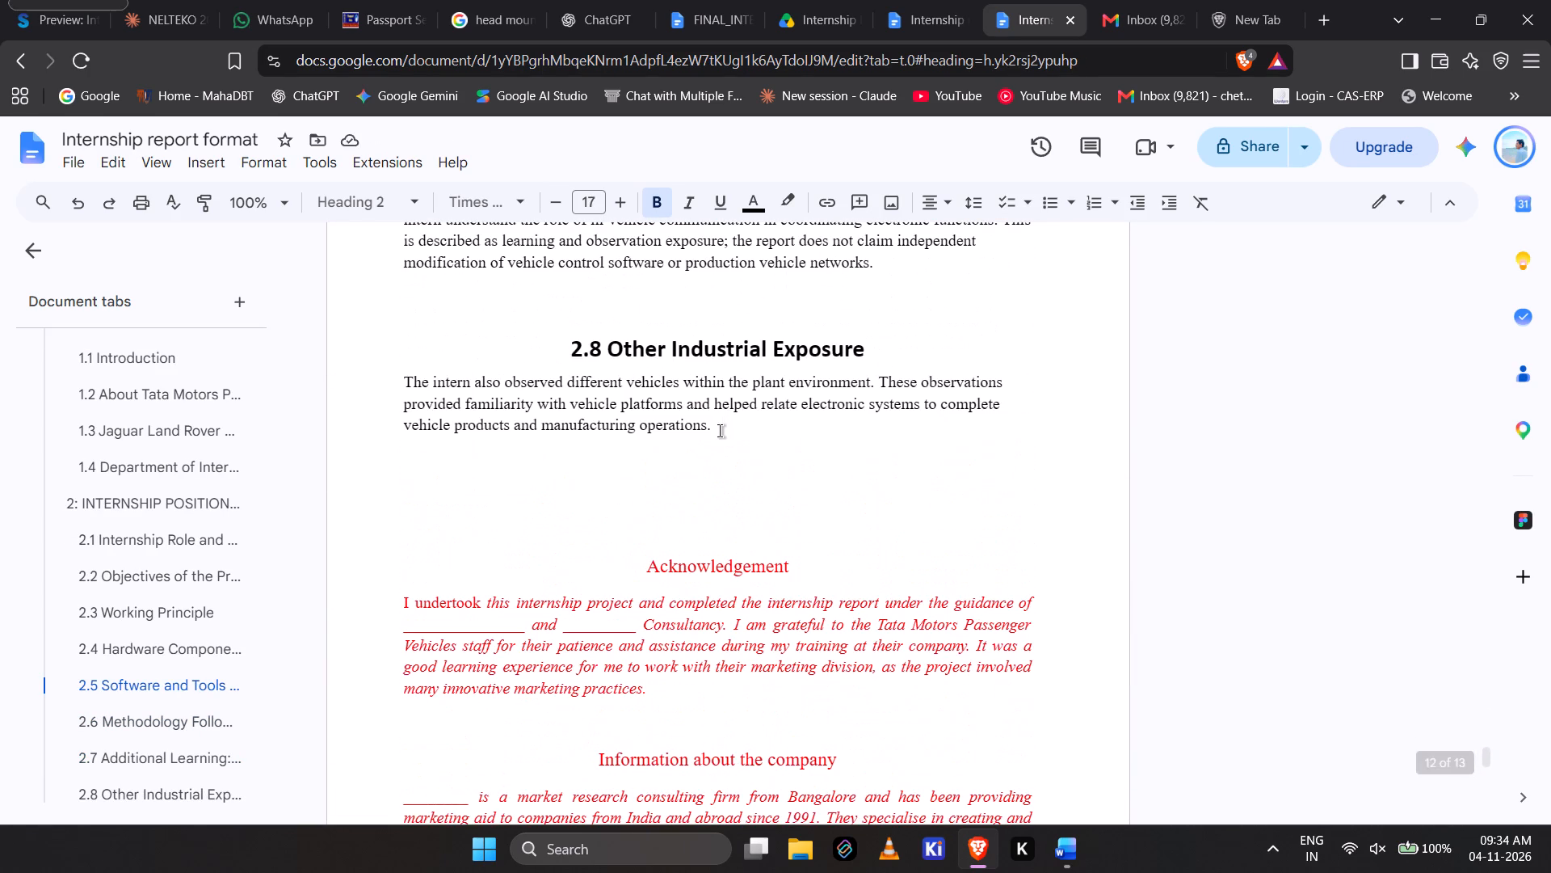
# Insert two more empty lines directly after the 2.8 Other Industrial Exposure body paragraph.
pyautogui.click(720, 431)
pyautogui.press('BackSpace')
pyautogui.press('Return')
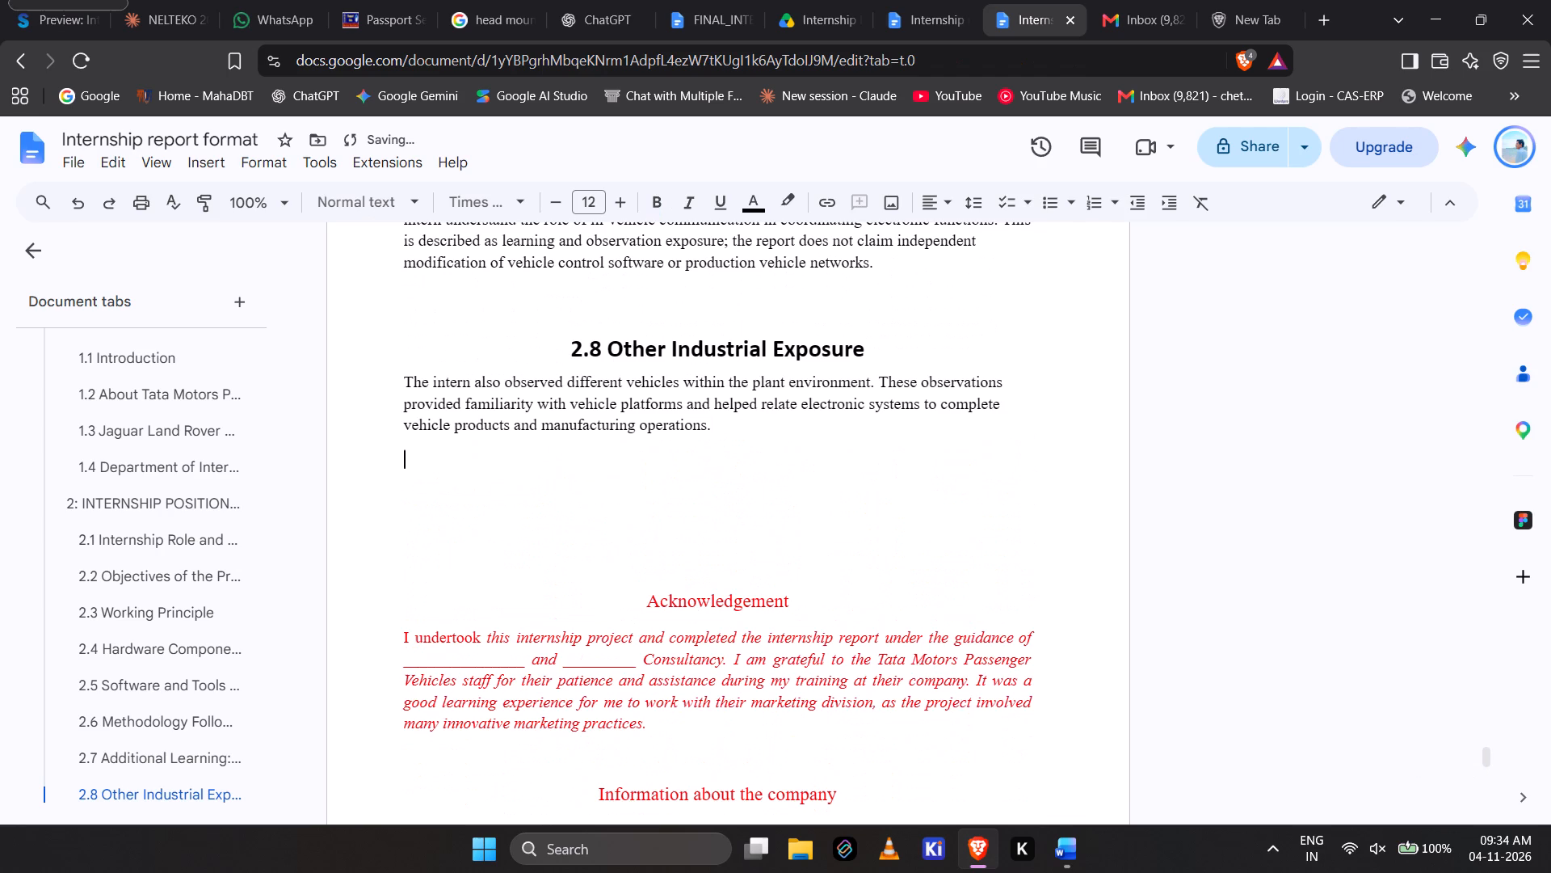
pyautogui.press('Return')
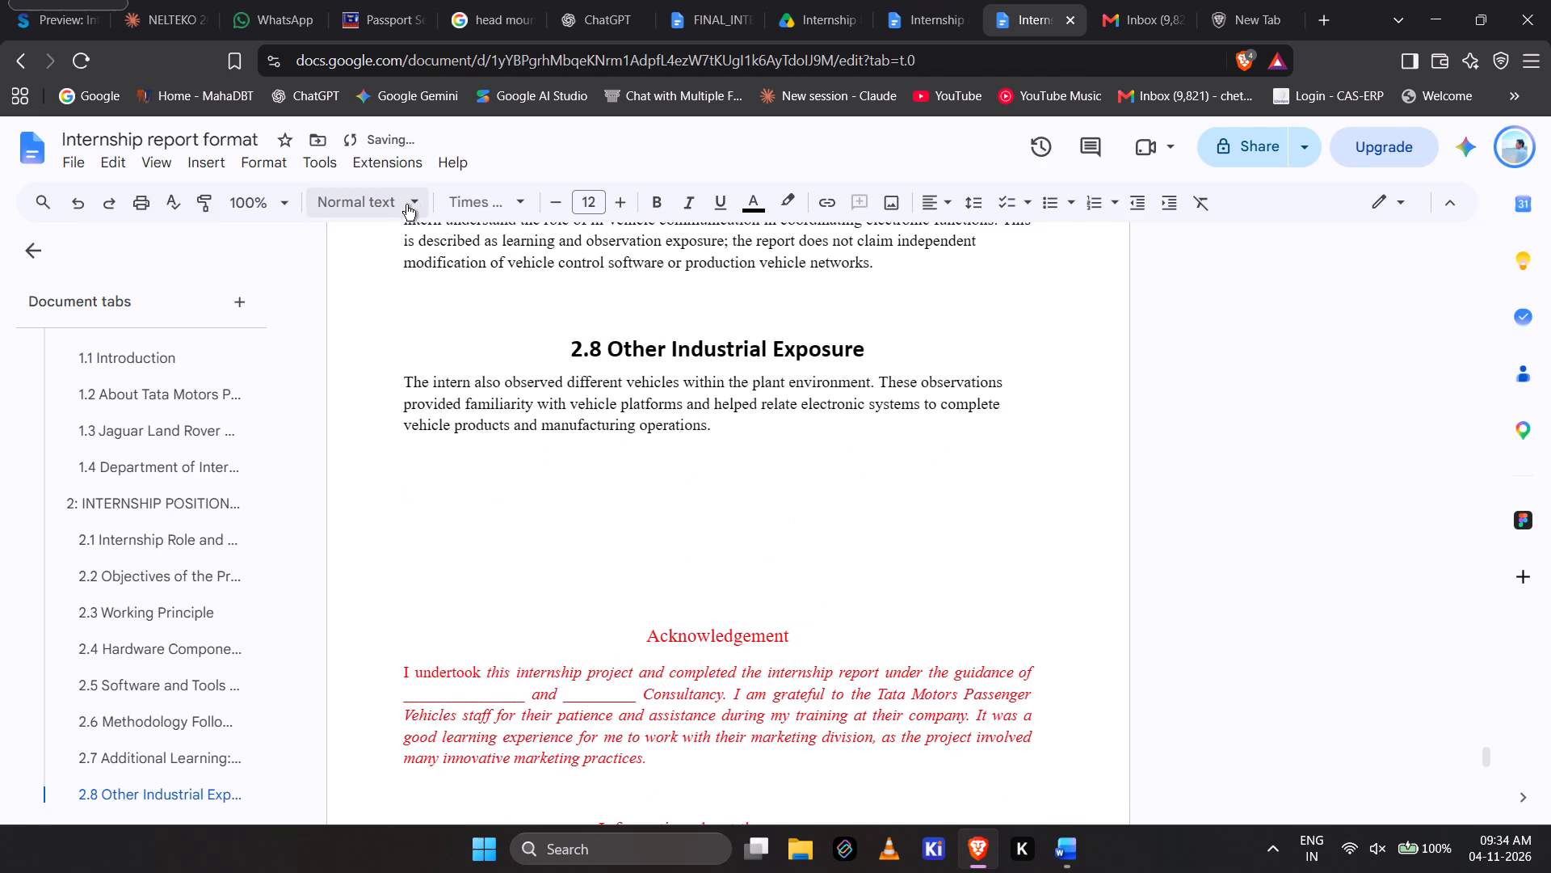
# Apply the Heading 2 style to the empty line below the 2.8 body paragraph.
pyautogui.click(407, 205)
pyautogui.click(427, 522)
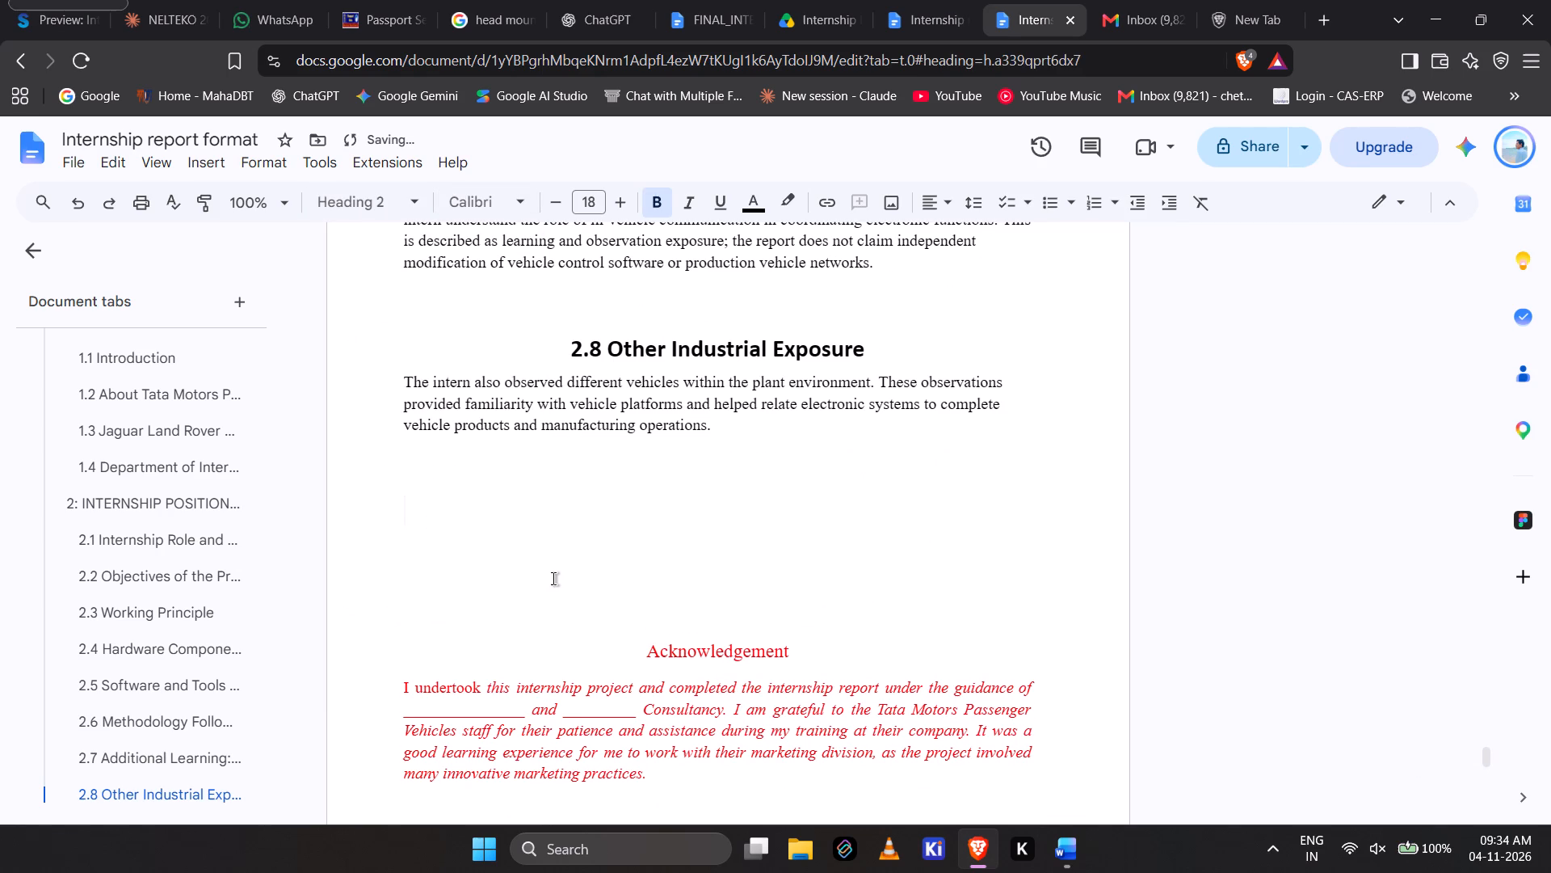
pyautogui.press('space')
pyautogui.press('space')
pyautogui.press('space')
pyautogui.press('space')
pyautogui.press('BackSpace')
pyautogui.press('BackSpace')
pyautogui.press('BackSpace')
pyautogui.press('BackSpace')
# Examine the Chapter 3 opening in the Word report and the style of the chapter 1 title in the Google Docs report.
pyautogui.hotkey('alt', 'Tab')
pyautogui.scroll(2, 553, 579)
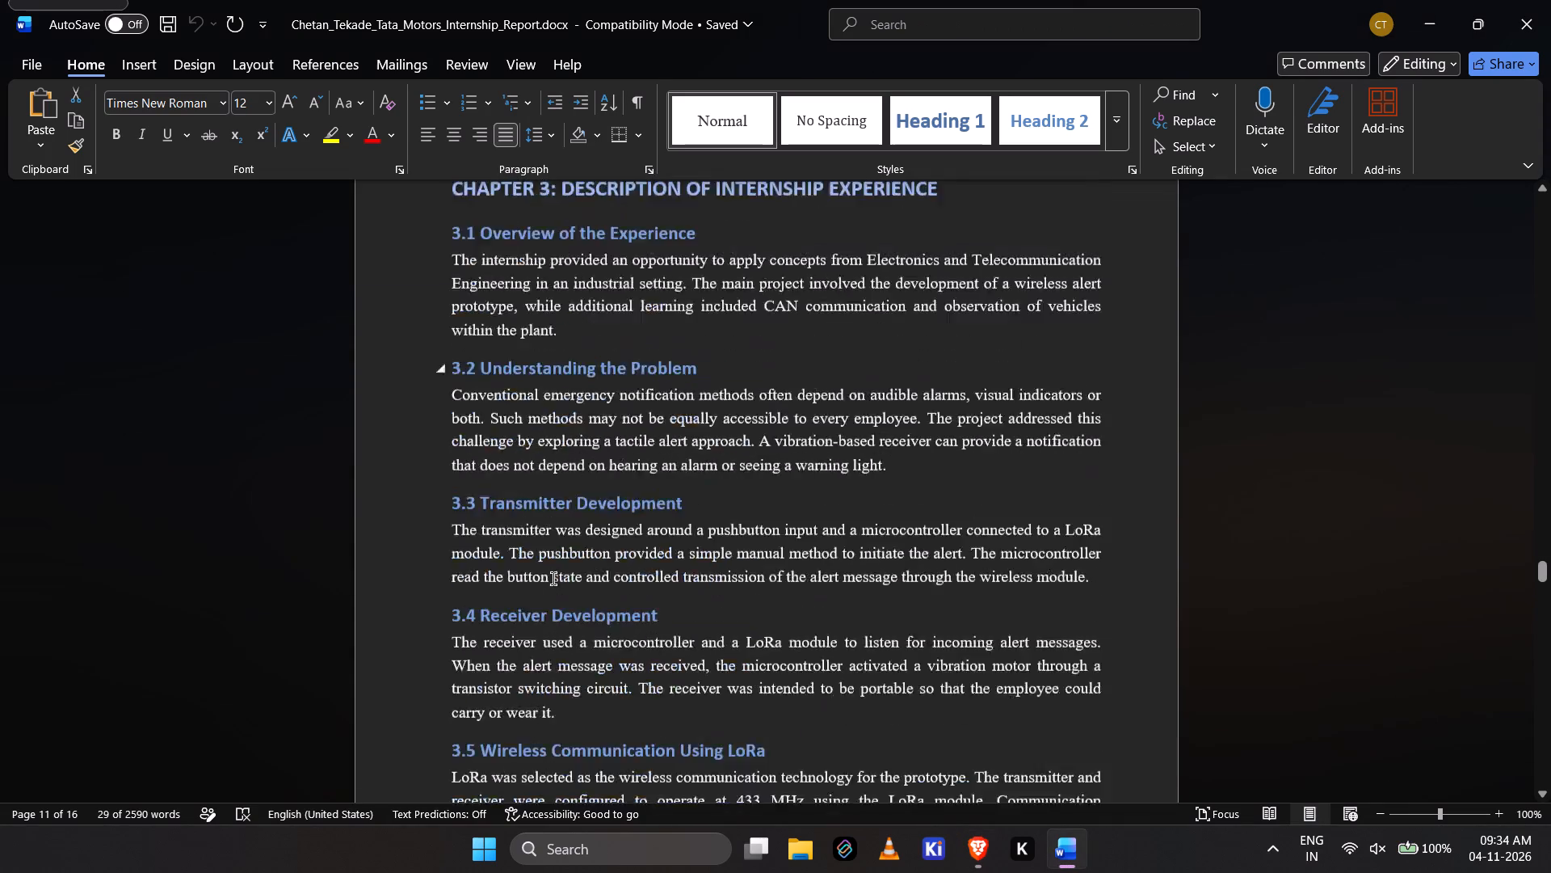
pyautogui.scroll(2, 553, 579)
pyautogui.hotkey('alt', 'Tab')
pyautogui.scroll(8, 553, 579)
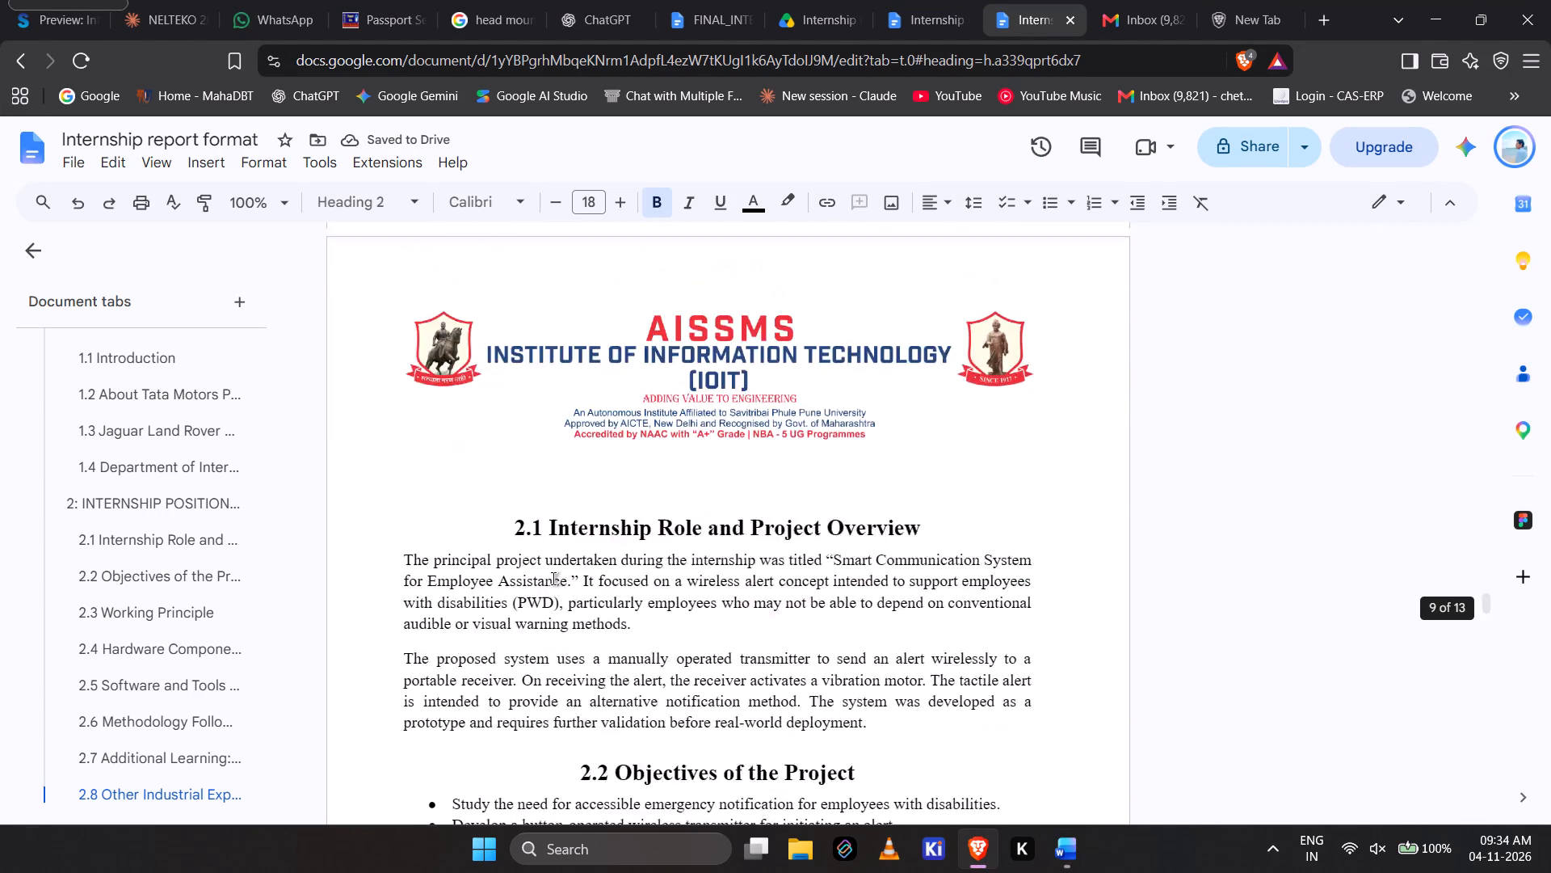
pyautogui.scroll(12, 553, 579)
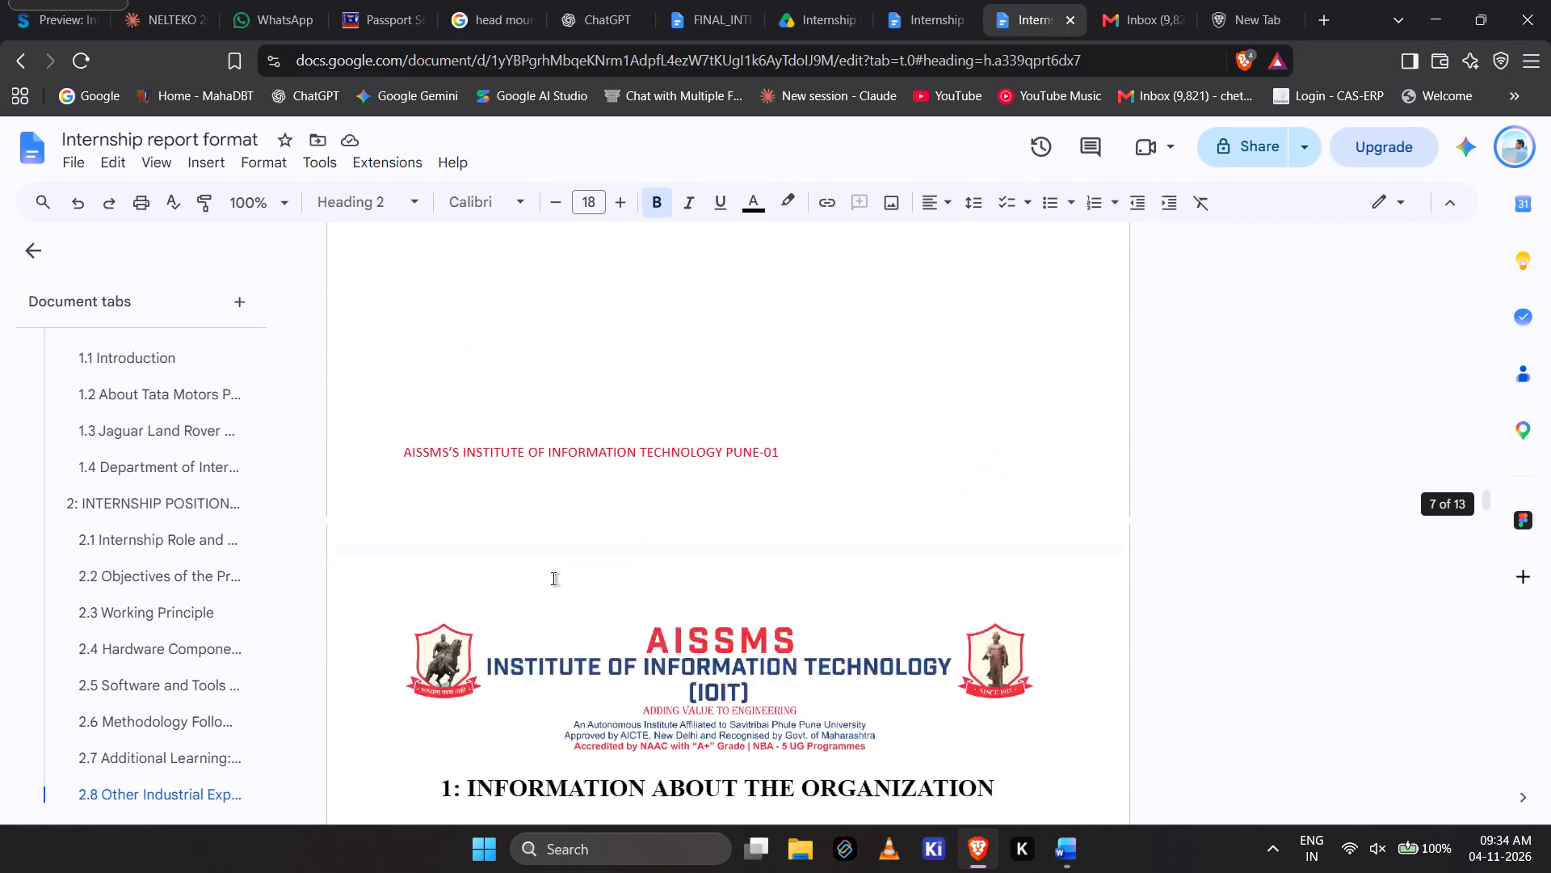
pyautogui.scroll(1, 553, 579)
pyautogui.scroll(-3, 553, 579)
pyautogui.click(535, 647)
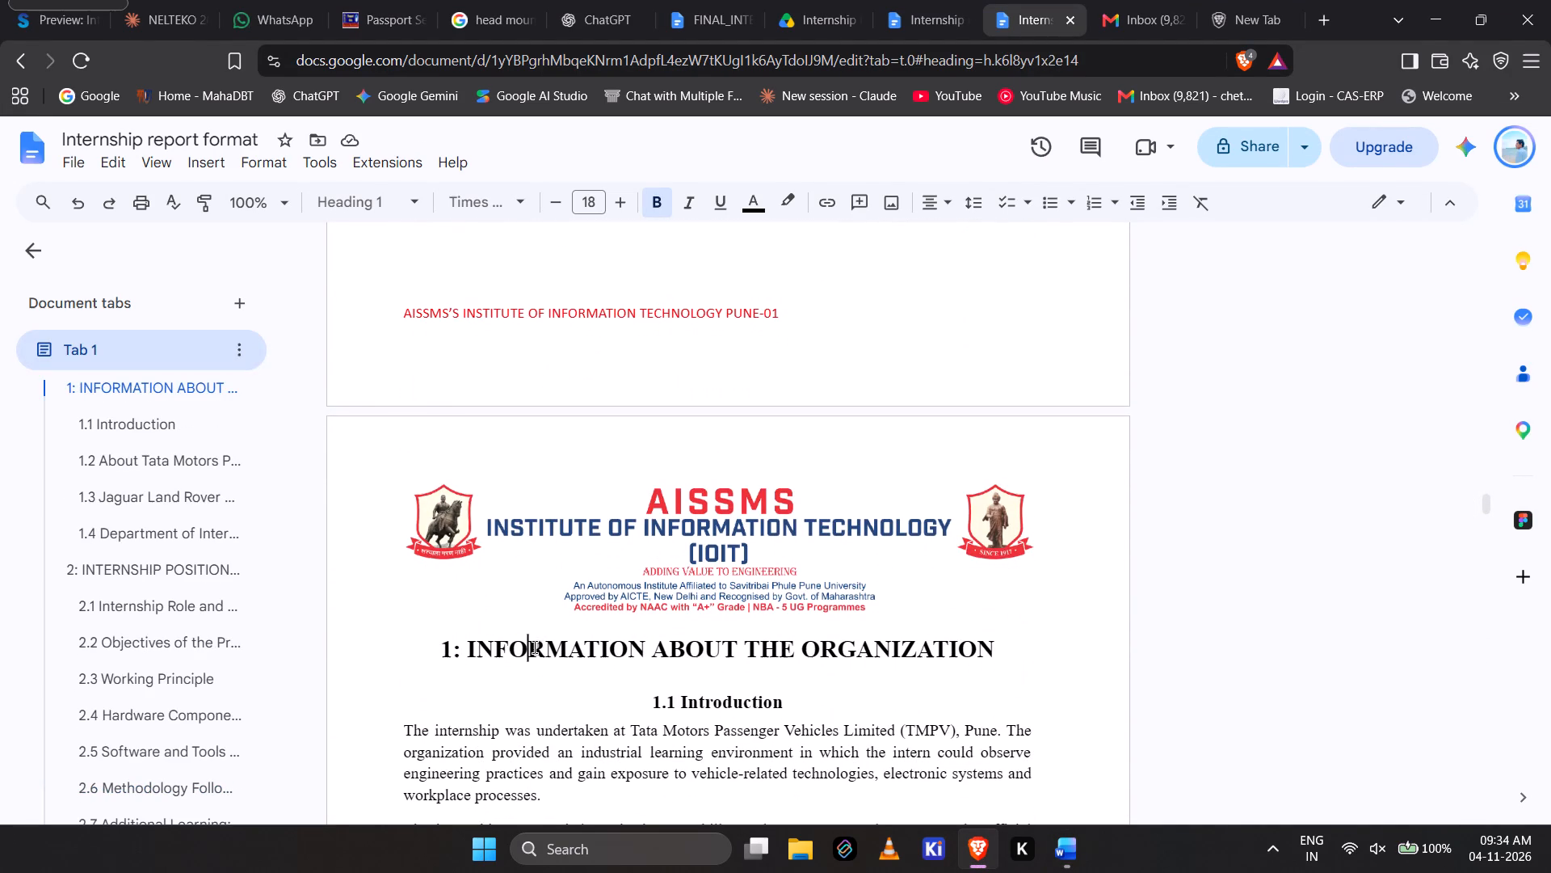
pyautogui.scroll(-14, 535, 647)
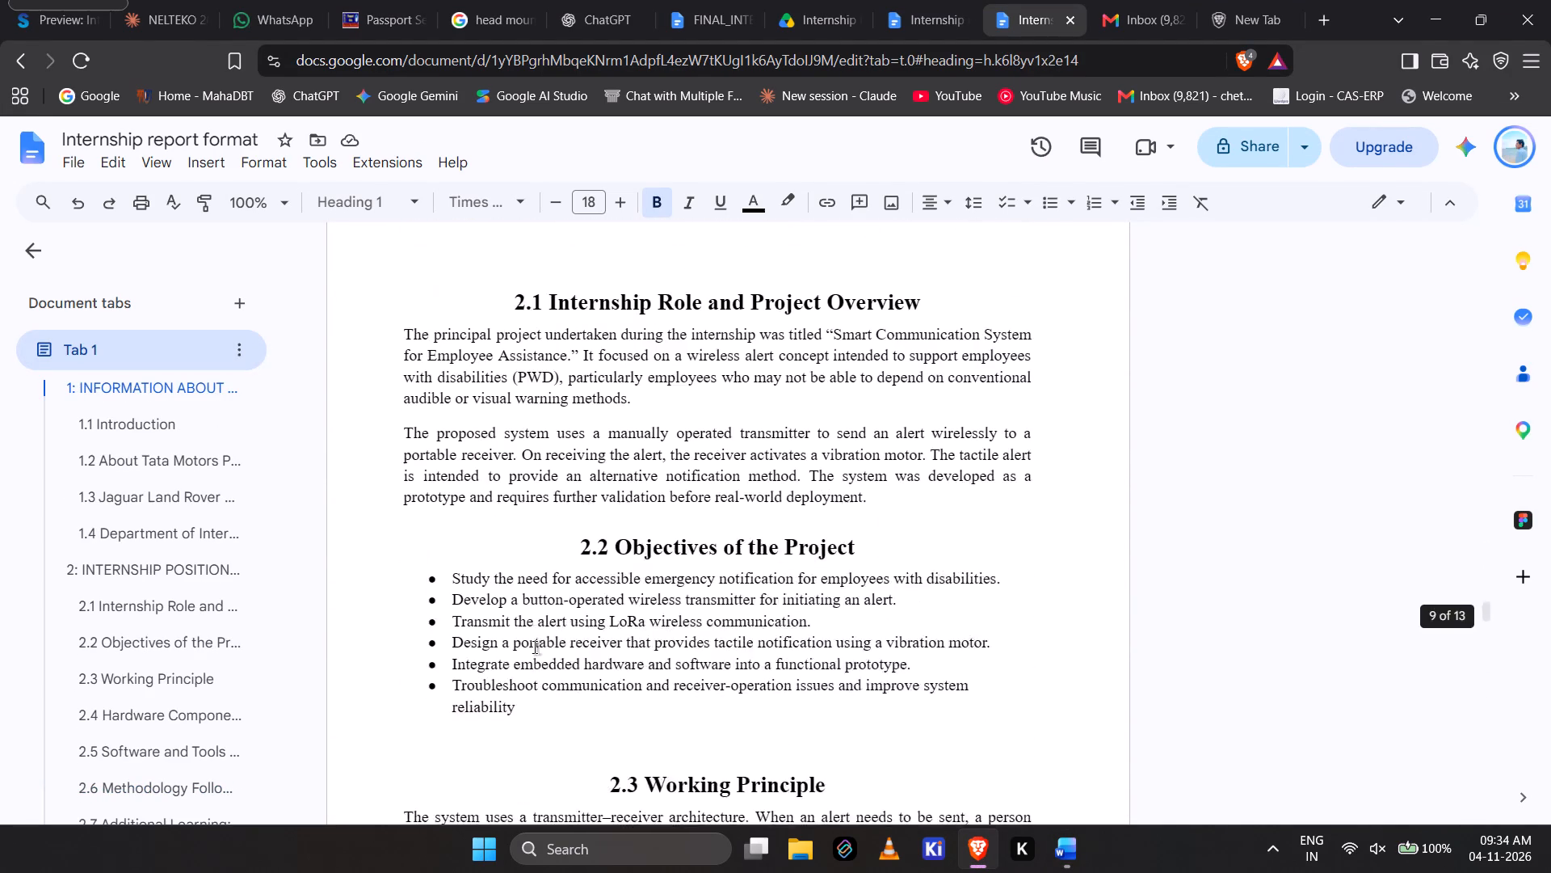
pyautogui.scroll(-14, 535, 647)
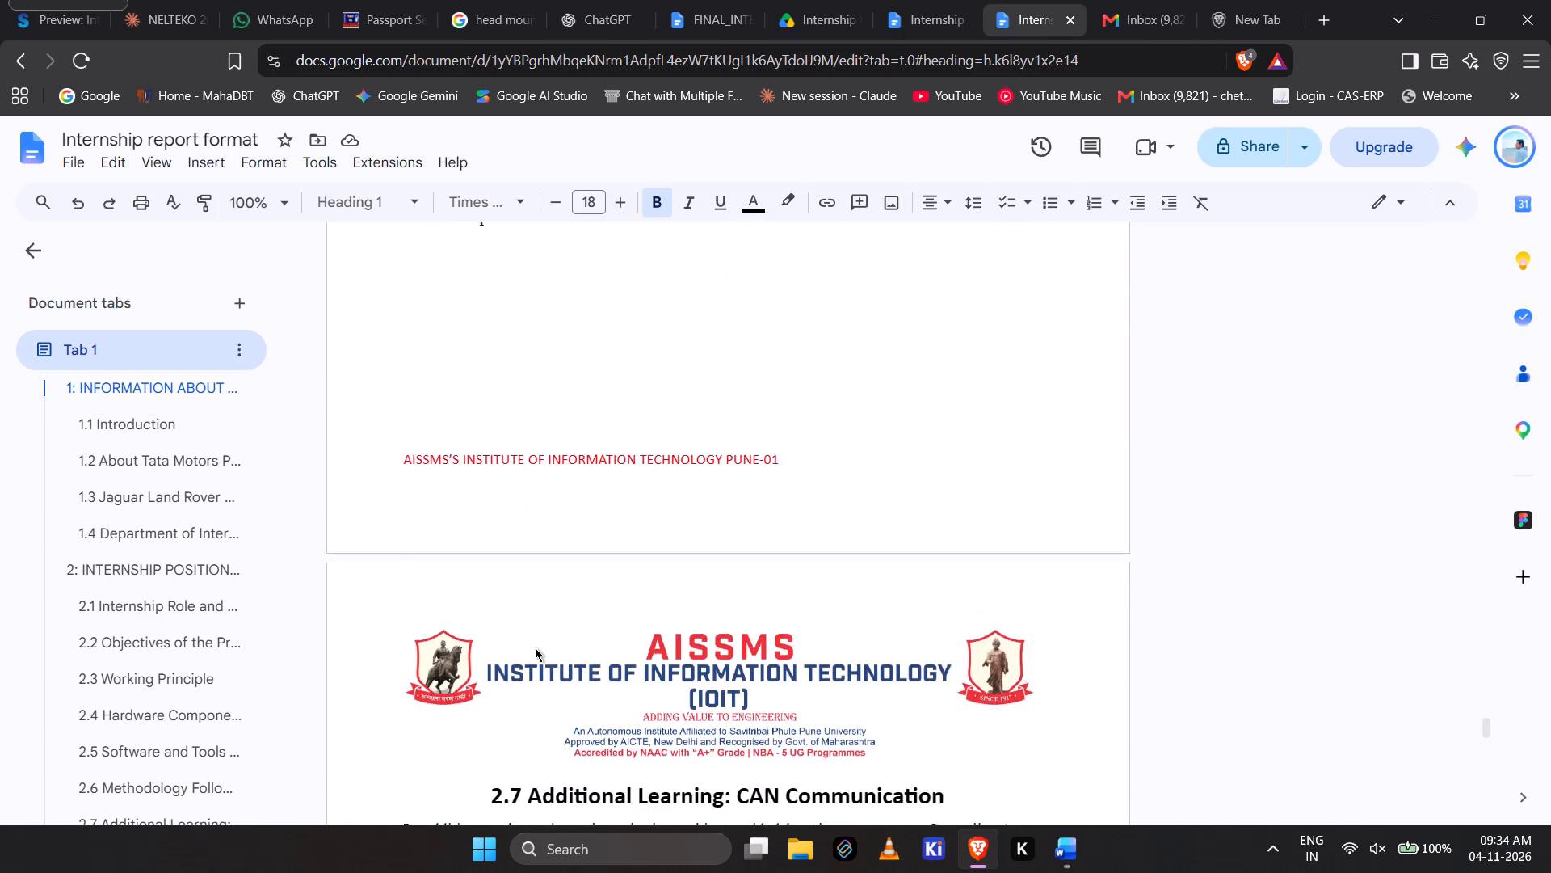
pyautogui.scroll(-6, 535, 647)
pyautogui.scroll(3, 535, 647)
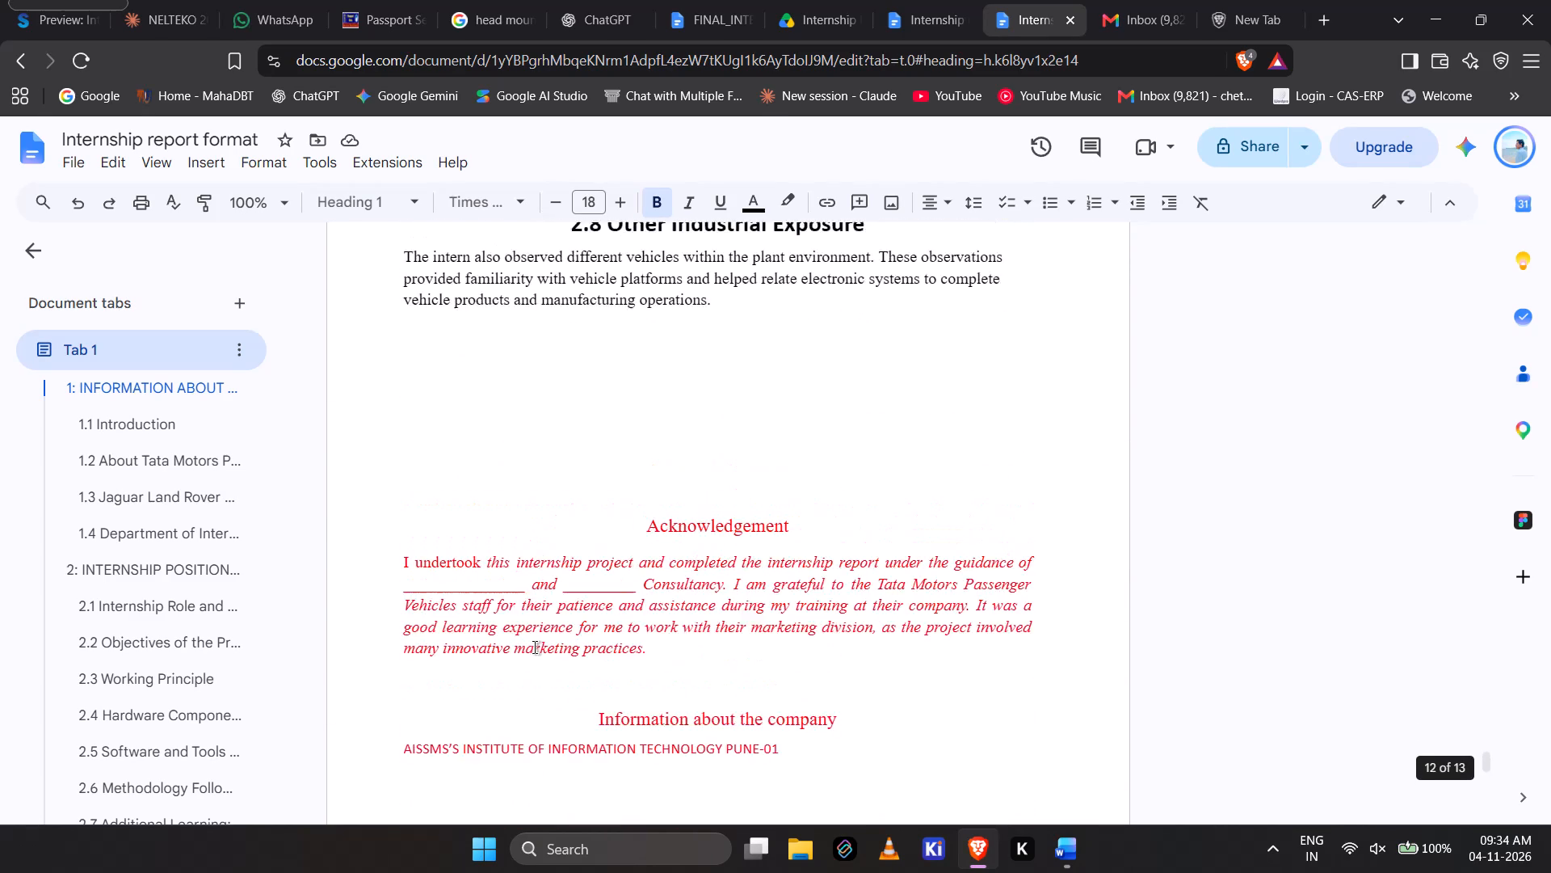
pyautogui.scroll(3, 535, 647)
# Set the empty line below section 2.8 to Heading 1 and paste "3: DESCRIPTION OF INTERNSHIP EXPERIENCE" there from the Word report.
pyautogui.click(586, 456)
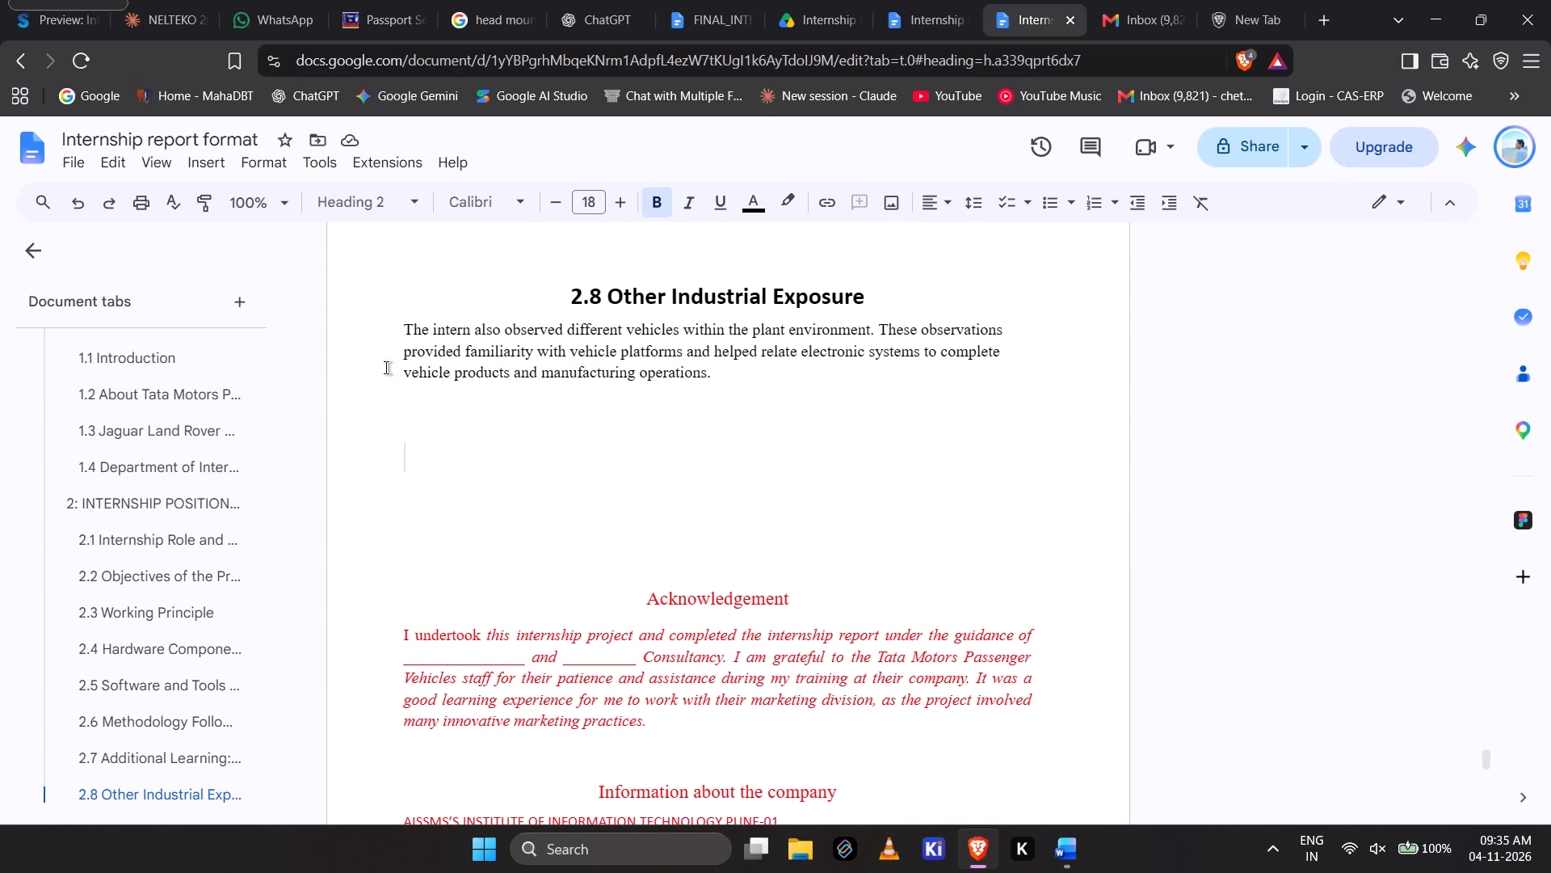
pyautogui.click(335, 198)
pyautogui.click(391, 492)
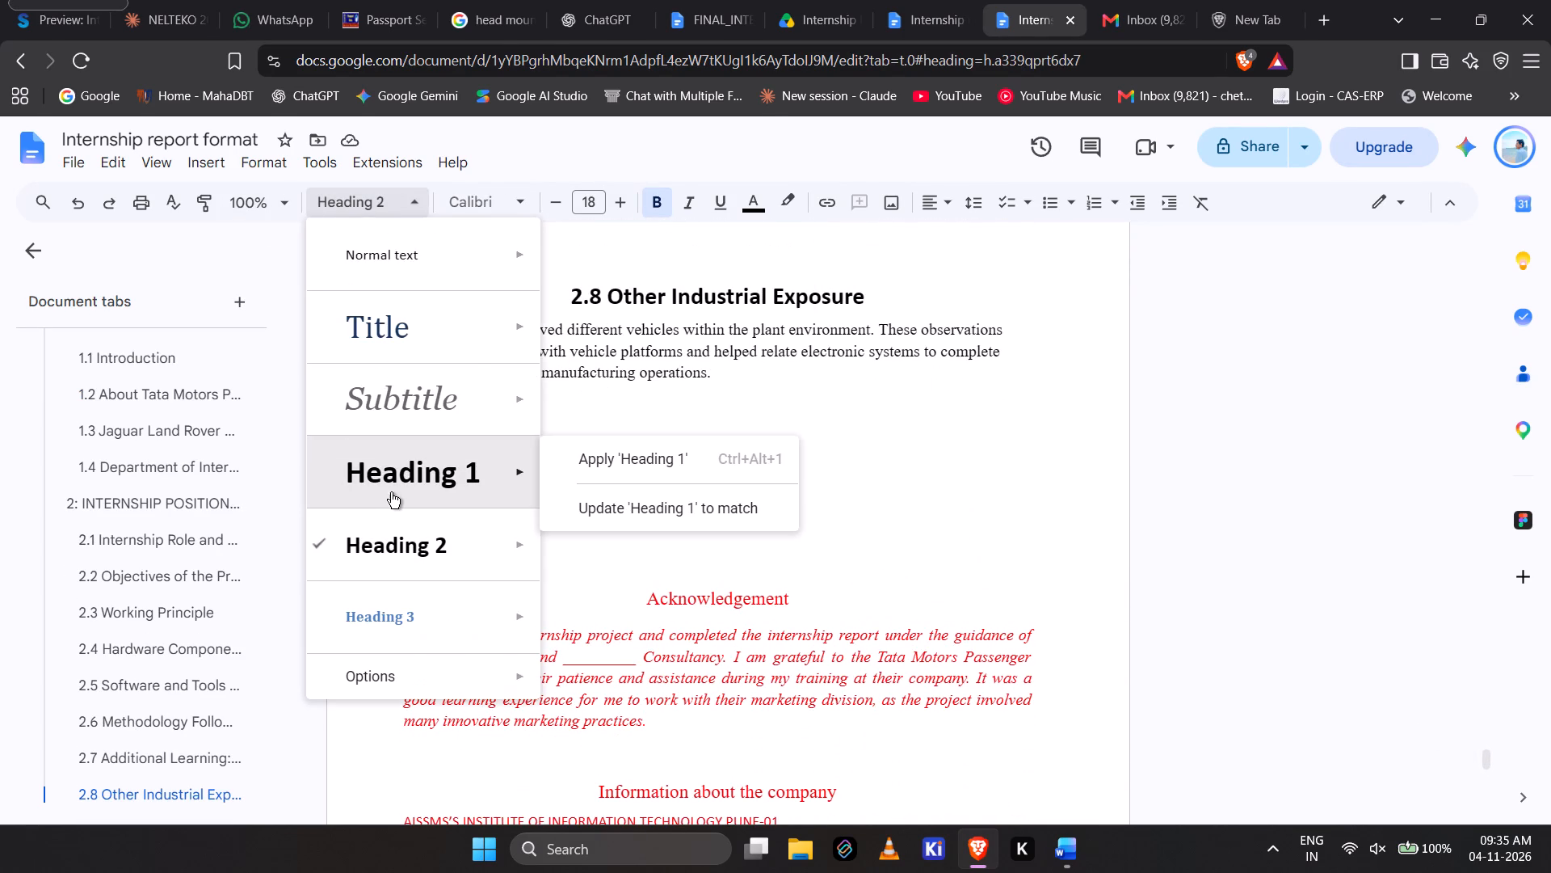
pyautogui.hotkey('alt', 'Tab')
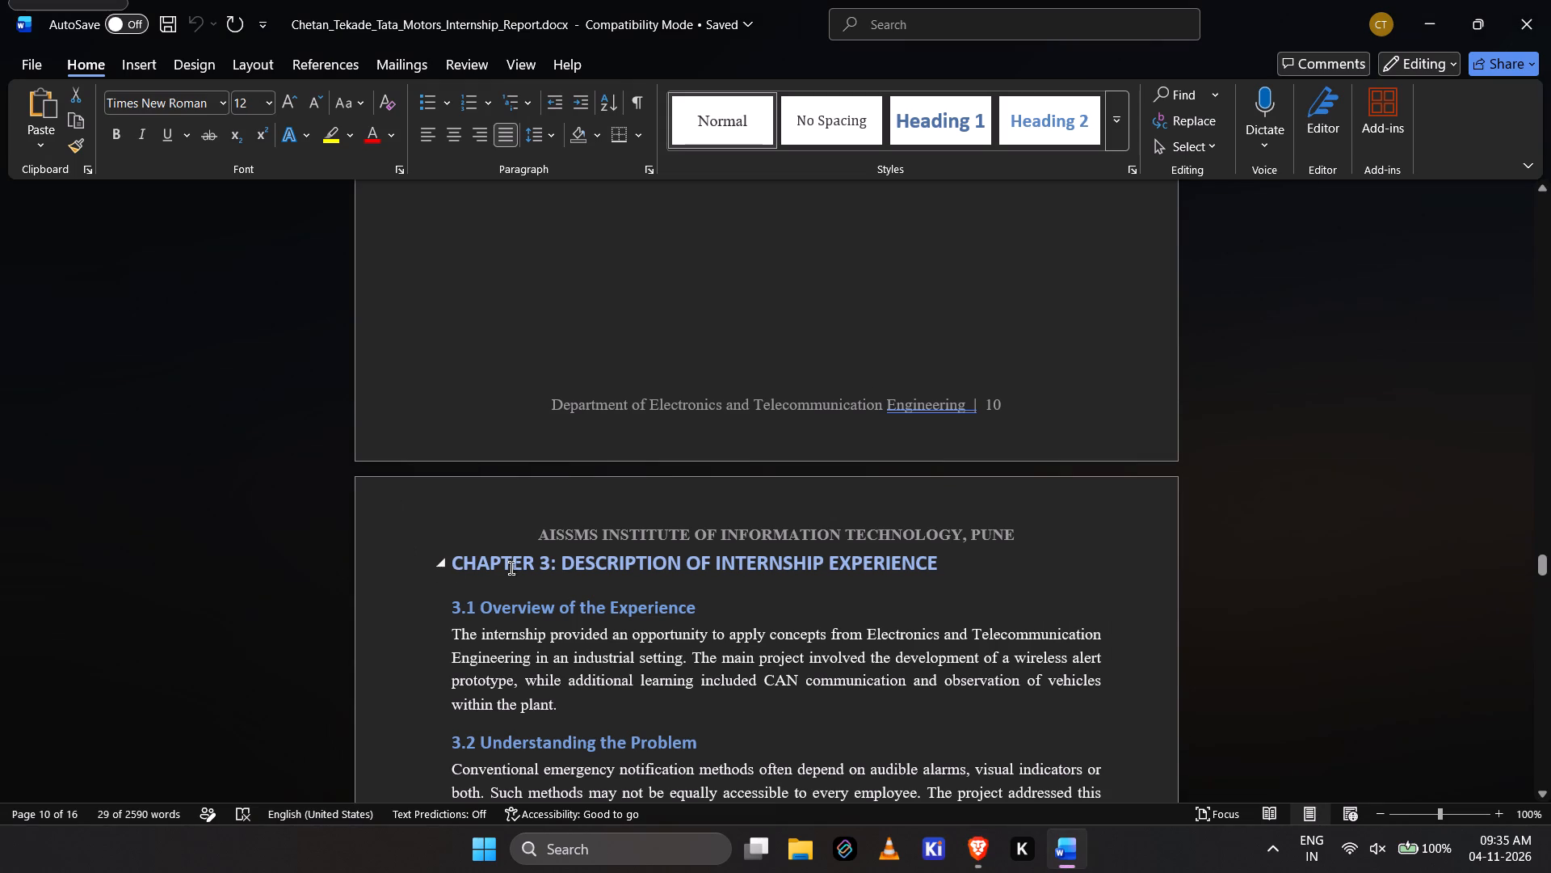
pyautogui.moveTo(540, 569); pyautogui.dragTo(916, 577)
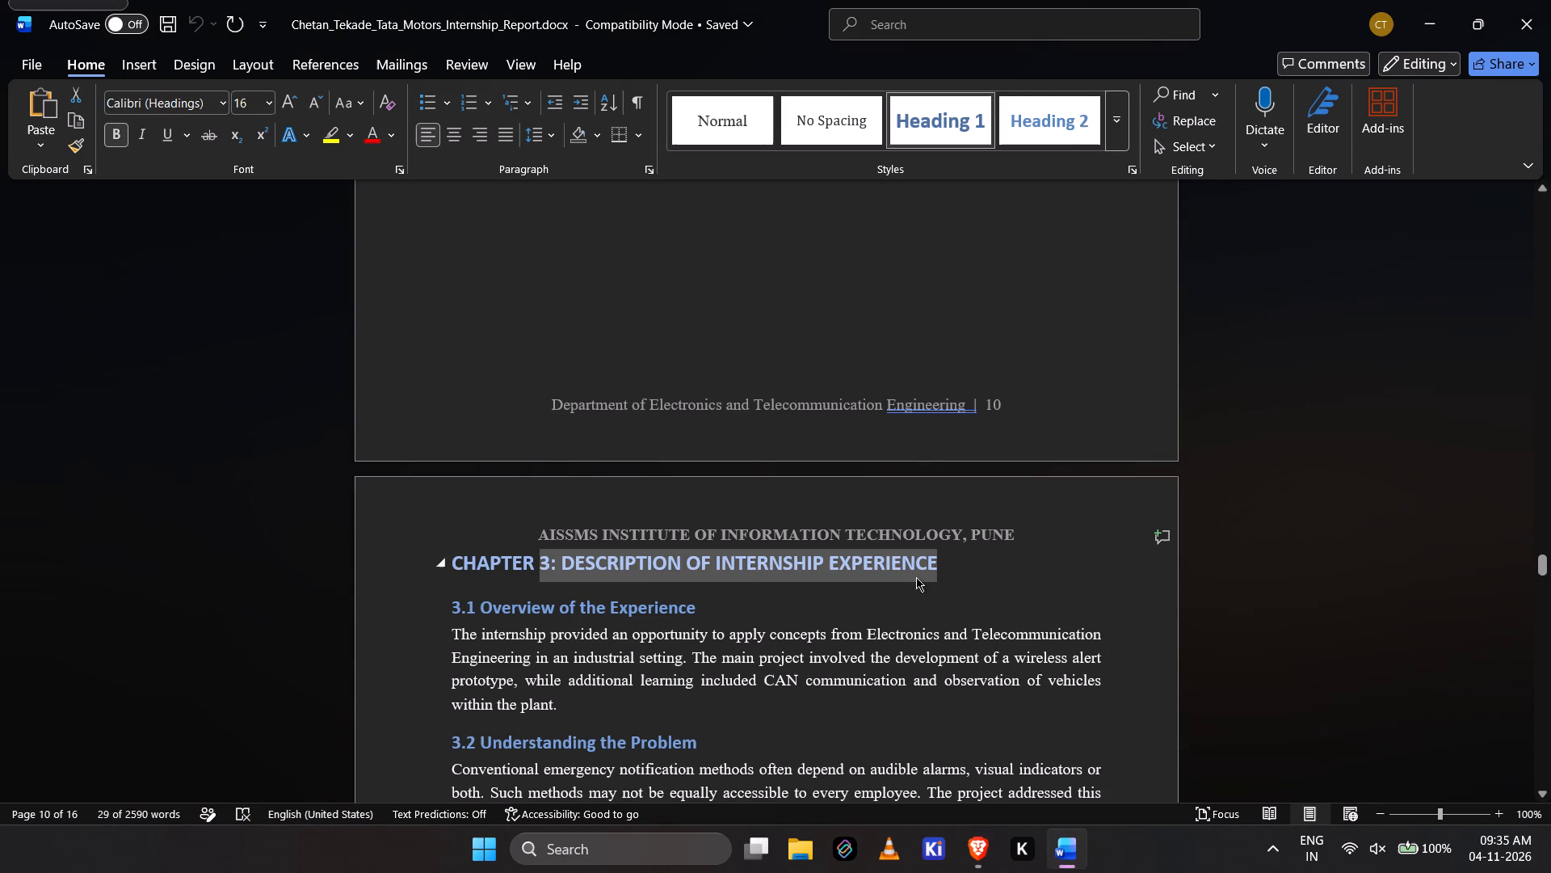
pyautogui.hotkey('ctrl', 'c')
pyautogui.hotkey('alt', 'Tab')
pyautogui.hotkey('ctrl', 'v')
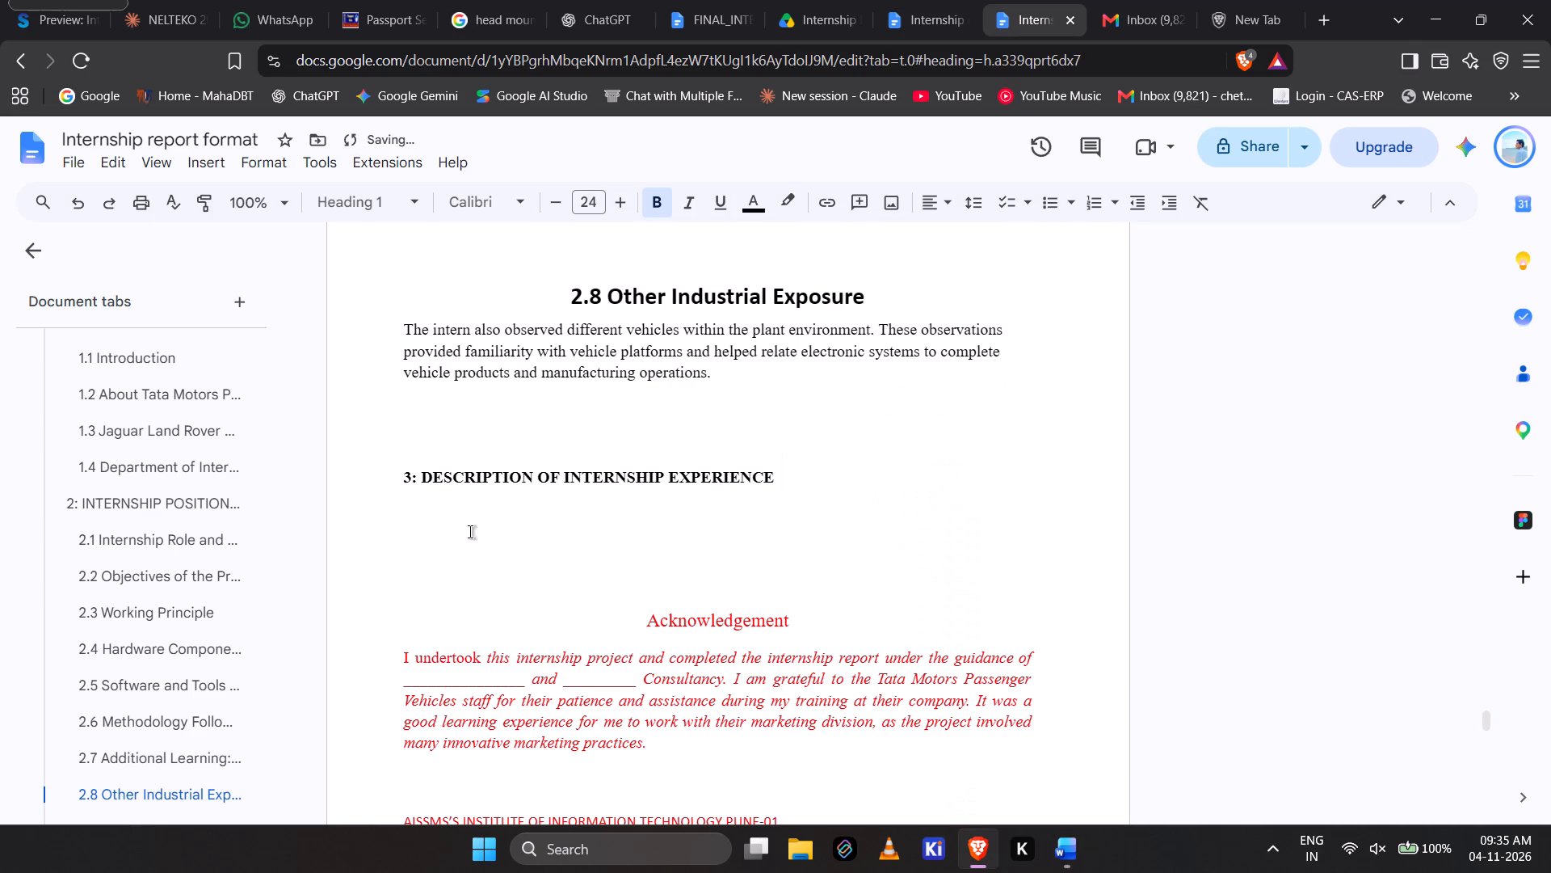
# Remove one empty line above the 3: DESCRIPTION OF INTERNSHIP EXPERIENCE title.
pyautogui.click(402, 481)
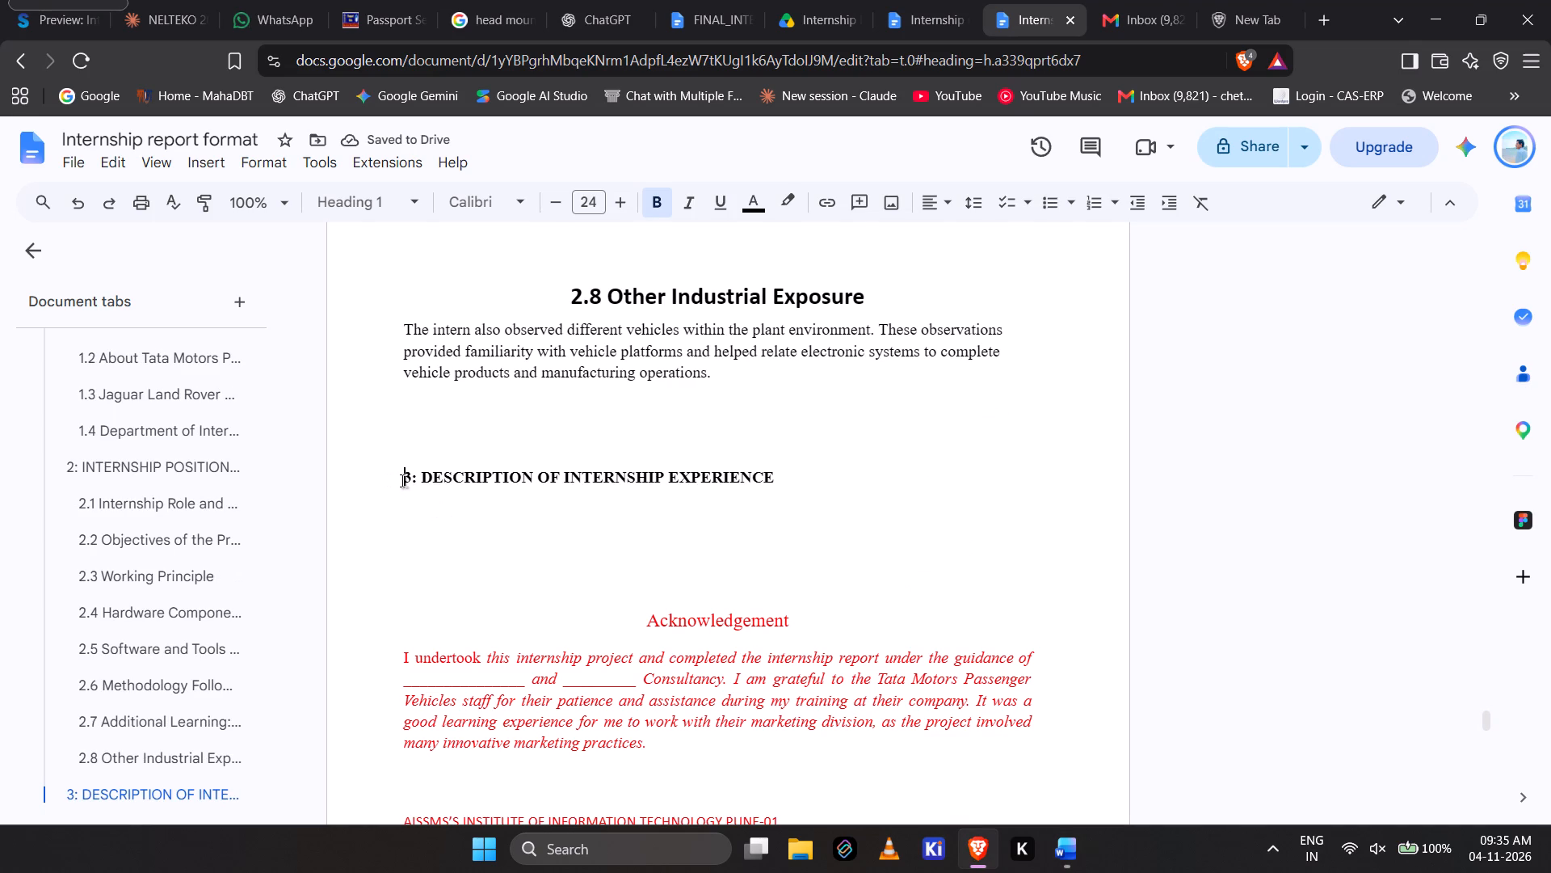
pyautogui.press('space')
pyautogui.press('space')
pyautogui.press('space')
pyautogui.press('space')
pyautogui.hotkey('ctrl', 'BackSpace')
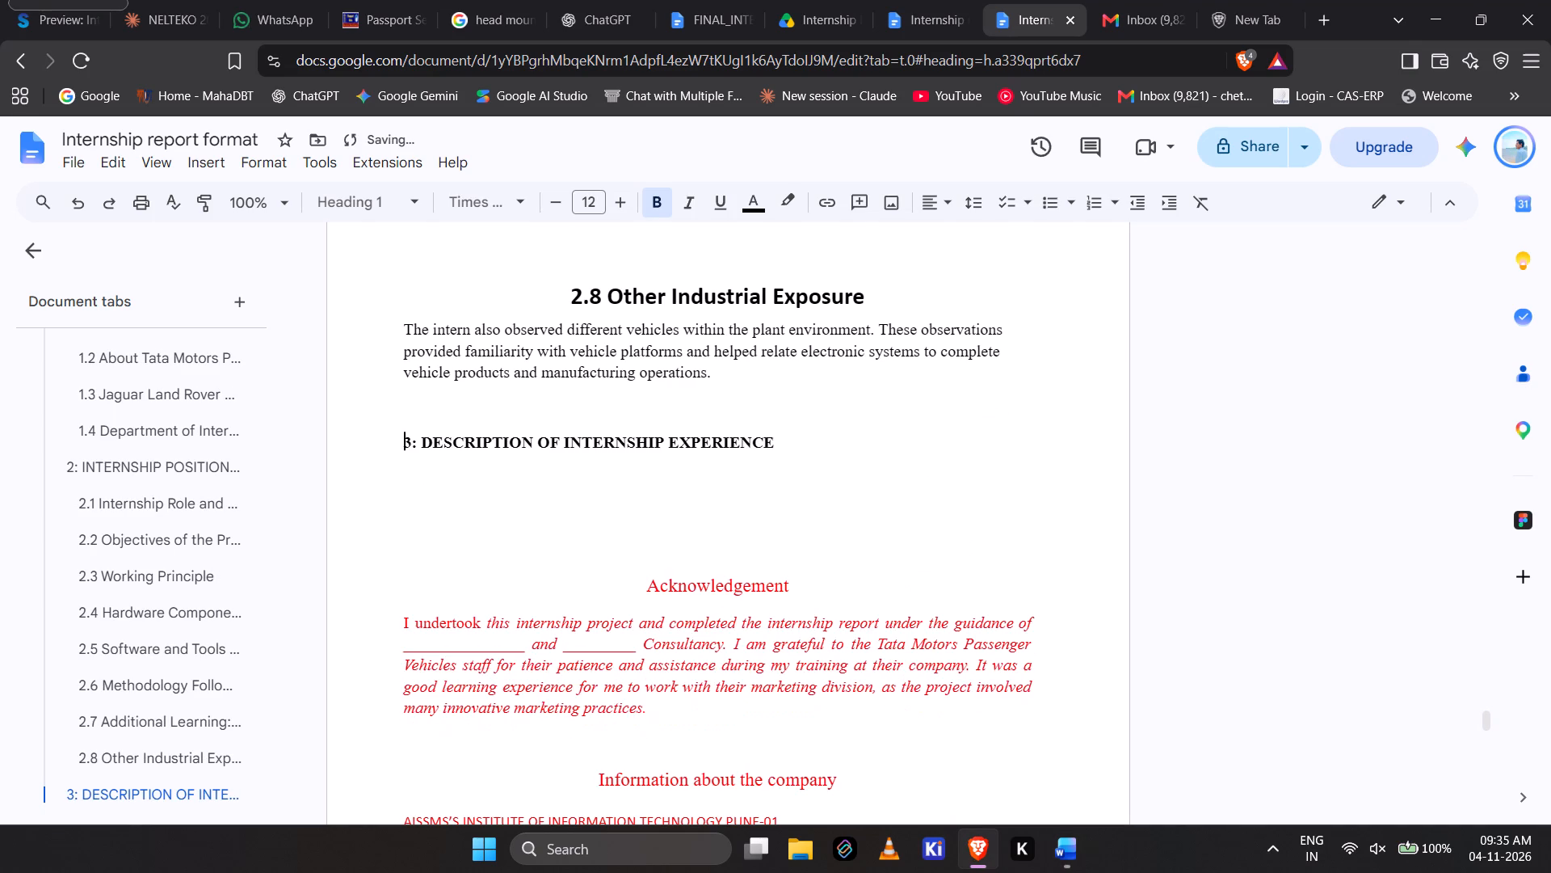
# Copy the chapter 1 title line, 1: INFORMATION ABOUT THE ORGANIZATION, with its formatting.
pyautogui.scroll(9, 402, 481)
pyautogui.scroll(15, 402, 481)
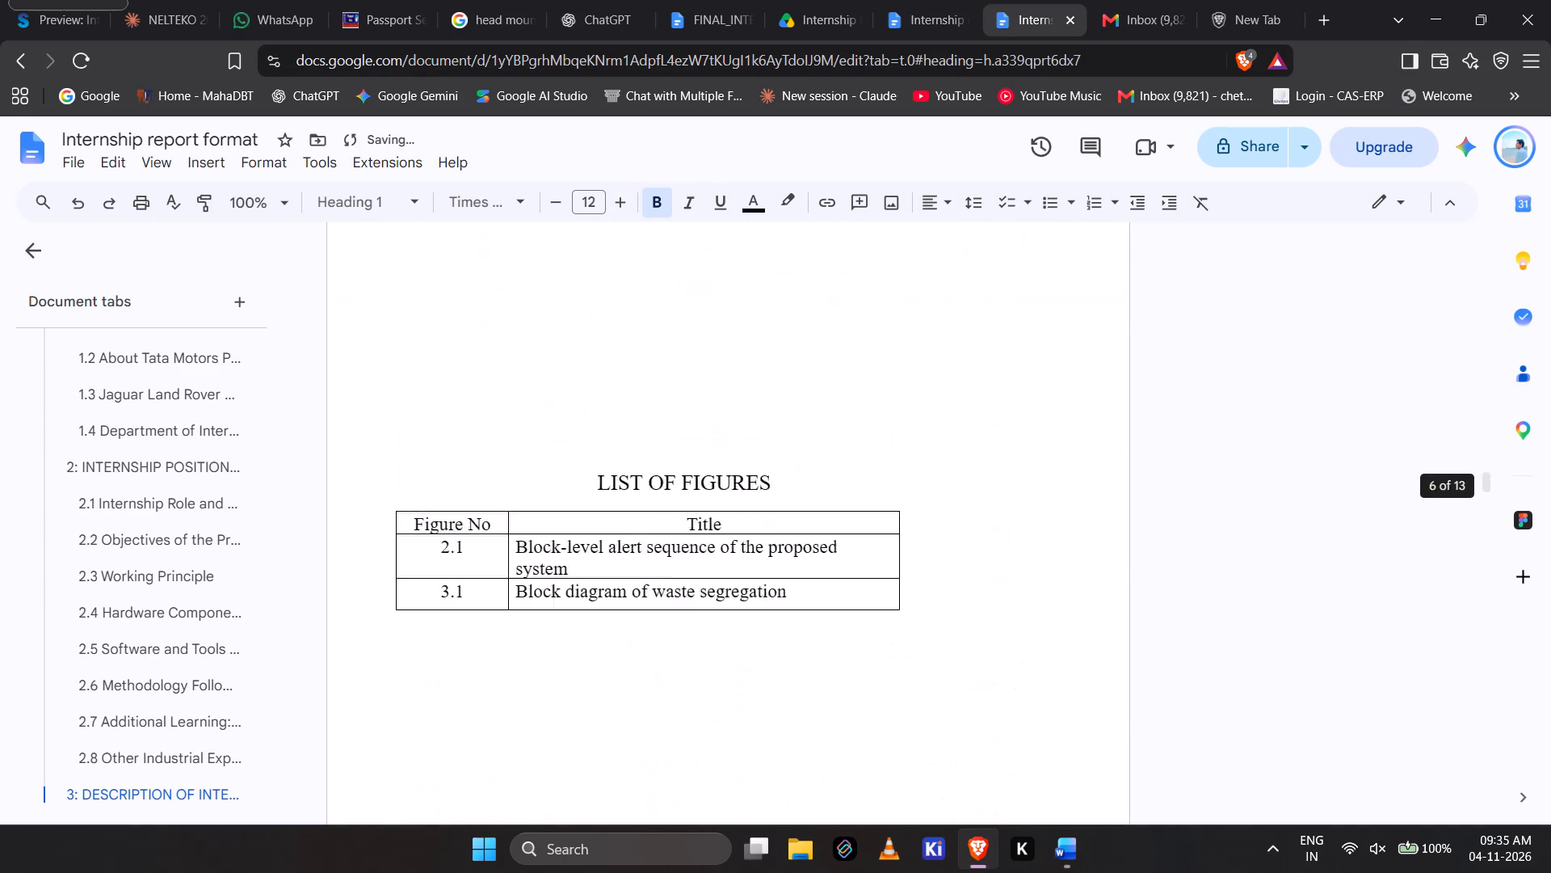
pyautogui.scroll(-7, 402, 481)
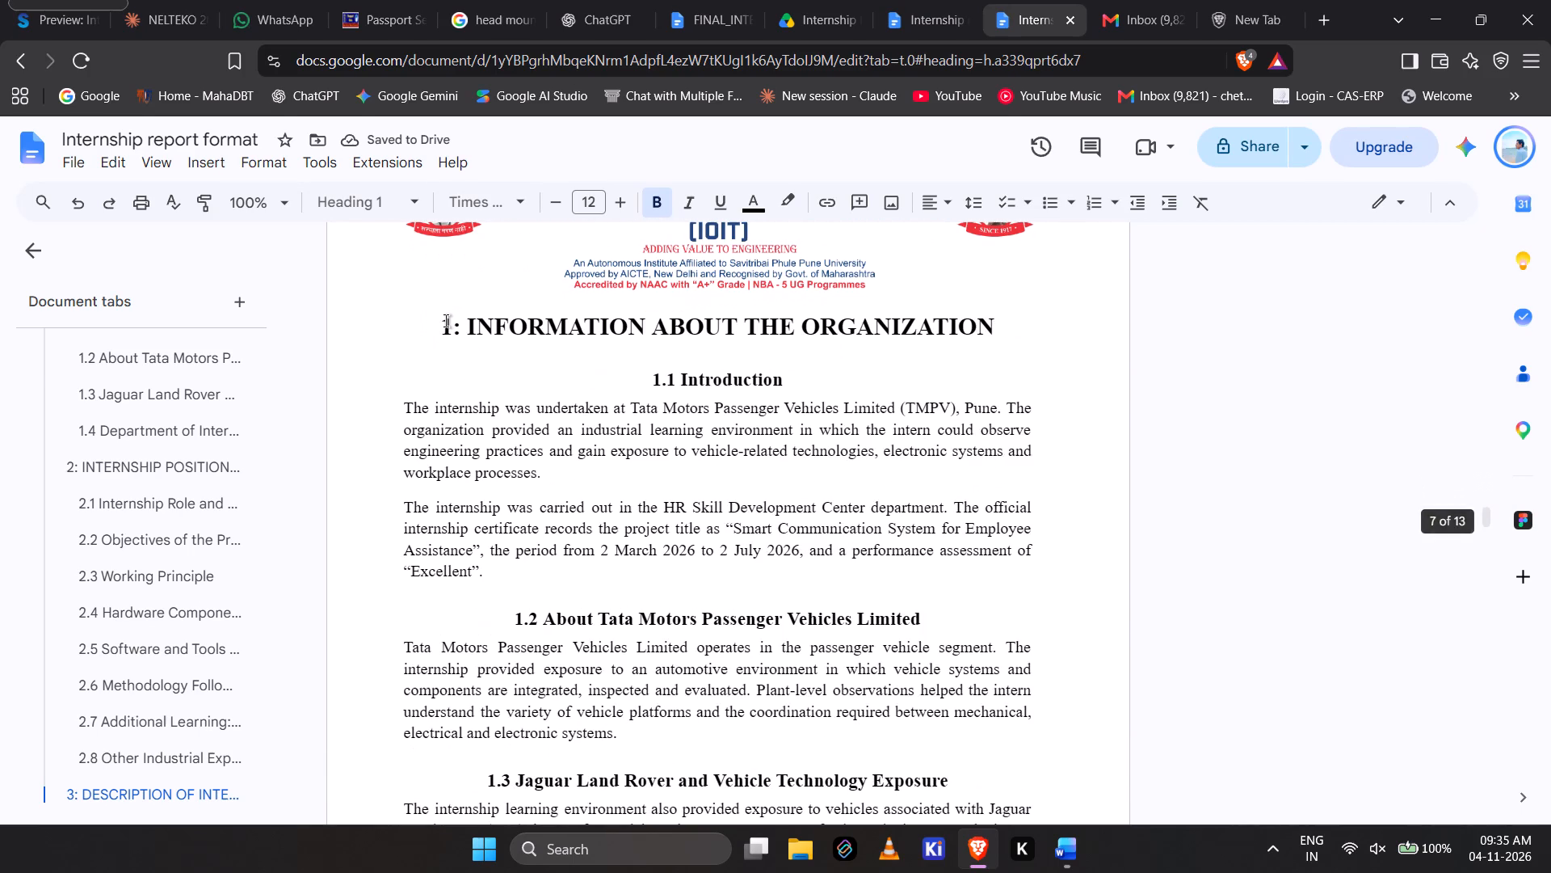
pyautogui.tripleClick(446, 321)
pyautogui.hotkey('ctrl', 'c')
# Insert one empty line above the title 2: INTERNSHIP POSITION, RESPONSIBILITIES AND TECHNOLOGIES.
pyautogui.scroll(-7, 446, 321)
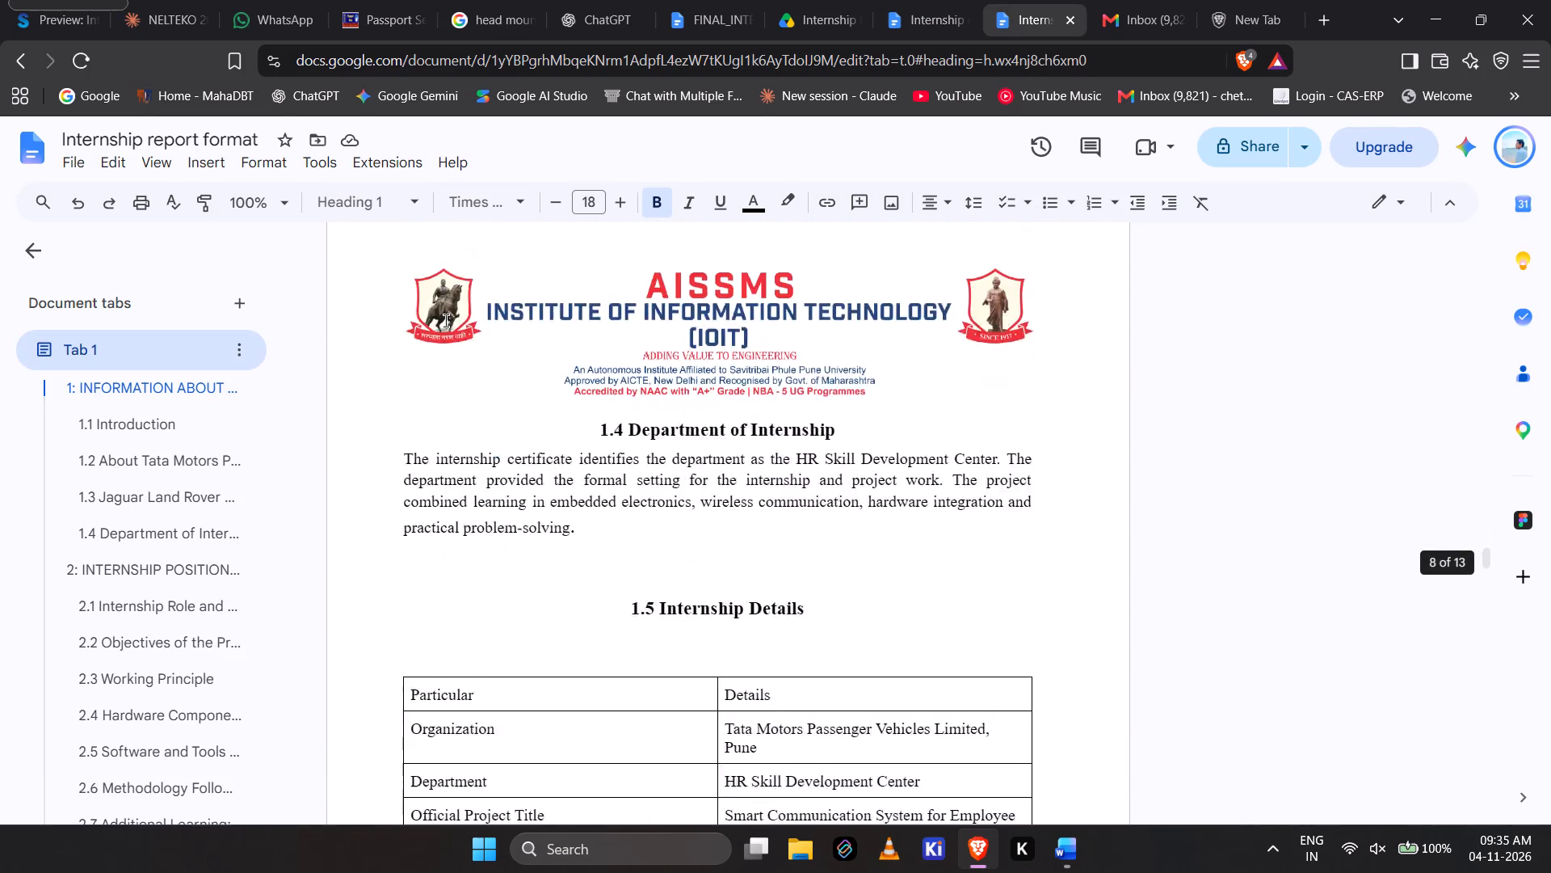
pyautogui.scroll(-2, 446, 321)
pyautogui.click(465, 346)
pyautogui.scroll(-7, 465, 346)
pyautogui.scroll(2, 465, 346)
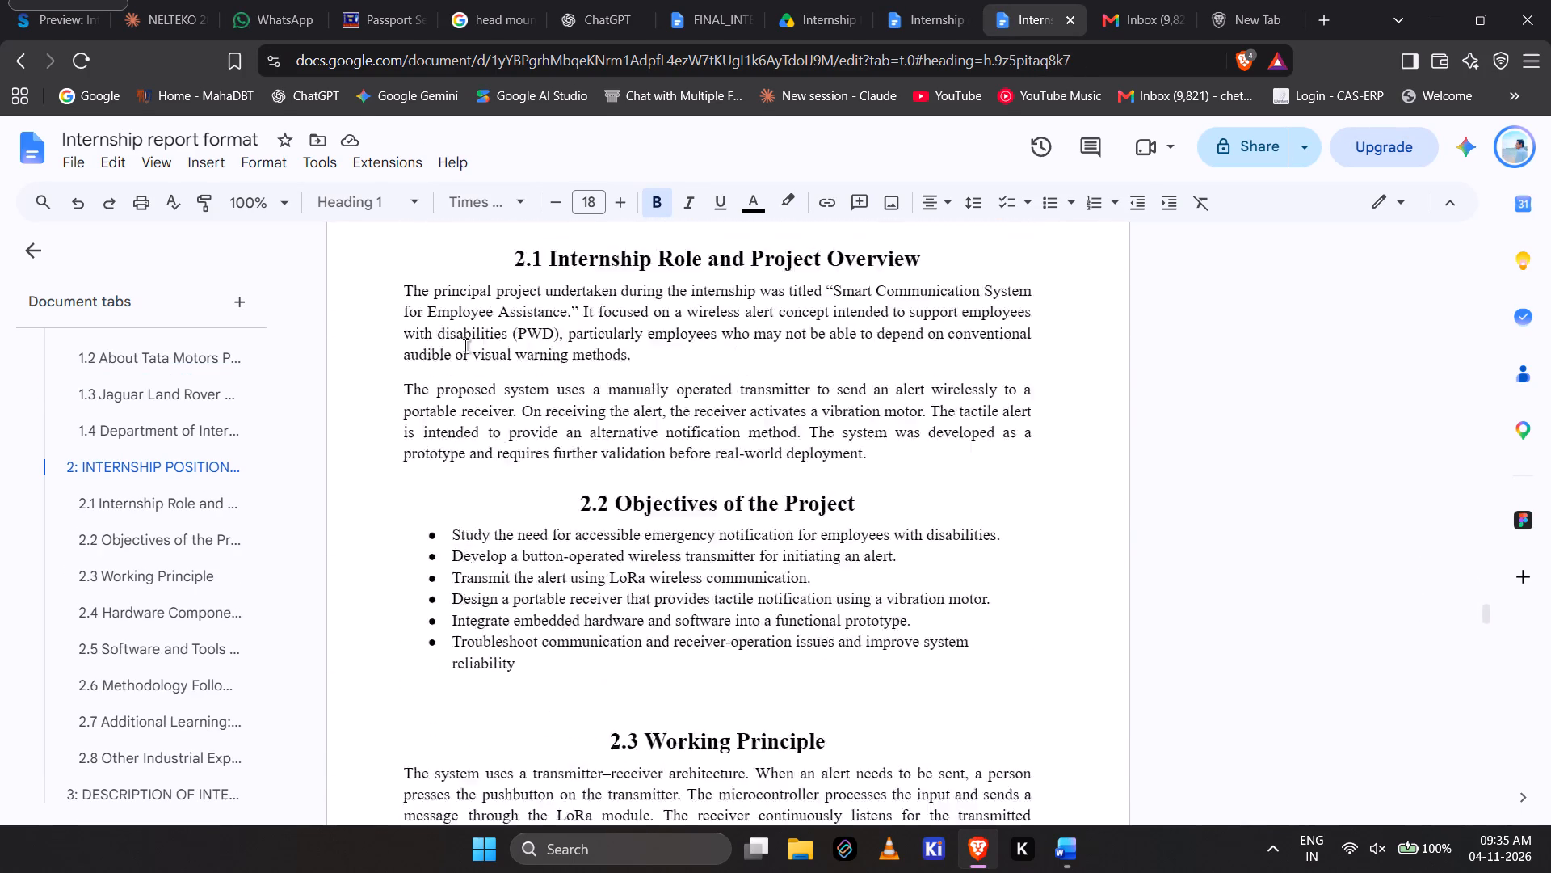
pyautogui.scroll(4, 465, 346)
pyautogui.click(416, 442)
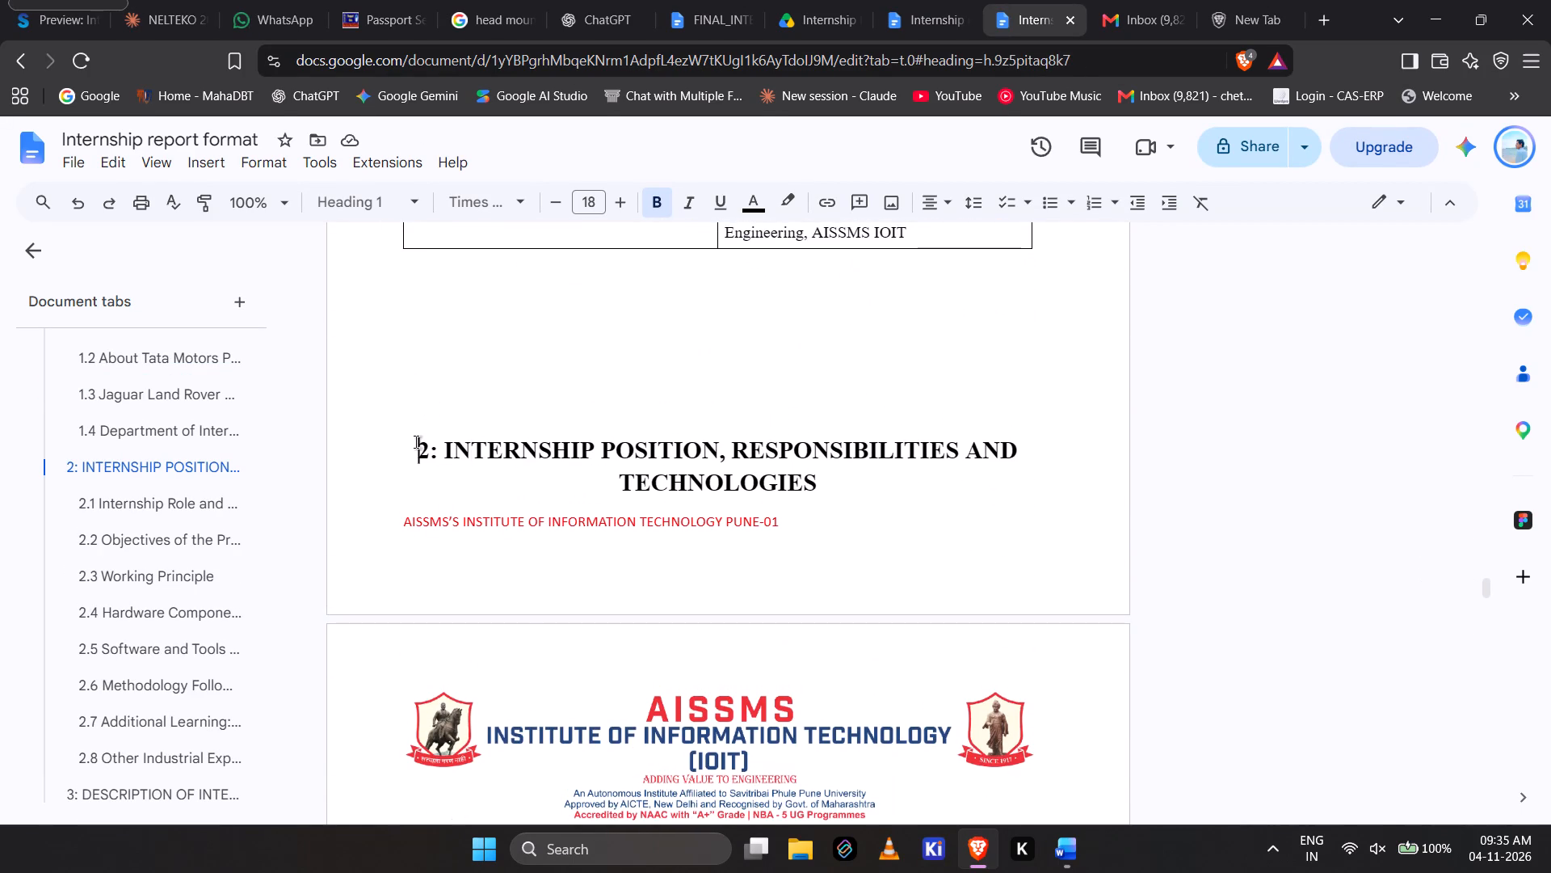
pyautogui.press('Return')
# Replace the line 3: DESCRIPTION OF INTERNSHIP EXPERIENCE with the copied chapter 1 title and change its number to 3.
pyautogui.scroll(-9, 416, 442)
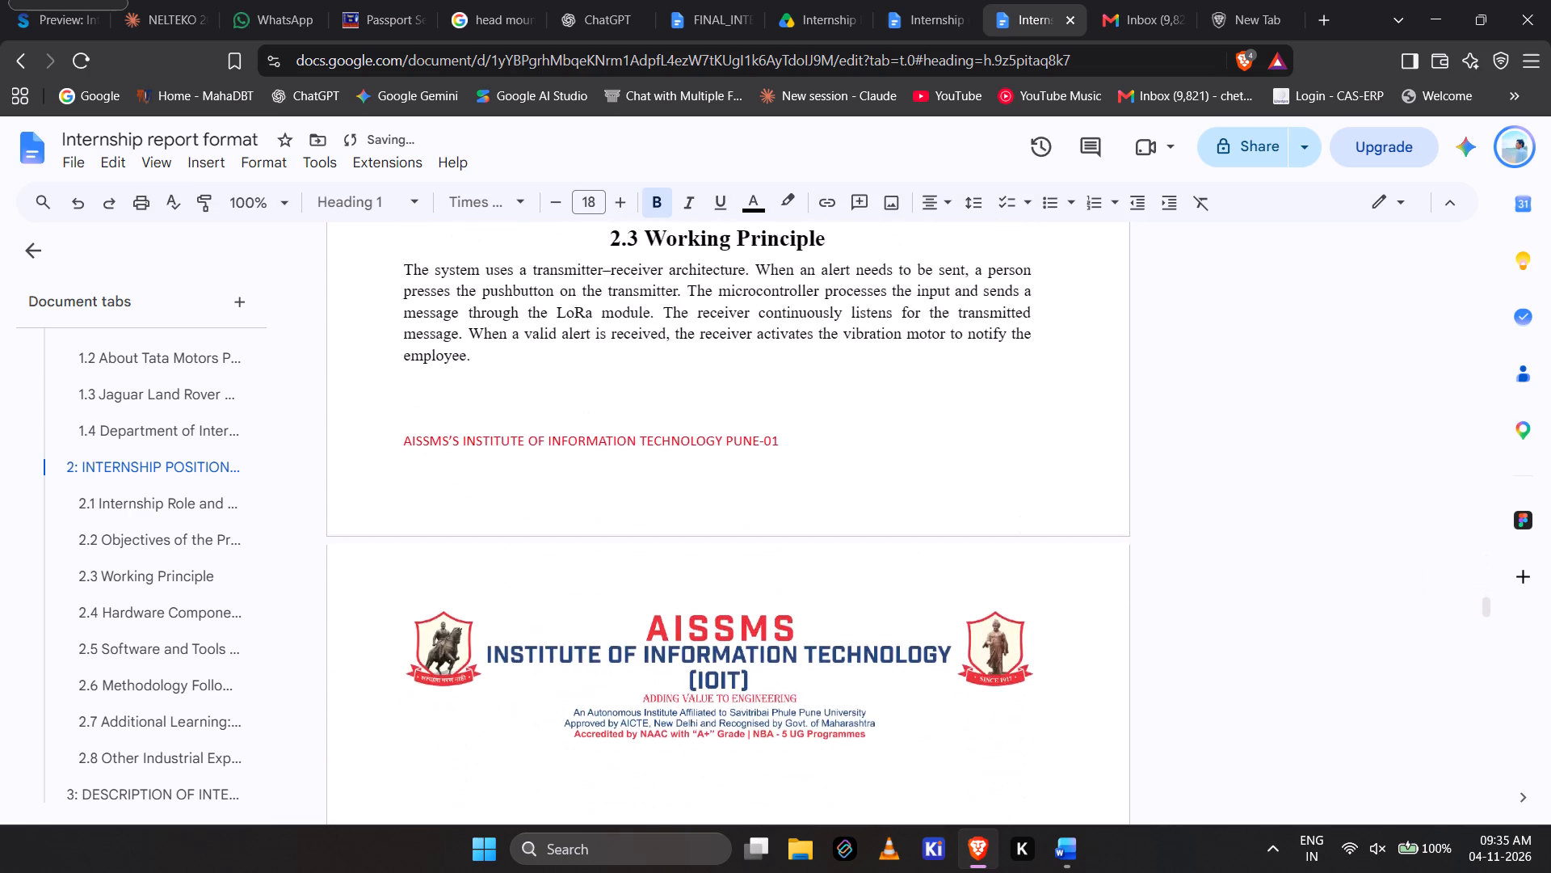
pyautogui.scroll(-5, 416, 442)
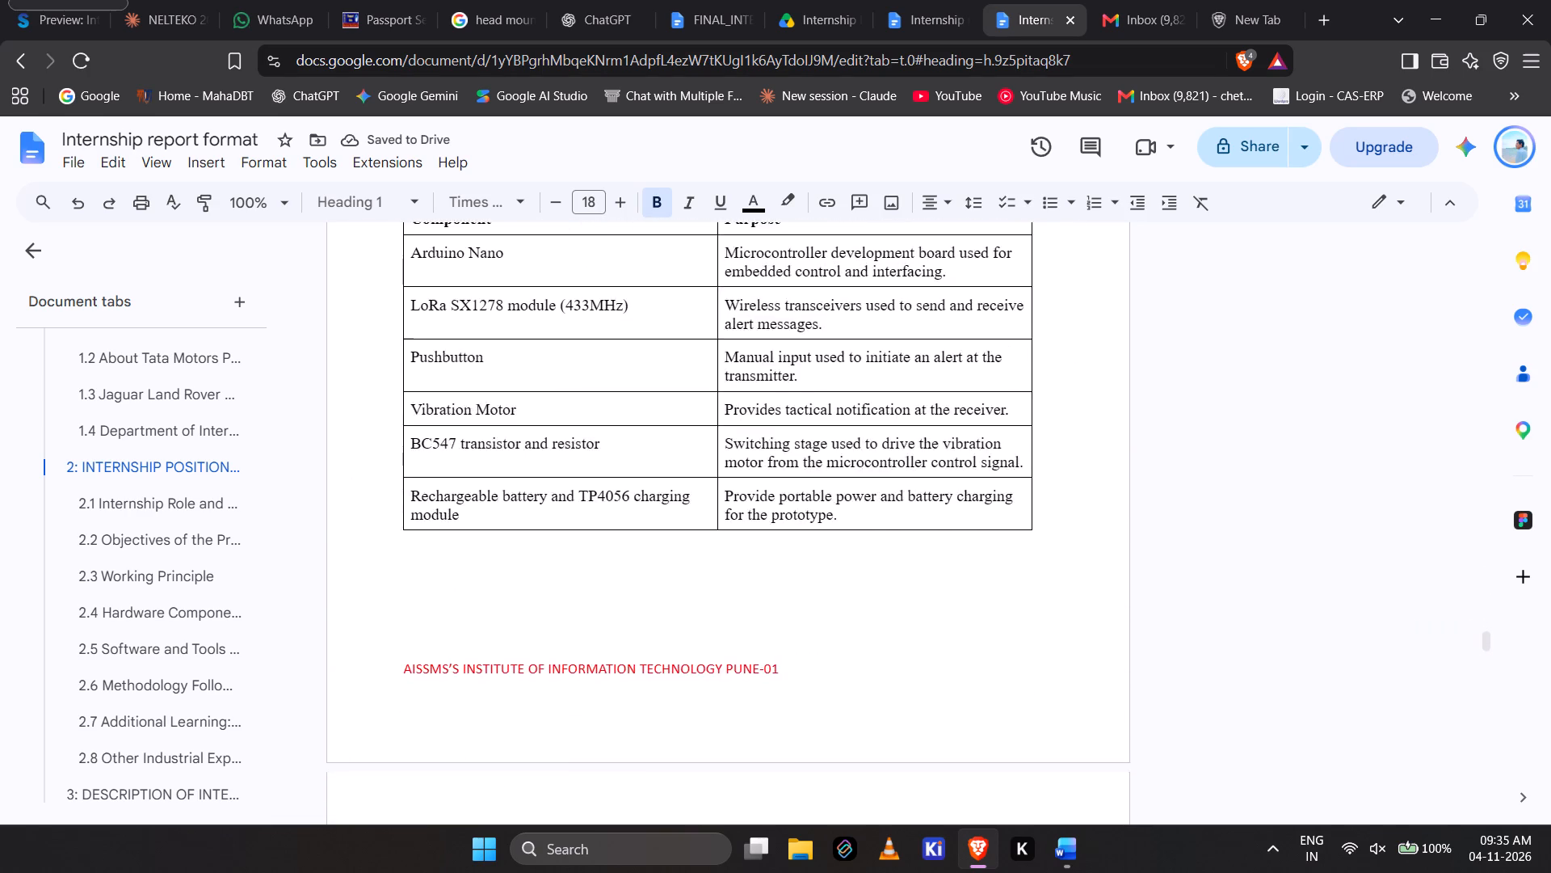
pyautogui.scroll(-1, 416, 442)
pyautogui.scroll(-9, 560, 449)
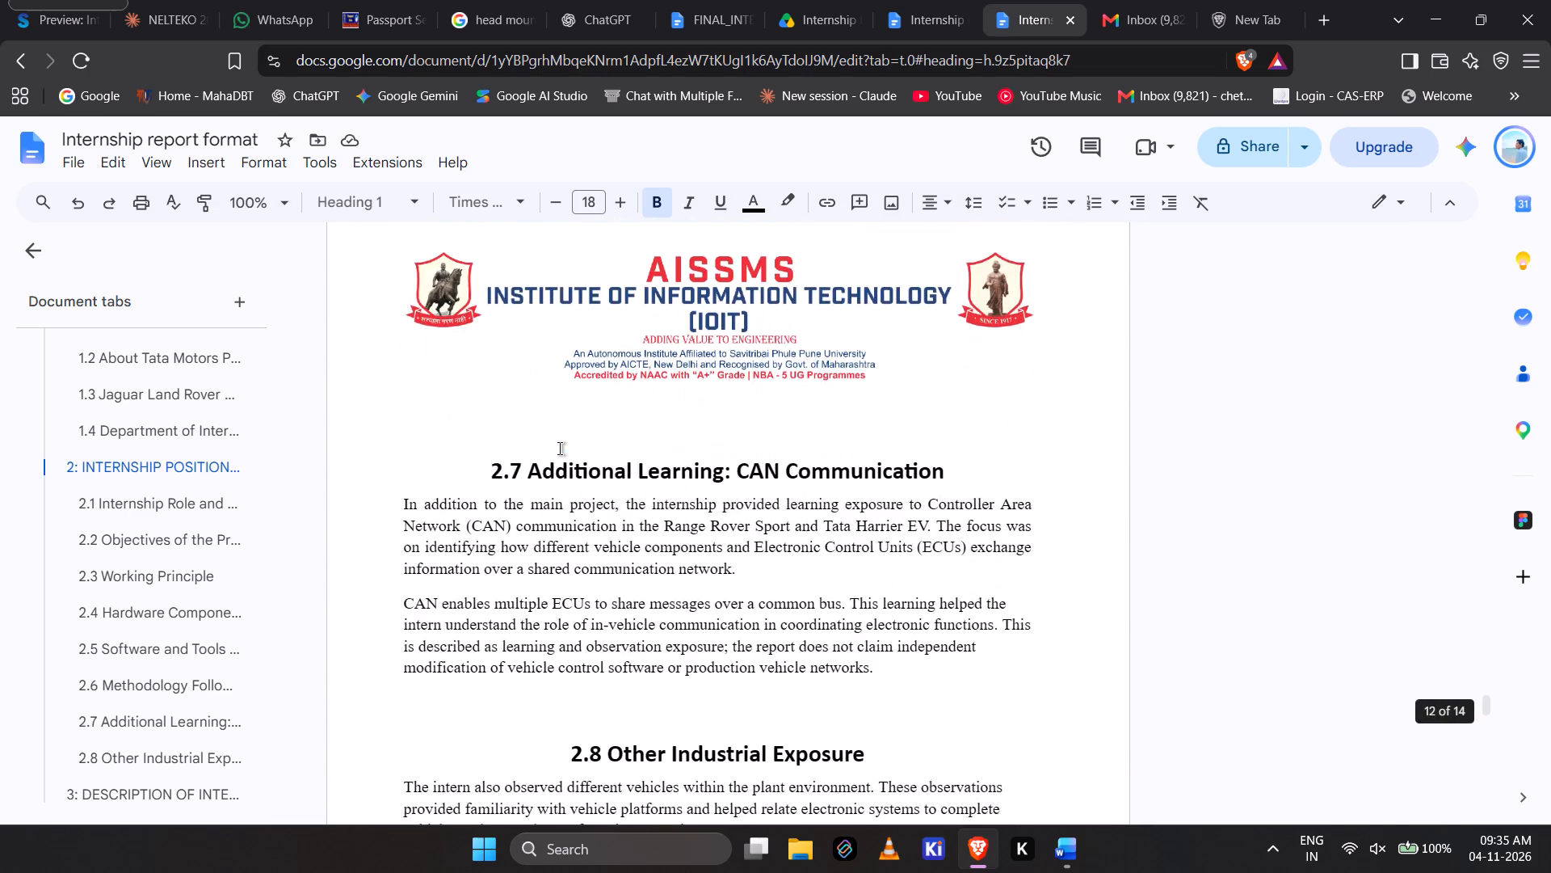
pyautogui.scroll(-3, 560, 449)
pyautogui.scroll(6, 560, 449)
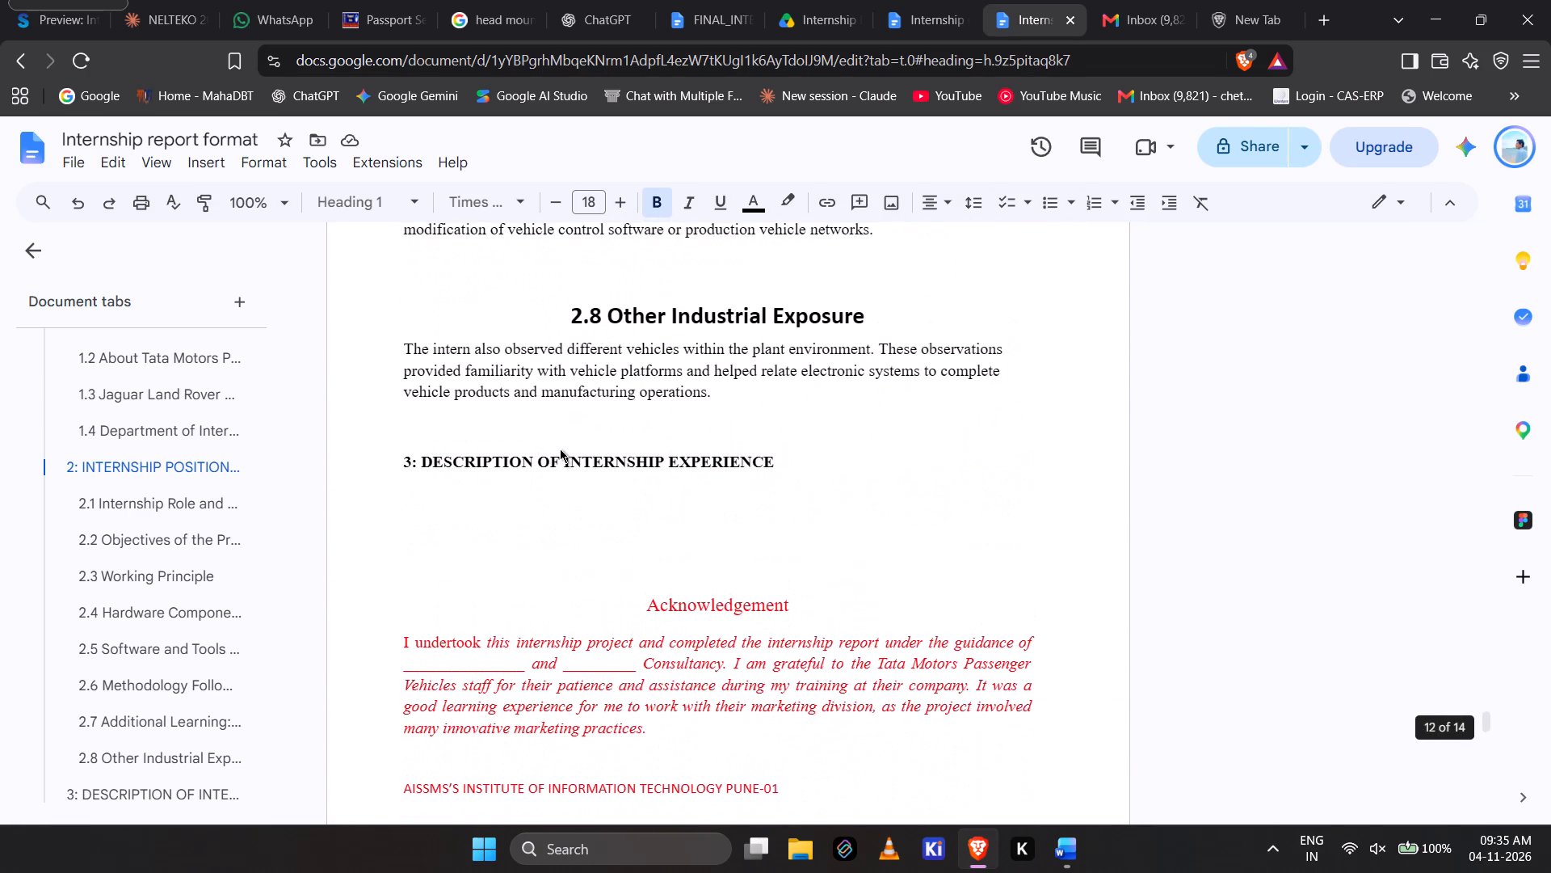
pyautogui.scroll(1, 560, 449)
pyautogui.tripleClick(560, 449)
pyautogui.press('BackSpace')
pyautogui.hotkey('ctrl', 'v')
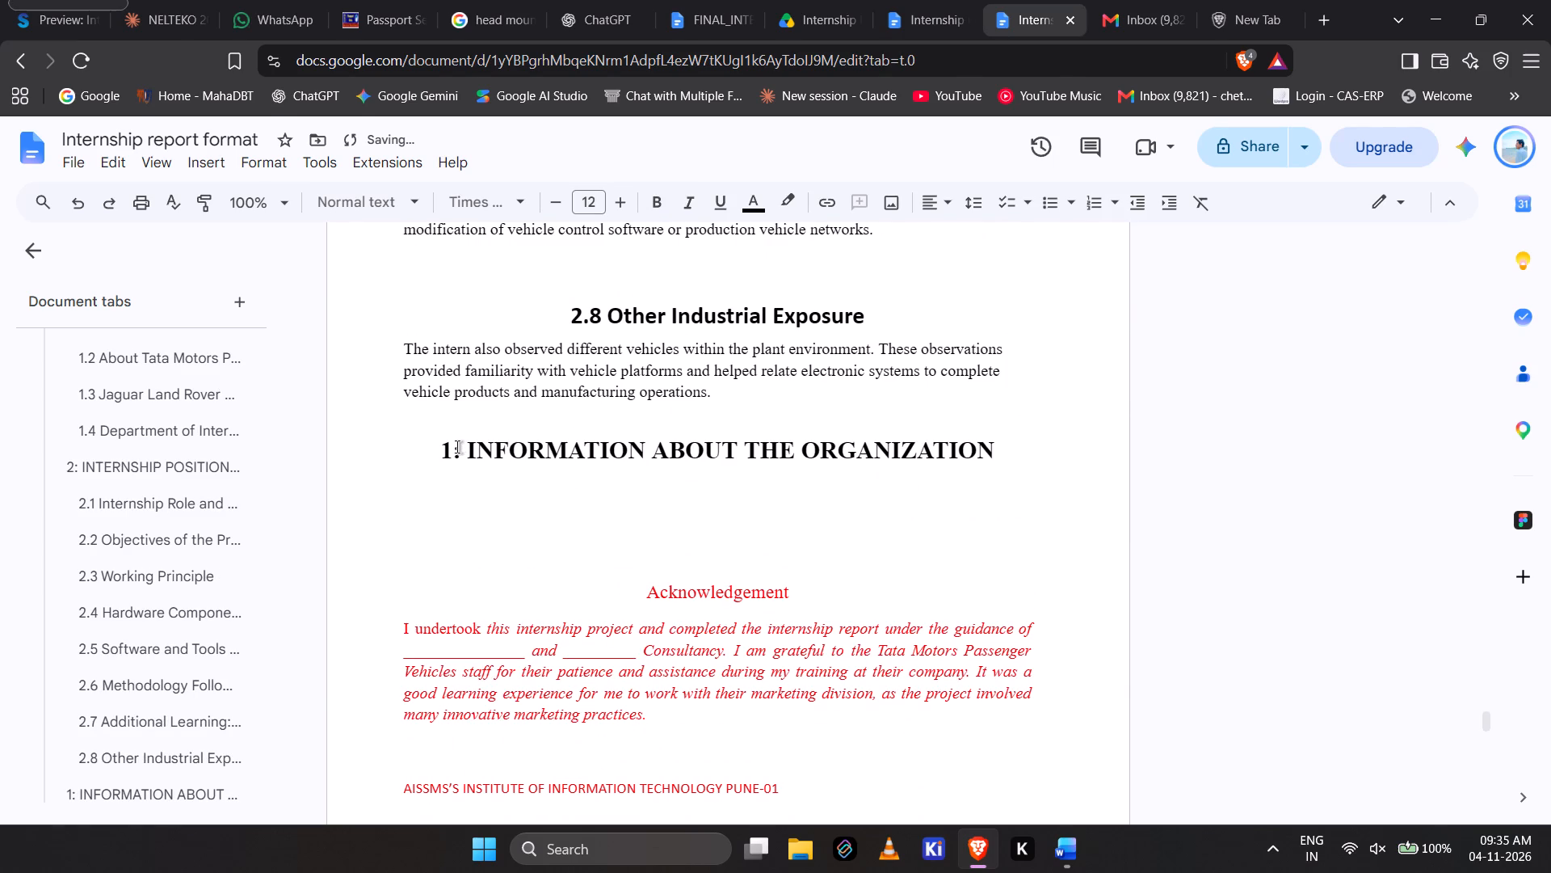
pyautogui.click(457, 447)
pyautogui.press('BackSpace')
pyautogui.press('3')
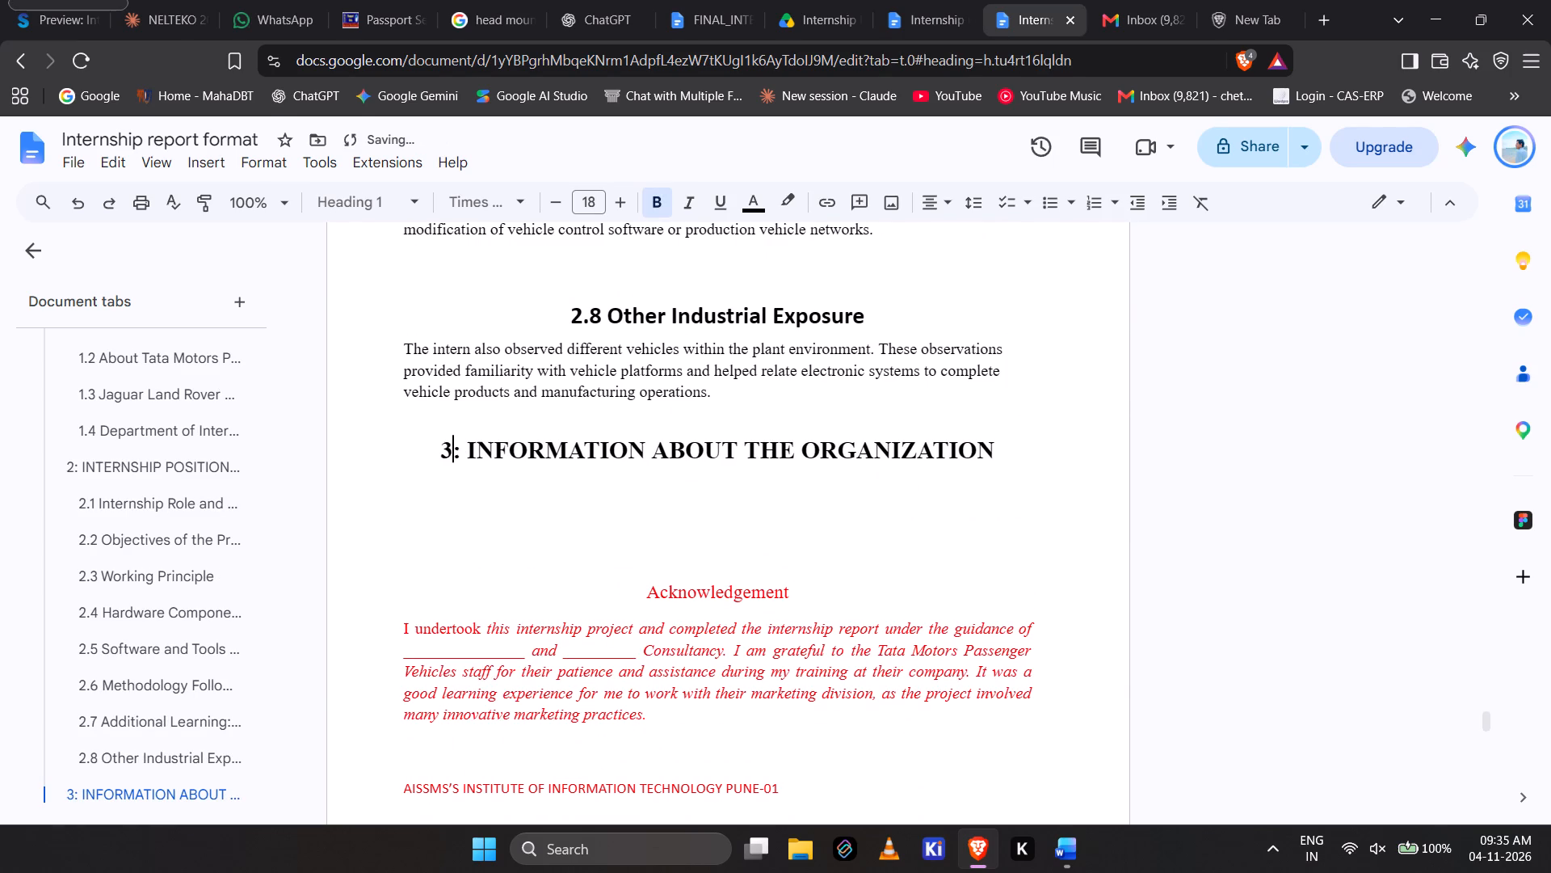
# Copy sections 3.1 through 3.9 from the Word report and paste them on a new line below the chapter 3 title in Google Docs.
pyautogui.click(1028, 458)
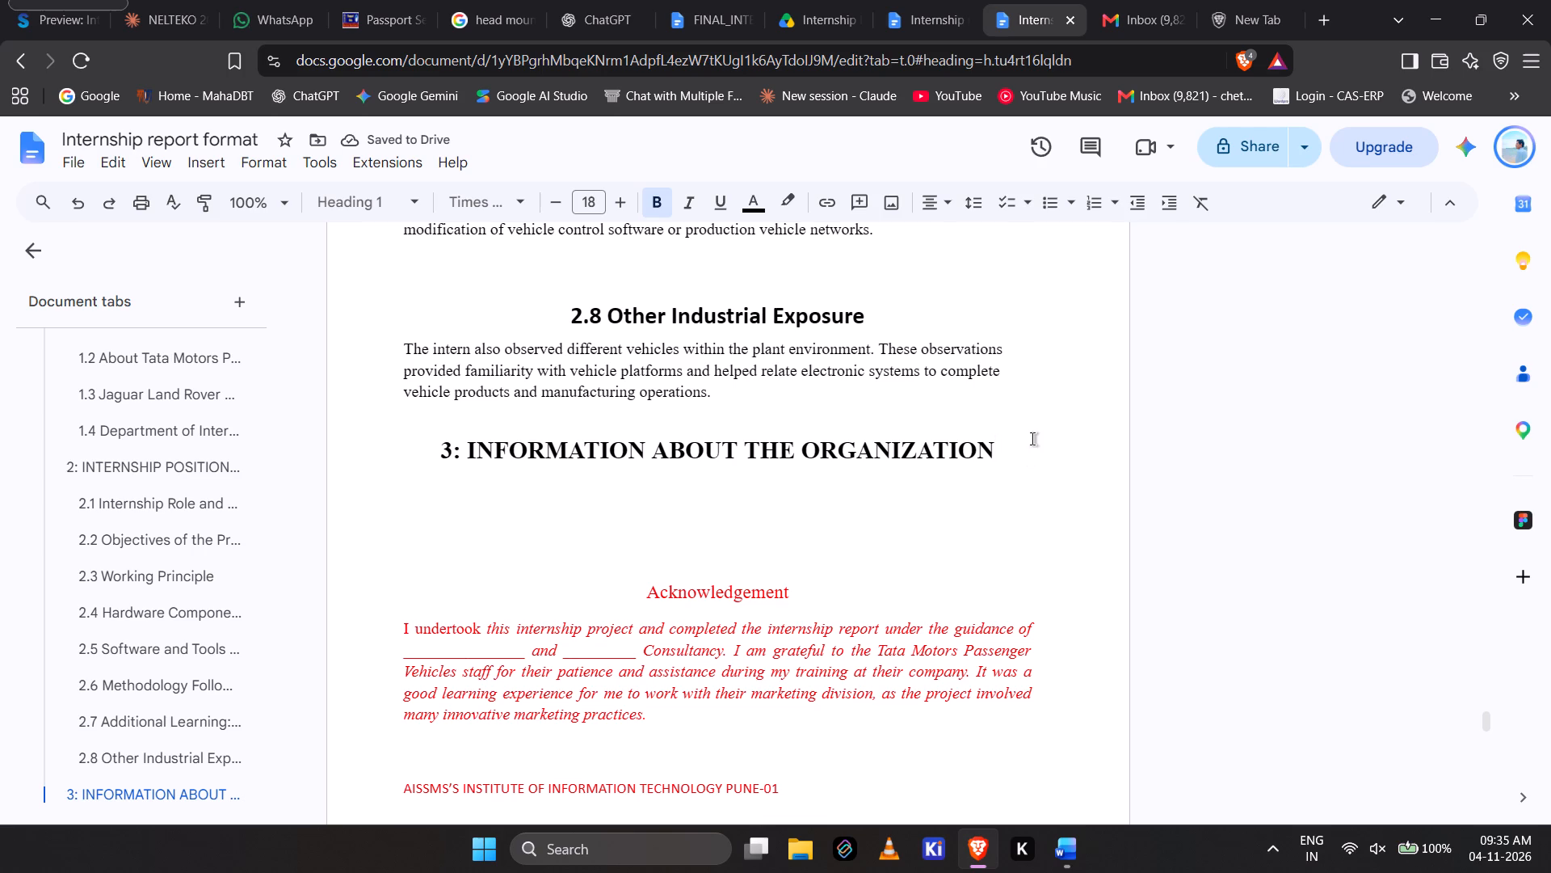
pyautogui.press('Return')
pyautogui.hotkey('alt', 'Tab')
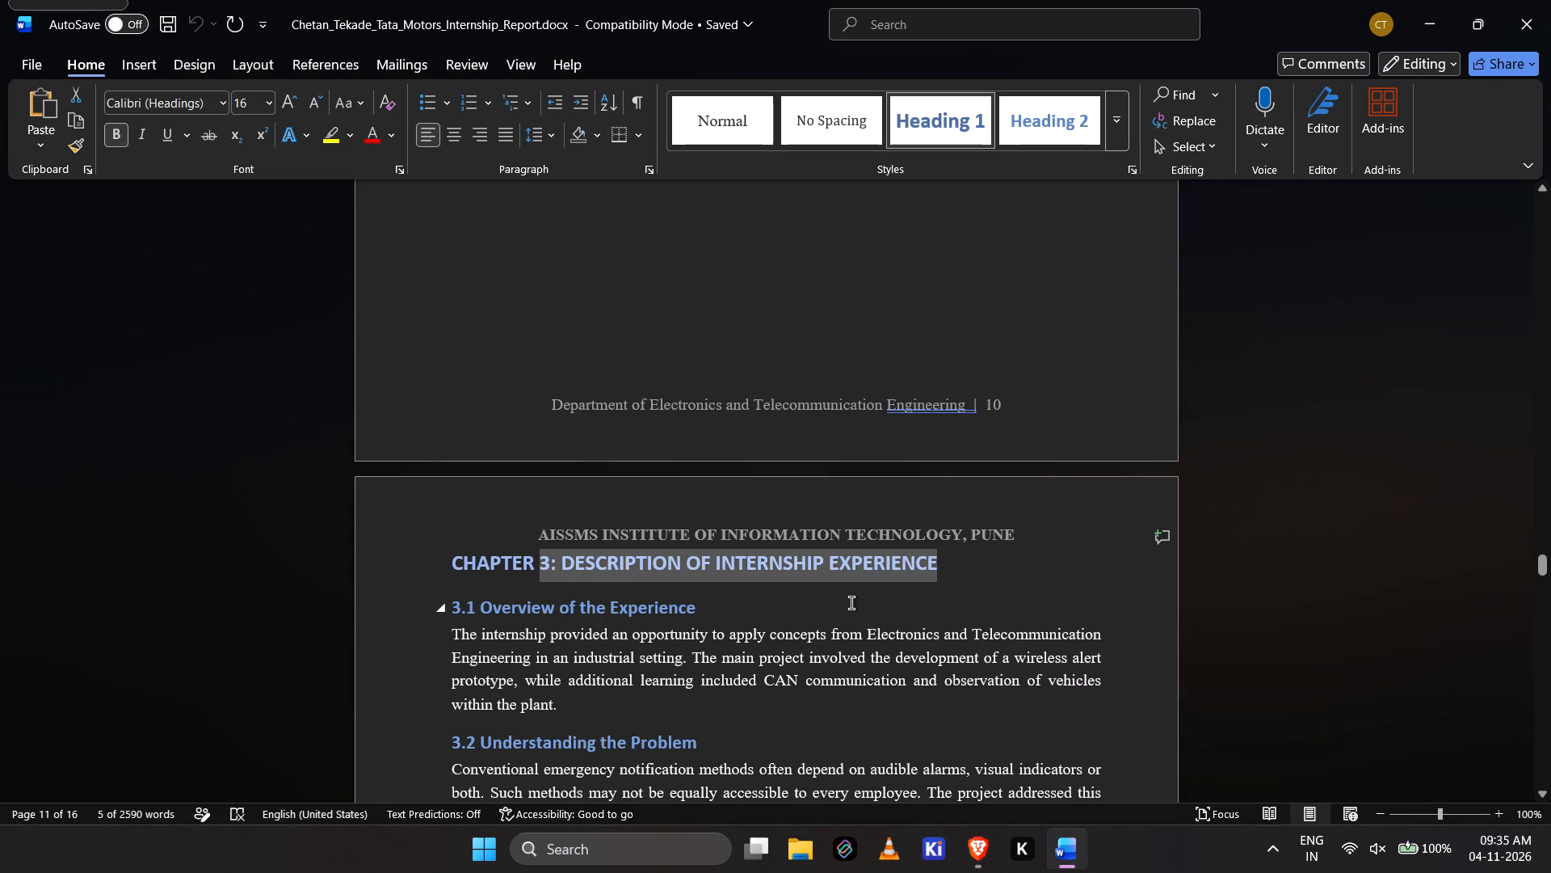
pyautogui.scroll(-1, 851, 603)
pyautogui.click(851, 603)
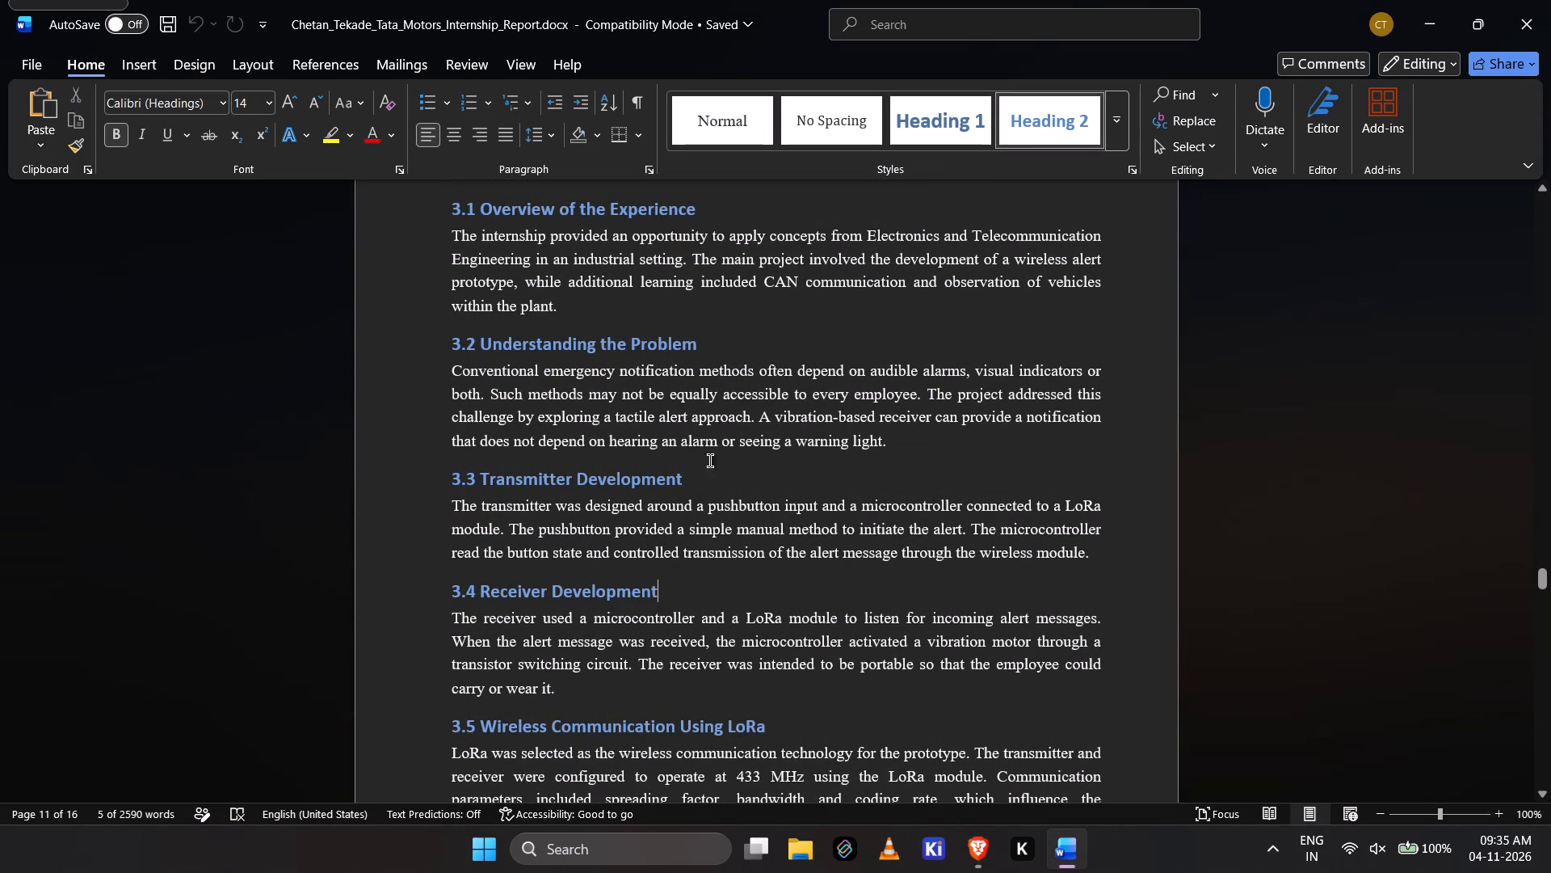
pyautogui.moveTo(453, 213); pyautogui.dragTo(576, 356)
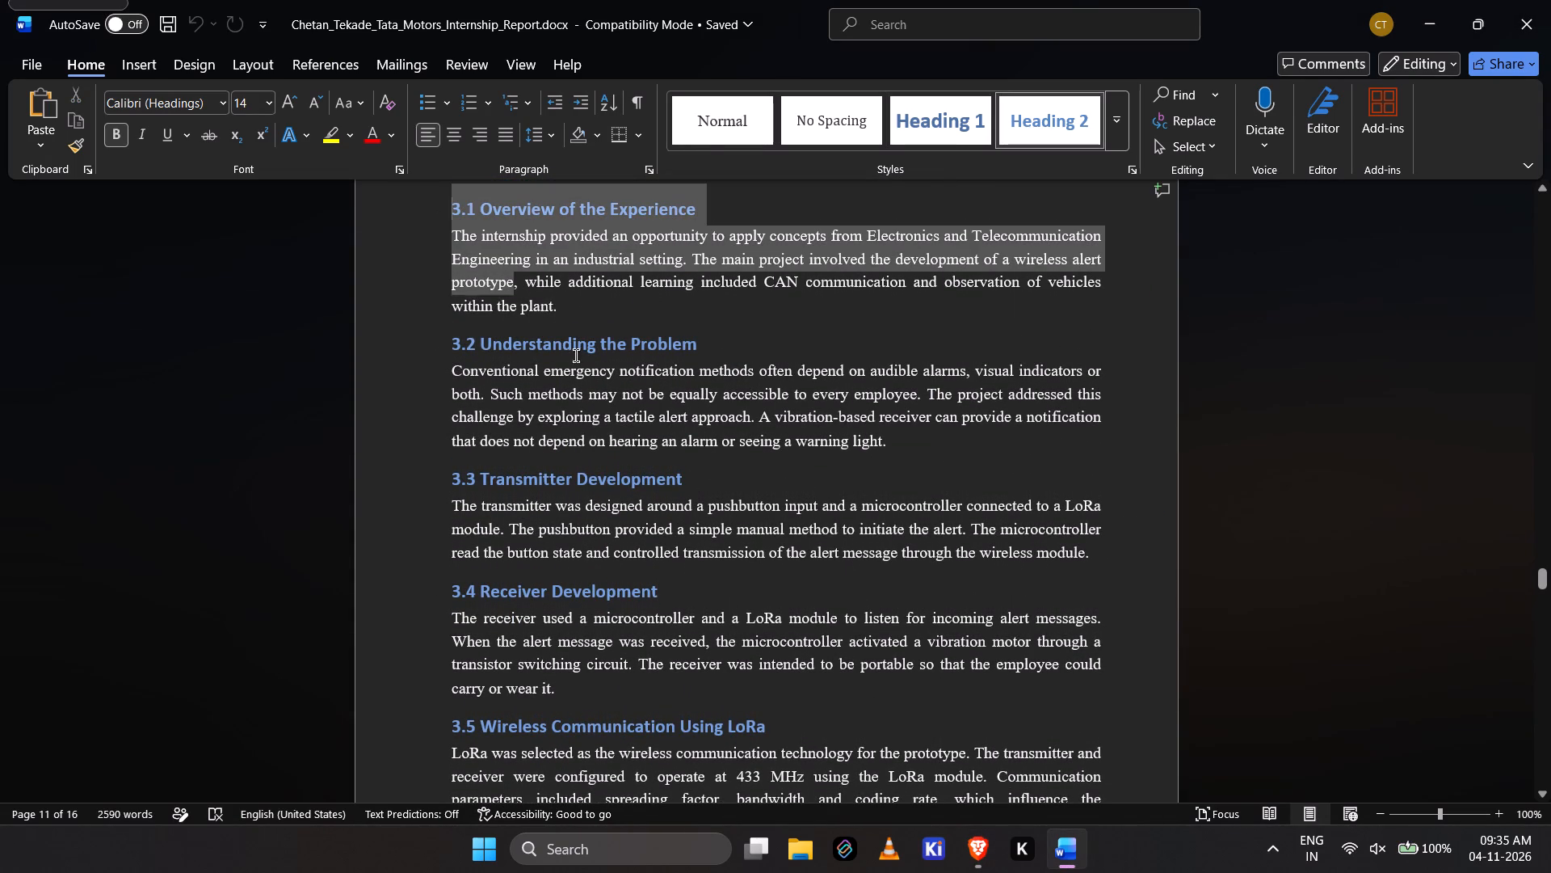
pyautogui.moveTo(576, 356); pyautogui.dragTo(778, 829)
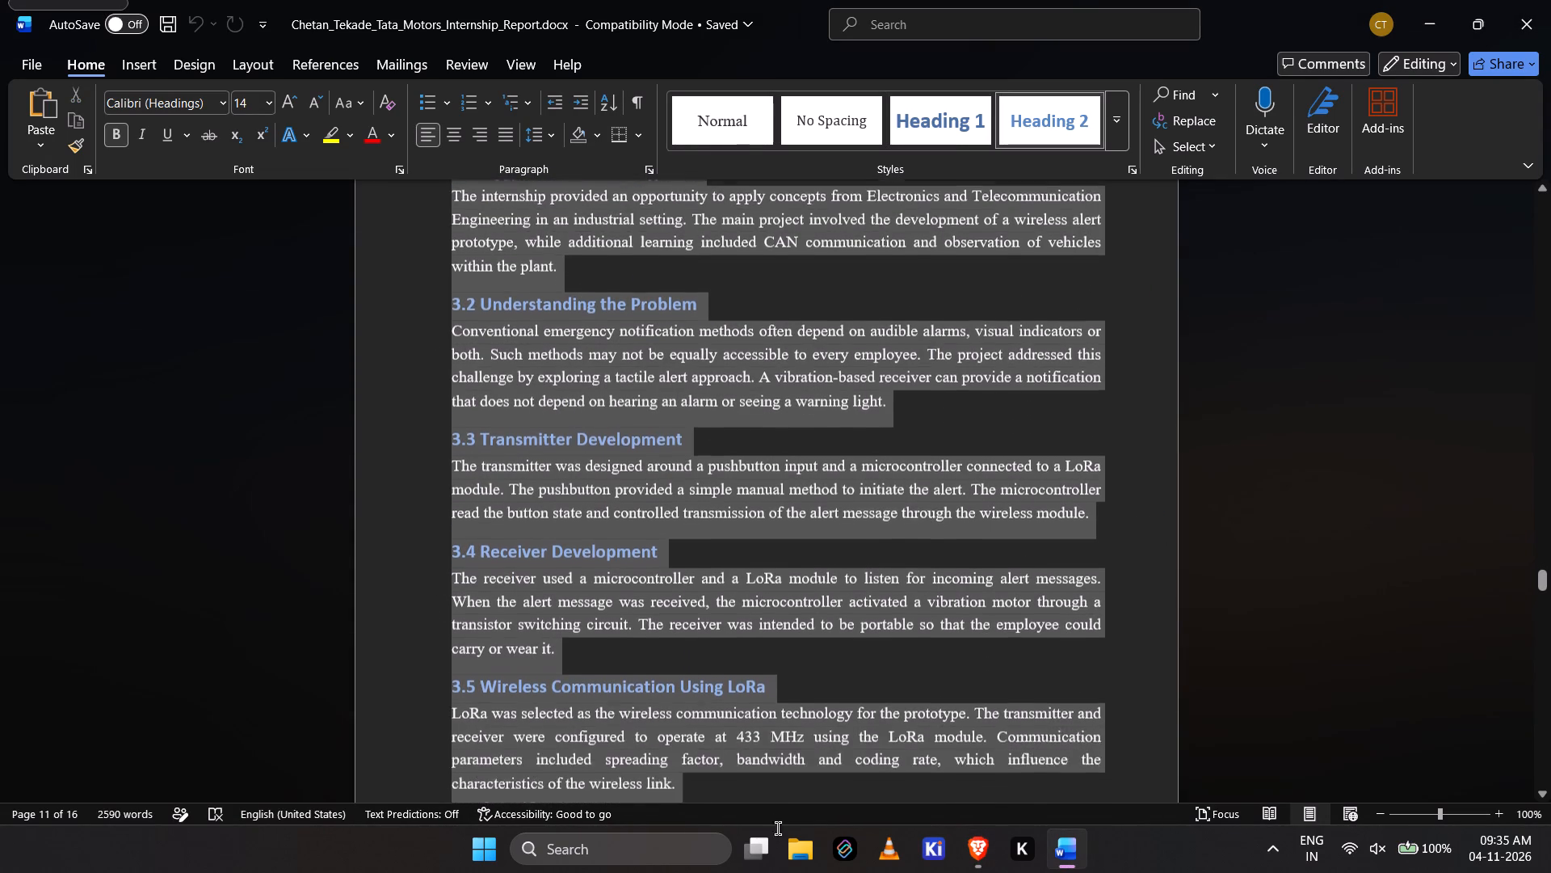
pyautogui.moveTo(778, 829); pyautogui.dragTo(798, 712)
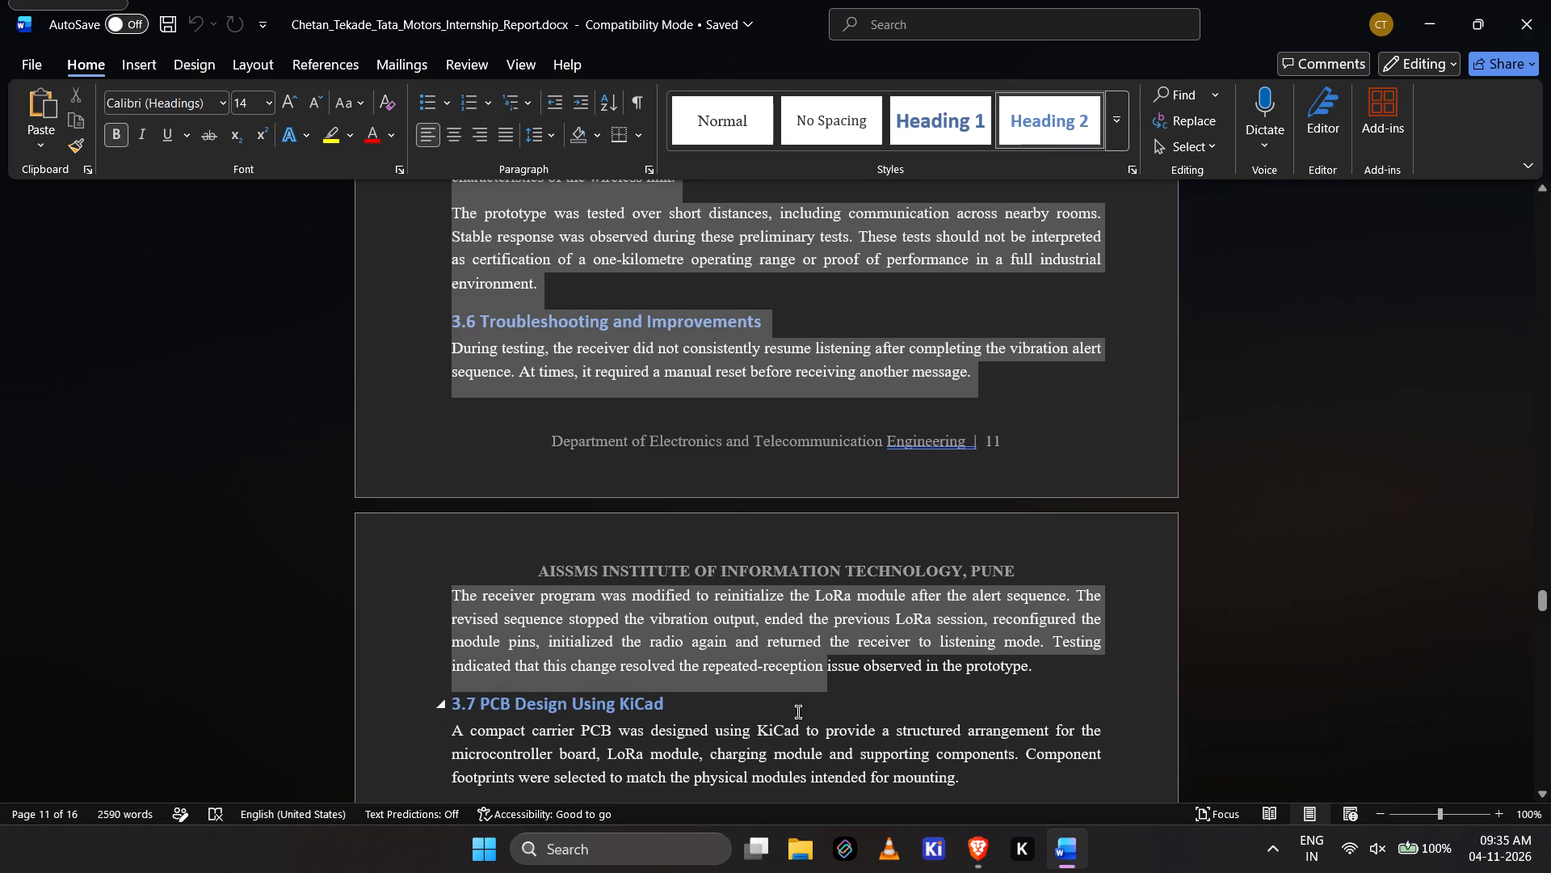
pyautogui.moveTo(798, 712); pyautogui.dragTo(792, 803)
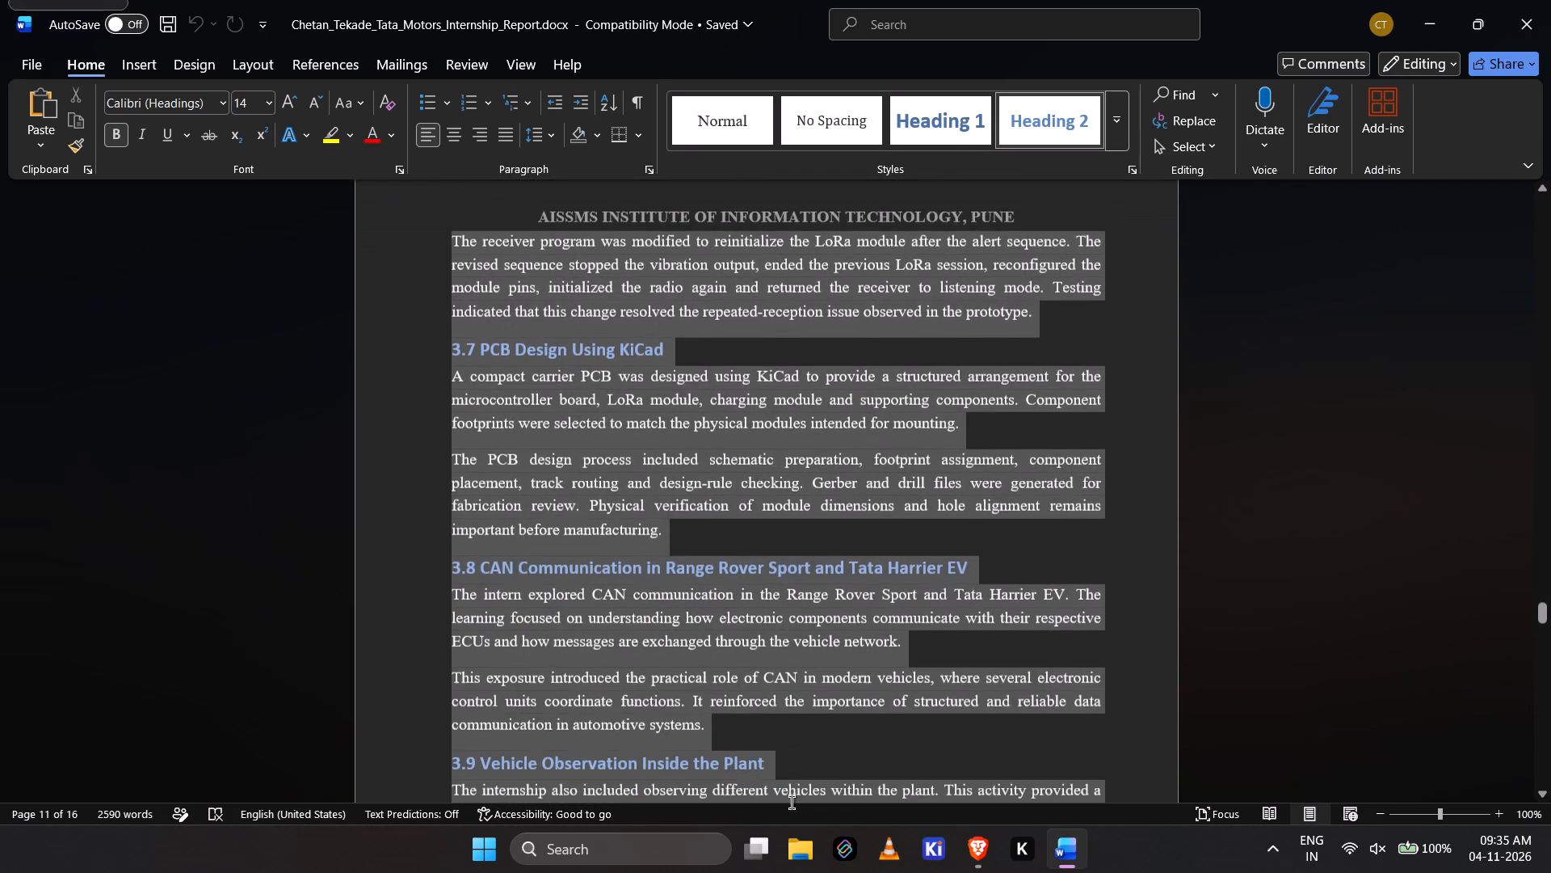
pyautogui.moveTo(792, 803); pyautogui.dragTo(549, 517)
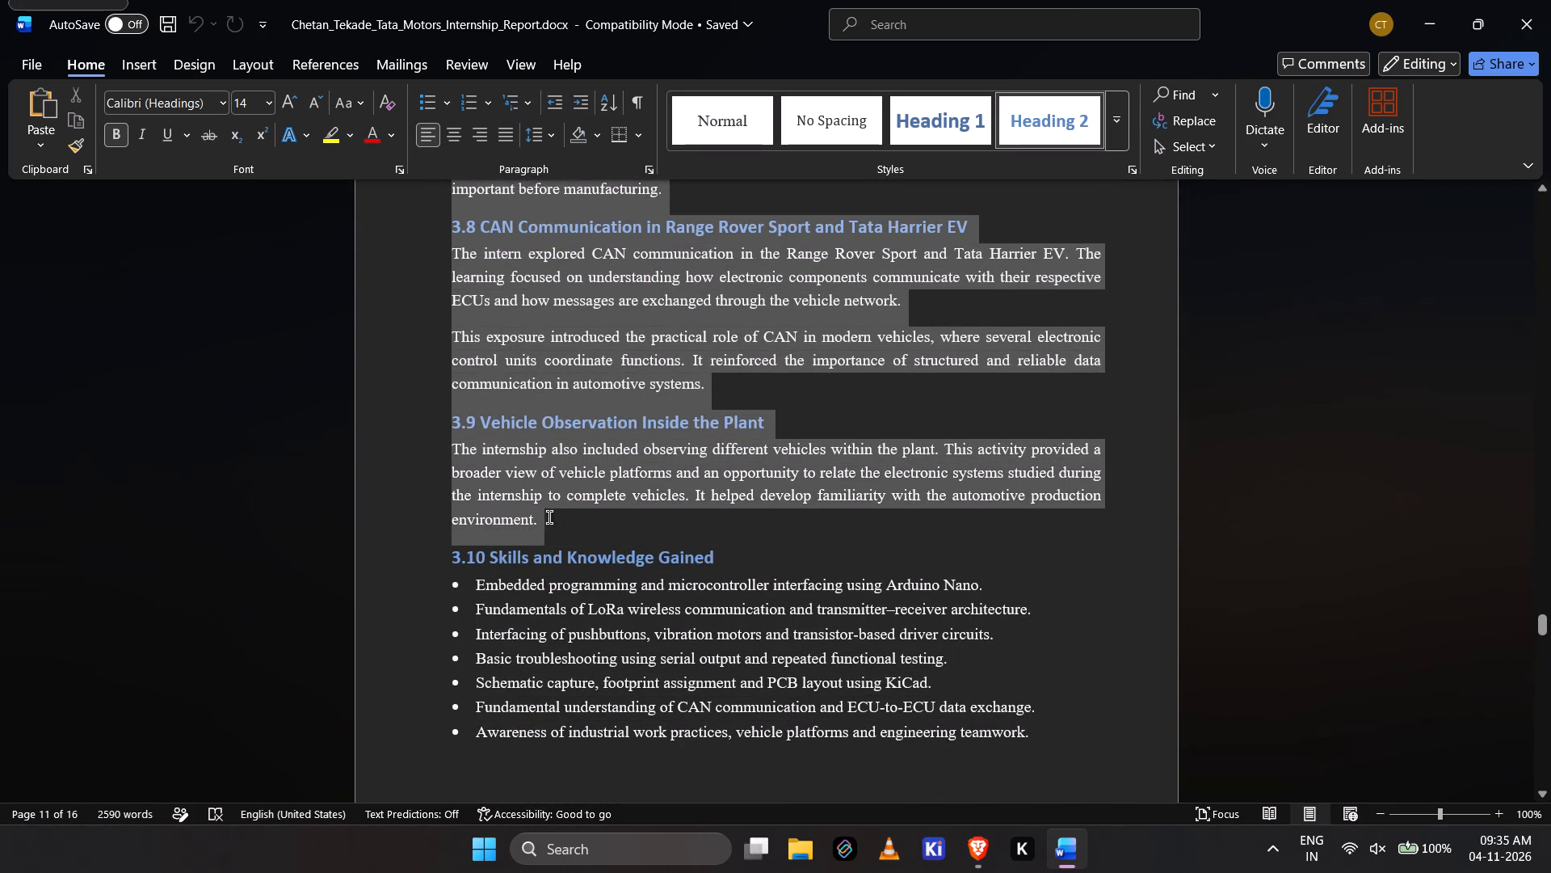
pyautogui.moveTo(549, 517); pyautogui.dragTo(535, 522)
pyautogui.moveTo(535, 522); pyautogui.dragTo(535, 521)
pyautogui.hotkey('ctrl', 'c')
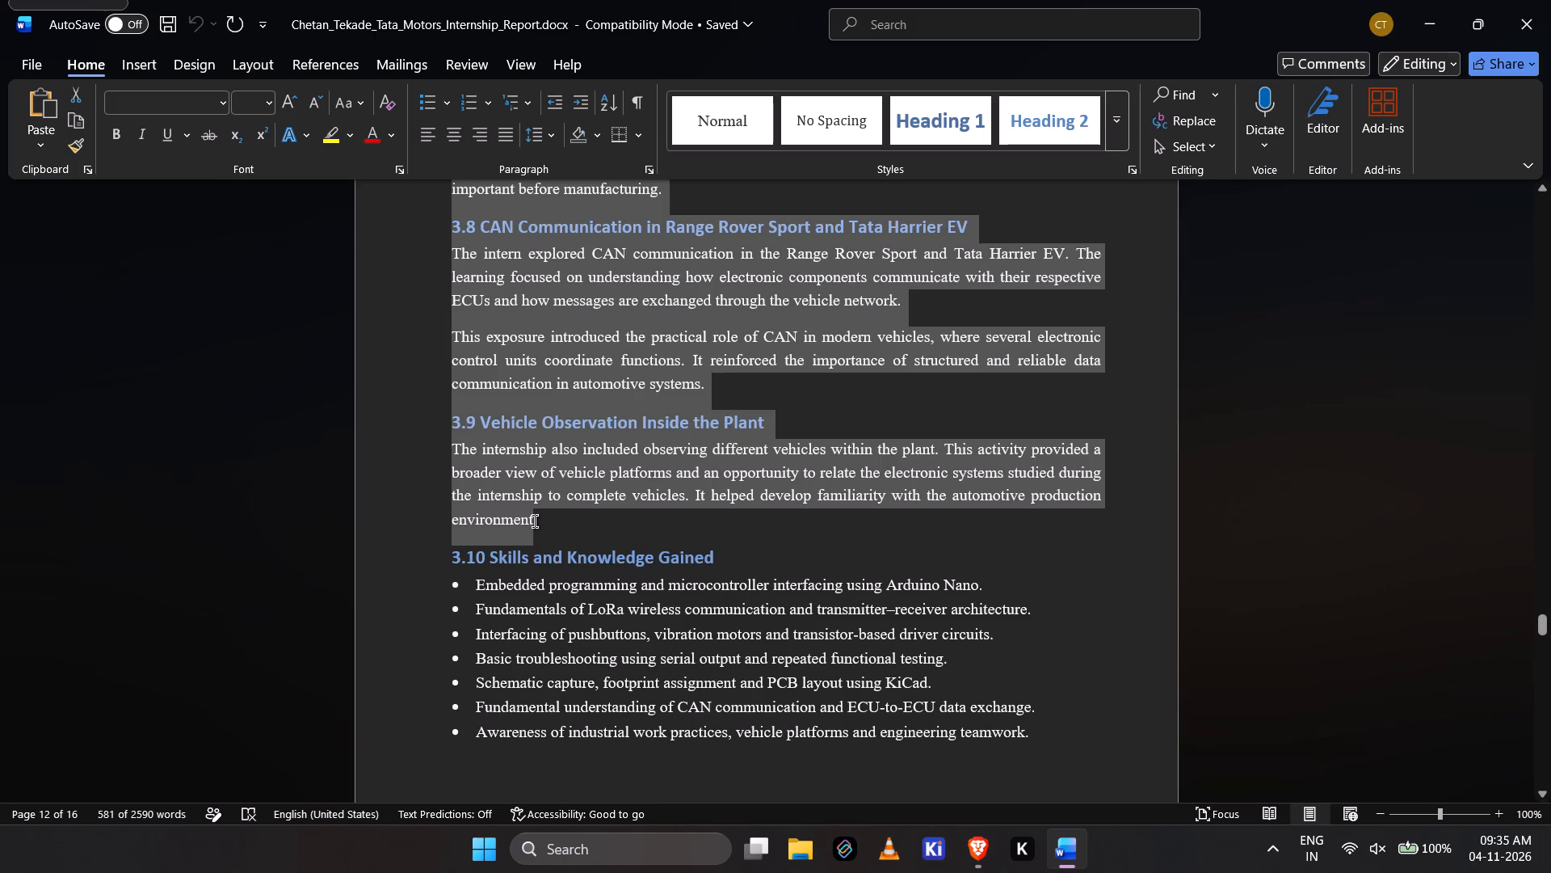
pyautogui.hotkey('alt', 'Tab')
pyautogui.hotkey('ctrl', 'v')
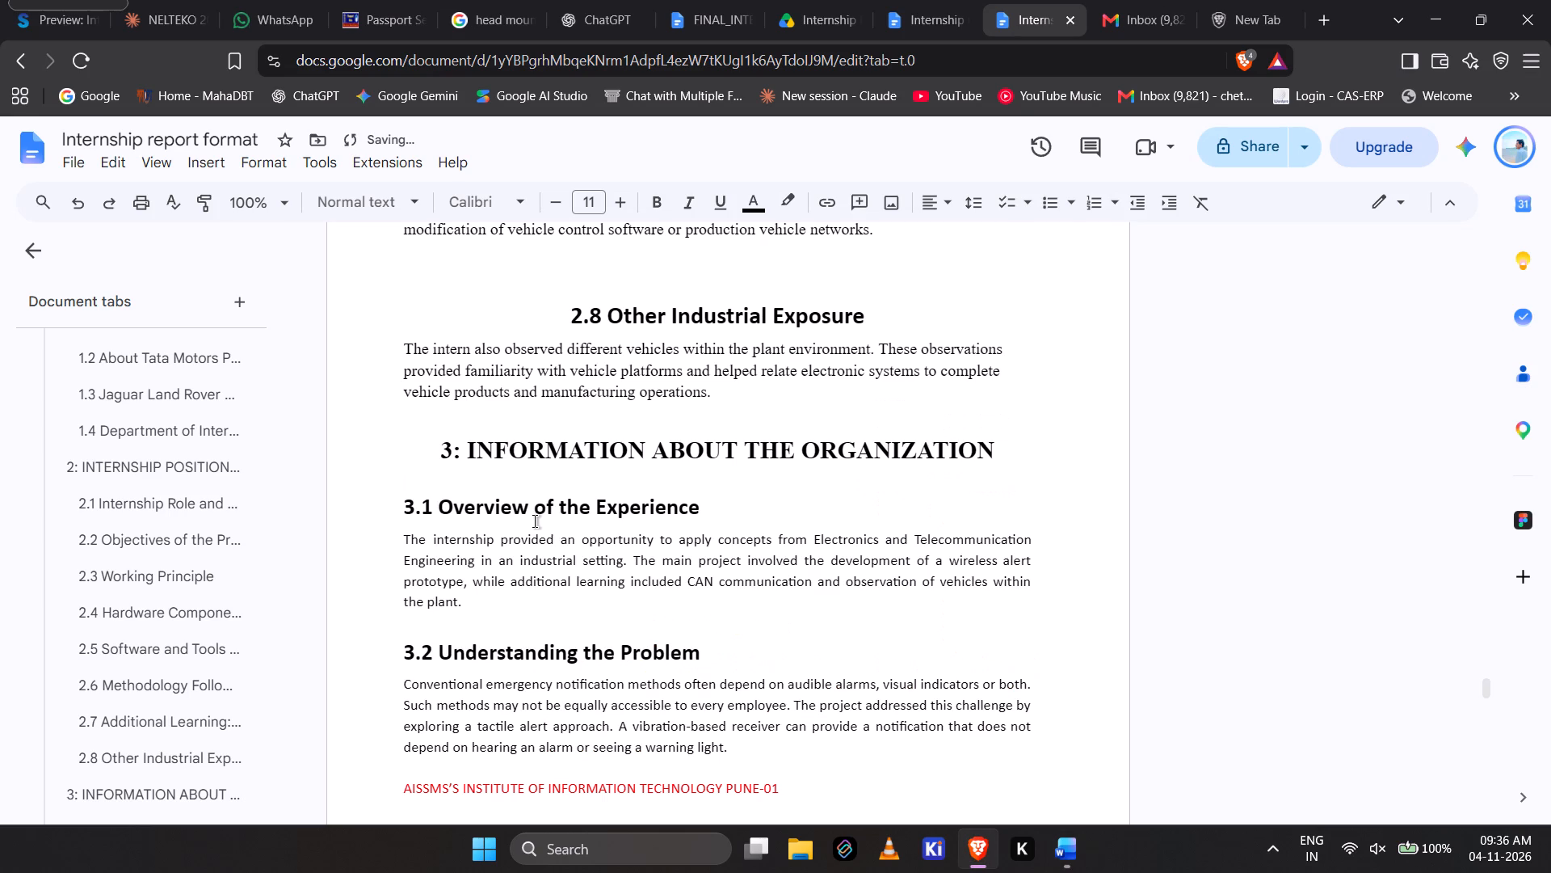
# Center the chapter 3 section headings, starting with 3.1 Overview of the Experience and continuing with 3.2 Understanding the Problem.
pyautogui.click(401, 510)
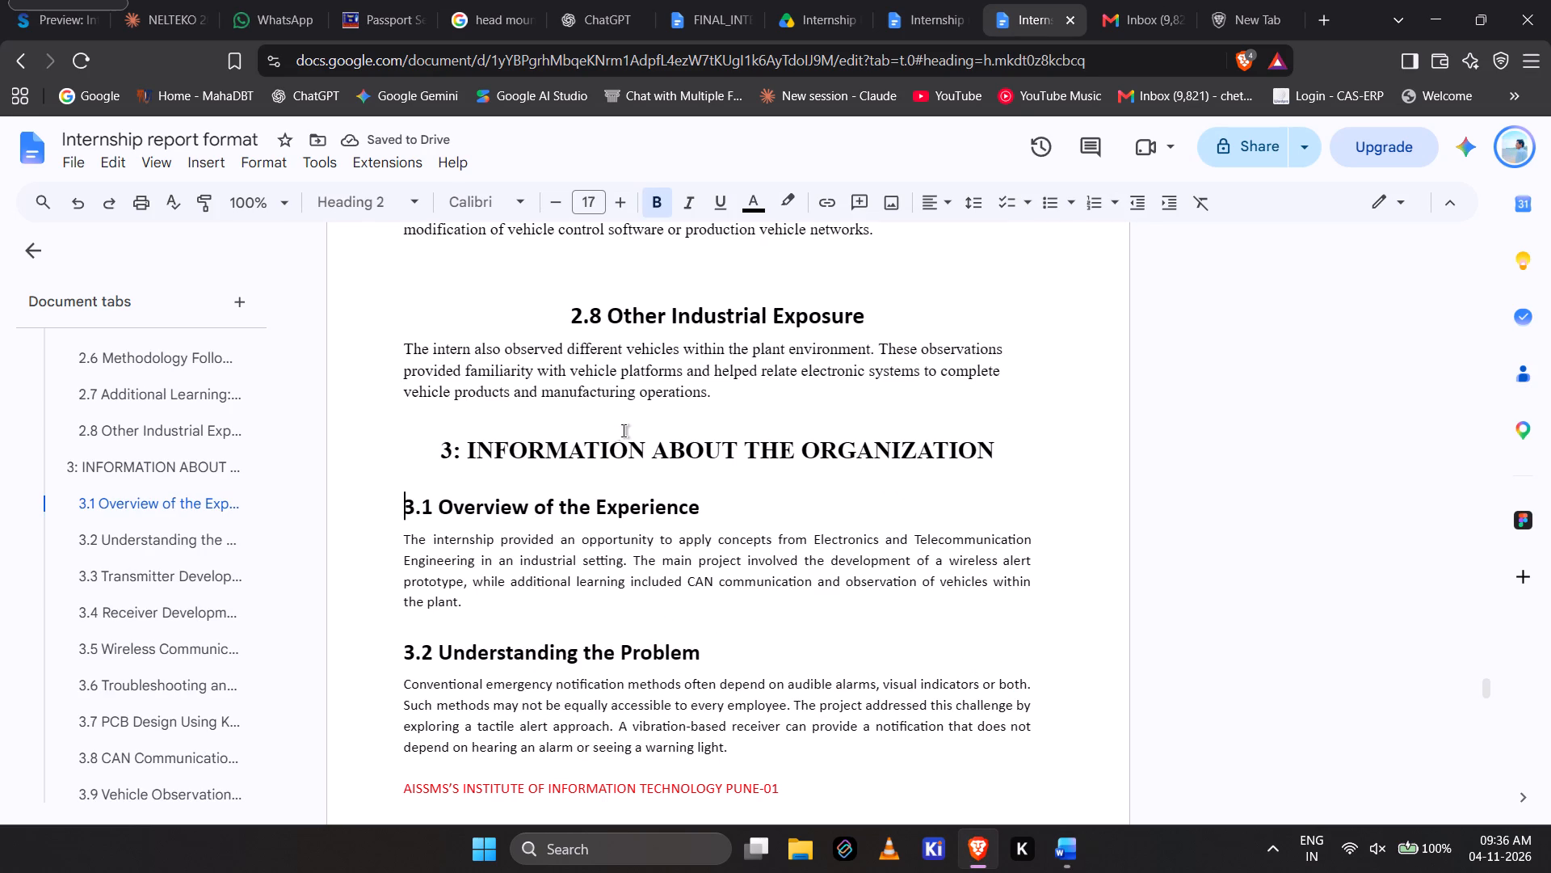
pyautogui.hotkey('shift', 'Right')
pyautogui.hotkey('shift', 'Right')
pyautogui.hotkey('shift', 'Right')
pyautogui.hotkey('shift', 'Right')
pyautogui.hotkey('shift', 'Right')
pyautogui.hotkey('shift', 'Right')
pyautogui.hotkey('shift', 'Right')
pyautogui.hotkey('shift', 'Right')
pyautogui.hotkey('shift', 'Right')
pyautogui.hotkey('shift', 'Right')
pyautogui.hotkey('shift', 'Right')
pyautogui.hotkey('shift', 'Right')
pyautogui.hotkey('shift', 'Right')
pyautogui.hotkey('shift', 'Right')
pyautogui.hotkey('shift', 'Right')
pyautogui.hotkey('shift', 'Right')
pyautogui.hotkey('shift', 'Right')
pyautogui.hotkey('shift', 'Right')
pyautogui.hotkey('shift', 'Right')
pyautogui.hotkey('shift', 'Right')
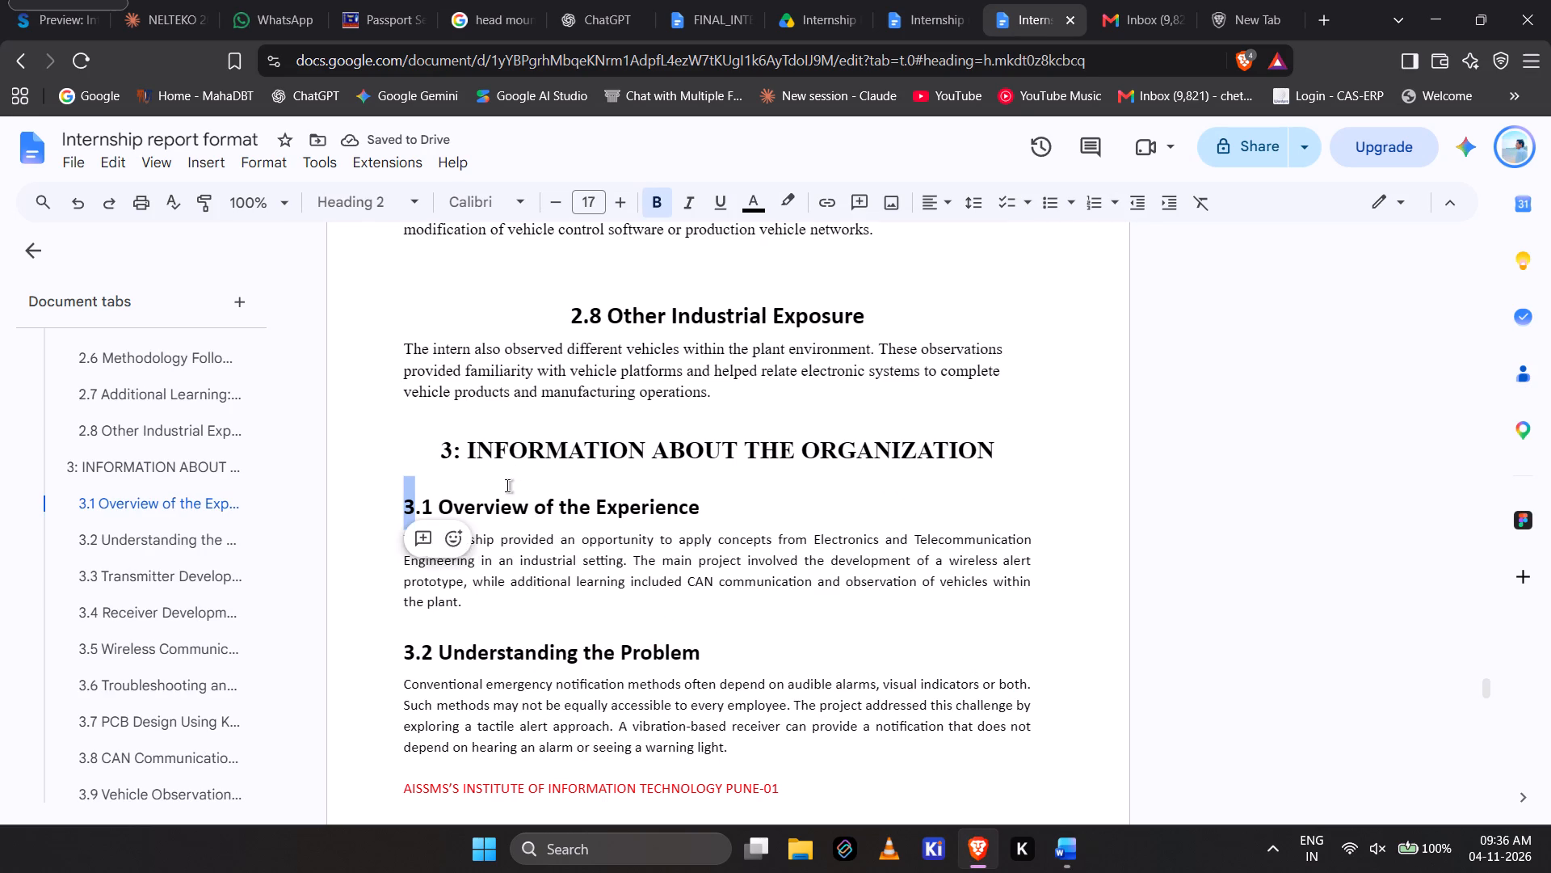
pyautogui.hotkey('shift', 'Right')
pyautogui.hotkey('shift', 'Right')
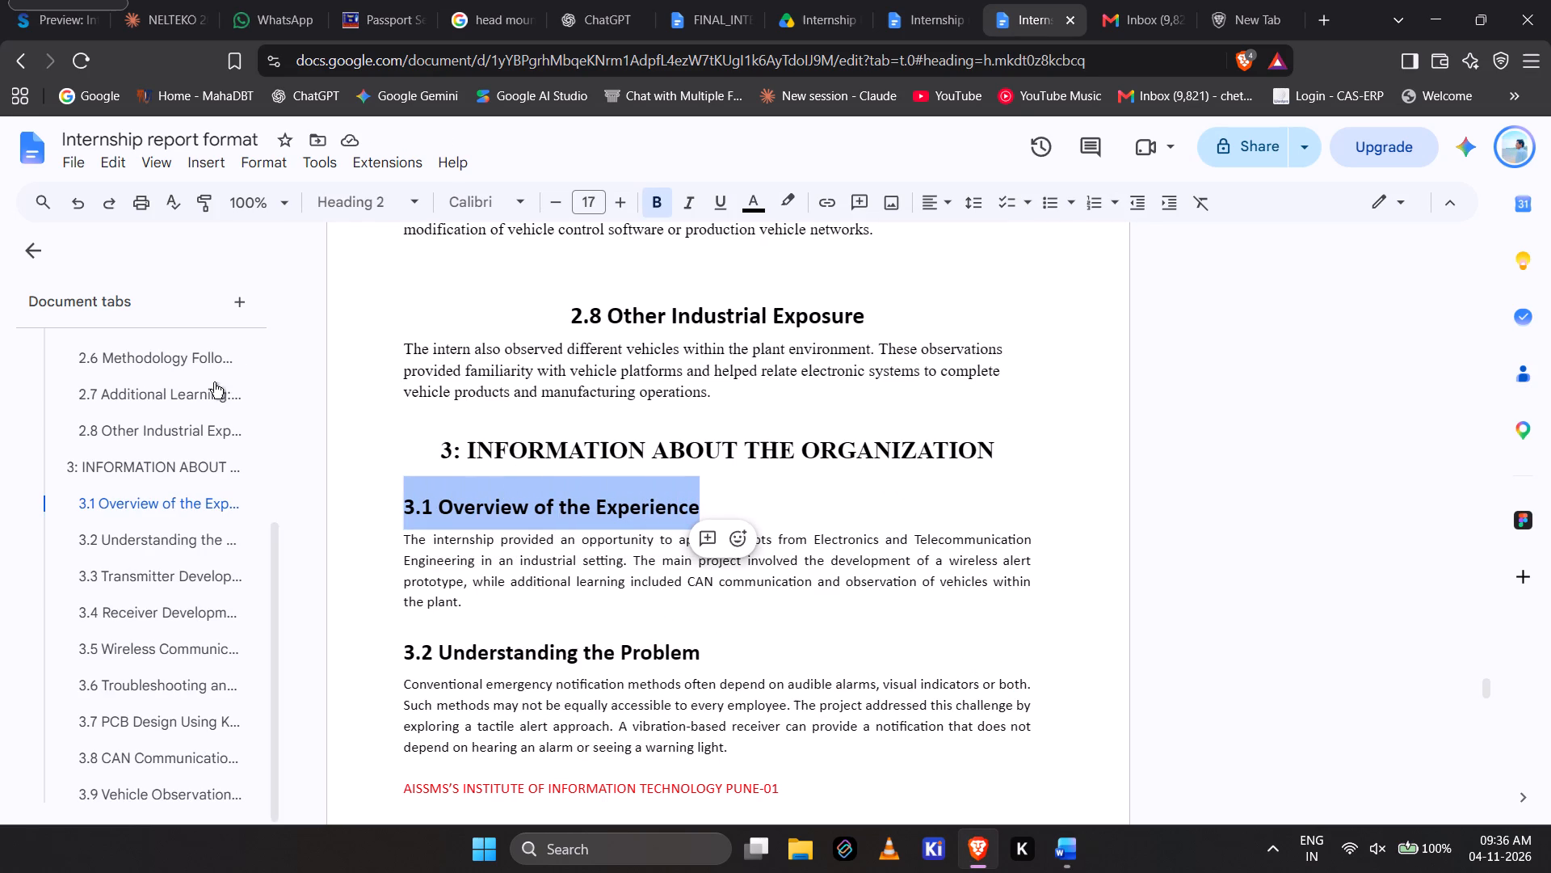
pyautogui.click(943, 205)
pyautogui.click(960, 235)
pyautogui.tripleClick(656, 653)
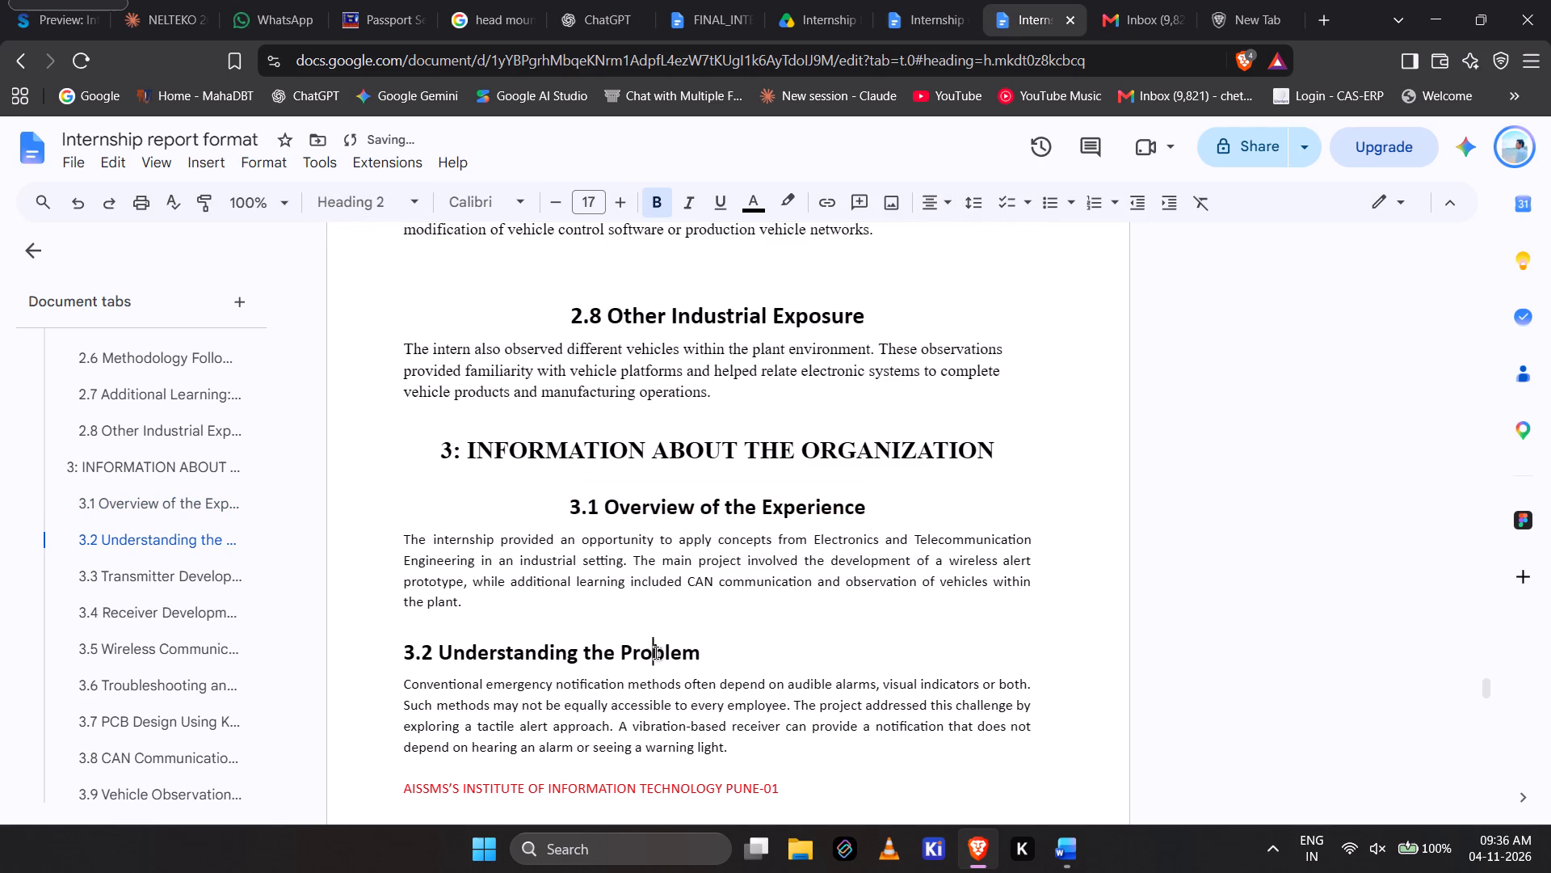
# Center the section headings 3.2 Understanding the Problem, 3.3 Transmitter Development and 3.4 Receiver Development.
pyautogui.click(944, 211)
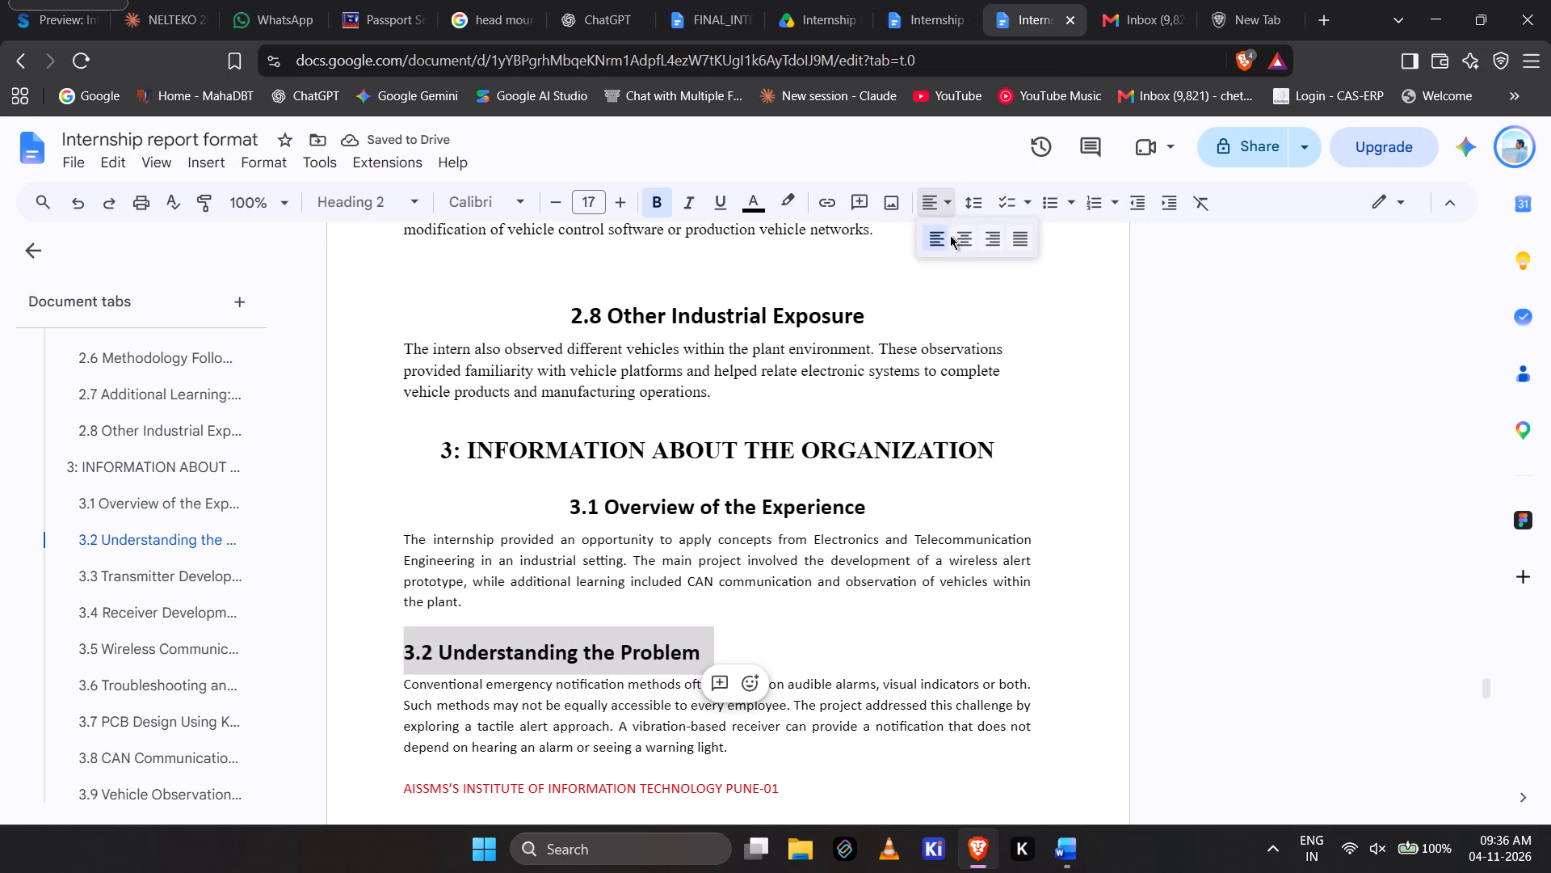
pyautogui.click(952, 237)
pyautogui.scroll(-5, 767, 699)
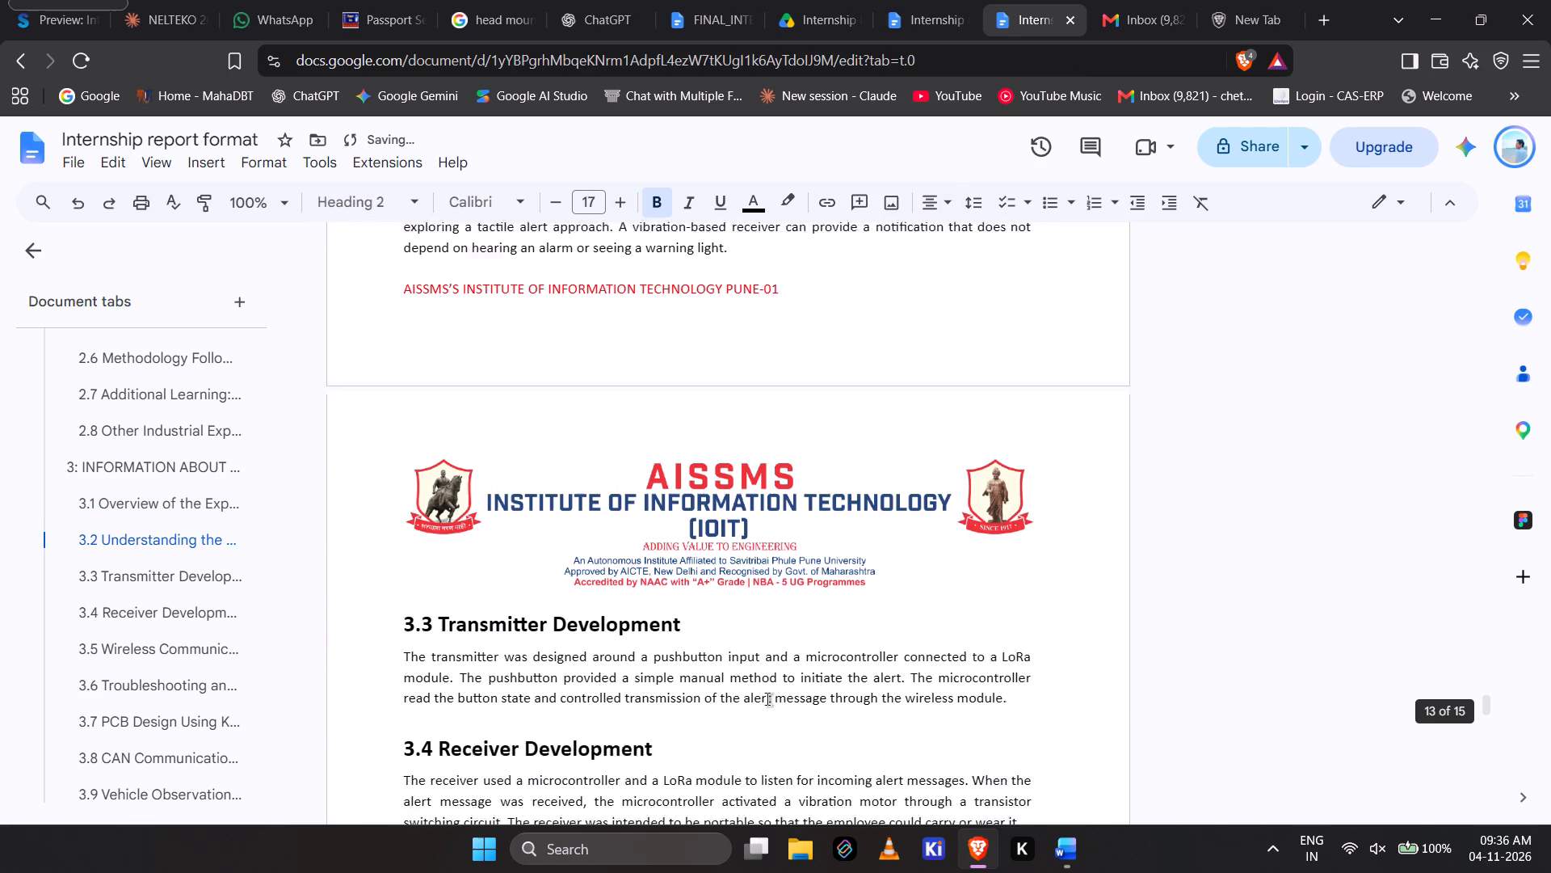
pyautogui.scroll(-1, 767, 699)
pyautogui.tripleClick(649, 600)
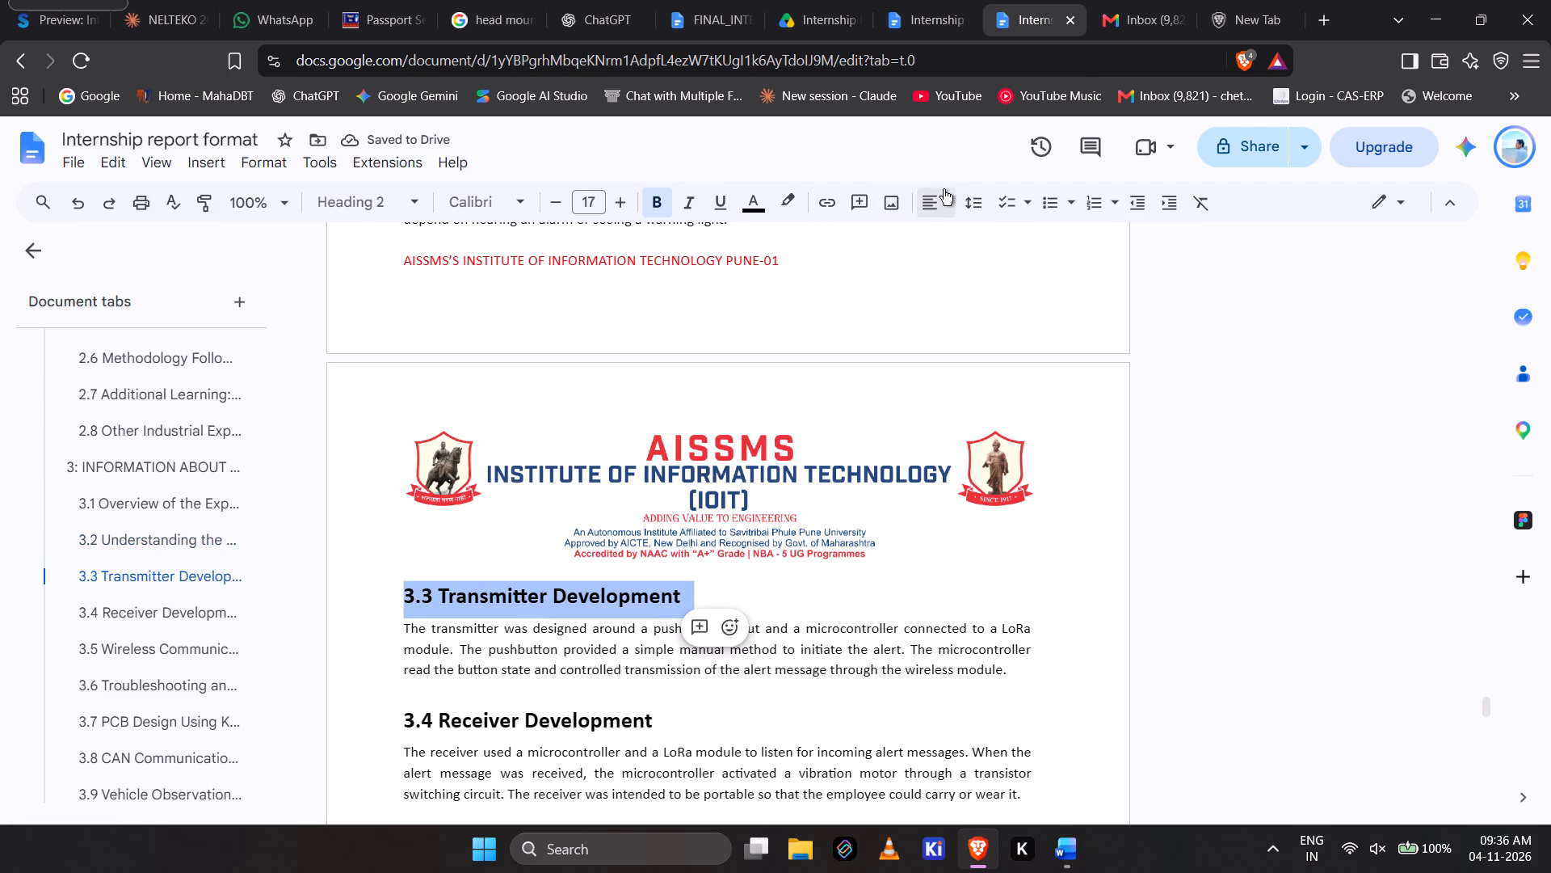
pyautogui.moveTo(944, 189); pyautogui.dragTo(974, 240)
pyautogui.click(974, 240)
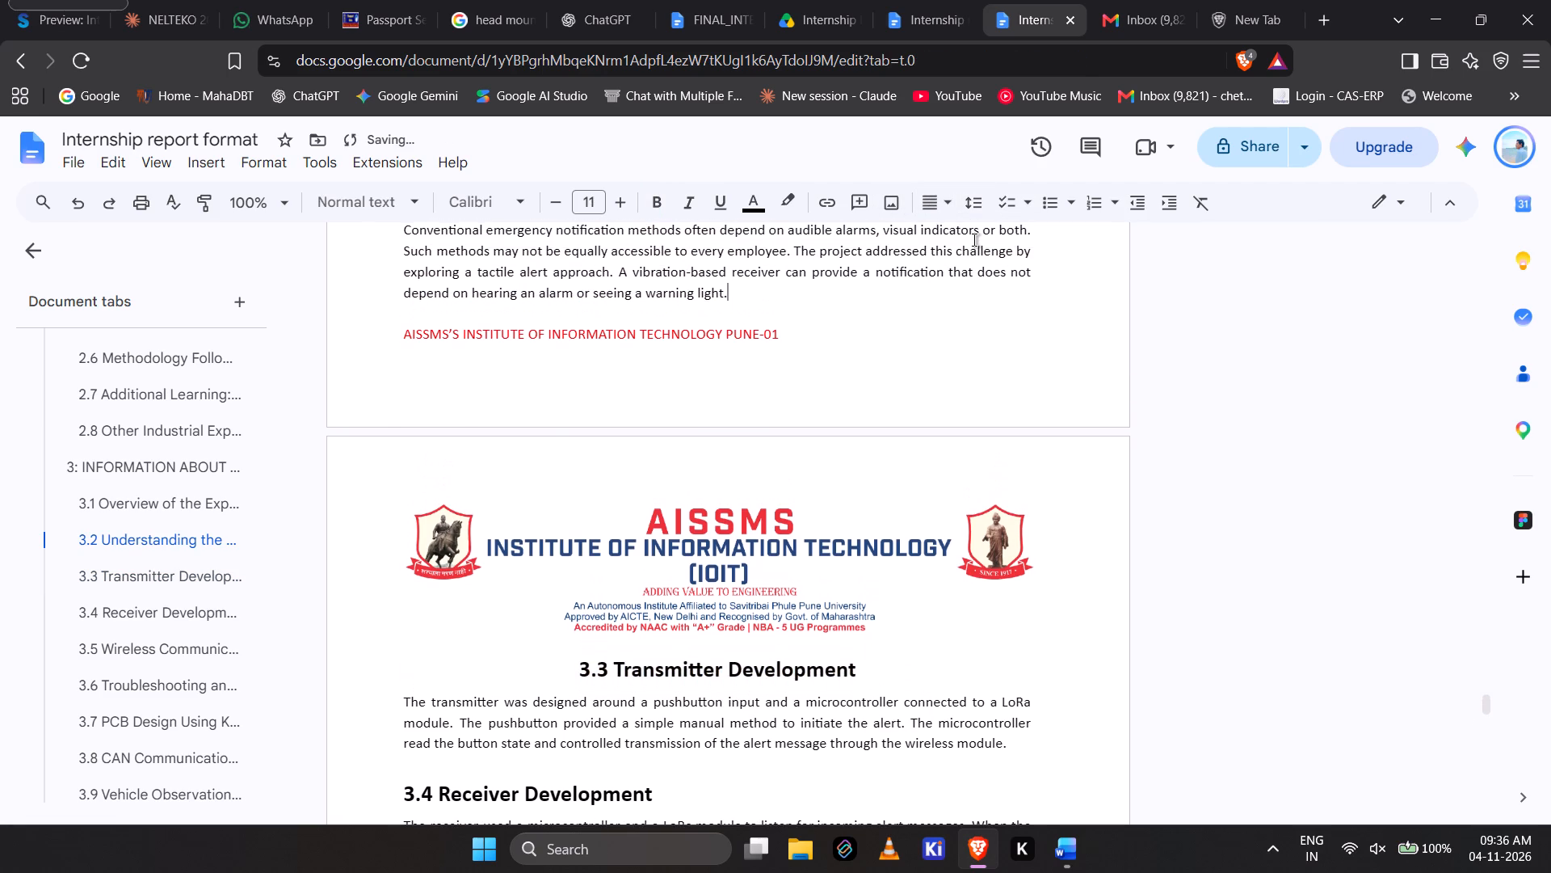
pyautogui.hscroll(1, 974, 240)
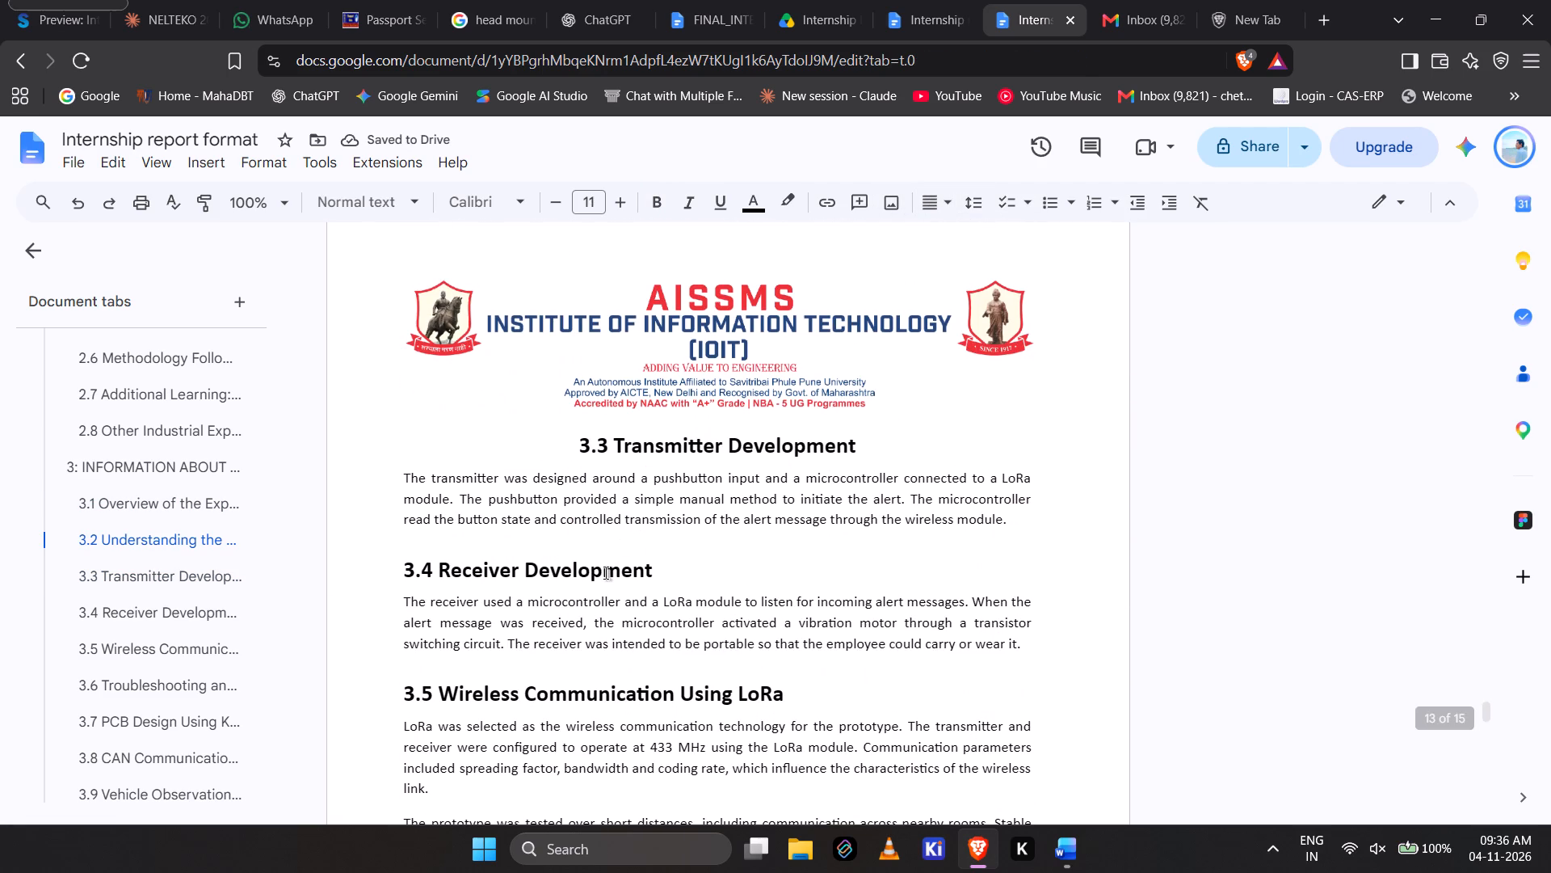
pyautogui.tripleClick(606, 573)
pyautogui.moveTo(934, 196); pyautogui.dragTo(961, 234)
pyautogui.click(961, 234)
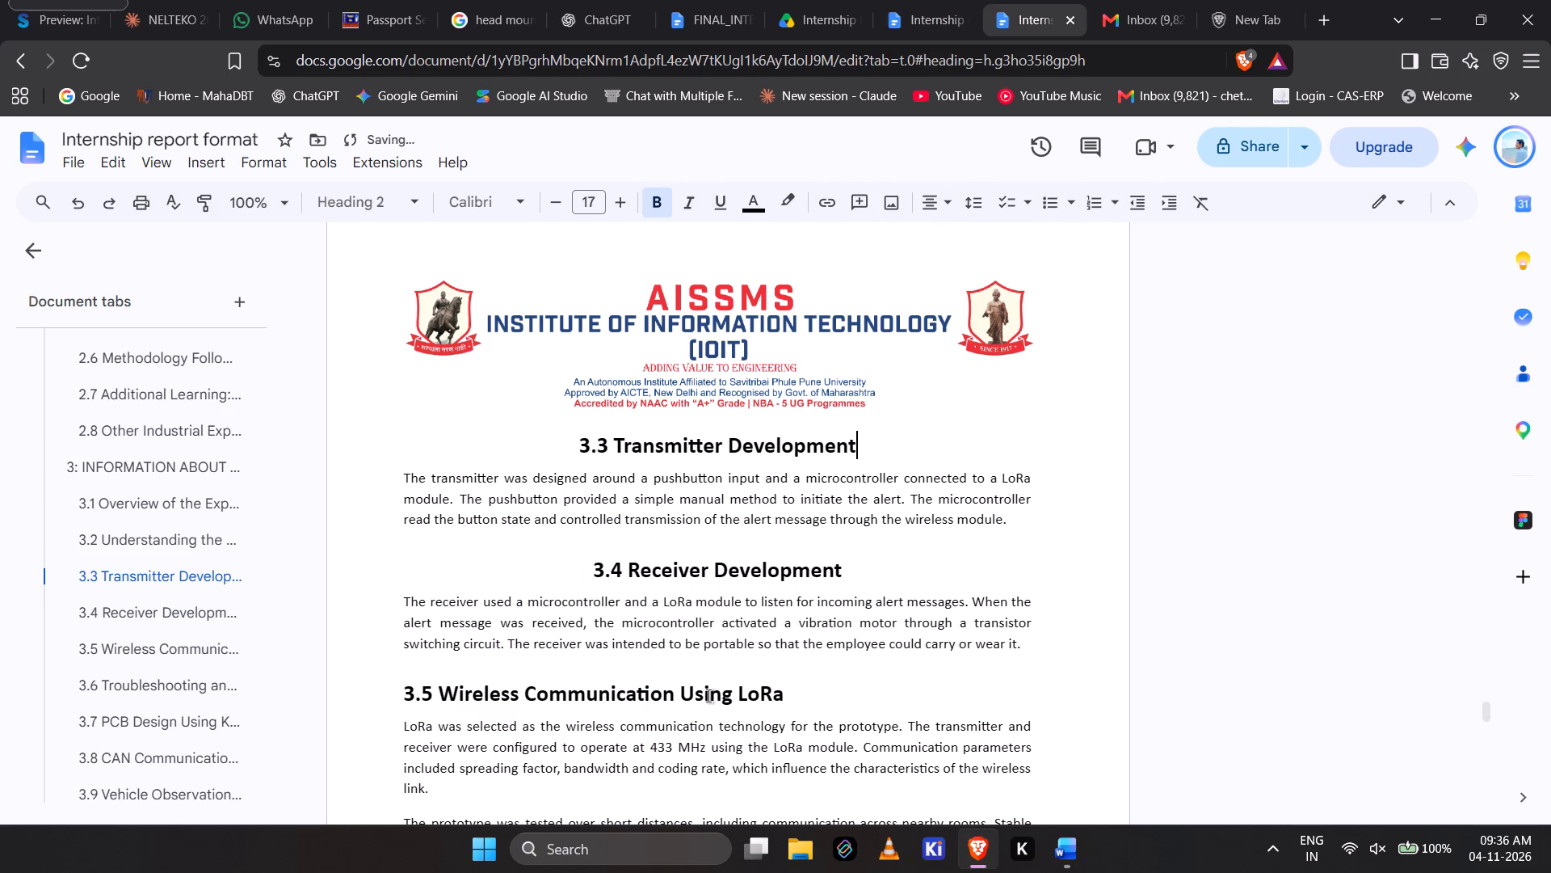
# Center the section headings 3.5 Wireless Communication Using LoRa, 3.6 Troubleshooting and Improvements and 3.7 PCB Design Using KiCad.
pyautogui.tripleClick(708, 696)
pyautogui.click(934, 200)
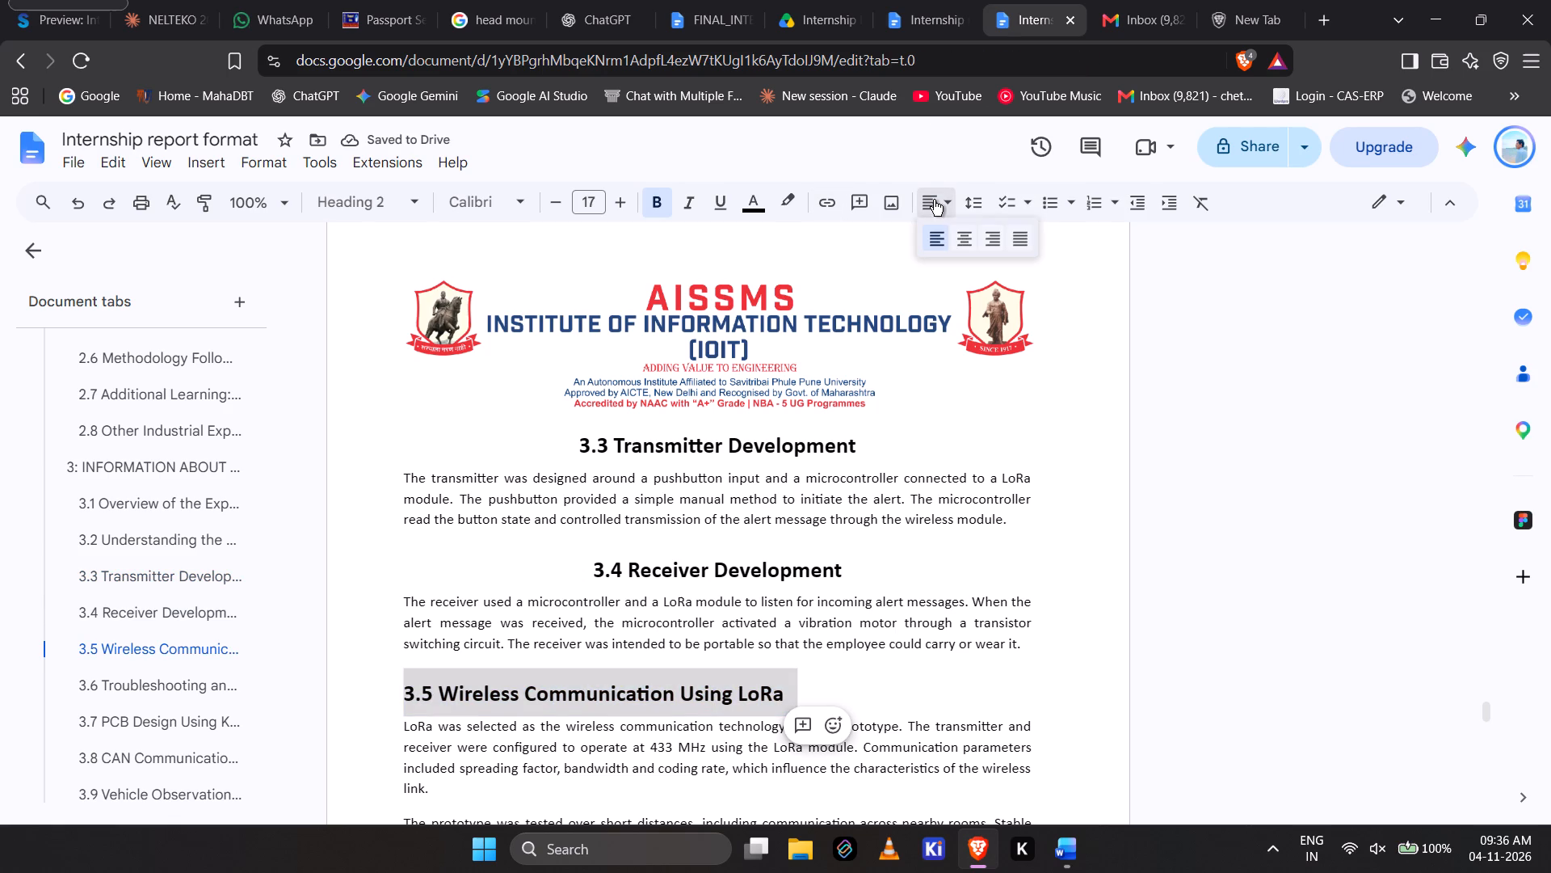
pyautogui.click(957, 235)
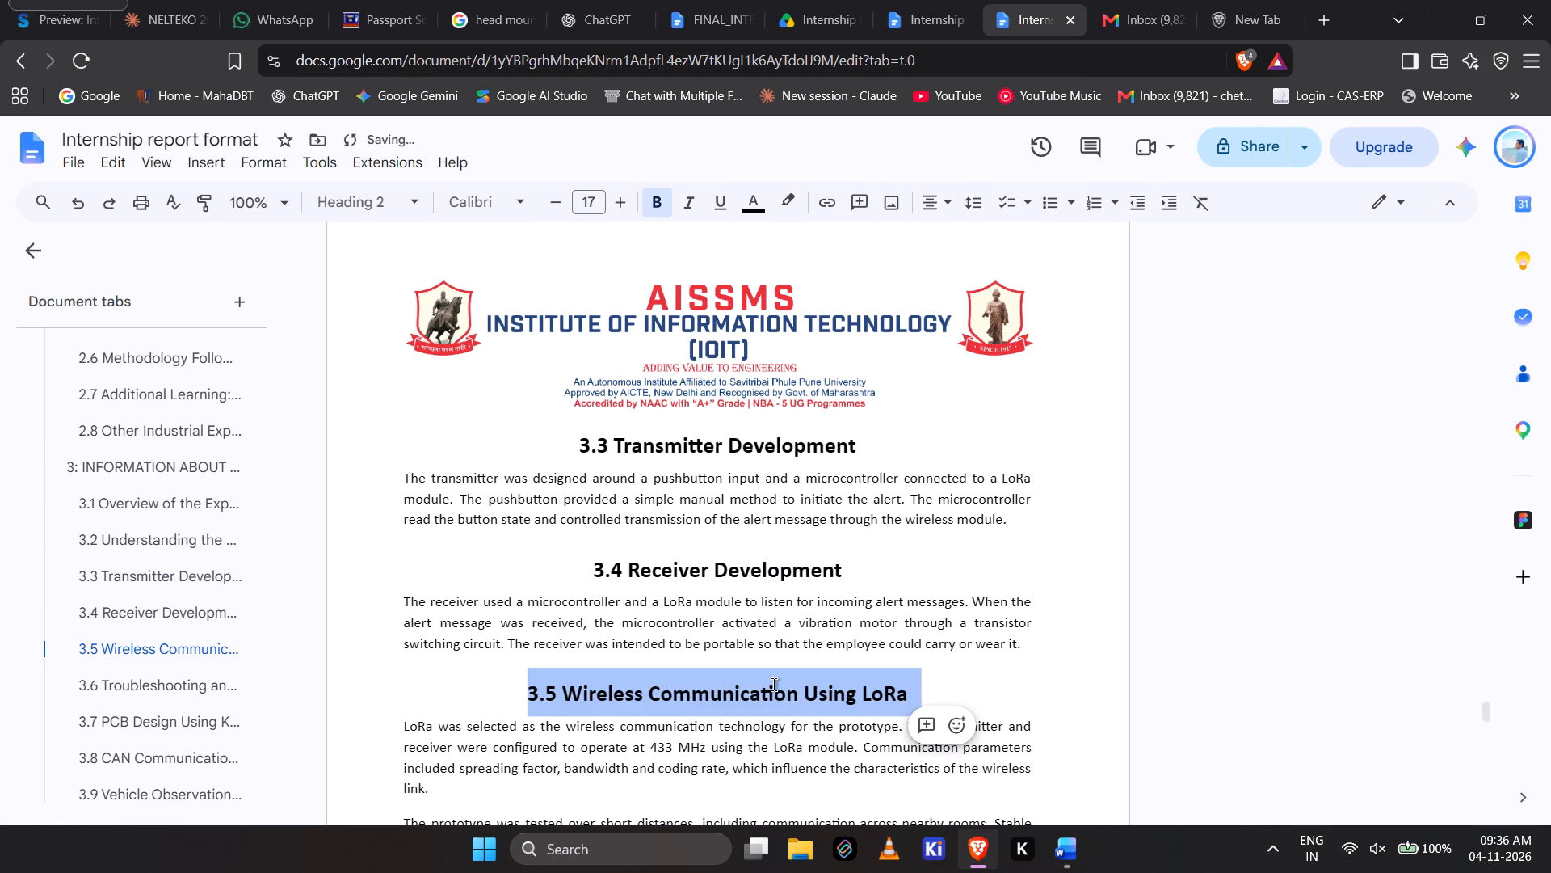
pyautogui.scroll(-4, 774, 685)
pyautogui.tripleClick(699, 537)
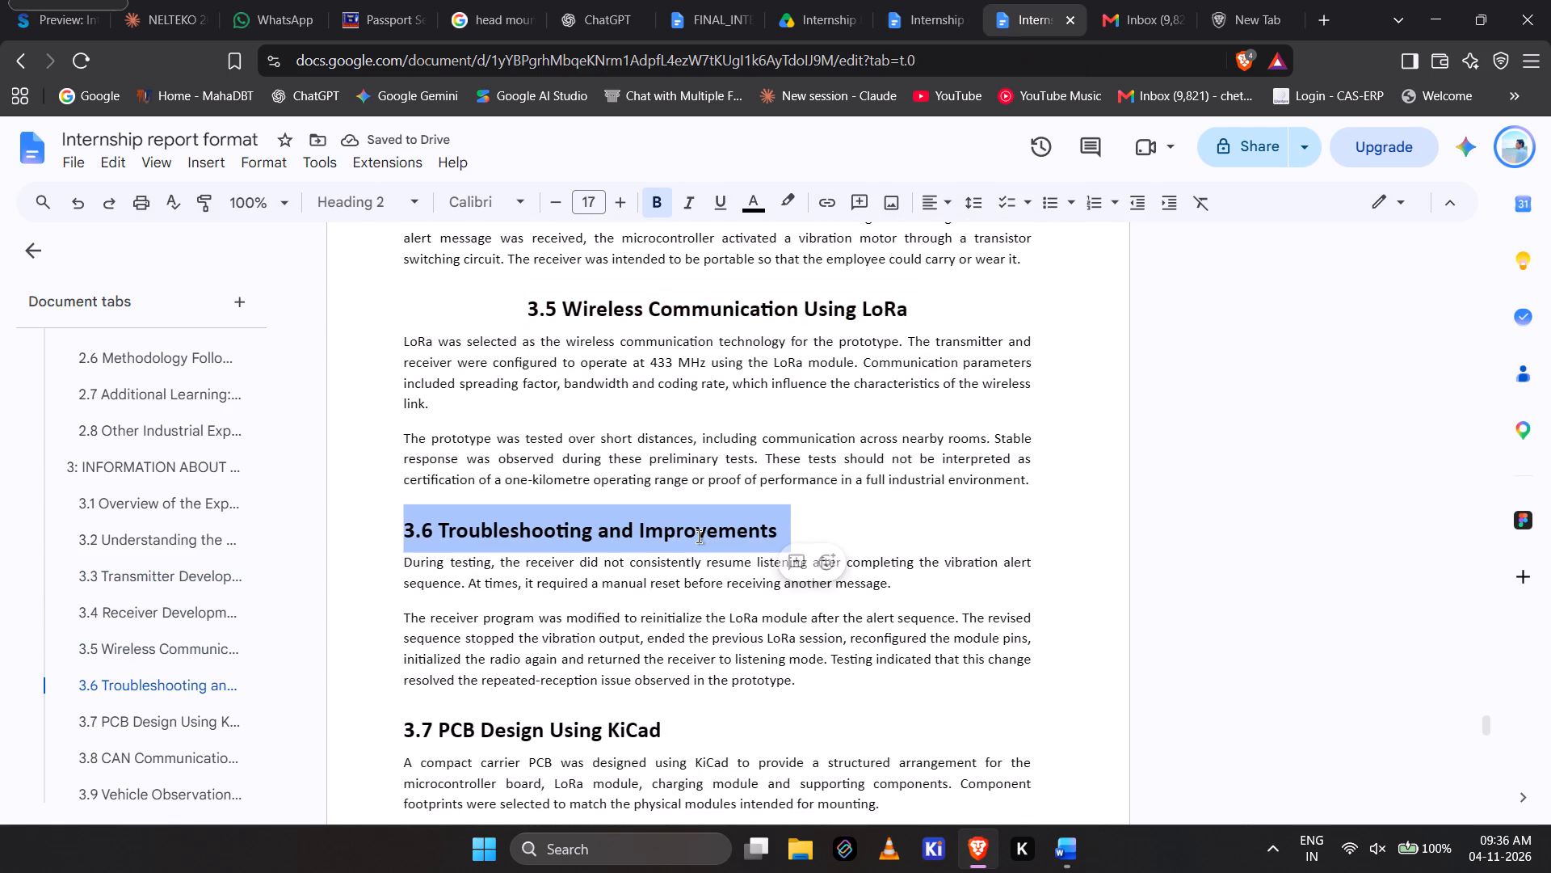
pyautogui.moveTo(931, 196); pyautogui.dragTo(960, 241)
pyautogui.click(960, 241)
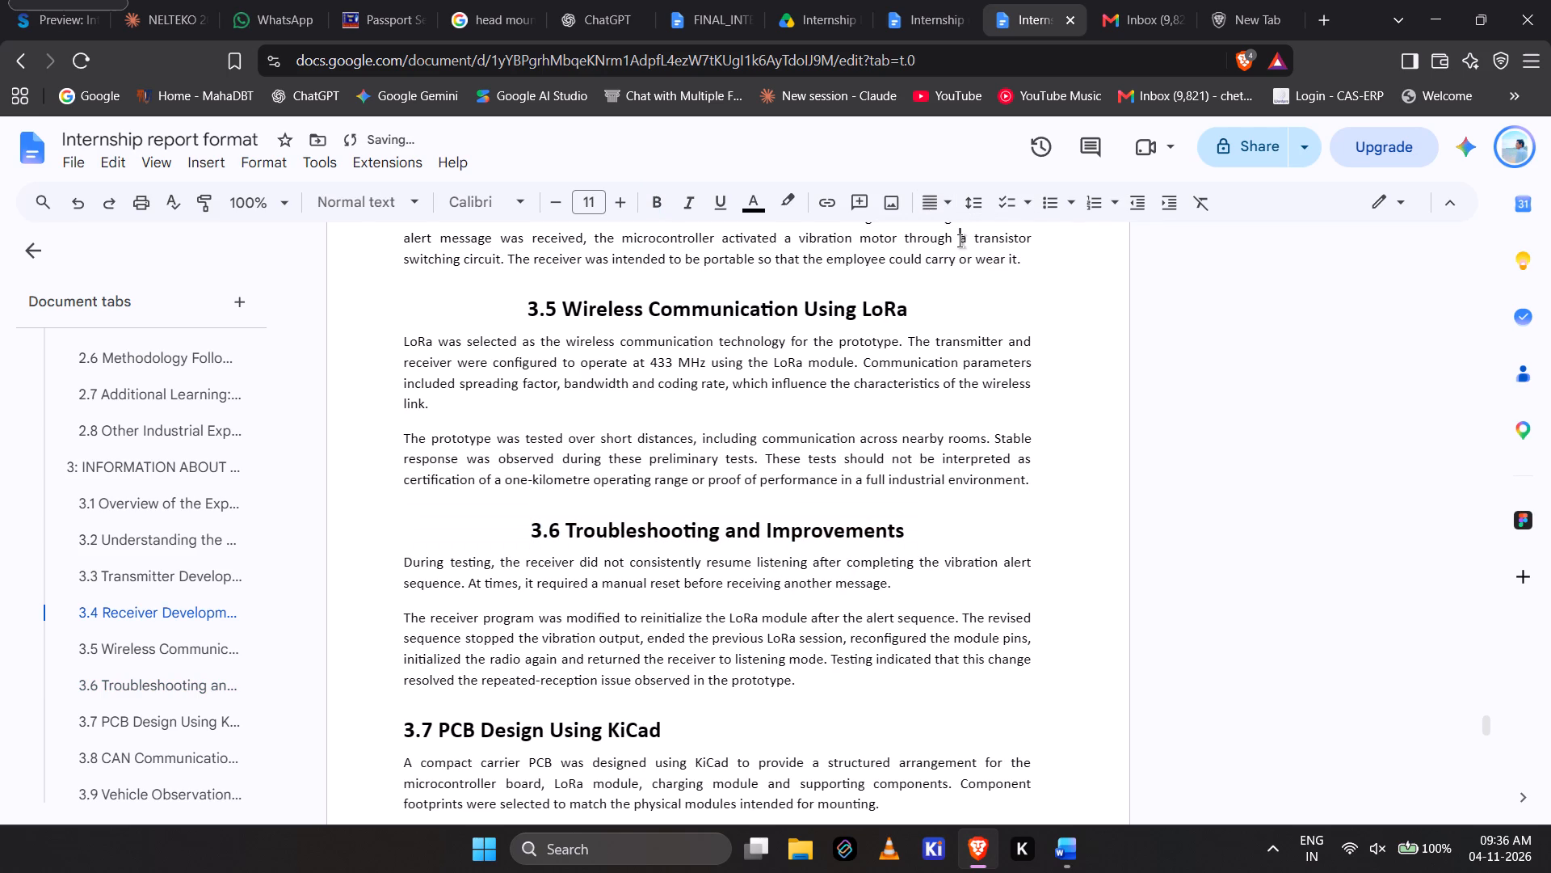
pyautogui.tripleClick(606, 731)
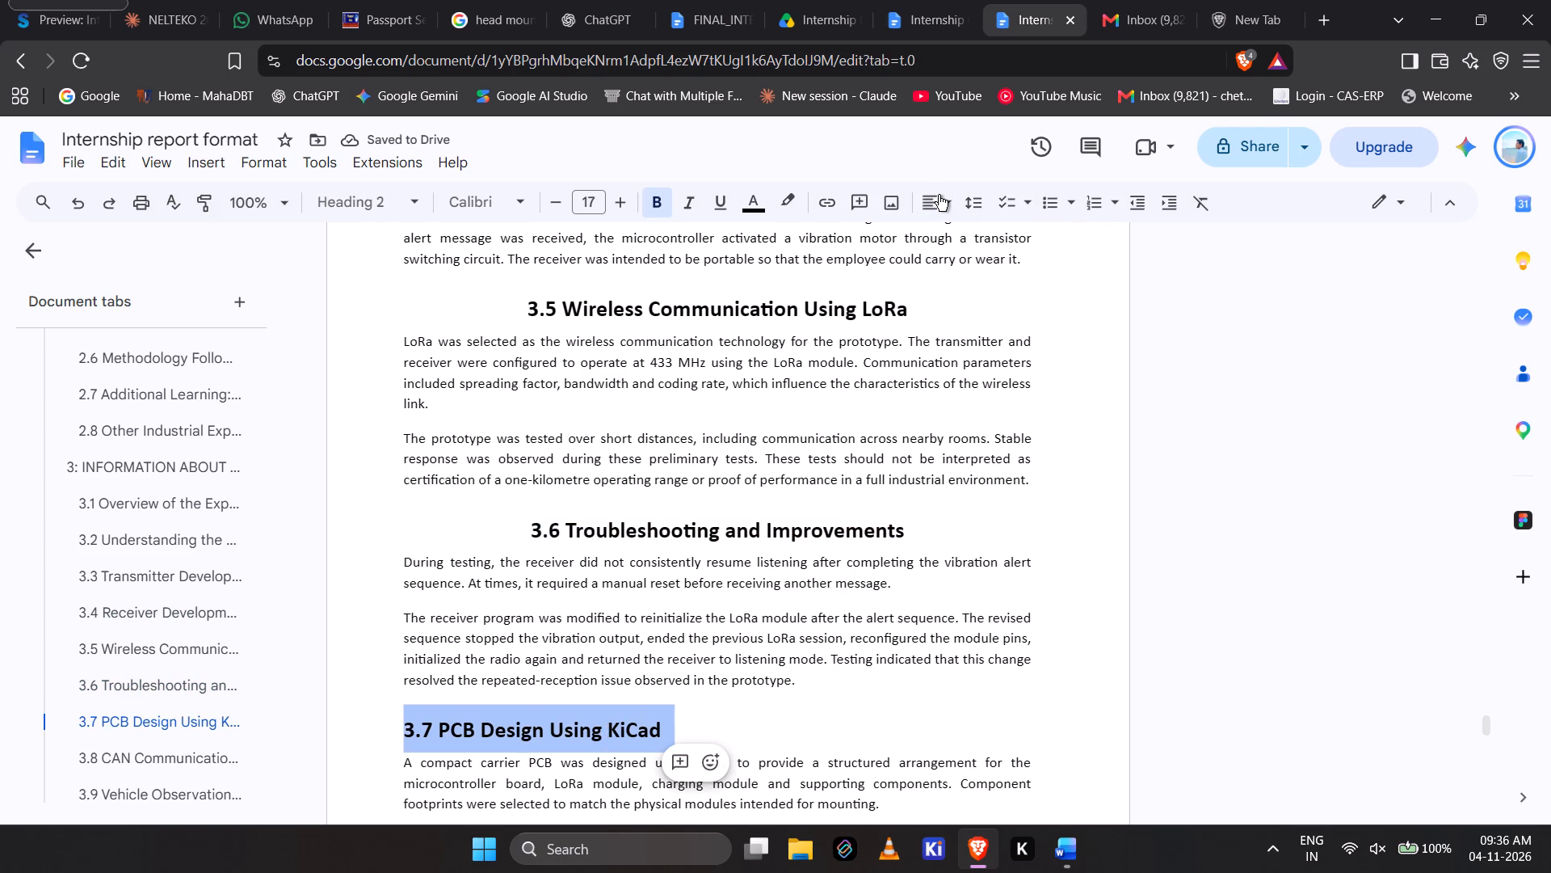
pyautogui.click(939, 195)
pyautogui.click(962, 234)
# Place the text cursor directly before the heading 3.7 PCB Design Using KiCad.
pyautogui.scroll(-2, 839, 533)
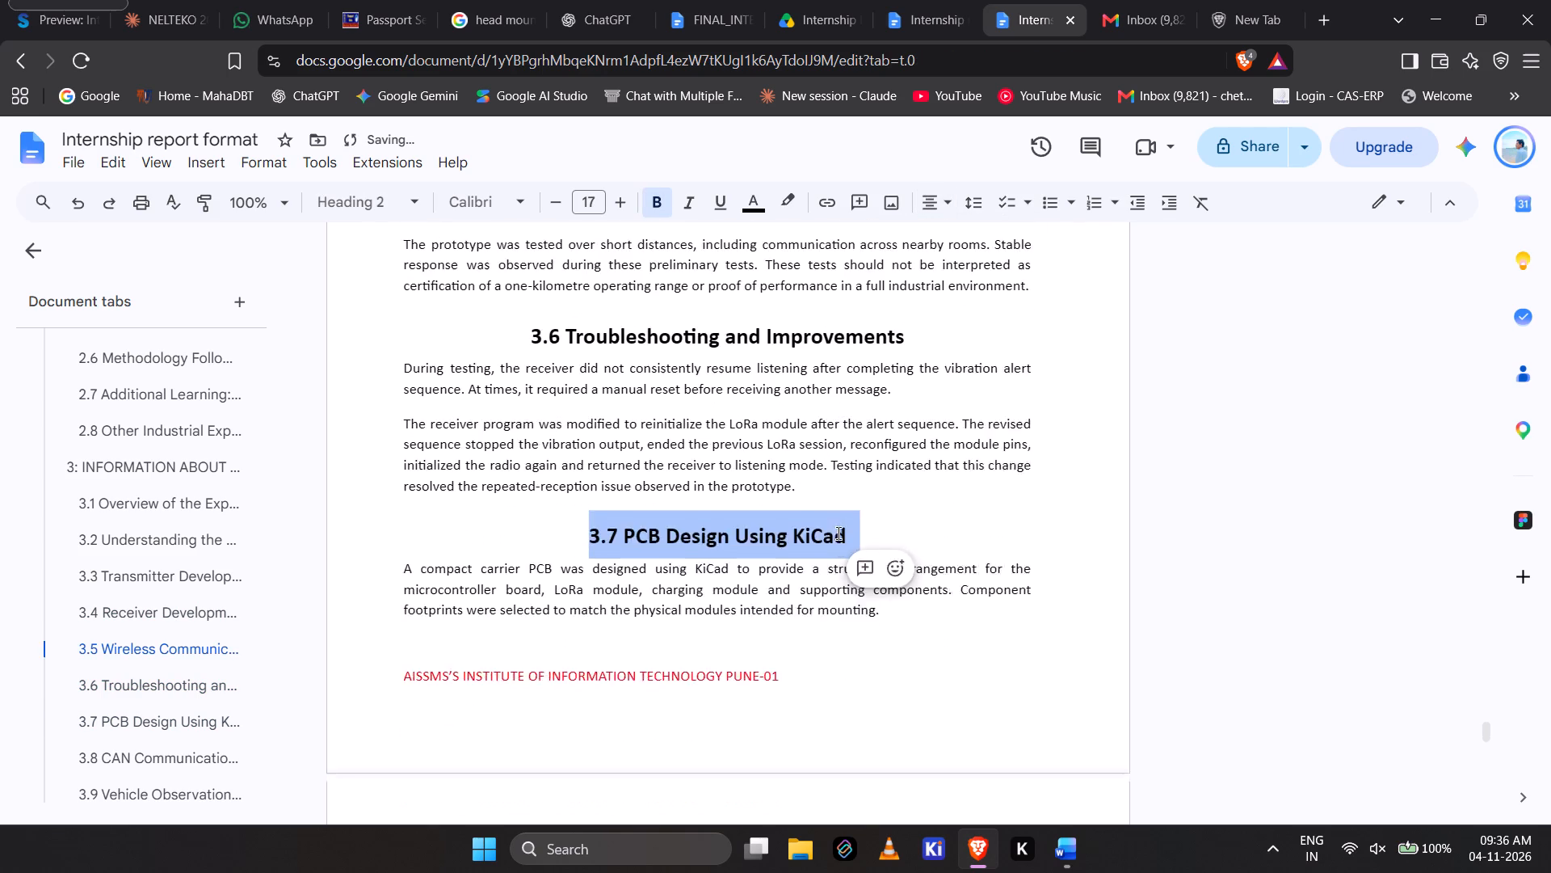
pyautogui.scroll(-4, 839, 533)
pyautogui.scroll(1, 839, 533)
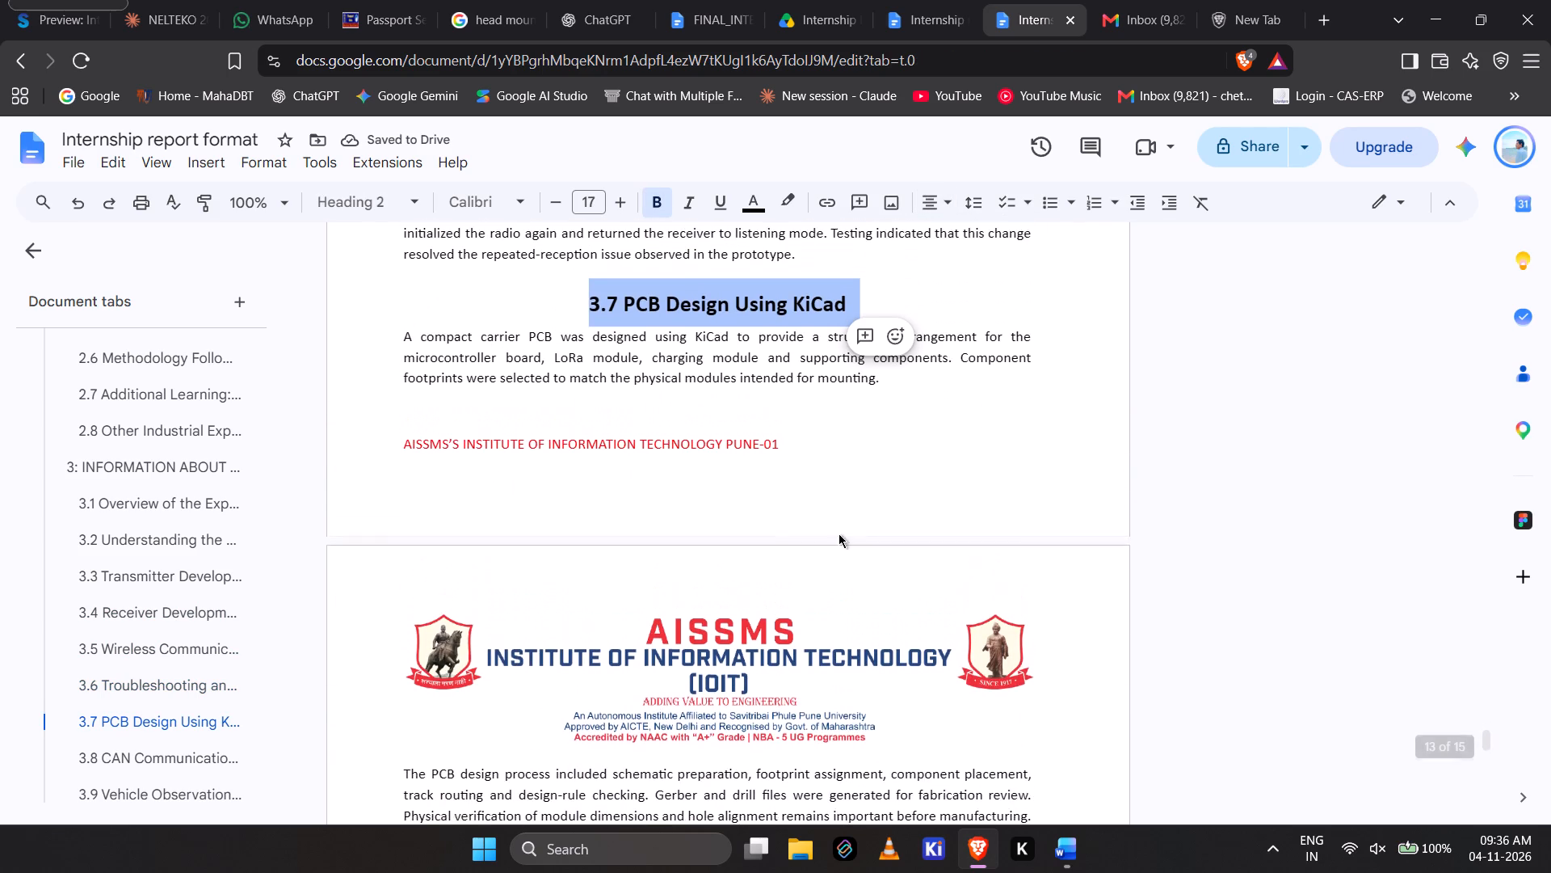
pyautogui.scroll(1, 839, 533)
pyautogui.click(586, 323)
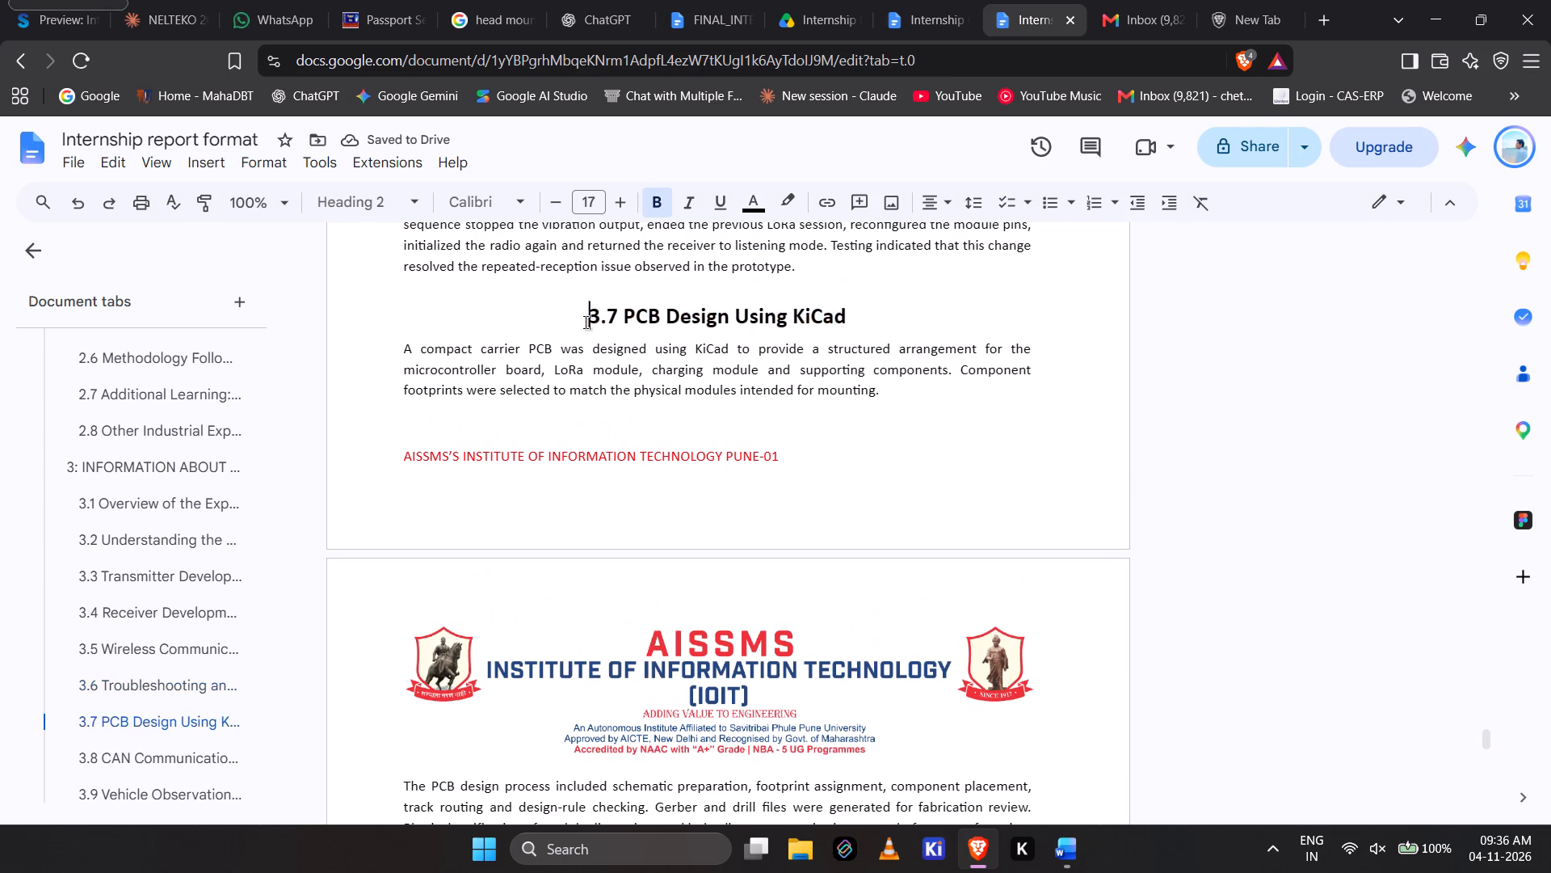
# Insert three empty lines above the 3.7 PCB Design Using KiCad heading to move it to the following page.
pyautogui.press('Return')
pyautogui.press('Return')
pyautogui.press('Return')
# Center the headings 3.8 CAN Communication in Range Rover Sport and Tata Harrier EV and 3.9 Vehicle Observation Inside the Plant.
pyautogui.scroll(-1, 586, 323)
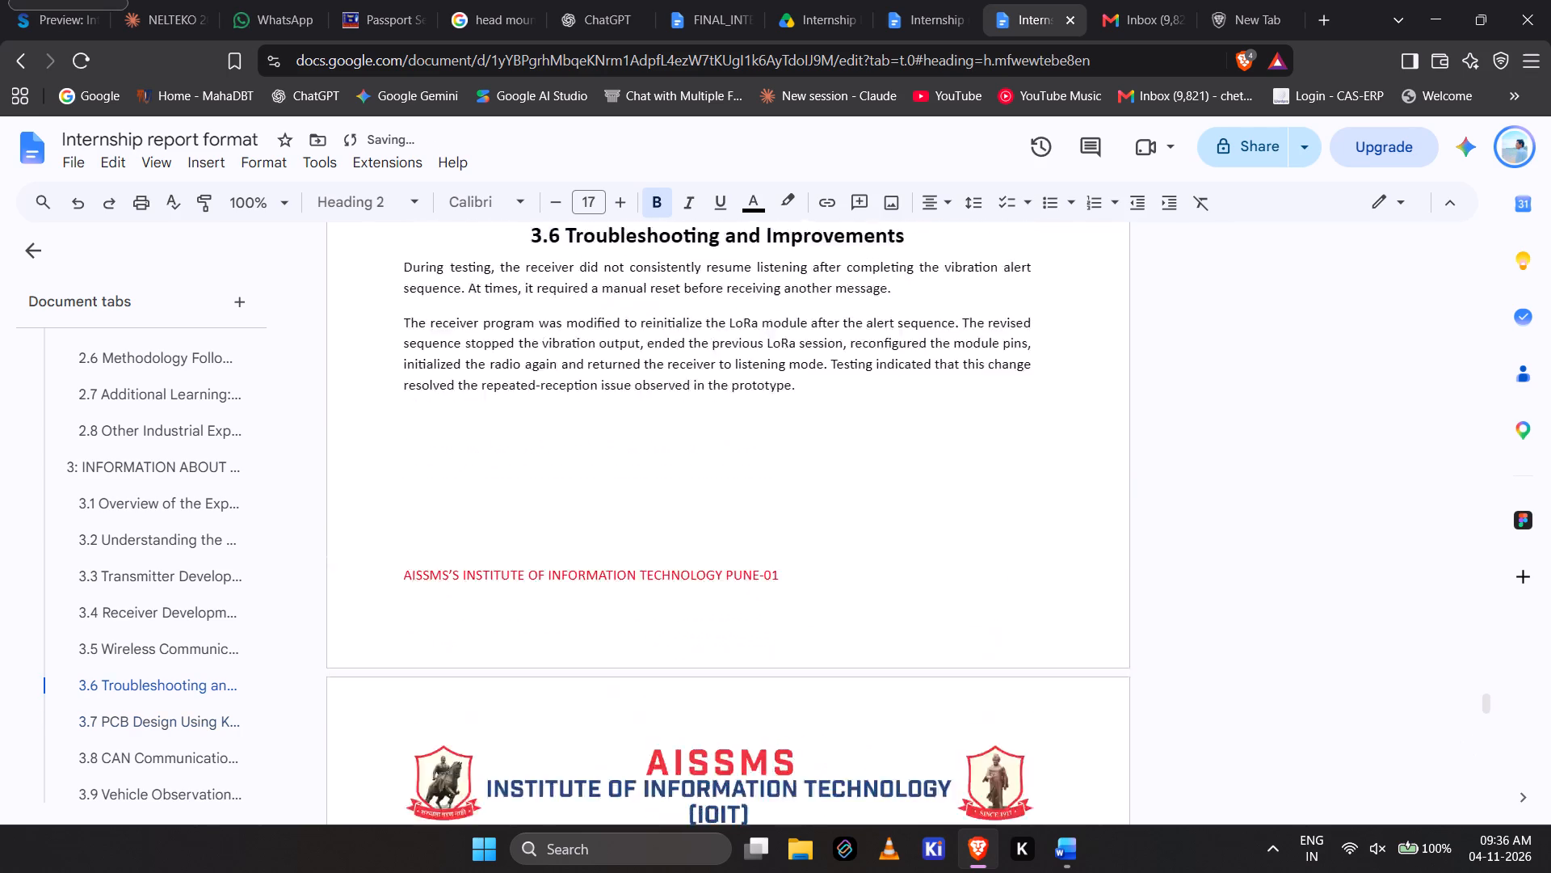
pyautogui.scroll(-1, 586, 323)
pyautogui.tripleClick(512, 344)
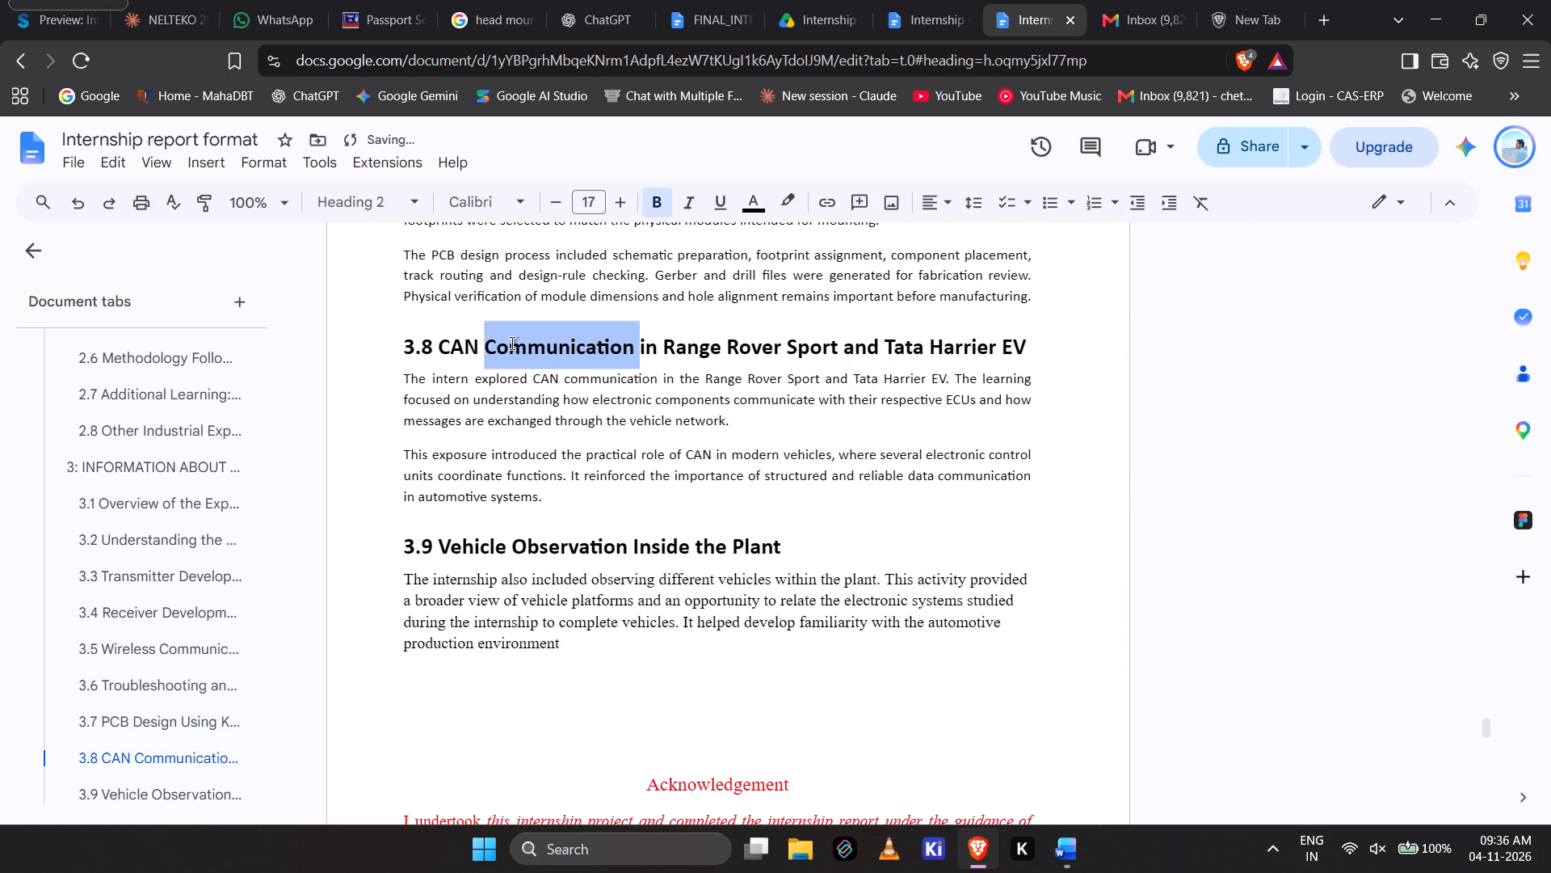
pyautogui.click(923, 209)
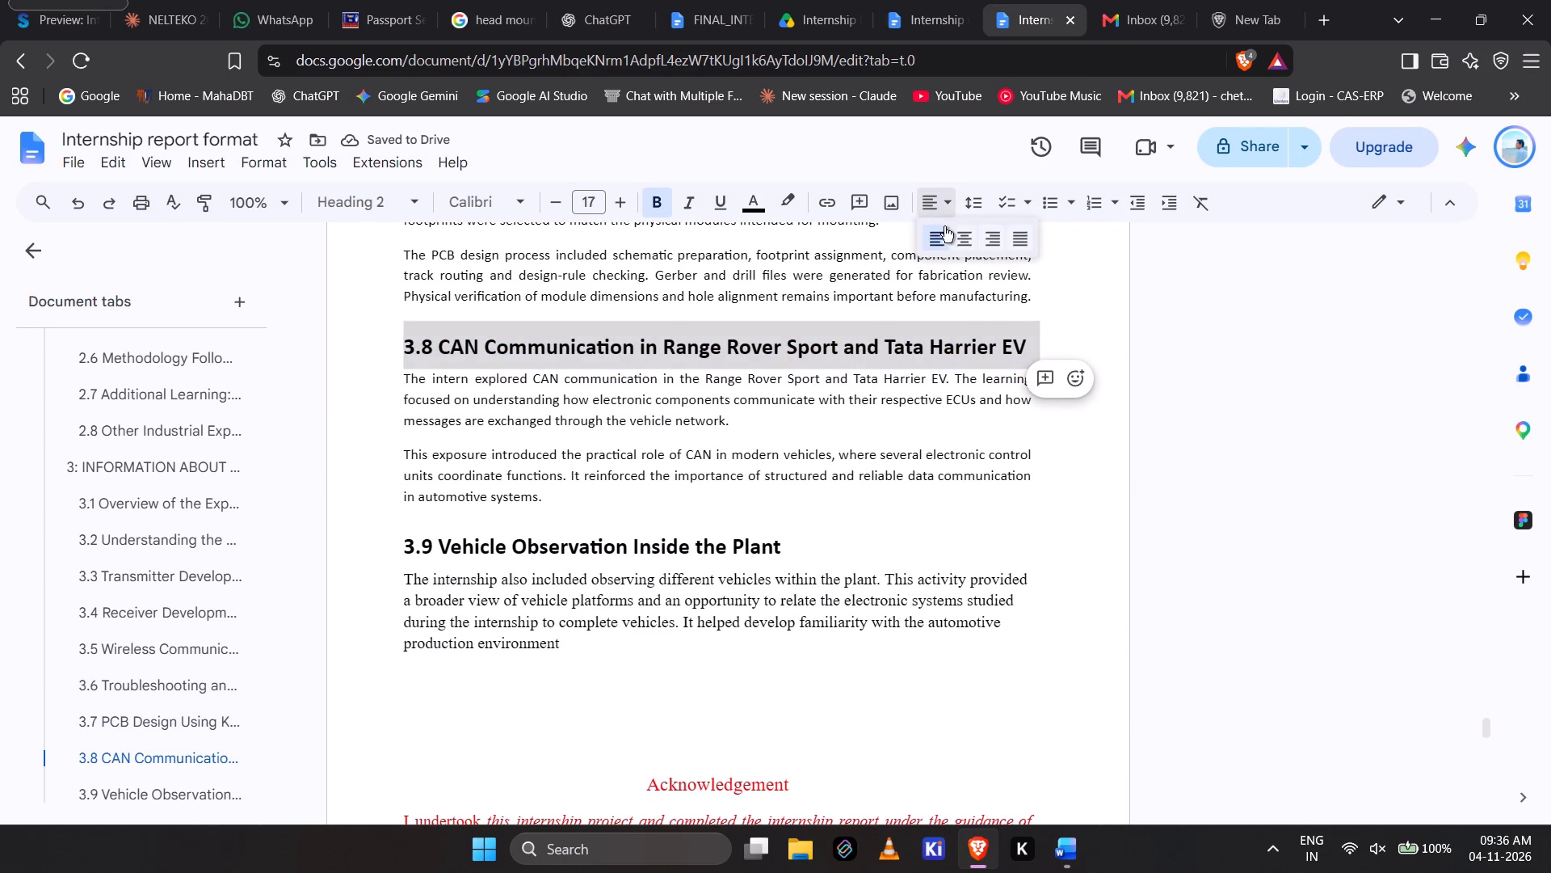
pyautogui.click(962, 236)
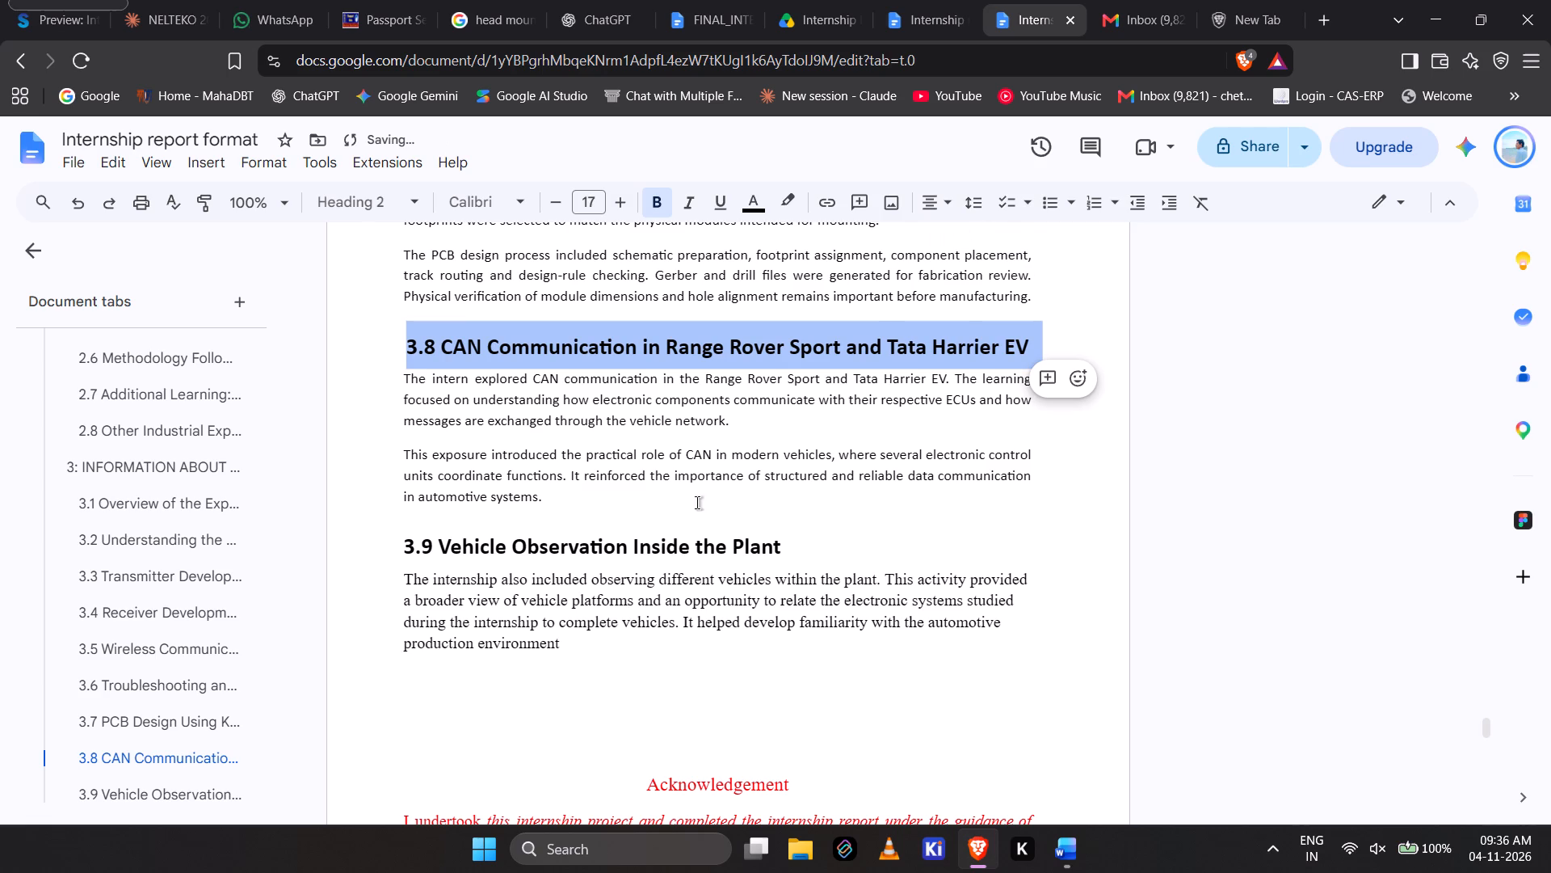
pyautogui.tripleClick(685, 546)
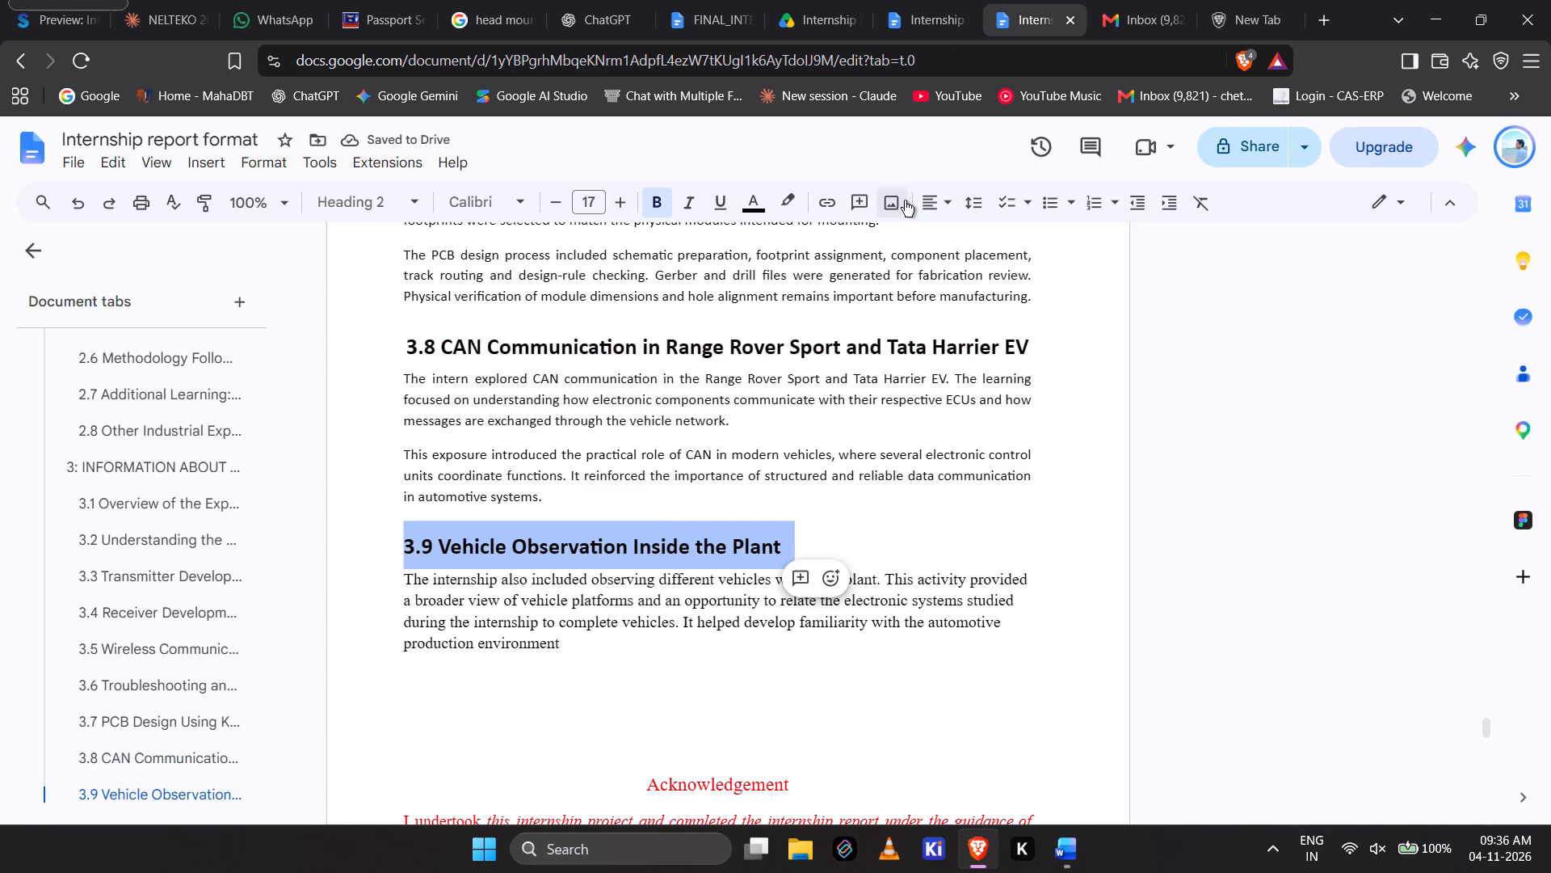
pyautogui.moveTo(923, 200); pyautogui.dragTo(960, 241)
pyautogui.click(960, 241)
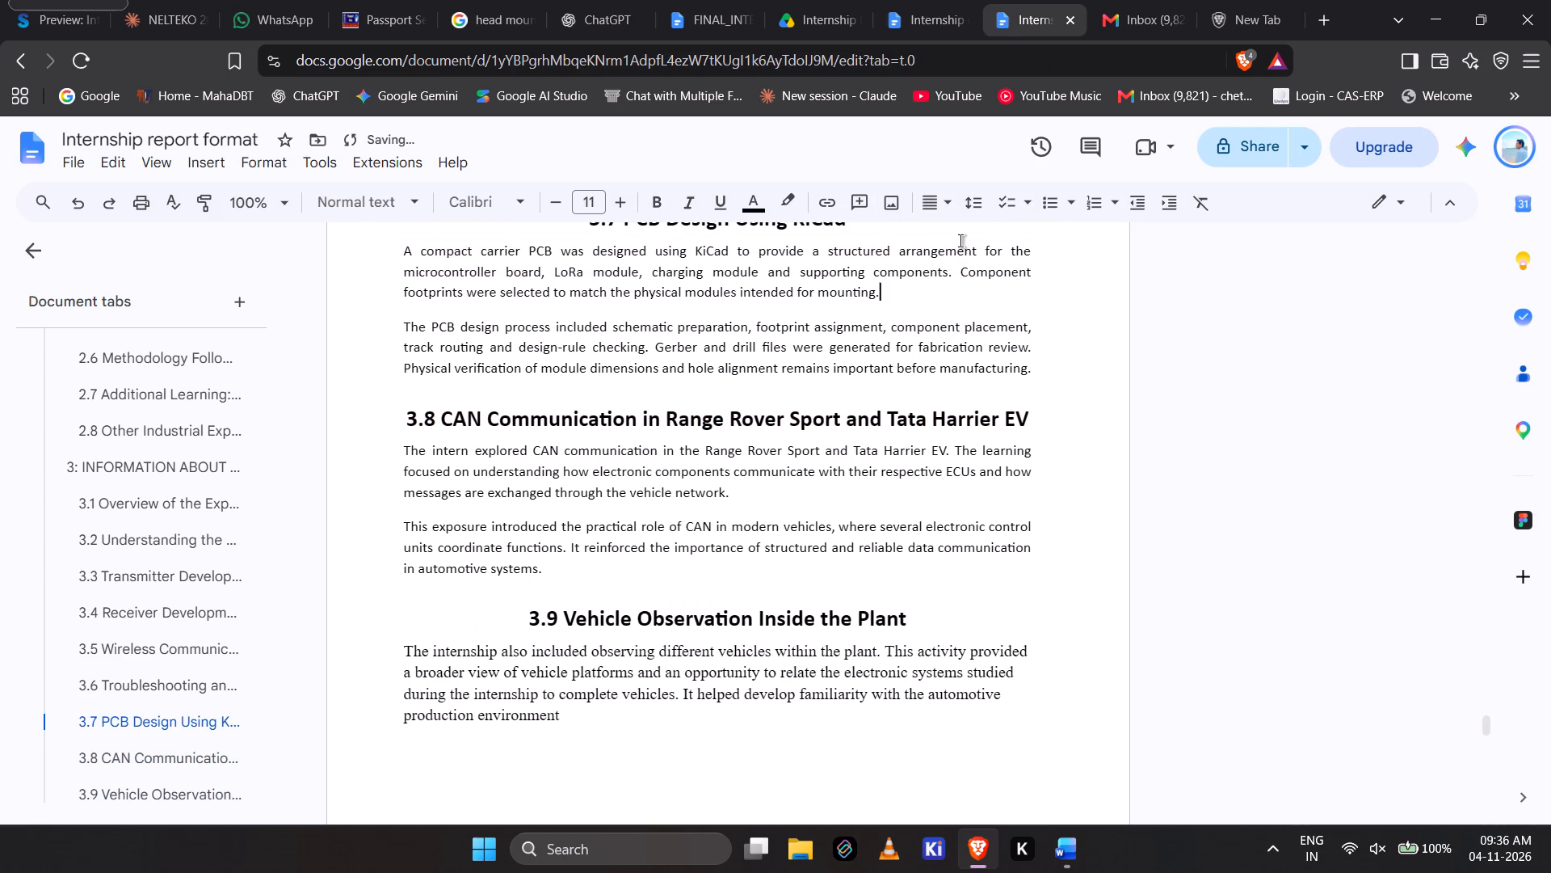
# Set both body paragraphs of section 3.8 CAN Communication to Times New Roman, size 12.
pyautogui.hscroll(1, 794, 559)
pyautogui.scroll(1, 794, 559)
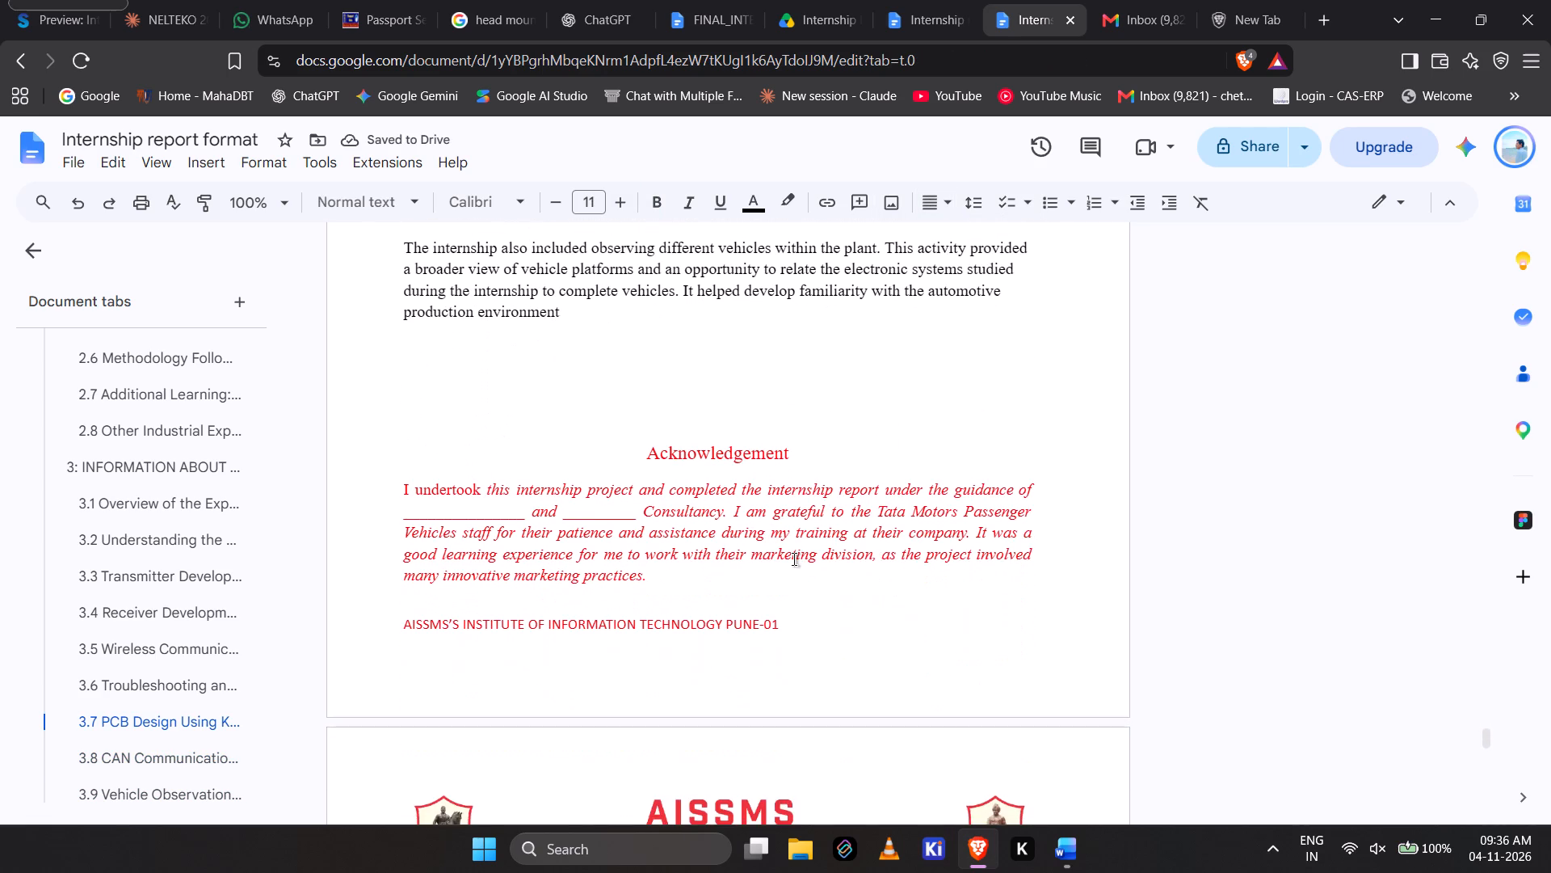
pyautogui.scroll(1, 794, 559)
pyautogui.hotkey('alt', 'Tab')
pyautogui.hotkey('alt', 'Tab')
pyautogui.click(696, 481)
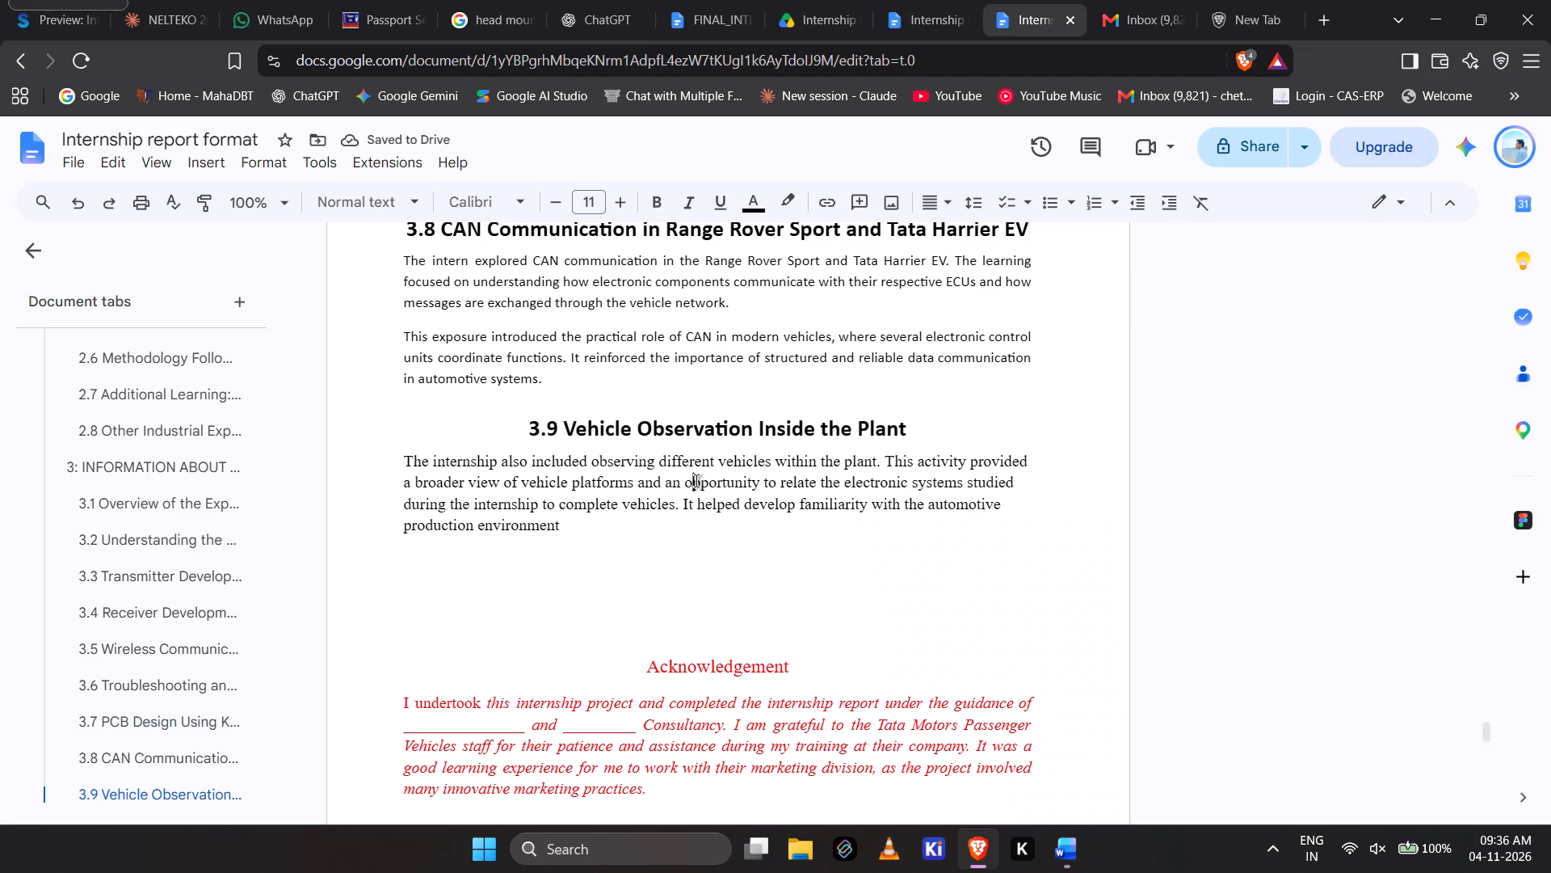
pyautogui.click(481, 323)
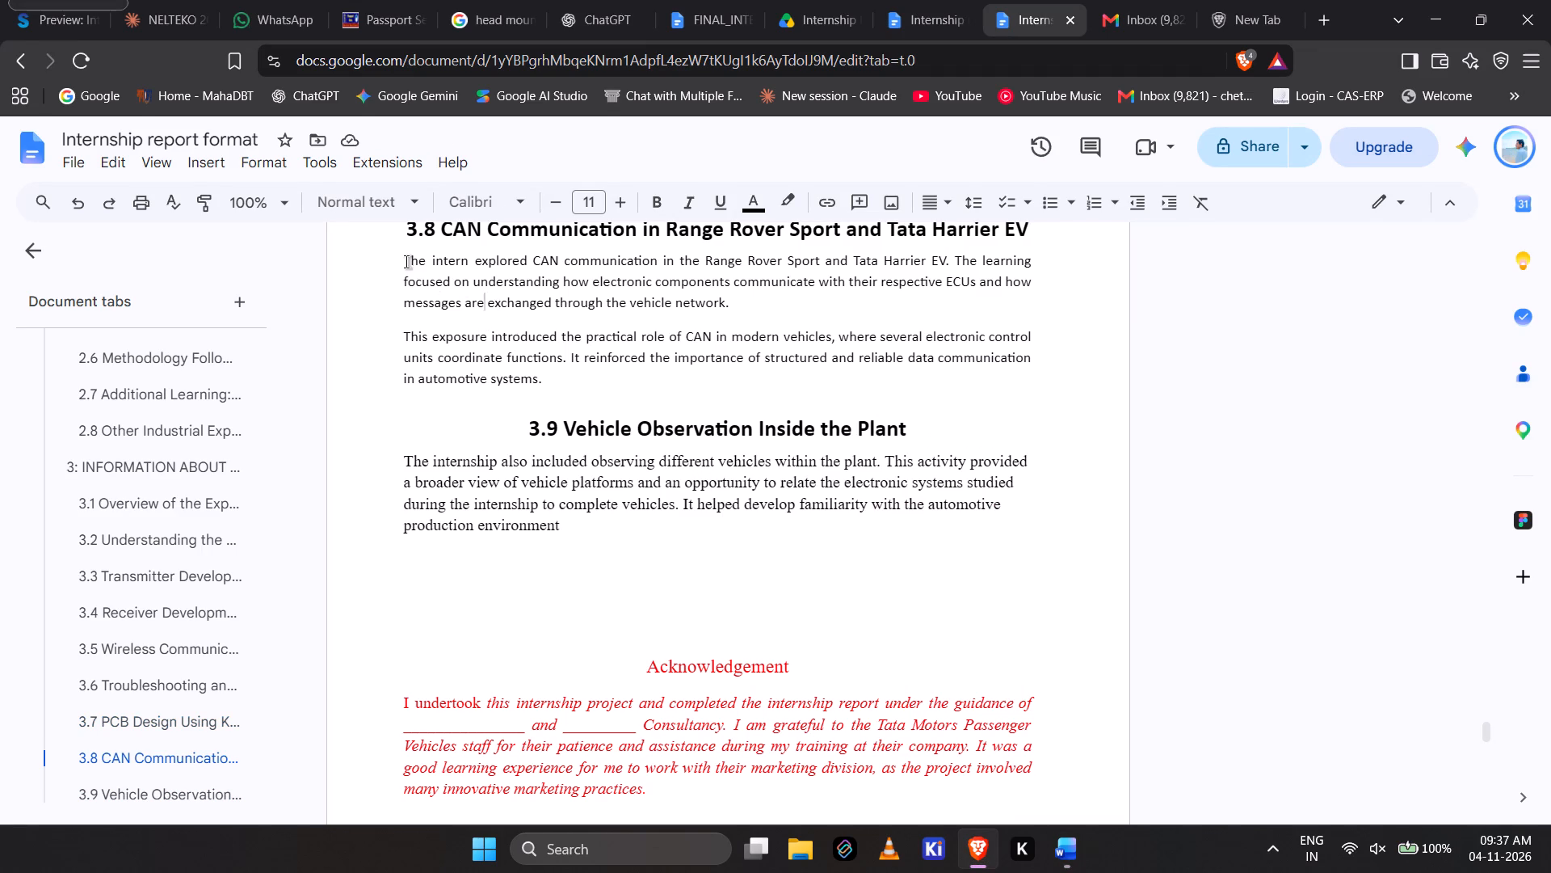
pyautogui.moveTo(406, 262); pyautogui.dragTo(555, 382)
pyautogui.click(488, 197)
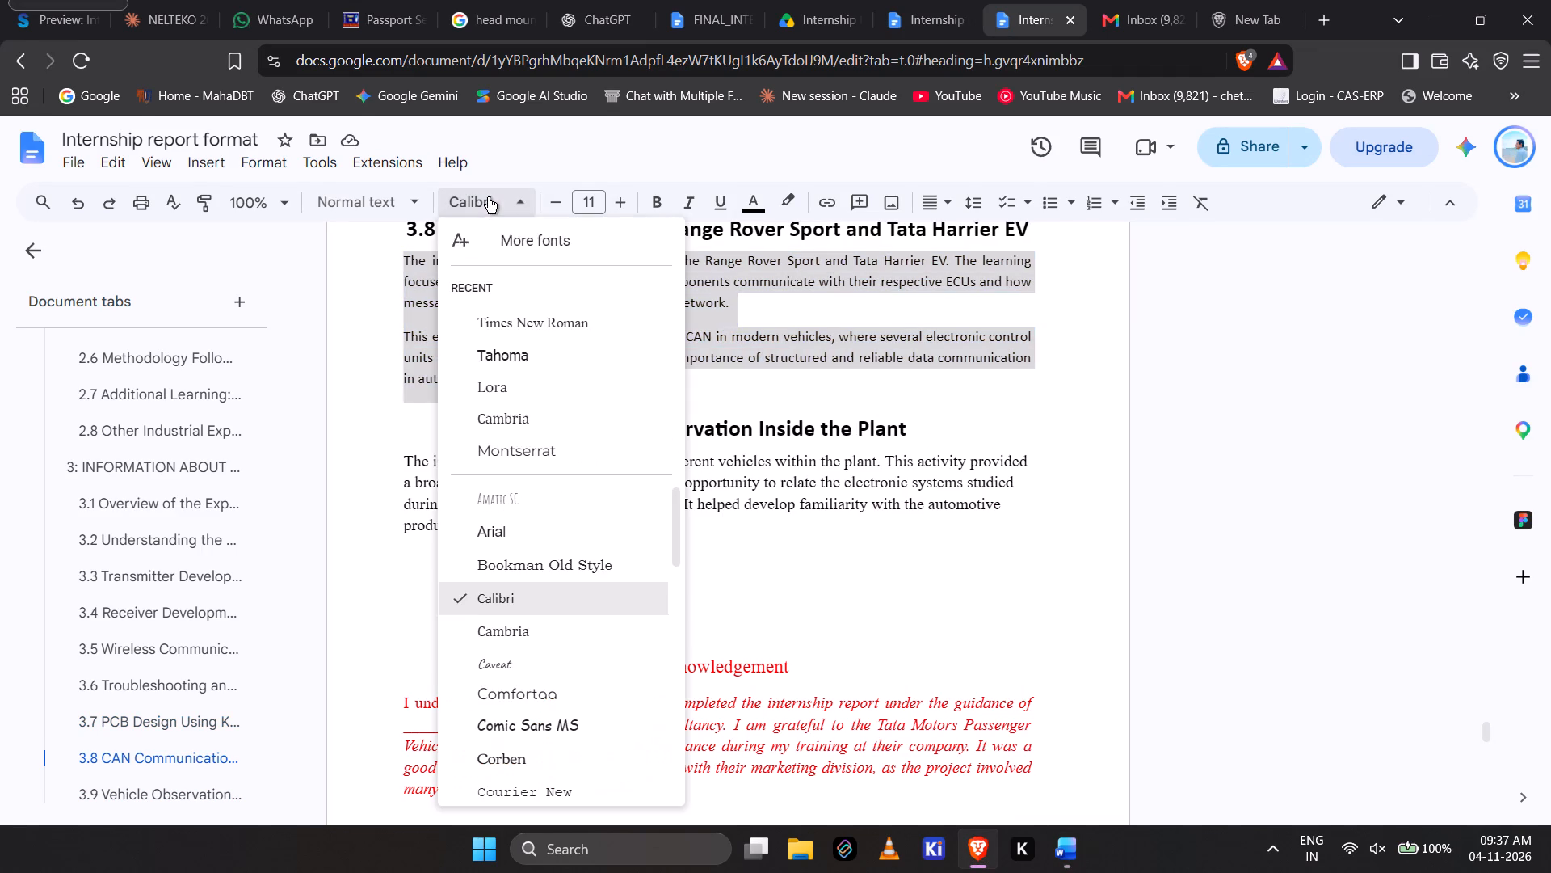
pyautogui.click(496, 327)
pyautogui.click(589, 192)
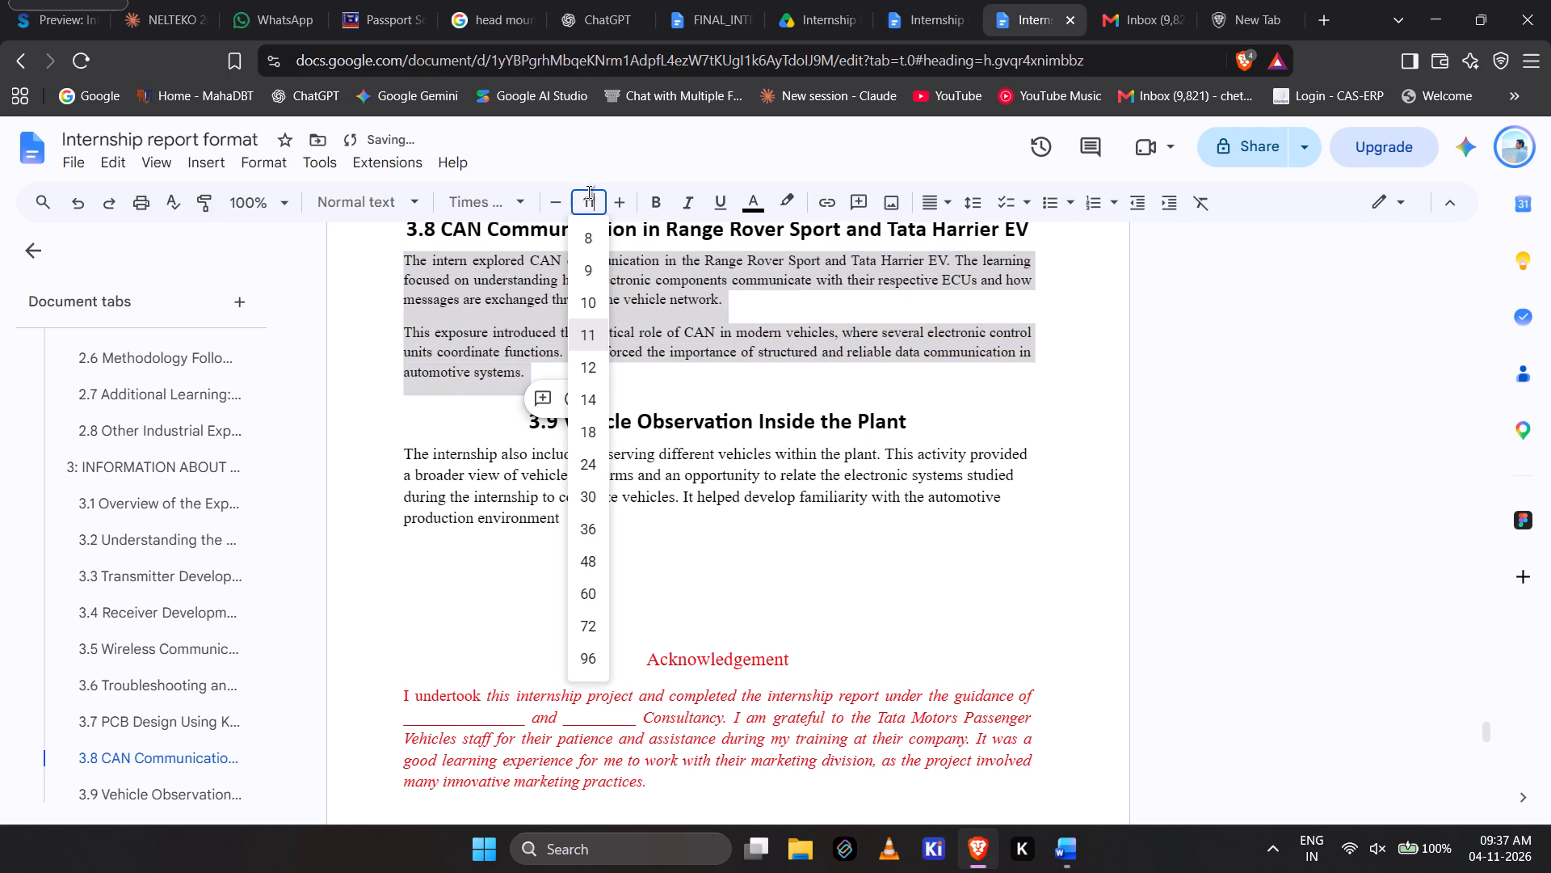
pyautogui.write('12')
pyautogui.press('Return')
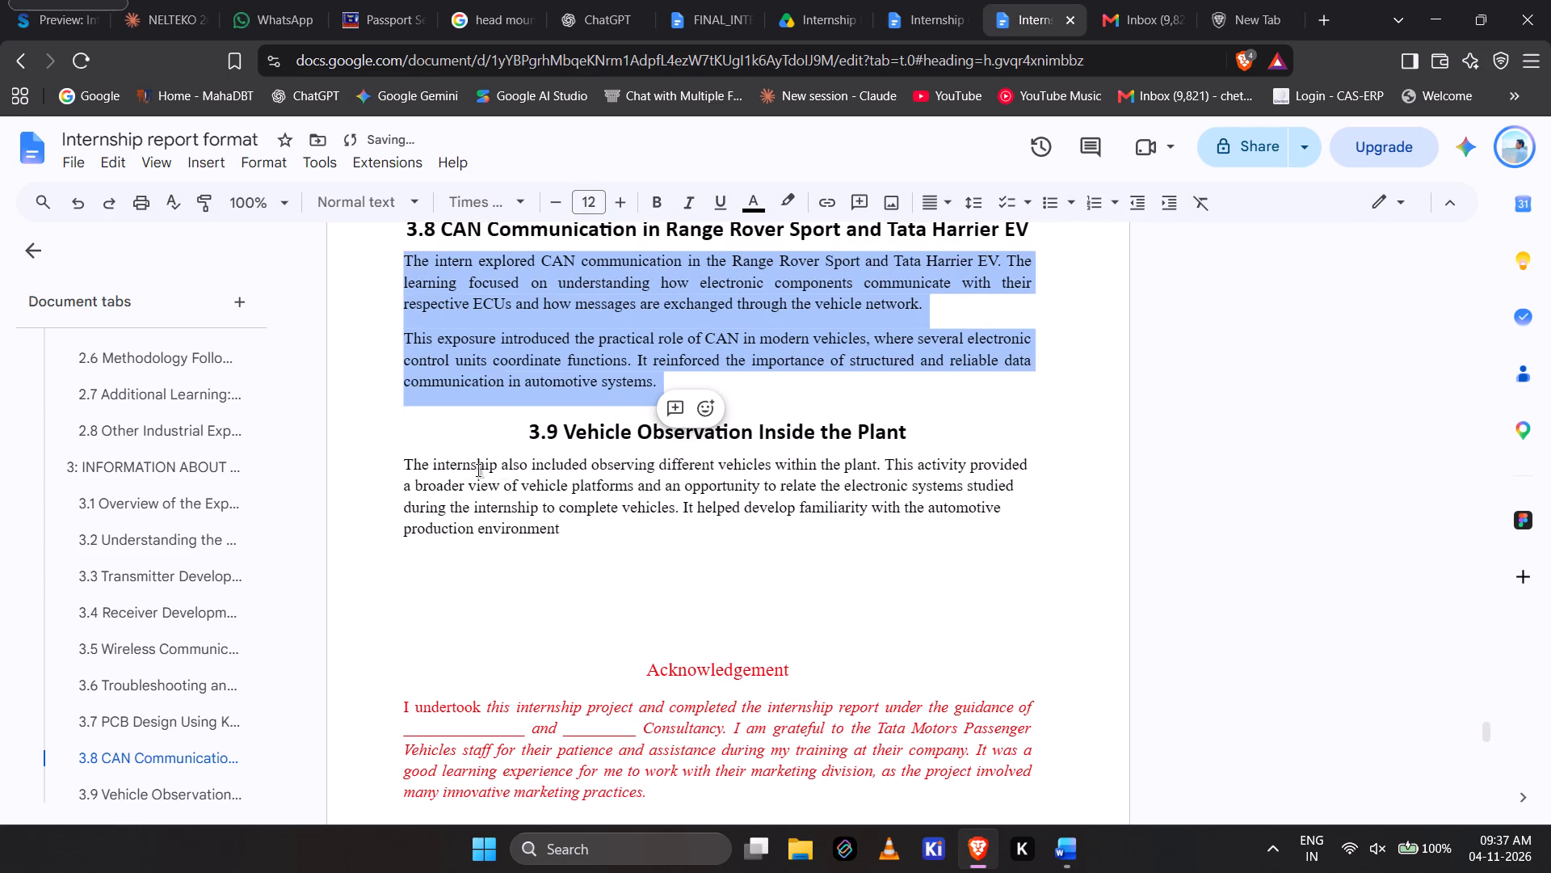
# Set the body paragraph of section 3.9 Vehicle Observation Inside the Plant to Times New Roman, size 12.
pyautogui.tripleClick(413, 463)
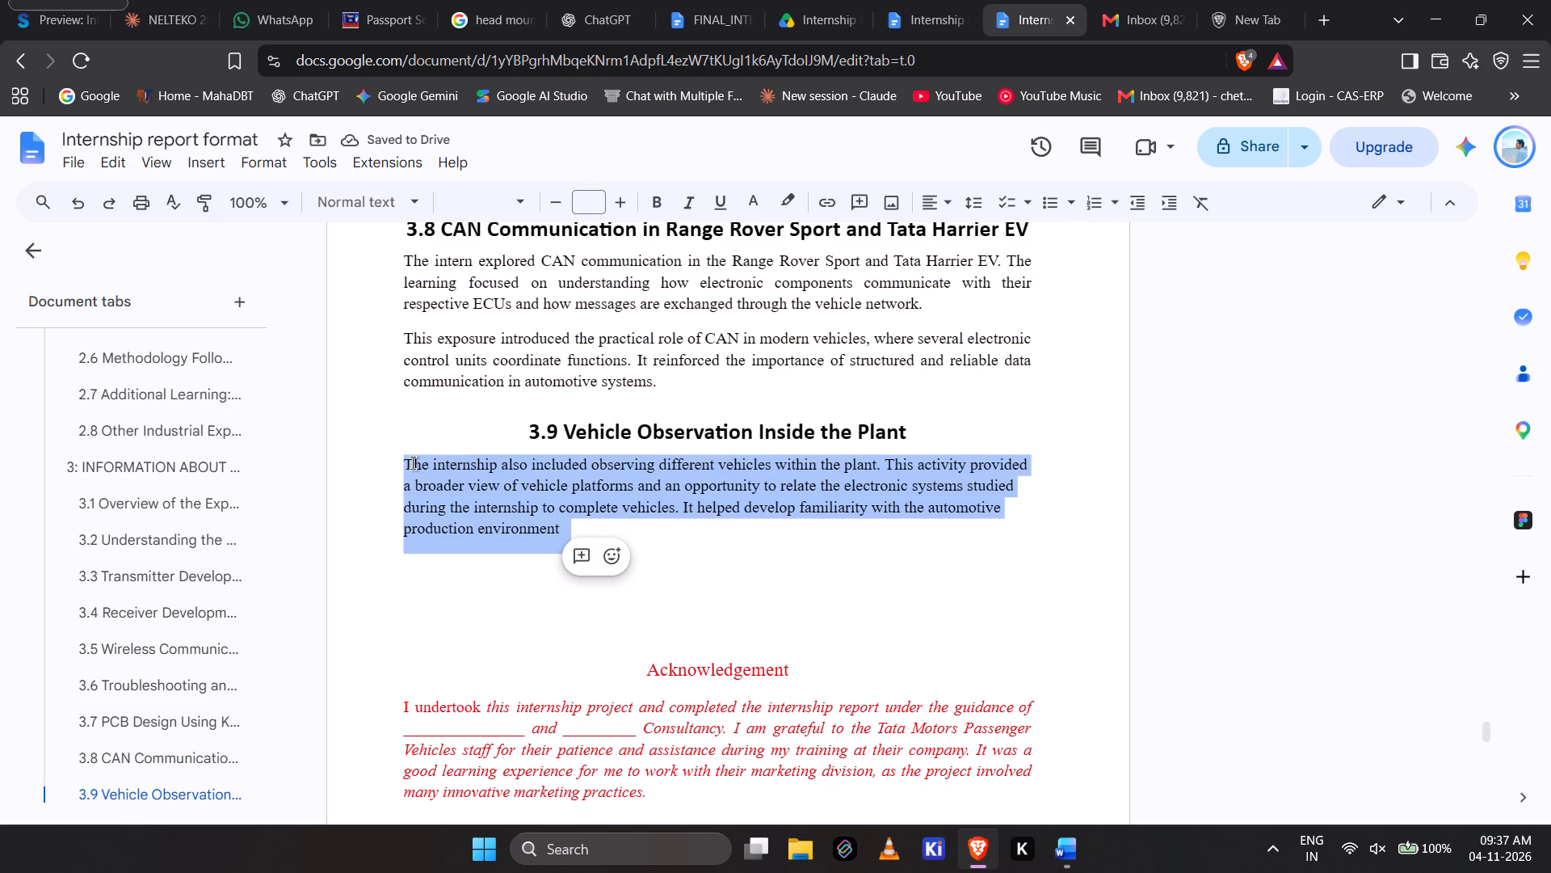
pyautogui.click(506, 214)
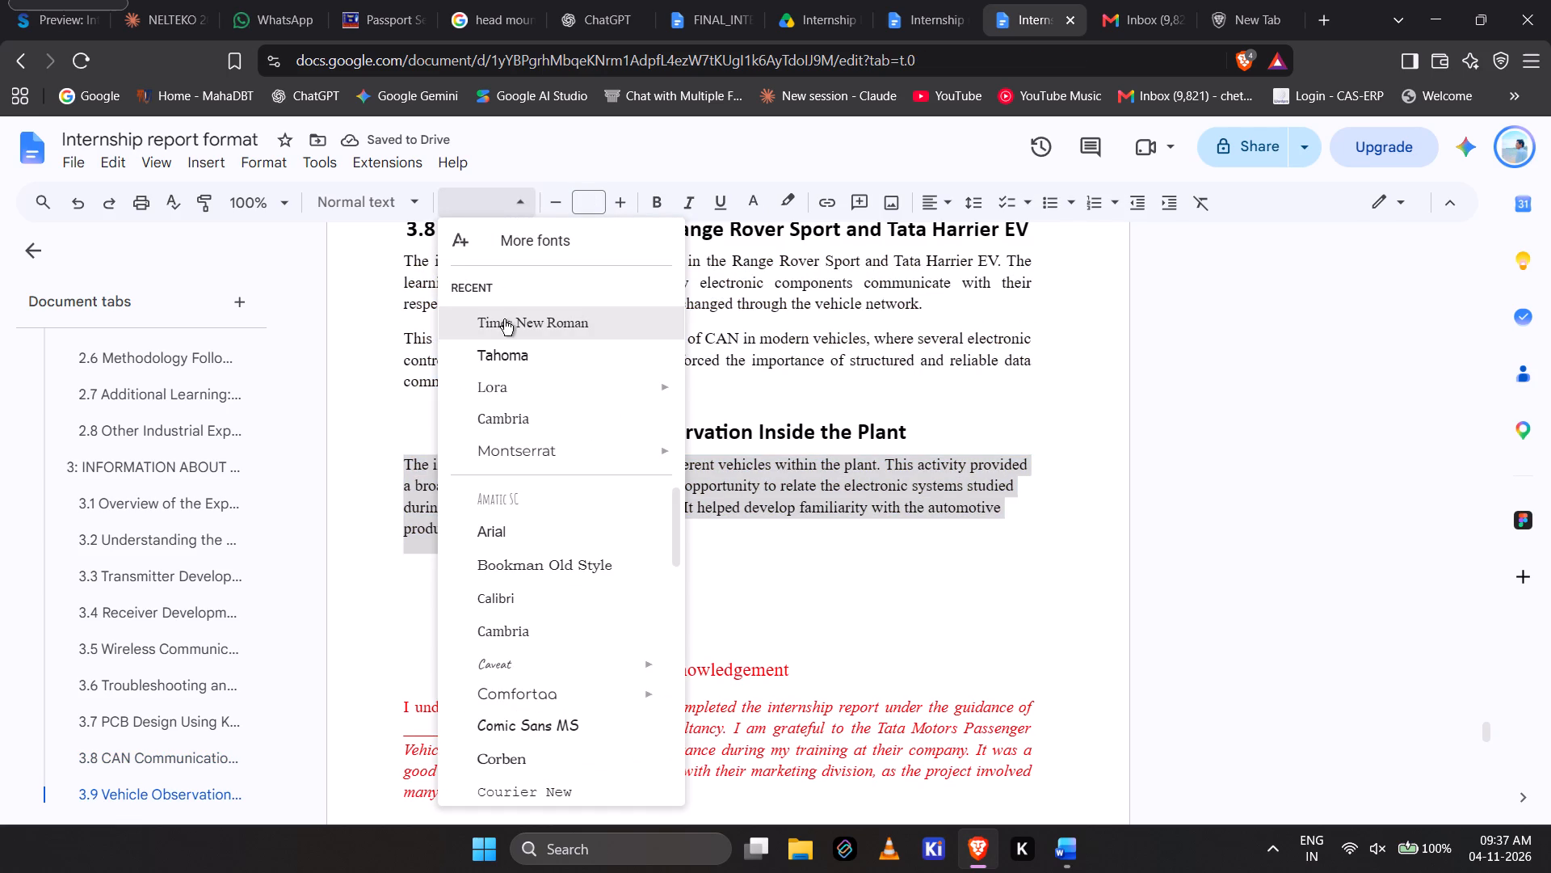
pyautogui.click(504, 319)
pyautogui.click(592, 209)
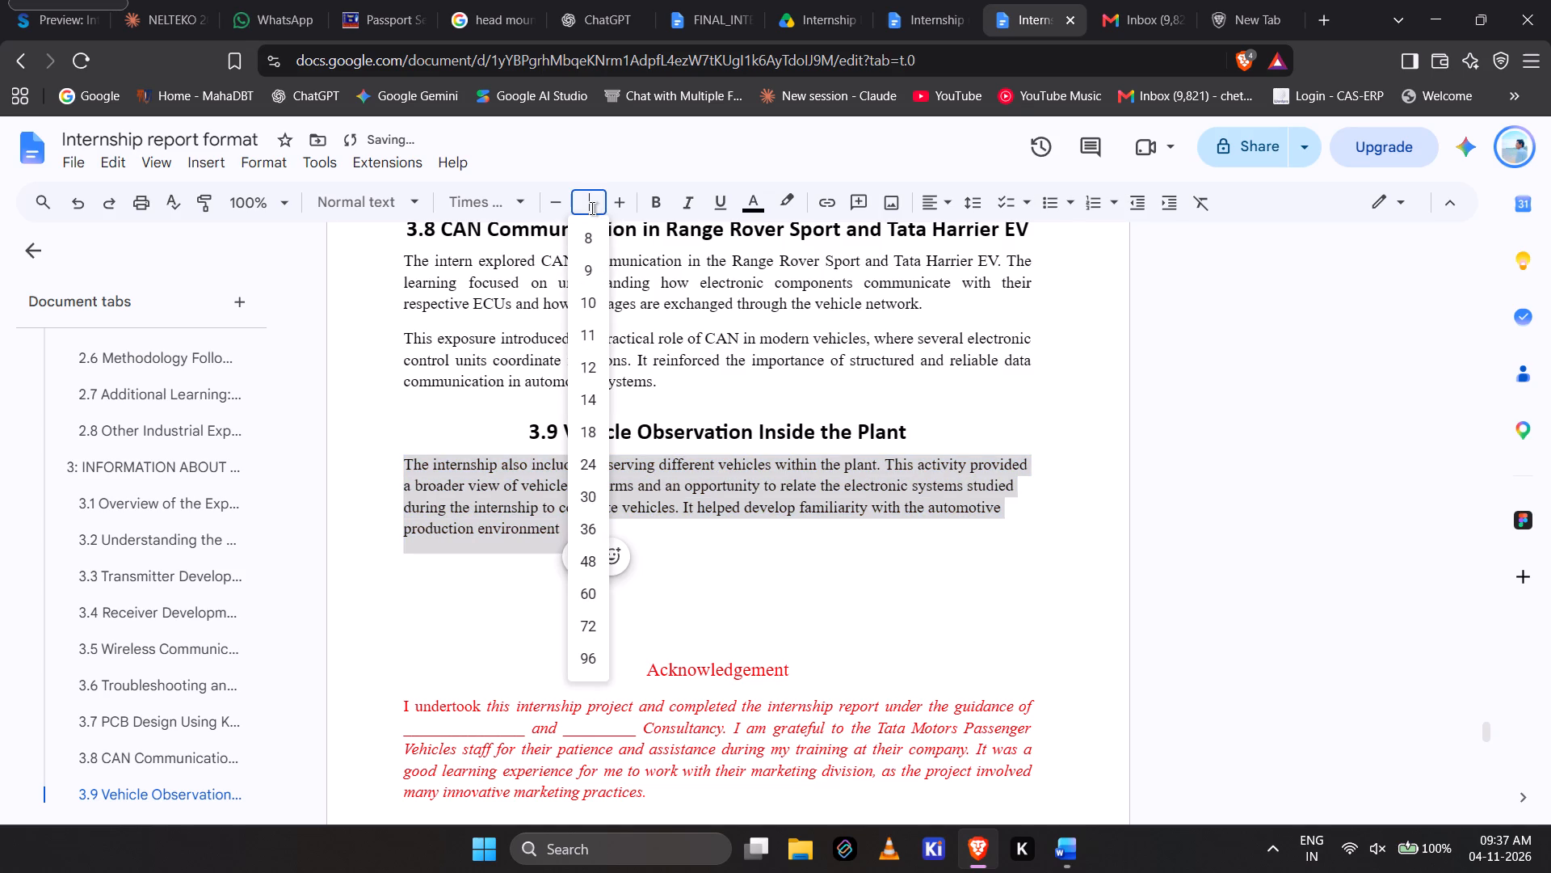
pyautogui.write('12')
pyautogui.press('Return')
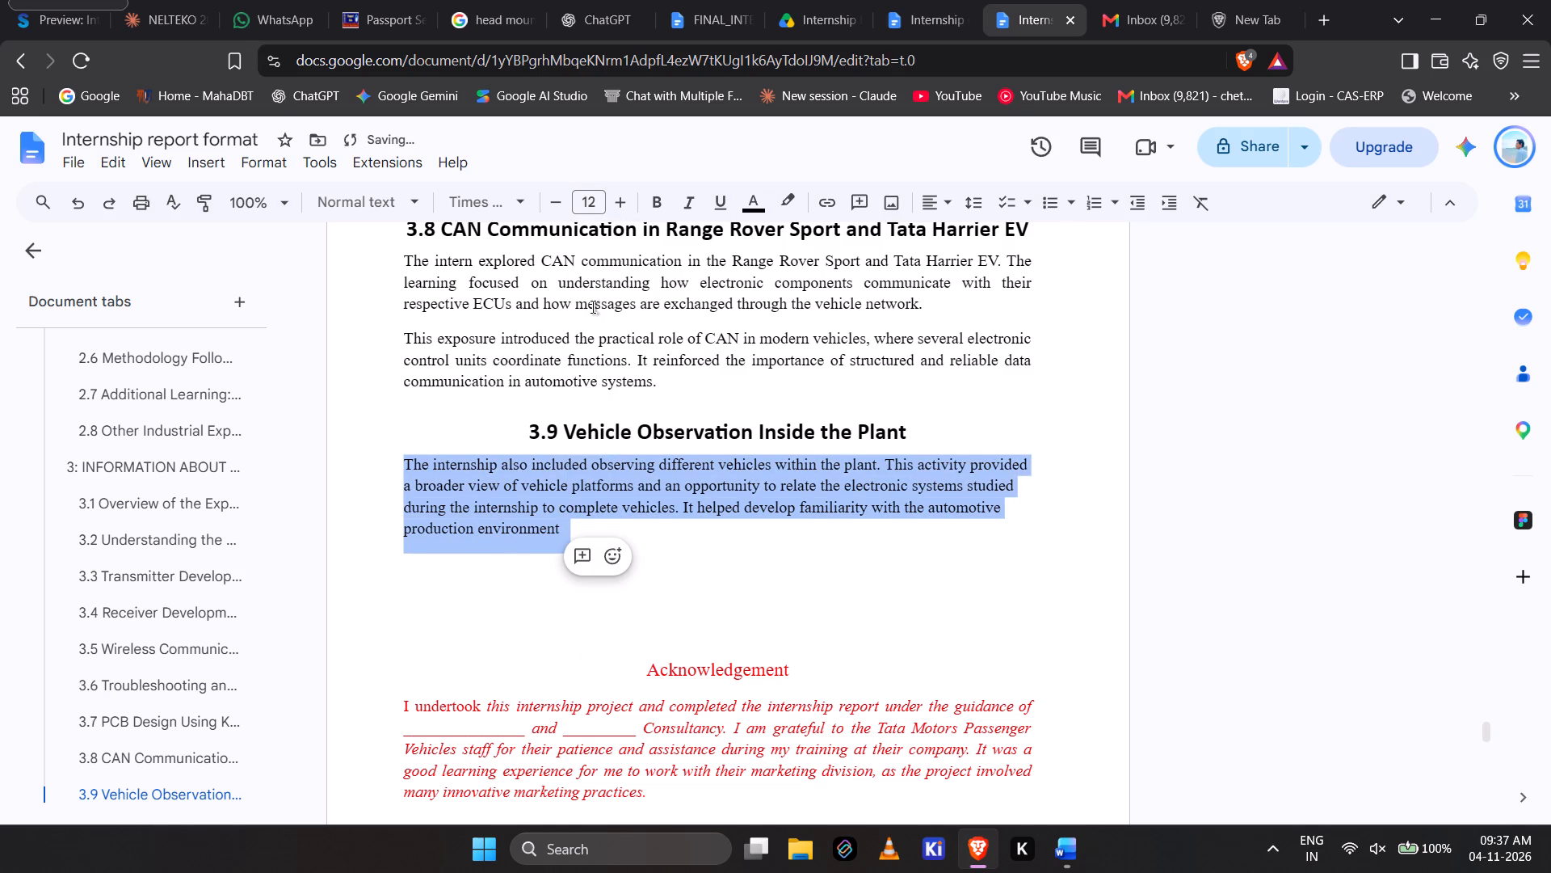
# Set both body paragraphs of section 3.7 PCB Design Using KiCad to size 12 in Times New Roman.
pyautogui.click(594, 309)
pyautogui.scroll(3, 594, 309)
pyautogui.moveTo(406, 351); pyautogui.dragTo(1029, 479)
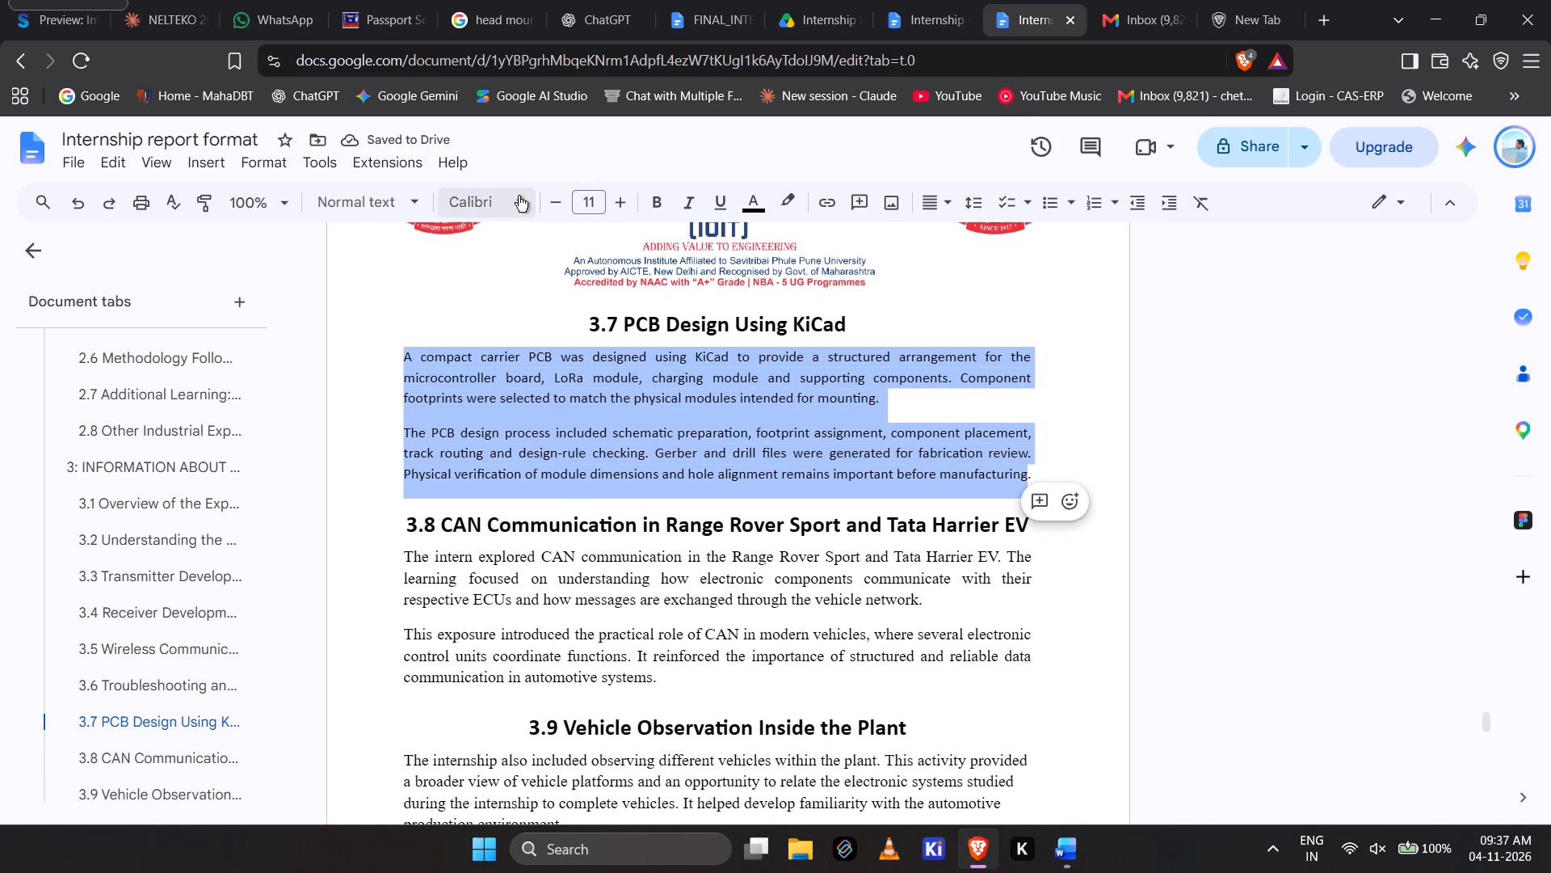
pyautogui.click(592, 202)
pyautogui.write('12')
pyautogui.press('Return')
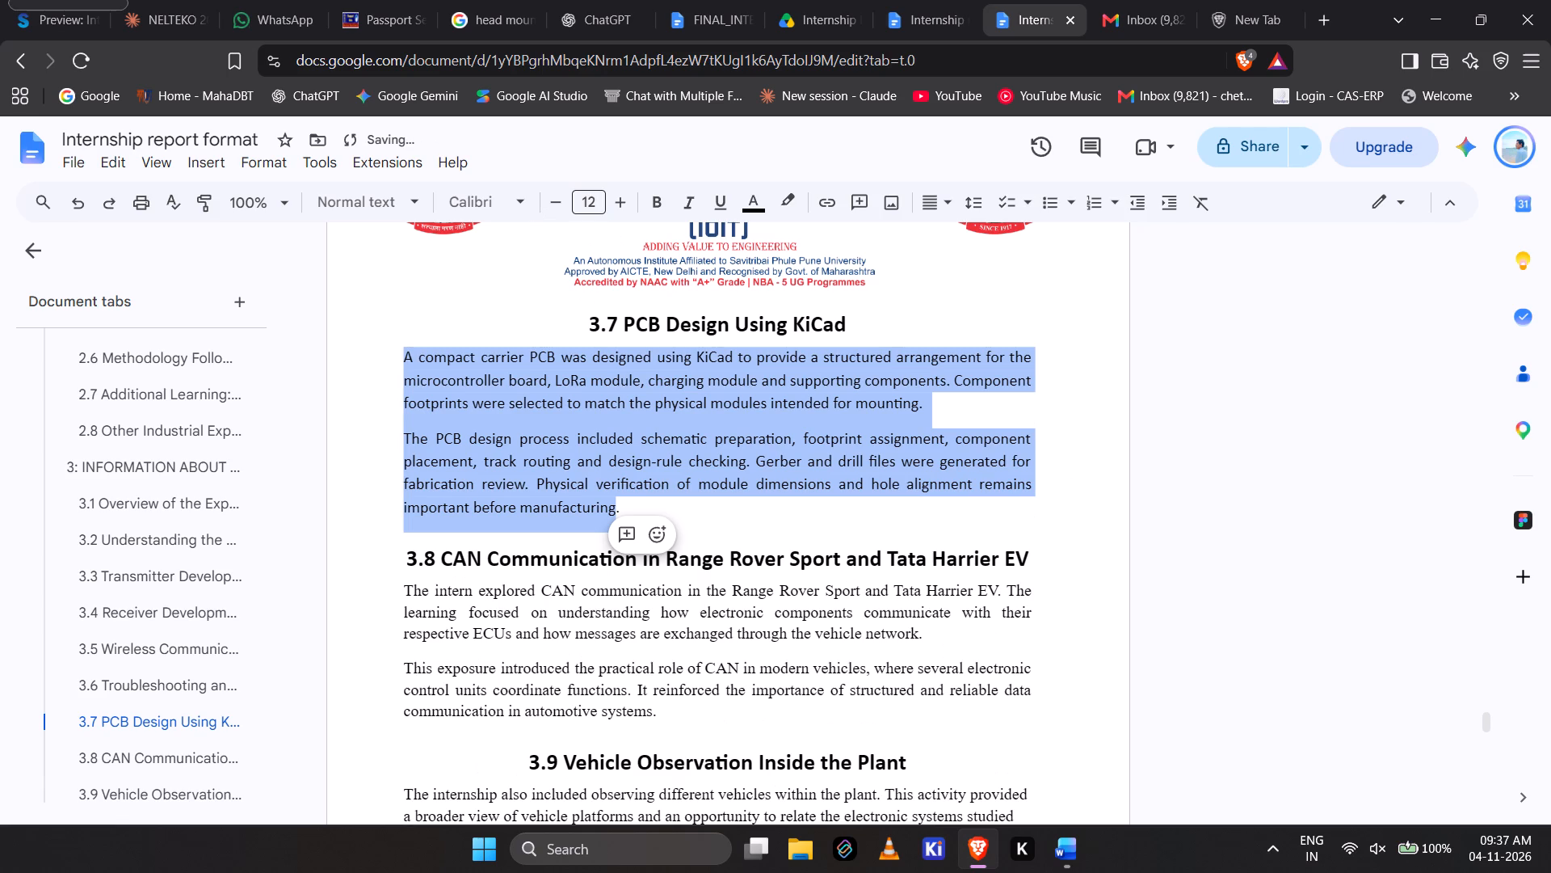
pyautogui.click(506, 208)
pyautogui.click(506, 313)
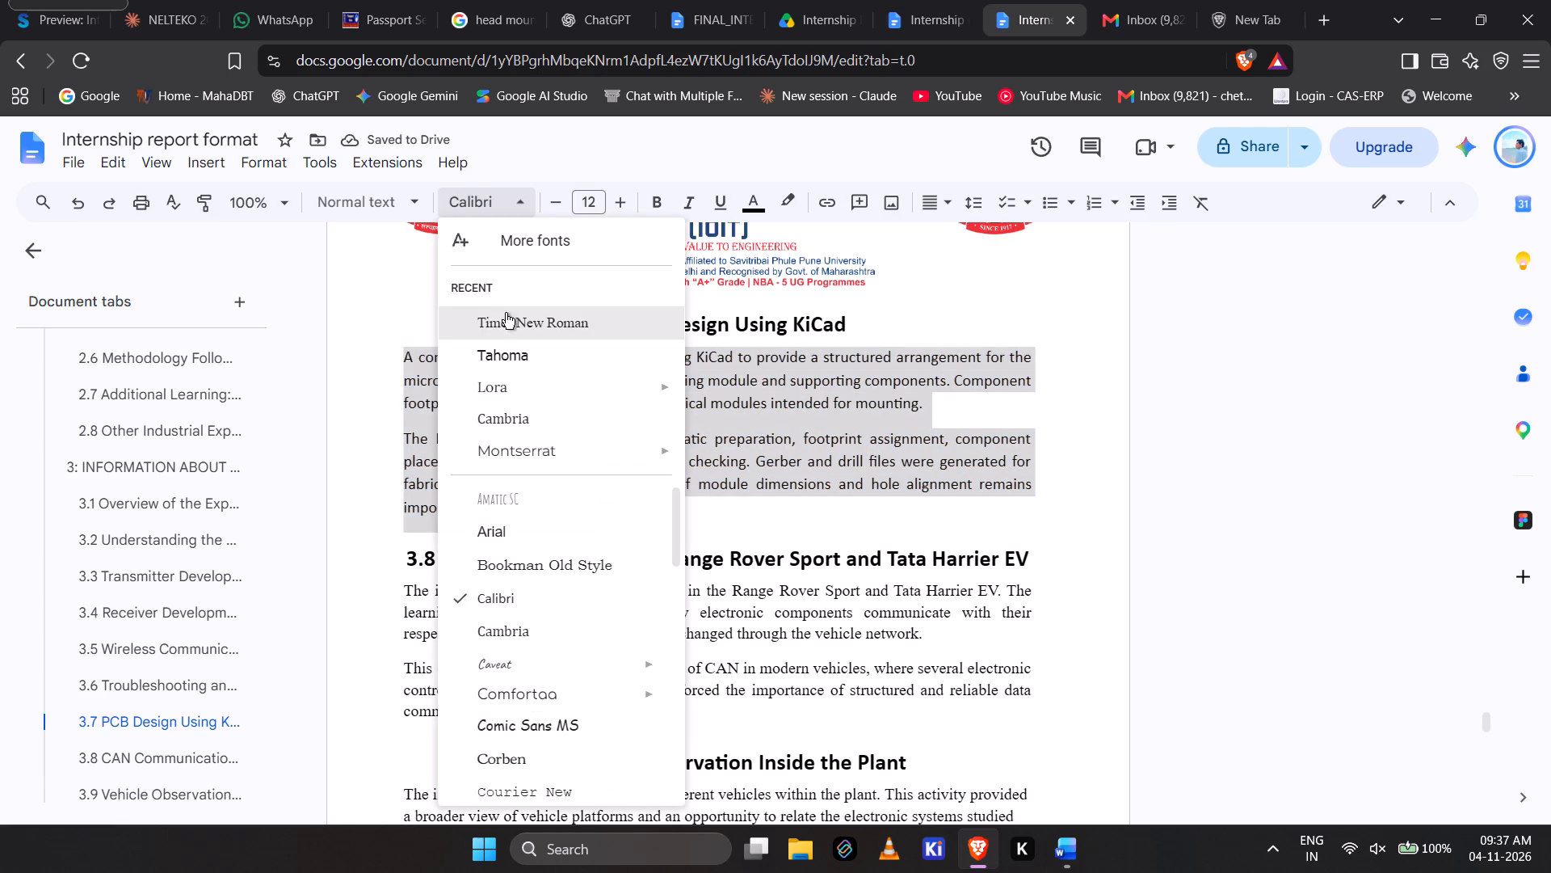
pyautogui.click(545, 413)
# Set both body paragraphs of section 3.6 Troubleshooting and Improvements to size 12 in Times New Roman.
pyautogui.scroll(4, 545, 413)
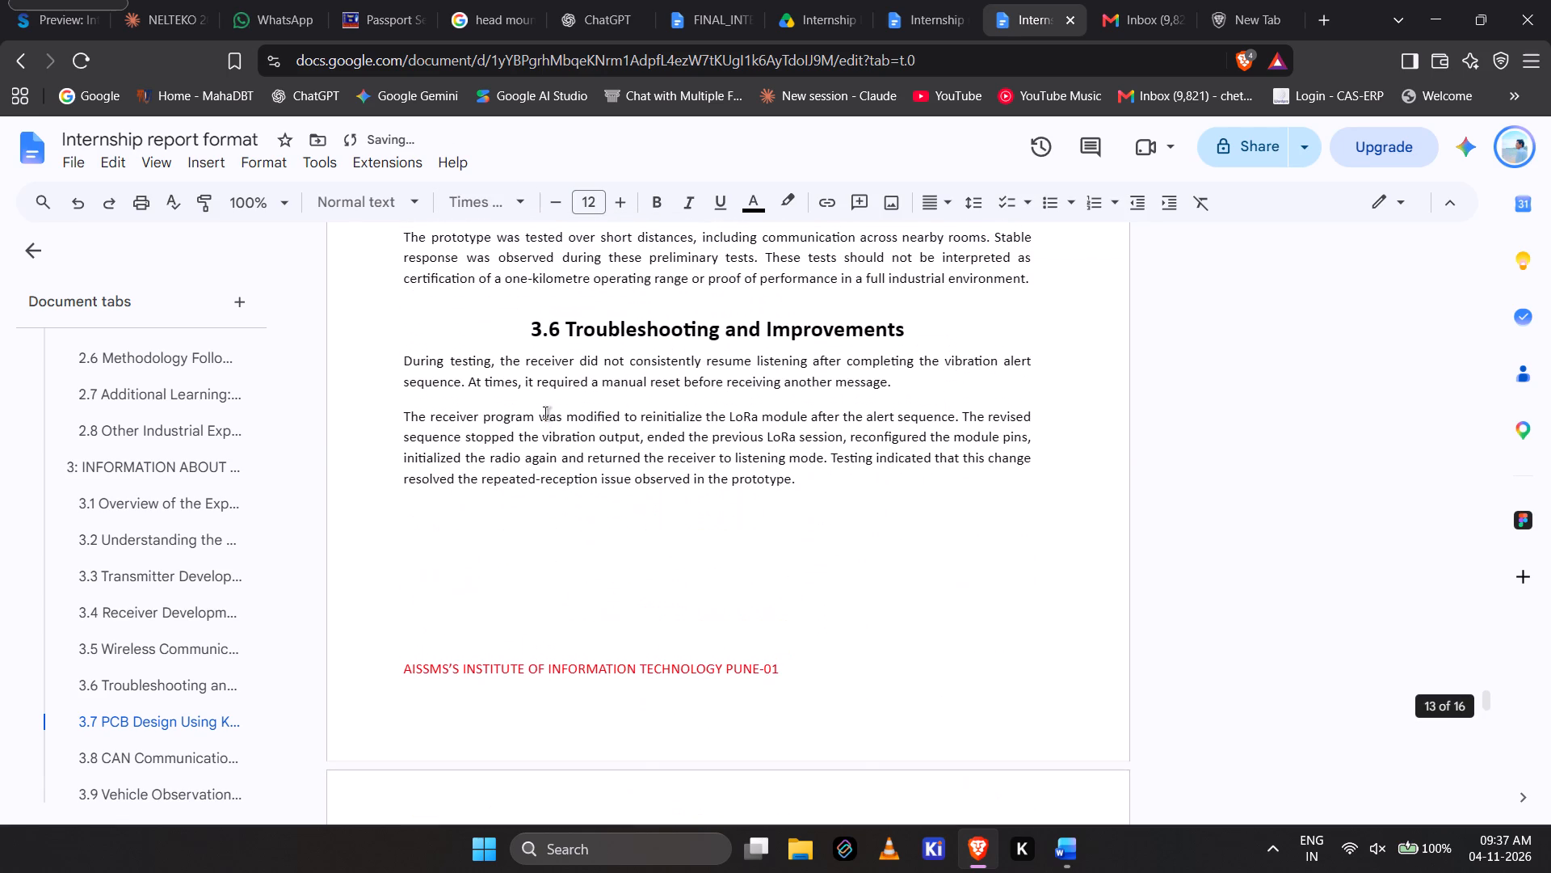
pyautogui.scroll(2, 545, 413)
pyautogui.click(404, 381)
pyautogui.moveTo(404, 381); pyautogui.dragTo(737, 466)
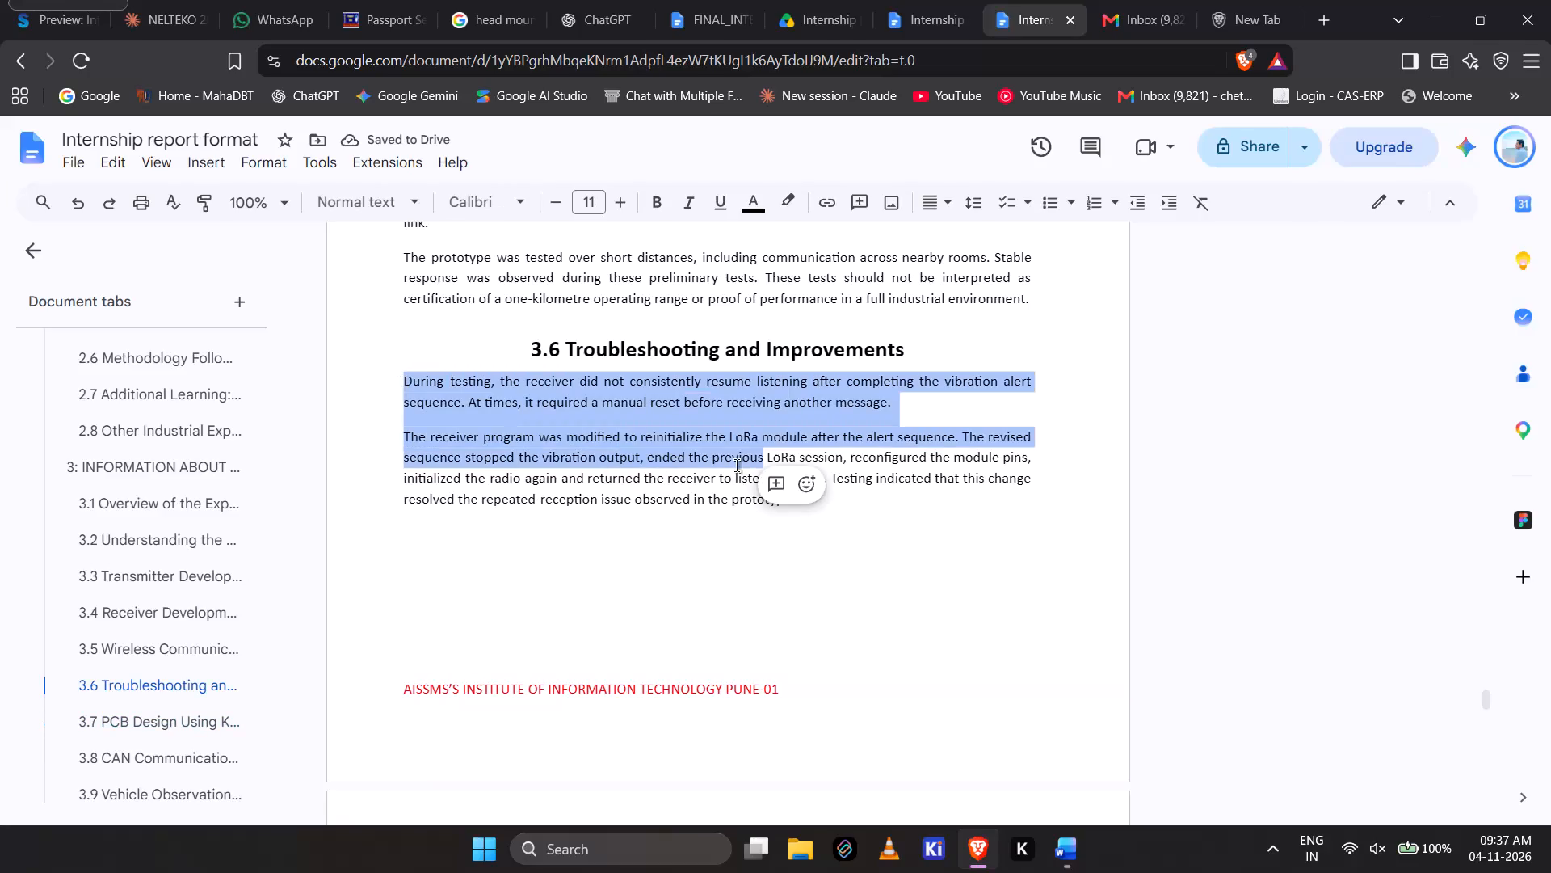
pyautogui.moveTo(737, 466); pyautogui.dragTo(811, 506)
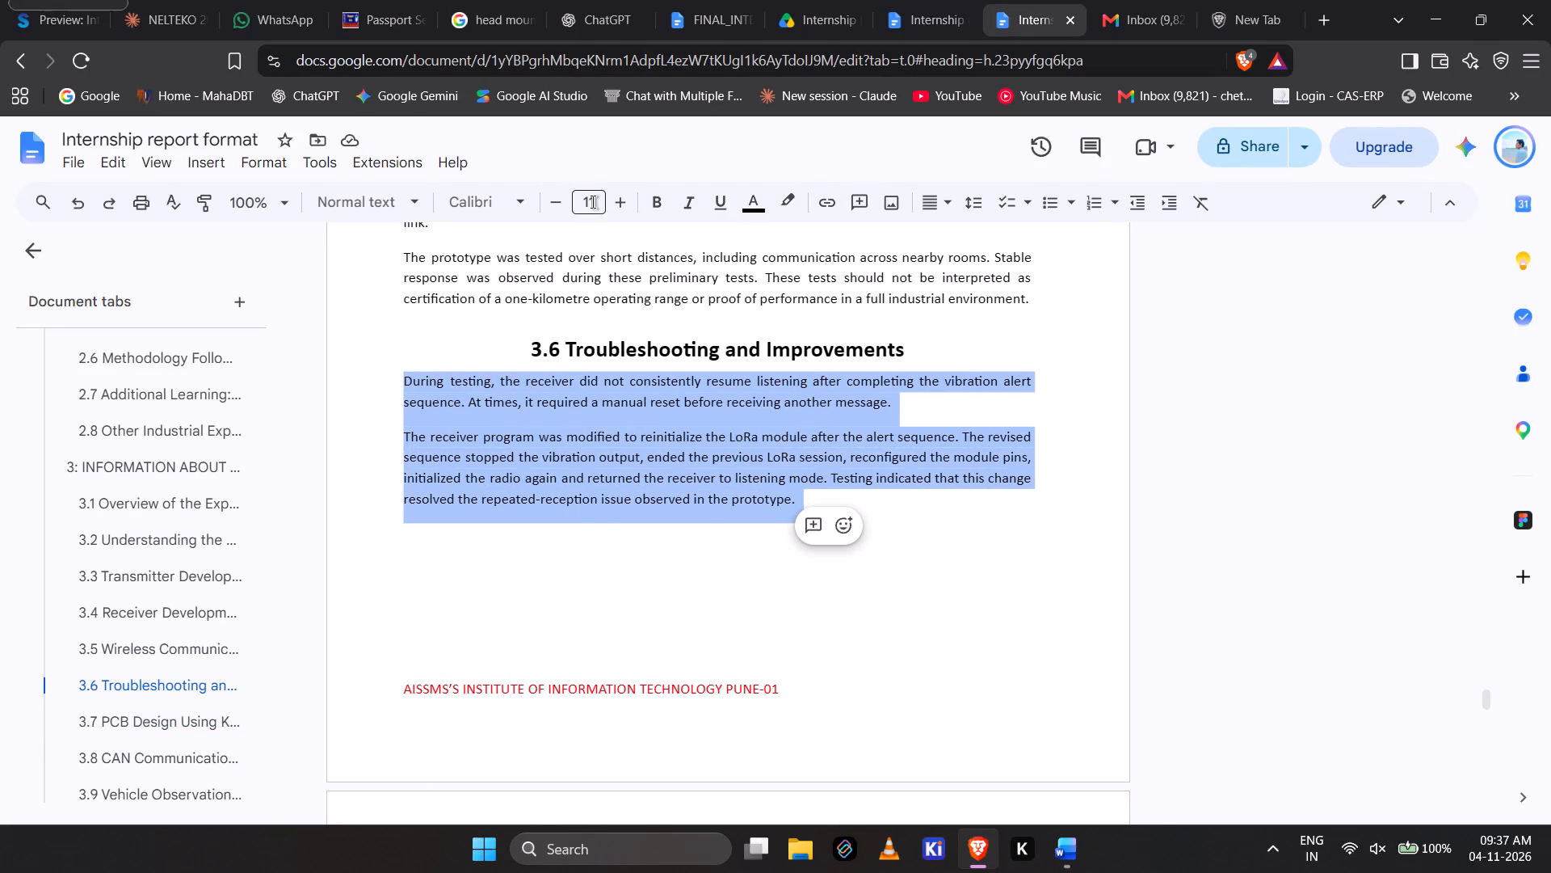
pyautogui.click(593, 202)
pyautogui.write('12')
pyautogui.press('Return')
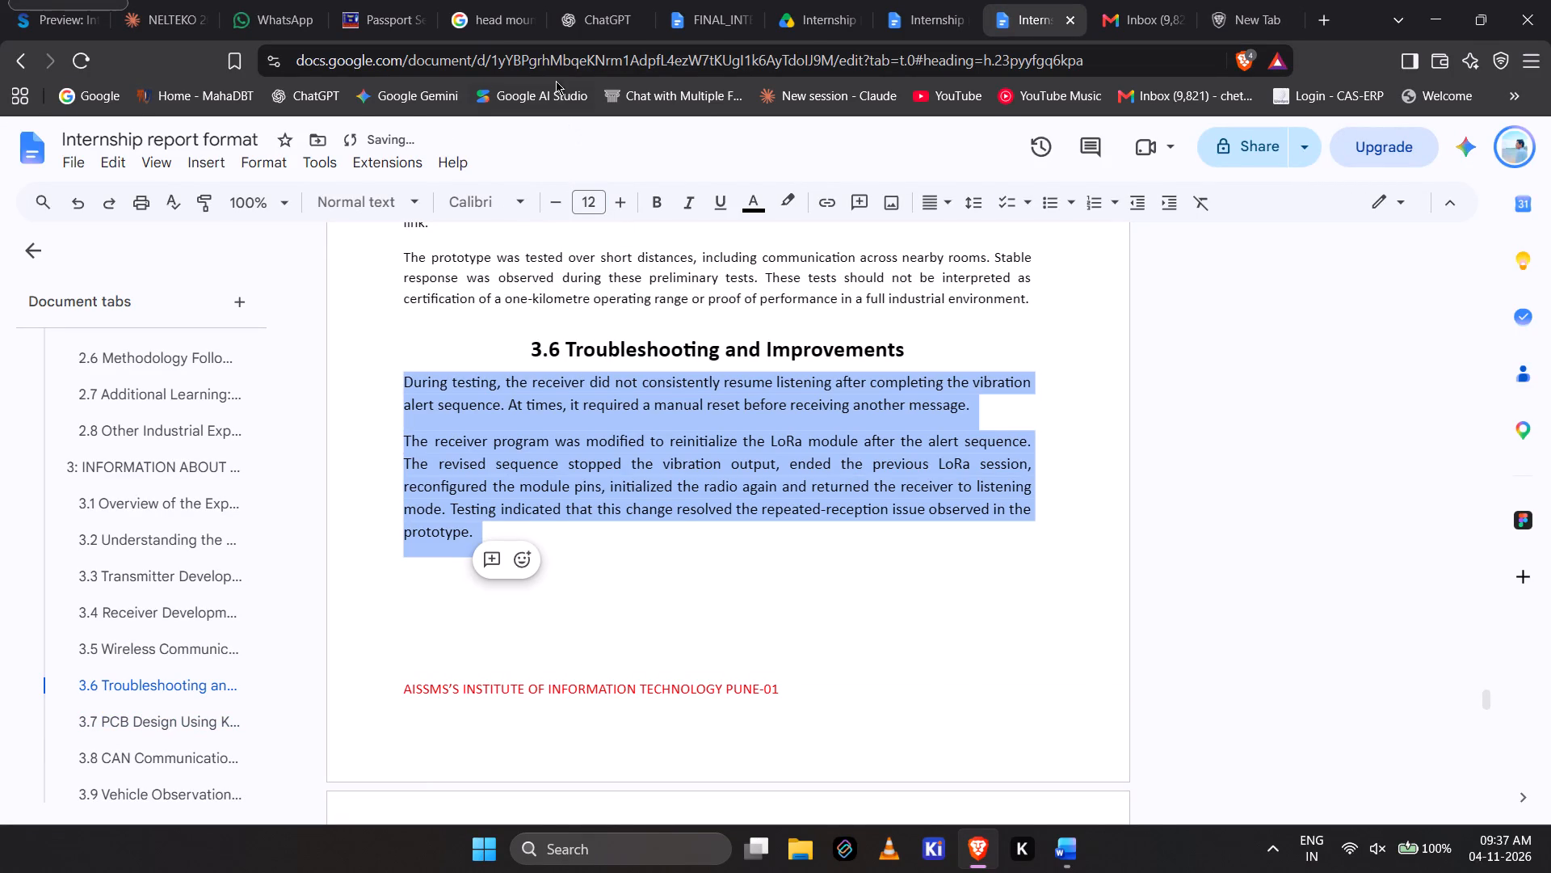
pyautogui.click(523, 205)
pyautogui.click(523, 333)
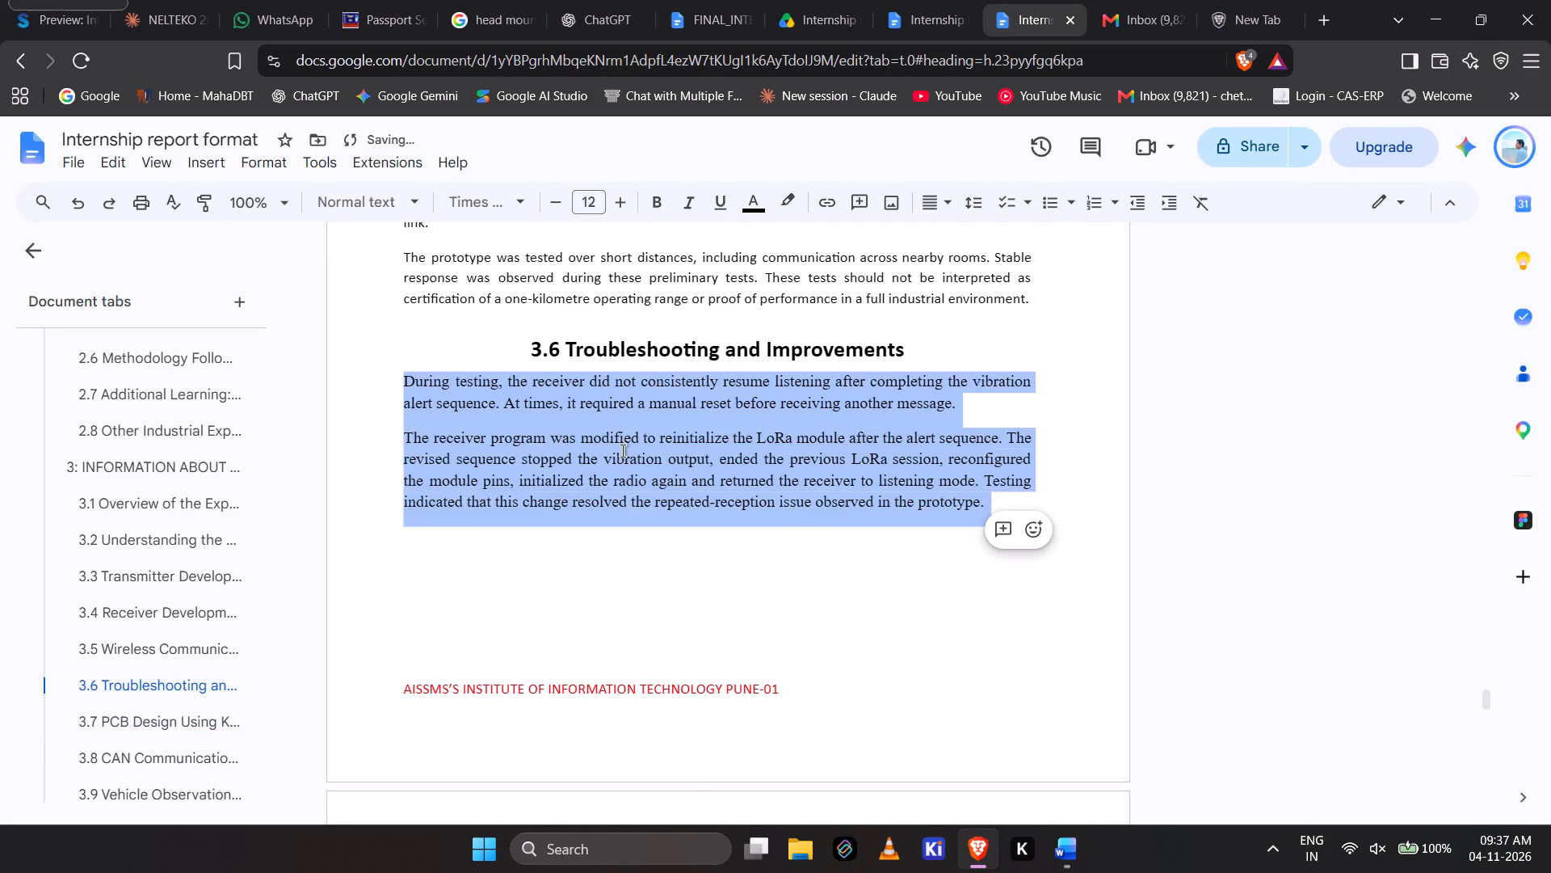
pyautogui.click(625, 455)
# Set both body paragraphs of section 3.5 Wireless Communication Using LoRa to Times New Roman, size 12.
pyautogui.scroll(2, 625, 455)
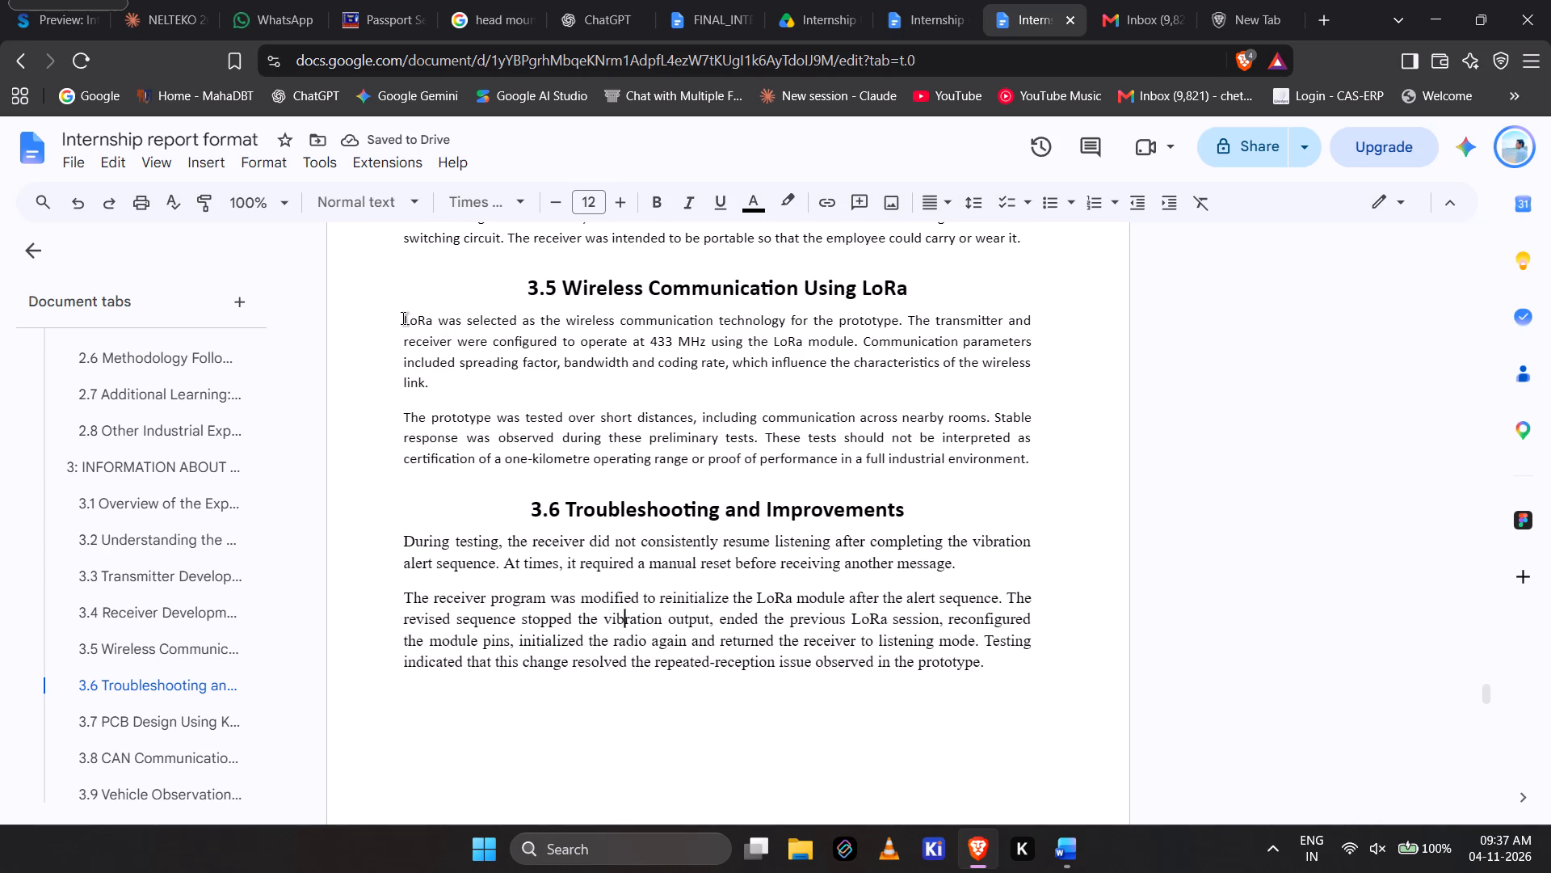
pyautogui.moveTo(403, 318); pyautogui.dragTo(1080, 460)
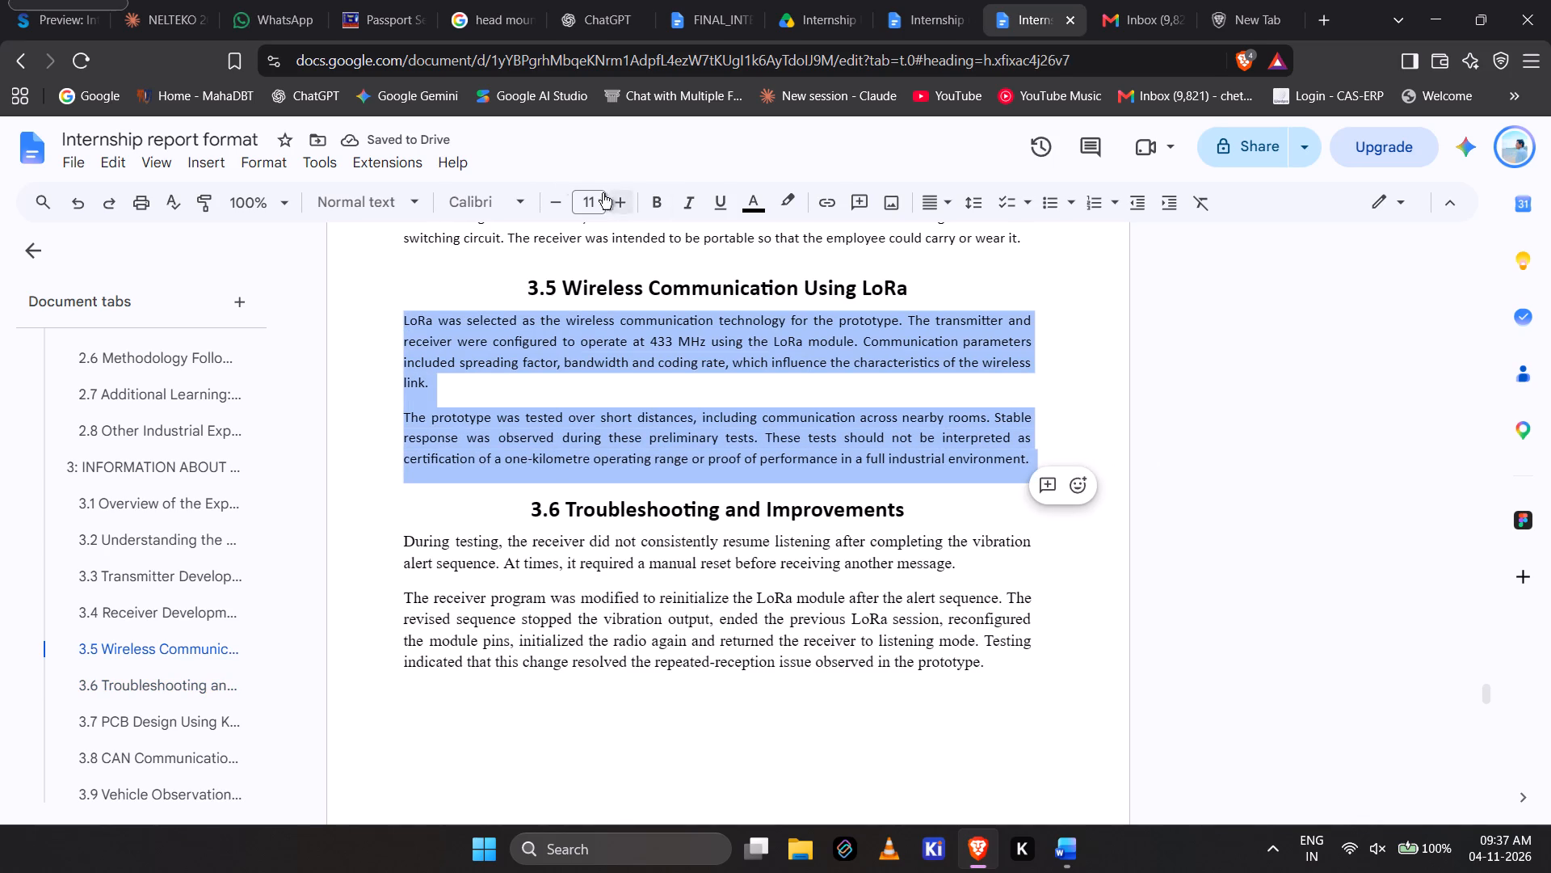
pyautogui.moveTo(510, 198); pyautogui.dragTo(523, 315)
pyautogui.click(523, 315)
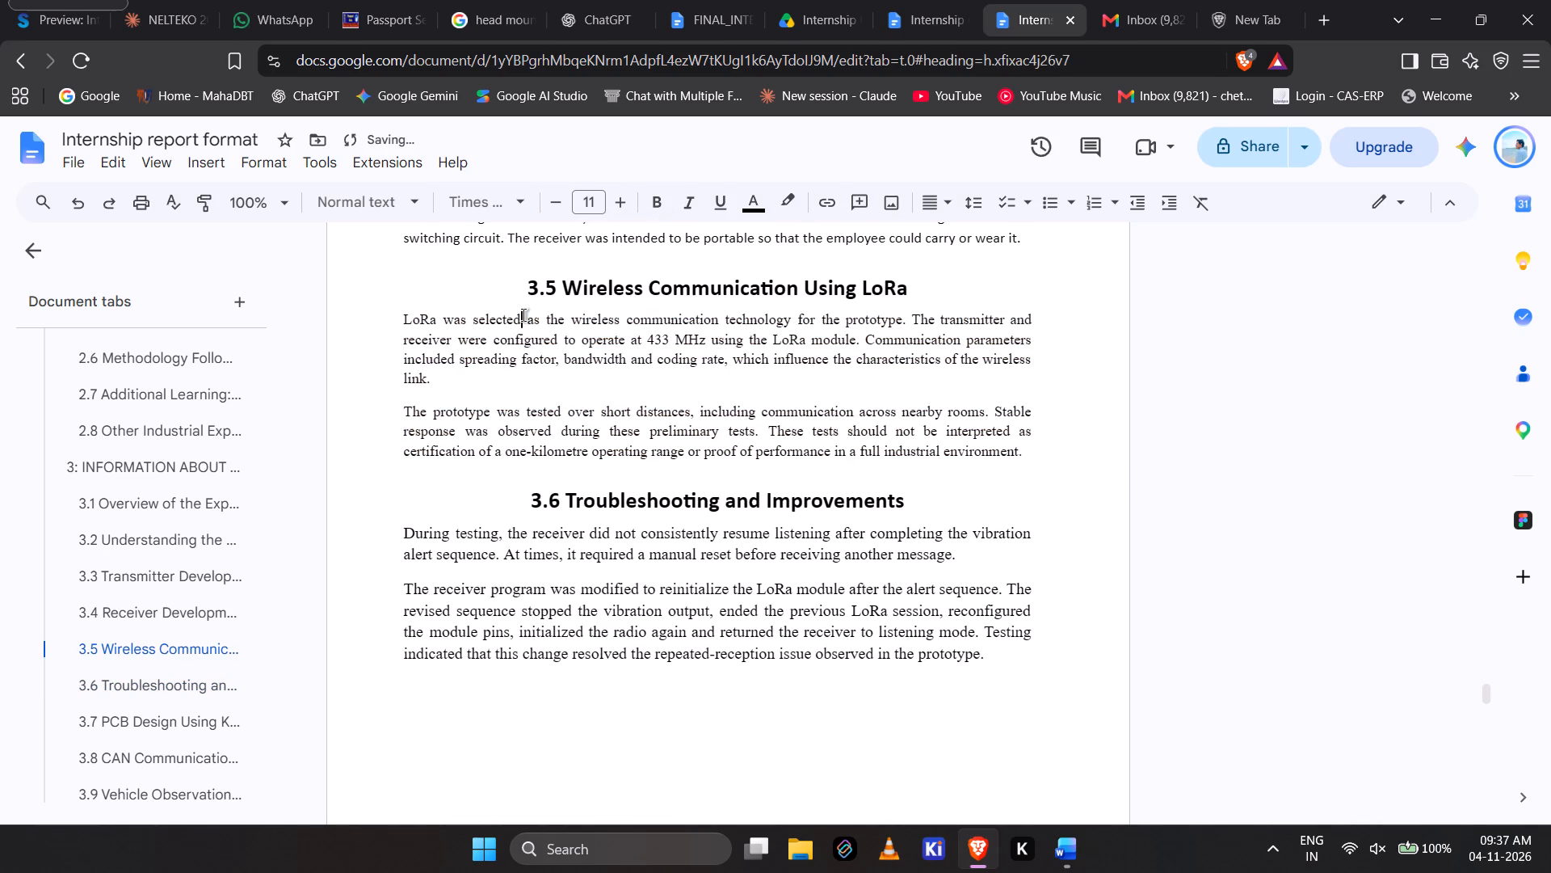
pyautogui.moveTo(402, 319); pyautogui.dragTo(651, 386)
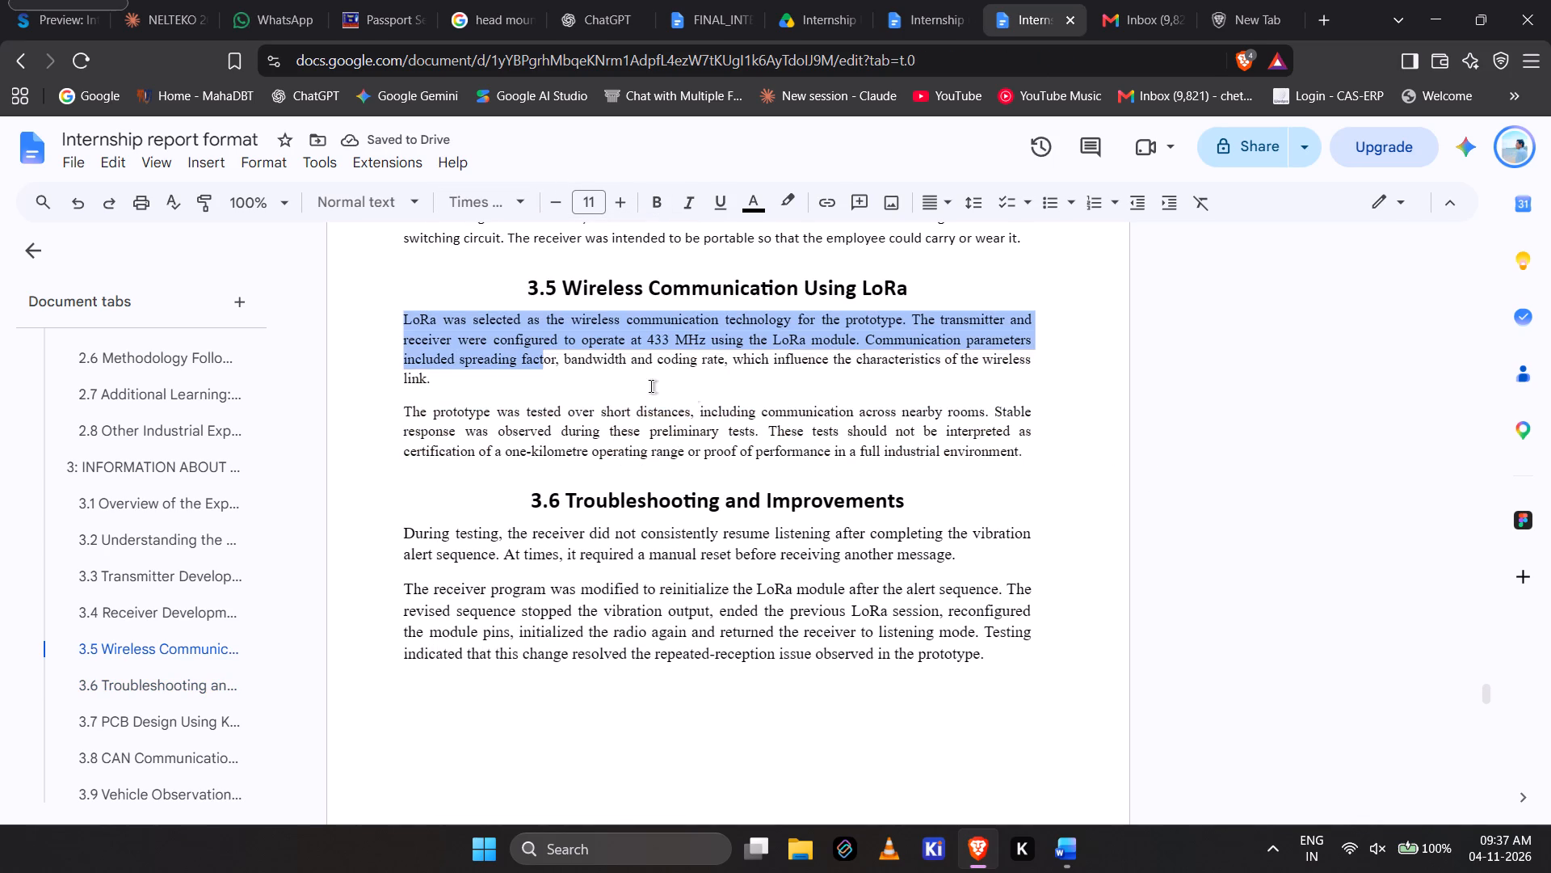
pyautogui.moveTo(651, 386); pyautogui.dragTo(1032, 460)
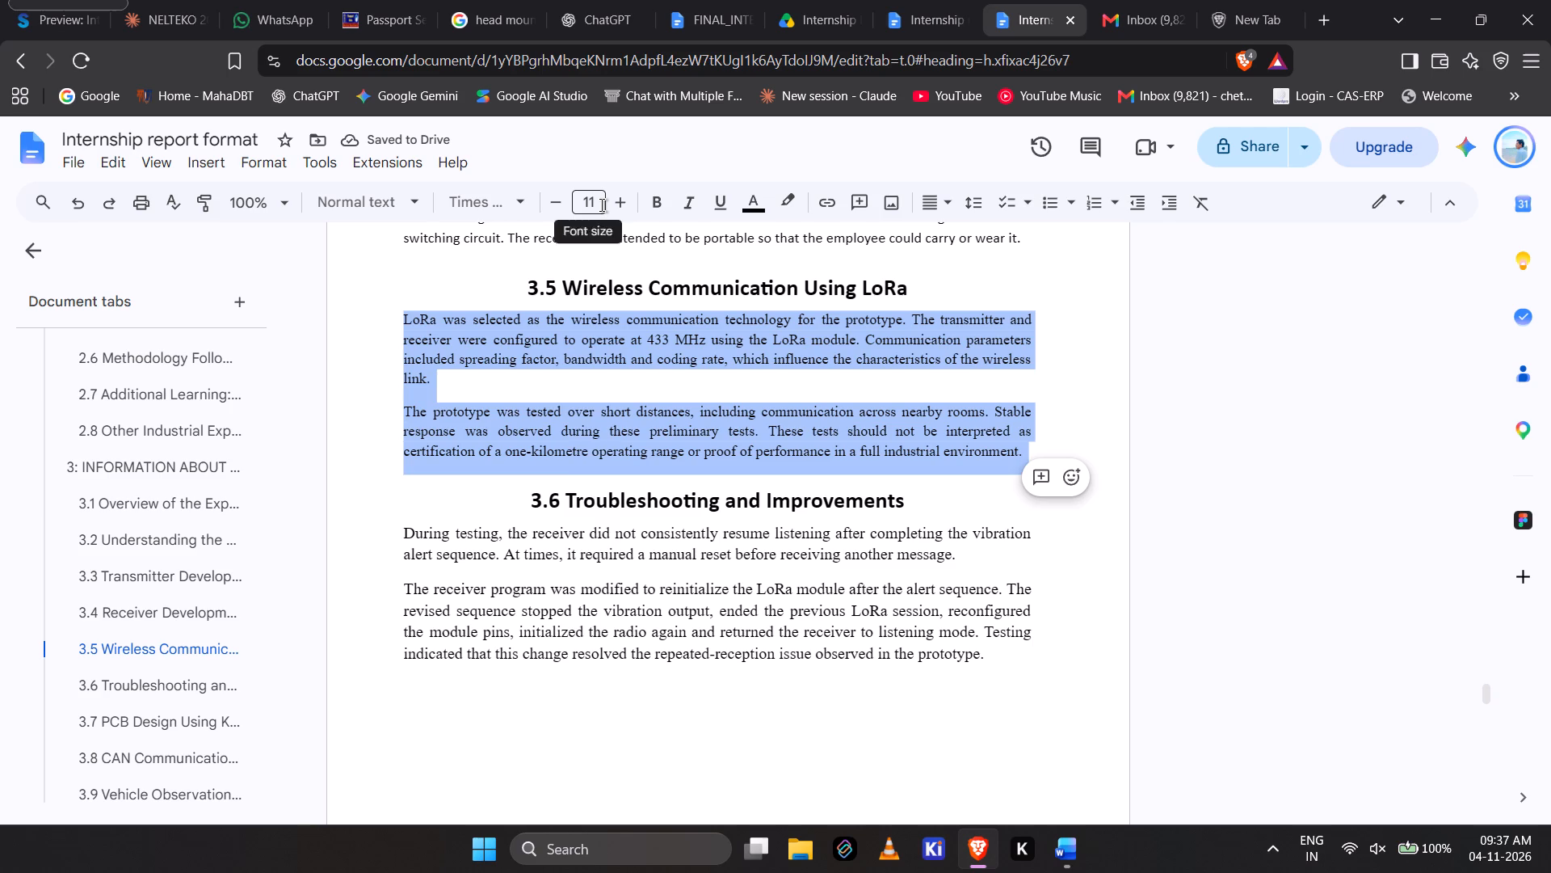
pyautogui.click(602, 205)
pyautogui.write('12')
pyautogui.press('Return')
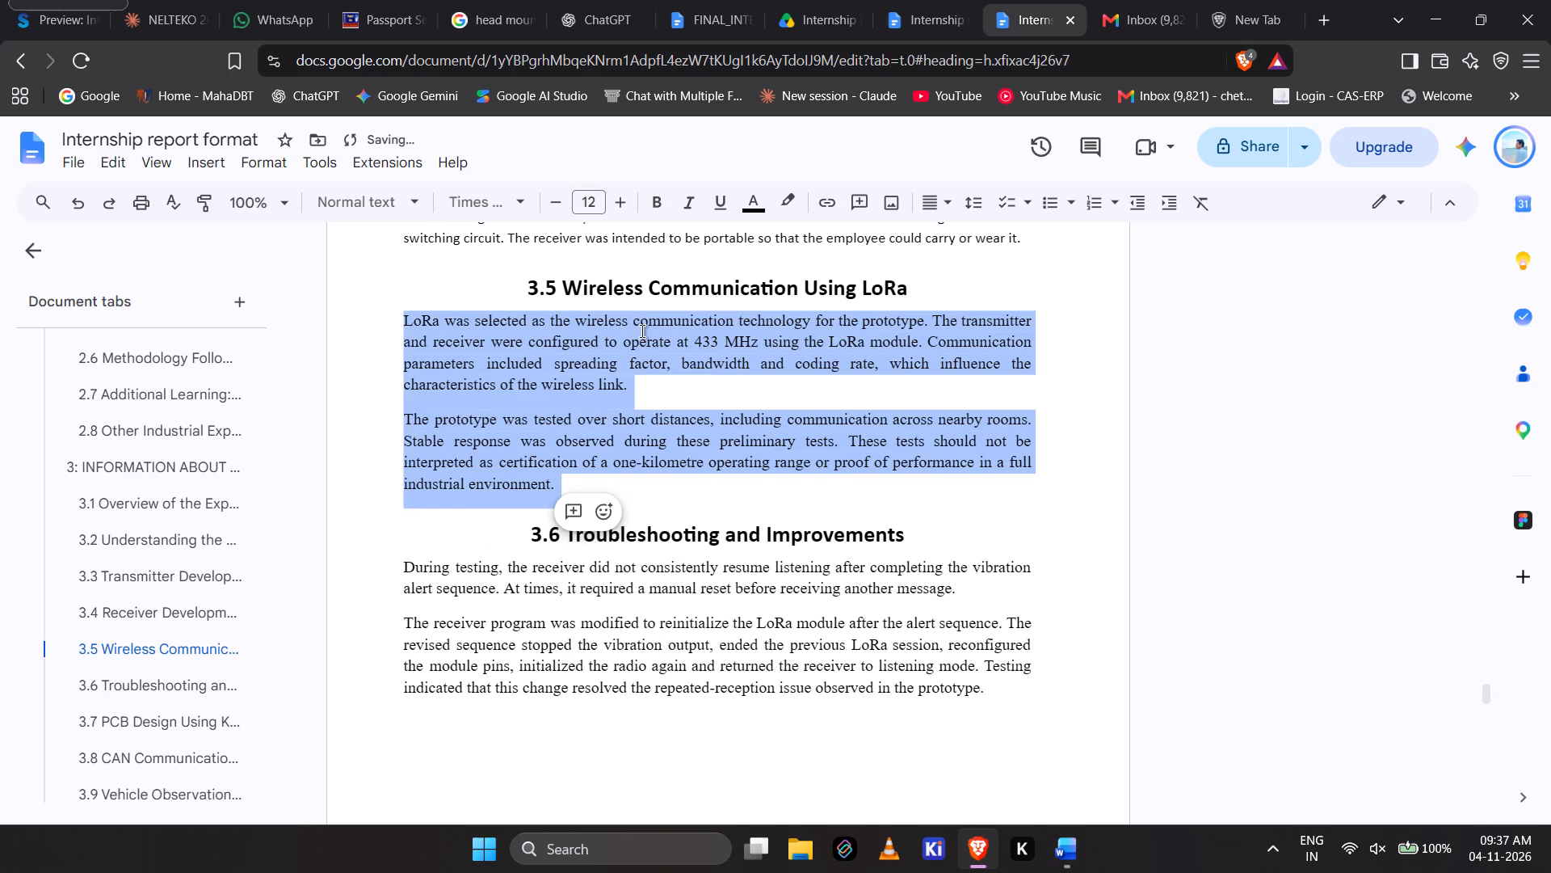
pyautogui.click(652, 350)
# Set the body paragraph of section 3.4 Receiver Development to size 12 in Times New Roman.
pyautogui.scroll(3, 652, 350)
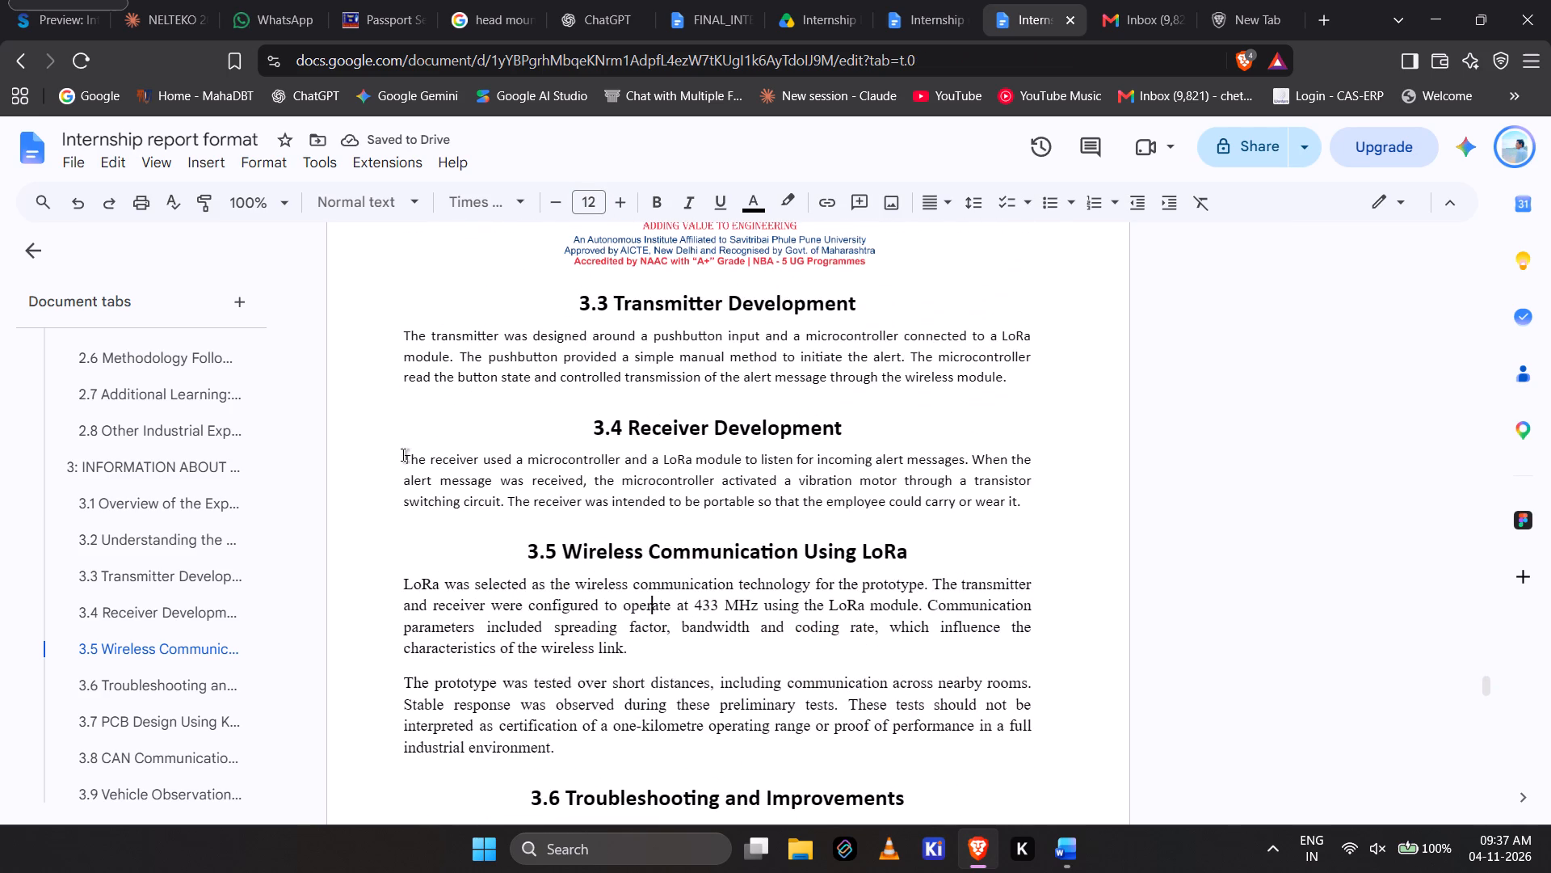
pyautogui.moveTo(404, 456); pyautogui.dragTo(1036, 524)
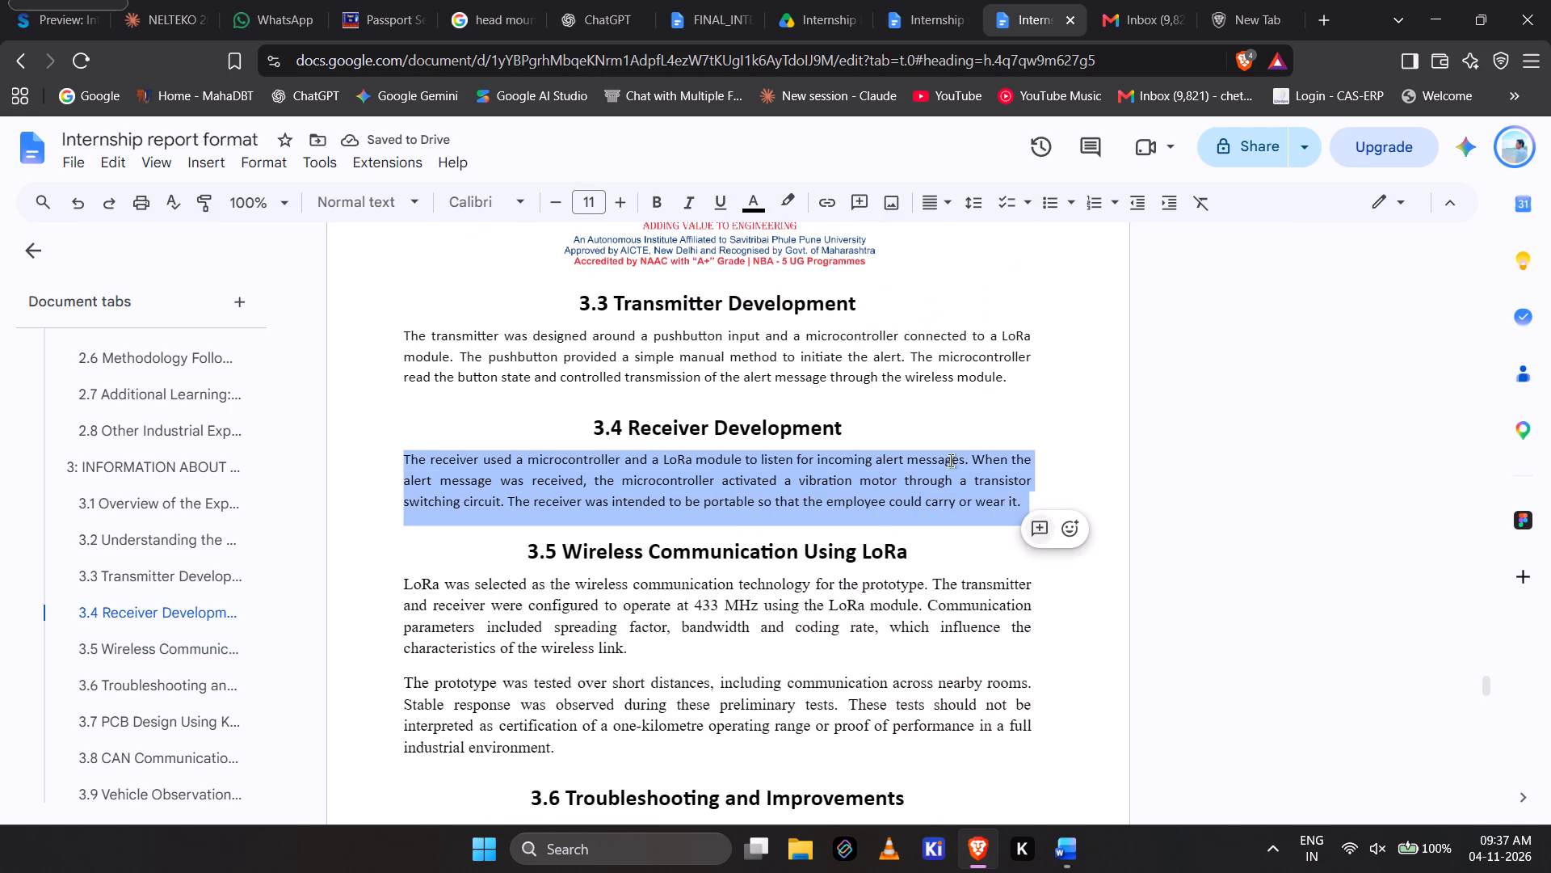
pyautogui.click(591, 193)
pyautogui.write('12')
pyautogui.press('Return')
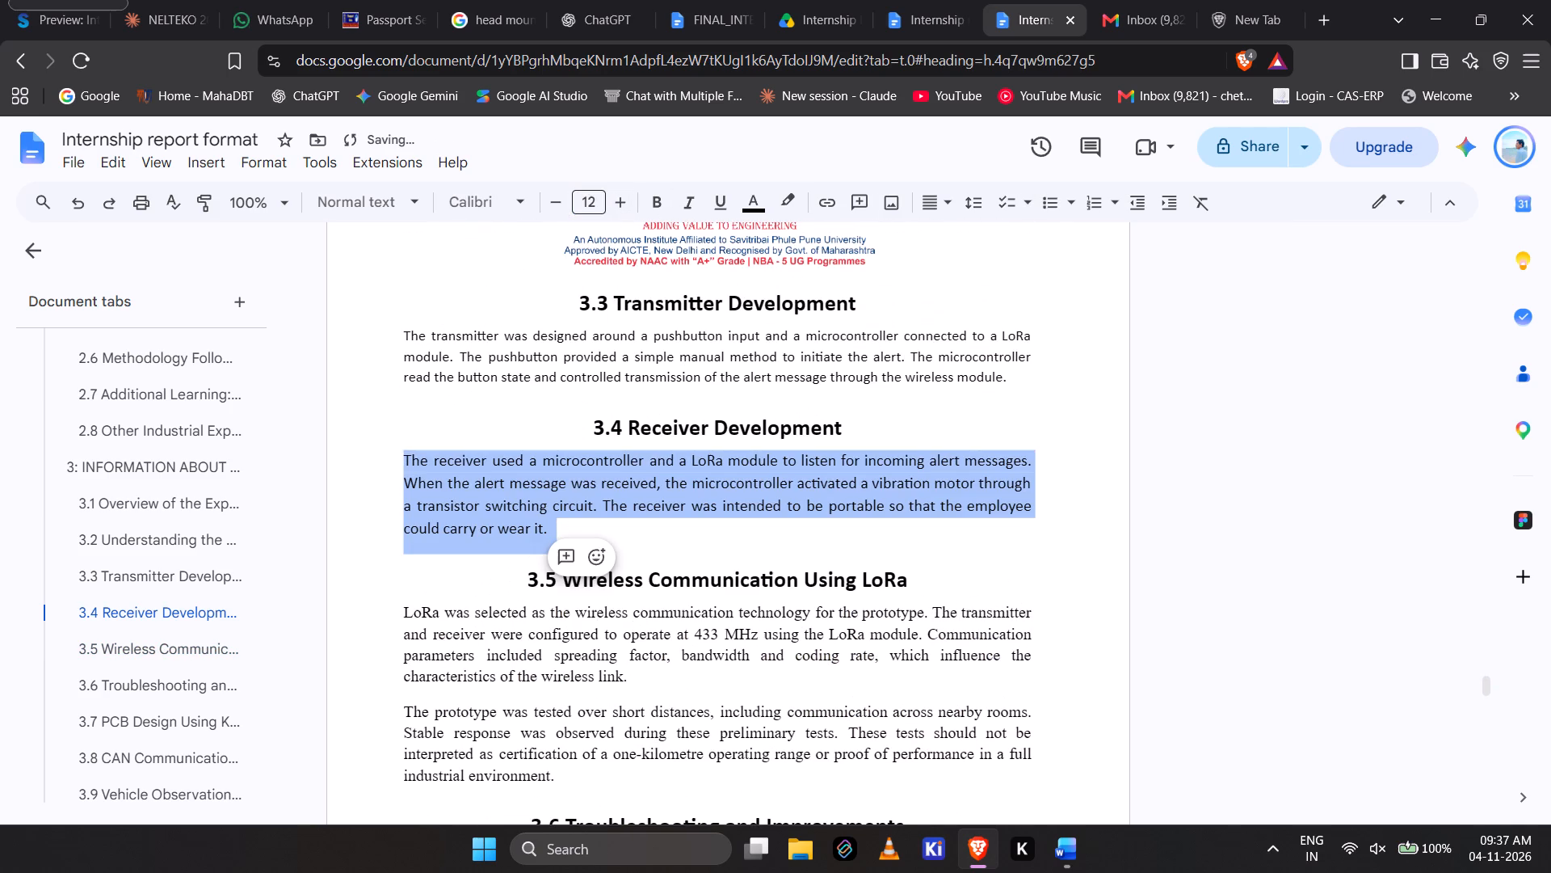
pyautogui.moveTo(501, 188); pyautogui.dragTo(509, 316)
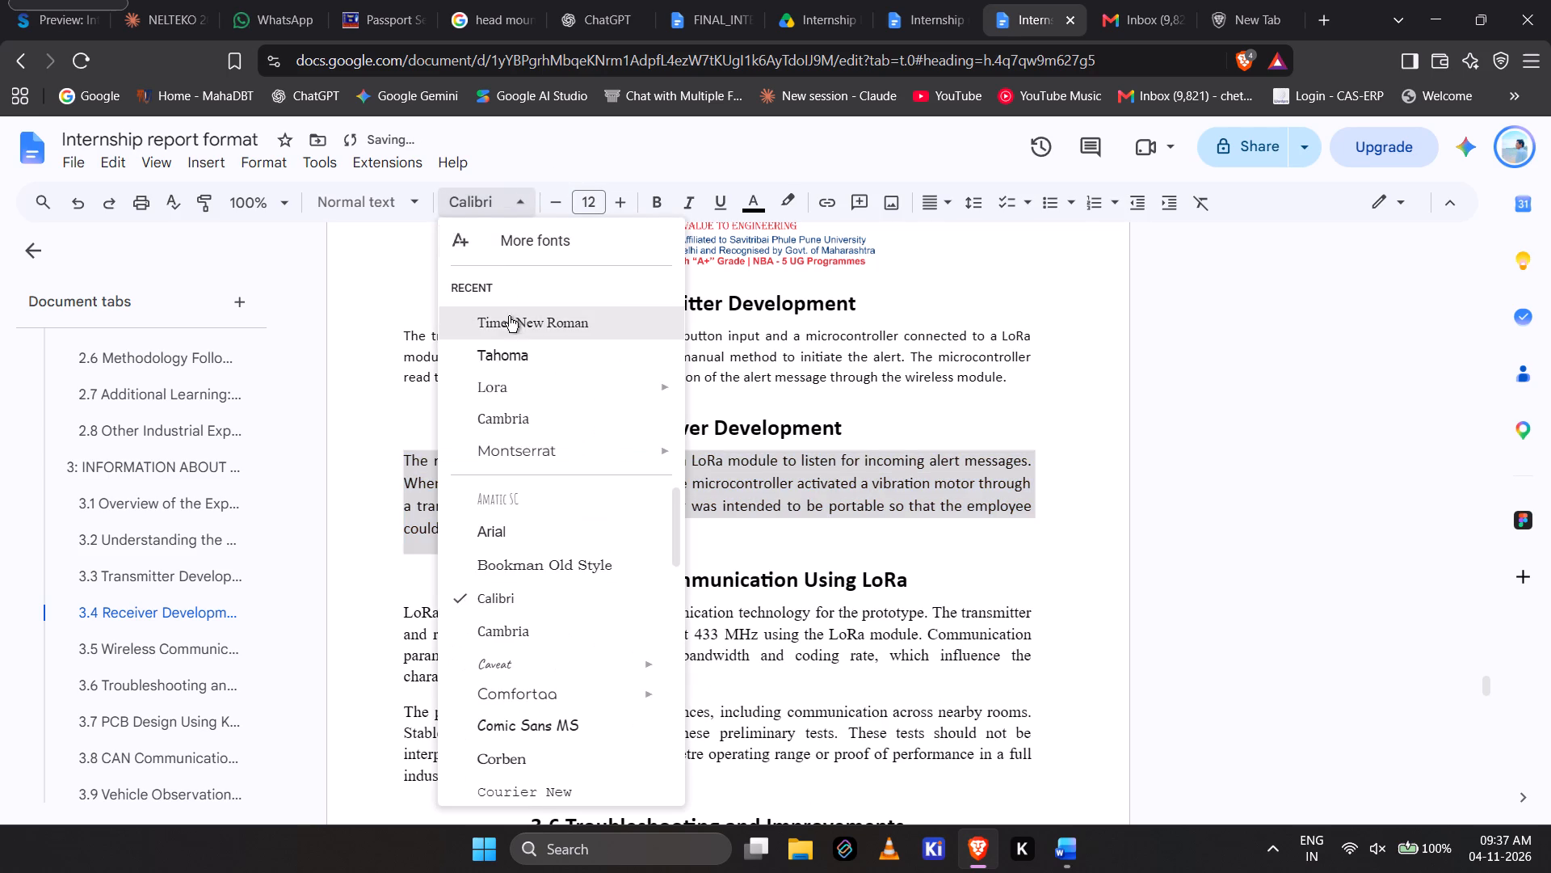
pyautogui.moveTo(509, 316); pyautogui.dragTo(509, 327)
pyautogui.click(509, 327)
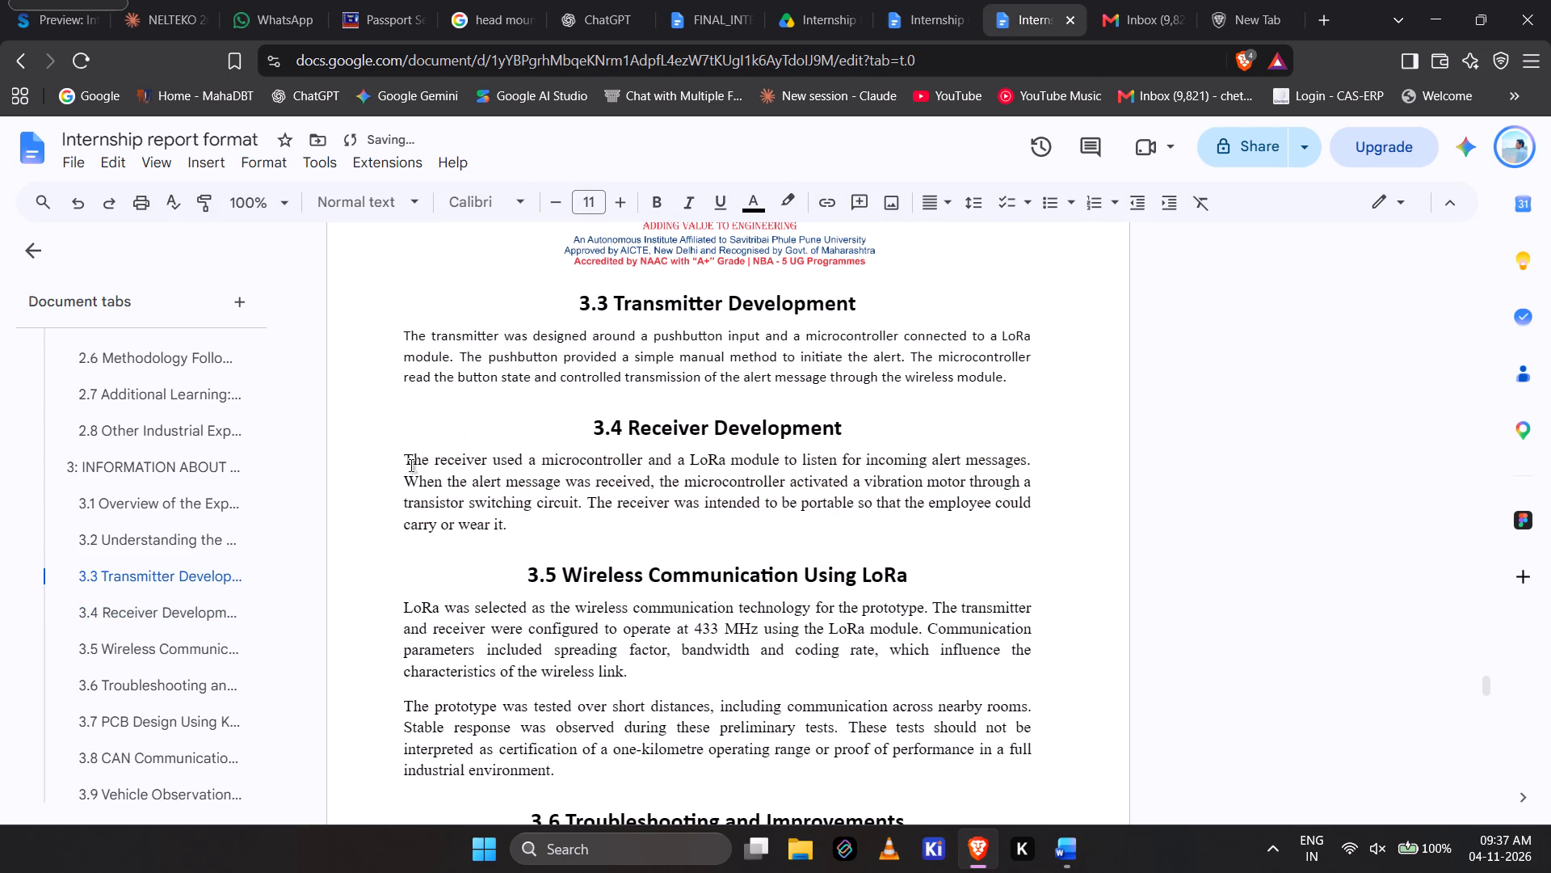
pyautogui.click(406, 465)
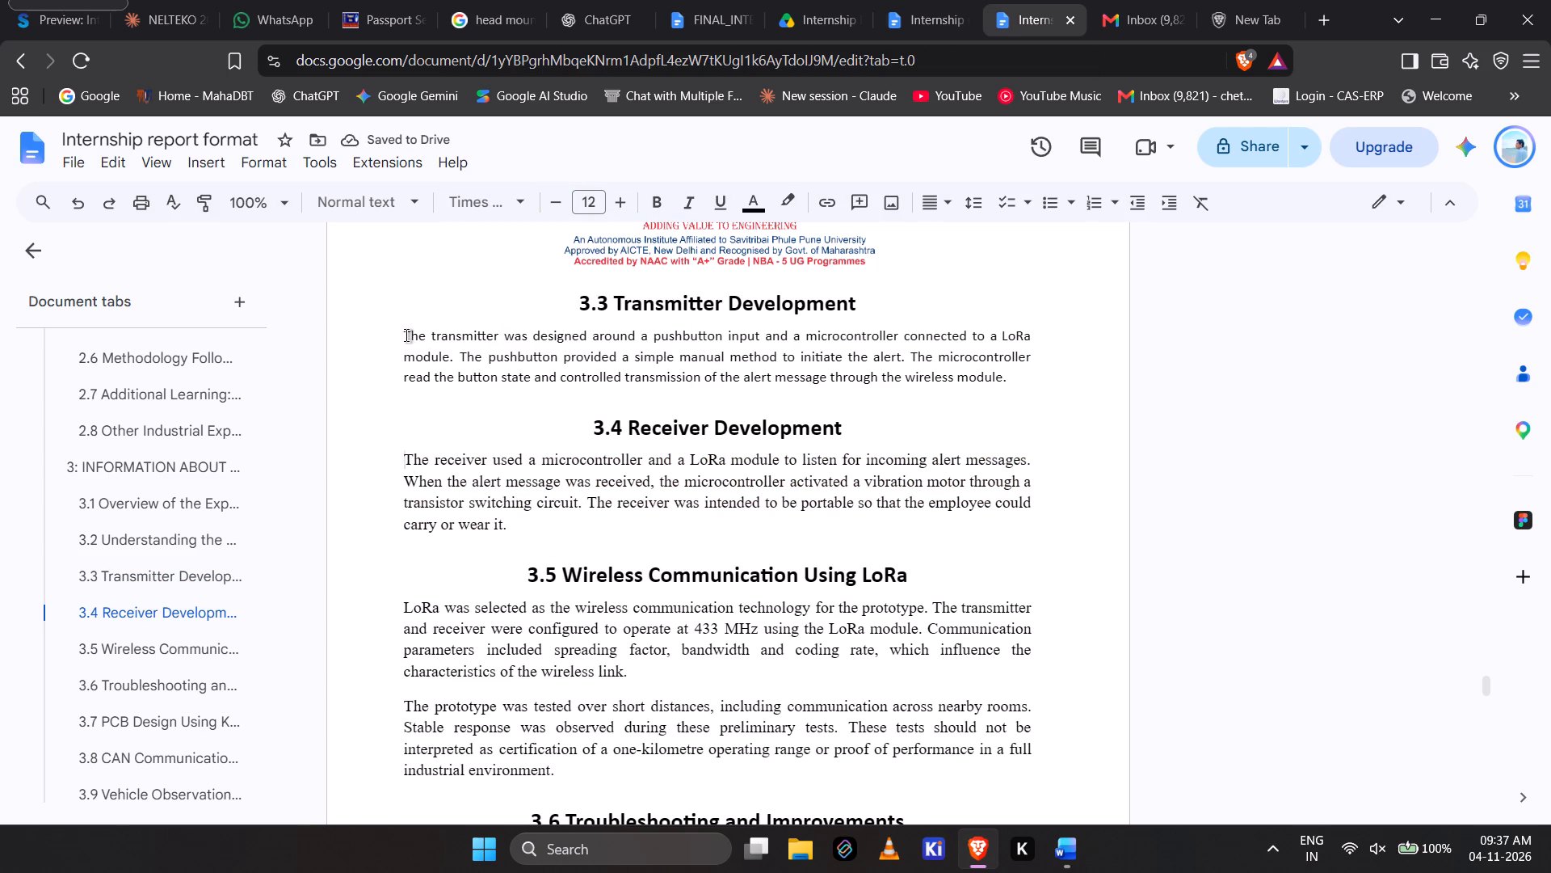
# Set the body paragraph of section 3.3 Transmitter Development to Times New Roman, size 12.
pyautogui.moveTo(407, 335); pyautogui.dragTo(1030, 377)
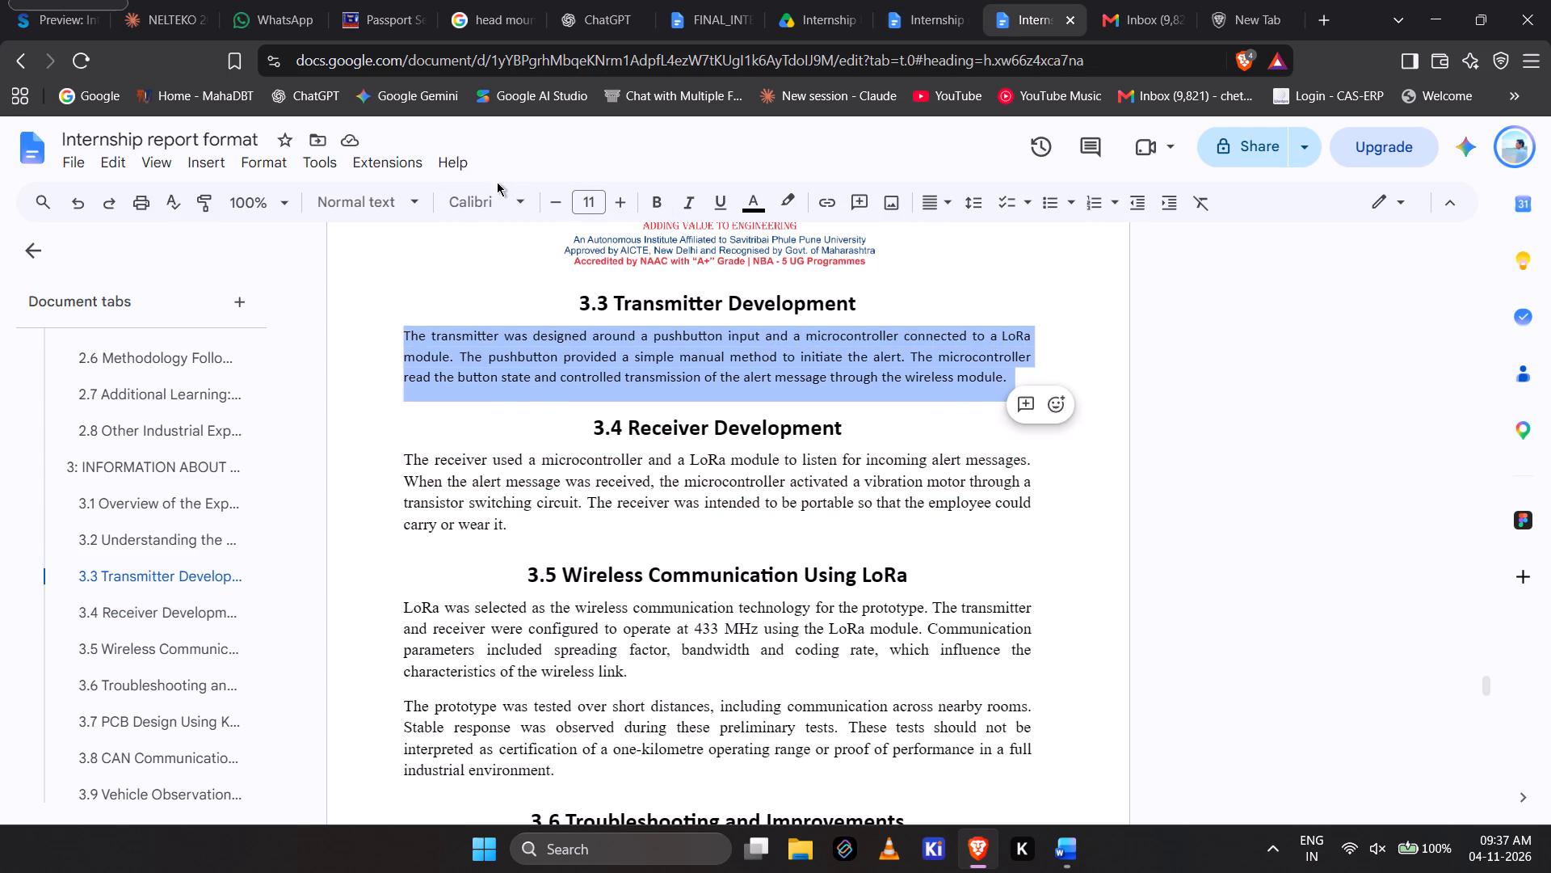
pyautogui.moveTo(499, 209); pyautogui.dragTo(508, 328)
pyautogui.click(508, 328)
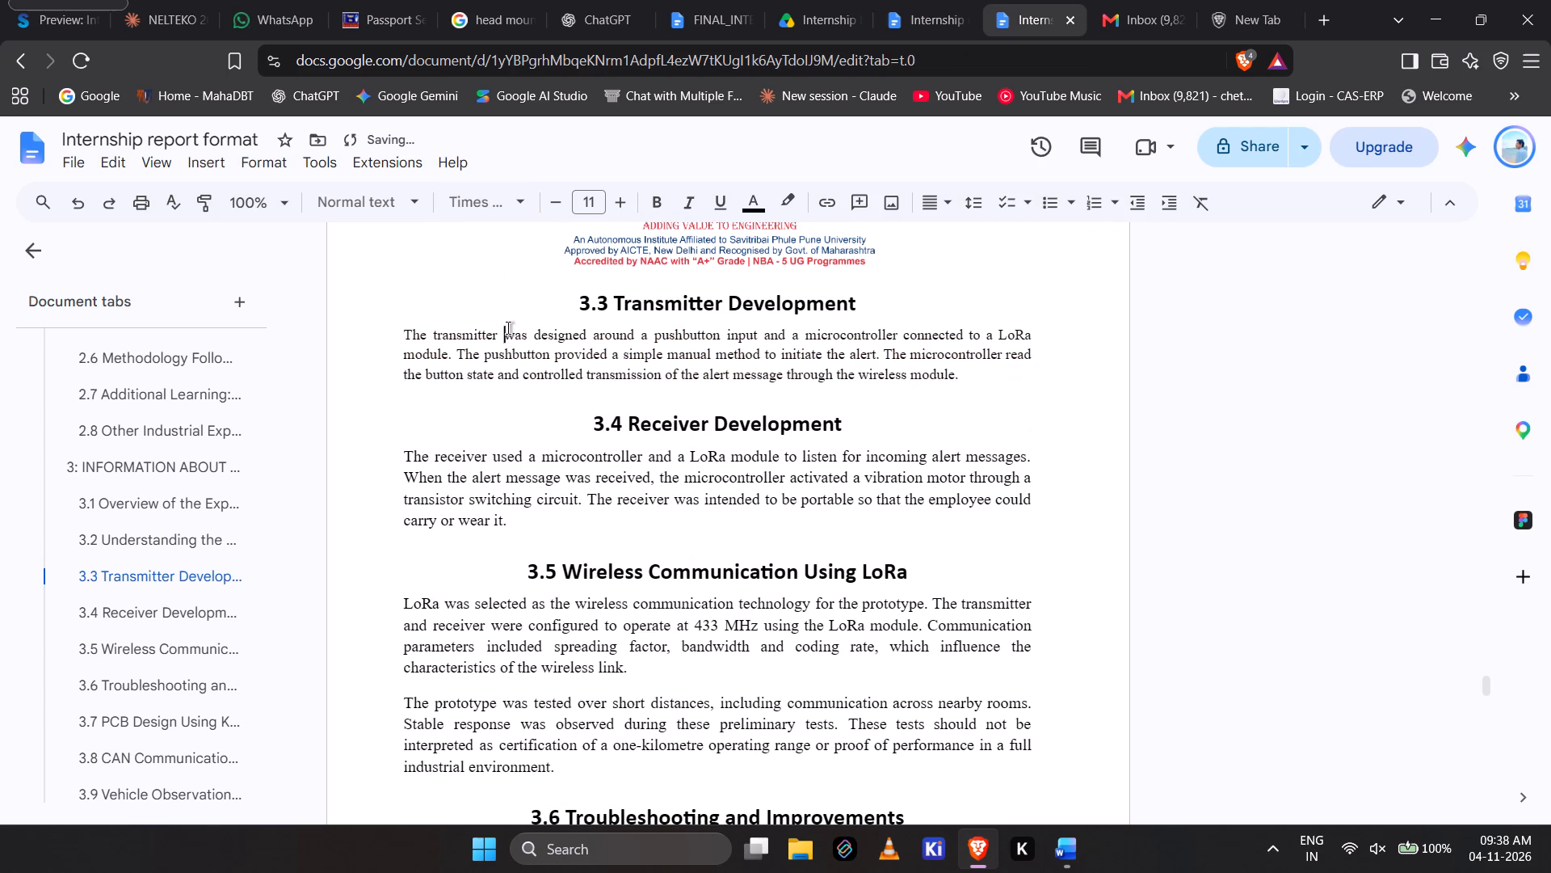
pyautogui.click(414, 332)
pyautogui.moveTo(409, 333); pyautogui.dragTo(396, 335)
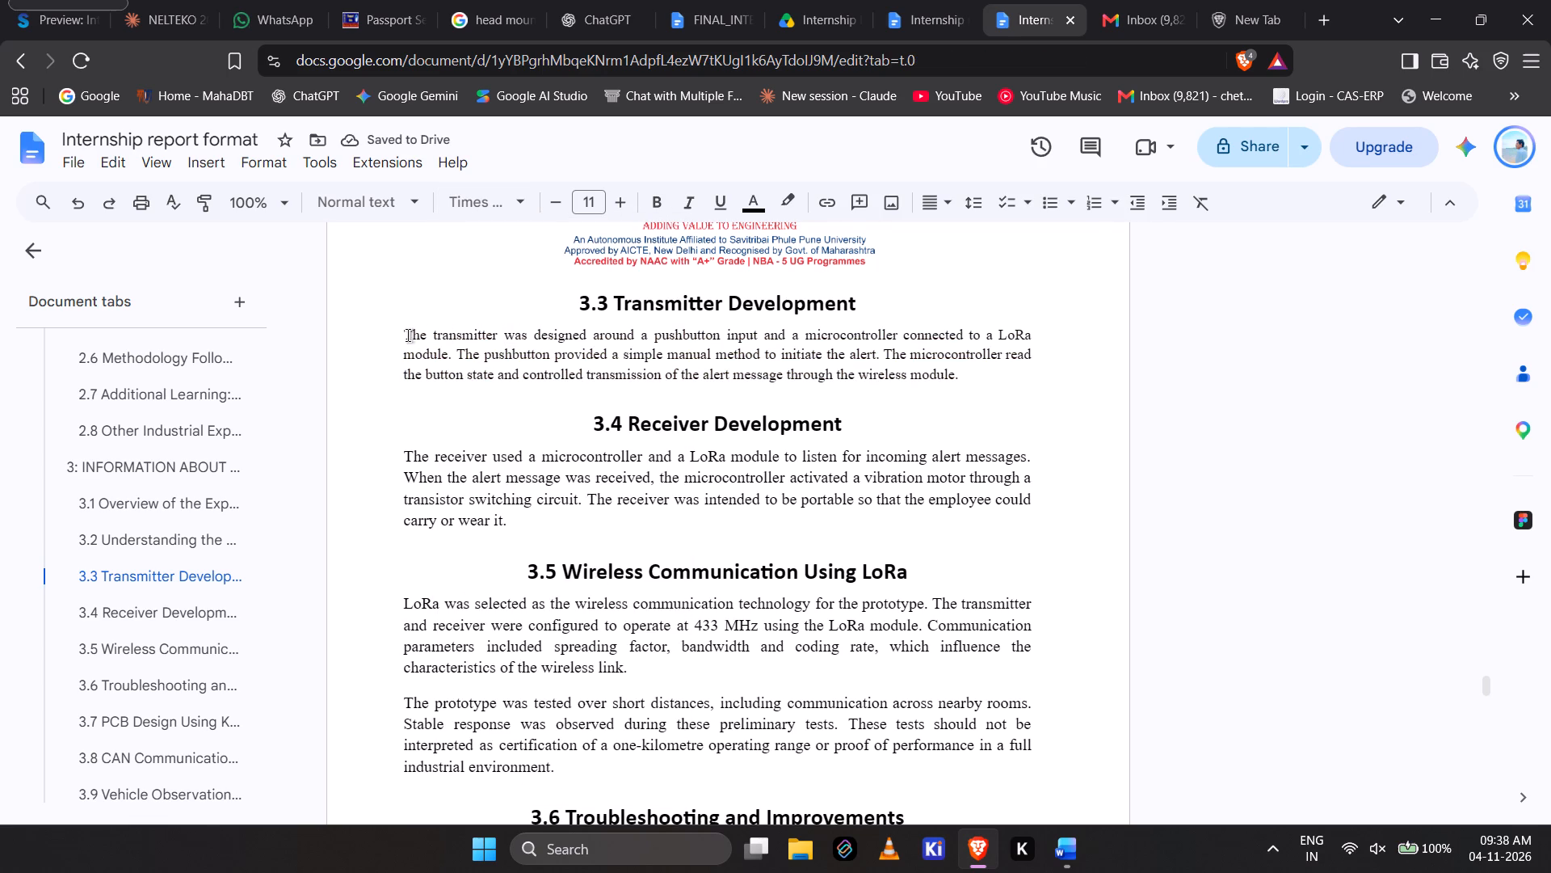
pyautogui.tripleClick(408, 335)
pyautogui.click(590, 192)
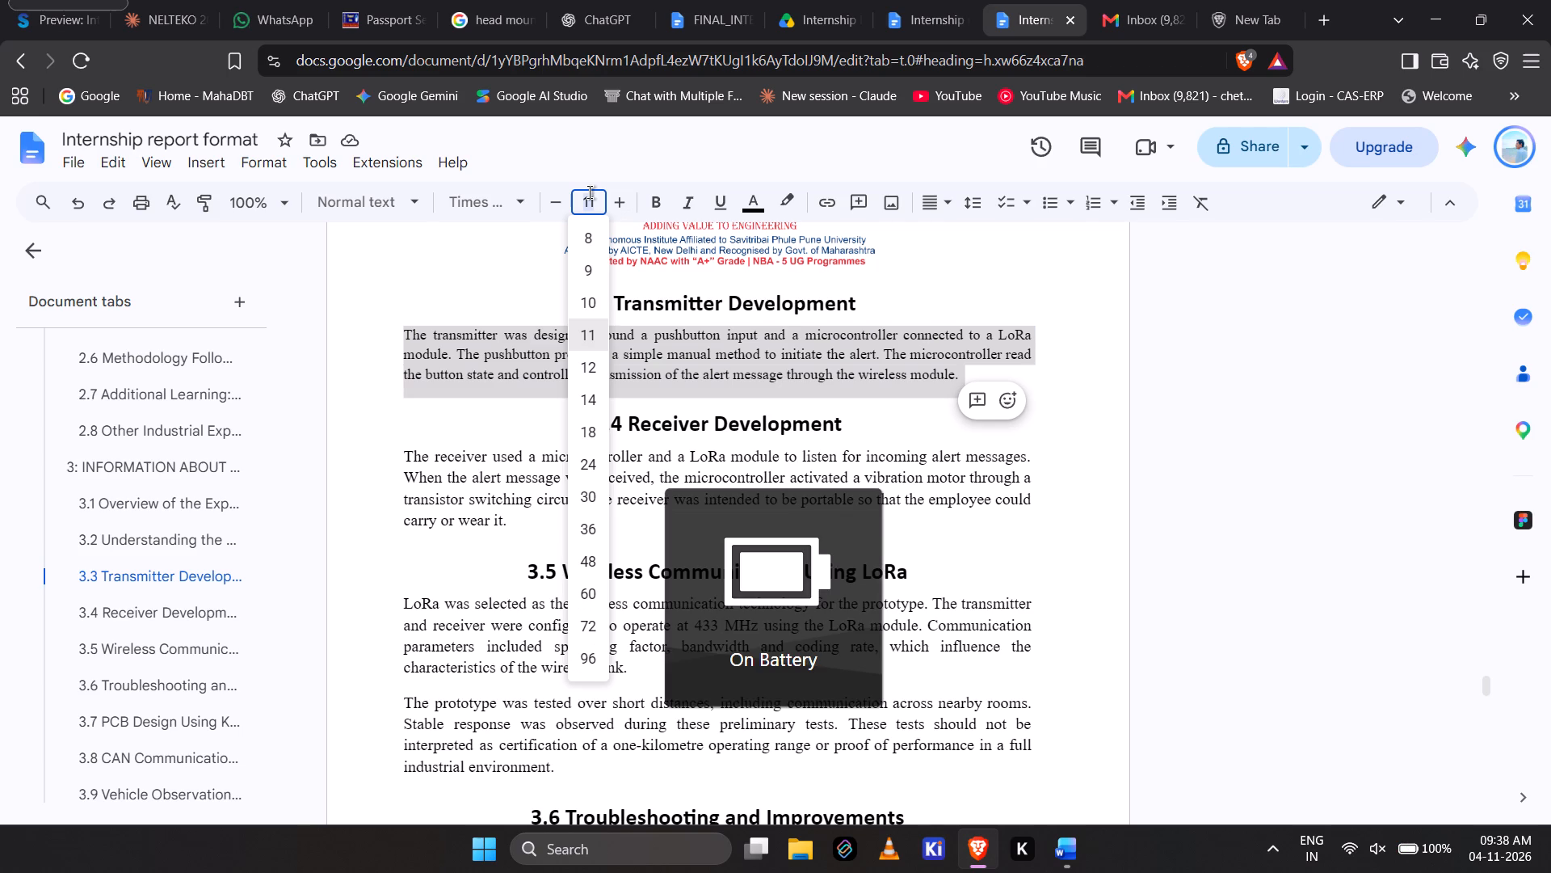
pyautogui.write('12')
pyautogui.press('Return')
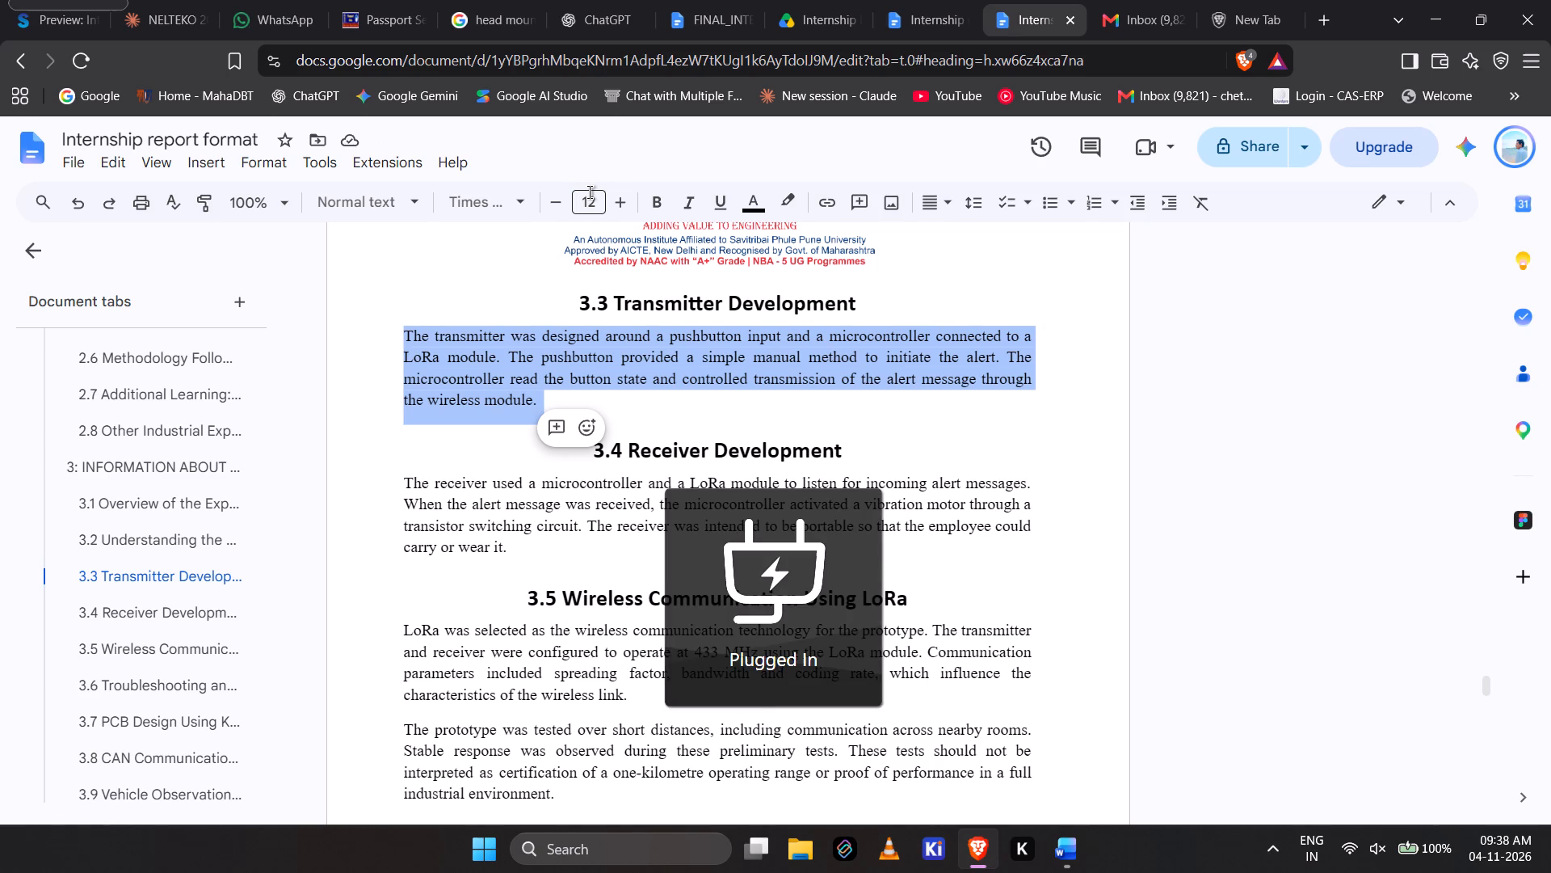
pyautogui.click(987, 546)
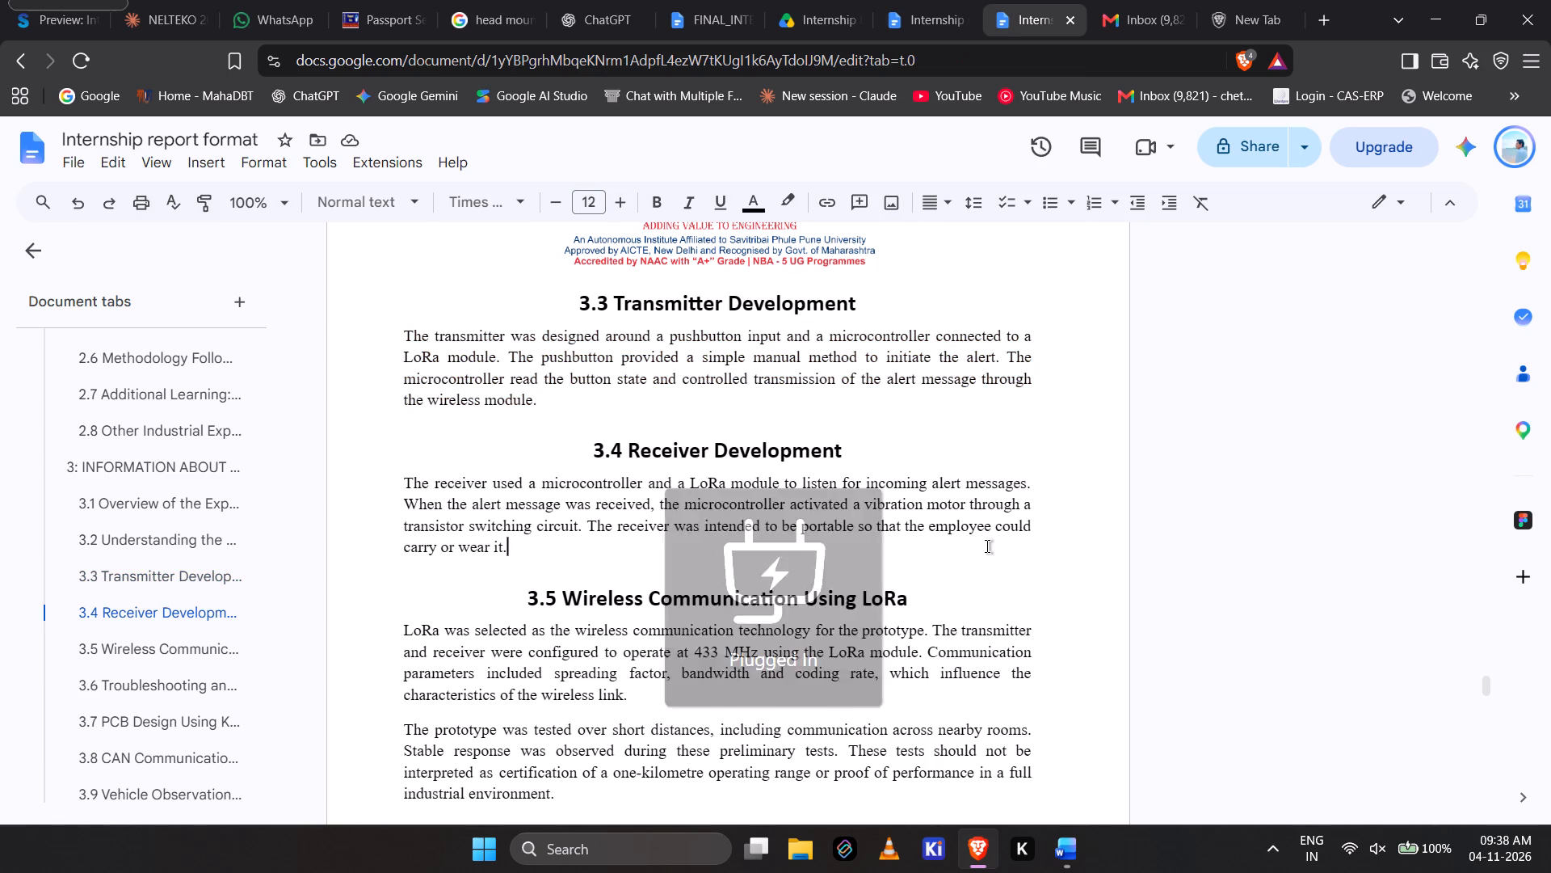
# Set the body paragraph of section 3.1 Overview of the Experience to Times New Roman, size 12.
pyautogui.scroll(7, 805, 409)
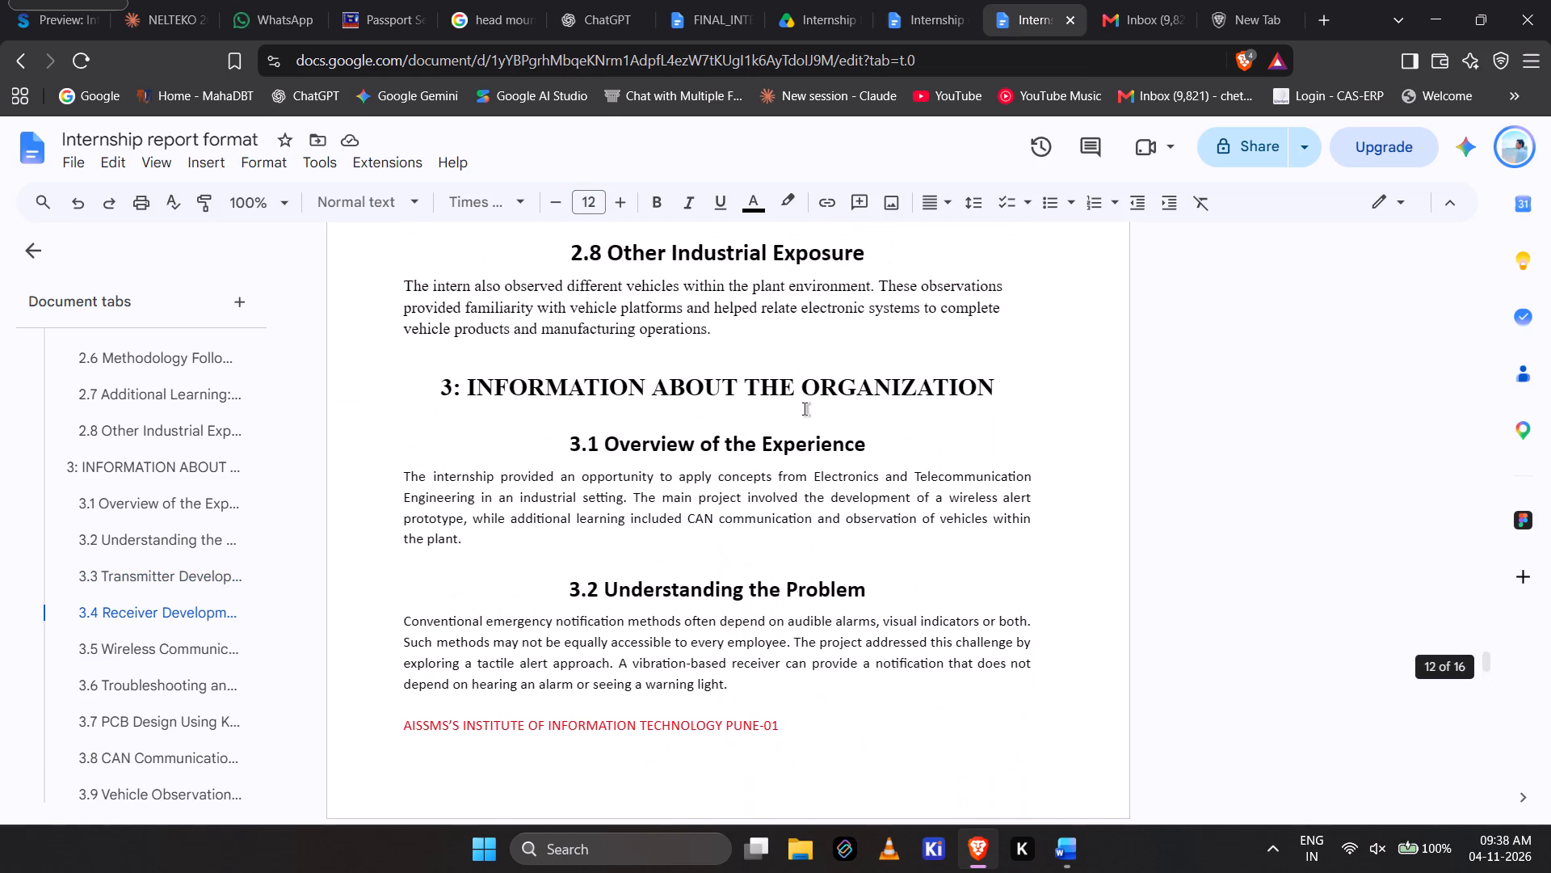
pyautogui.scroll(1, 805, 409)
pyautogui.tripleClick(406, 485)
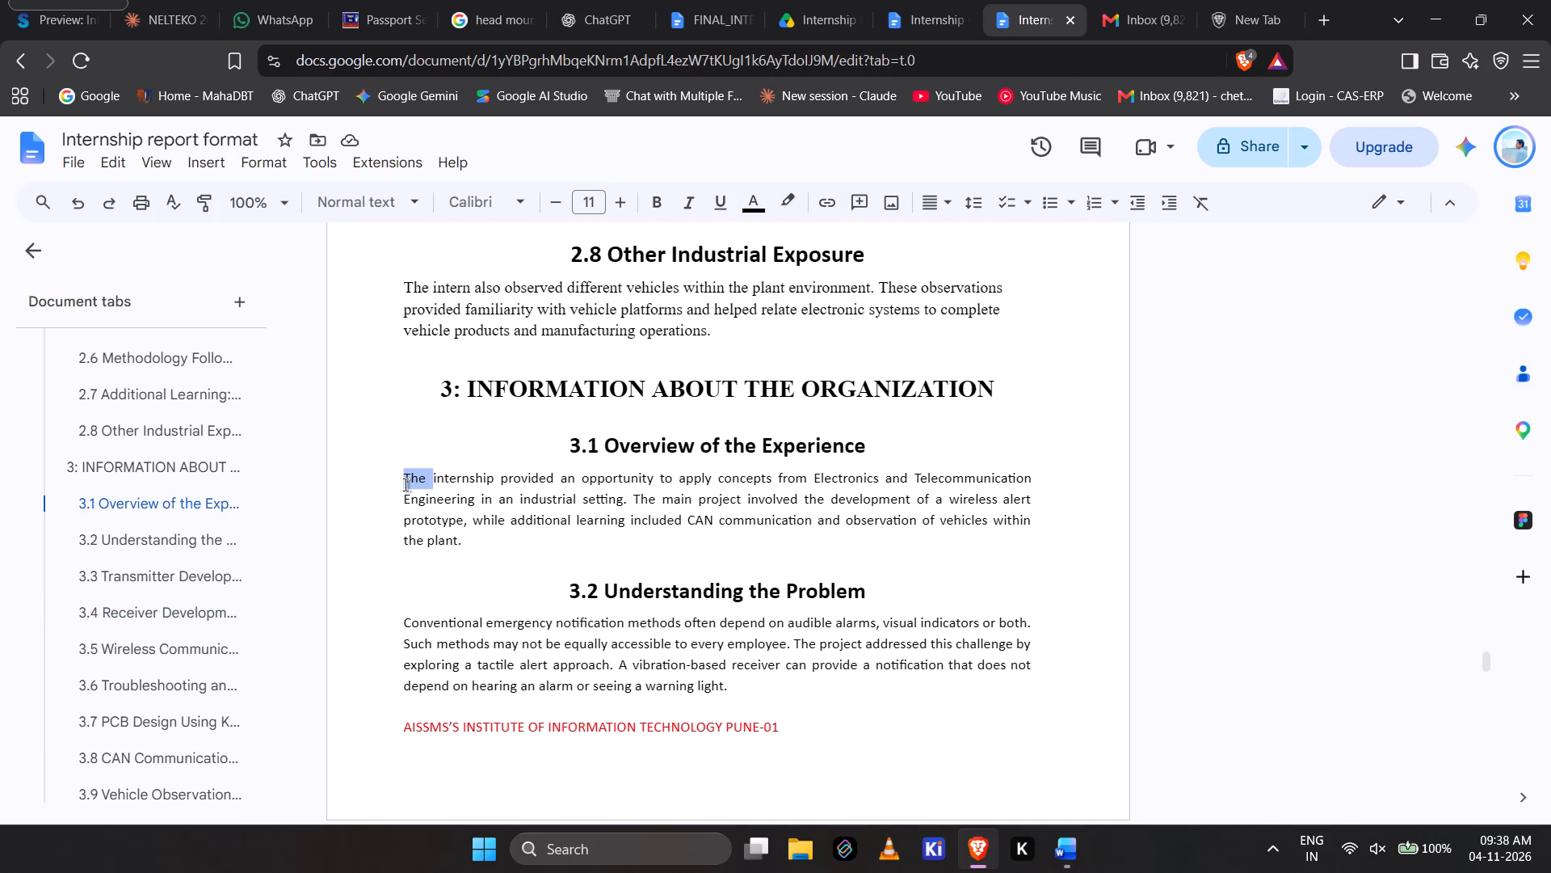
pyautogui.click(495, 213)
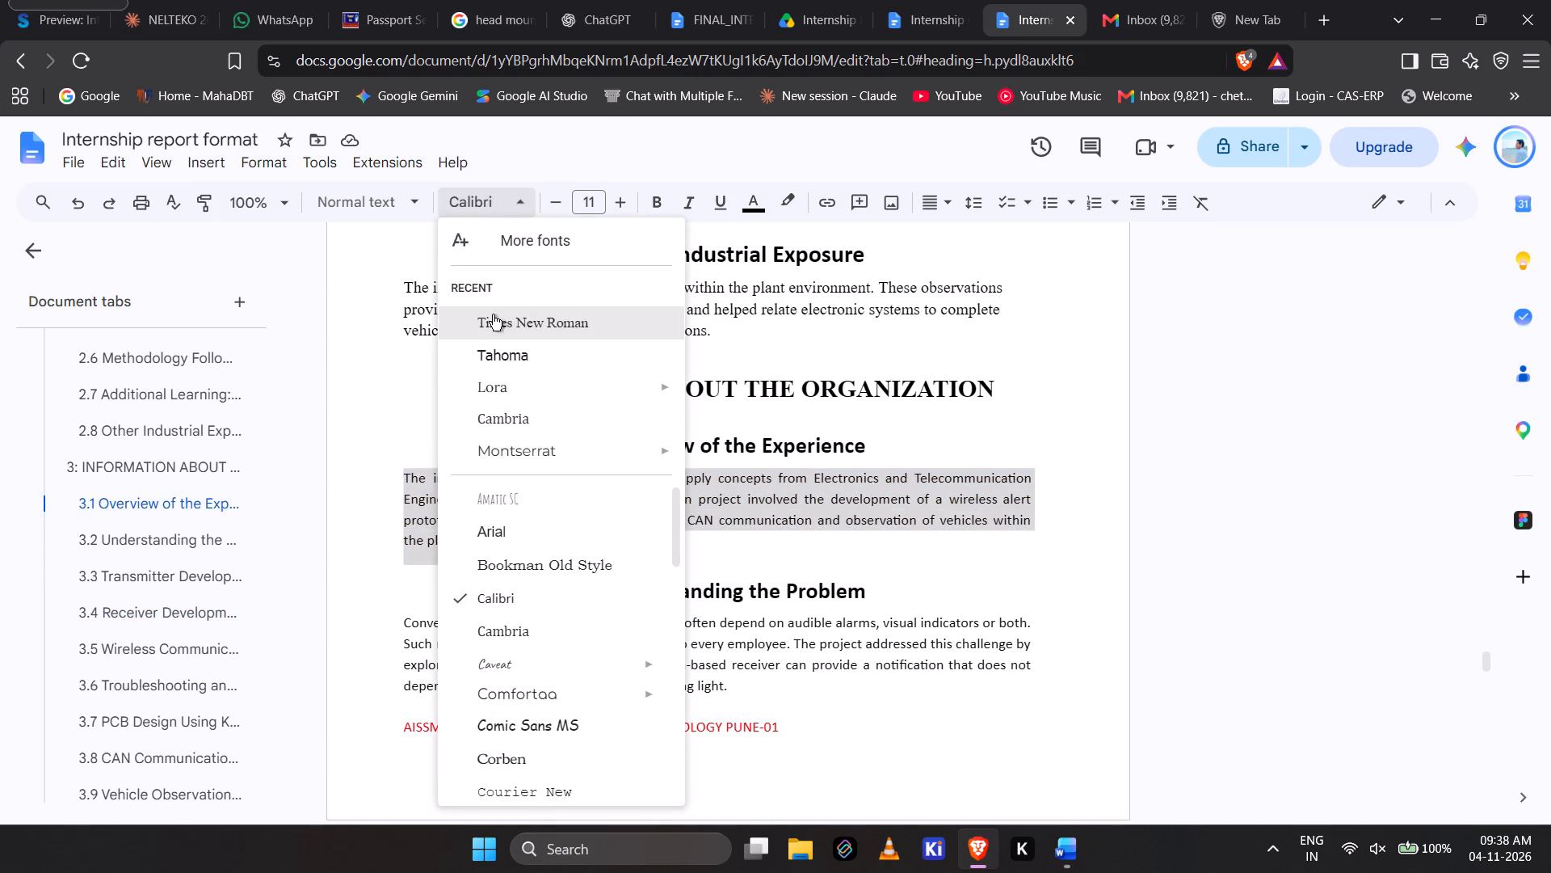
pyautogui.click(493, 314)
pyautogui.click(587, 205)
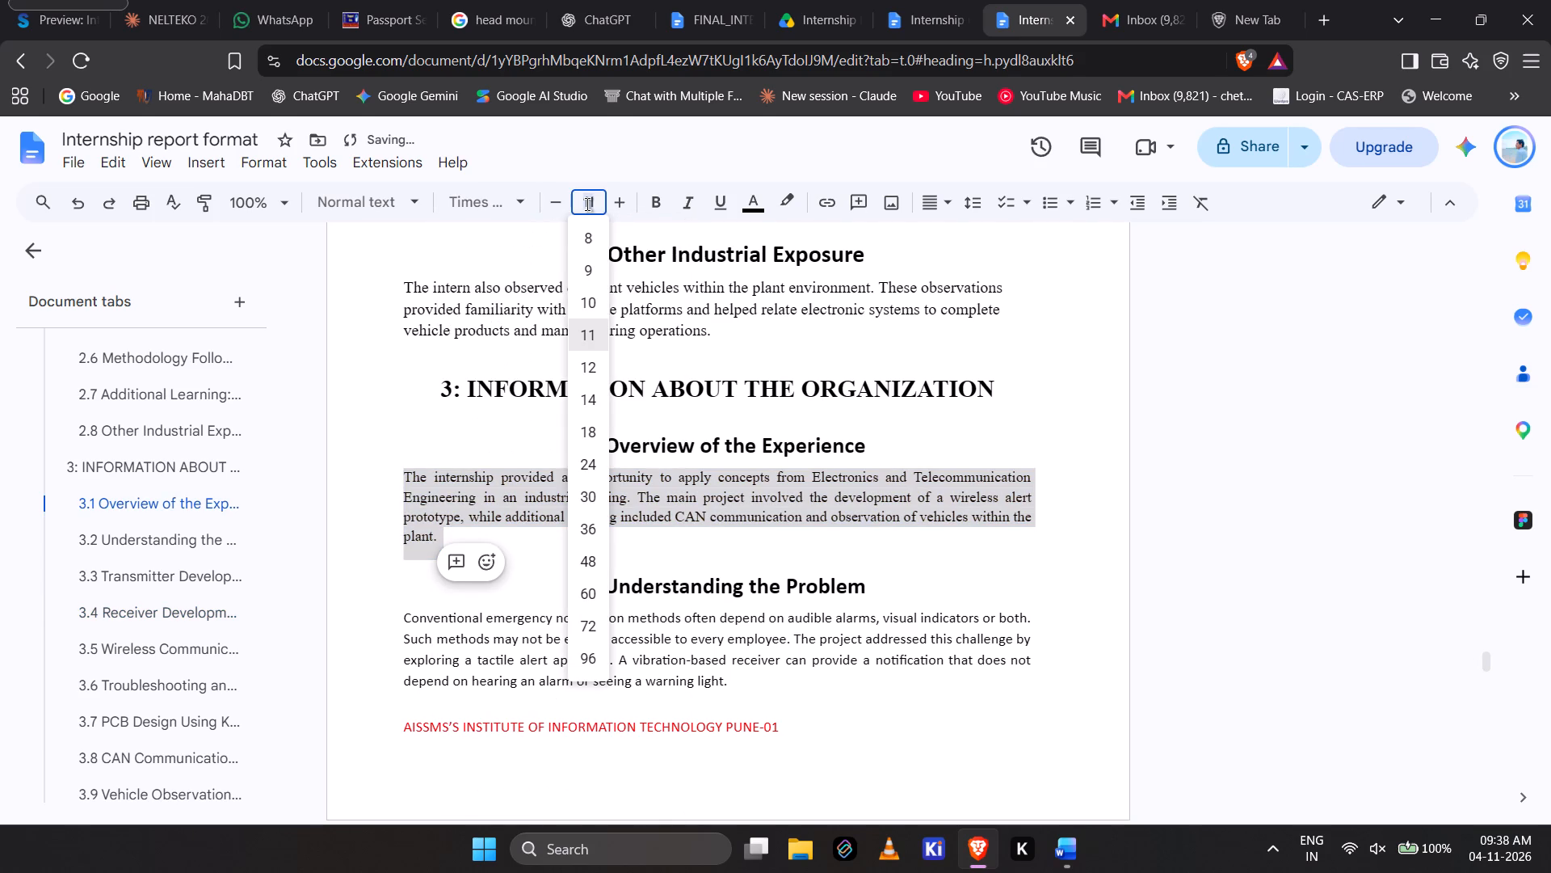
pyautogui.write('12')
pyautogui.press('Return')
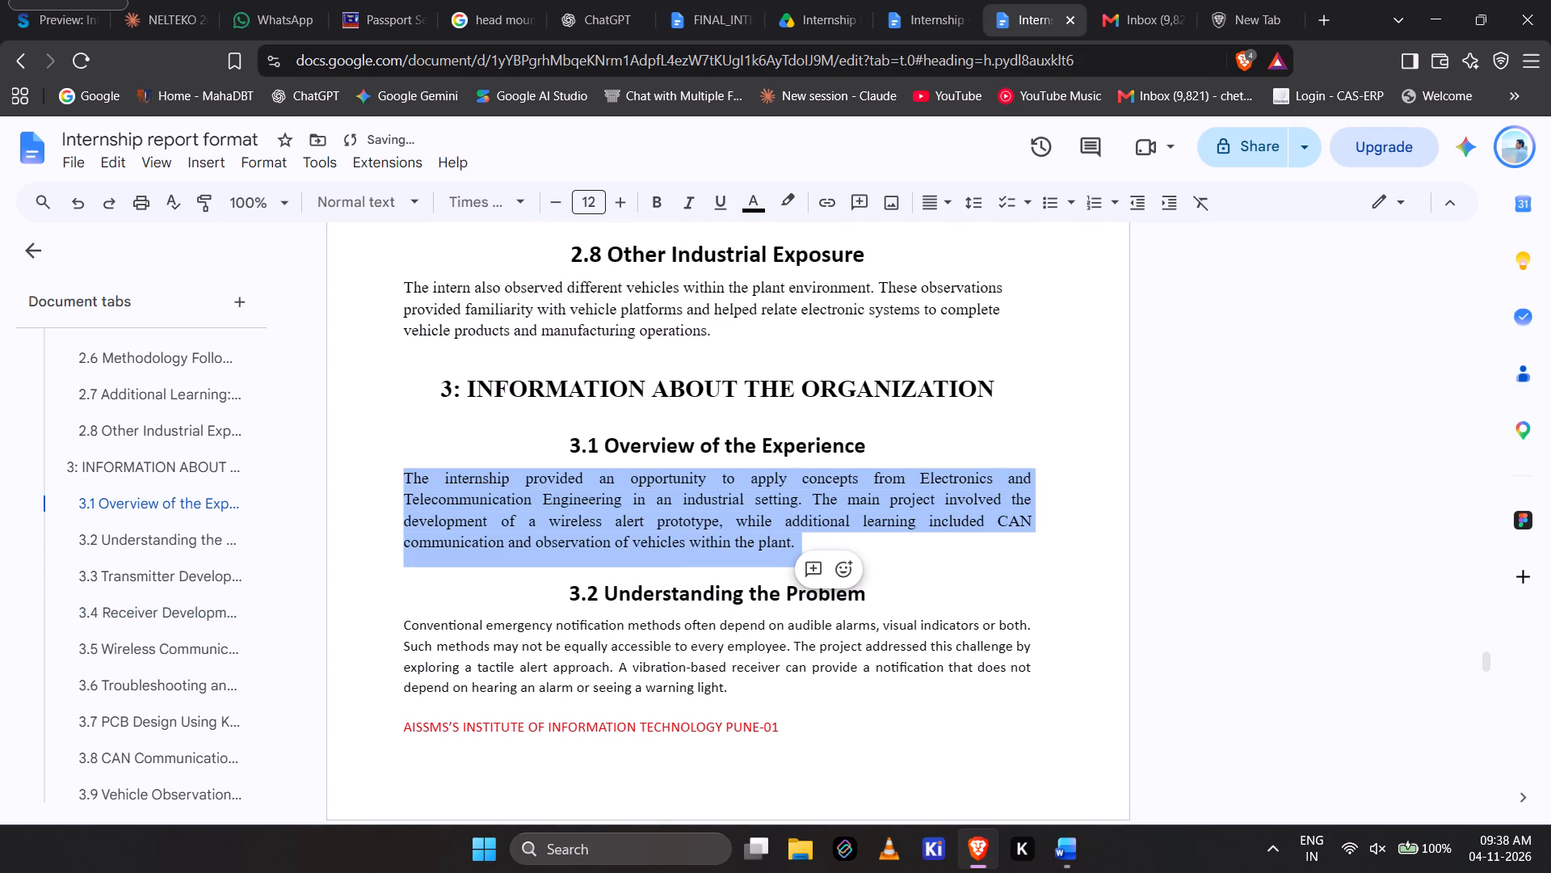
# Set the body paragraph of section 3.2 Understanding the Problem to size 12 in Times New Roman.
pyautogui.tripleClick(410, 624)
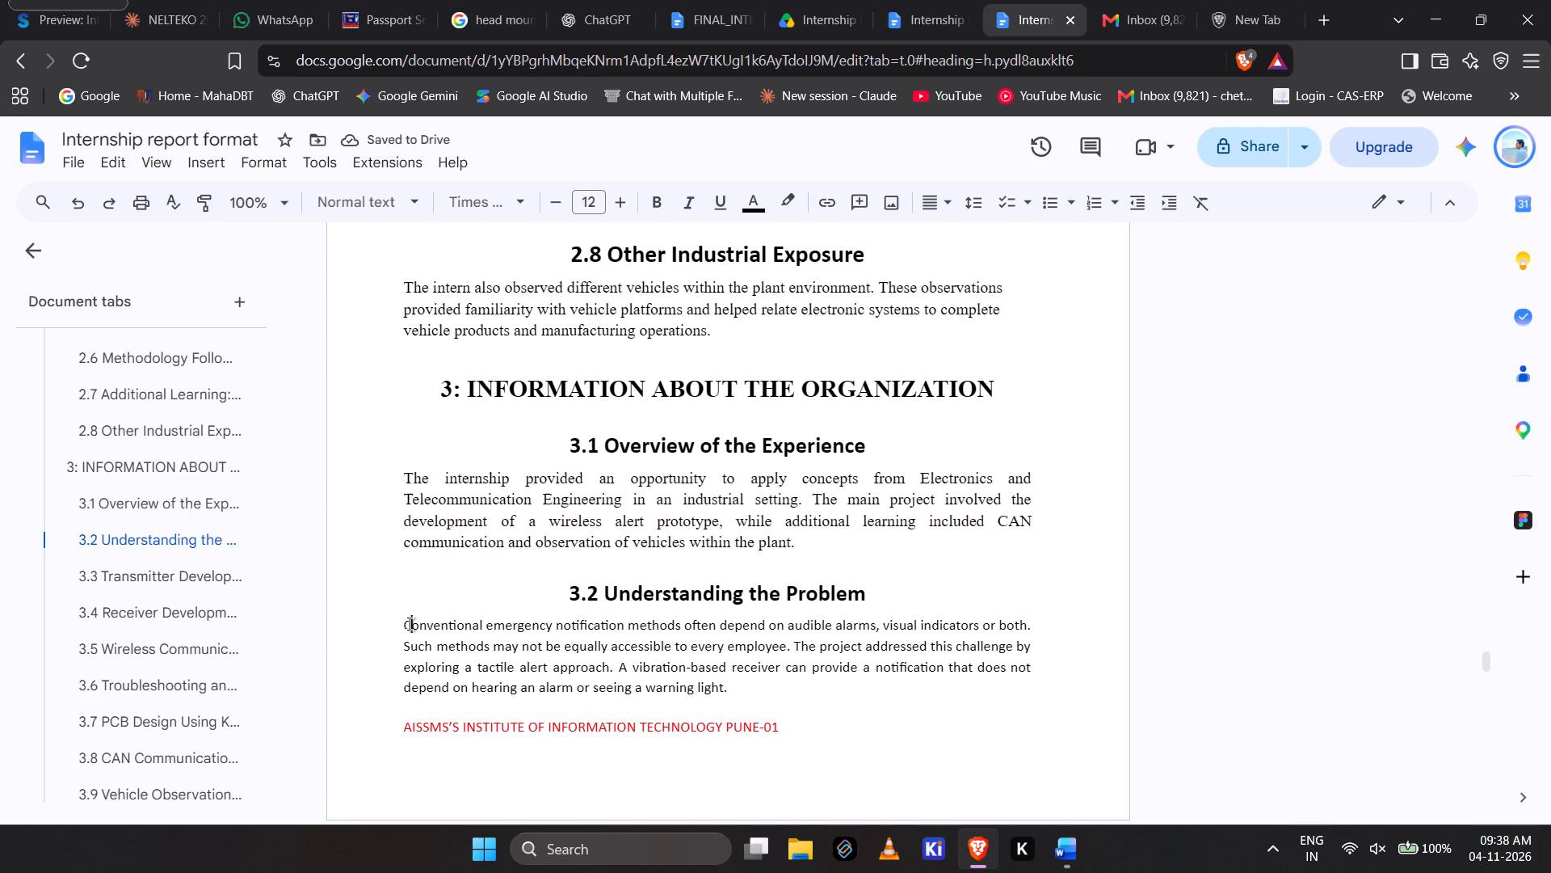
pyautogui.click(594, 205)
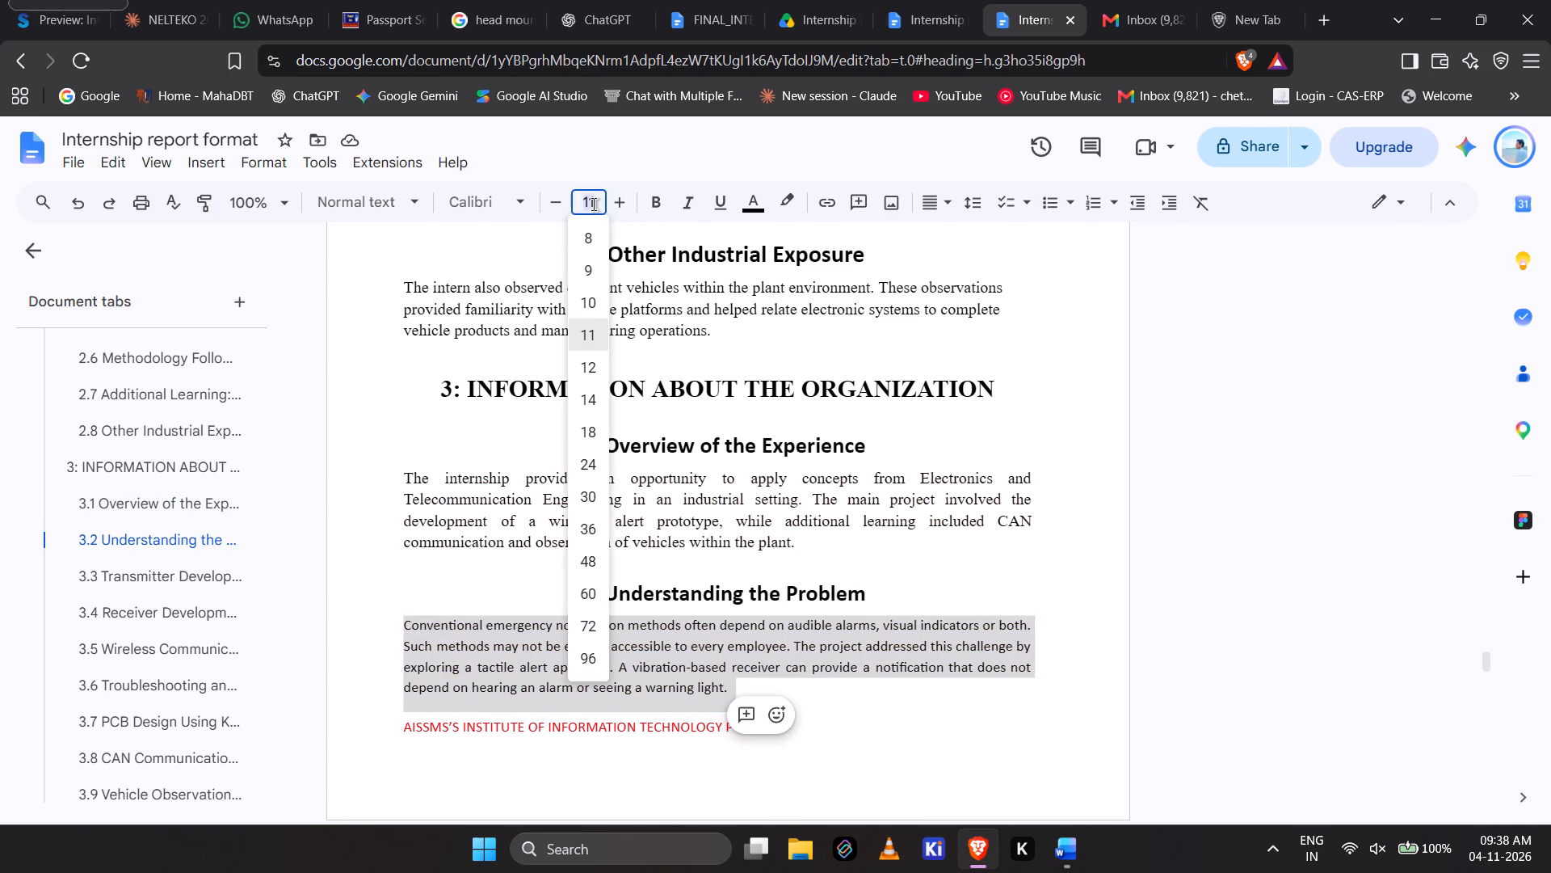
pyautogui.write('12')
pyautogui.press('Return')
pyautogui.click(479, 202)
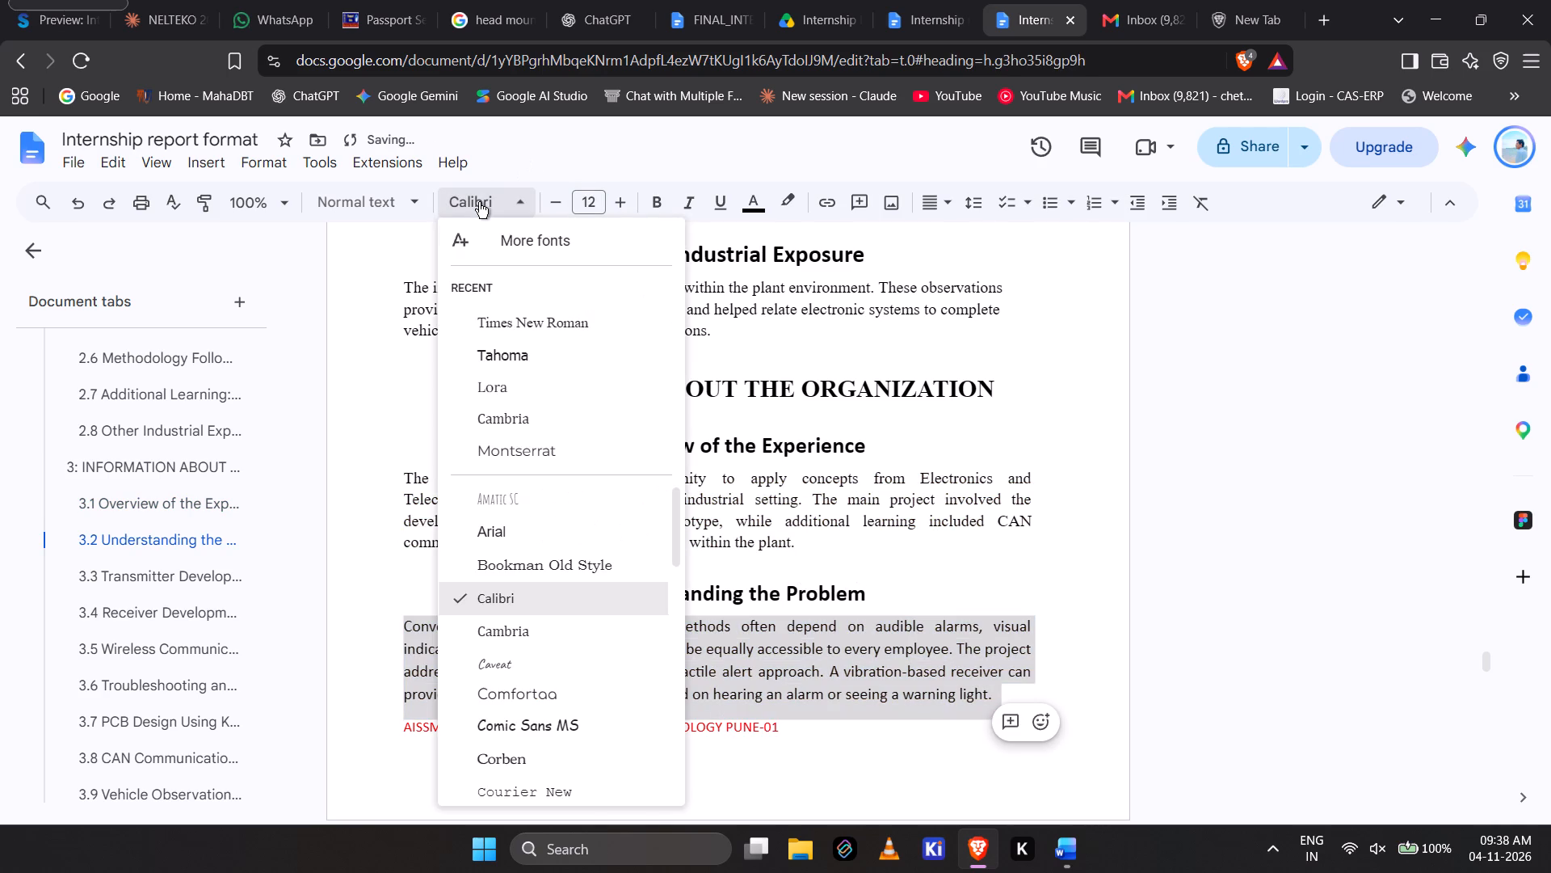
pyautogui.click(505, 313)
pyautogui.click(633, 558)
# Check the font and size of the headings from section 3.1 back through chapter 3, 2.8 and 2.7.
pyautogui.scroll(1, 633, 558)
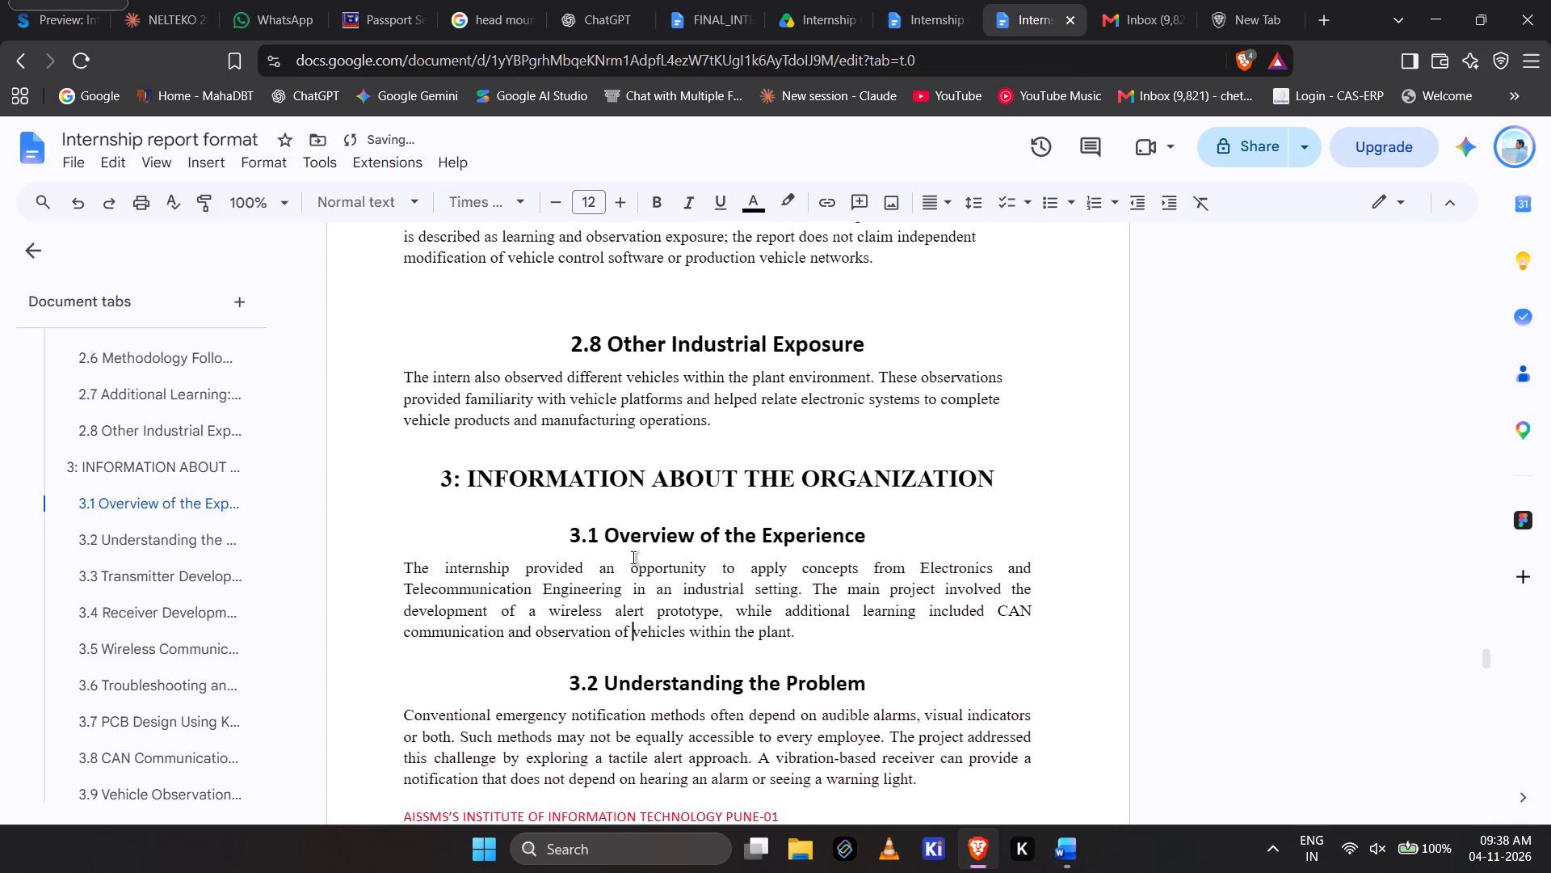
pyautogui.scroll(1, 633, 558)
pyautogui.click(633, 413)
pyautogui.click(625, 477)
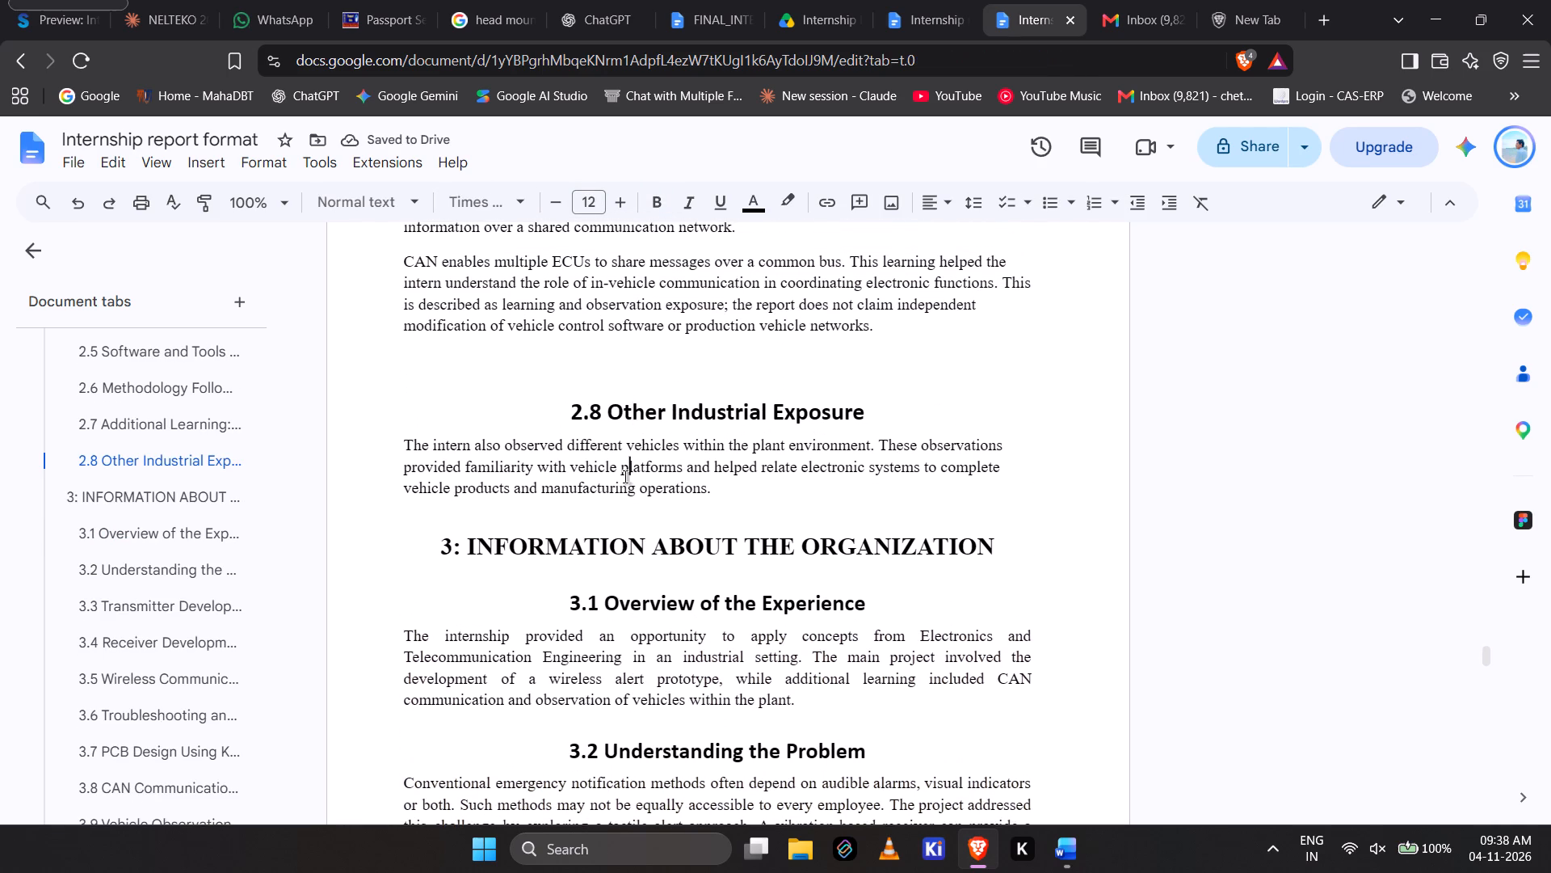
pyautogui.click(631, 552)
pyautogui.click(648, 612)
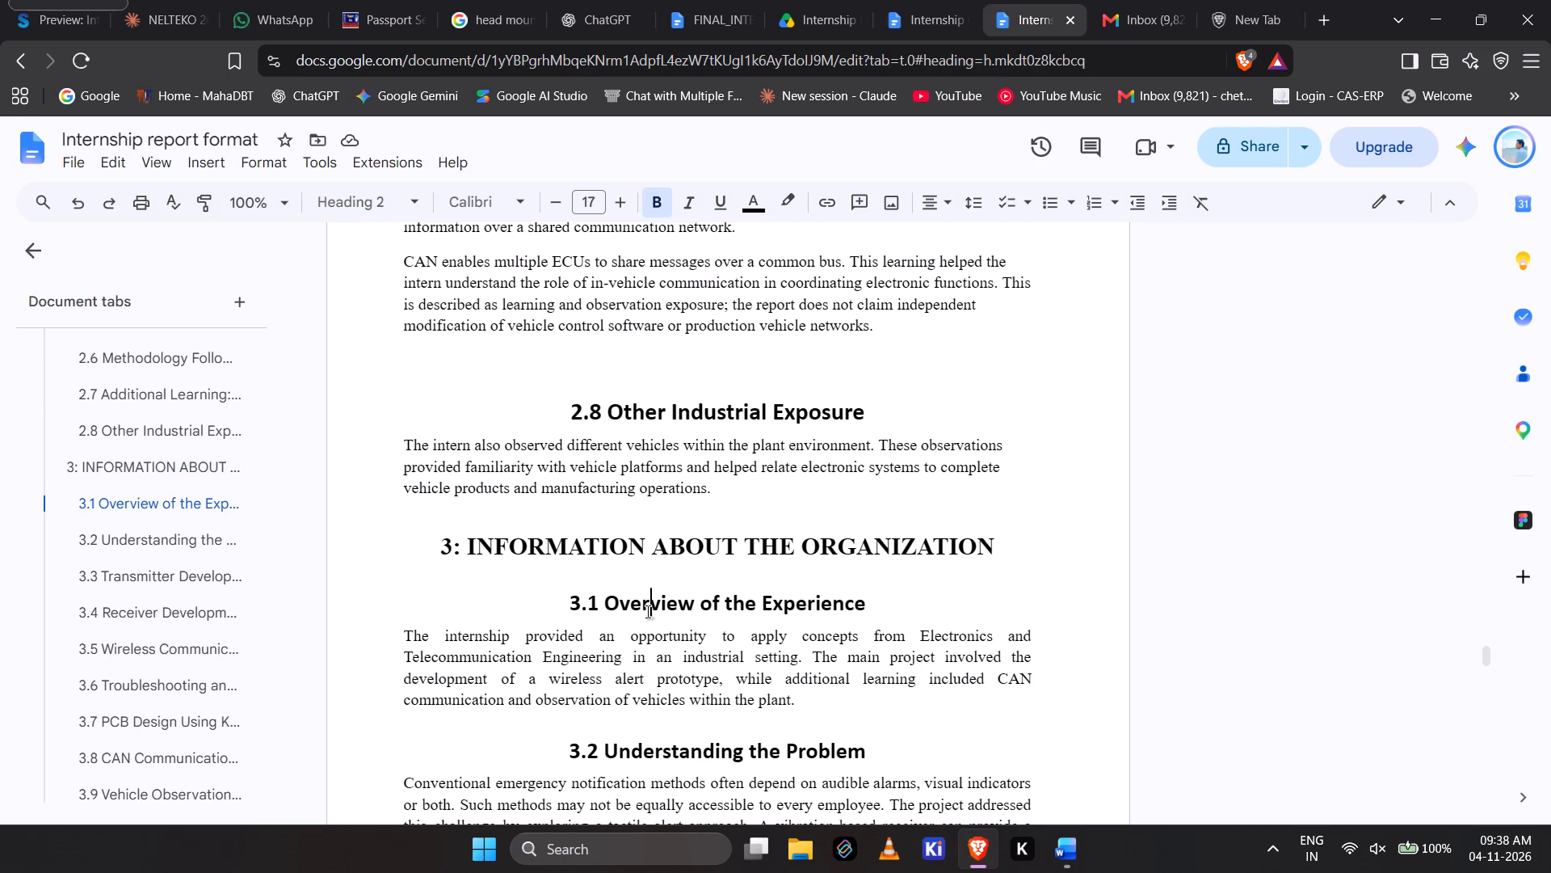
pyautogui.click(633, 406)
pyautogui.scroll(3, 633, 406)
pyautogui.rightClick(633, 406)
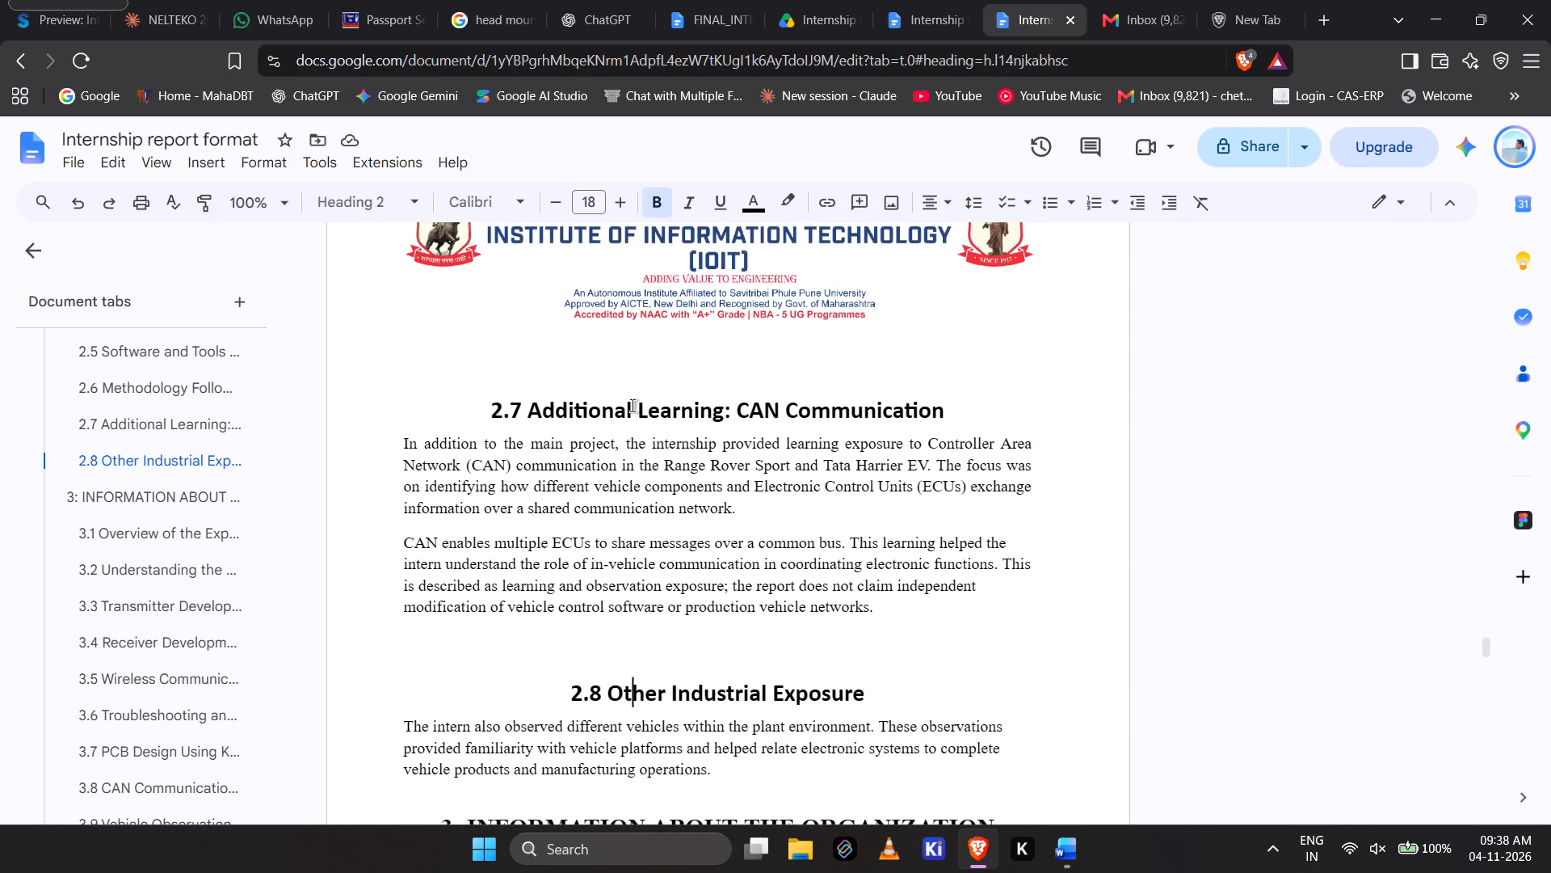
pyautogui.scroll(1, 633, 406)
pyautogui.click(628, 407)
pyautogui.scroll(6, 628, 407)
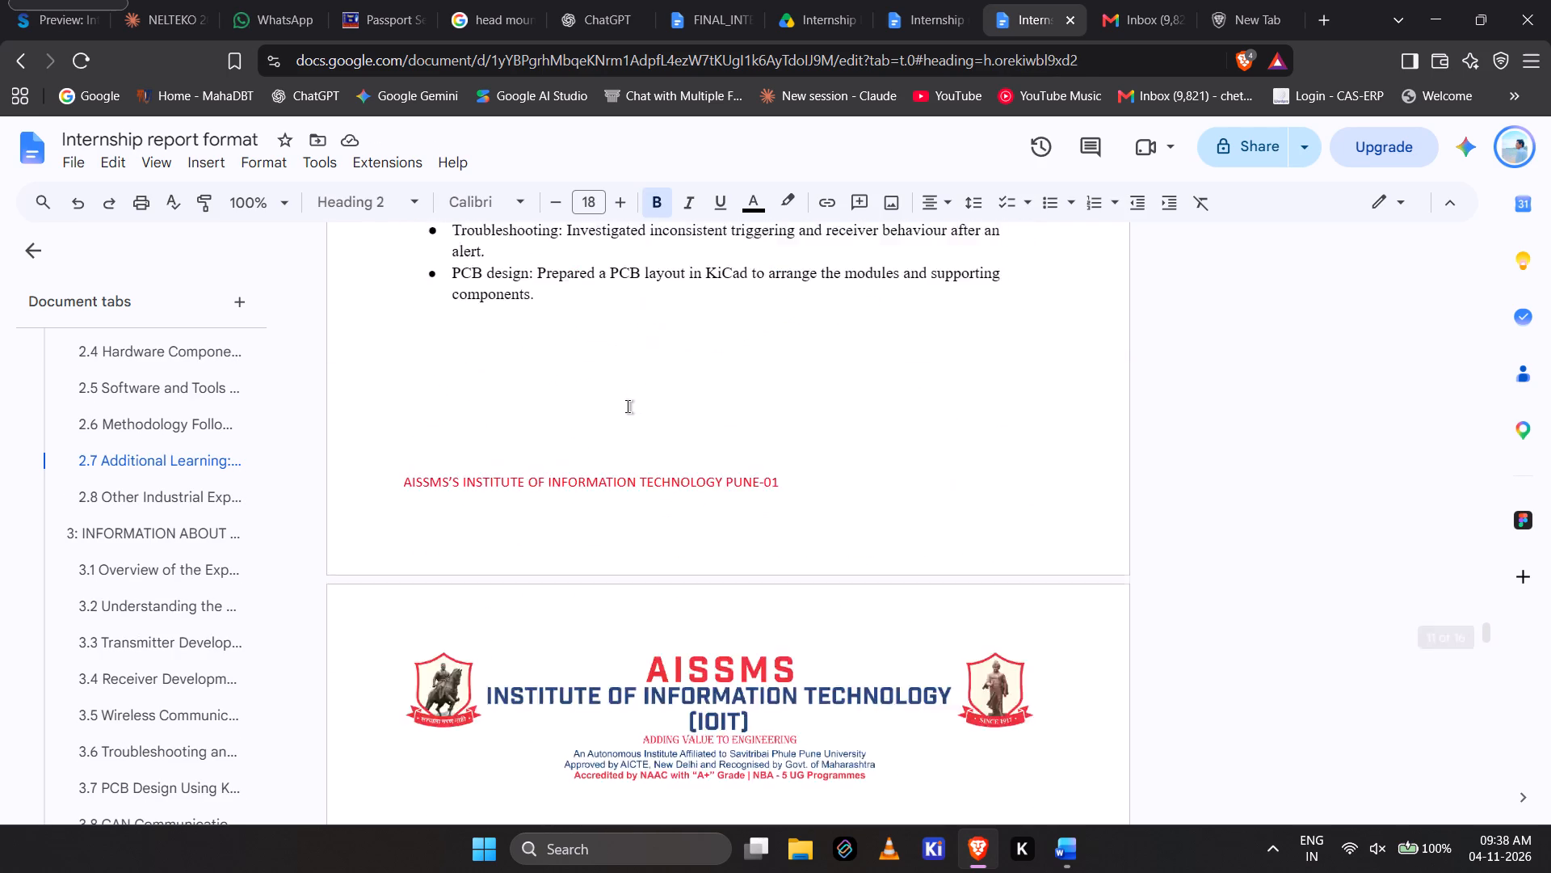
pyautogui.scroll(2, 628, 407)
pyautogui.click(682, 536)
# Set the heading 2.7 Additional Learning: CAN Communication to size 17.
pyautogui.scroll(-6, 682, 536)
pyautogui.tripleClick(668, 640)
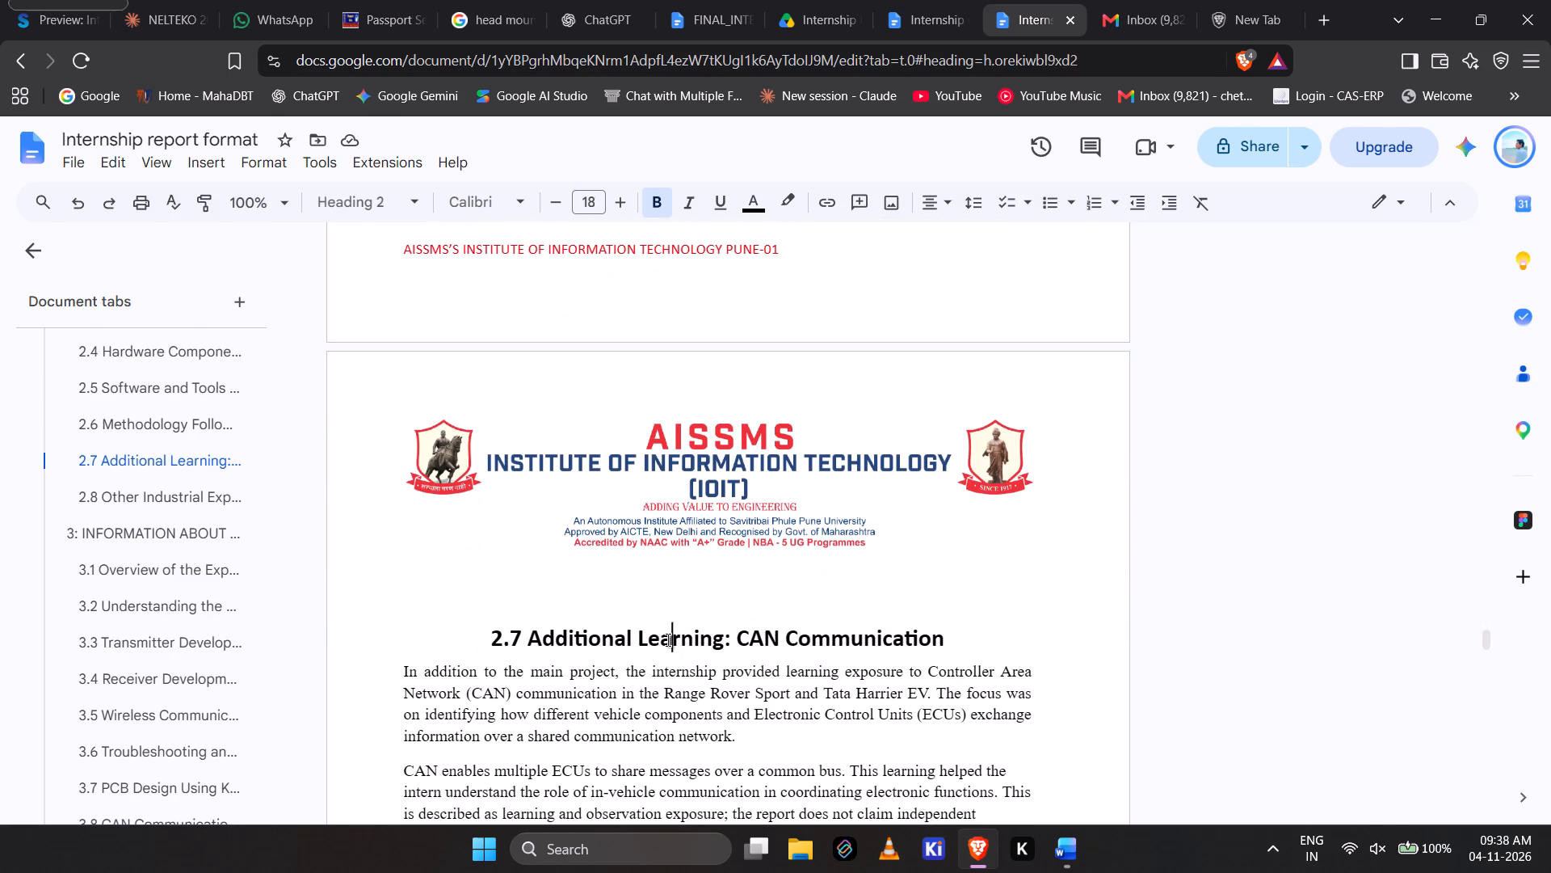
pyautogui.click(565, 206)
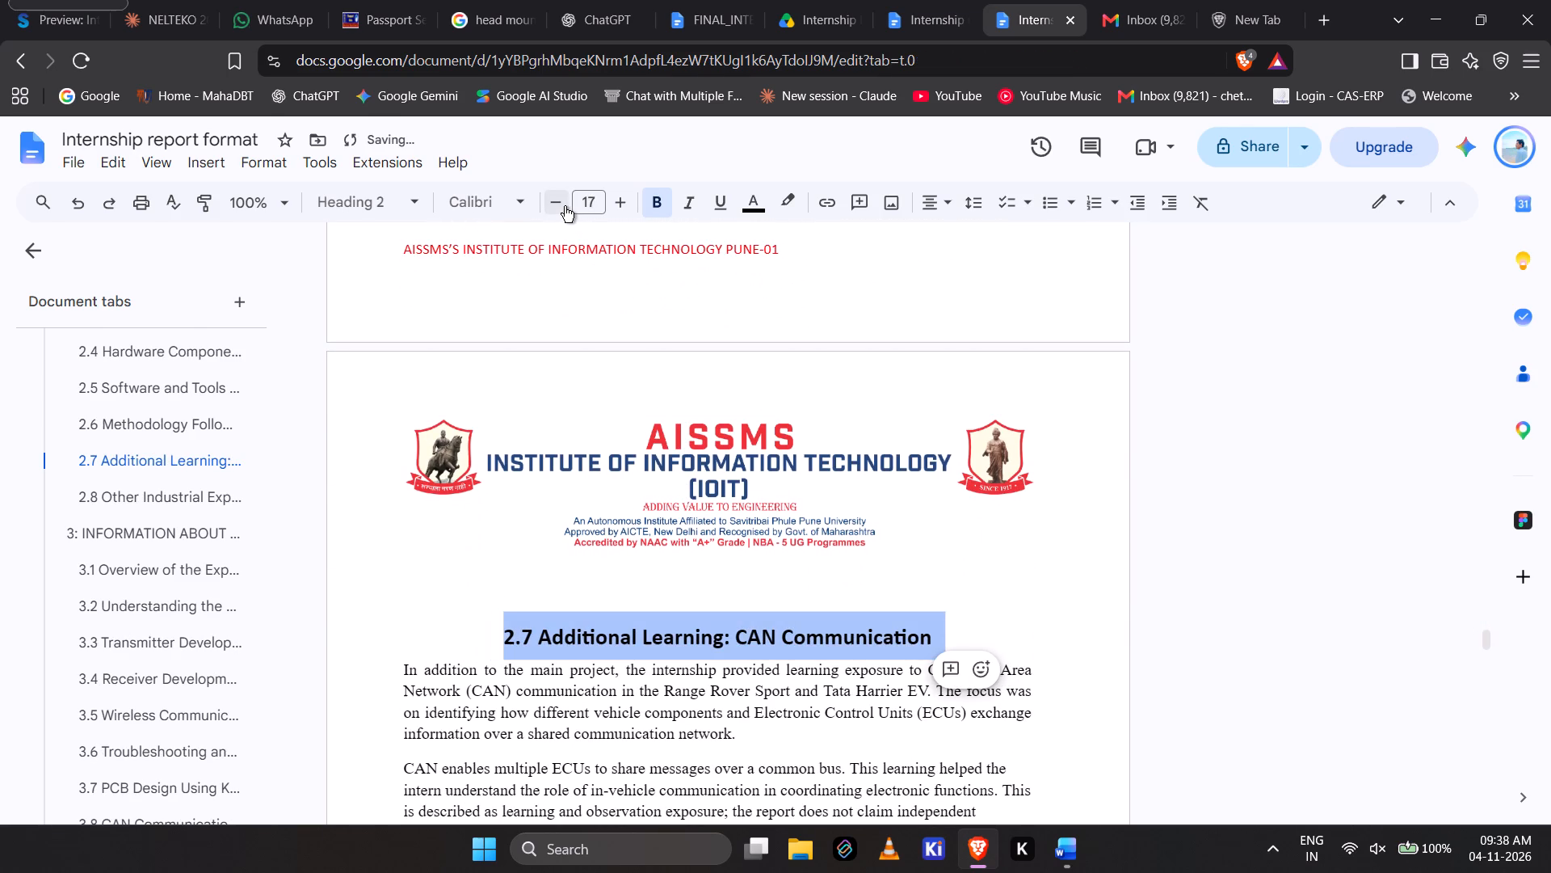
pyautogui.click(606, 396)
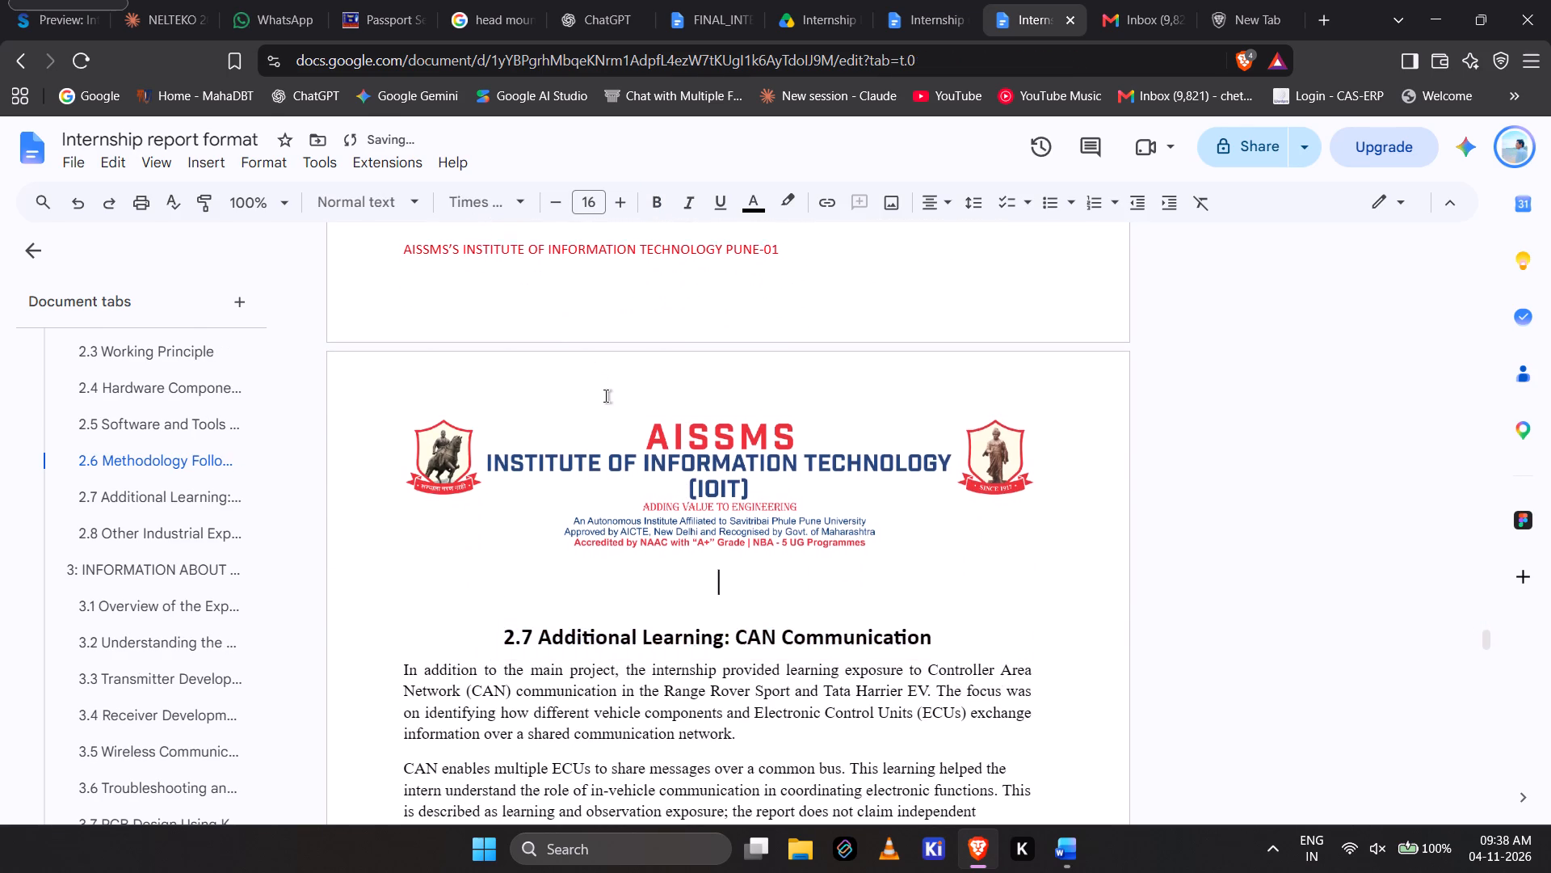
# Consult the Recommended Formatting table in the FINAL_INTERNSHIP REPORT document and set the entire Internship report format document to Times New Roman.
pyautogui.scroll(3, 606, 396)
pyautogui.click(660, 0)
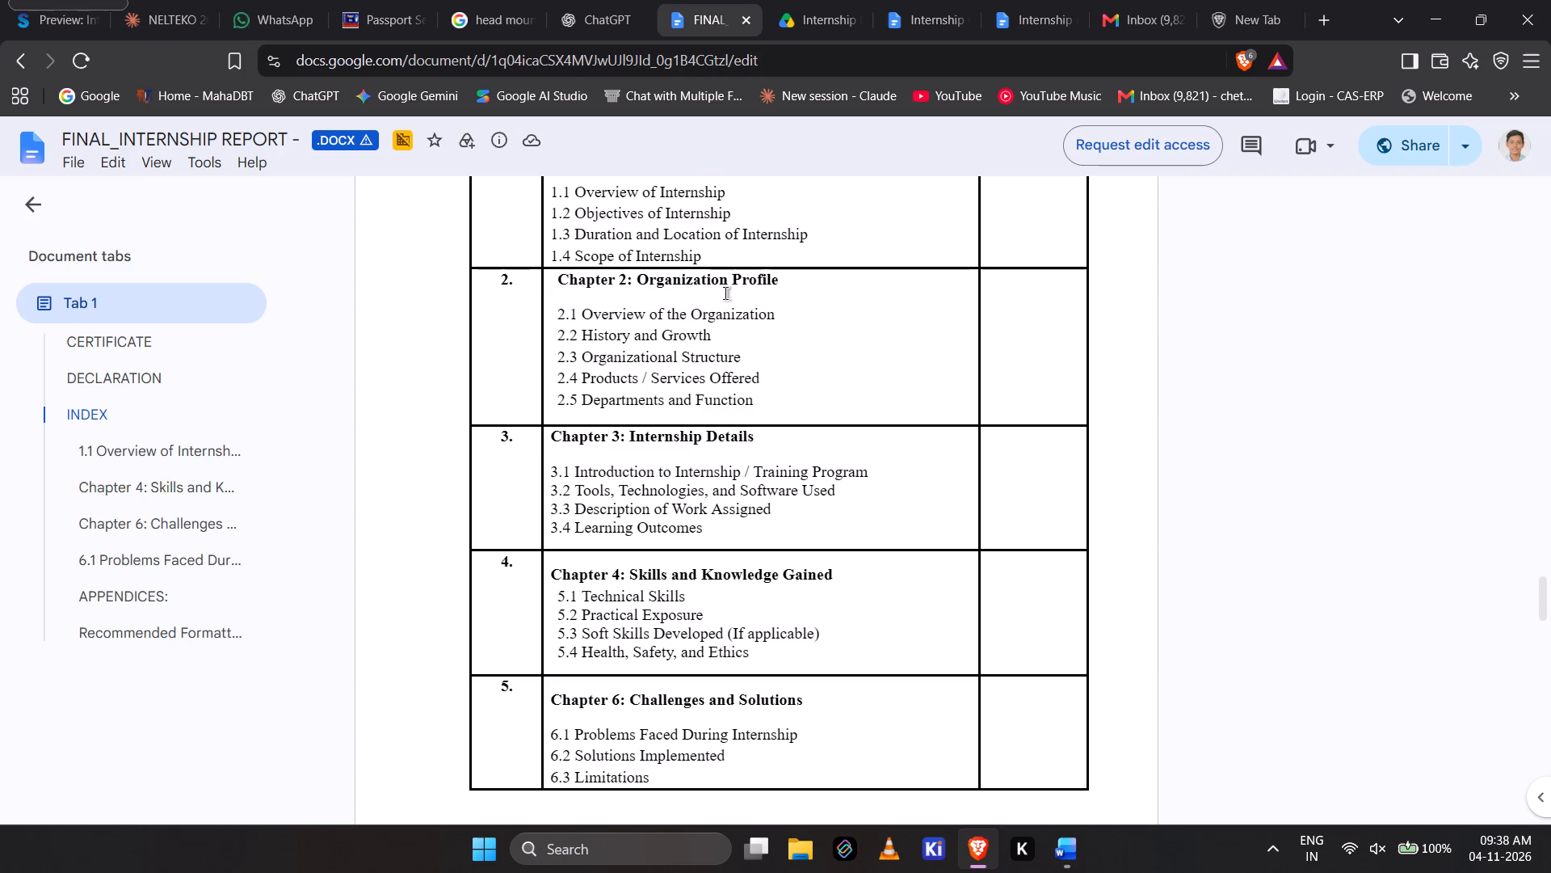
pyautogui.scroll(-20, 712, 462)
pyautogui.scroll(4, 712, 462)
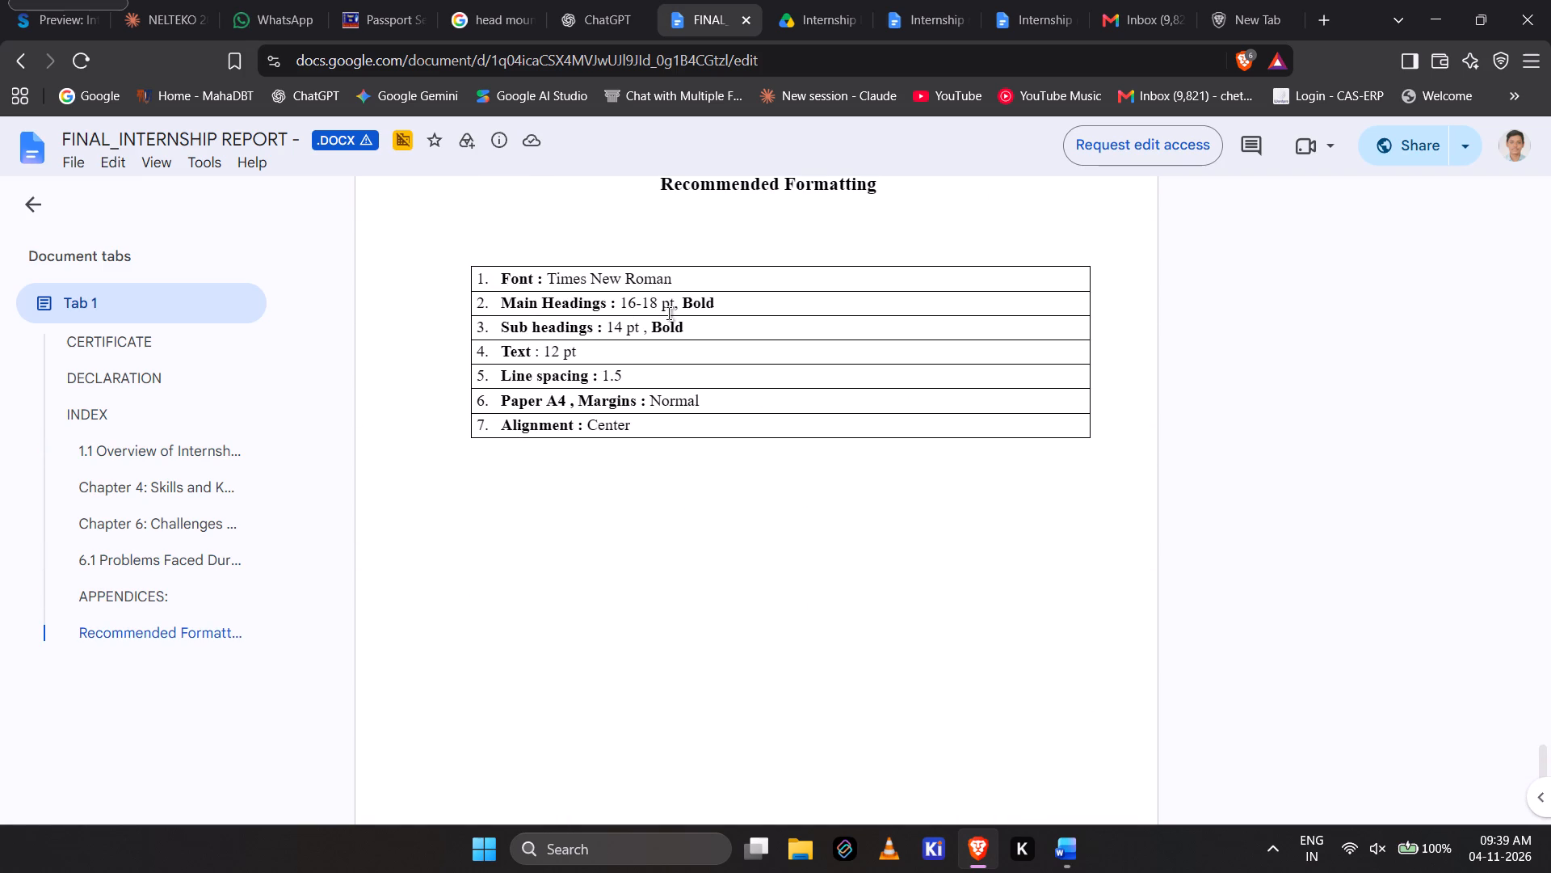
pyautogui.click(1027, 0)
pyautogui.hotkey('ctrl', 'a')
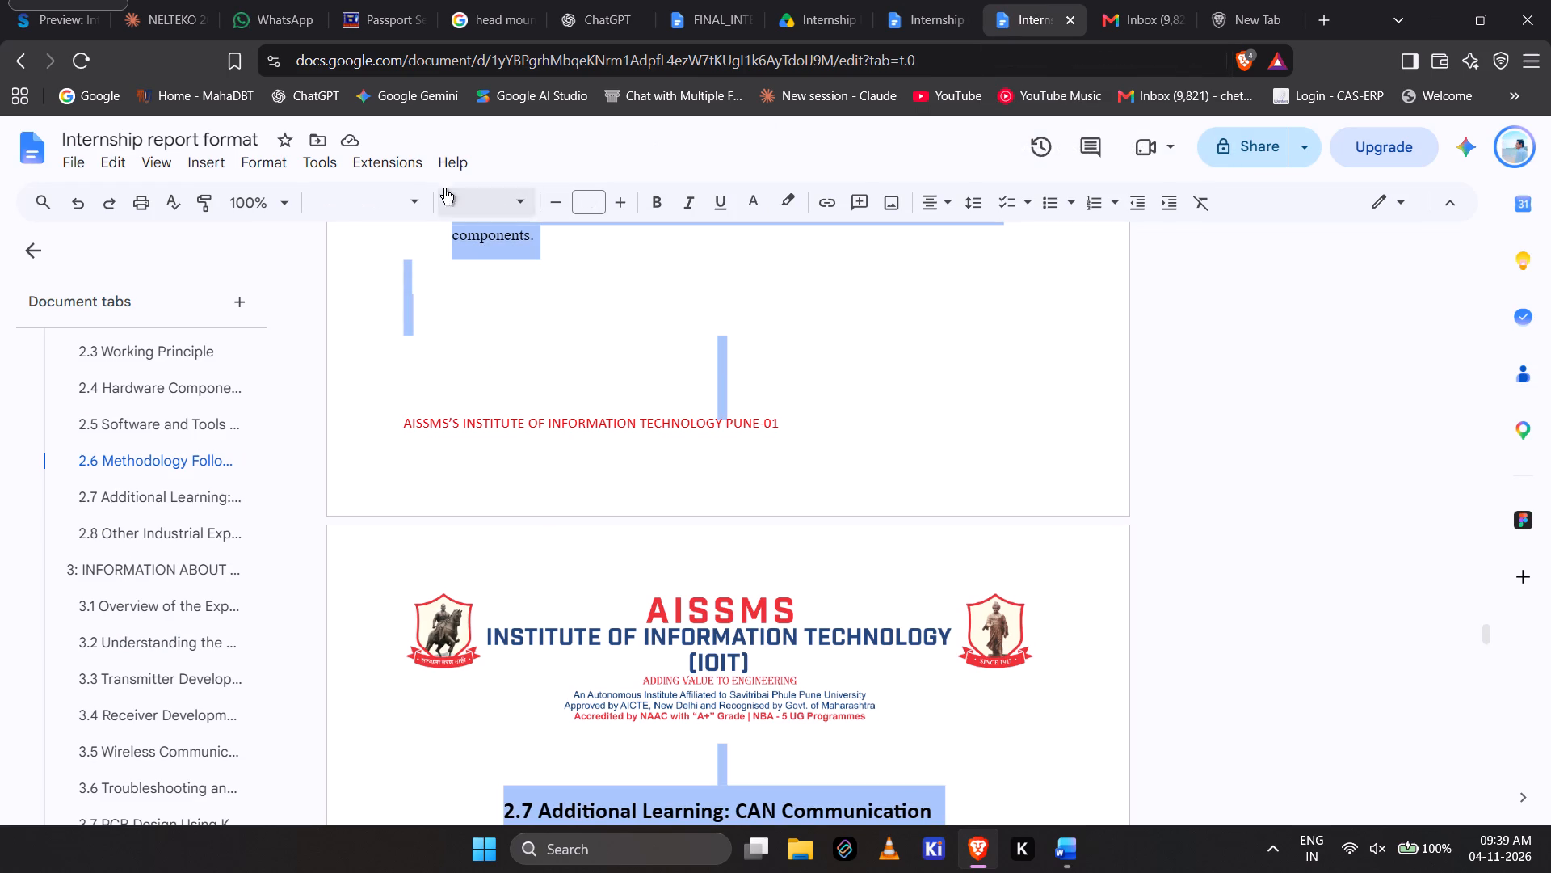
pyautogui.click(412, 193)
pyautogui.click(456, 198)
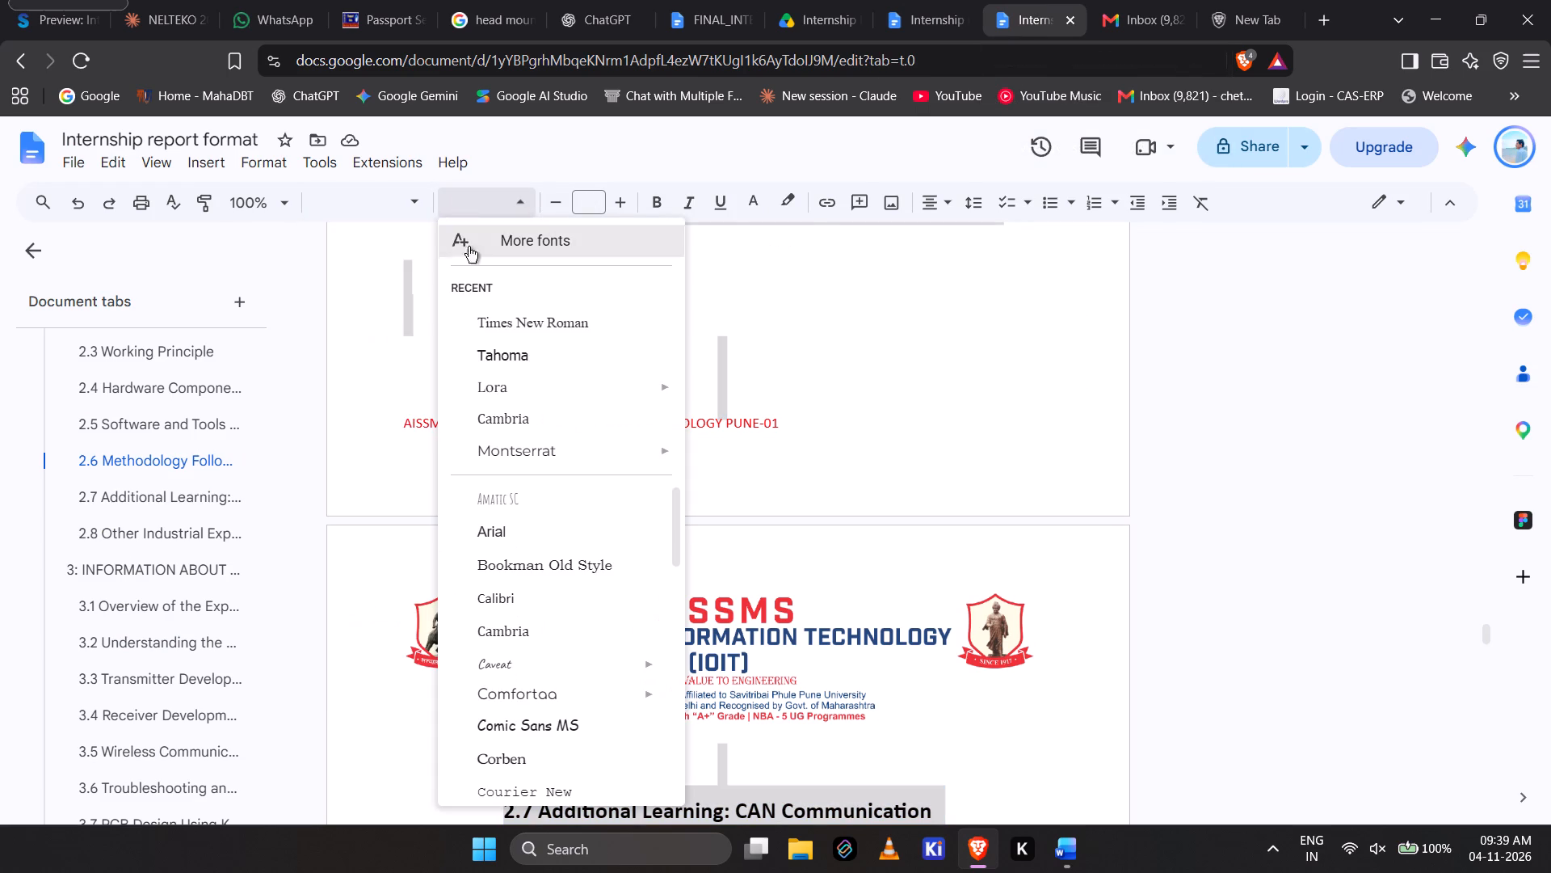
pyautogui.click(488, 319)
pyautogui.click(638, 380)
# Set the heading 2.8 Other Industrial Exposure to size 17.
pyautogui.scroll(-1, 638, 380)
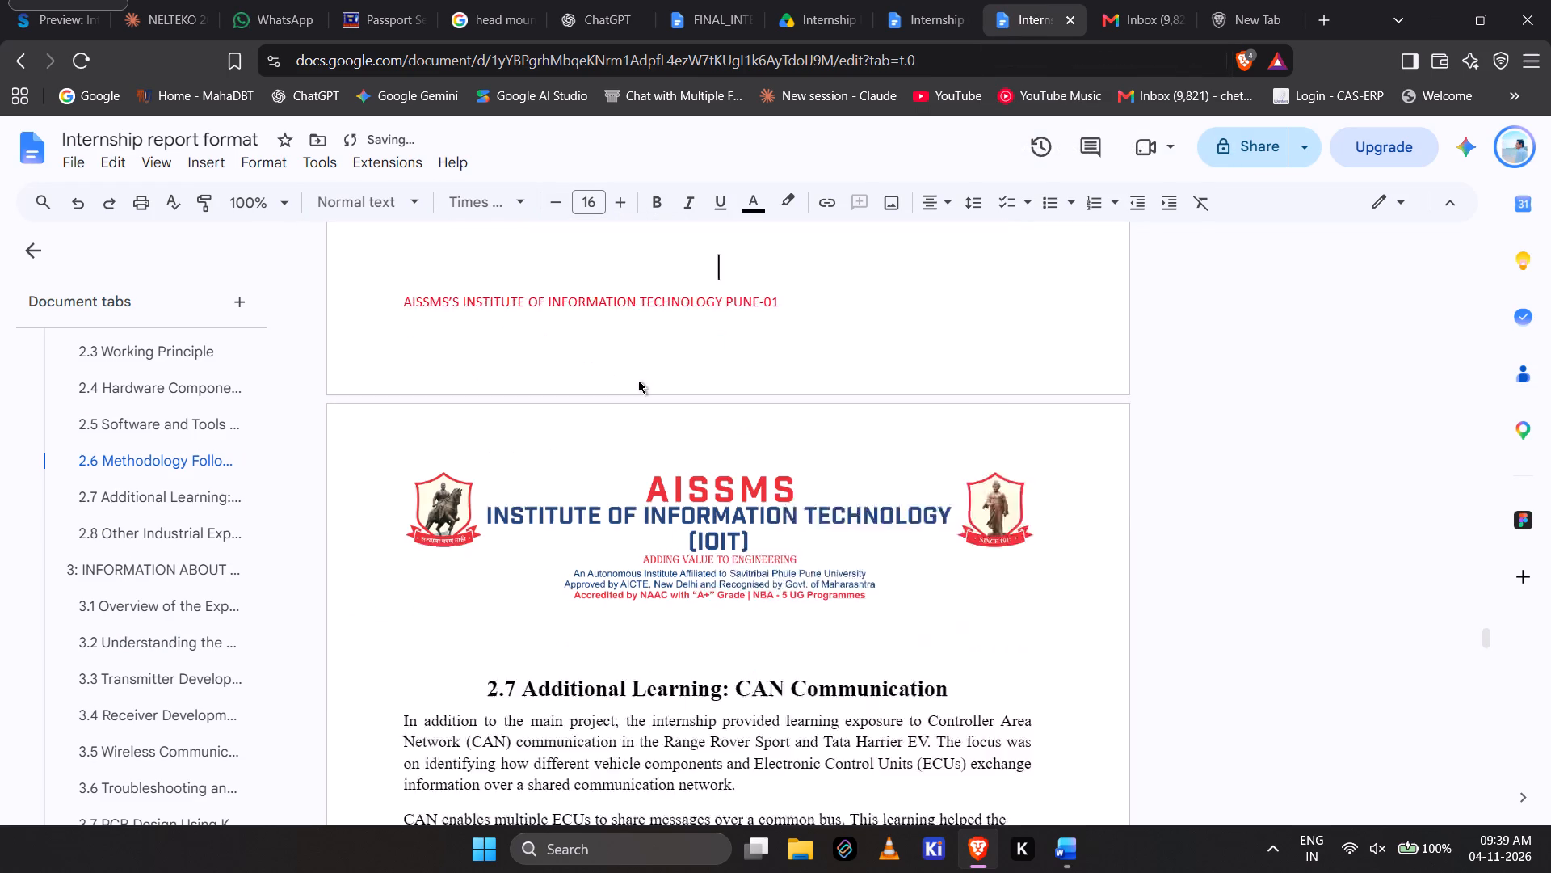
pyautogui.scroll(-2, 638, 380)
pyautogui.click(622, 440)
pyautogui.scroll(-2, 622, 440)
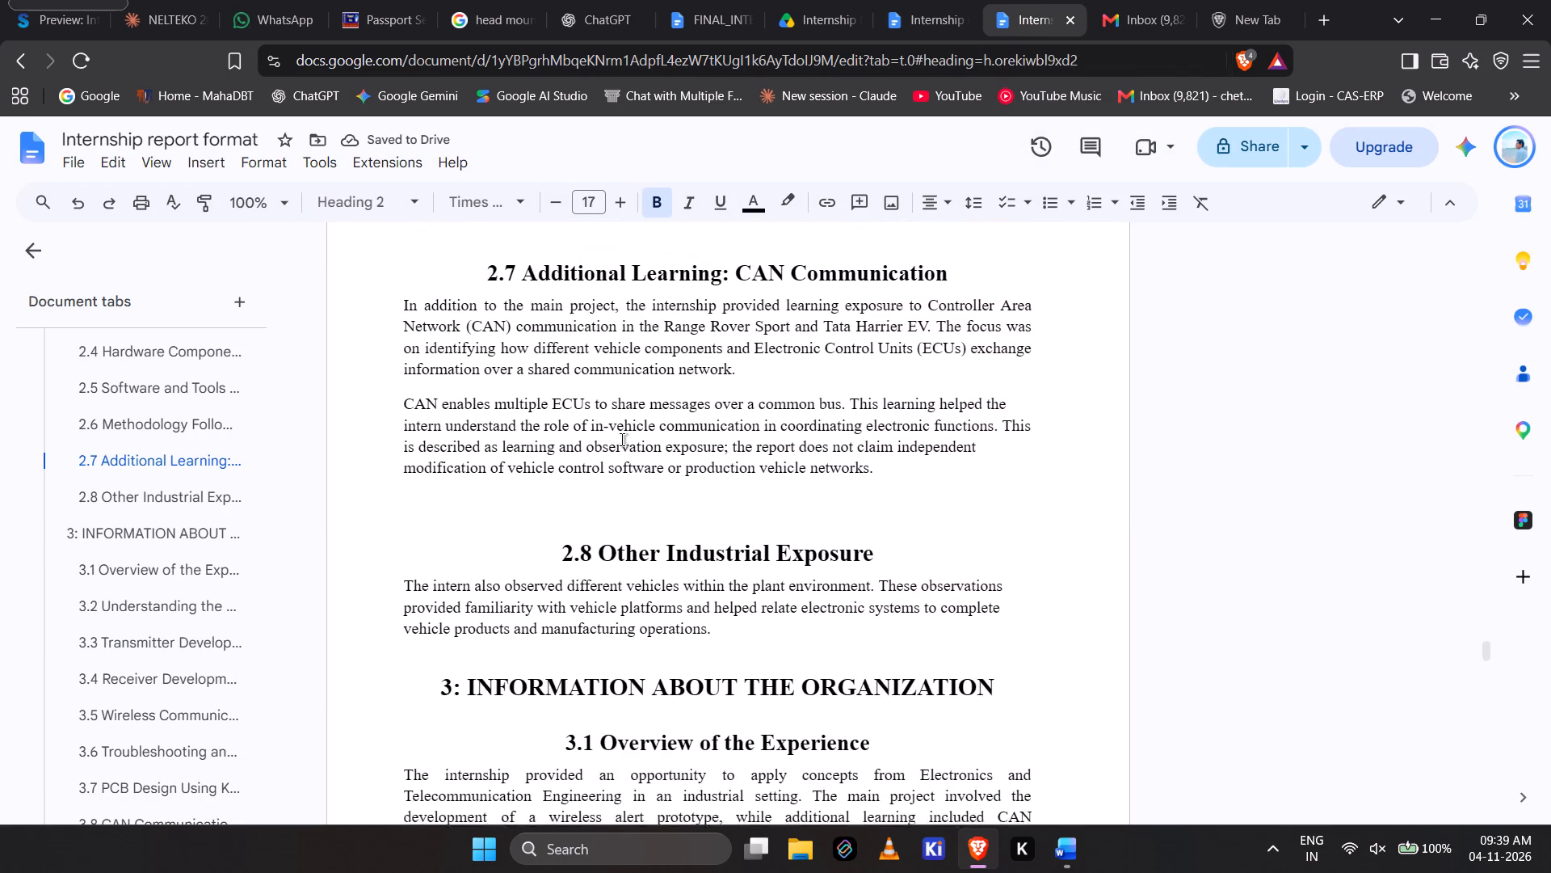
pyautogui.scroll(-2, 622, 440)
pyautogui.click(622, 440)
pyautogui.tripleClick(622, 440)
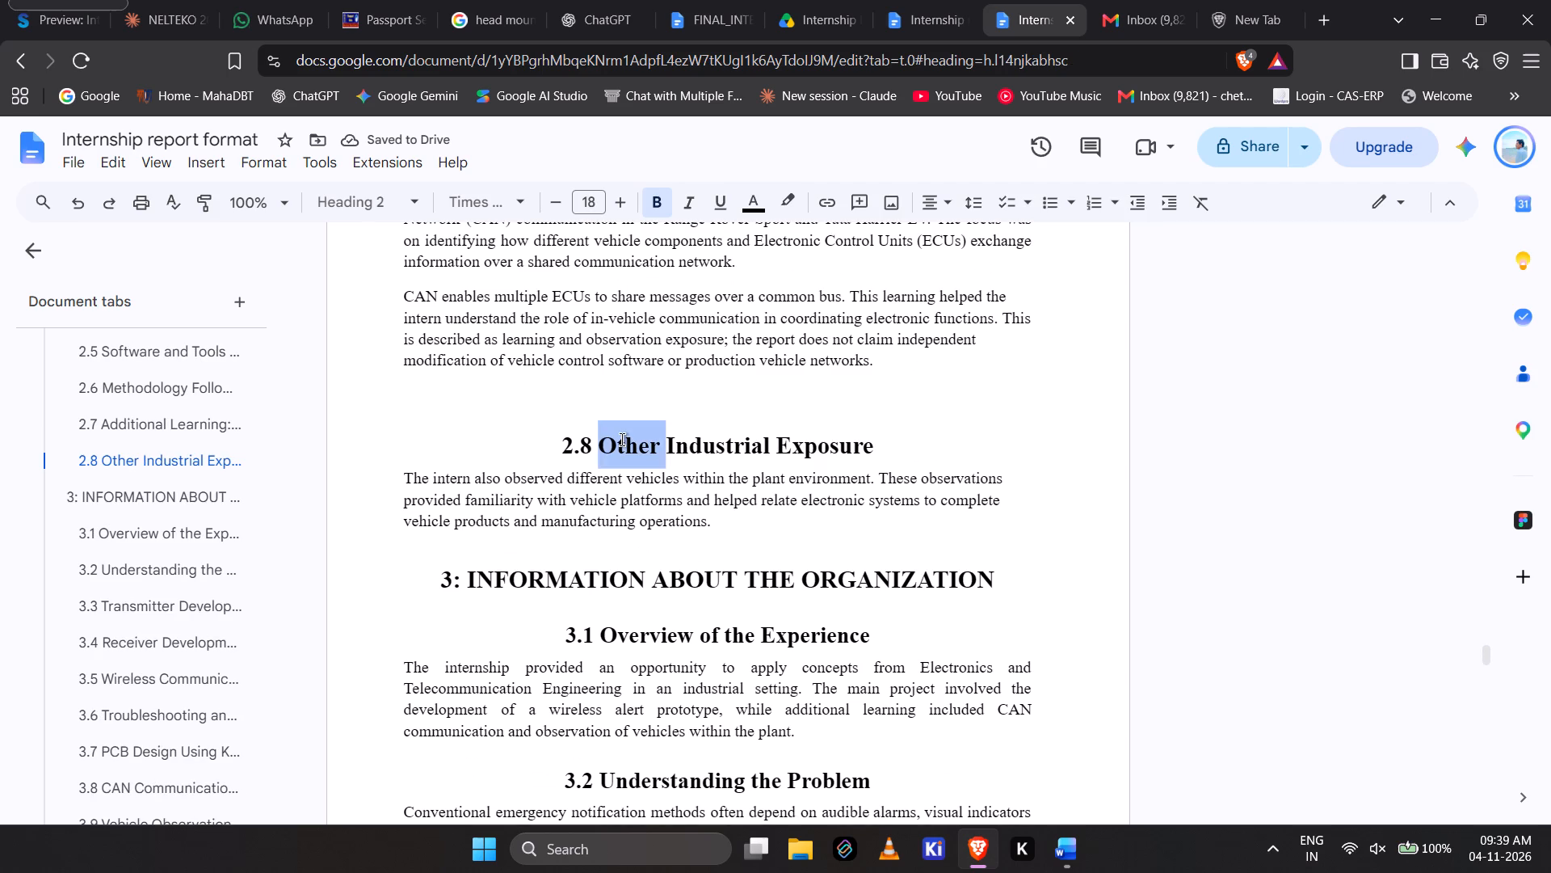
pyautogui.click(563, 199)
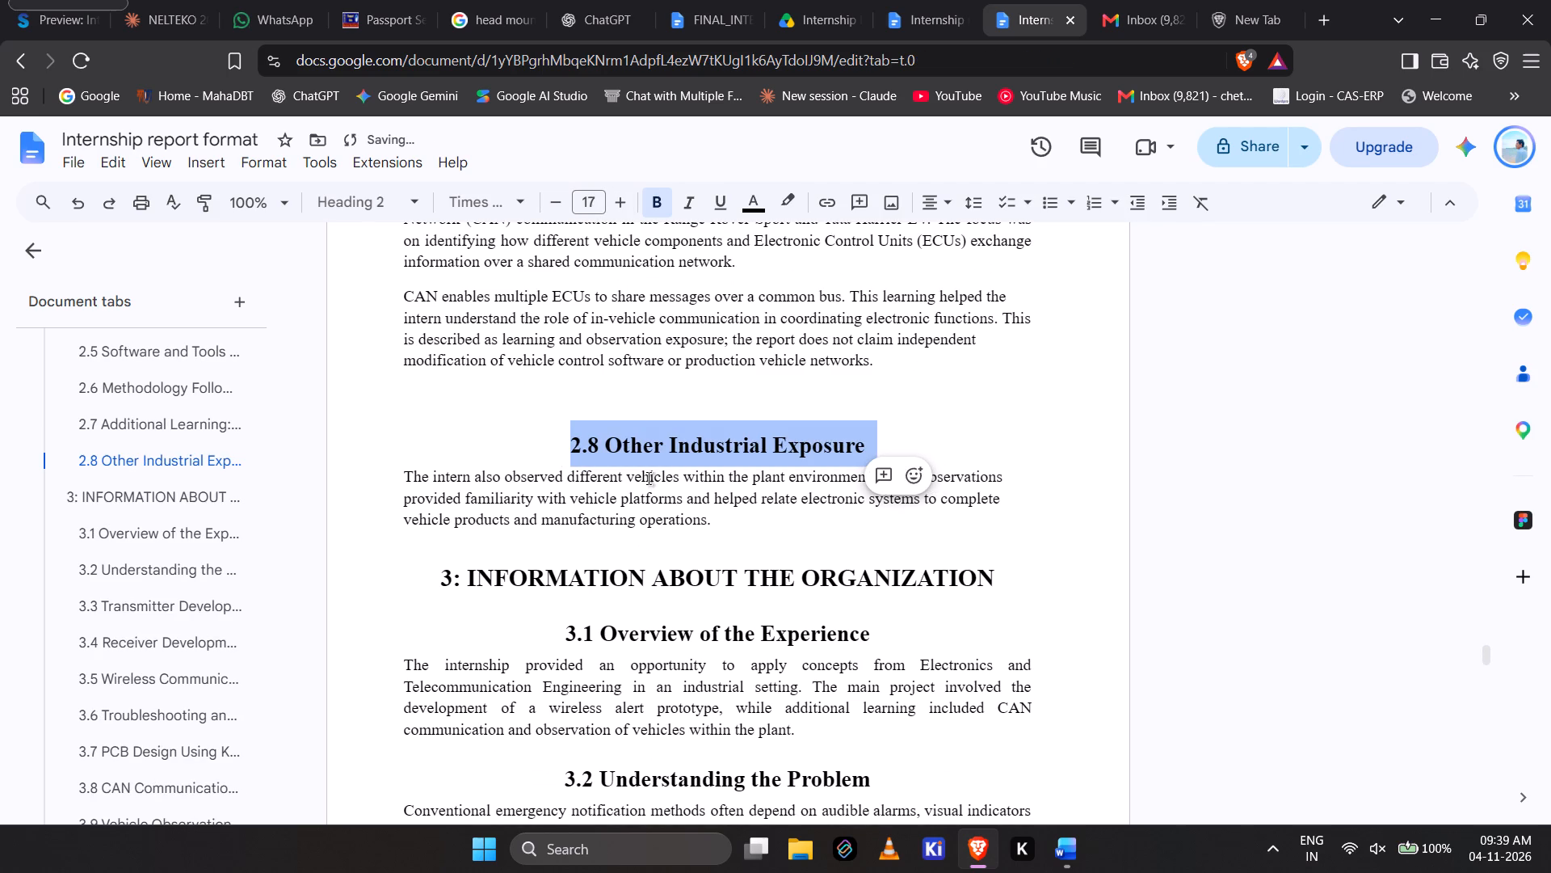
# Check the font and size of the chapter 3 title and section headings, and review the pages through section 3.9.
pyautogui.click(662, 580)
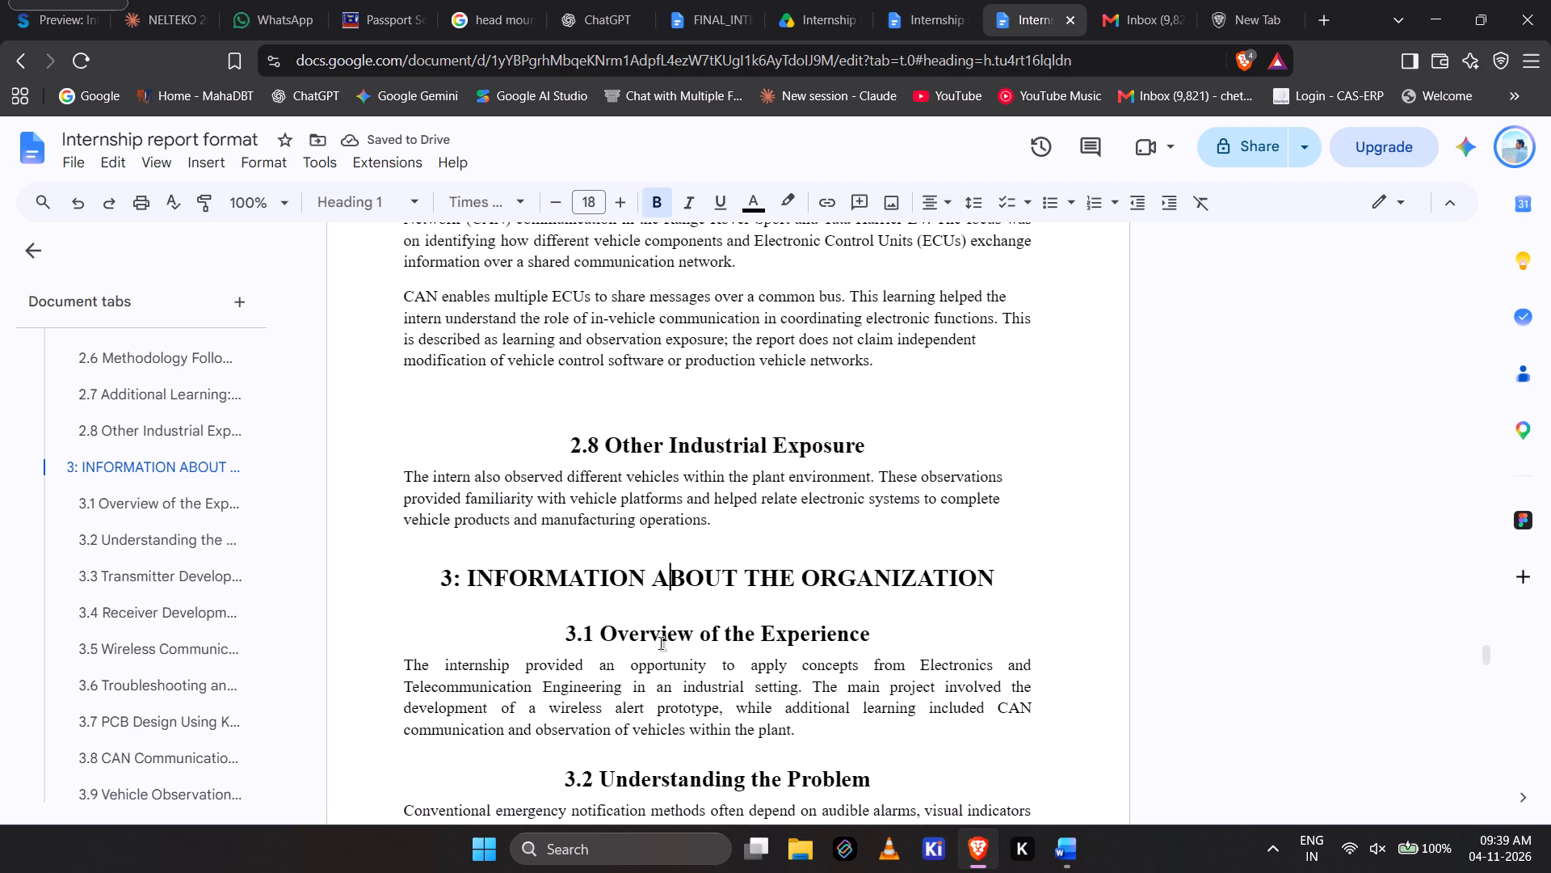
pyautogui.click(658, 642)
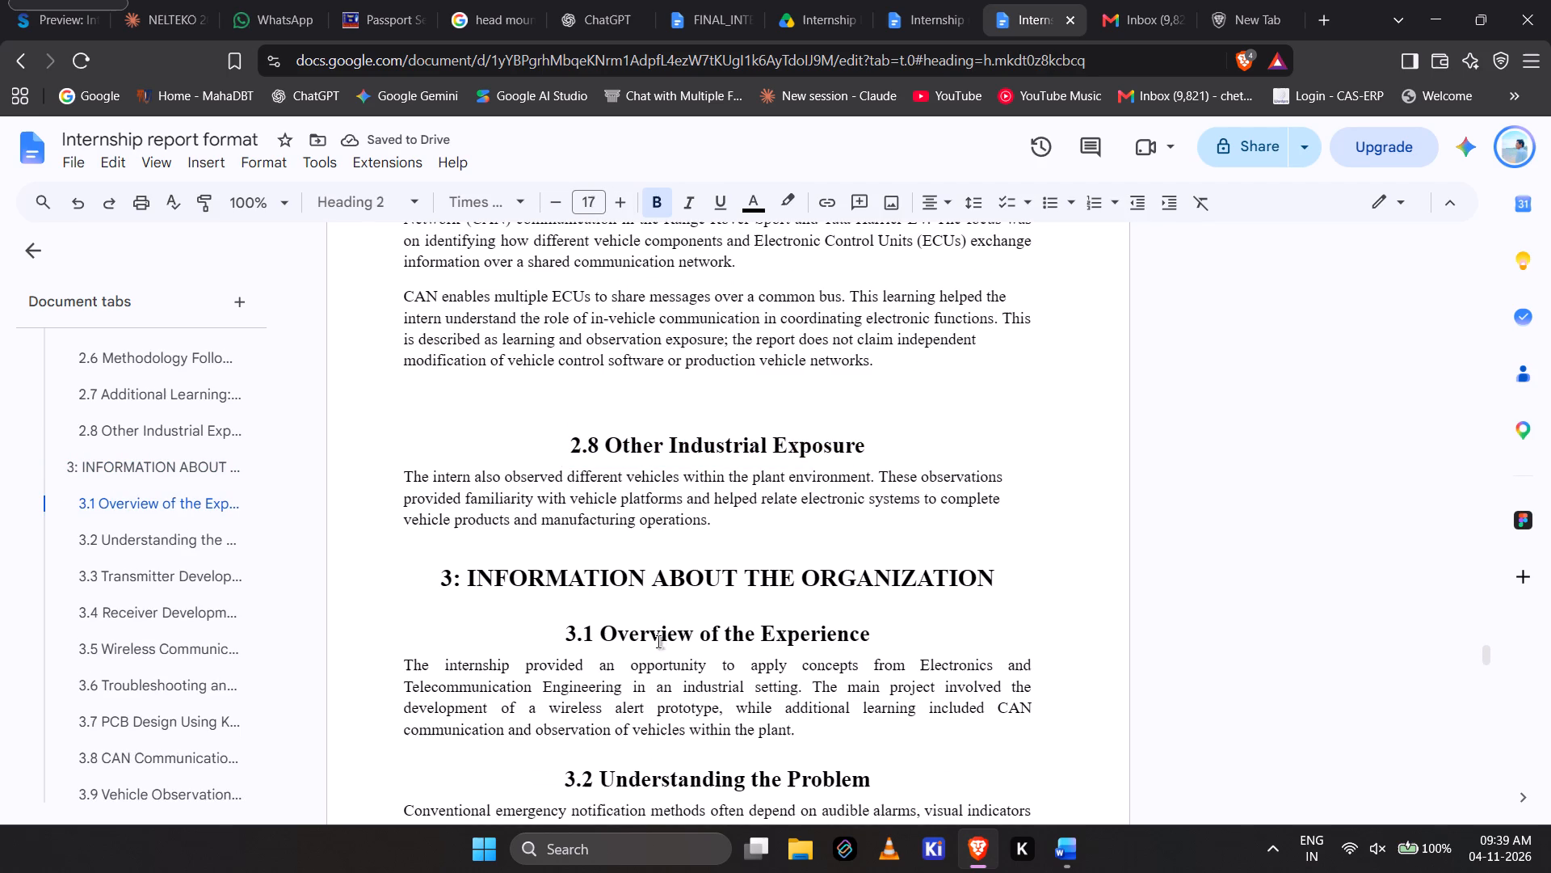
pyautogui.click(670, 774)
pyautogui.scroll(3, 670, 774)
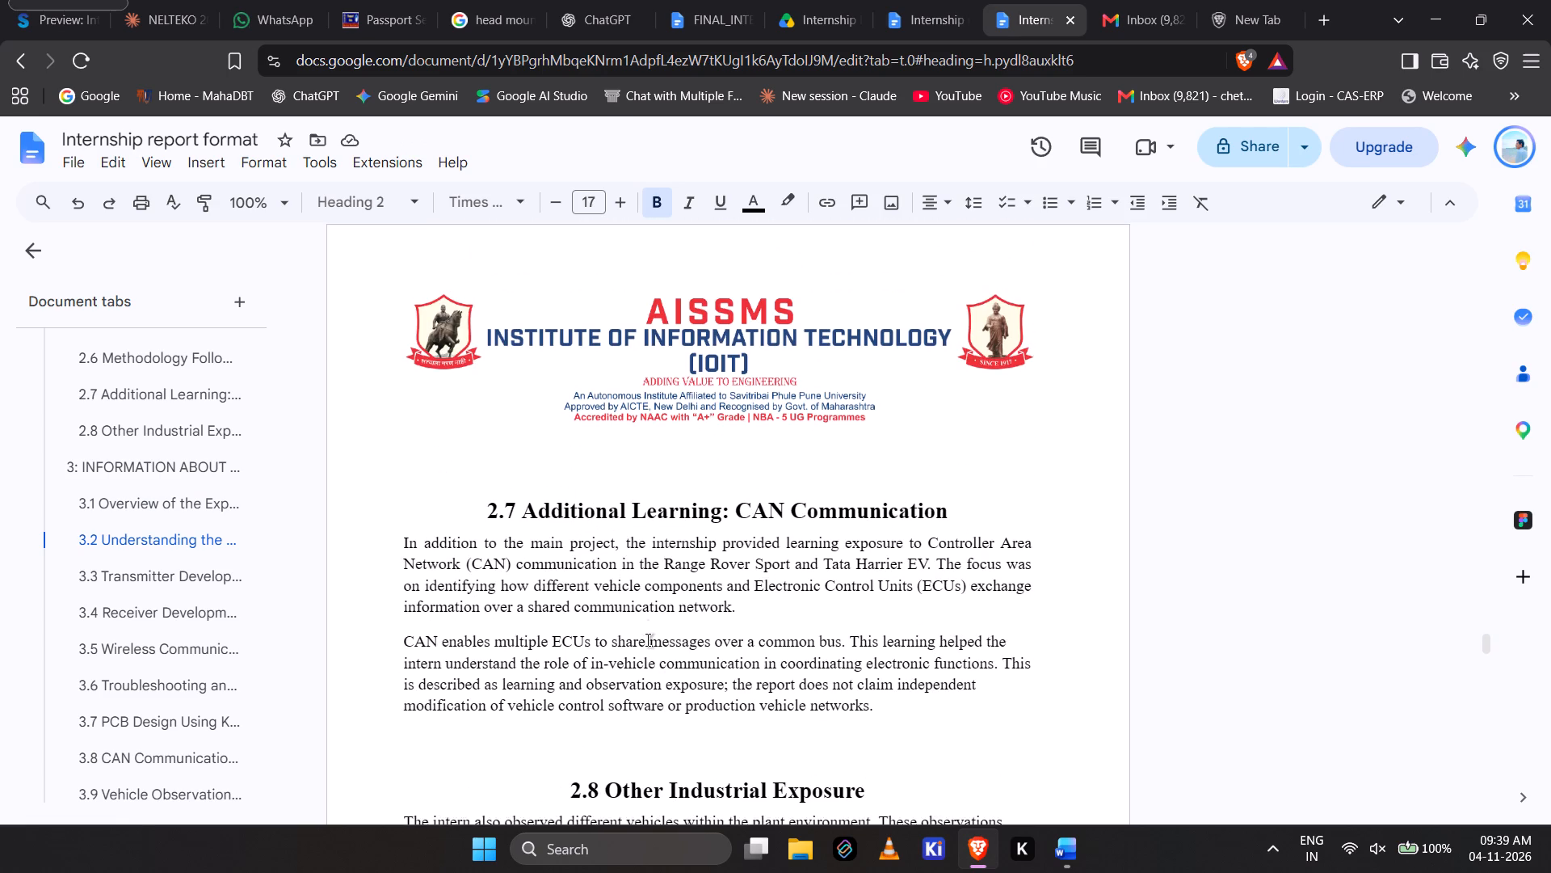
pyautogui.click(618, 512)
pyautogui.scroll(-5, 618, 512)
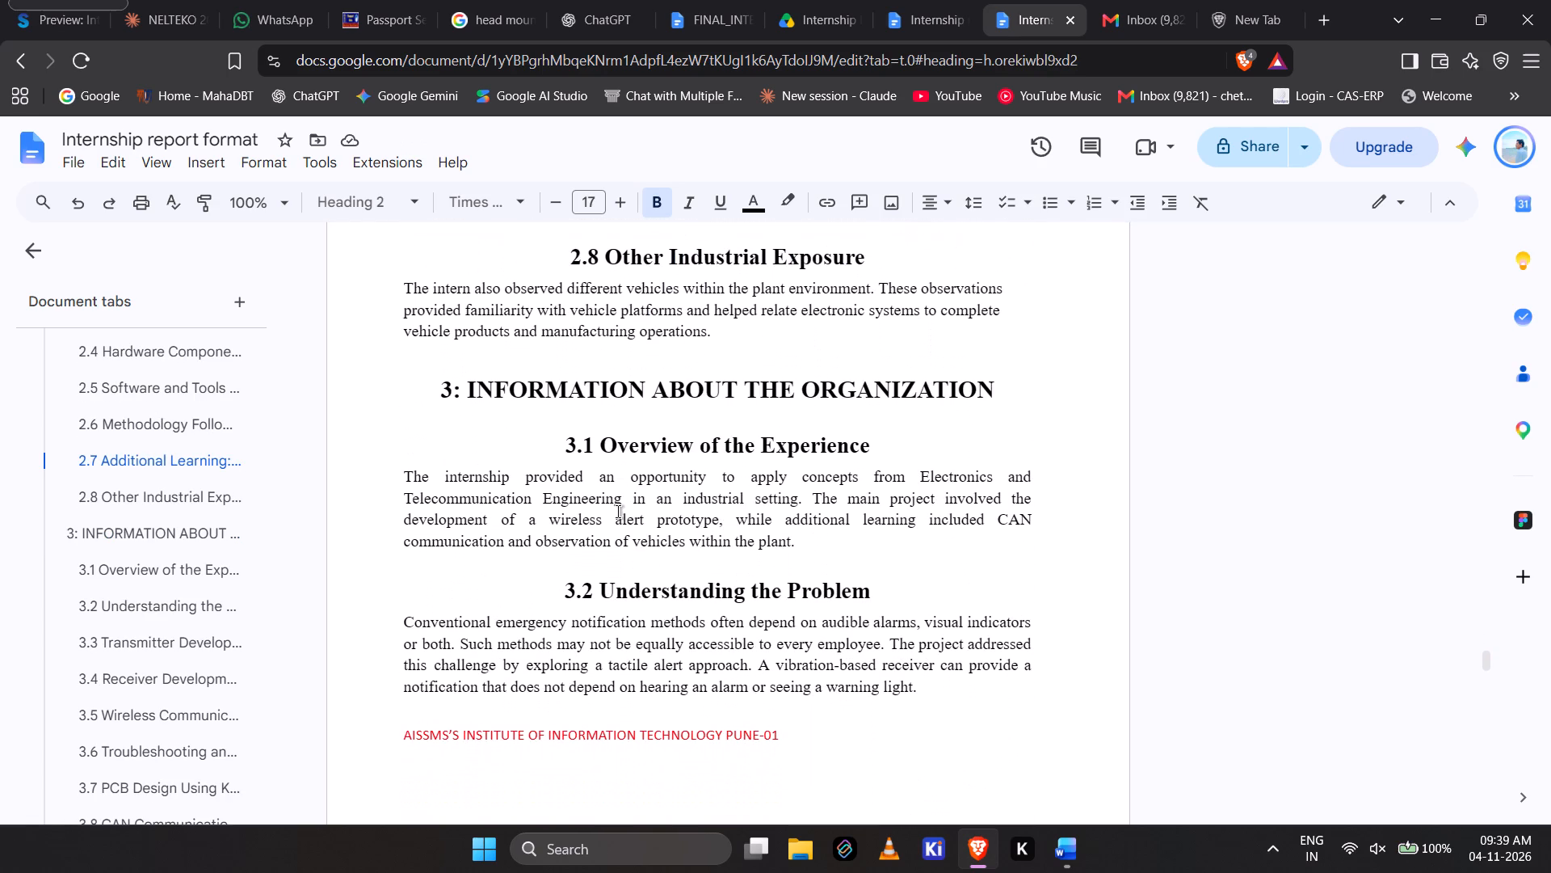
pyautogui.click(636, 394)
pyautogui.scroll(-3, 637, 394)
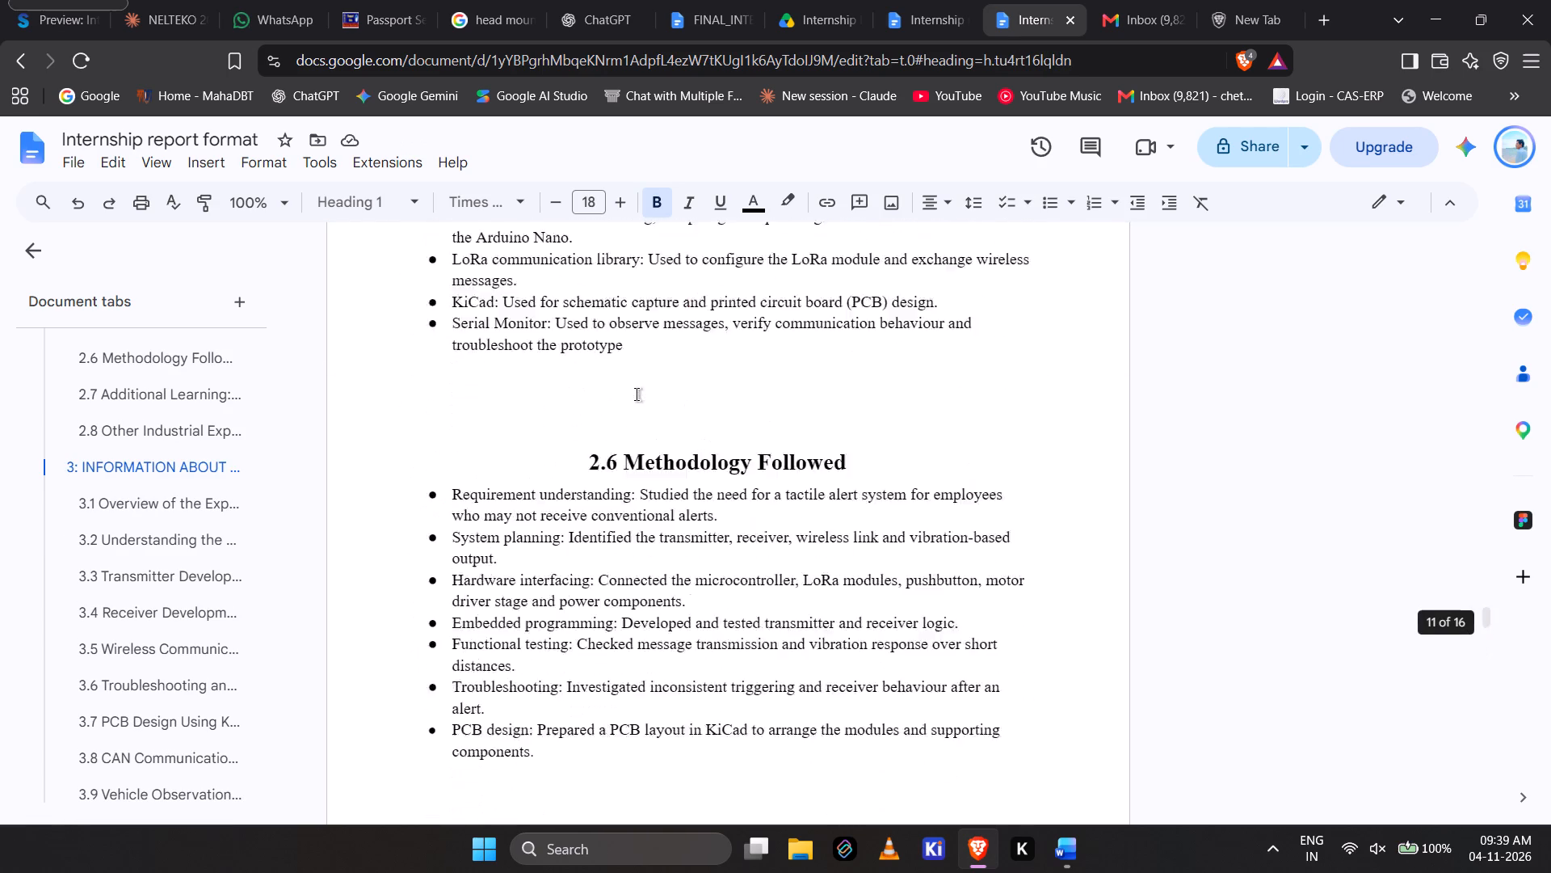
pyautogui.scroll(-6, 637, 394)
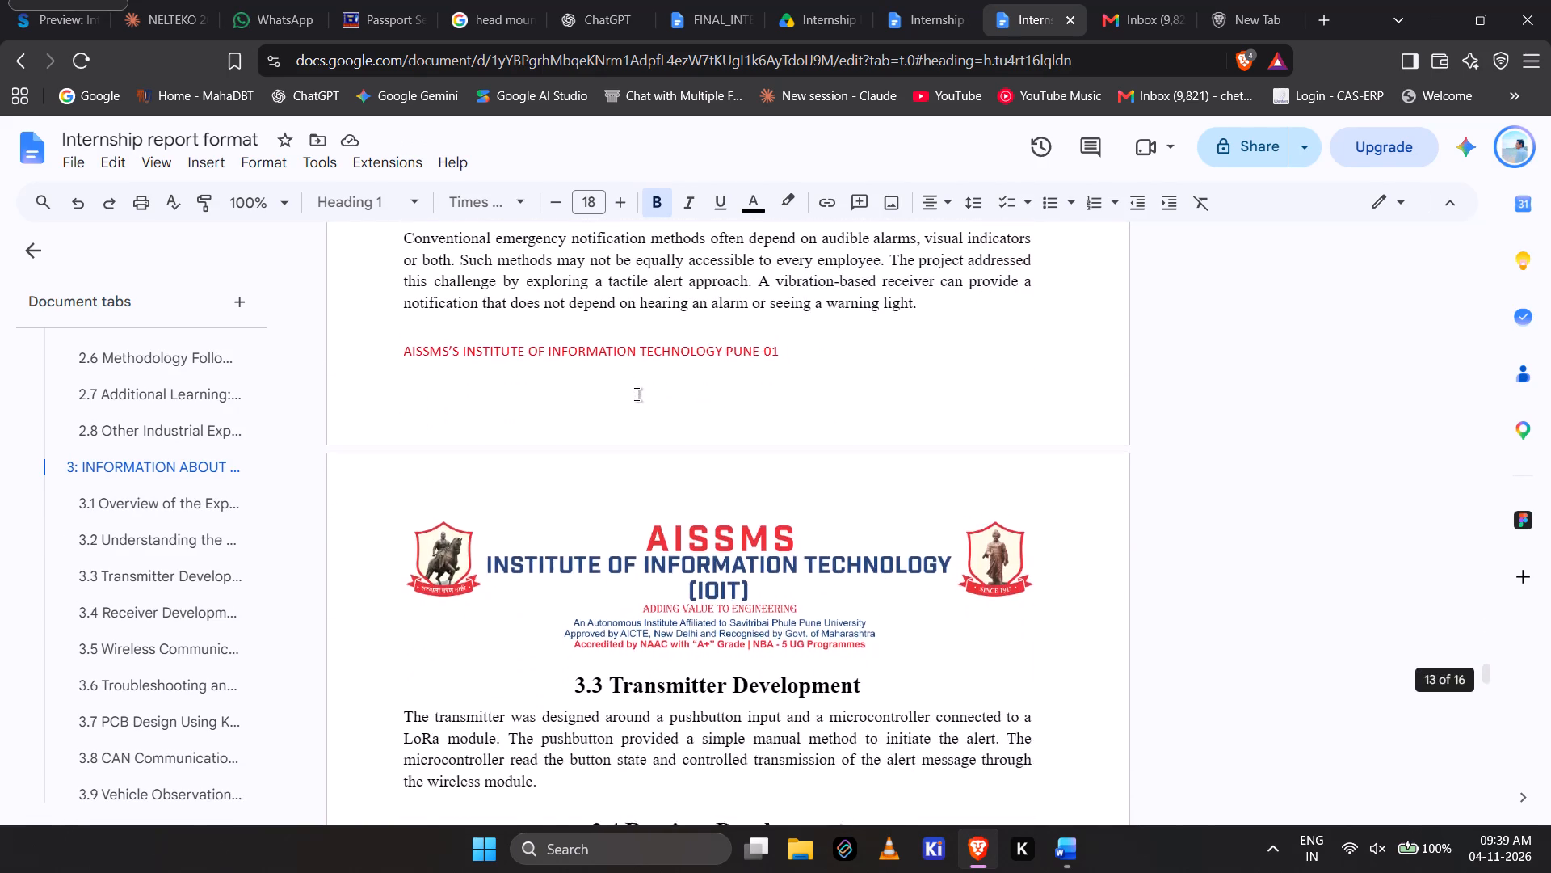
pyautogui.scroll(-2, 637, 394)
pyautogui.click(649, 518)
pyautogui.scroll(-1, 649, 518)
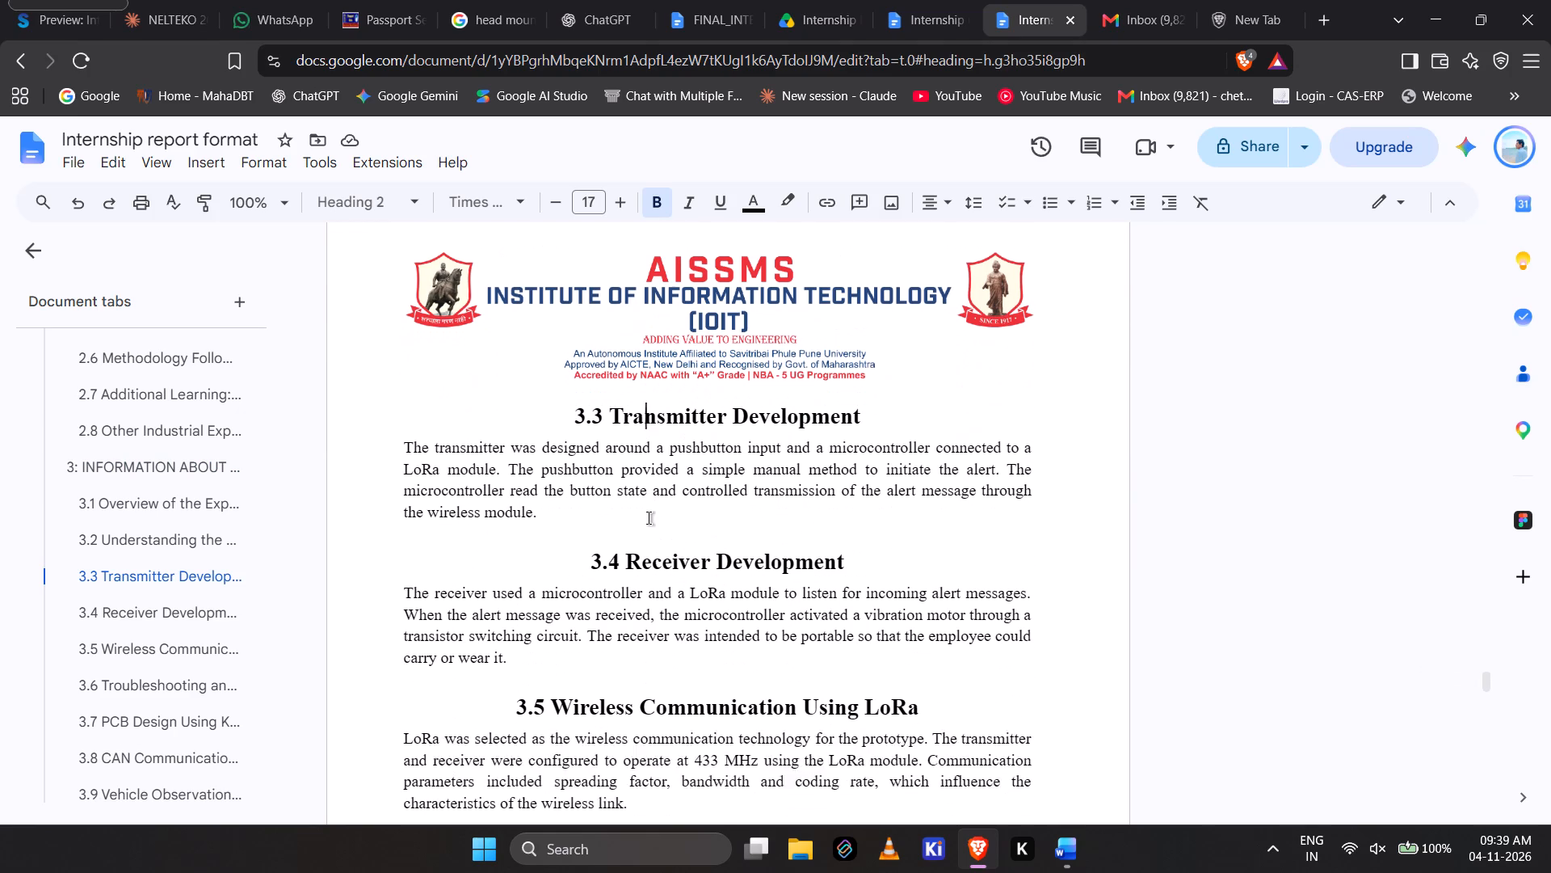
pyautogui.scroll(-1, 649, 518)
pyautogui.click(642, 551)
pyautogui.scroll(-3, 642, 551)
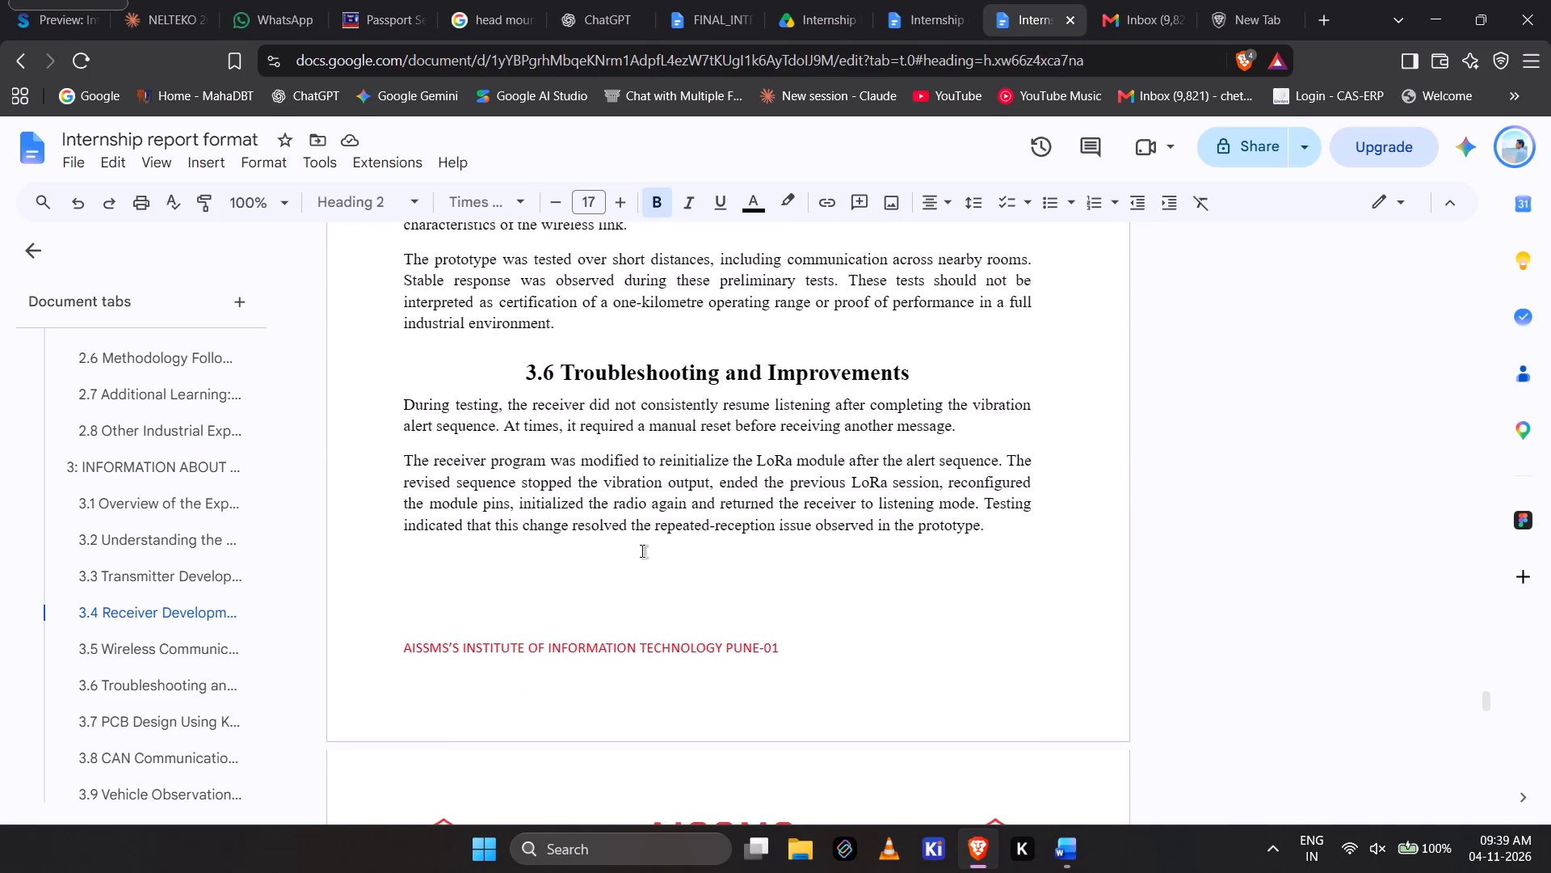
pyautogui.scroll(-6, 642, 551)
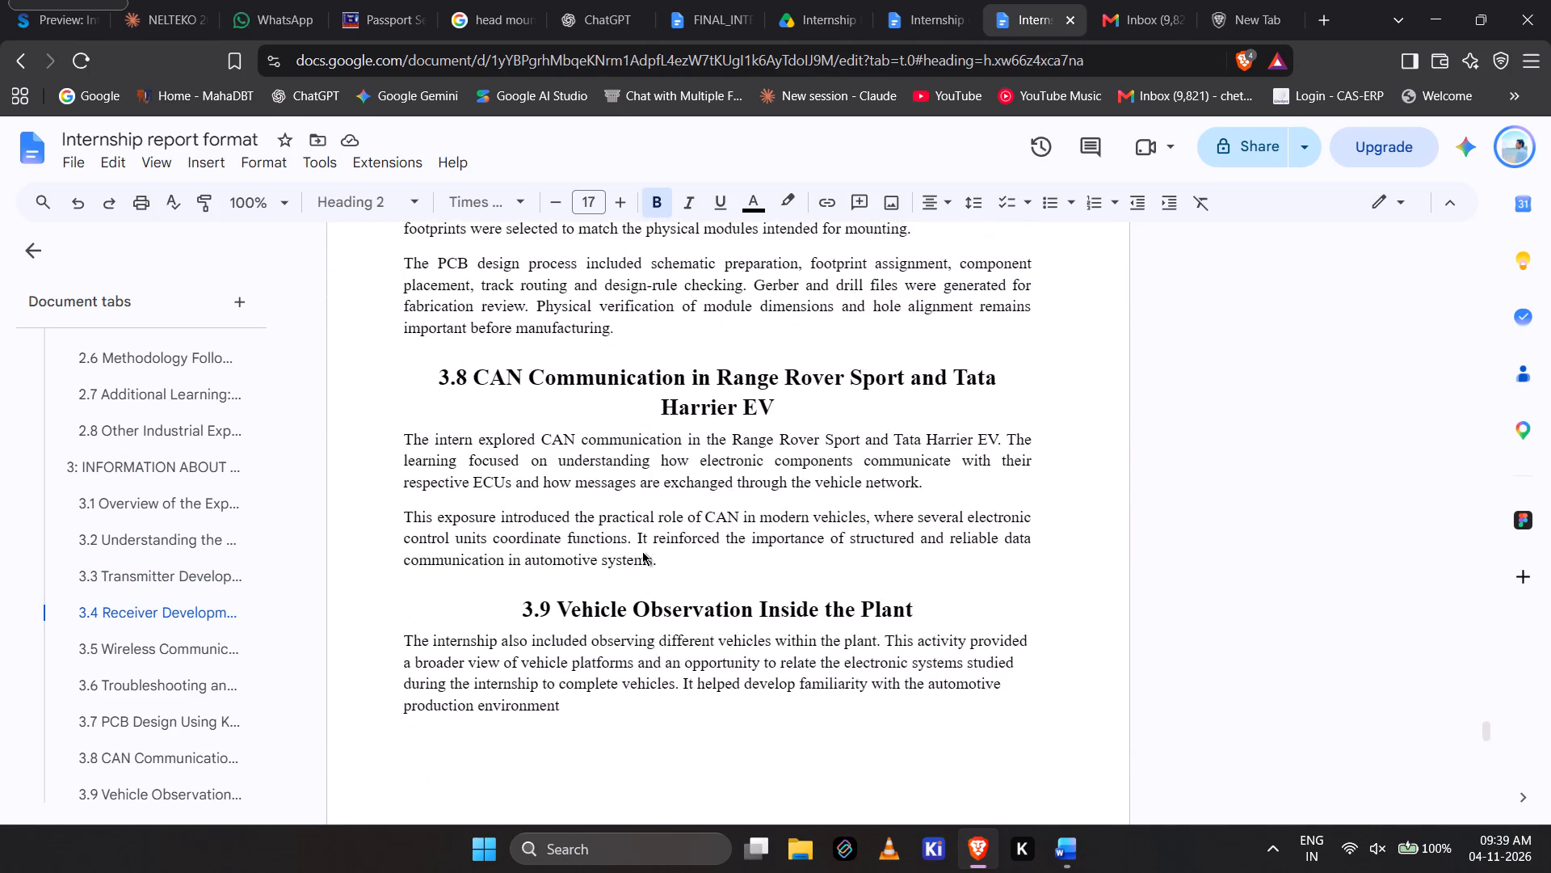
pyautogui.scroll(-3, 642, 551)
# Compare the end of section 3.9 with the Word report and finish its last sentence with a period directly after "environment".
pyautogui.hotkey('alt', 'Tab')
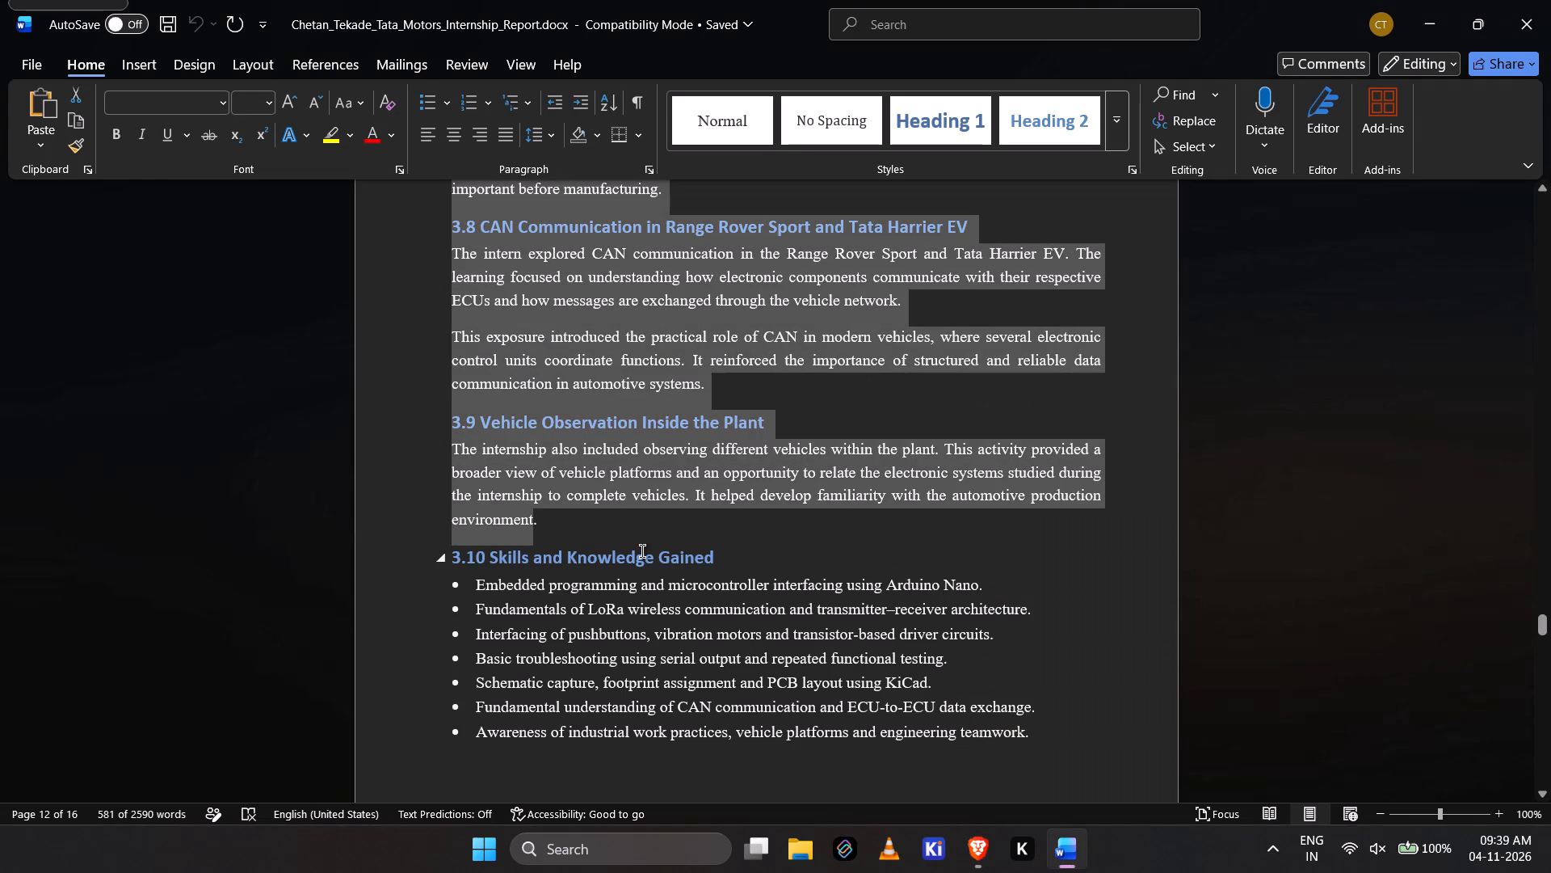
pyautogui.click(642, 551)
pyautogui.hotkey('alt', 'Tab')
pyautogui.click(571, 481)
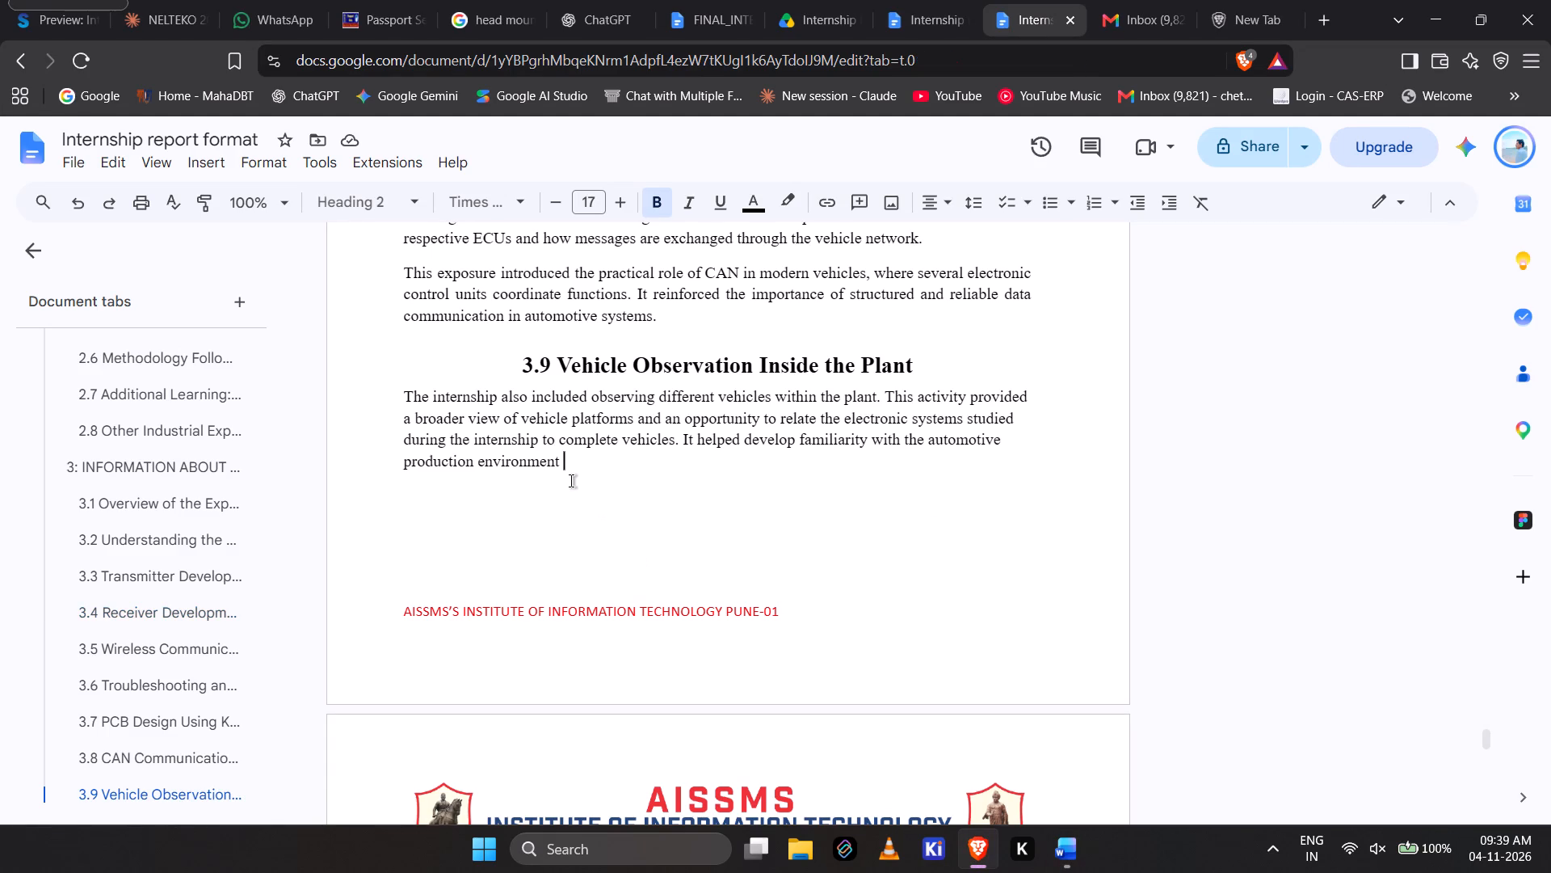
pyautogui.press('Return')
pyautogui.press('BackSpace')
pyautogui.press('BackSpace')
pyautogui.press('.')
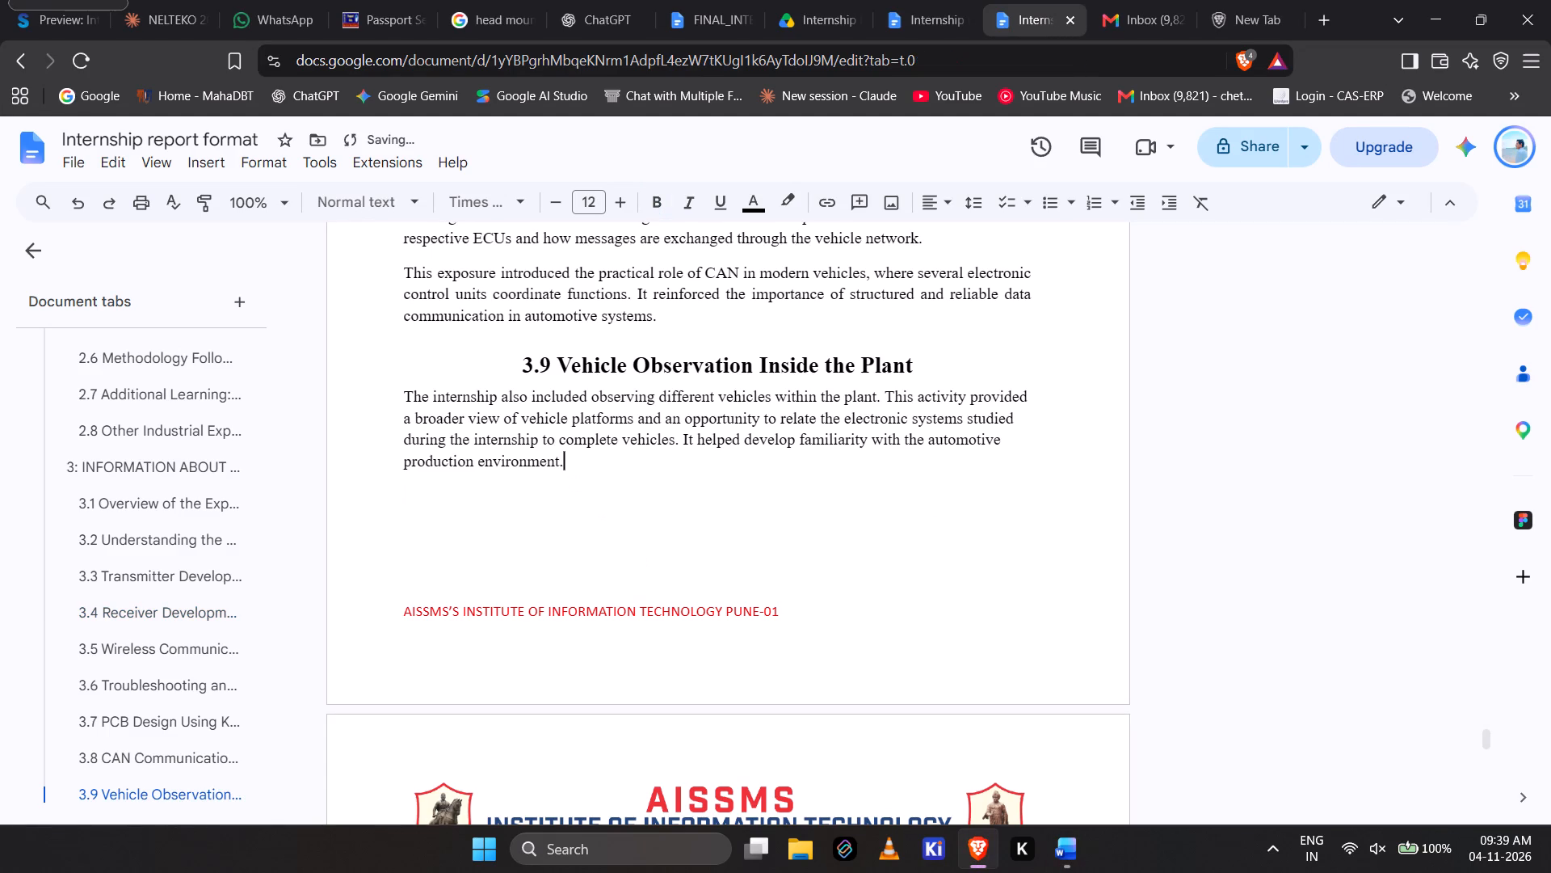
# Add empty lines after the section 3.9 paragraph to reach a new page and apply the Heading 2 style there.
pyautogui.press('Return')
pyautogui.press('Return')
pyautogui.press('Return')
pyautogui.press('Return')
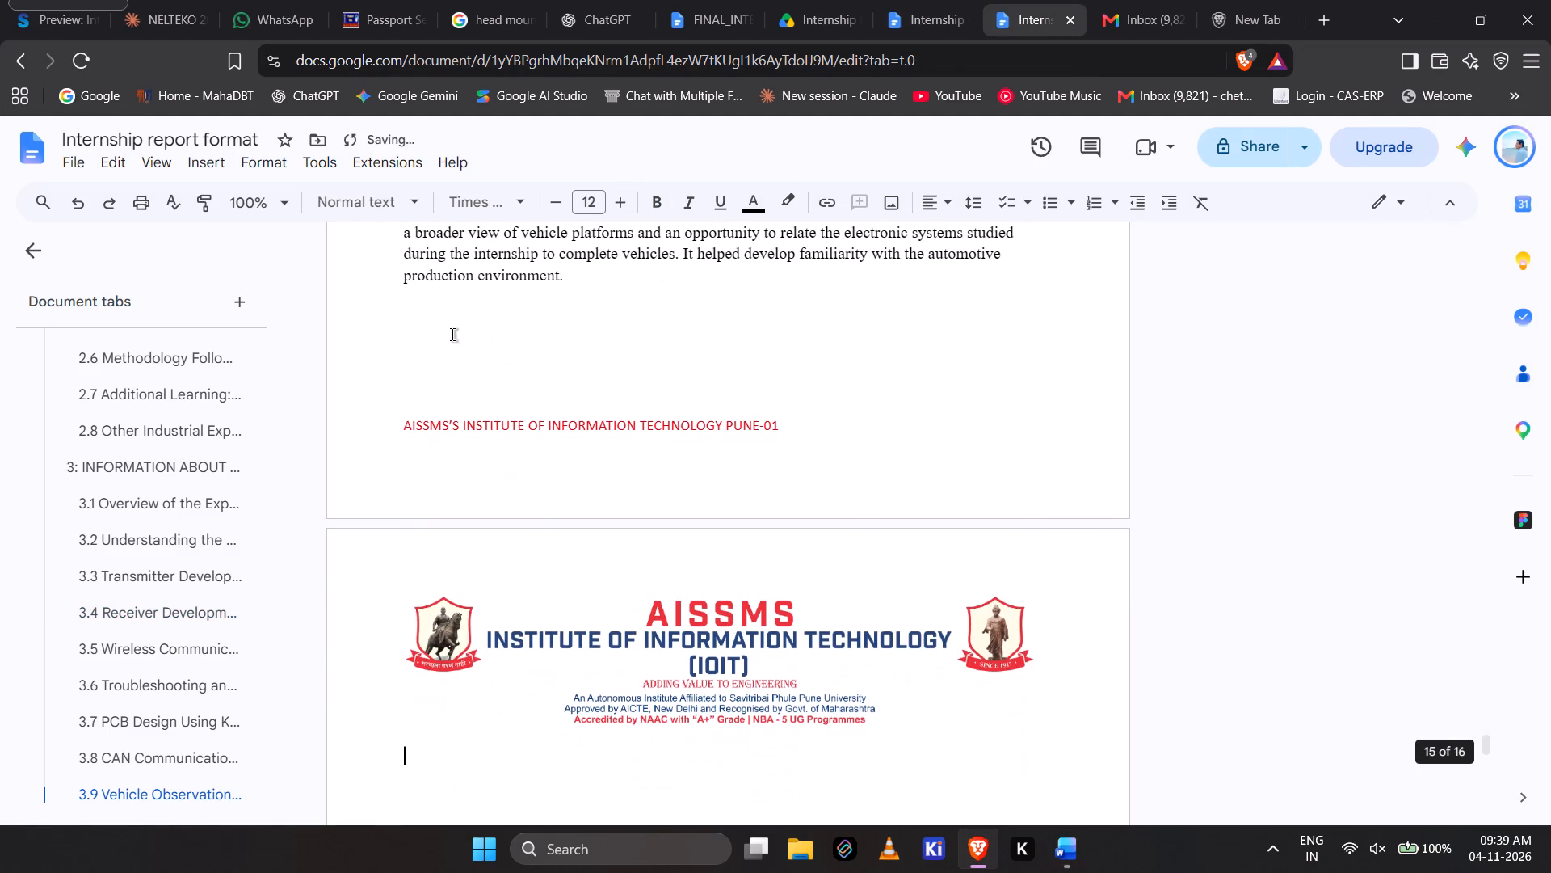
pyautogui.click(380, 209)
pyautogui.click(436, 550)
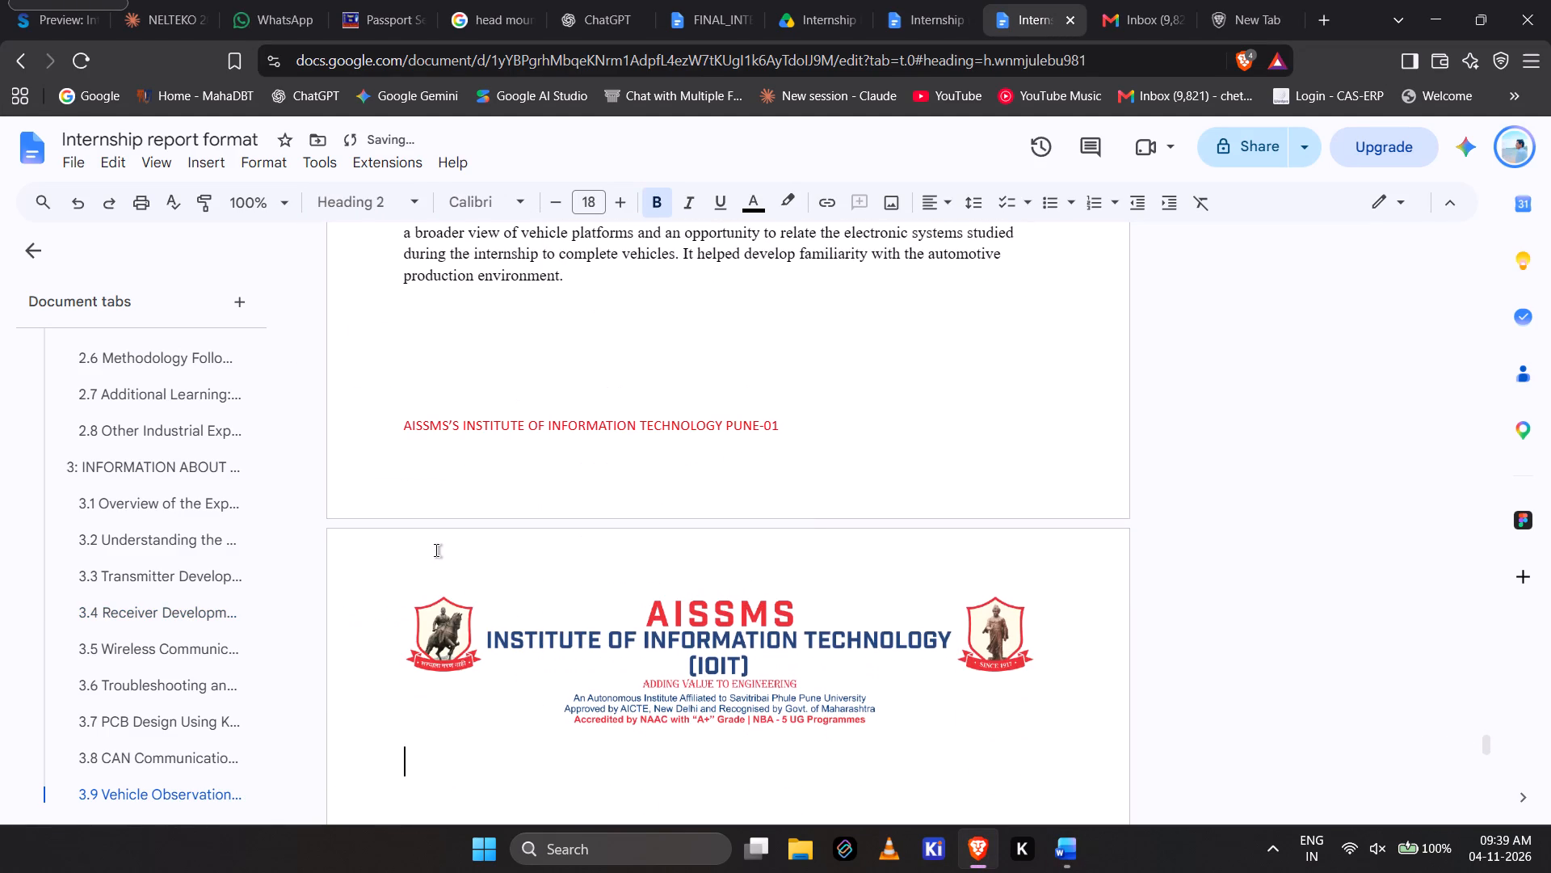
# Copy the heading "3.10 Skills and Knowledge Gained" from the Word report into the new Google Docs page, without an empty line below it.
pyautogui.hotkey('alt', 'Tab')
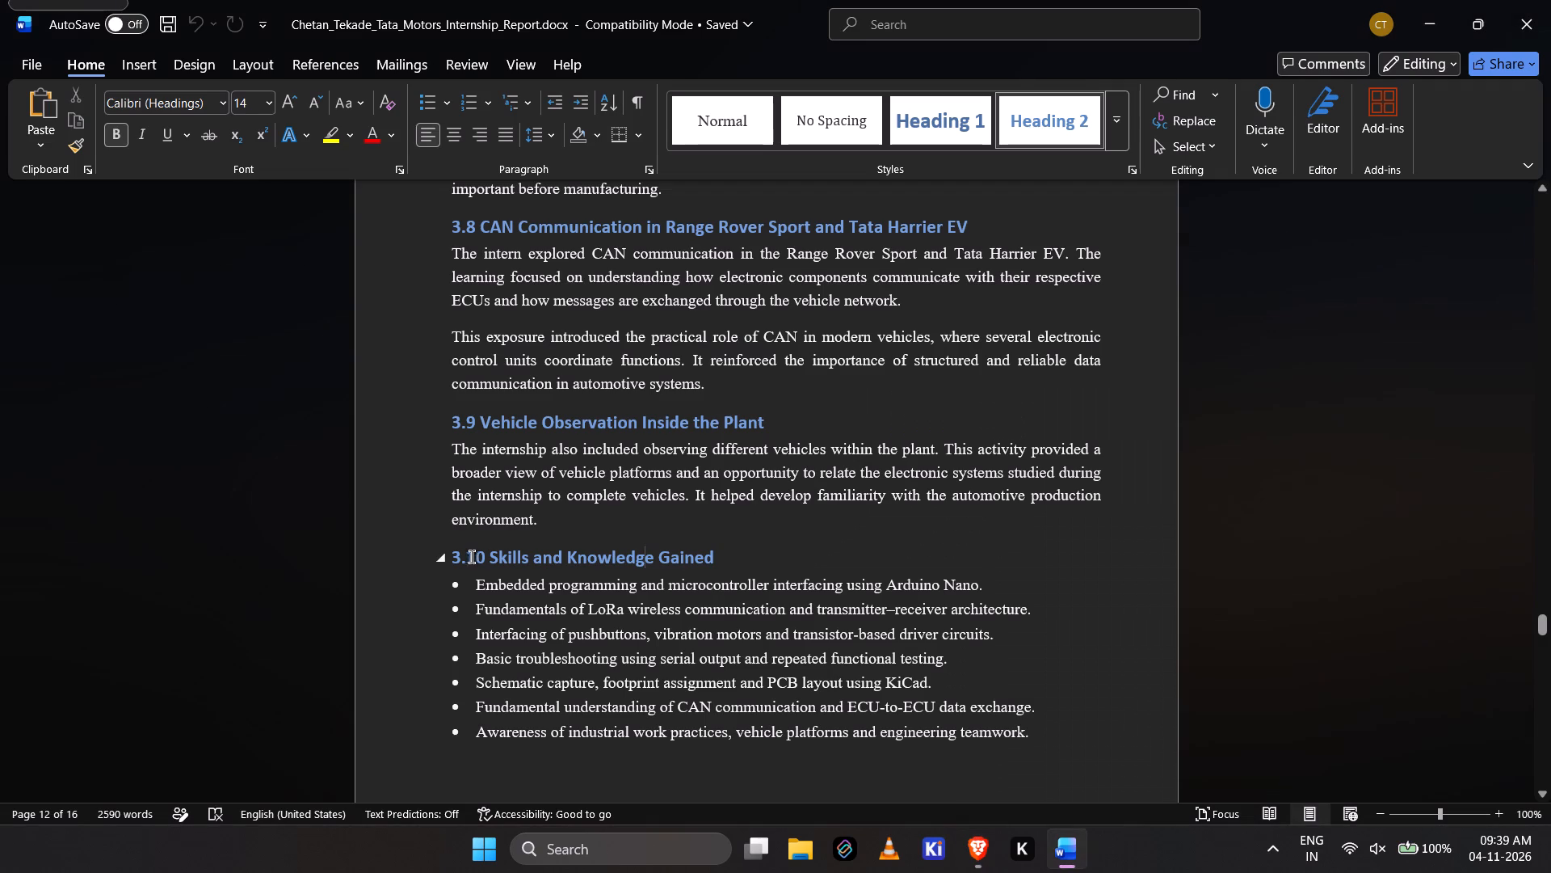
pyautogui.tripleClick(473, 554)
pyautogui.click(473, 554)
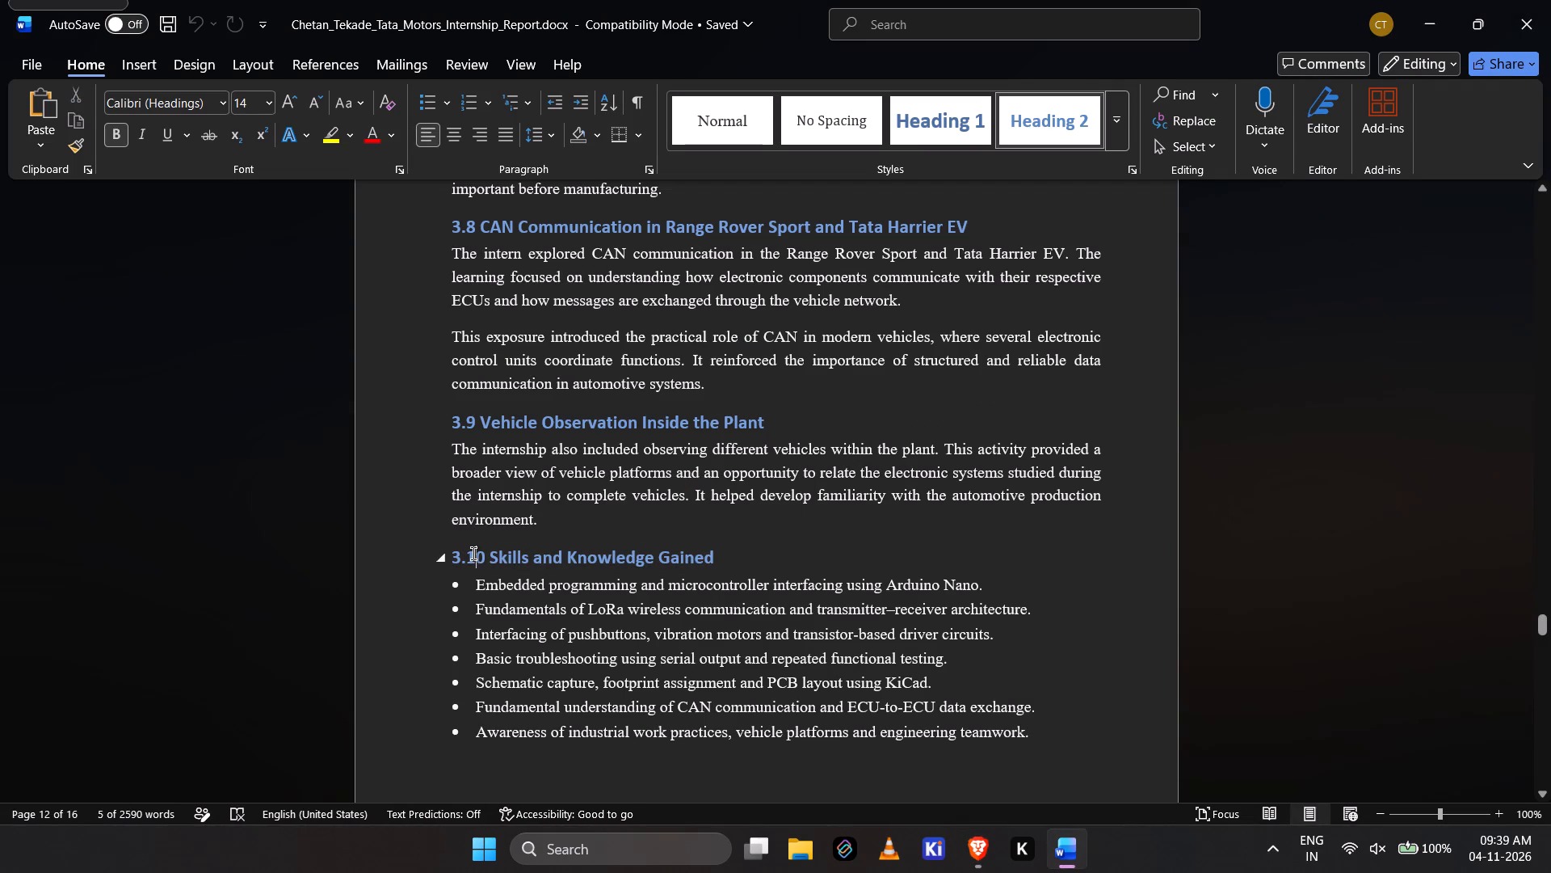
pyautogui.hotkey('ctrl', 'c')
pyautogui.tripleClick(473, 554)
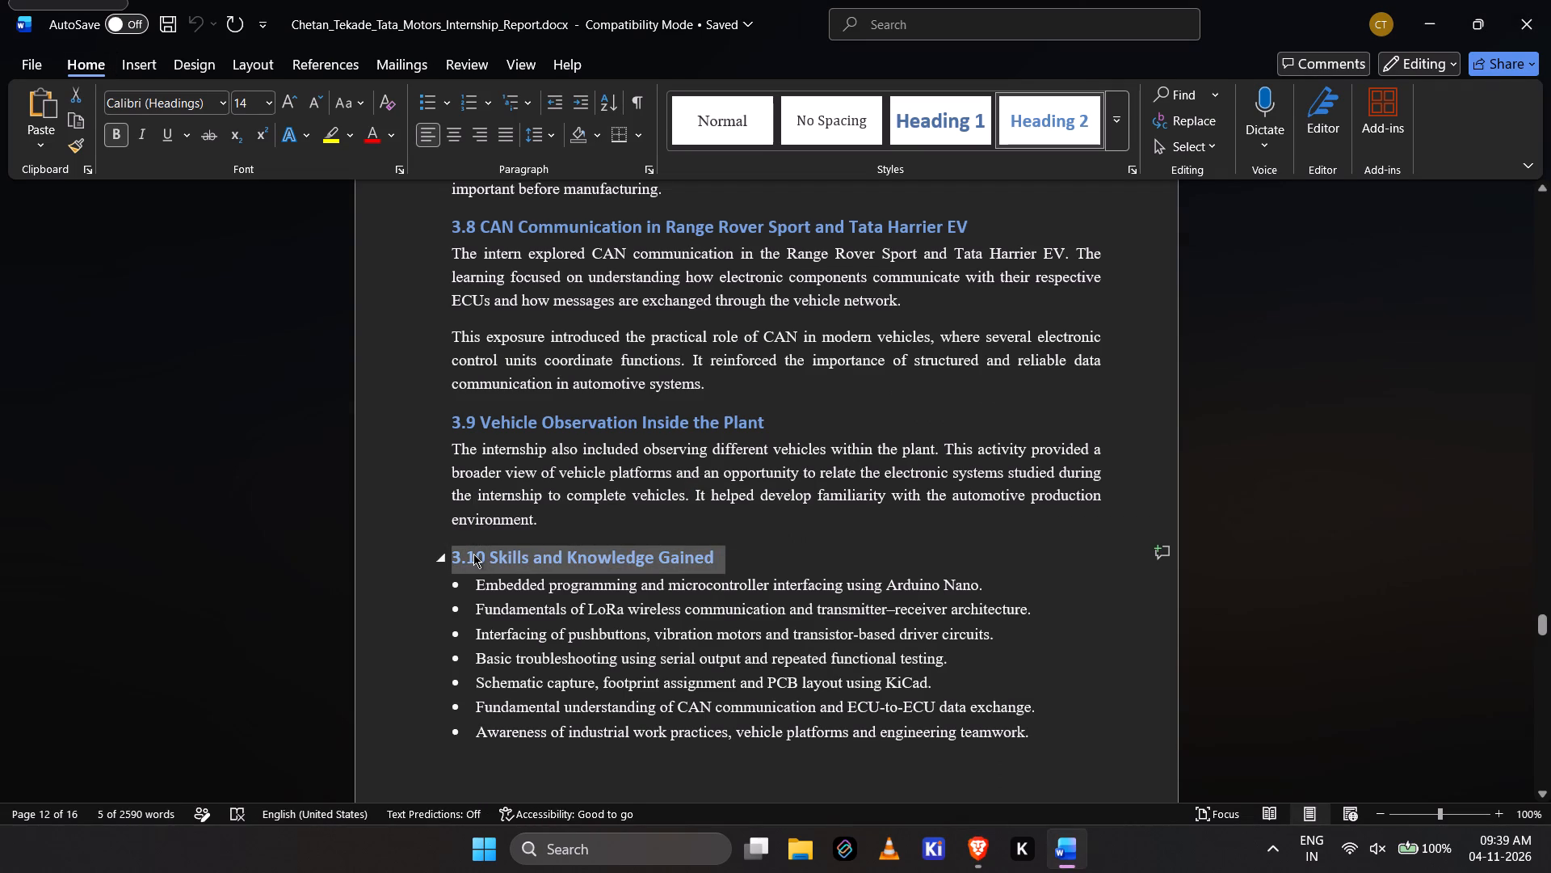
pyautogui.hotkey('ctrl', 'c')
pyautogui.hotkey('alt', 'Tab')
pyautogui.hotkey('ctrl', 'v')
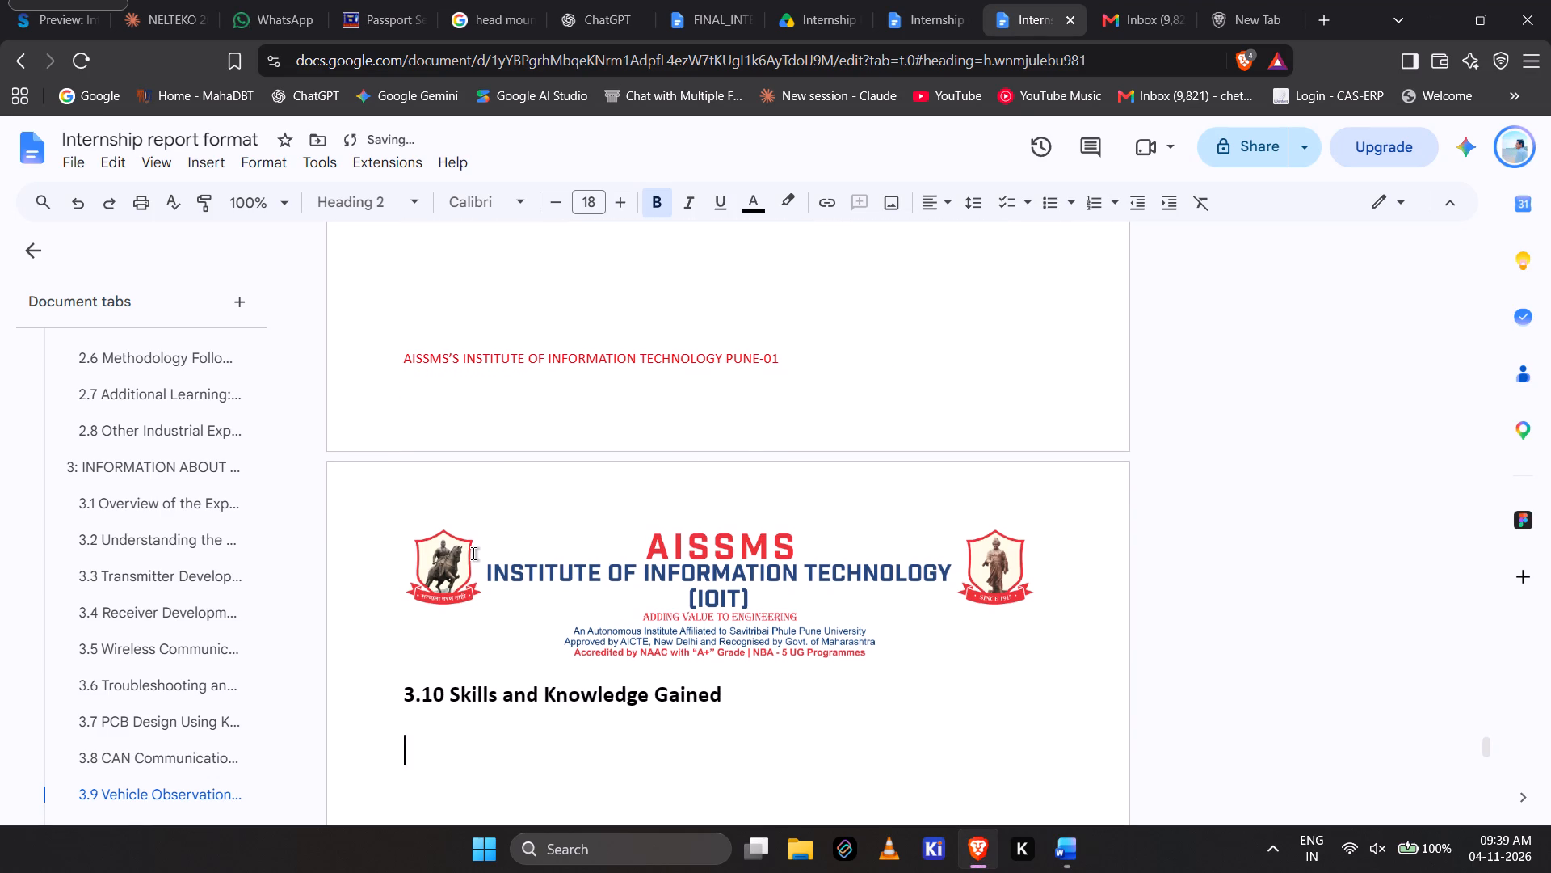
pyautogui.hotkey('ctrl', 'BackSpace')
# Centre the heading "3.10 Skills and Knowledge Gained" on its new page.
pyautogui.hotkey('shift', 'Left')
pyautogui.hotkey('shift', 'Left')
pyautogui.hotkey('shift', 'Left')
pyautogui.hotkey('shift', 'Left')
pyautogui.hotkey('shift', 'Left')
pyautogui.hotkey('shift', 'Left')
pyautogui.hotkey('shift', 'Left')
pyautogui.hotkey('shift', 'Left')
pyautogui.hotkey('shift', 'Left')
pyautogui.hotkey('shift', 'Left')
pyautogui.hotkey('shift', 'Left')
pyautogui.hotkey('shift', 'Left')
pyautogui.hotkey('shift', 'Left')
pyautogui.hotkey('shift', 'Left')
pyautogui.hotkey('shift', 'Left')
pyautogui.hotkey('shift', 'Left')
pyautogui.hotkey('shift', 'Left')
pyautogui.hotkey('shift', 'Left')
pyautogui.hotkey('shift', 'Left')
pyautogui.hotkey('shift', 'Left')
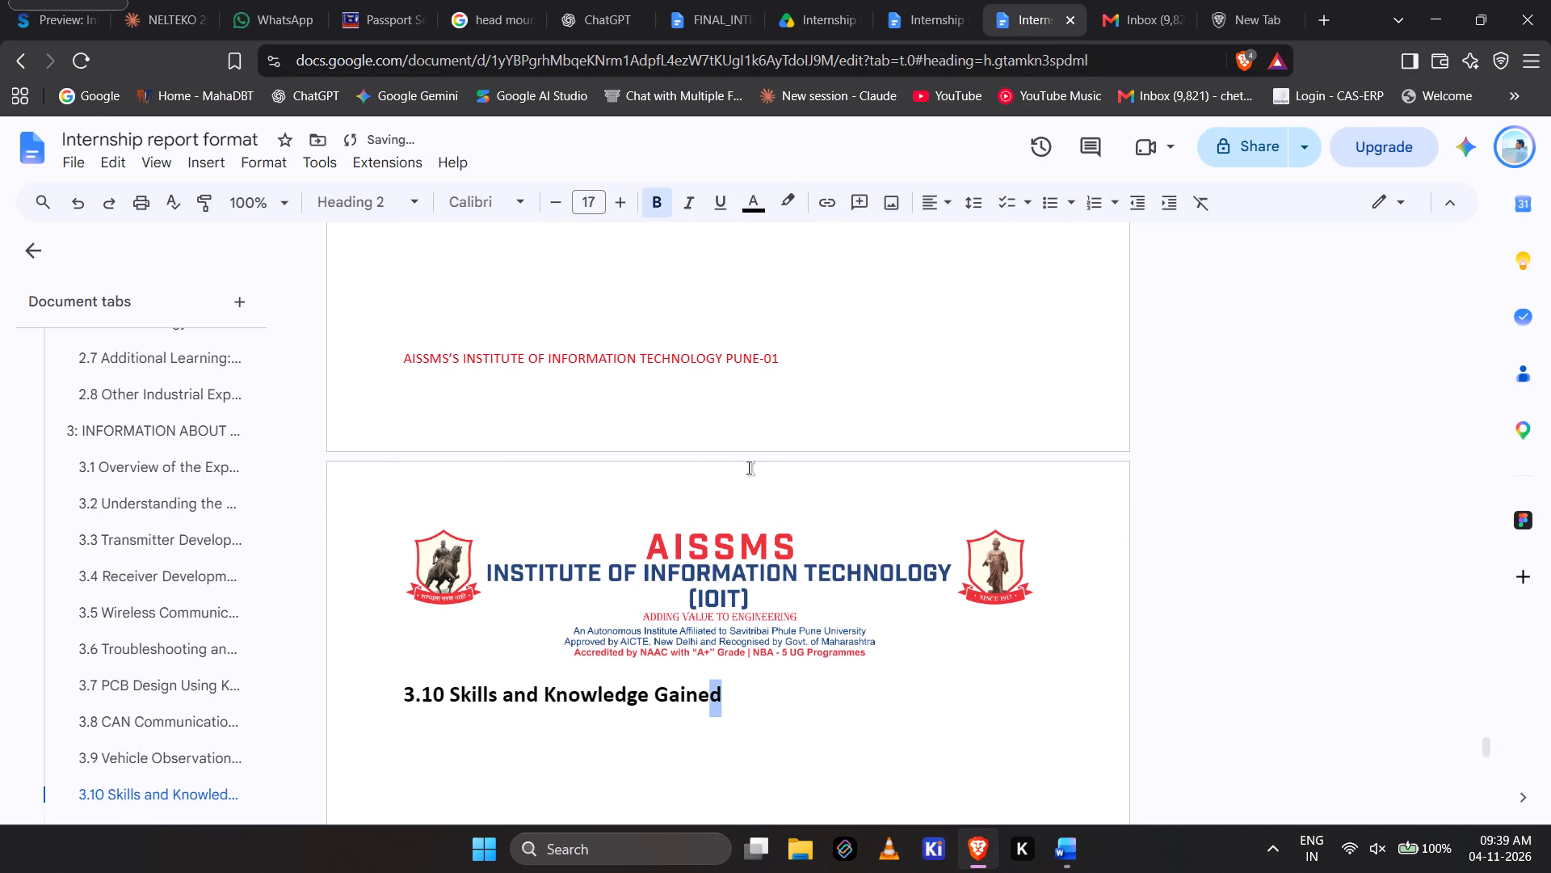
pyautogui.hotkey('shift', 'Left')
pyautogui.hotkey('shift', 'Left')
pyautogui.hotkey('shift', 'Left')
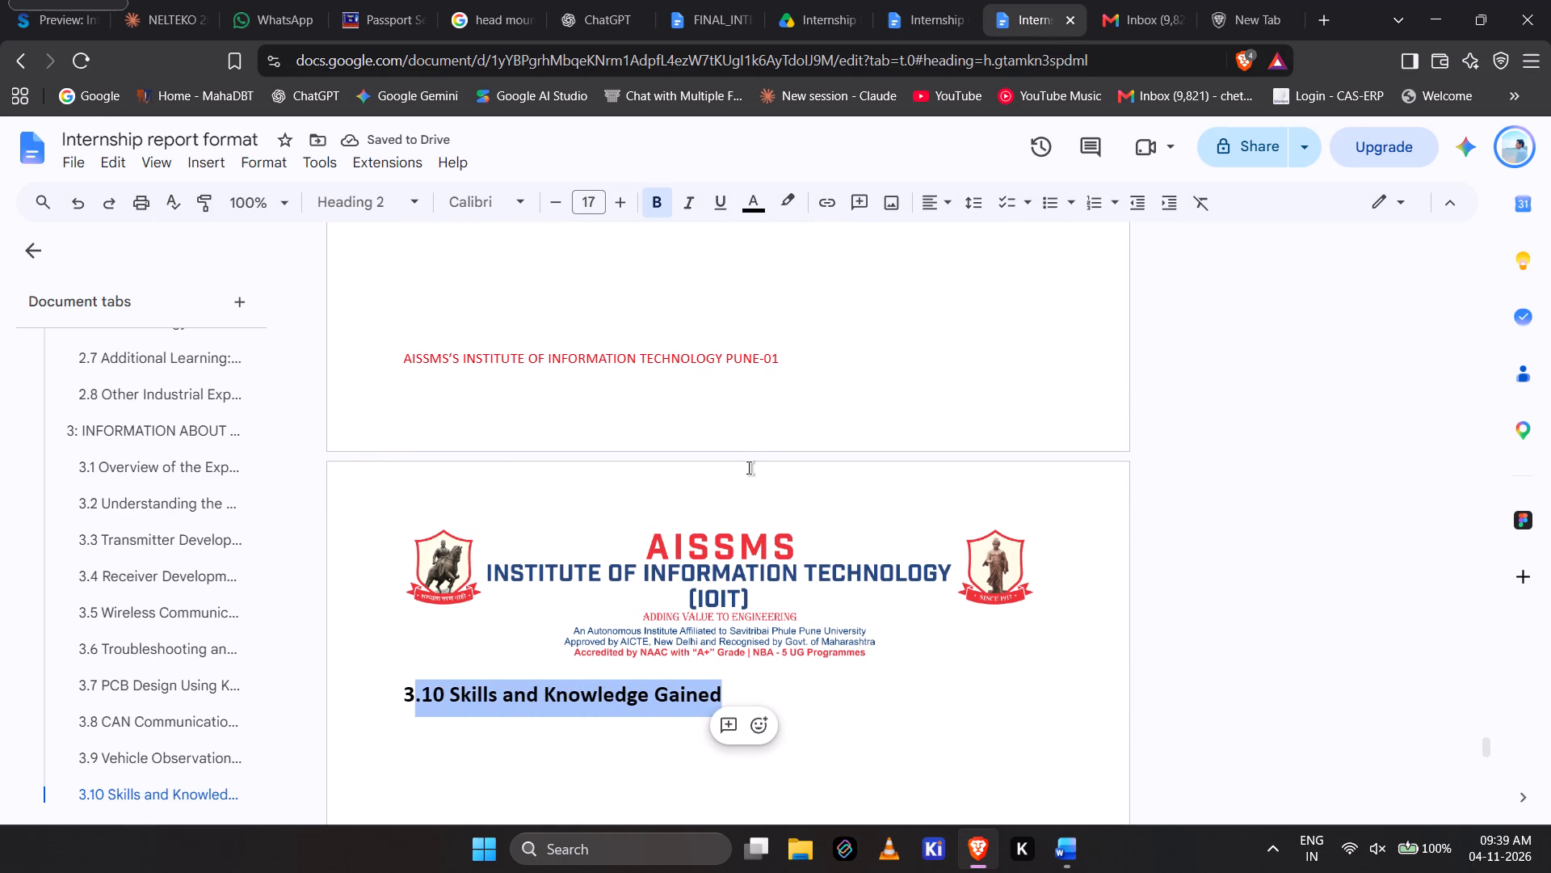
pyautogui.hotkey('shift', 'Left')
pyautogui.click(929, 218)
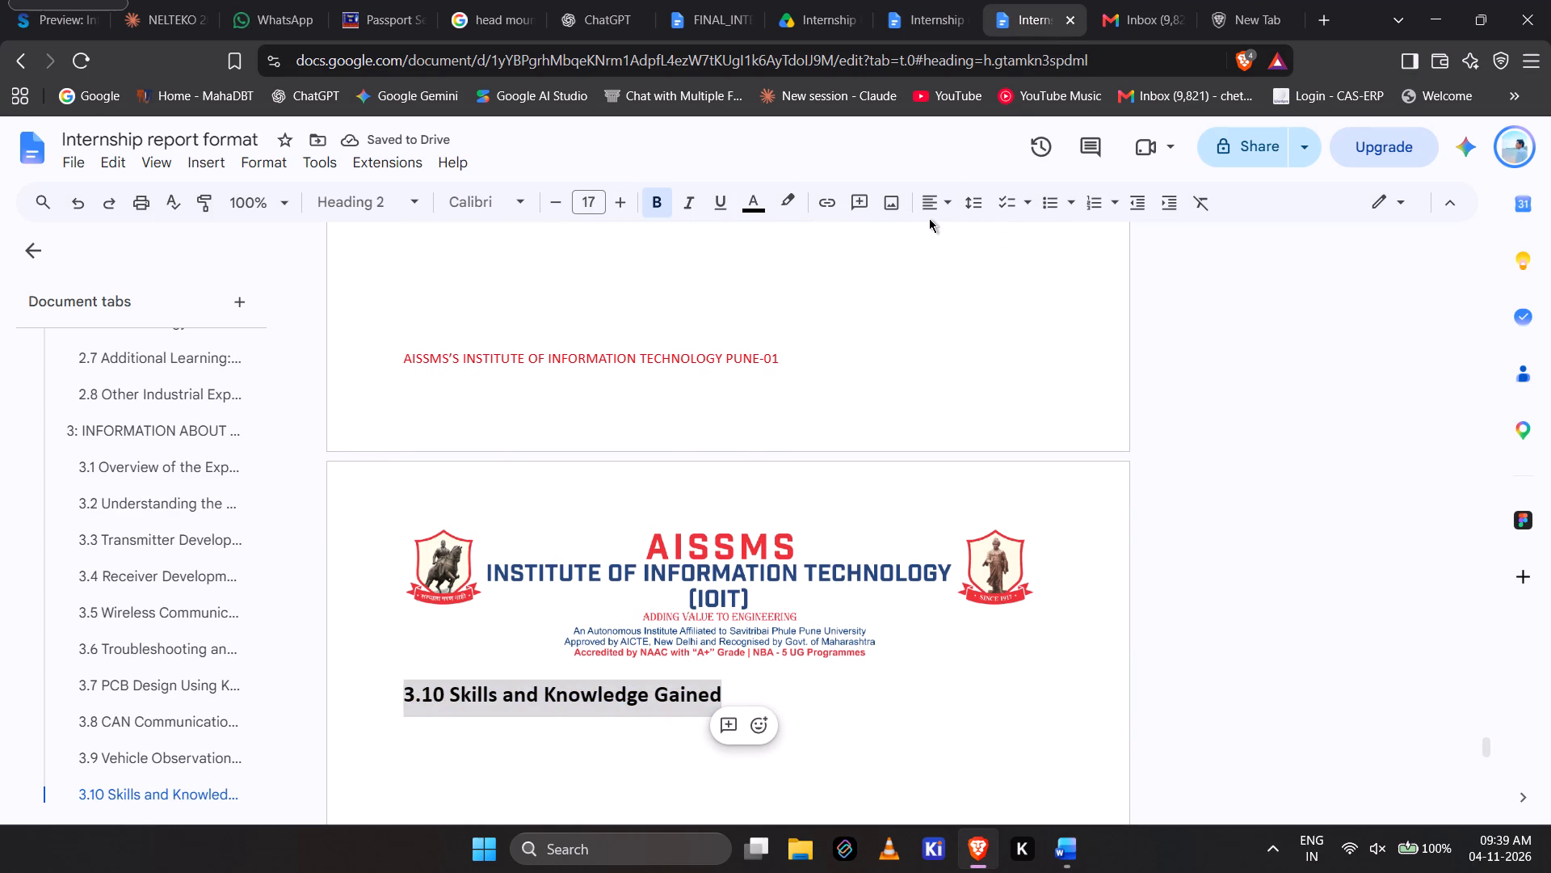
pyautogui.click(930, 213)
pyautogui.click(959, 241)
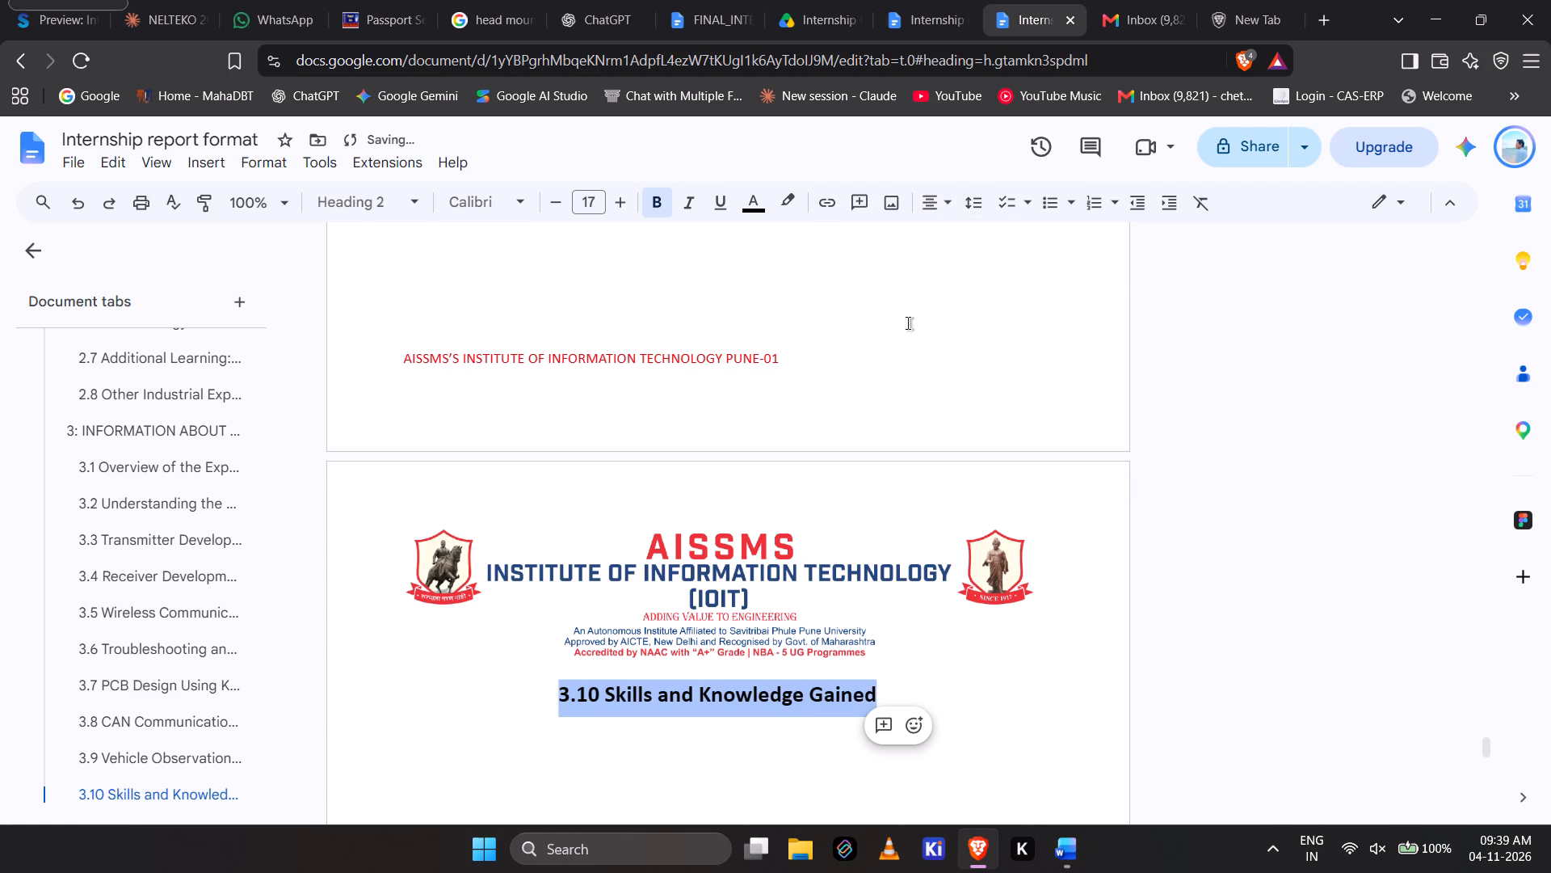
pyautogui.click(744, 854)
pyautogui.click(744, 854)
# Remove the extra empty lines below the 3.10 heading and start a fresh line directly under it.
pyautogui.click(736, 752)
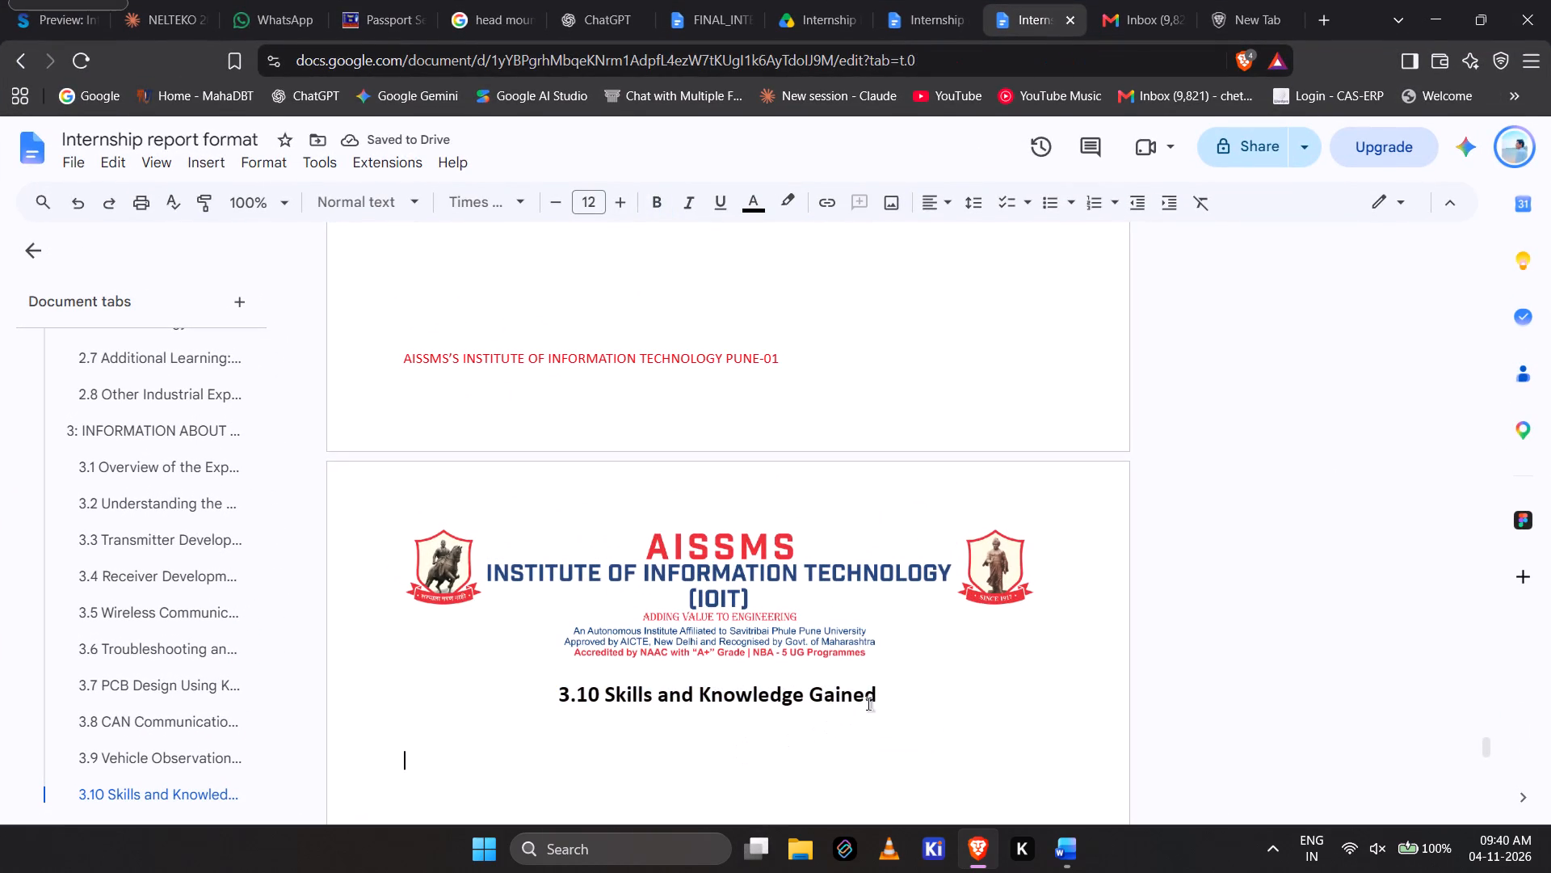
pyautogui.hotkey('alt', 'Tab')
pyautogui.hotkey('alt', 'Tab')
pyautogui.press('BackSpace')
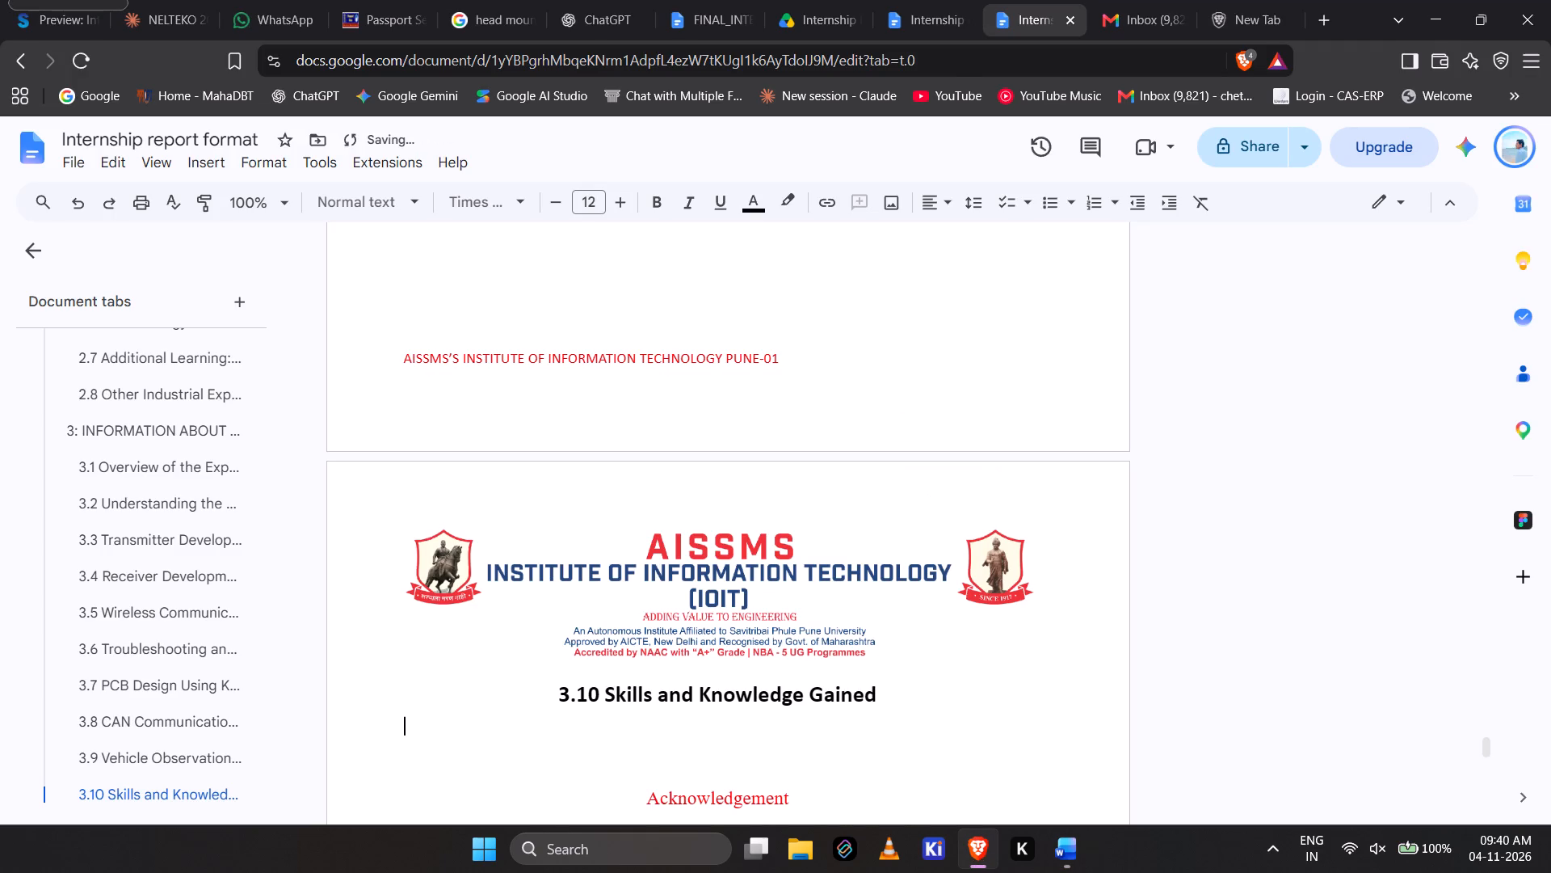
pyautogui.press('BackSpace')
pyautogui.press('Return')
# Copy the seven bullet points of section 3.10, from "Embedded programming" to "engineering teamwork", from the Word report.
pyautogui.hotkey('alt', 'Tab')
pyautogui.scroll(-1, 888, 694)
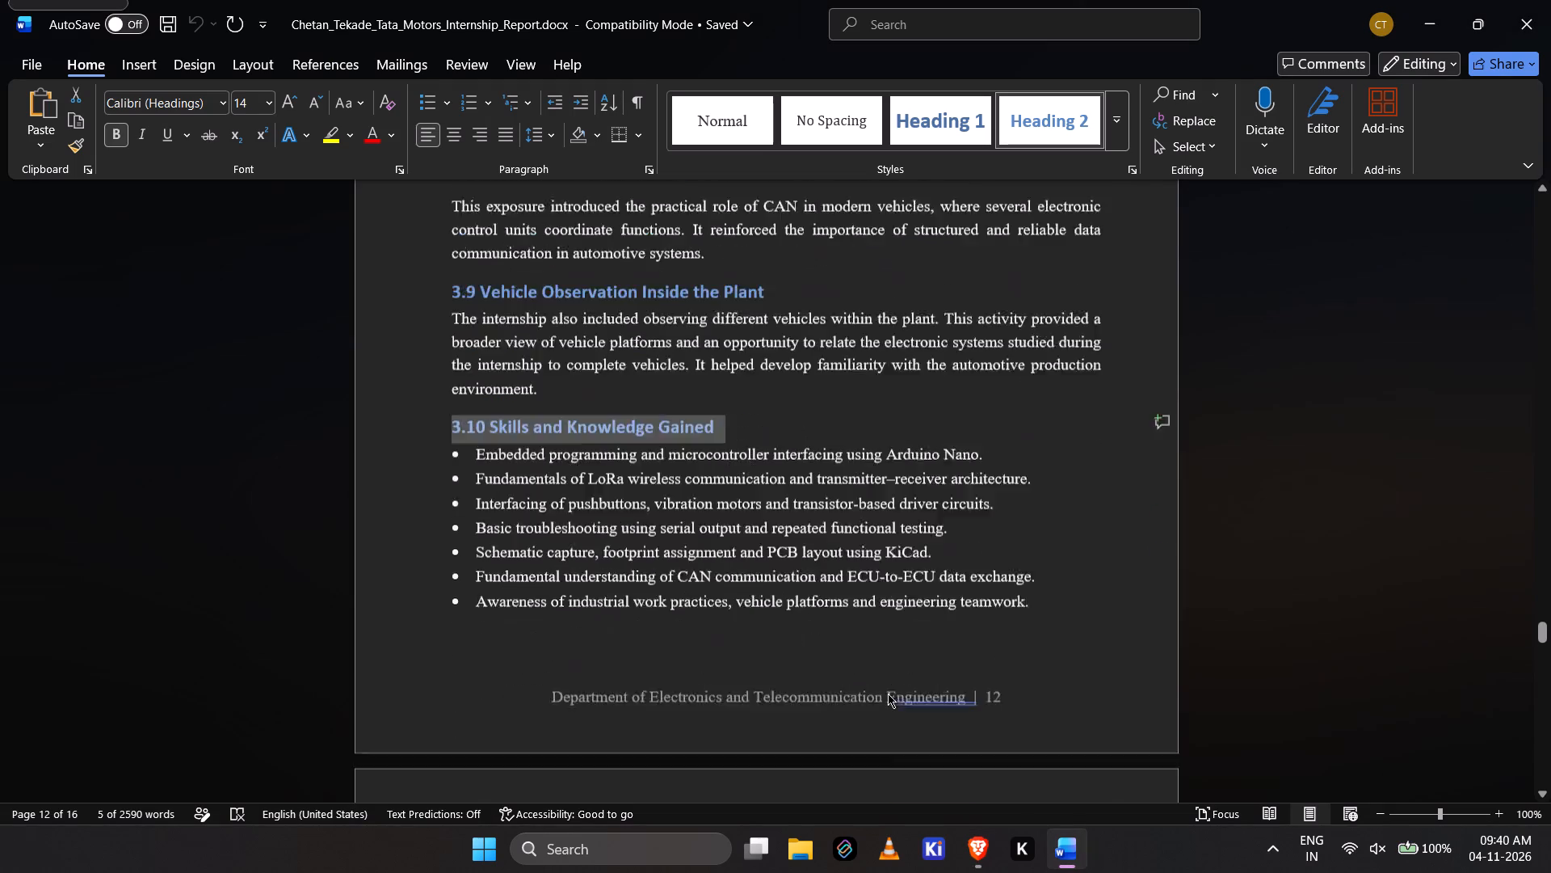
pyautogui.scroll(-1, 888, 694)
pyautogui.moveTo(476, 197); pyautogui.dragTo(1031, 340)
pyautogui.hotkey('ctrl', 'c')
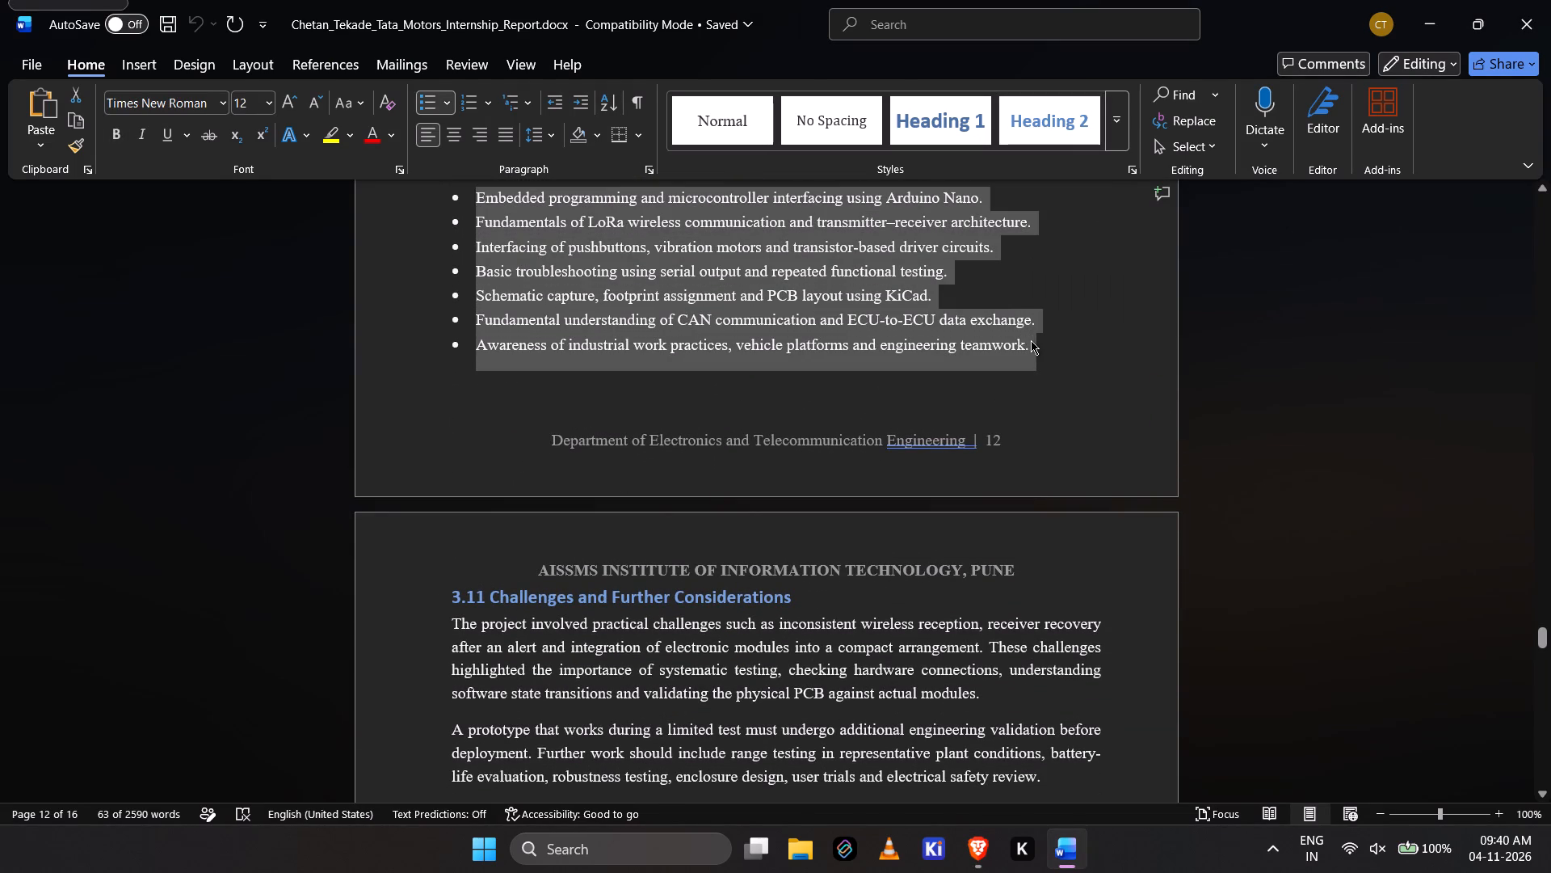
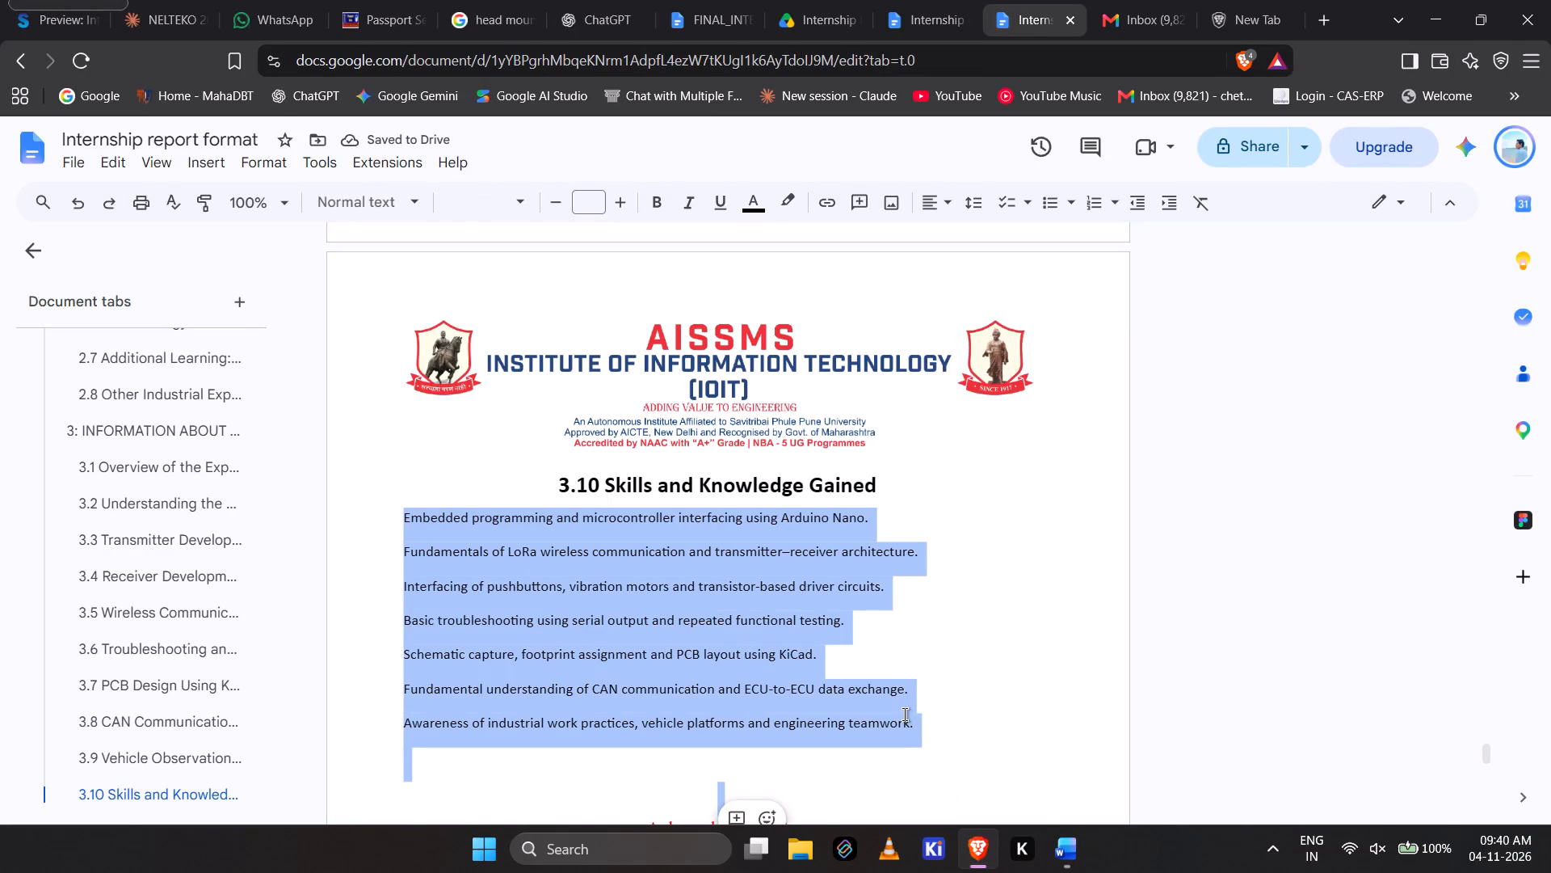
# Format the pasted section 3.10 text in Times New Roman, size 12.
pyautogui.click(495, 213)
pyautogui.click(499, 313)
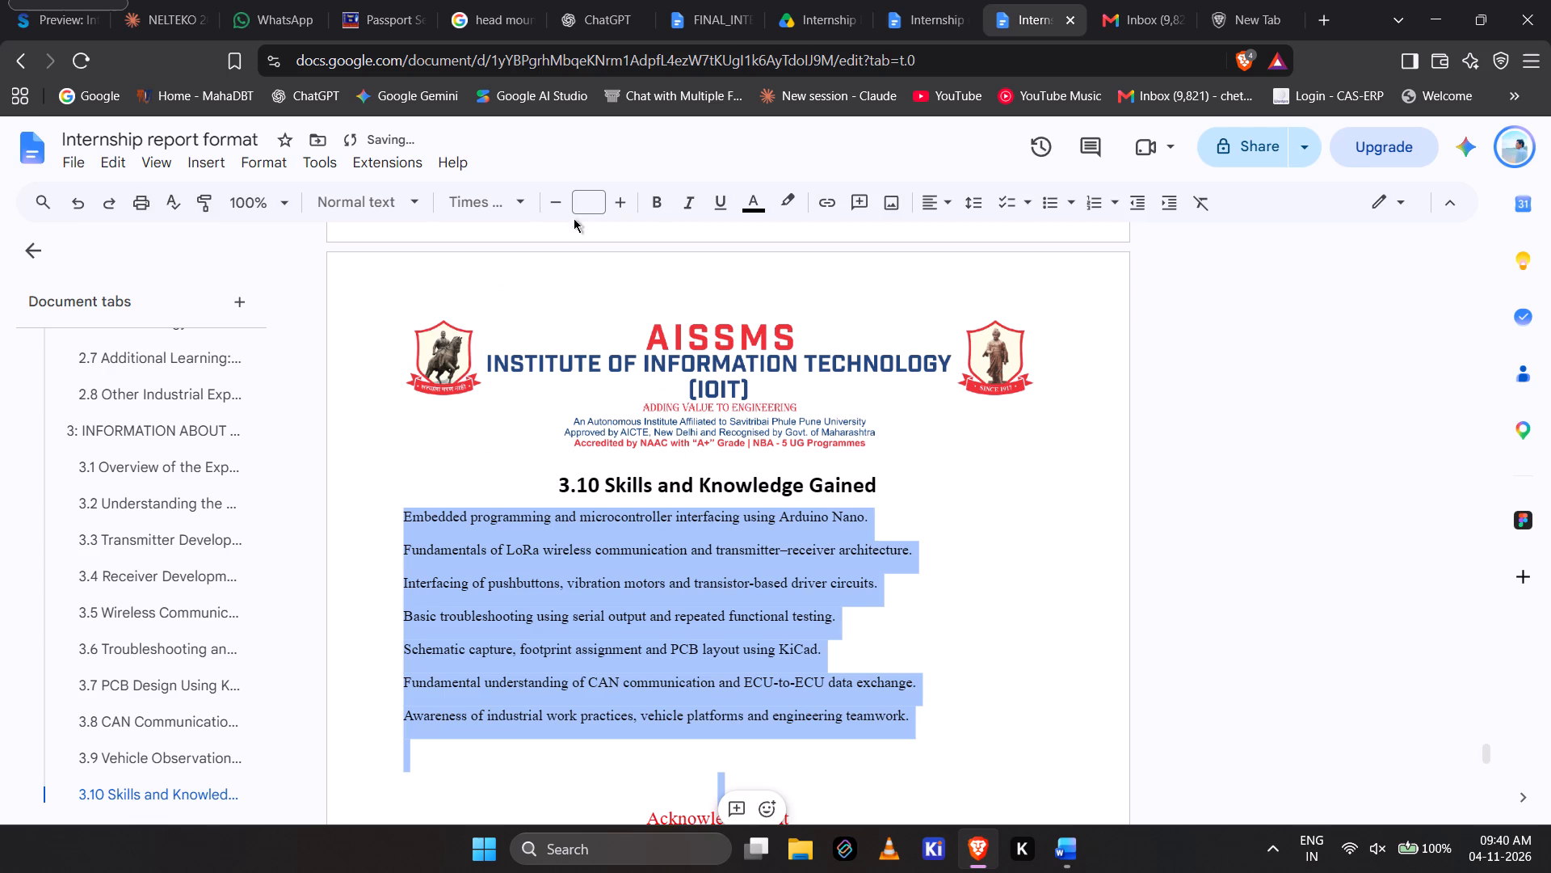
pyautogui.click(580, 207)
pyautogui.write('12')
pyautogui.press('Return')
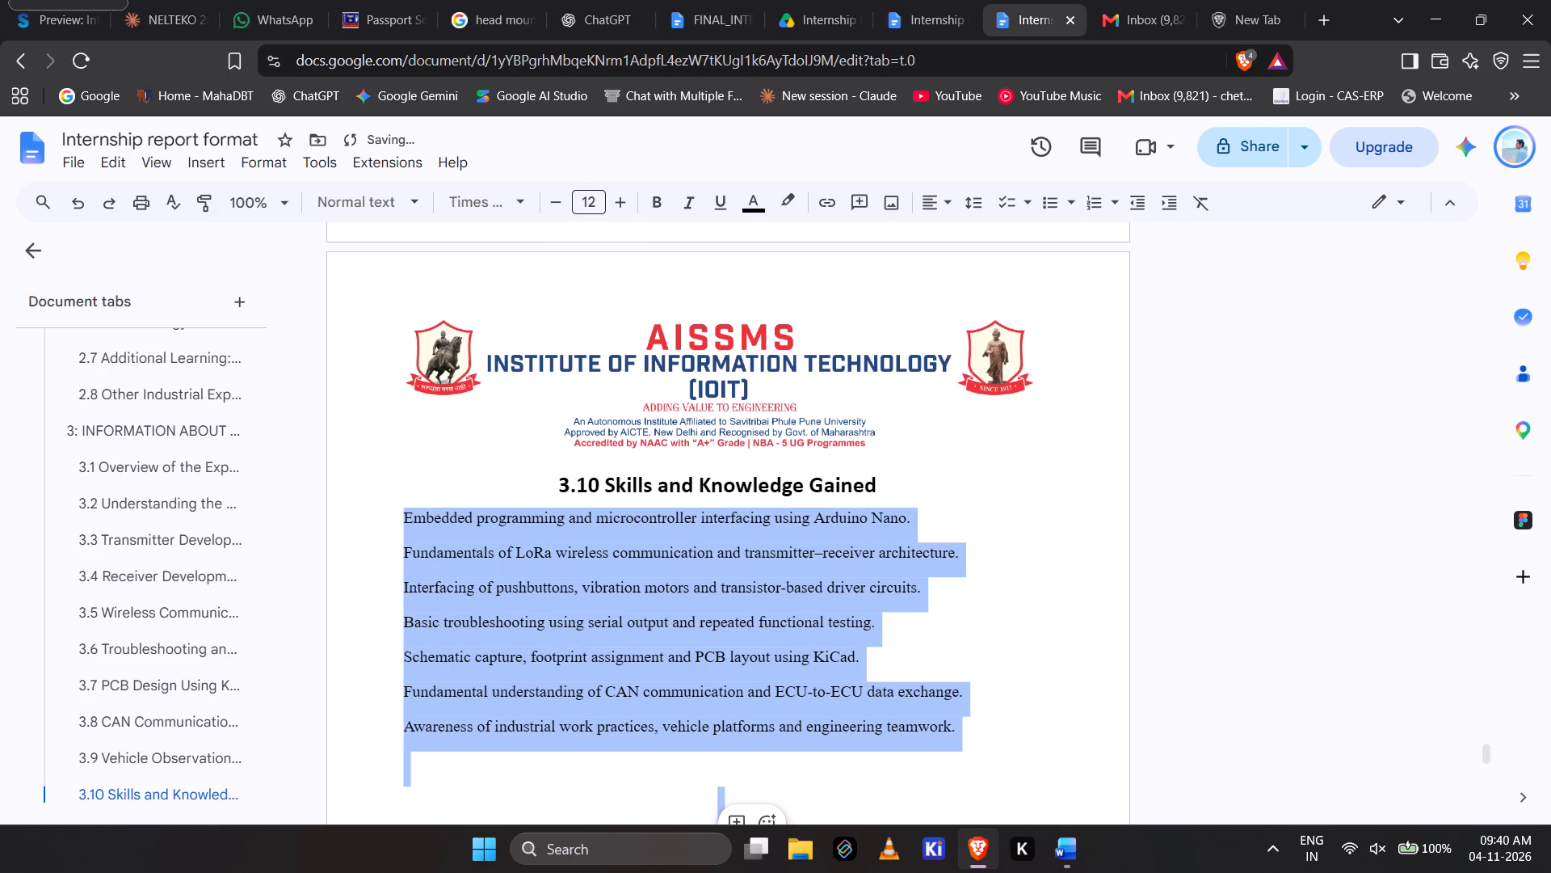
# Turn the seven section 3.10 lines into a bulleted list and remove the empty bullets at its end.
pyautogui.click(1046, 212)
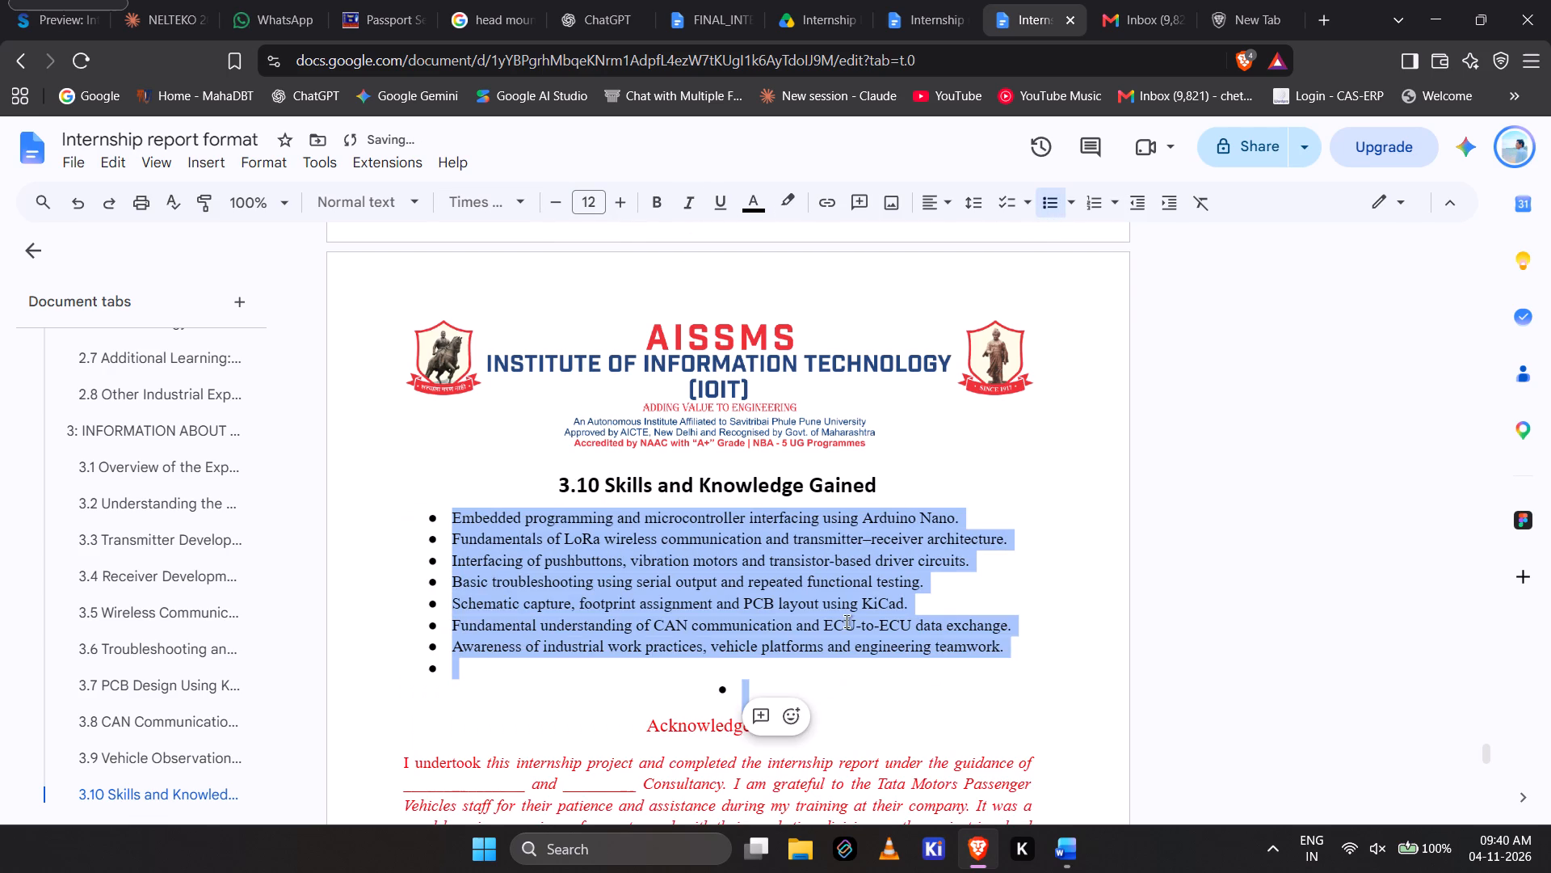
pyautogui.click(847, 622)
pyautogui.click(776, 706)
pyautogui.press('BackSpace')
pyautogui.press('BackSpace')
pyautogui.press('BackSpace')
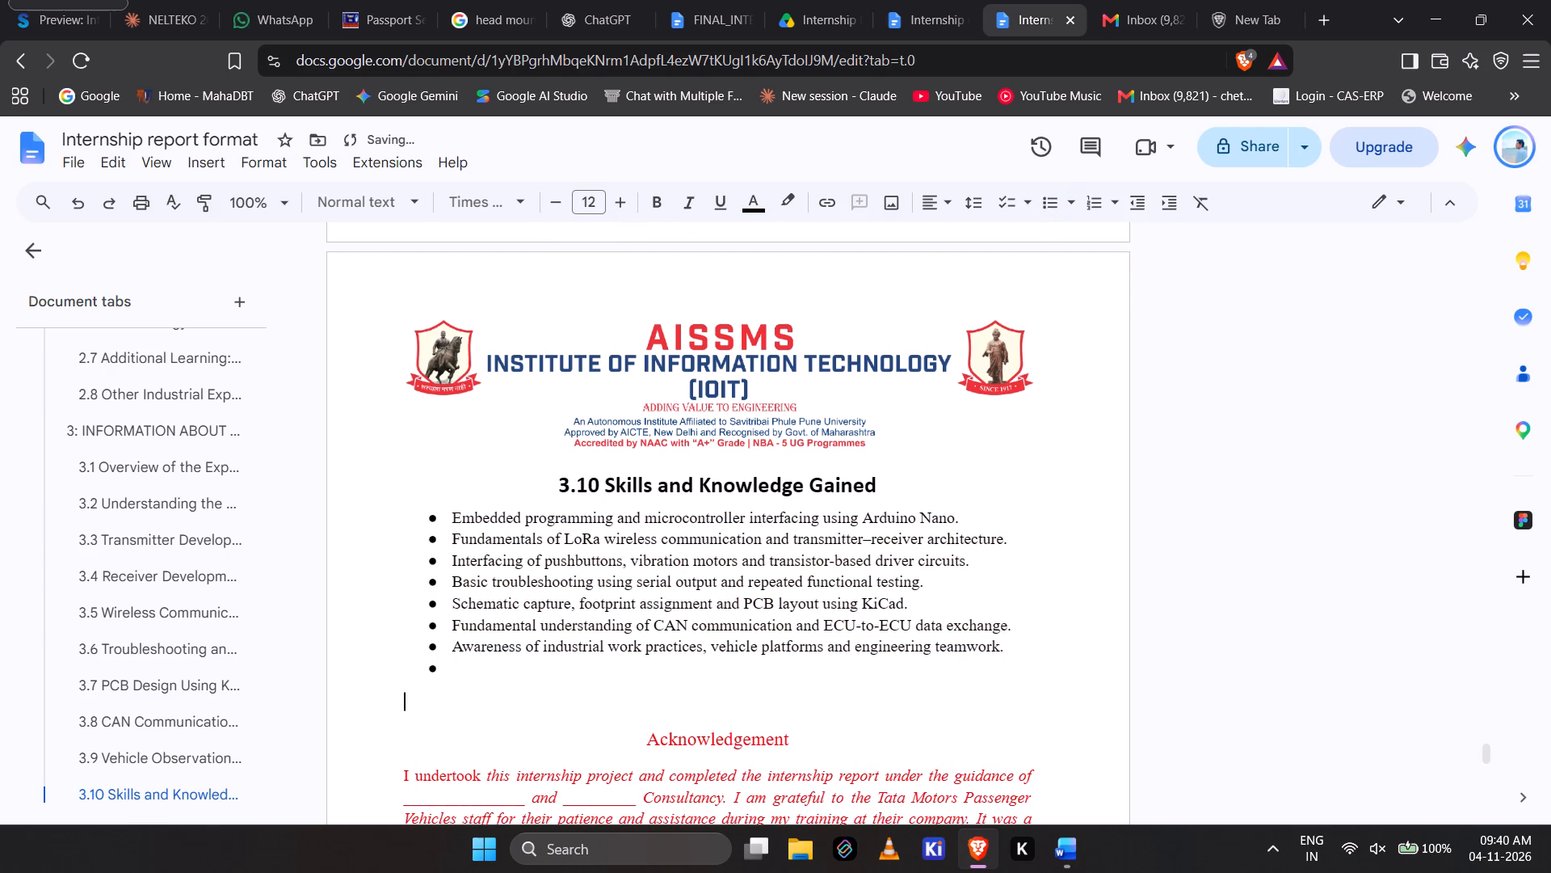
pyautogui.press('BackSpace')
pyautogui.press('BackSpace')
pyautogui.press('BackSpace')
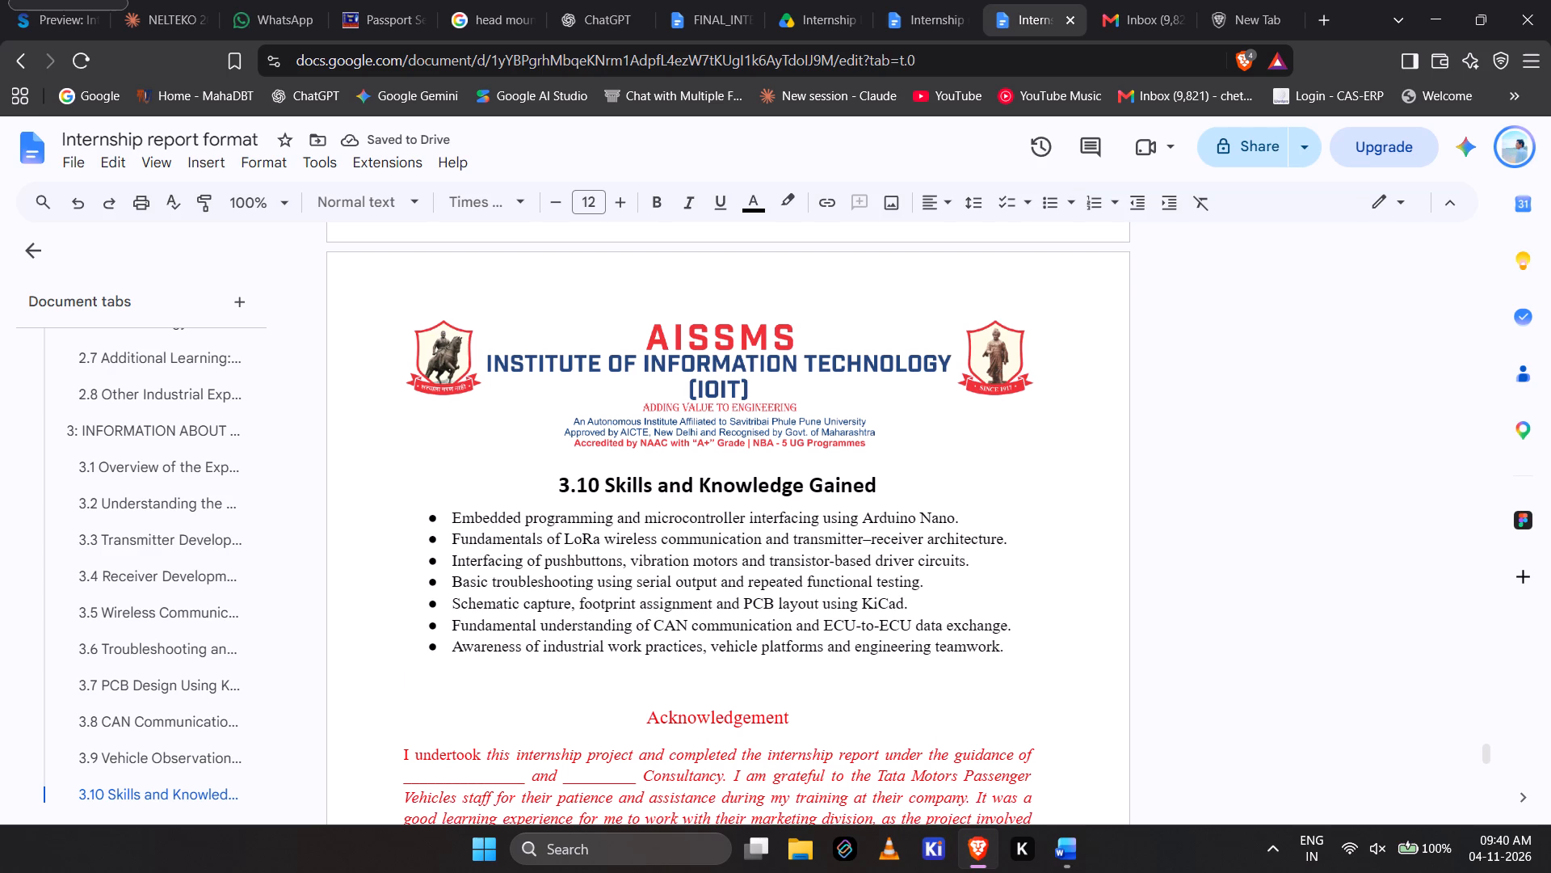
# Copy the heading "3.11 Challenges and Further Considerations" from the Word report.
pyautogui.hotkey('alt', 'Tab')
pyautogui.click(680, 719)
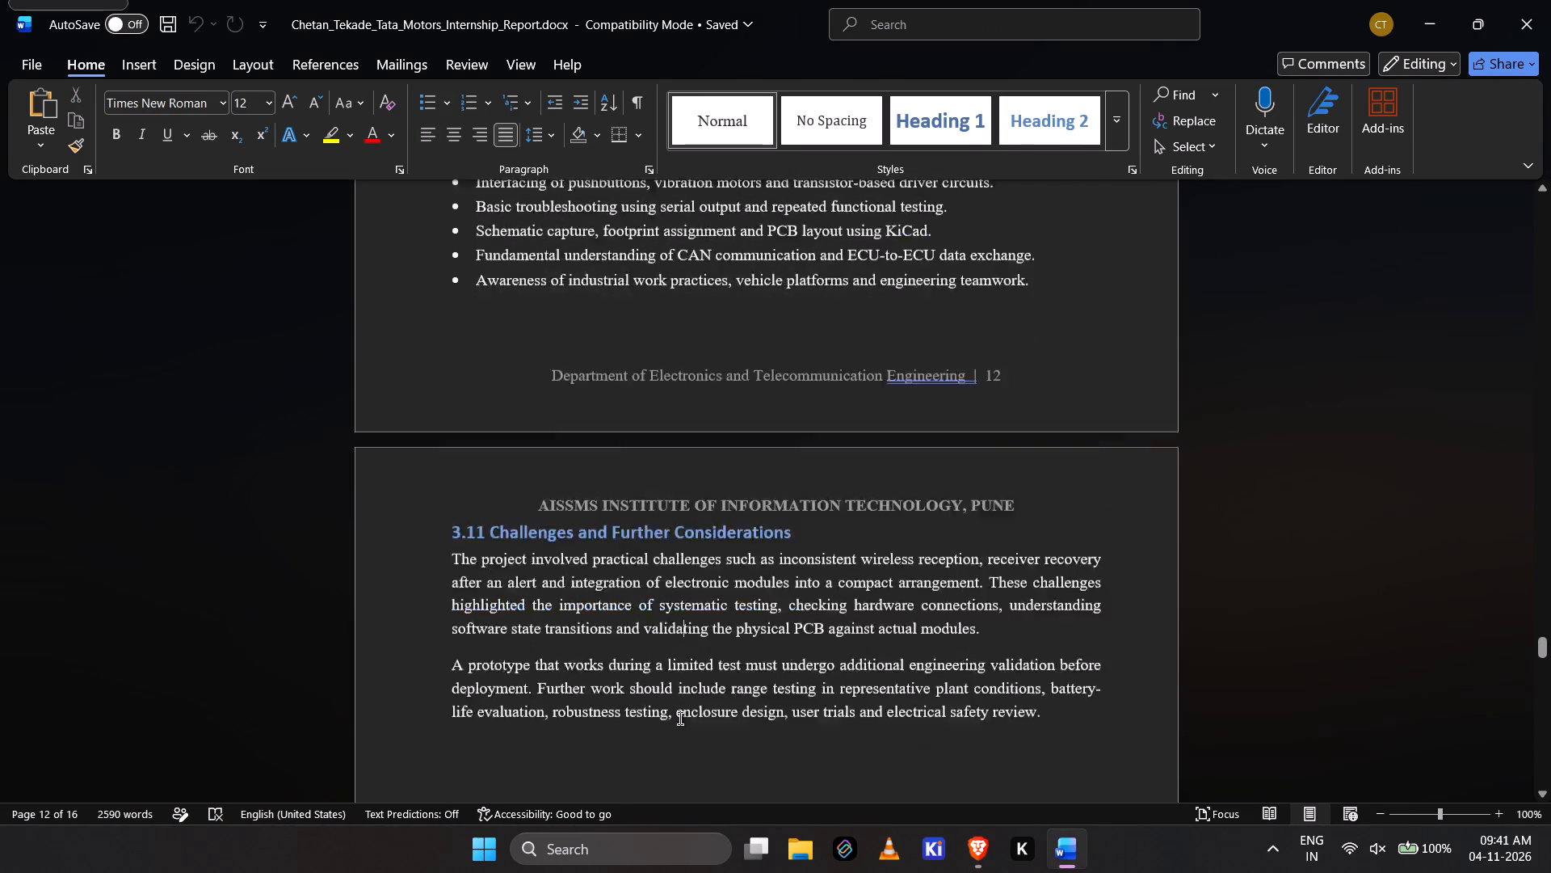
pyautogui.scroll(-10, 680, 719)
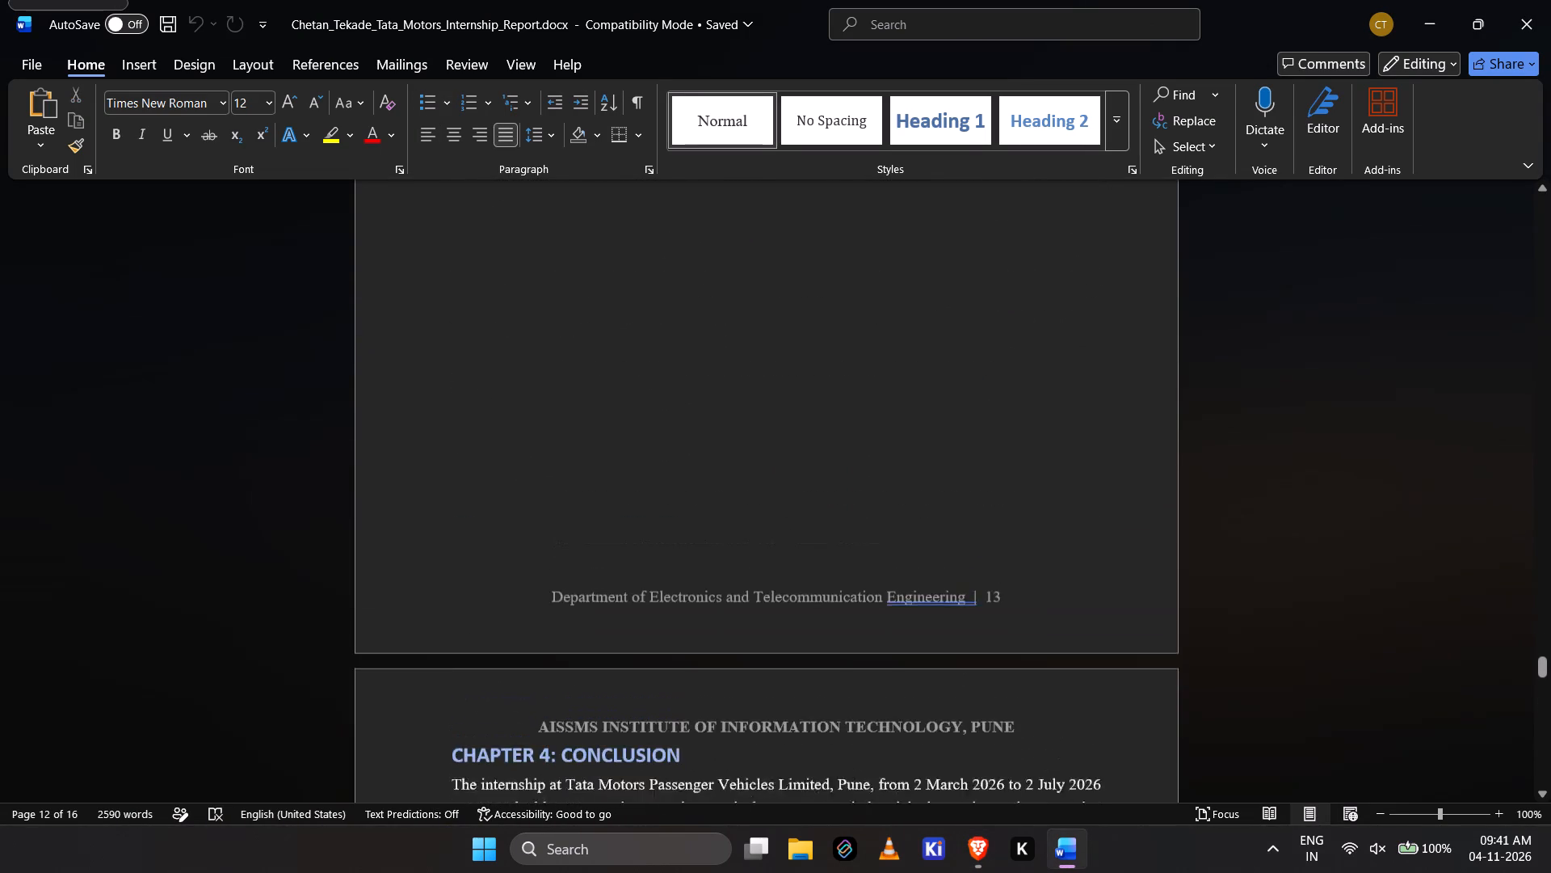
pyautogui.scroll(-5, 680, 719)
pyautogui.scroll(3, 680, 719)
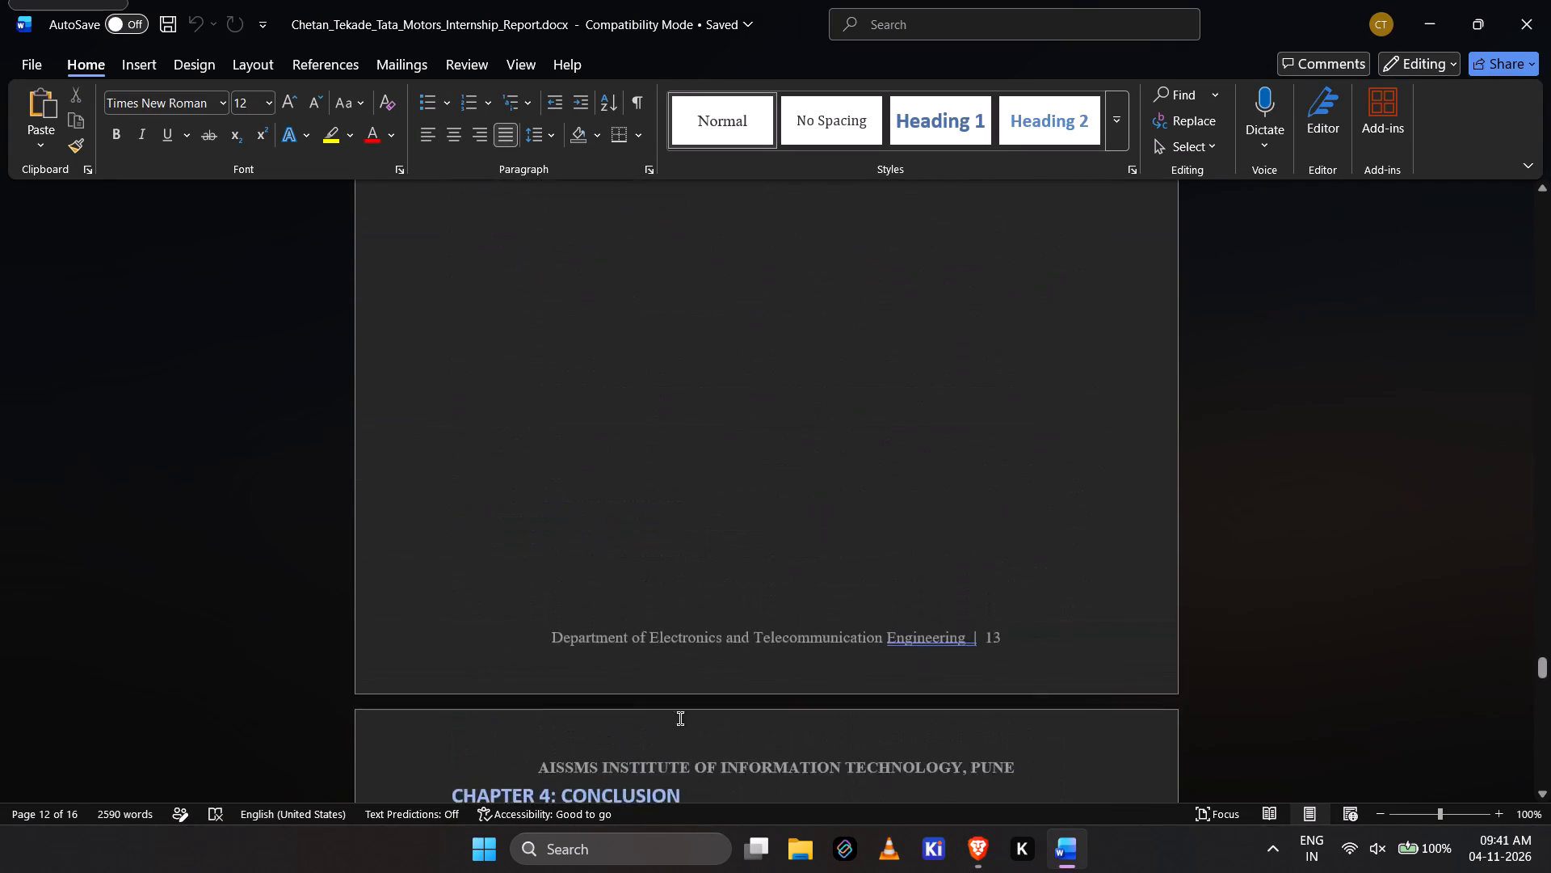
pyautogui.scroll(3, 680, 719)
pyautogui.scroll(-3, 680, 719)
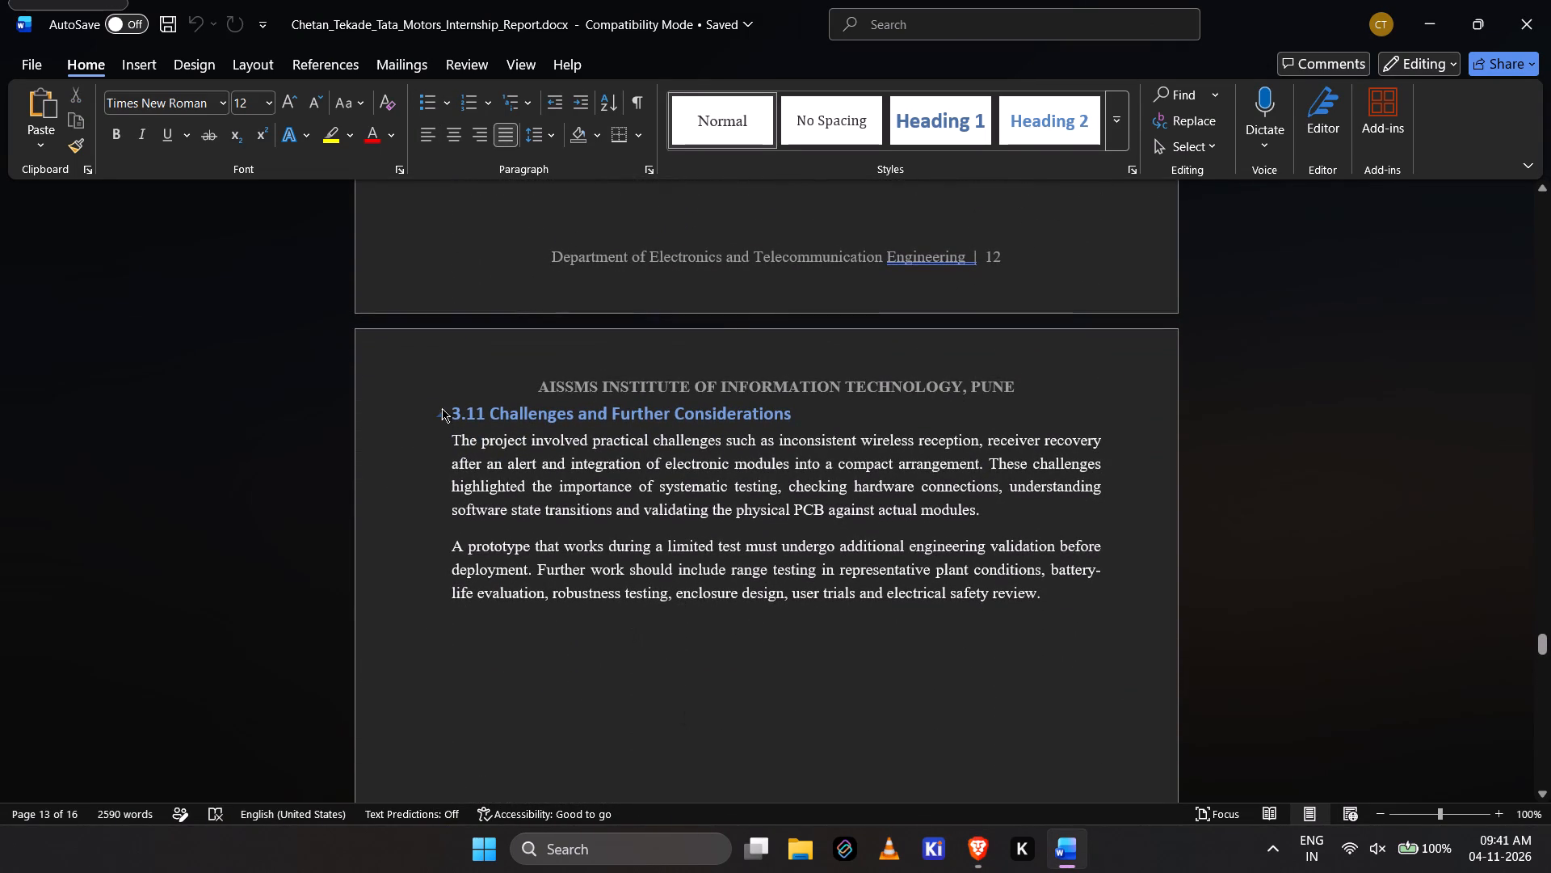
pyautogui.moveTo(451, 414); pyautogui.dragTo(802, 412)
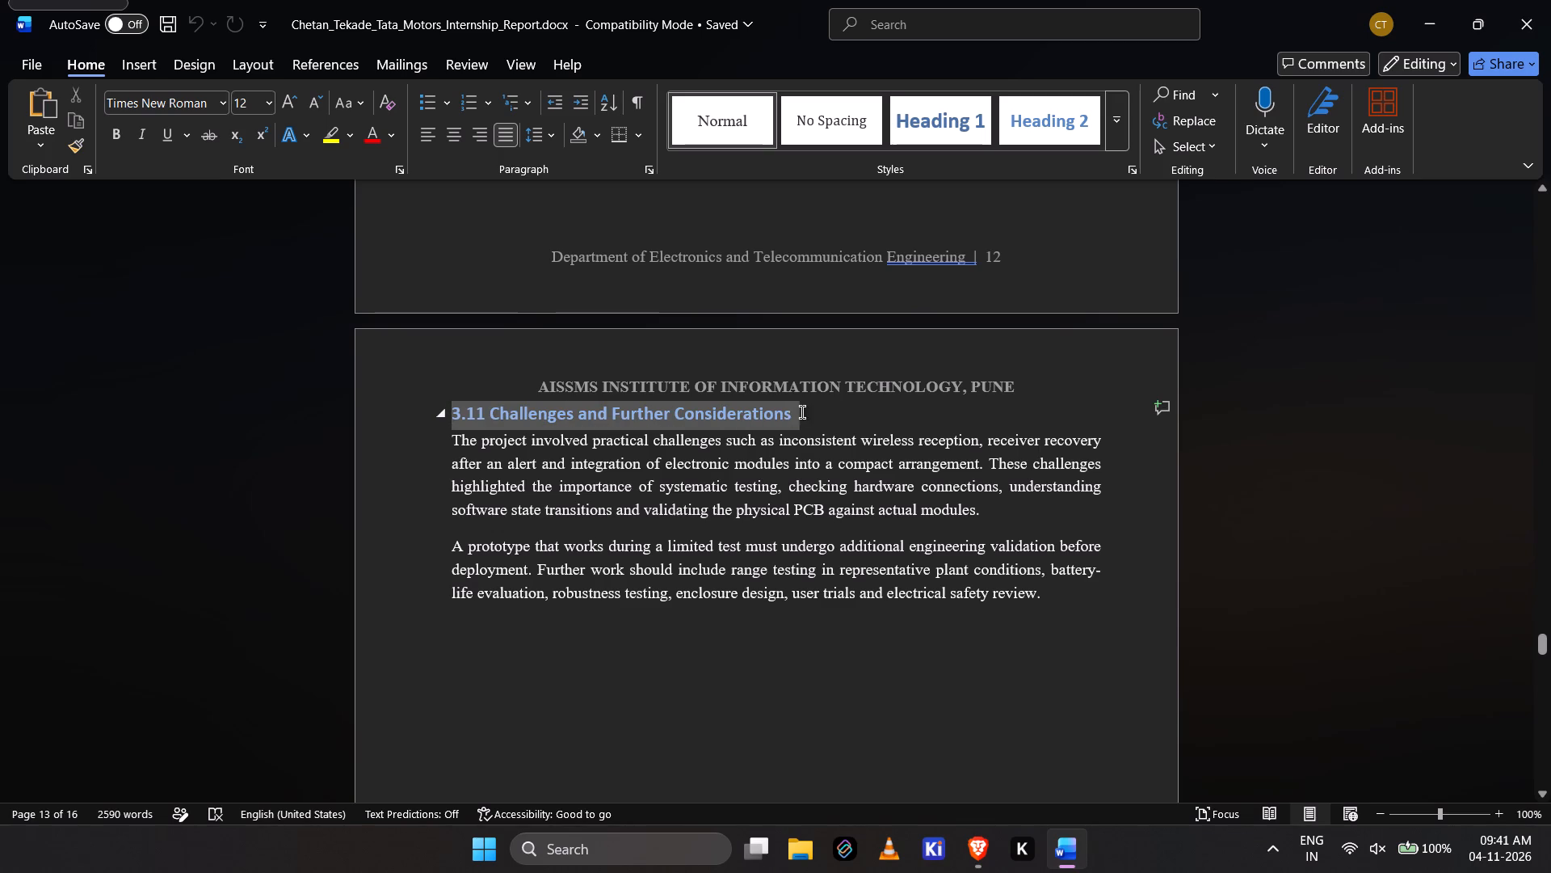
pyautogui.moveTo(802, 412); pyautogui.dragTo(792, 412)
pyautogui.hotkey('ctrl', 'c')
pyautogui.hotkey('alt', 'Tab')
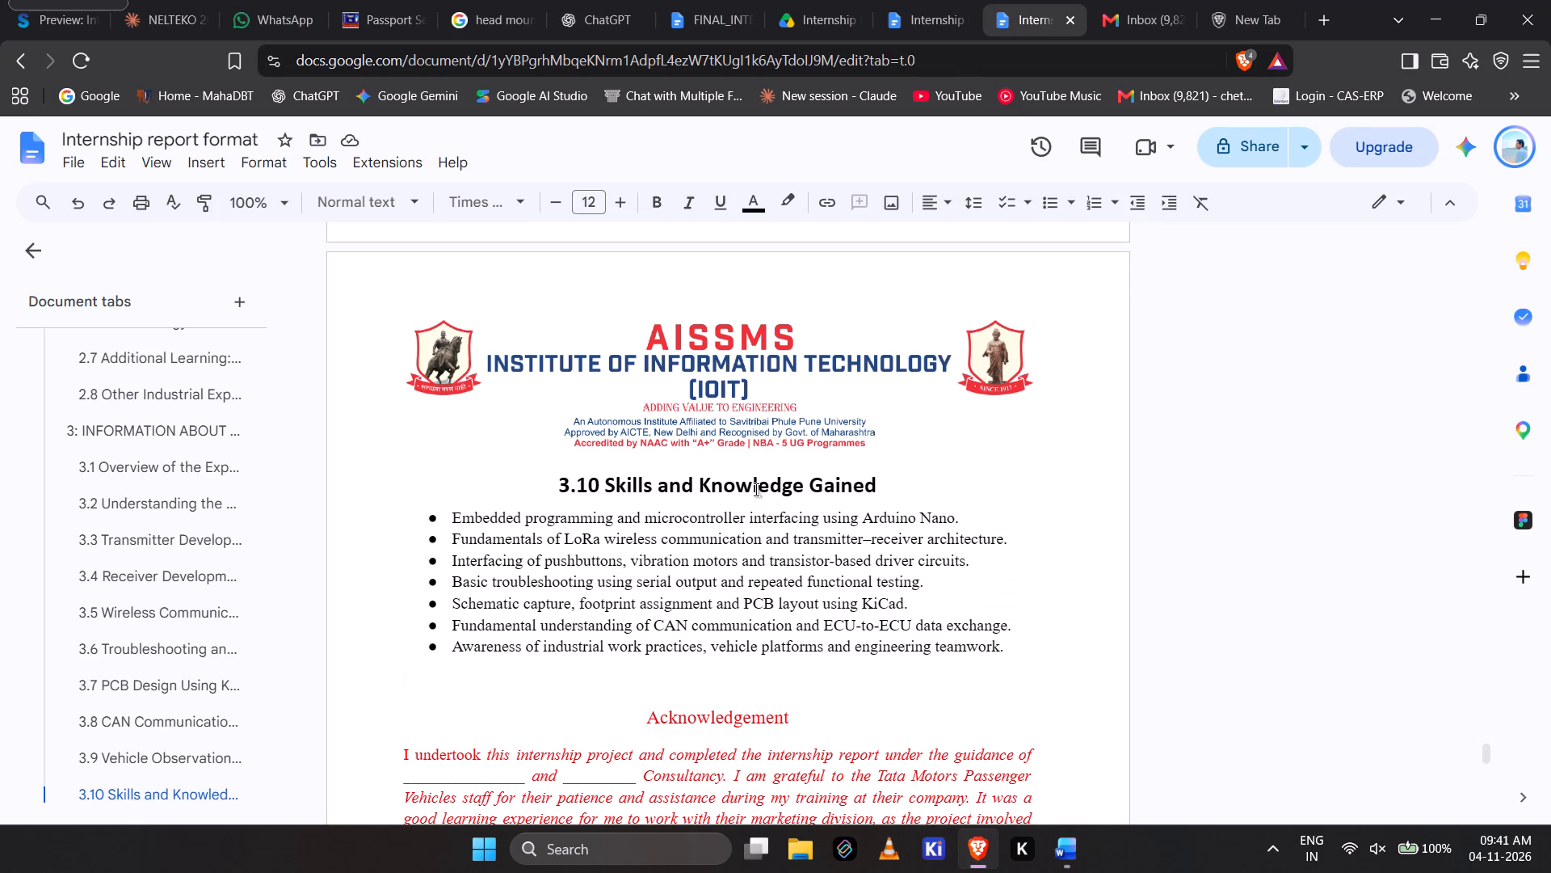
# Copy the heading "3.10 Skills and Knowledge Gained" in the Google Docs report and add an empty line below its bullets.
pyautogui.tripleClick(756, 490)
pyautogui.hotkey('ctrl', 'c')
pyautogui.click(703, 691)
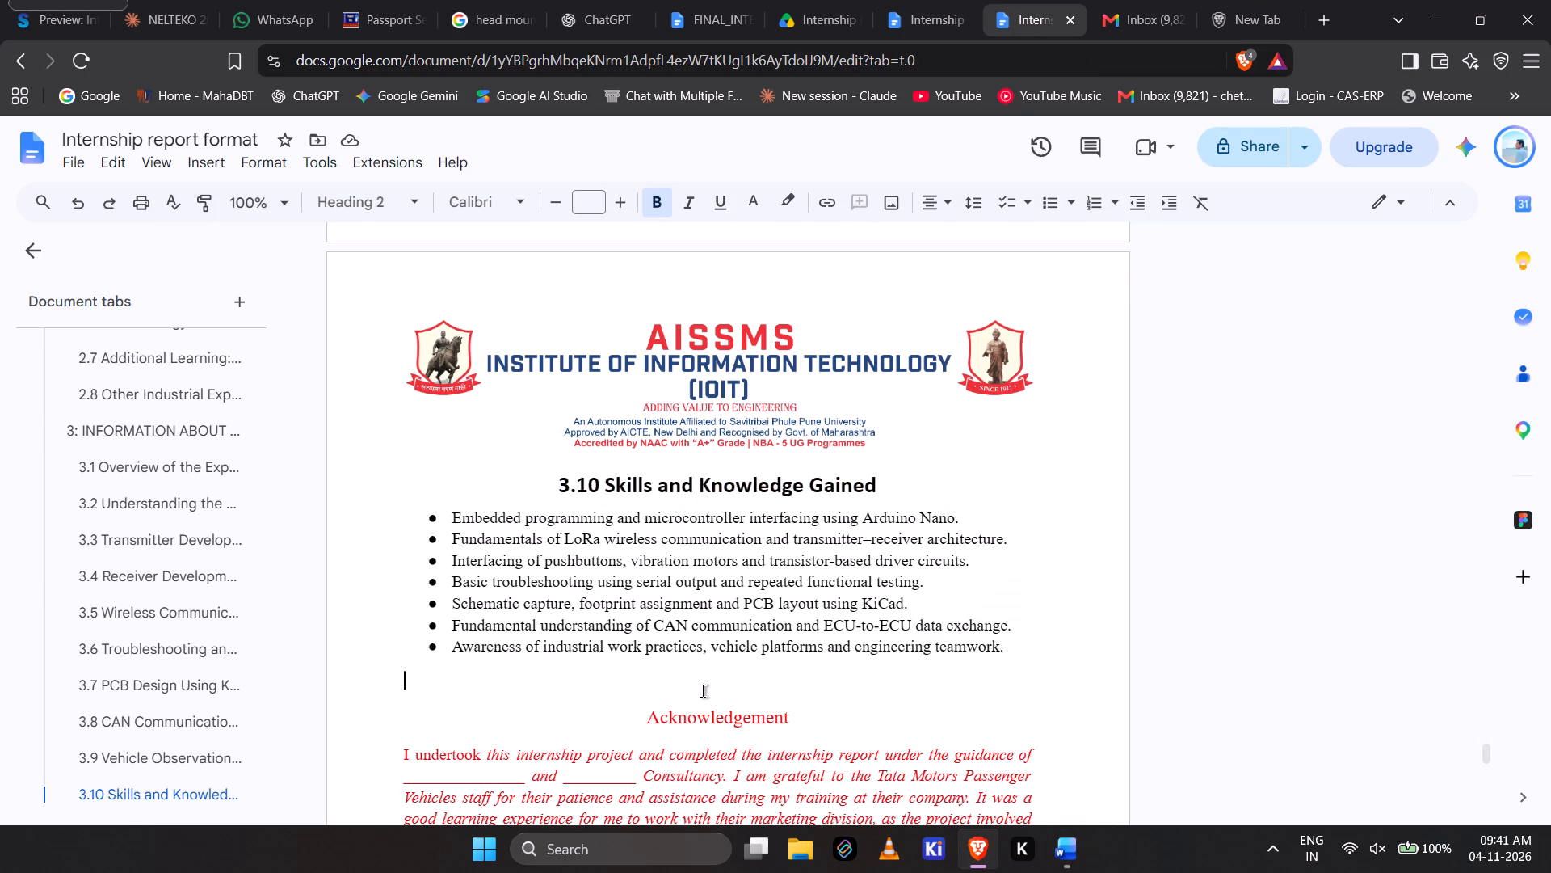
pyautogui.press('Return')
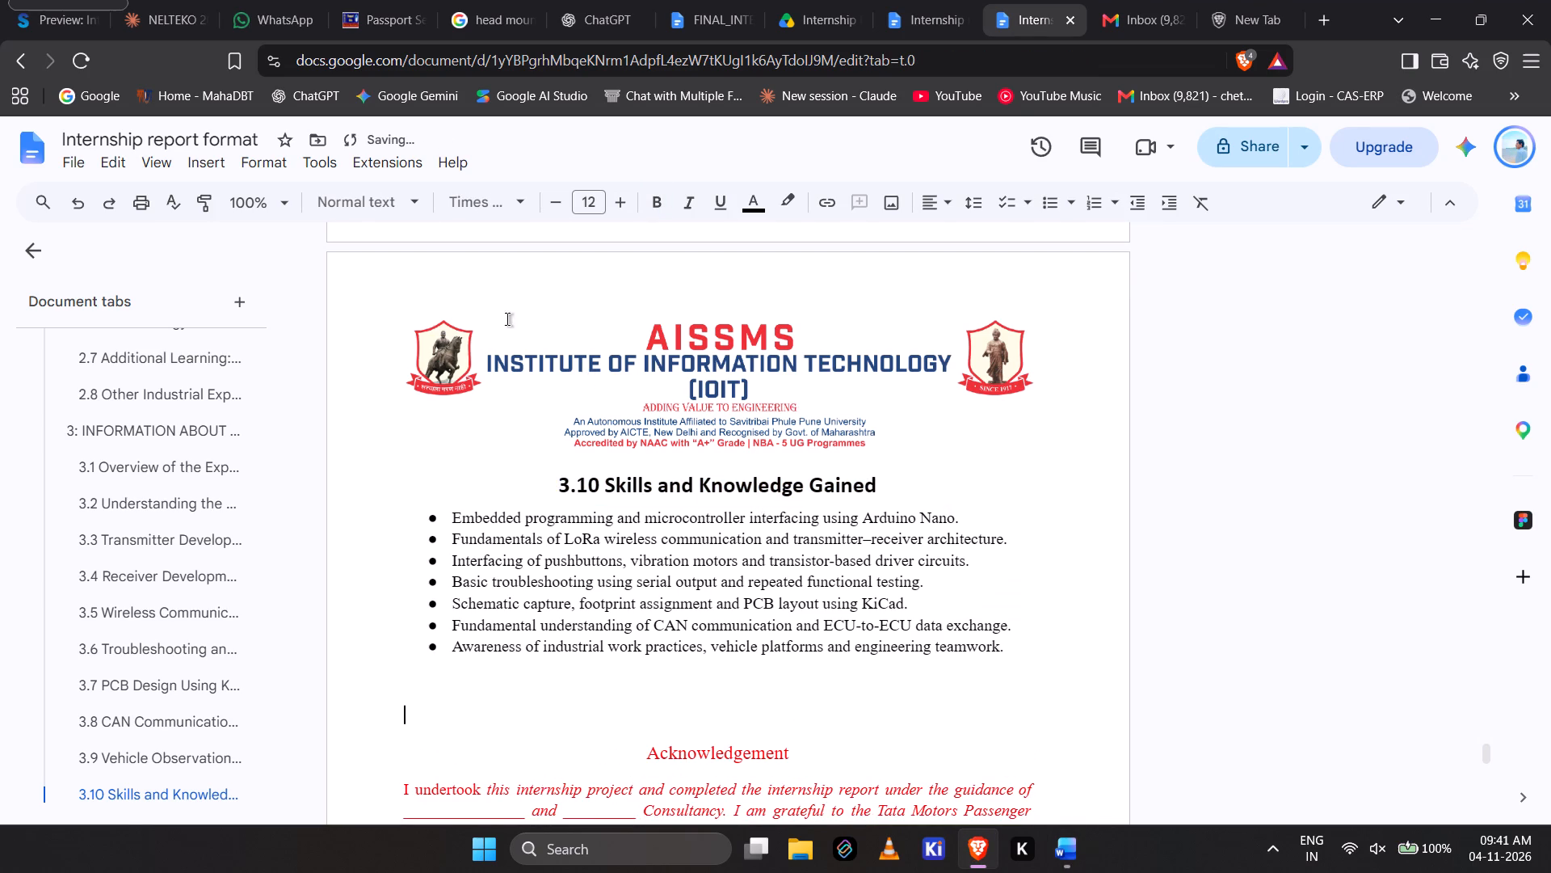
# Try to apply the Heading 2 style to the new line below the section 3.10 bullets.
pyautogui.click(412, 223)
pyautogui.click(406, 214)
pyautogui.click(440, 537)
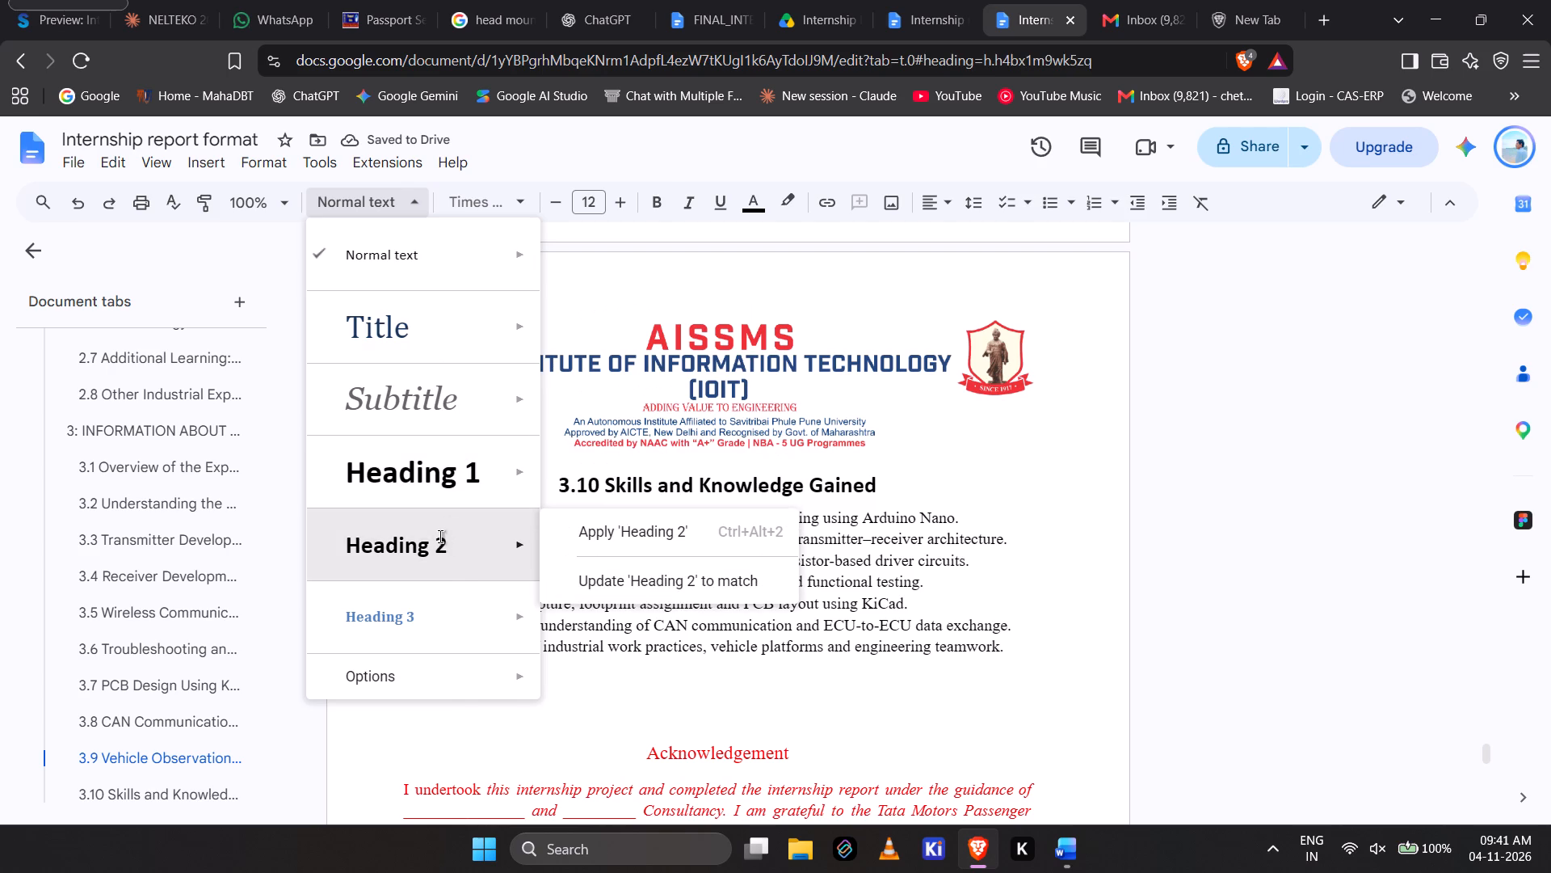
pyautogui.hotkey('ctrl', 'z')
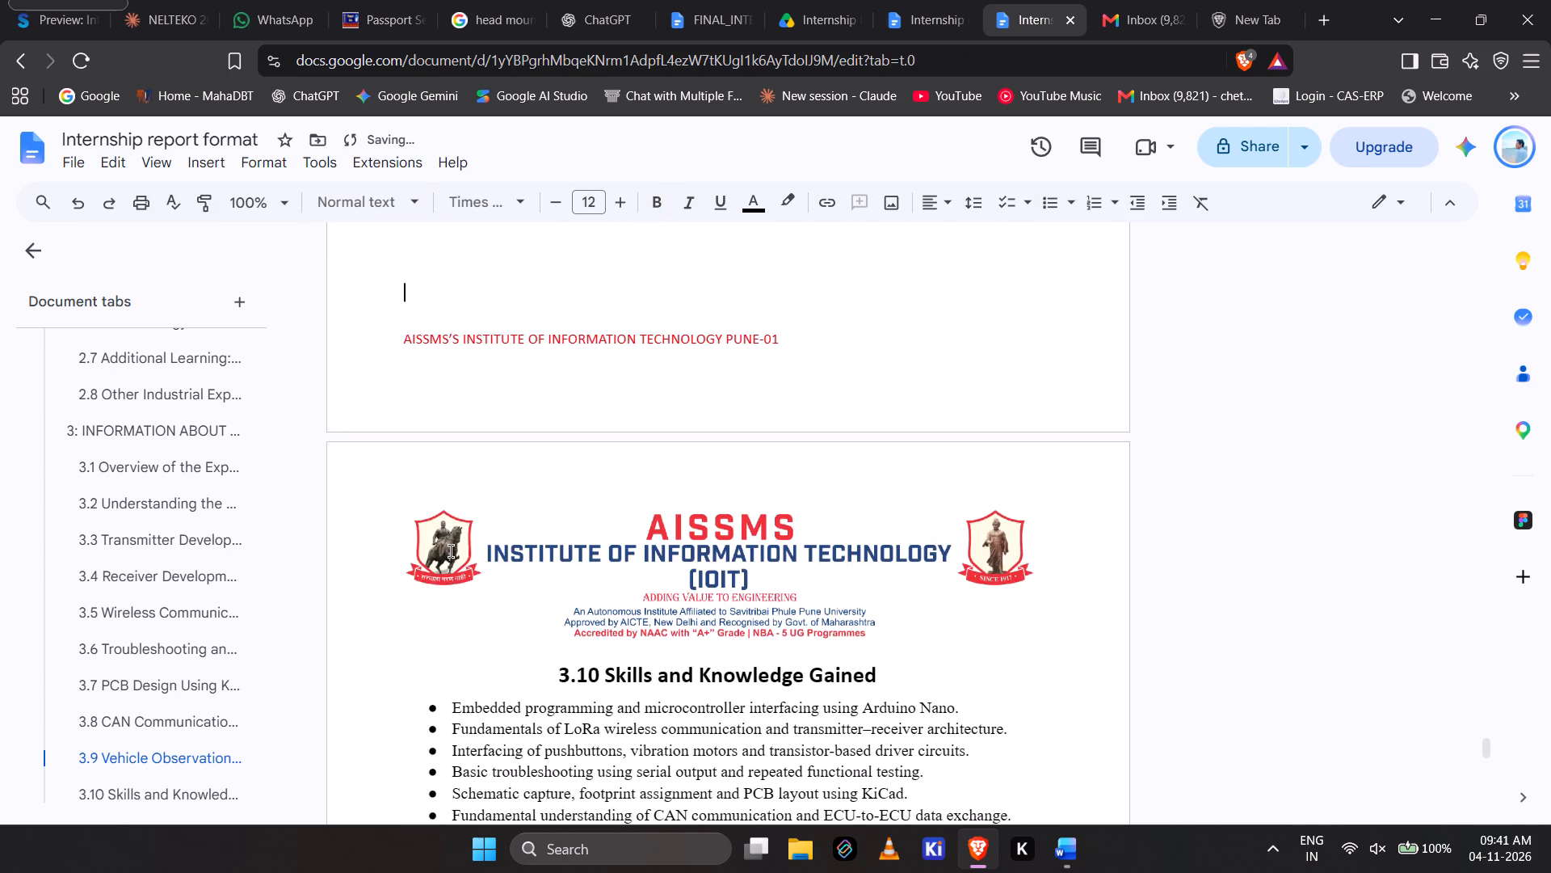
# Add a Heading 2 line under the section 3.10 bullets and paste the copied heading into it.
pyautogui.scroll(-3, 451, 551)
pyautogui.click(451, 551)
pyautogui.click(478, 502)
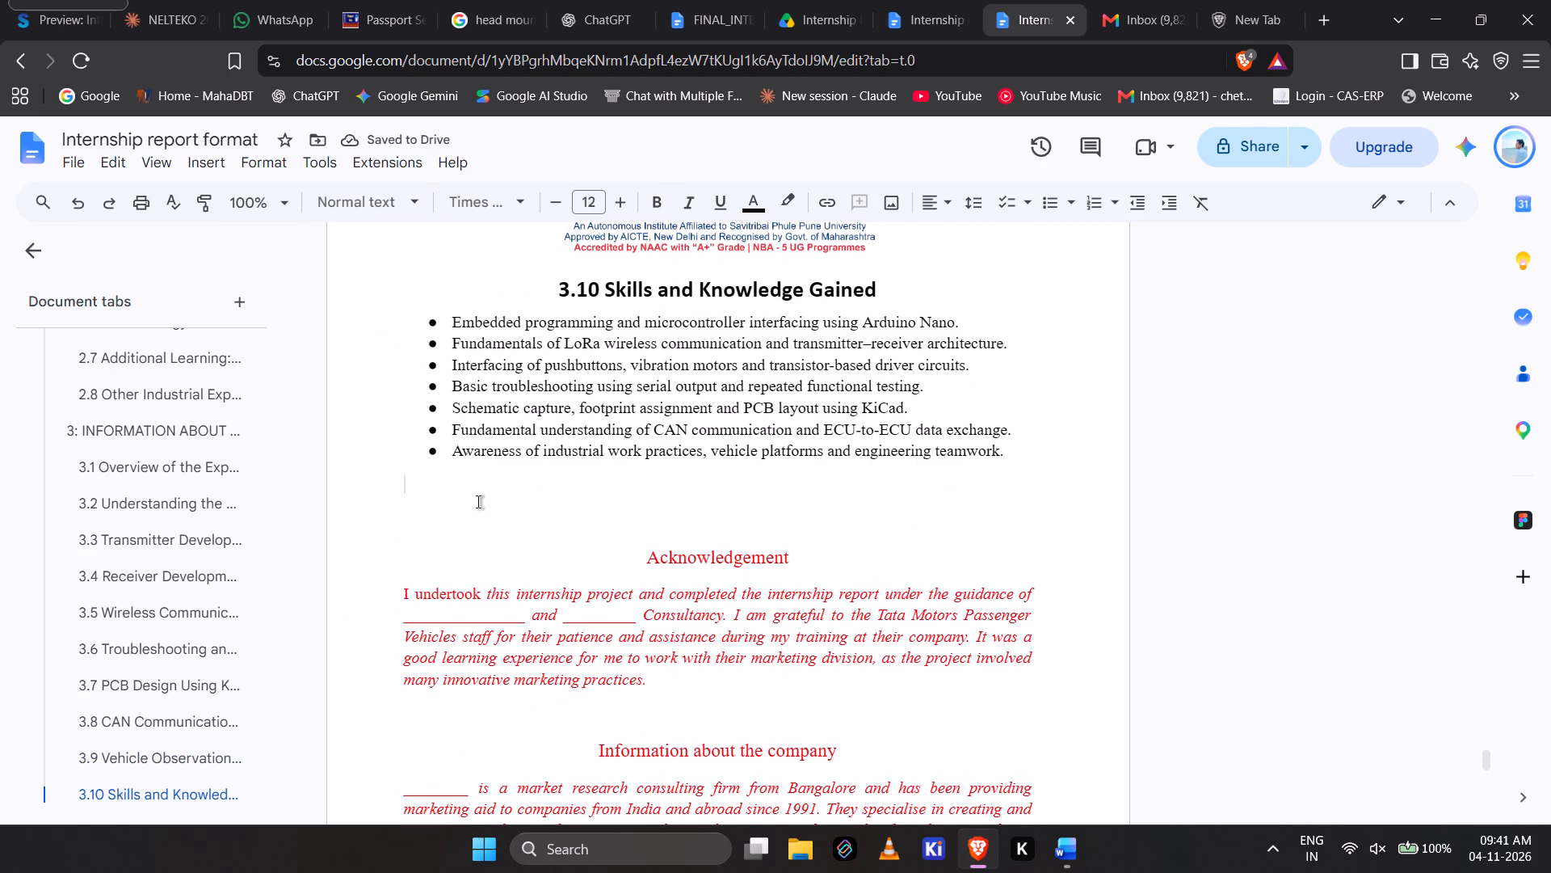
pyautogui.press('Return')
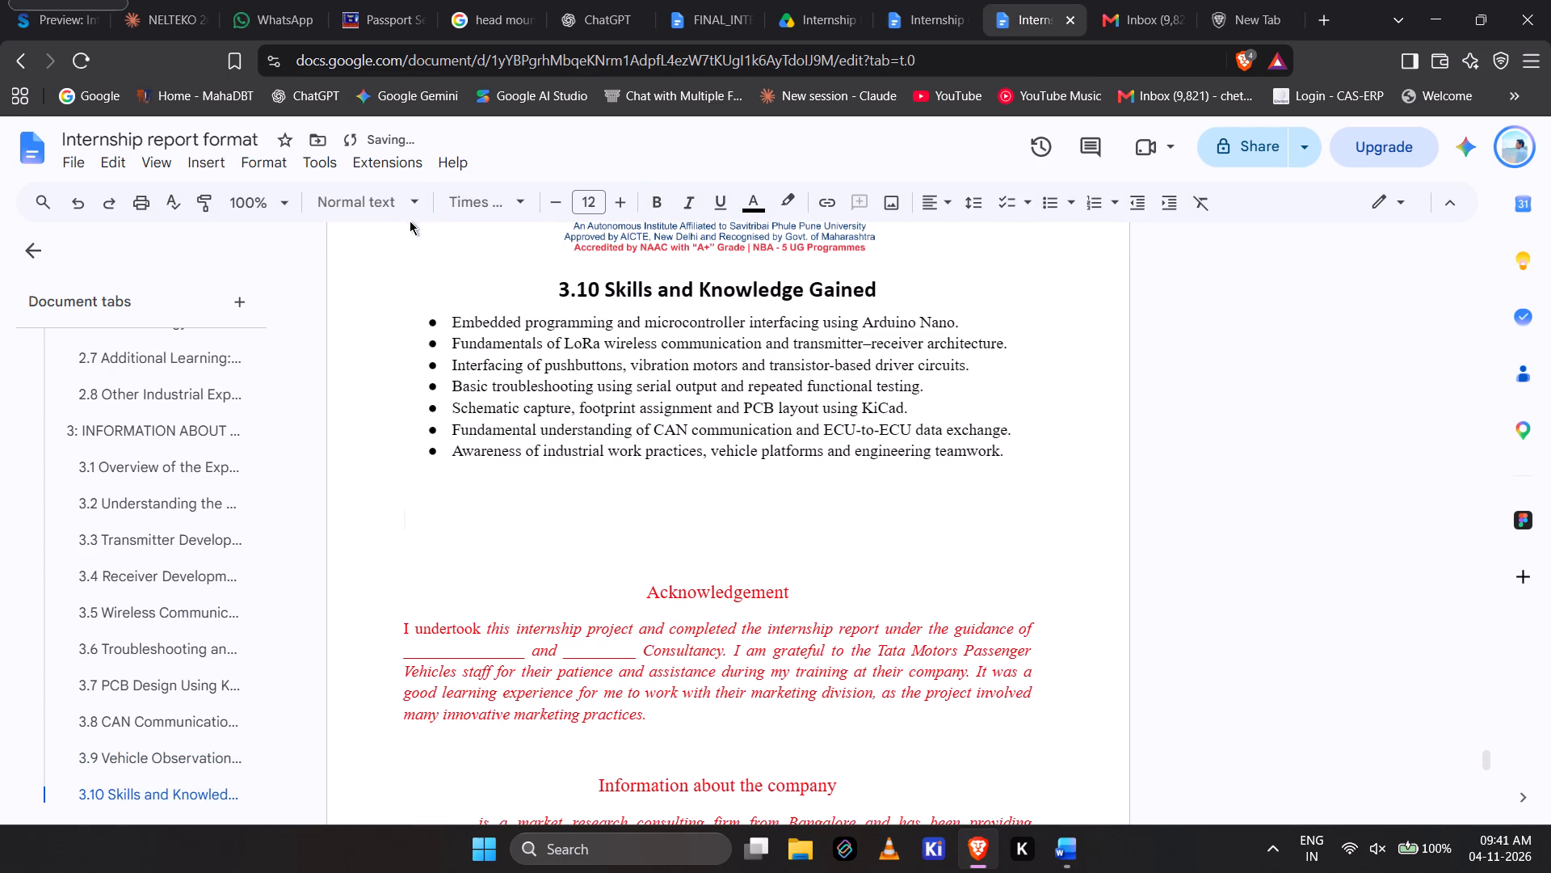
pyautogui.click(395, 205)
pyautogui.click(395, 524)
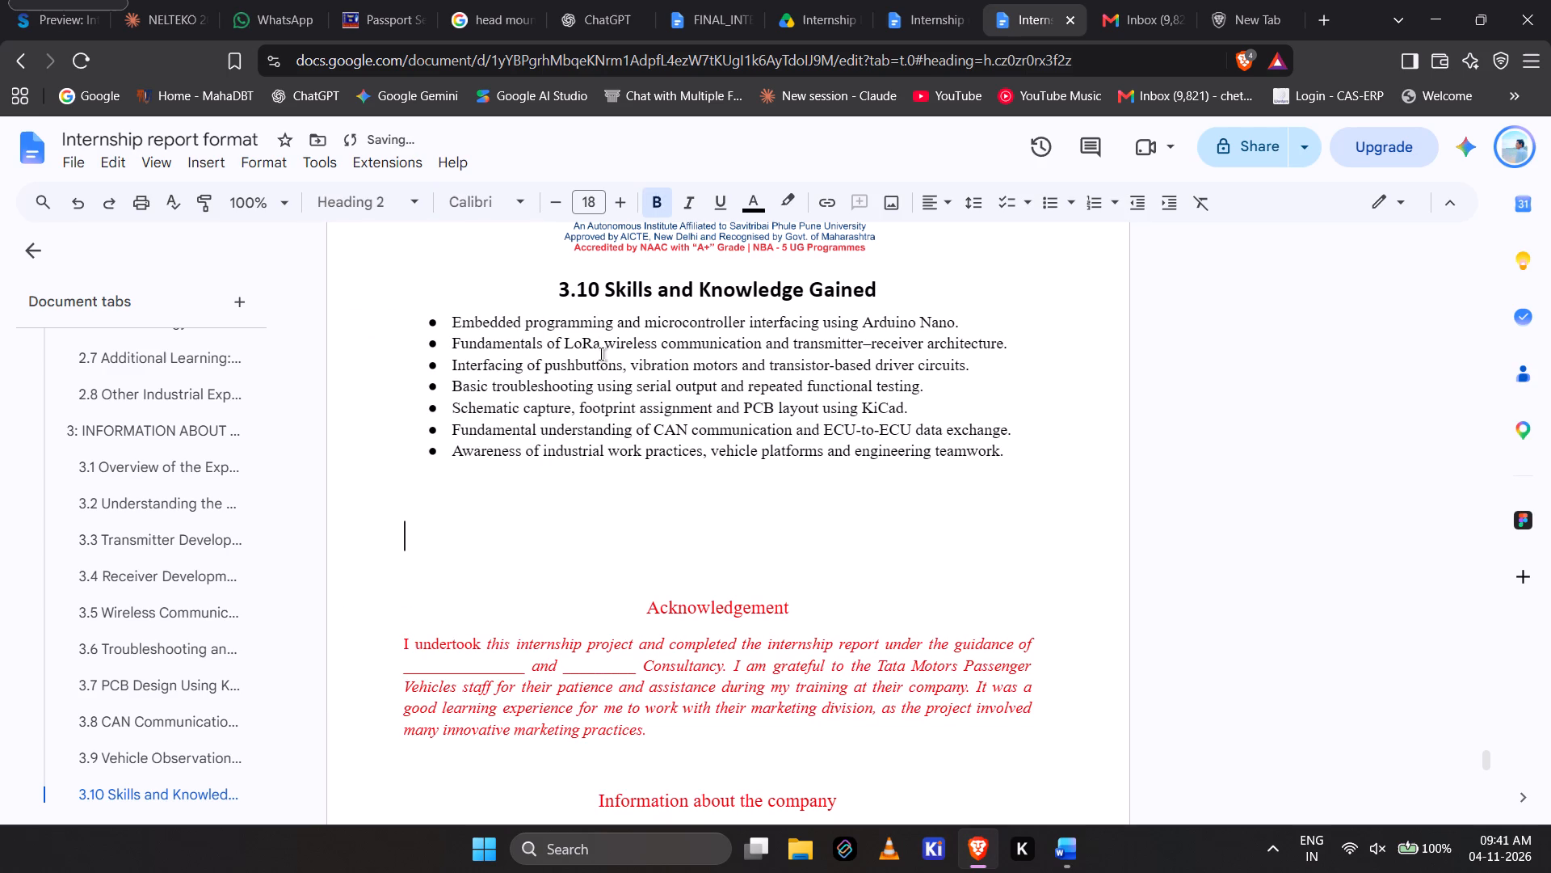
pyautogui.hotkey('ctrl', 'v')
# Renumber the pasted duplicate heading as 3.11.
pyautogui.click(581, 538)
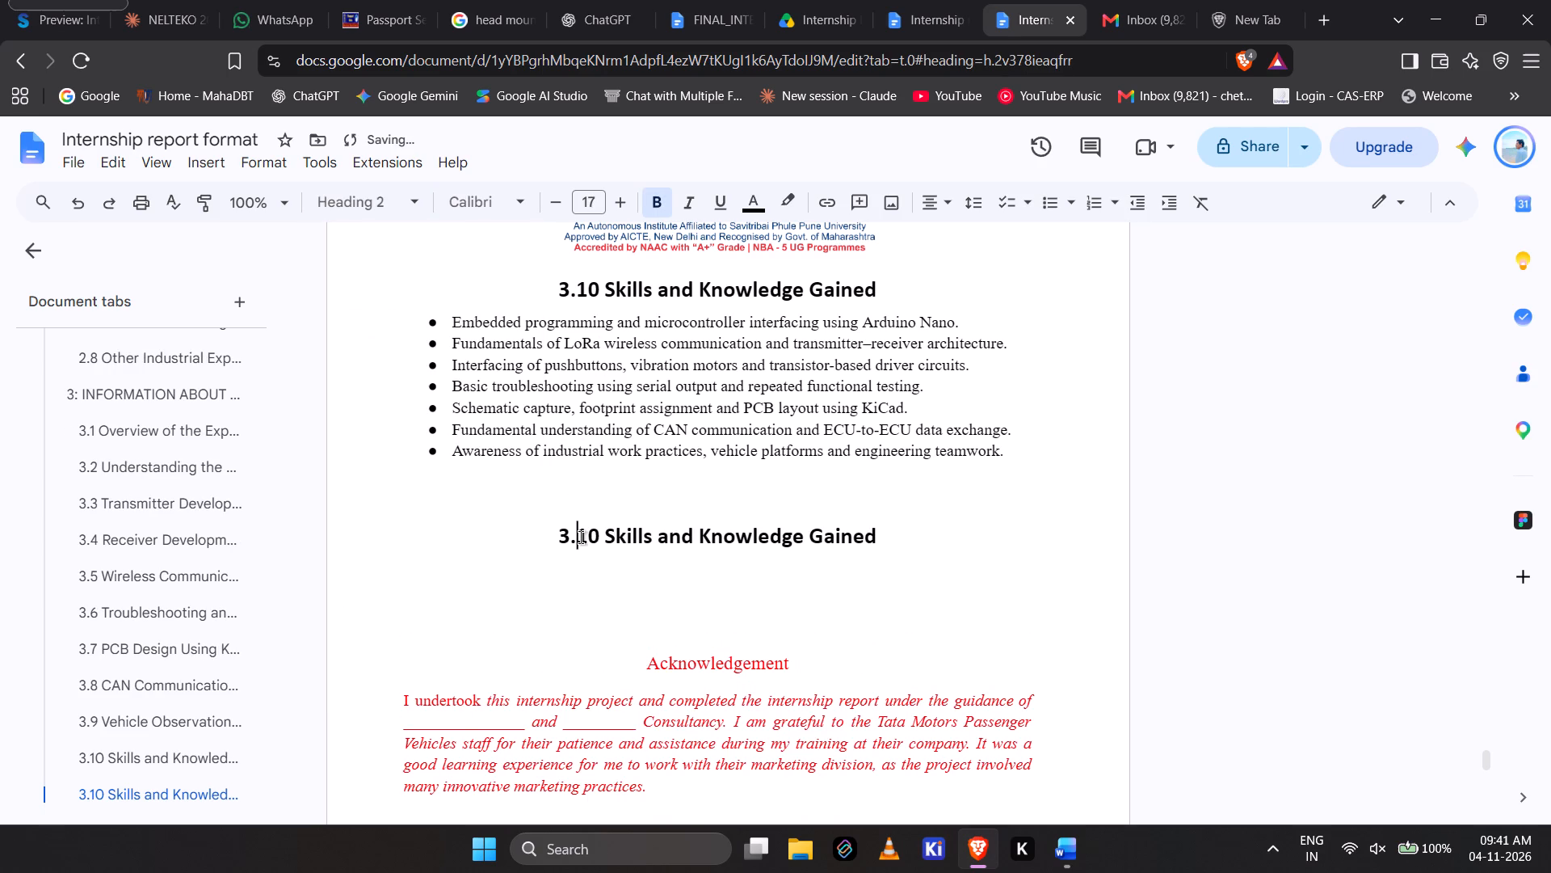
pyautogui.click(597, 538)
pyautogui.press('BackSpace')
pyautogui.press('1')
pyautogui.hotkey('alt', 'Tab')
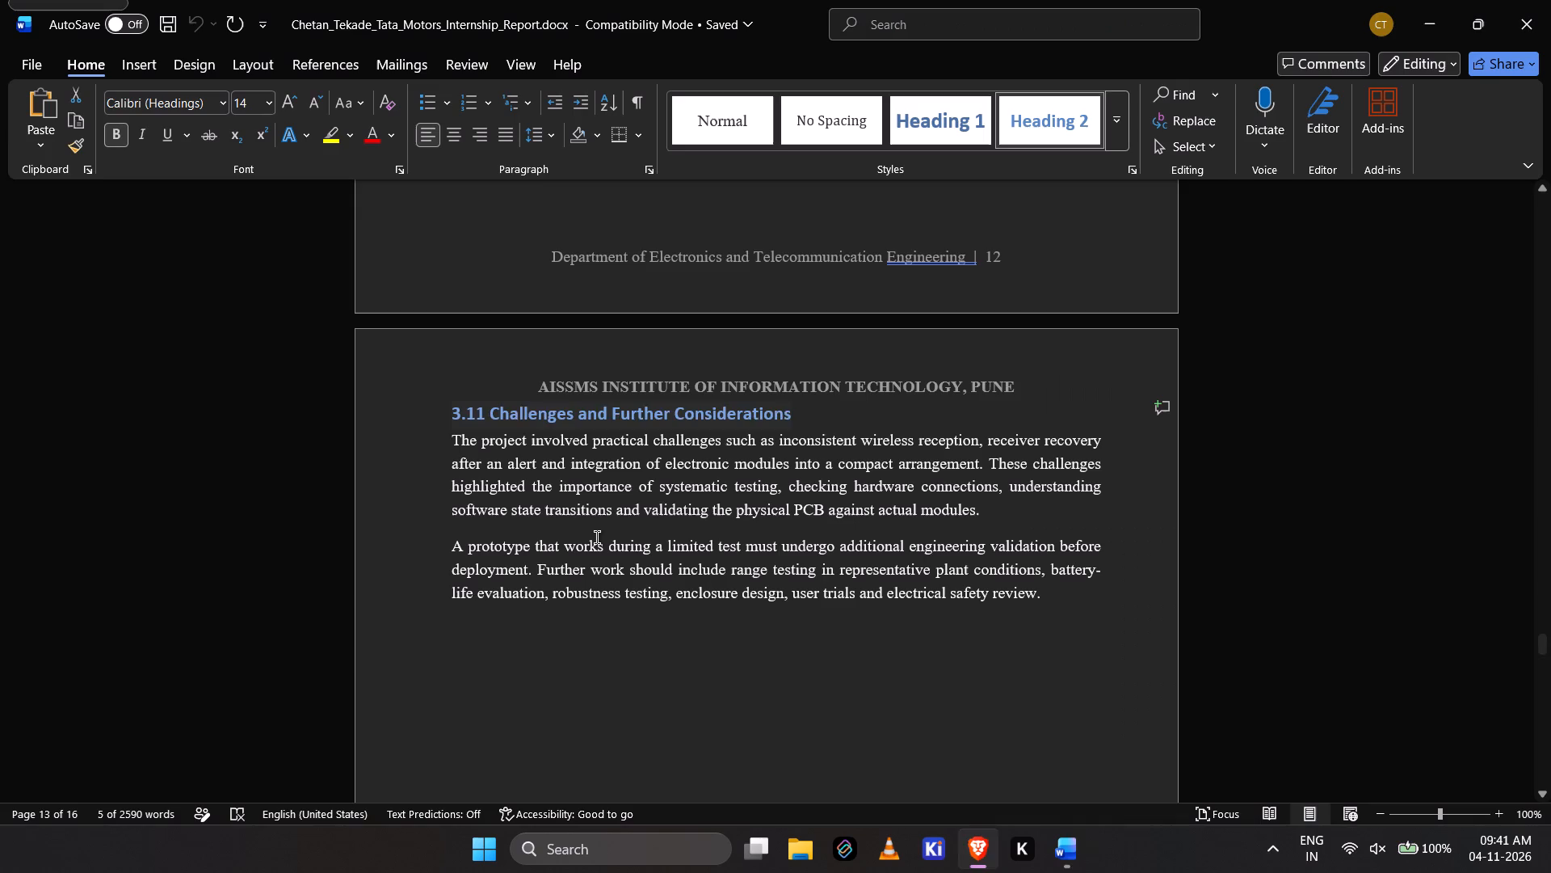
pyautogui.hotkey('alt', 'Tab')
pyautogui.press('space')
# Replace the words "Skills and Knowledge Gained" in the 3.11 heading with "Challanges".
pyautogui.hotkey('ctrl', 'Right')
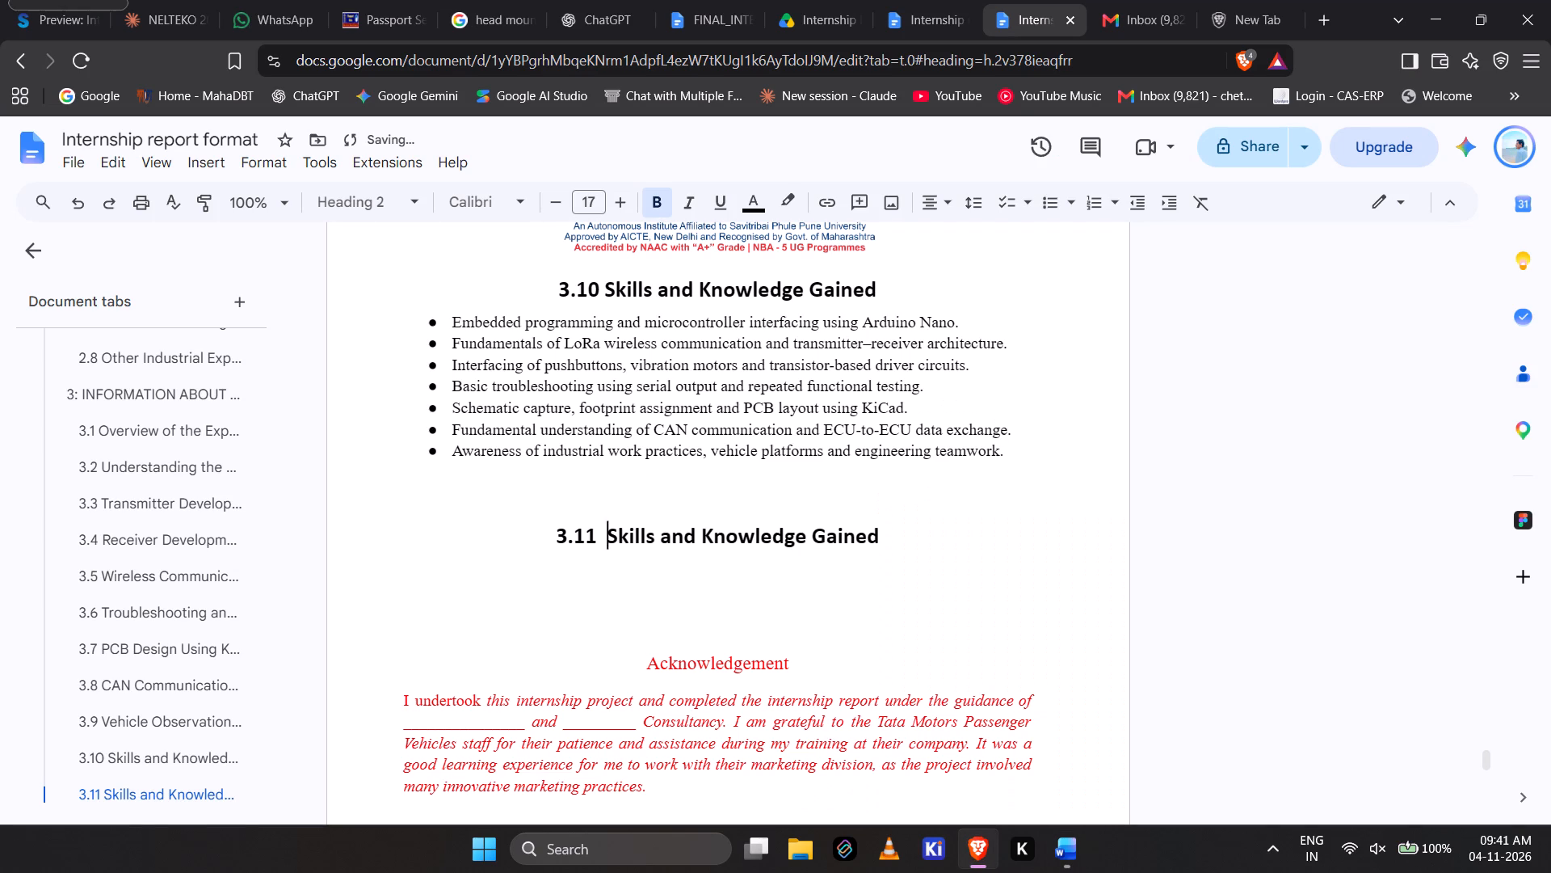
pyautogui.hotkey('ctrl', 'Right')
pyautogui.hotkey('ctrl', 'Right')
pyautogui.hotkey('ctrl', 'Right')
pyautogui.hotkey('ctrl', 'Right')
pyautogui.hotkey('ctrl', 'BackSpace')
pyautogui.hotkey('ctrl', 'BackSpace')
pyautogui.hotkey('ctrl', 'BackSpace')
pyautogui.hotkey('ctrl', 'BackSpace')
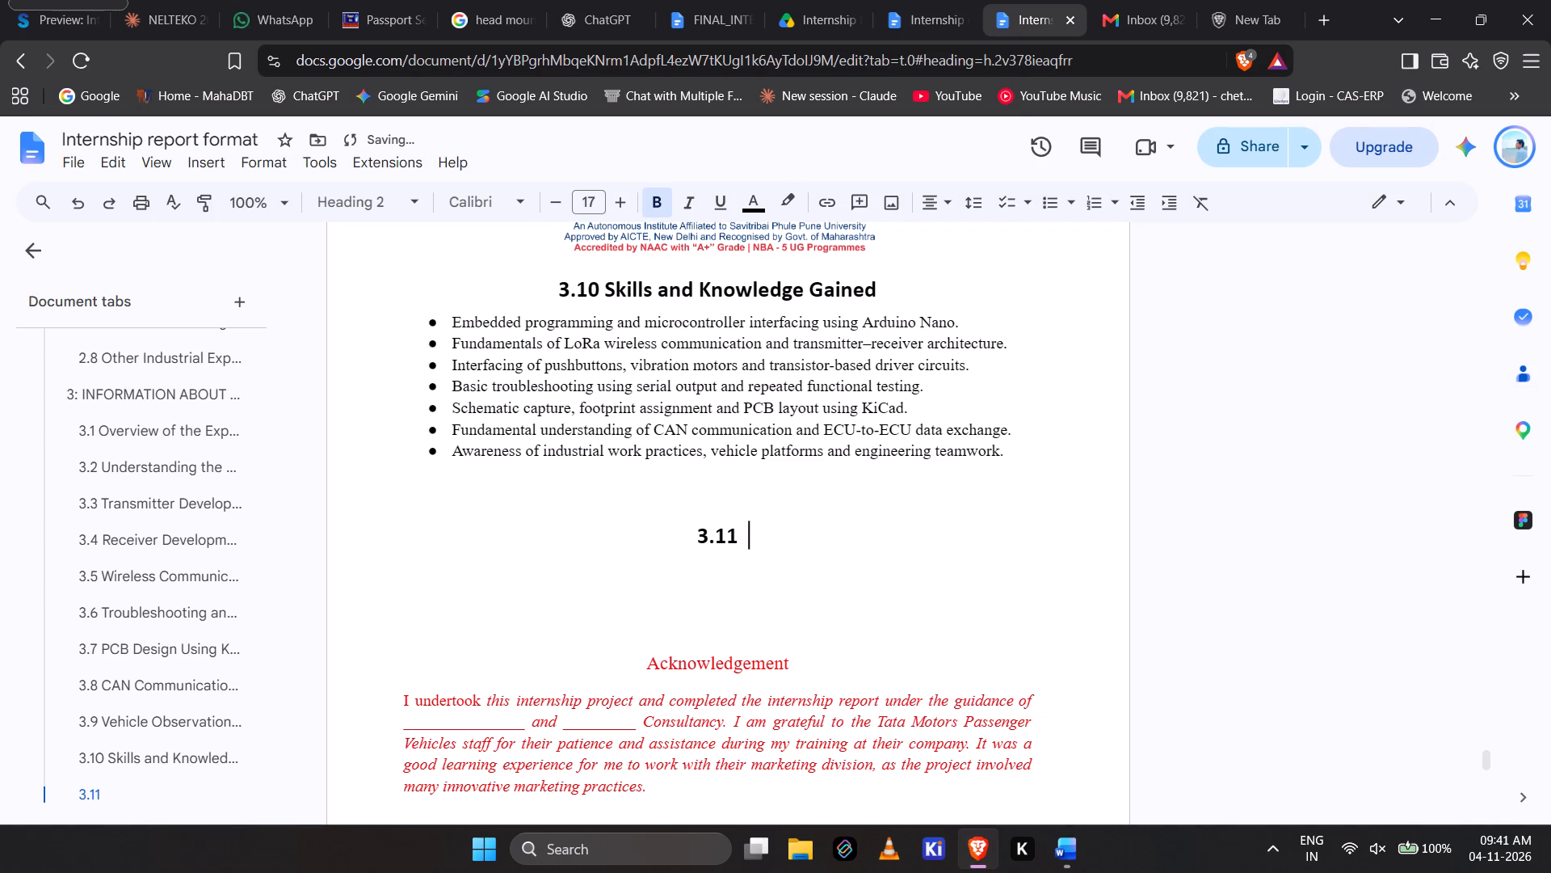
pyautogui.press('BackSpace')
pyautogui.write('Challanges')
# Complete the 3.11 heading with the words "and Further Considerations", checking the wording in the Word report.
pyautogui.hotkey('alt', 'Tab')
pyautogui.hotkey('alt', 'Tab')
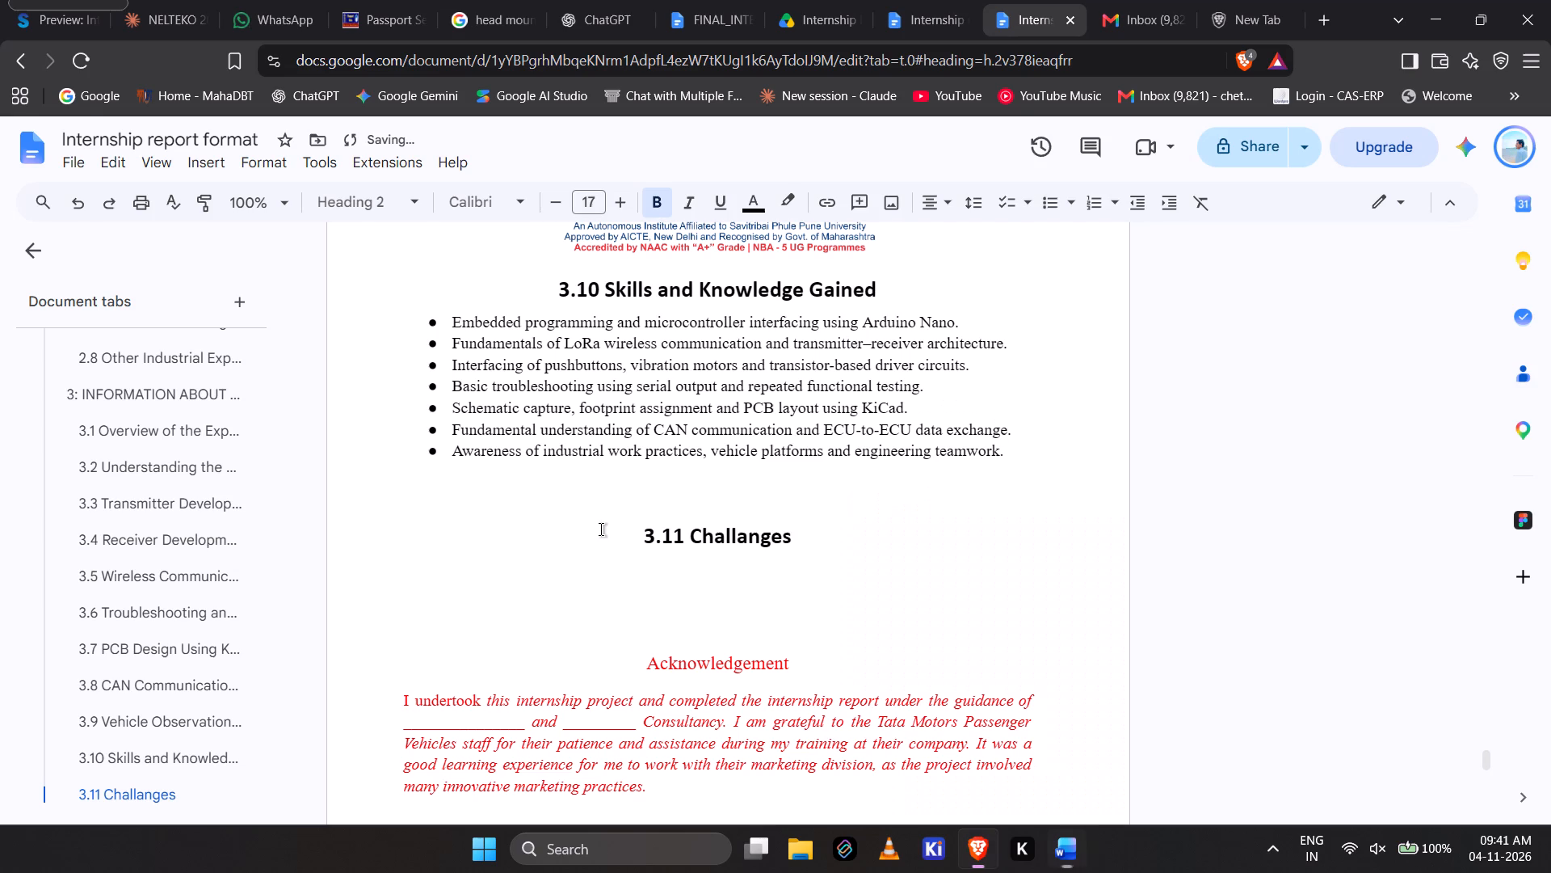
pyautogui.press('space')
pyautogui.write('and Further')
pyautogui.press('space')
pyautogui.hotkey('alt', 'Tab')
pyautogui.hotkey('alt', 'Tab')
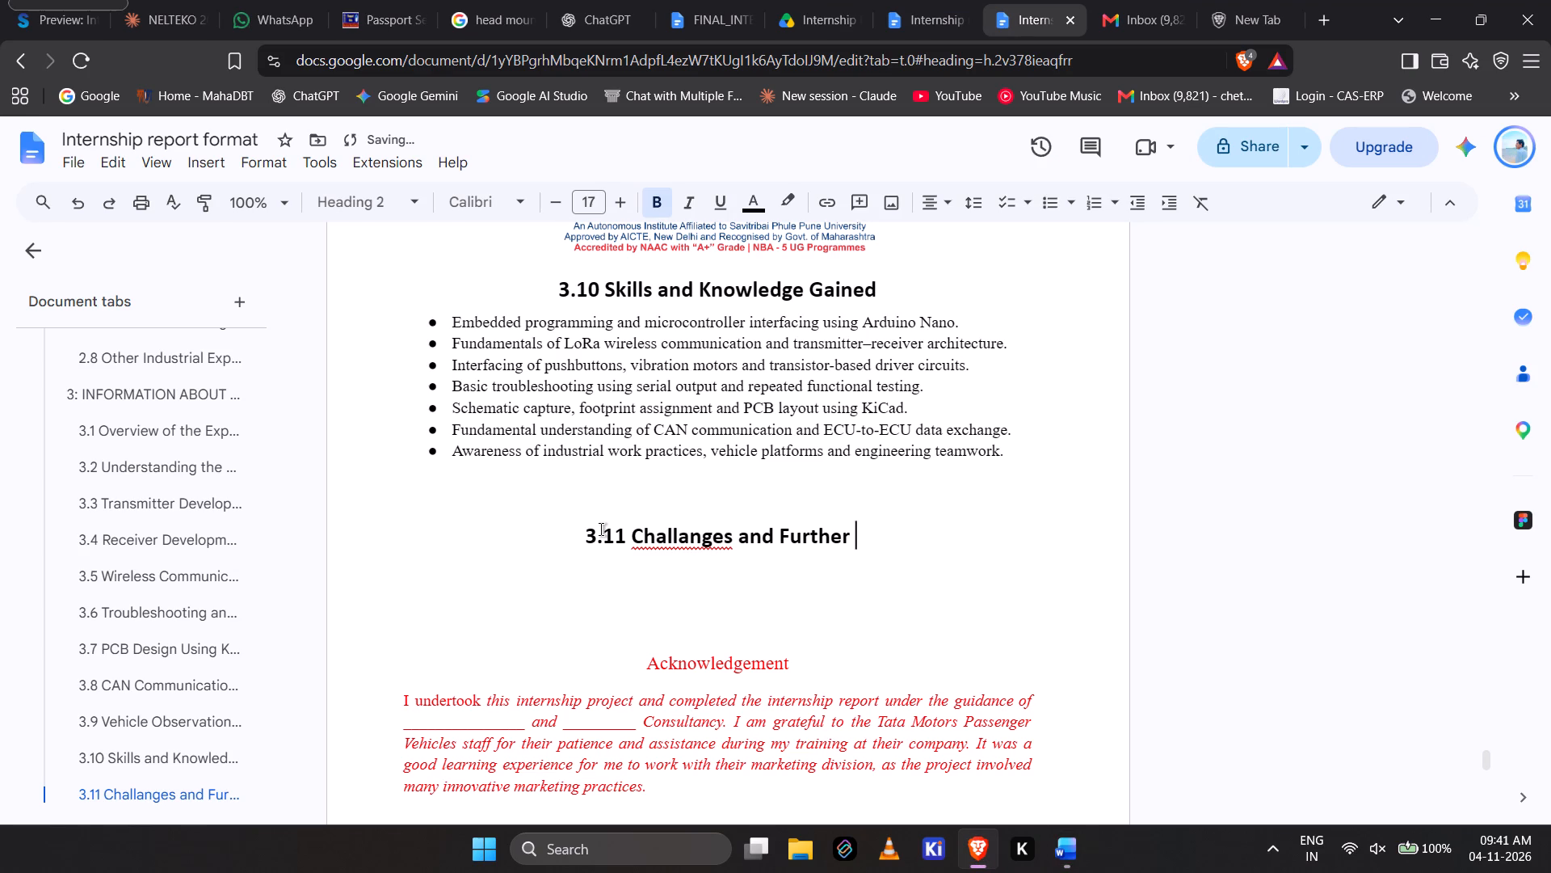
pyautogui.write('Cibs')
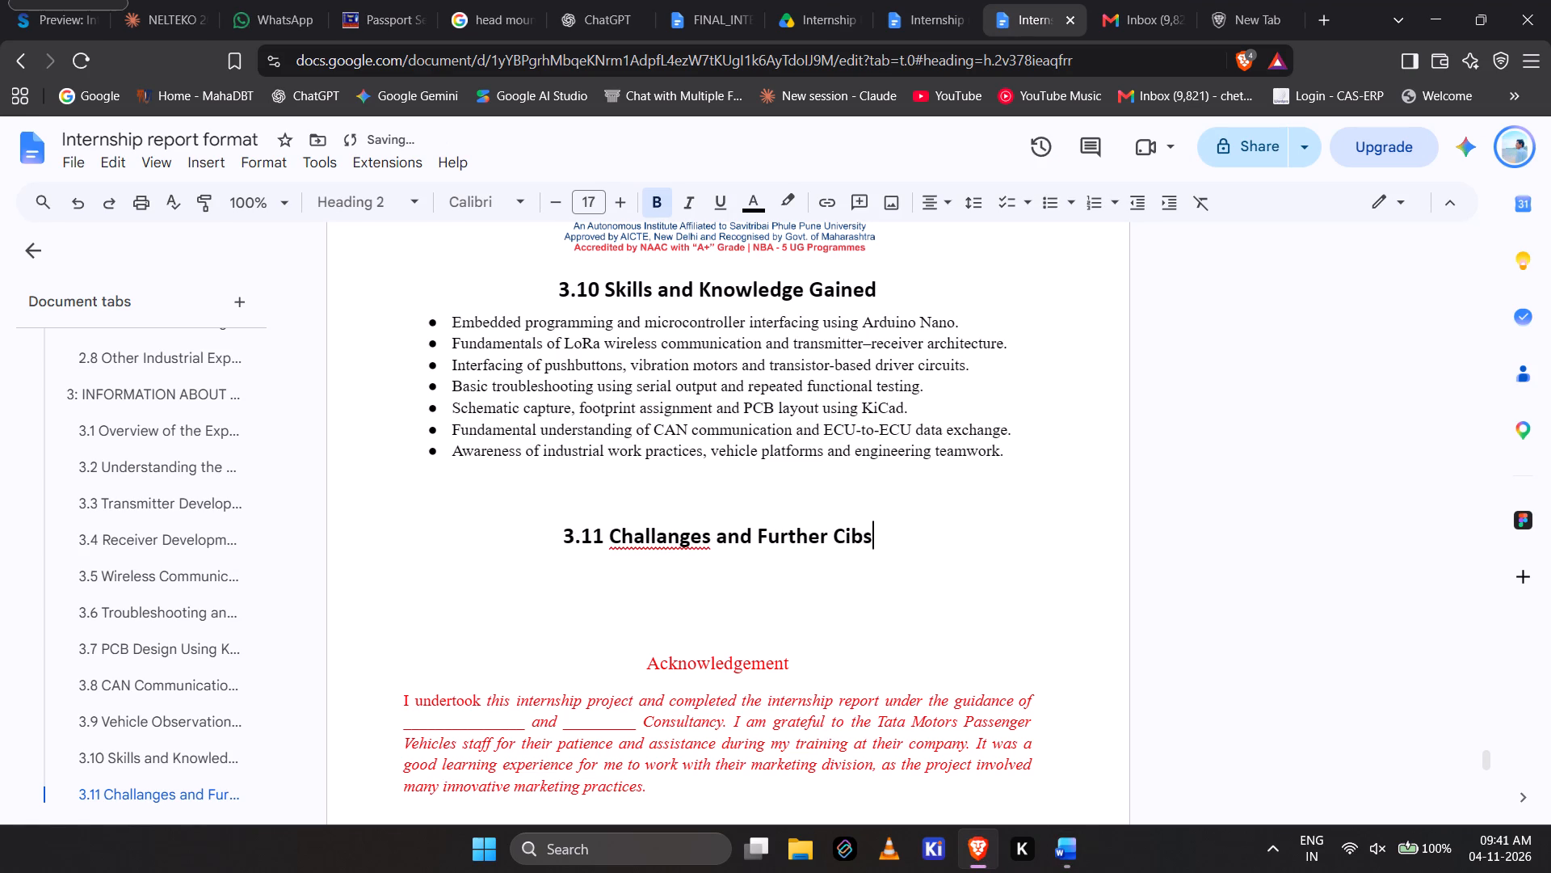
pyautogui.press('BackSpace')
pyautogui.press('BackSpace')
pyautogui.press('BackSpace')
pyautogui.write('onsiderations')
# Correct the misspelled word in the 3.11 heading to "Challenges" using the spelling suggestion.
pyautogui.hotkey('ctrl', 'Left')
pyautogui.hotkey('ctrl', 'Left')
pyautogui.hotkey('ctrl', 'Left')
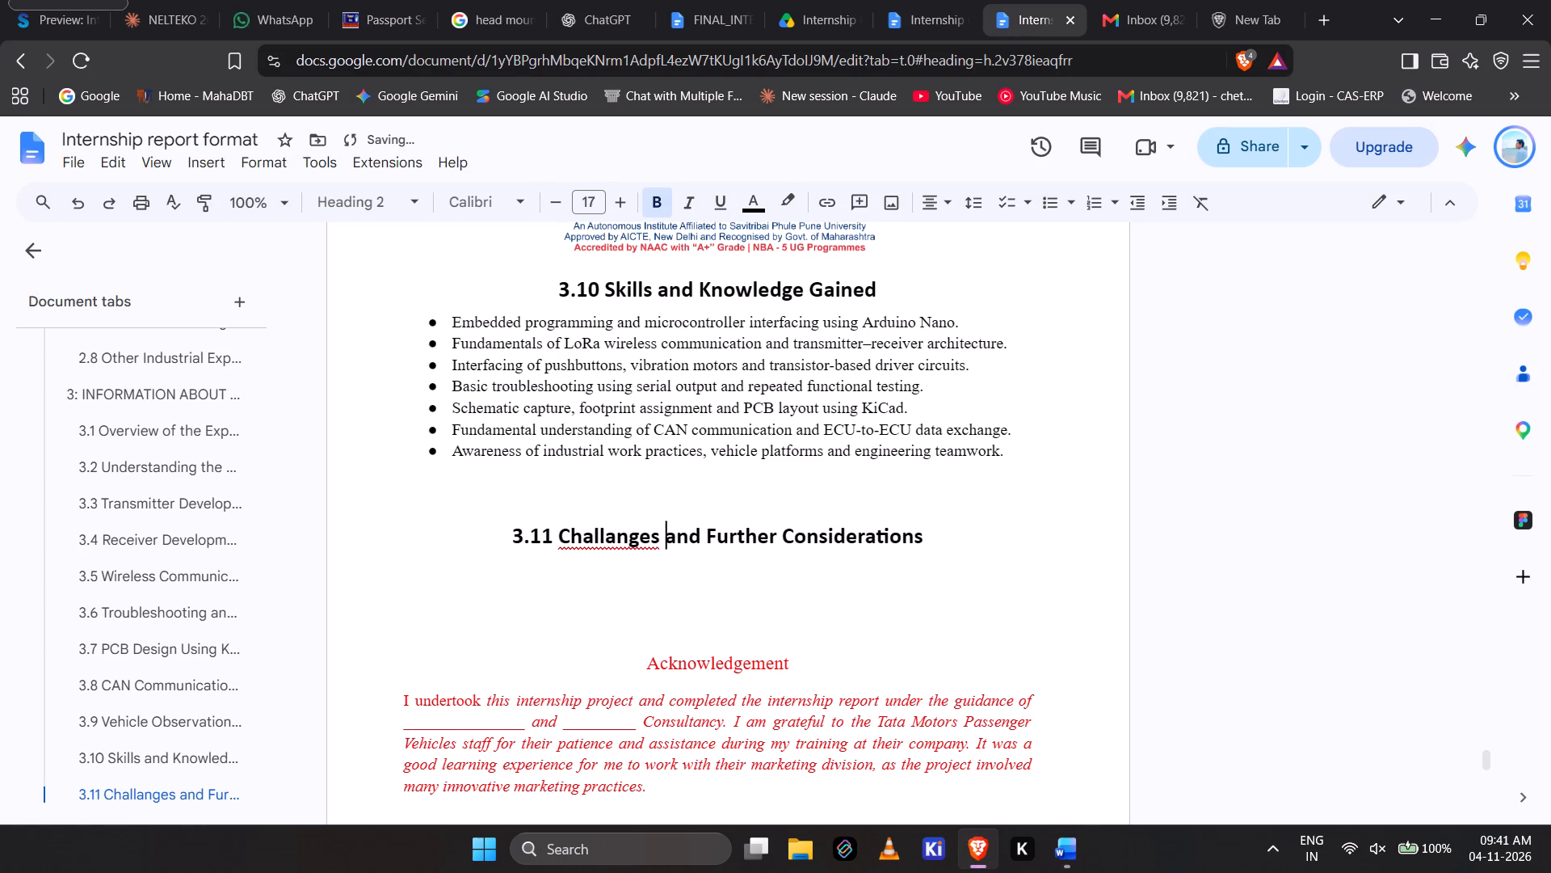
pyautogui.click(603, 538)
pyautogui.click(607, 516)
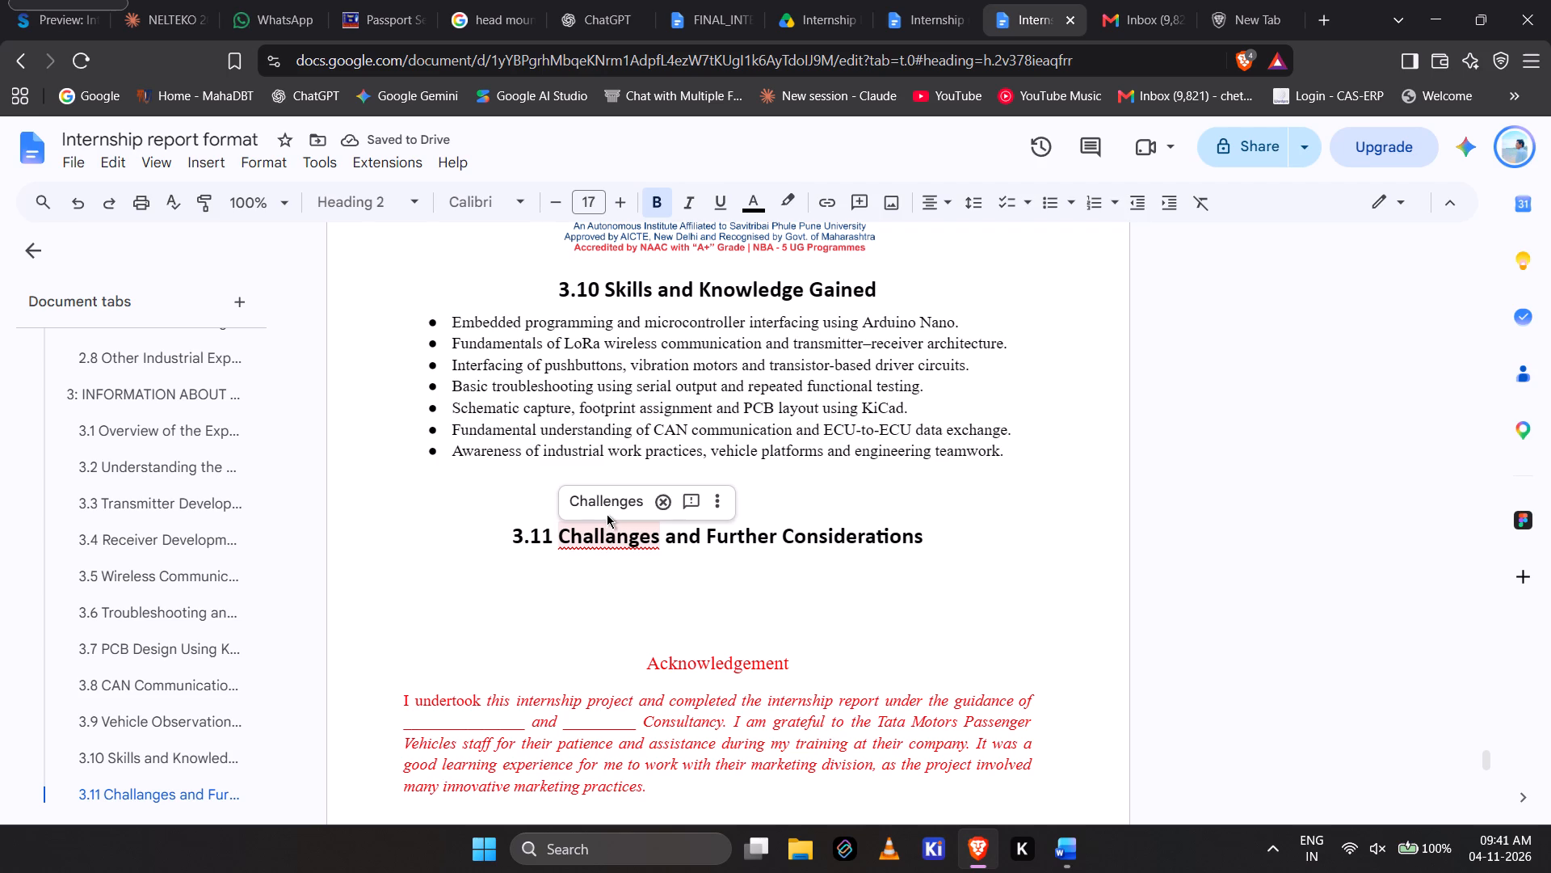
pyautogui.click(607, 514)
pyautogui.click(610, 511)
# Copy the two section 3.11 paragraphs from the Word report to below the 3.11 heading in Google Docs, without an empty line after them.
pyautogui.click(926, 589)
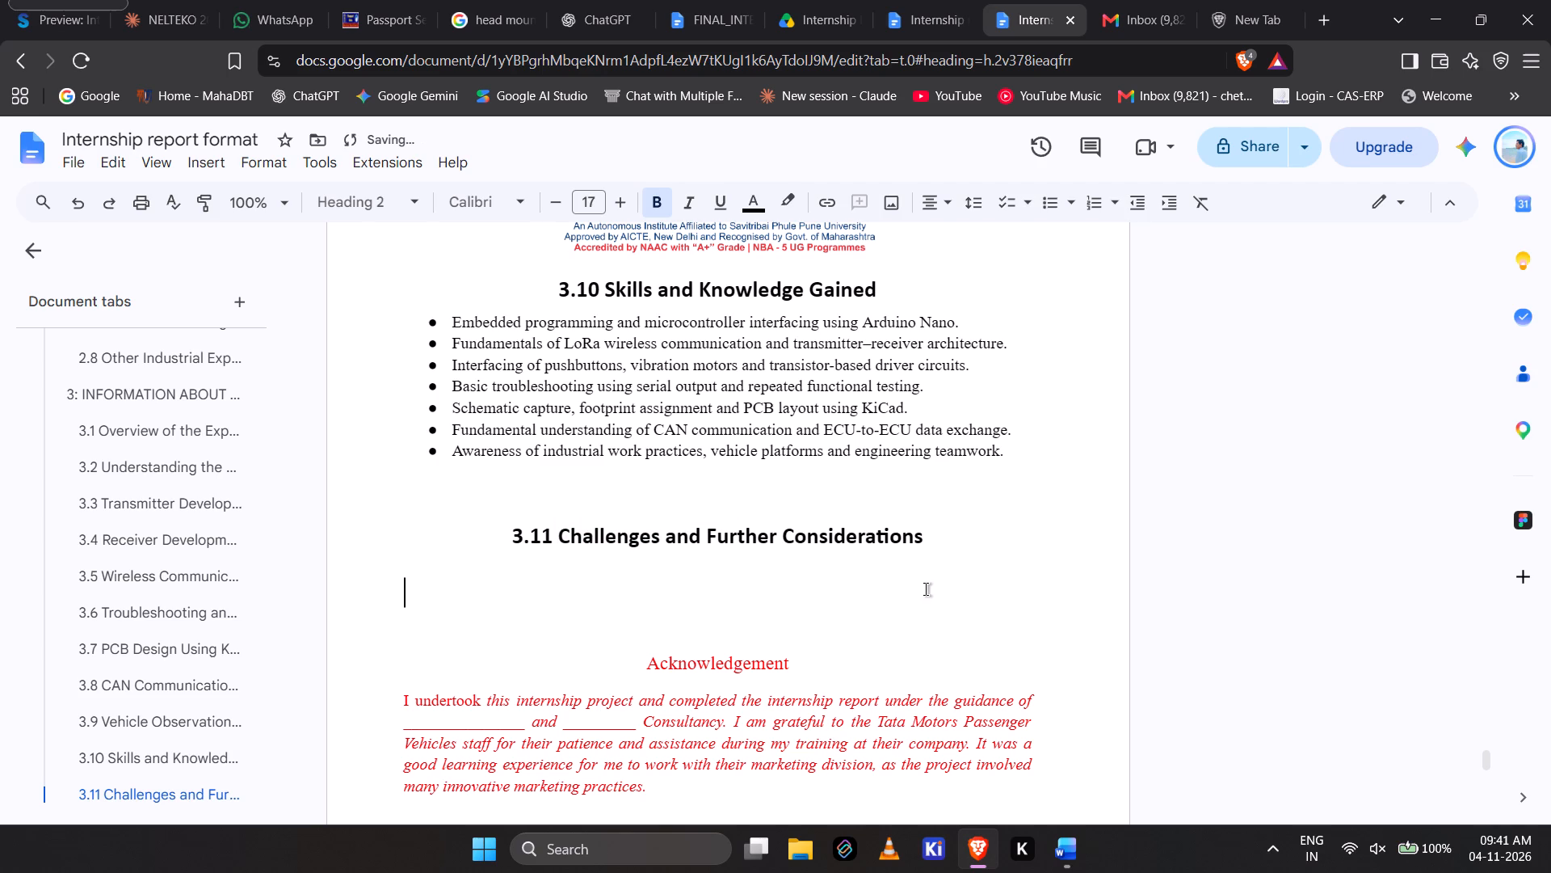
pyautogui.hotkey('alt', 'Tab')
pyautogui.hotkey('alt', 'Tab')
pyautogui.hotkey('alt', 'Tab')
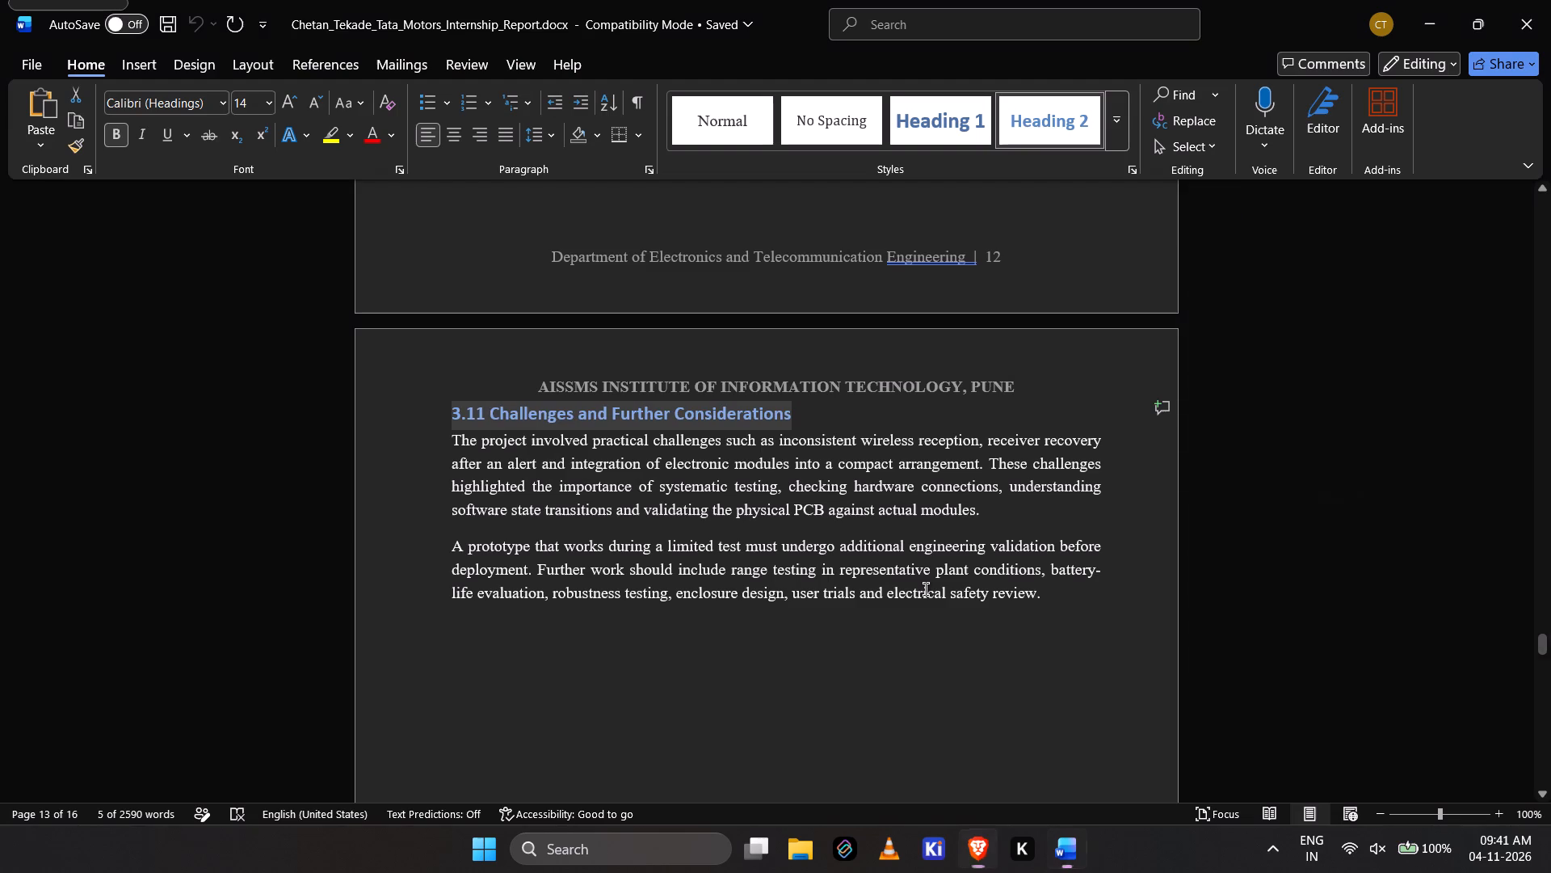
pyautogui.moveTo(453, 435); pyautogui.dragTo(912, 571)
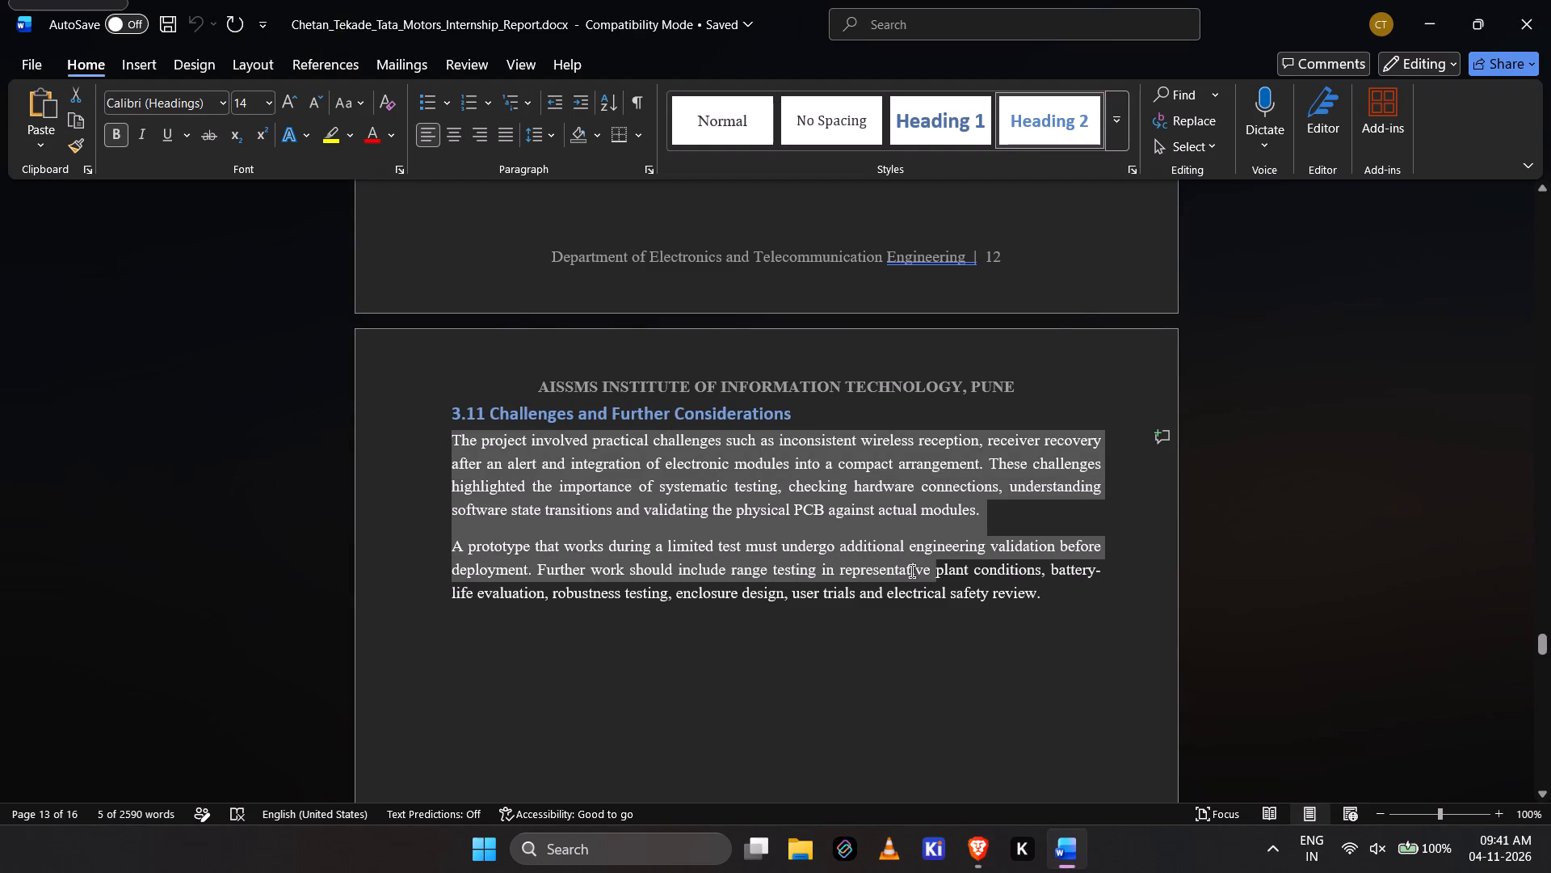
pyautogui.moveTo(912, 571); pyautogui.dragTo(1051, 600)
pyautogui.hotkey('ctrl', 'c')
pyautogui.hotkey('alt', 'Tab')
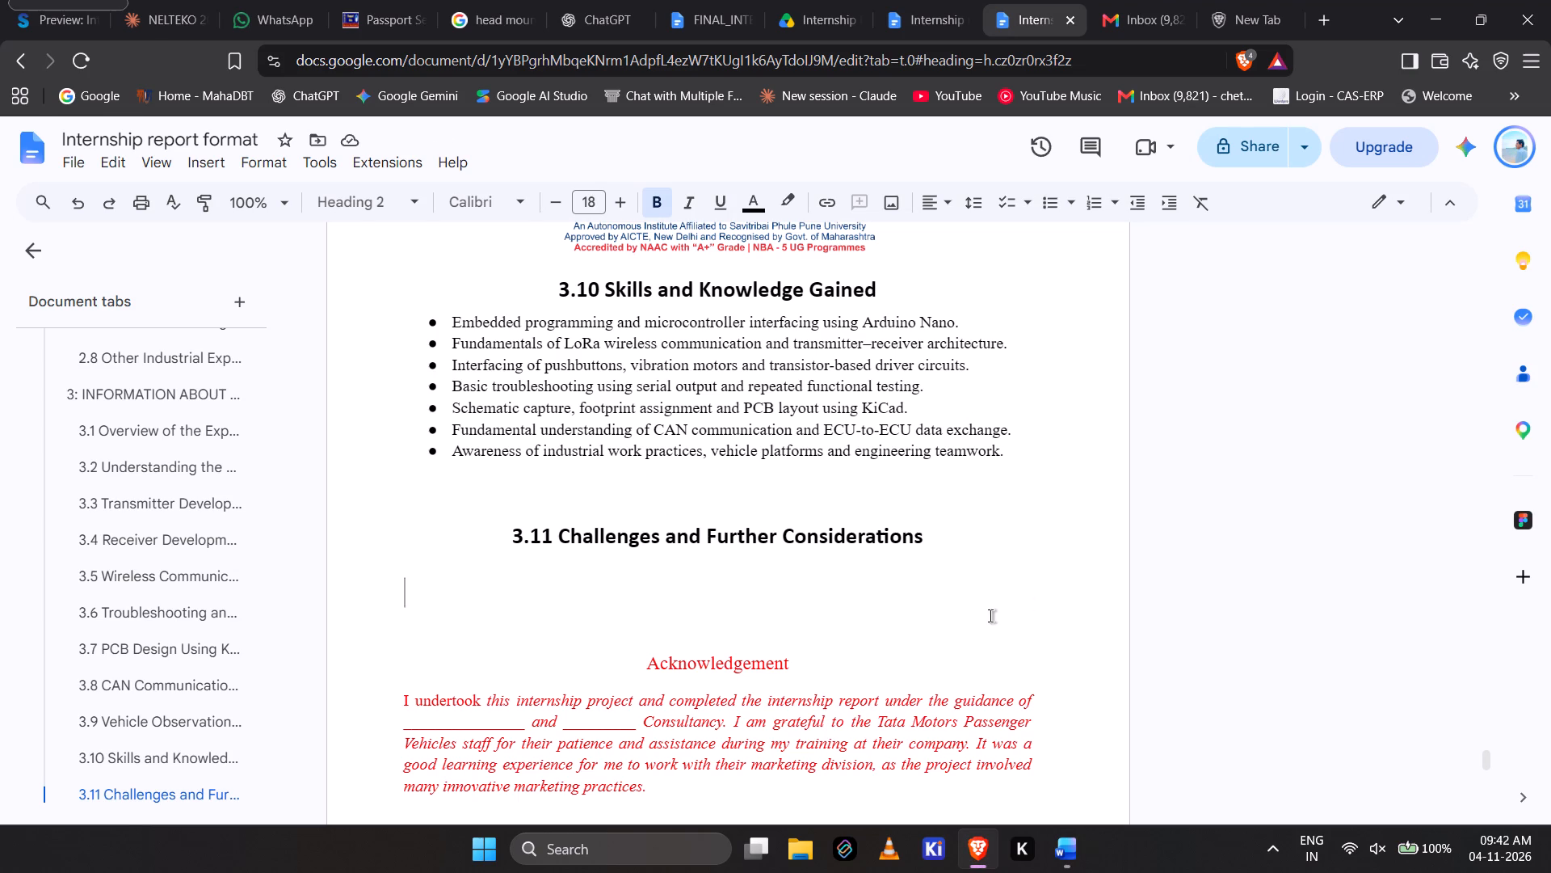
pyautogui.hotkey('ctrl', 'v')
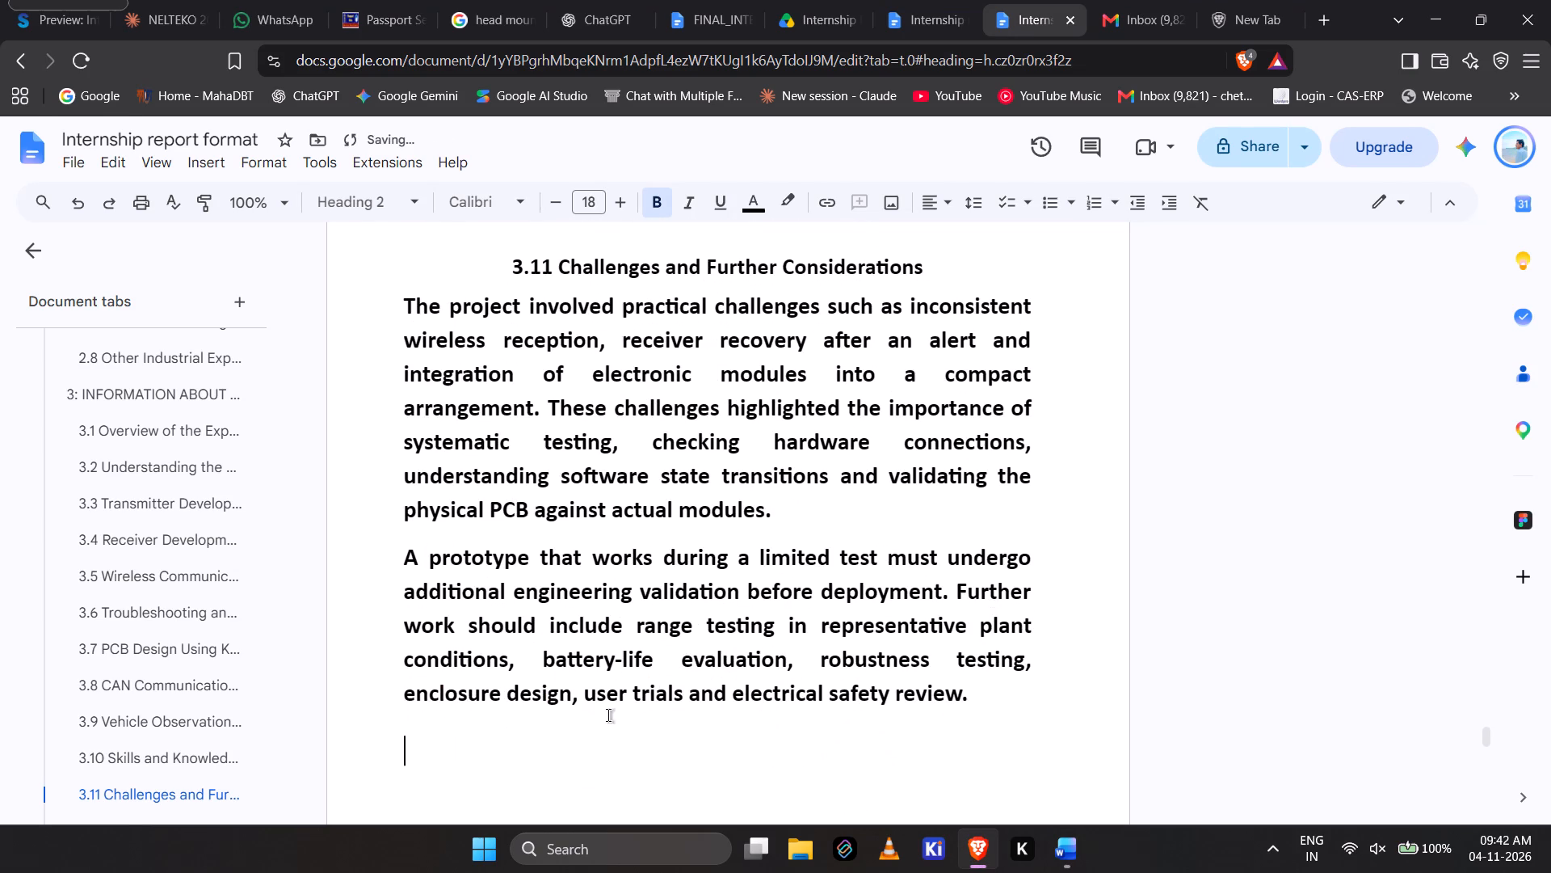
pyautogui.hotkey('ctrl', 'BackSpace')
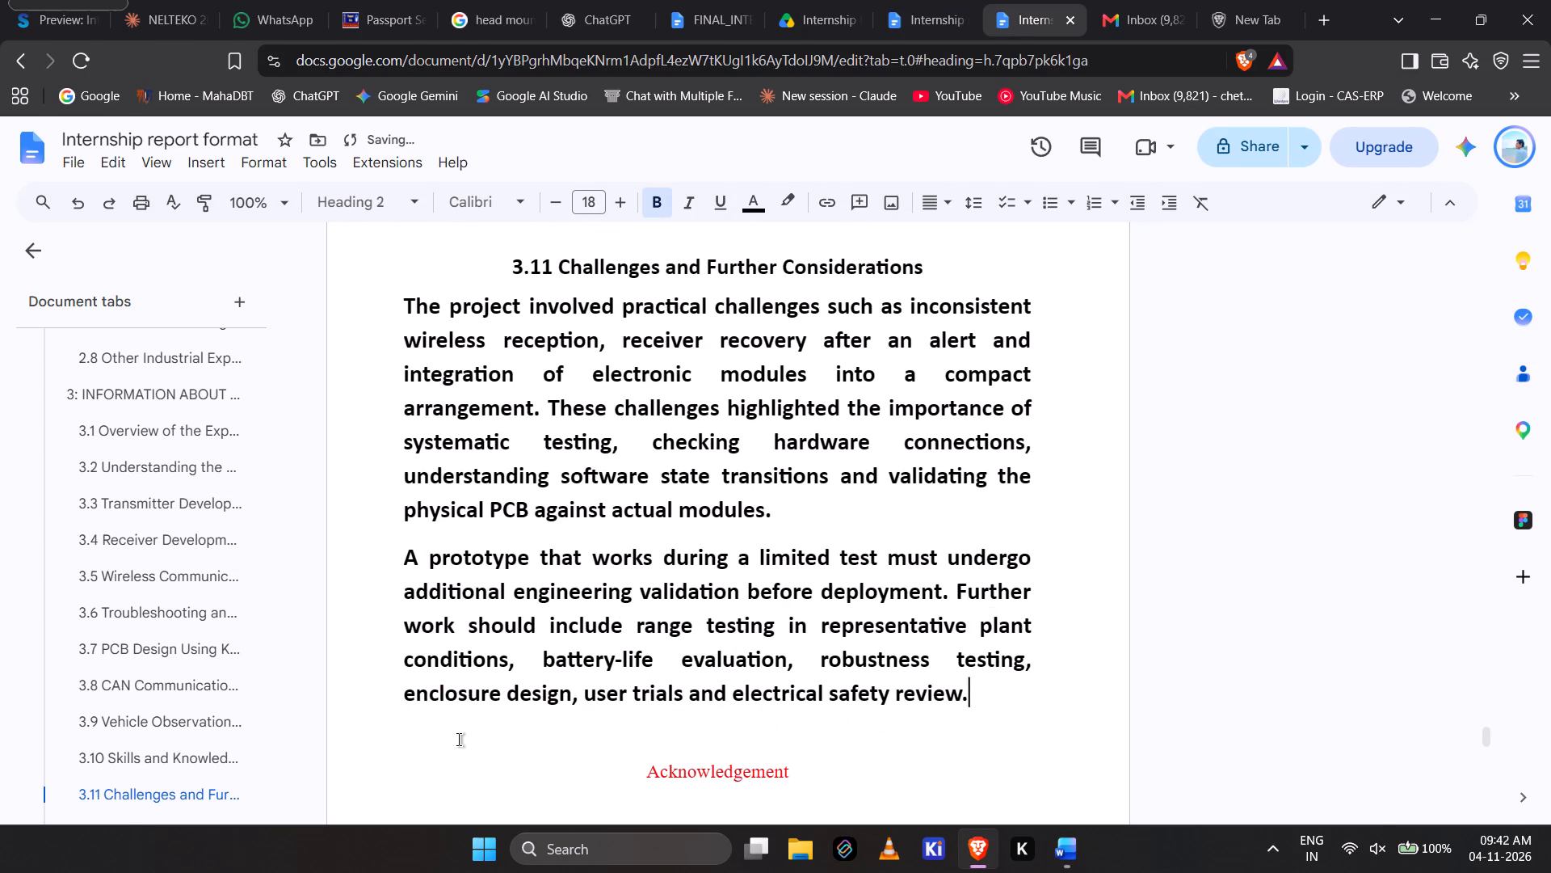
# Format the two section 3.11 paragraphs as Normal text in Times New Roman, size 12.
pyautogui.moveTo(979, 694); pyautogui.dragTo(410, 422)
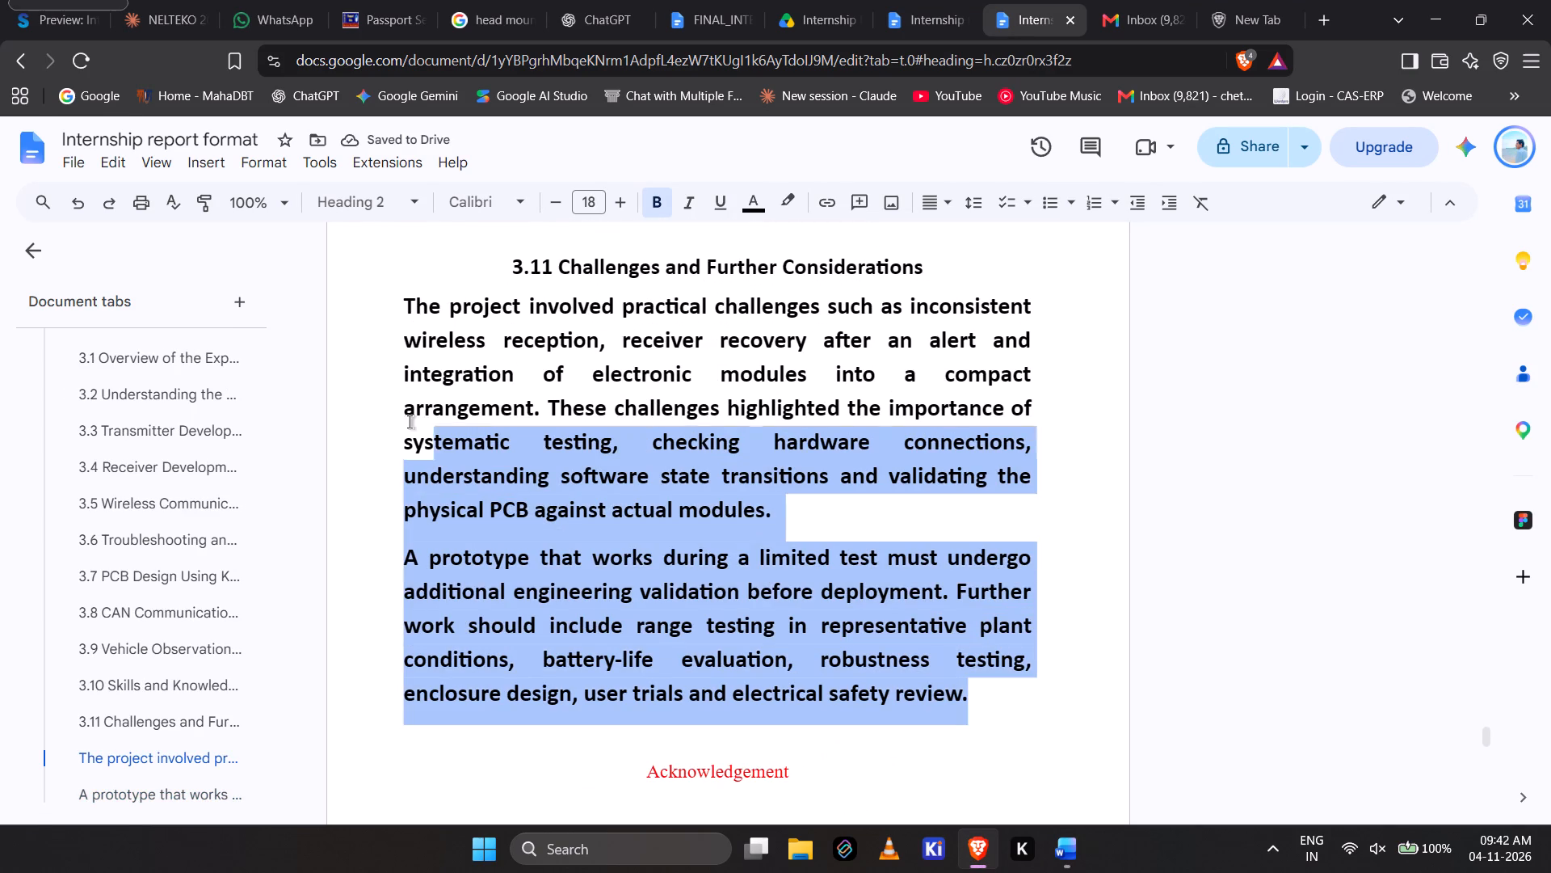
pyautogui.moveTo(410, 422); pyautogui.dragTo(381, 310)
pyautogui.click(365, 179)
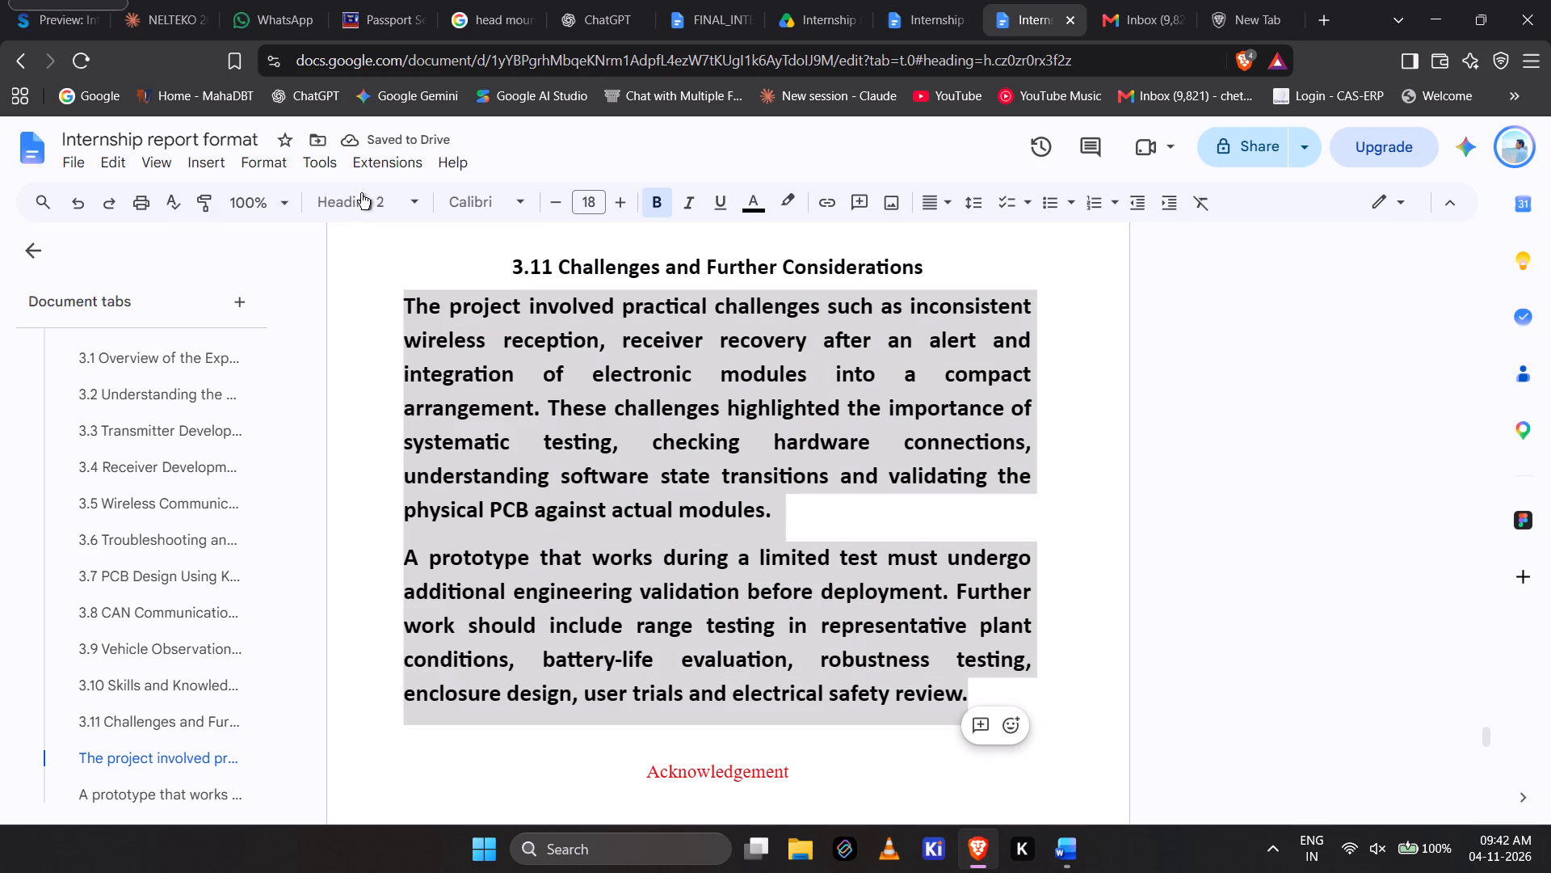
pyautogui.click(361, 196)
pyautogui.click(392, 266)
pyautogui.click(443, 213)
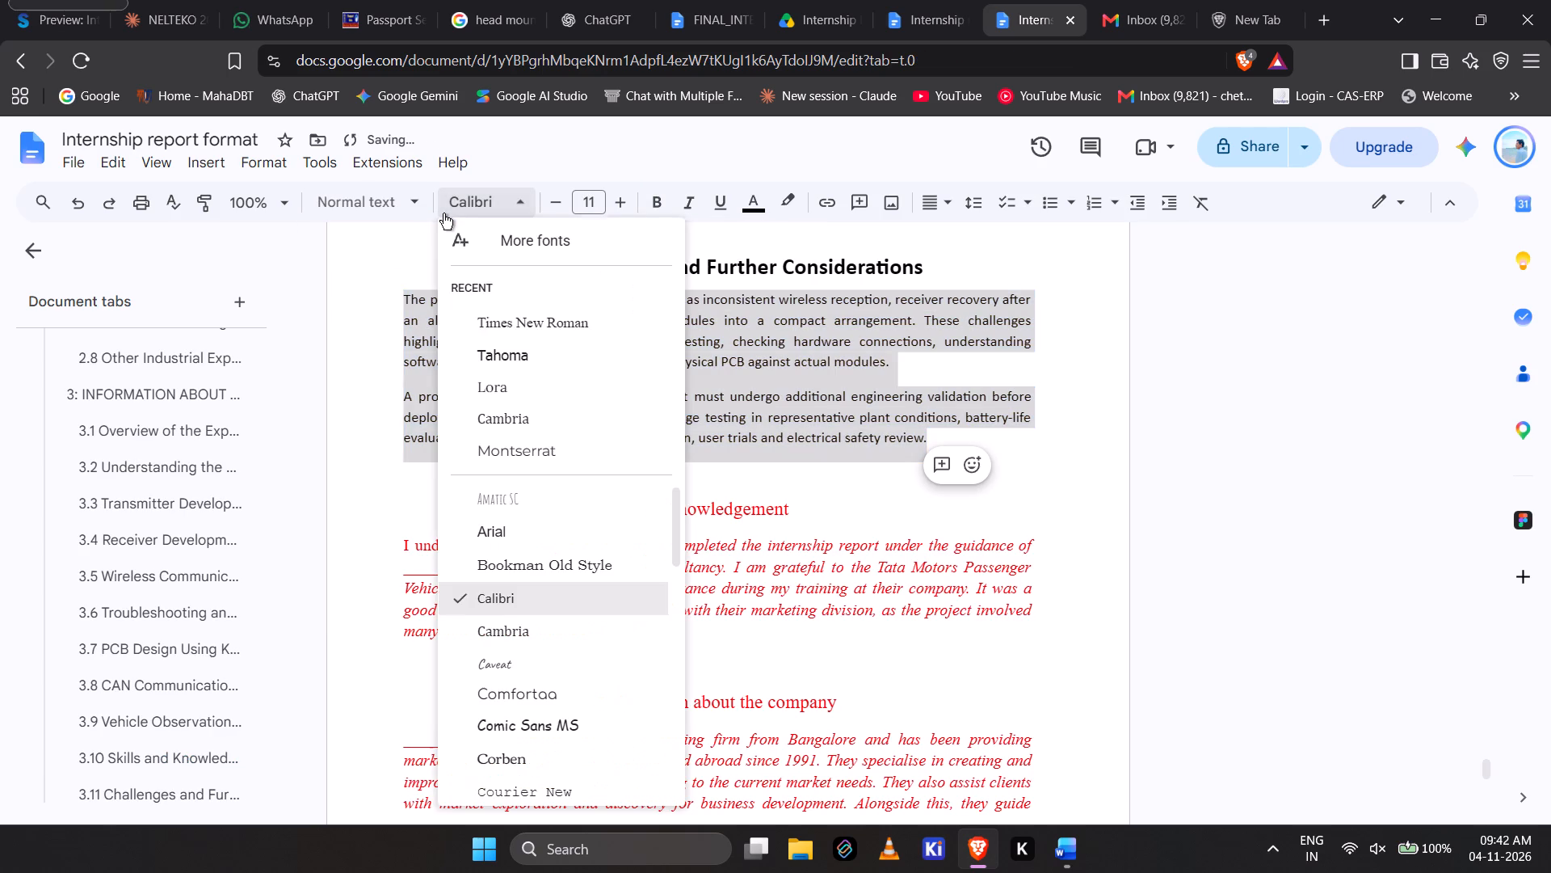
pyautogui.click(491, 327)
pyautogui.click(594, 196)
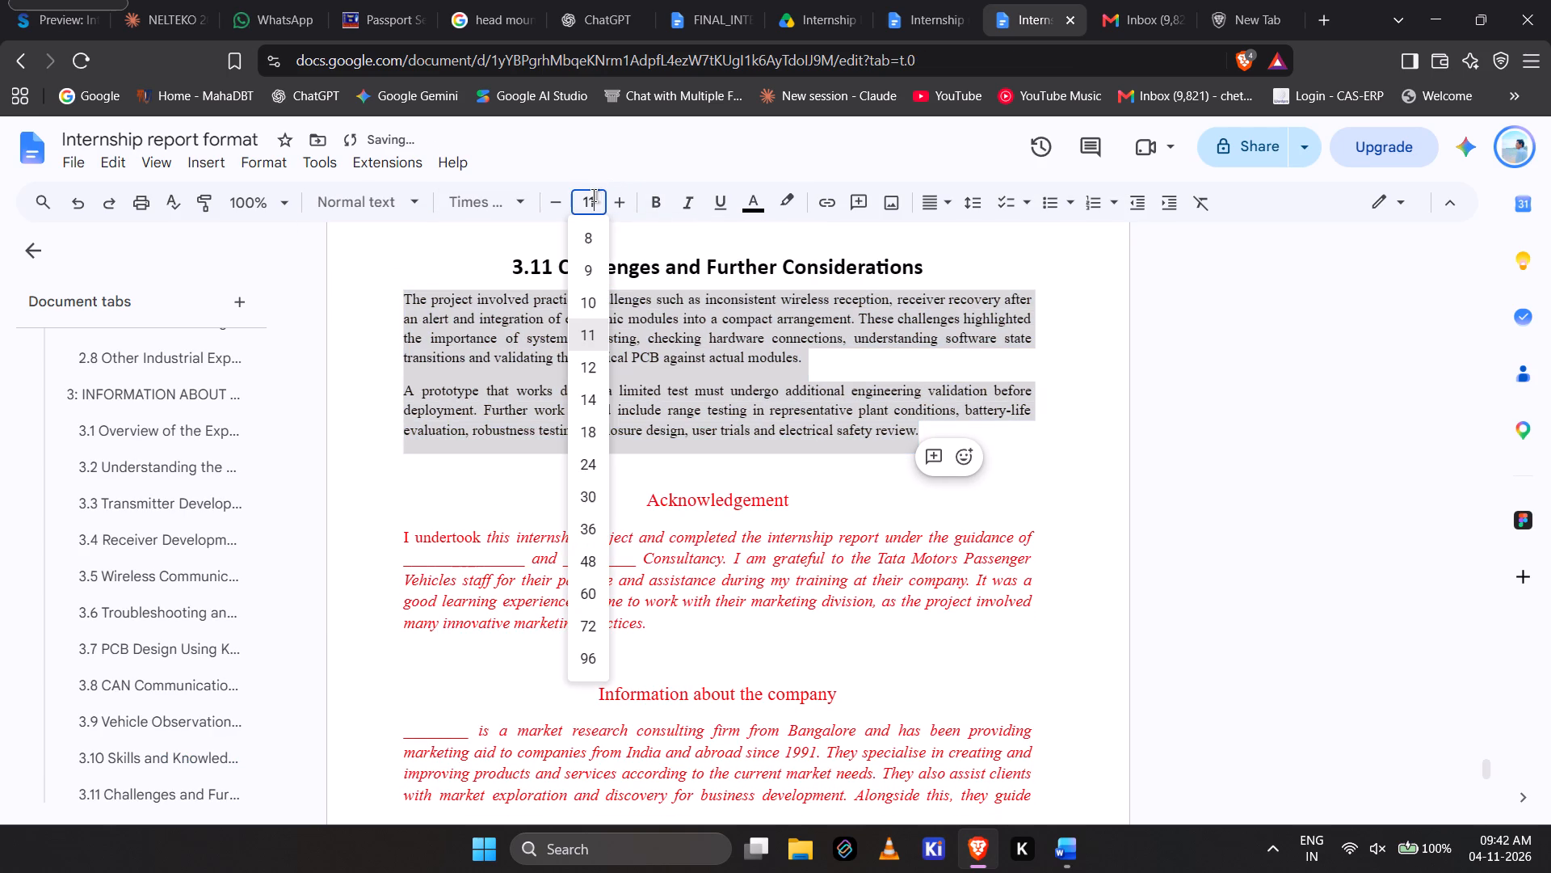
pyautogui.write('12')
pyautogui.press('Return')
pyautogui.click(610, 381)
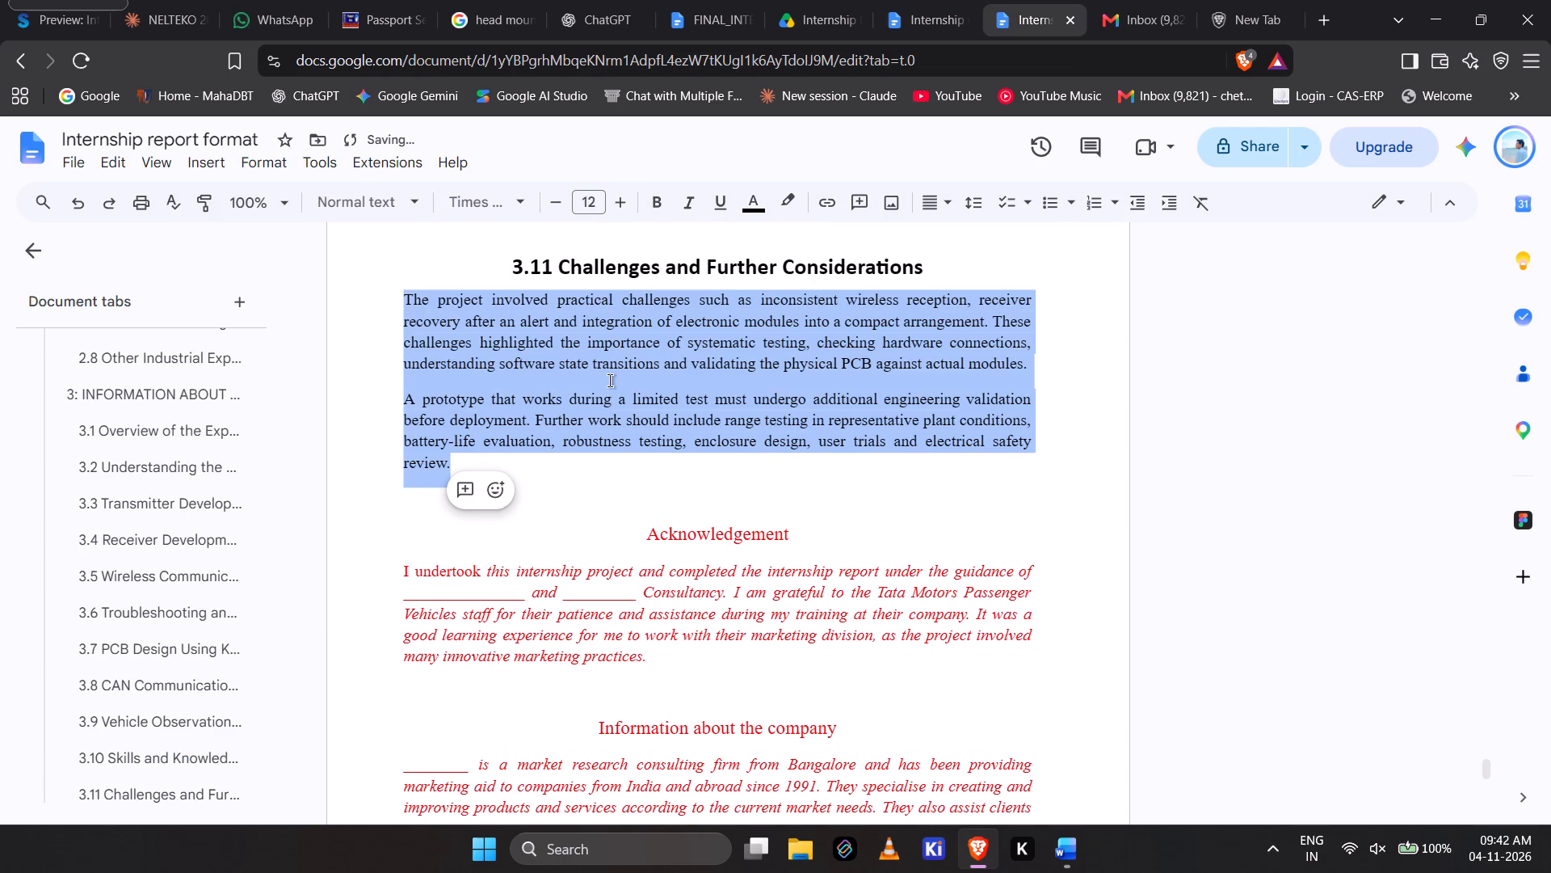
# Review the whole report's layout from the title page through the chapter sections to the remaining template text.
pyautogui.scroll(3, 627, 365)
pyautogui.click(627, 365)
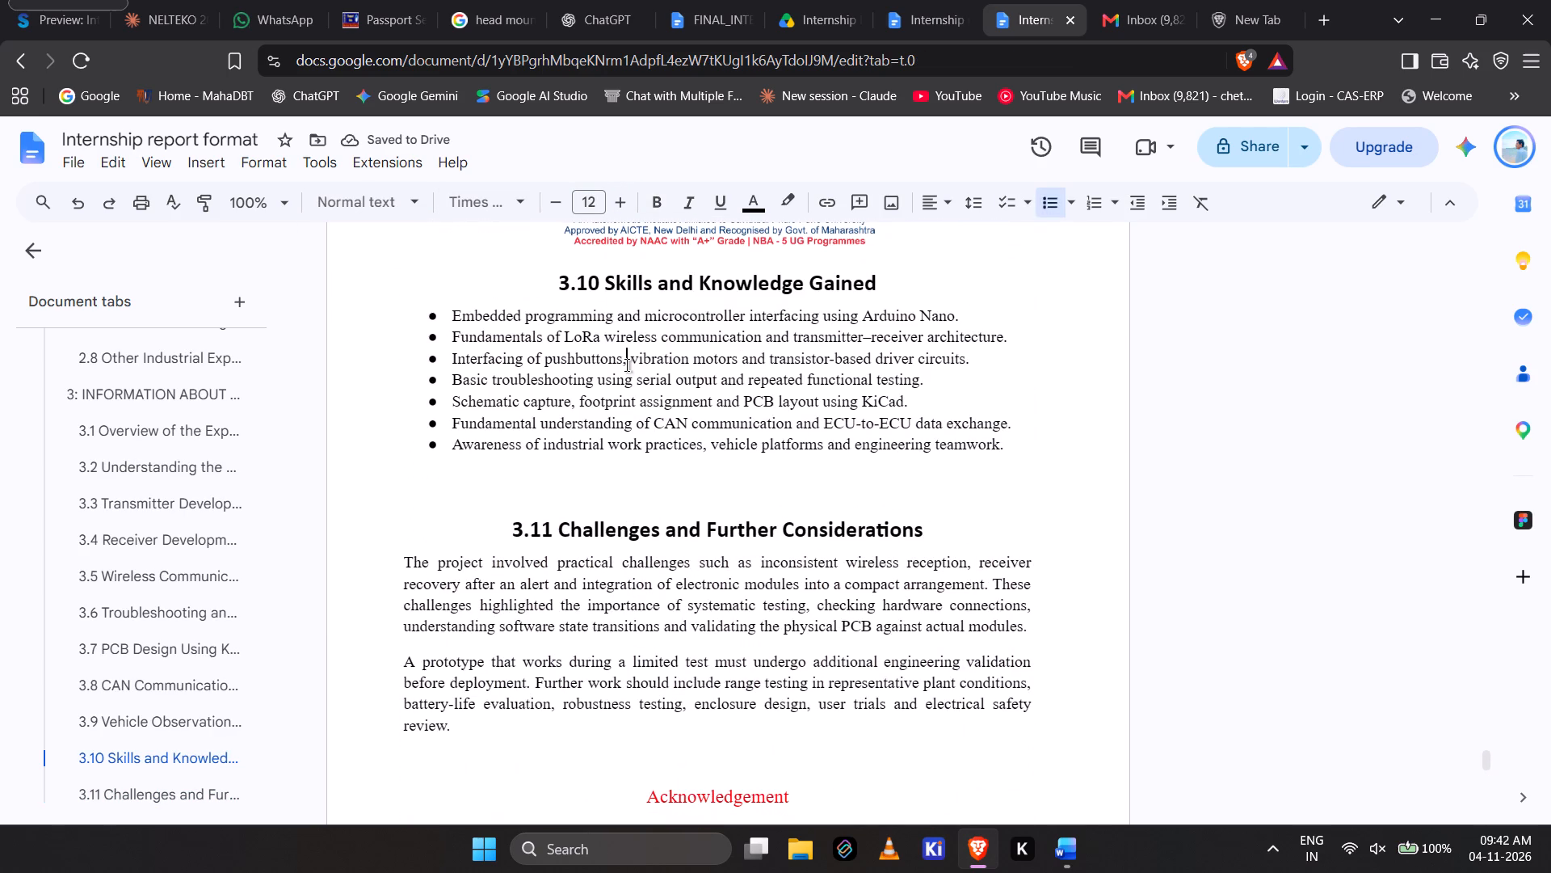
pyautogui.scroll(8, 627, 365)
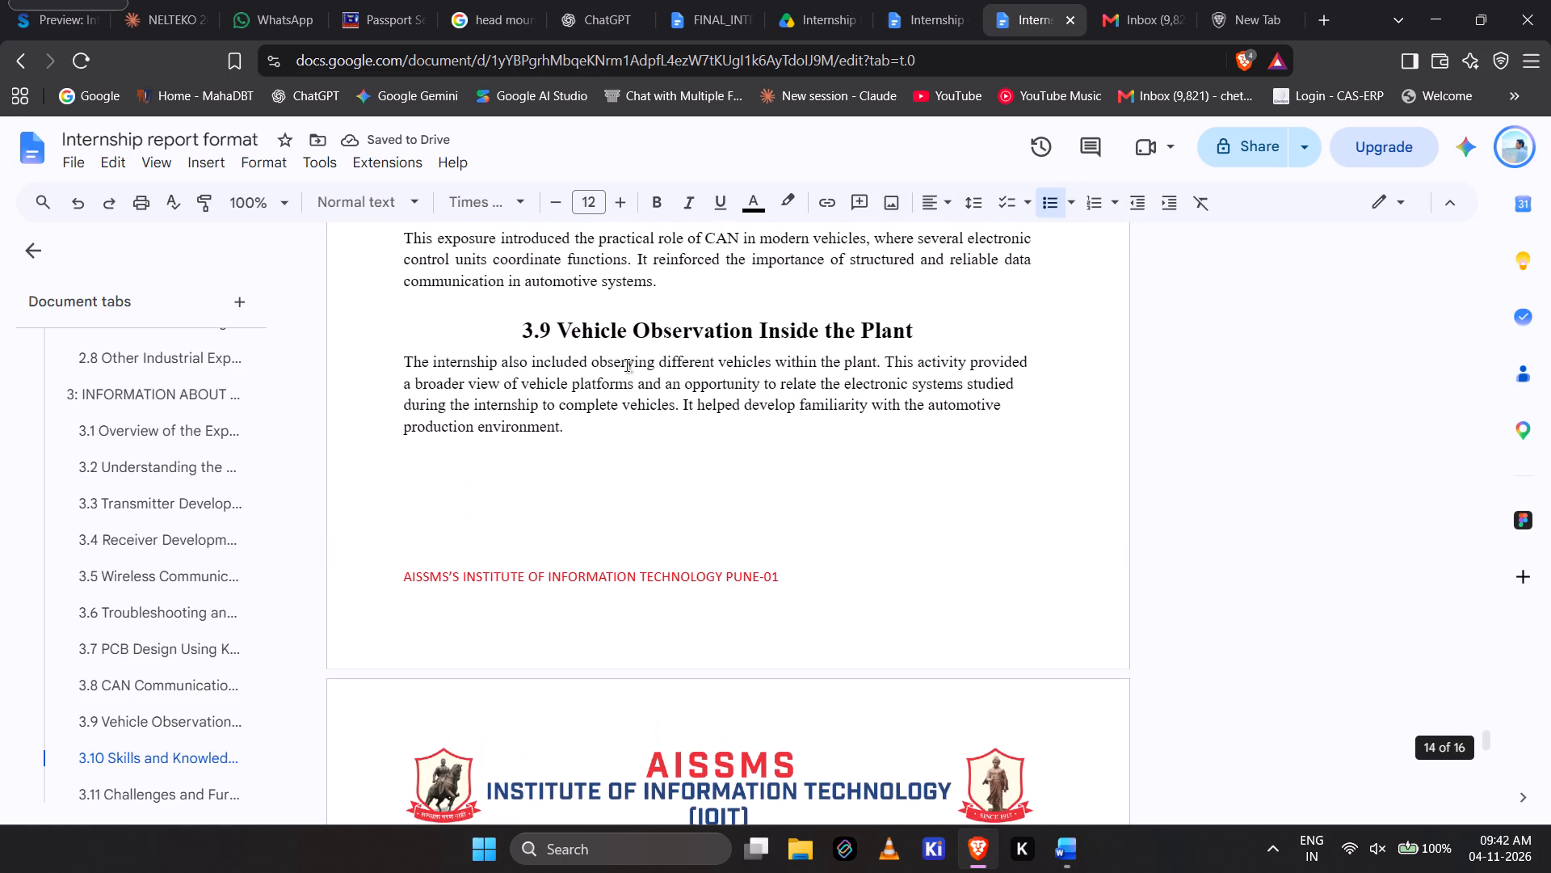
pyautogui.click(645, 398)
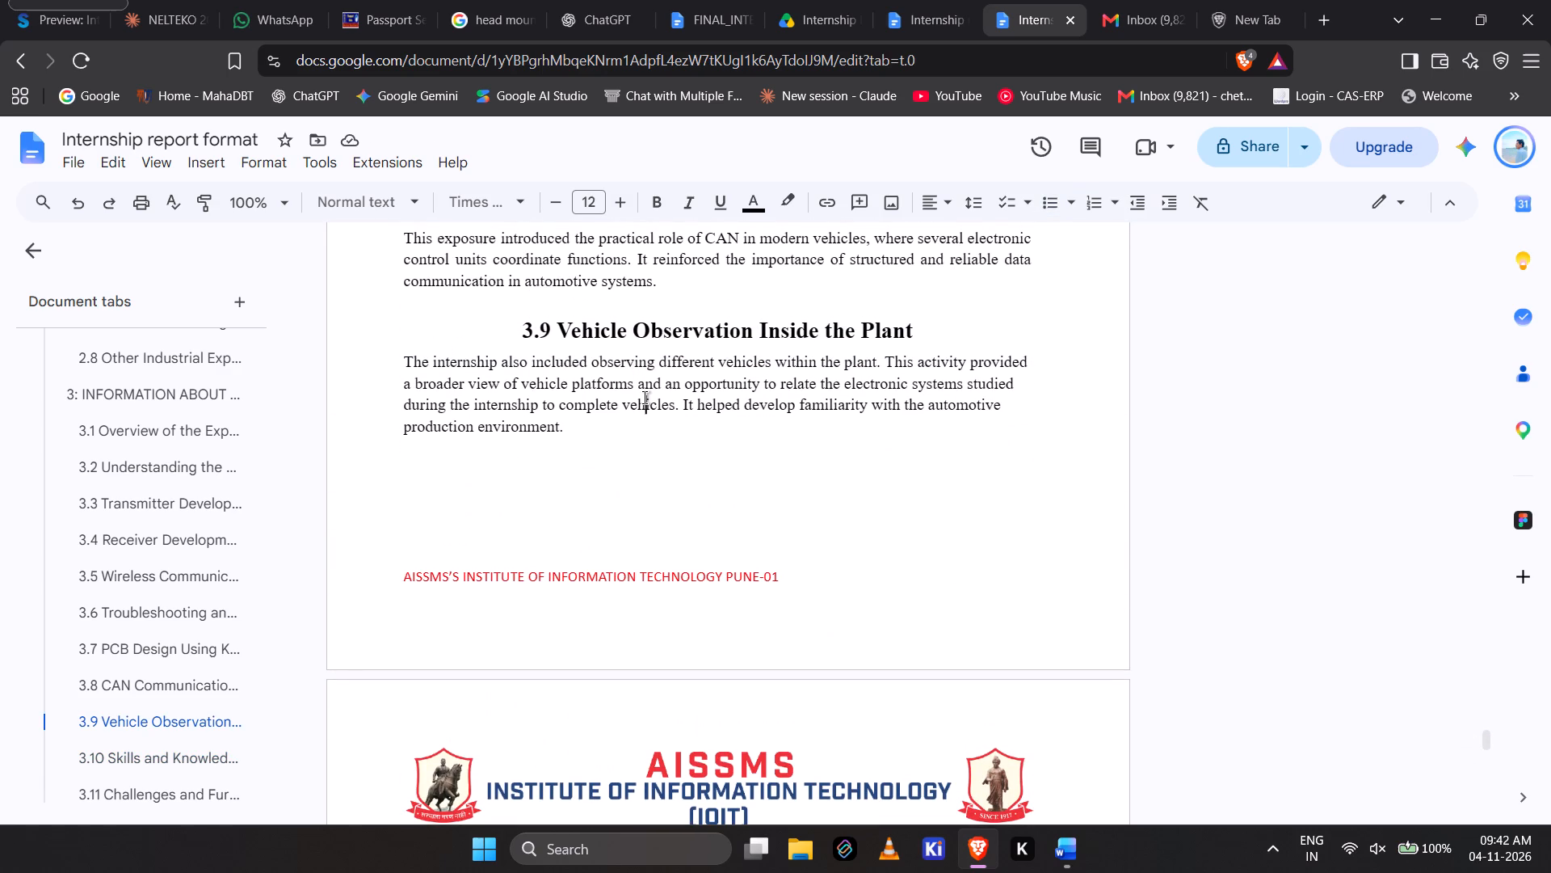
pyautogui.hotkey('ctrl', 'a')
pyautogui.click(851, 373)
pyautogui.scroll(4, 851, 373)
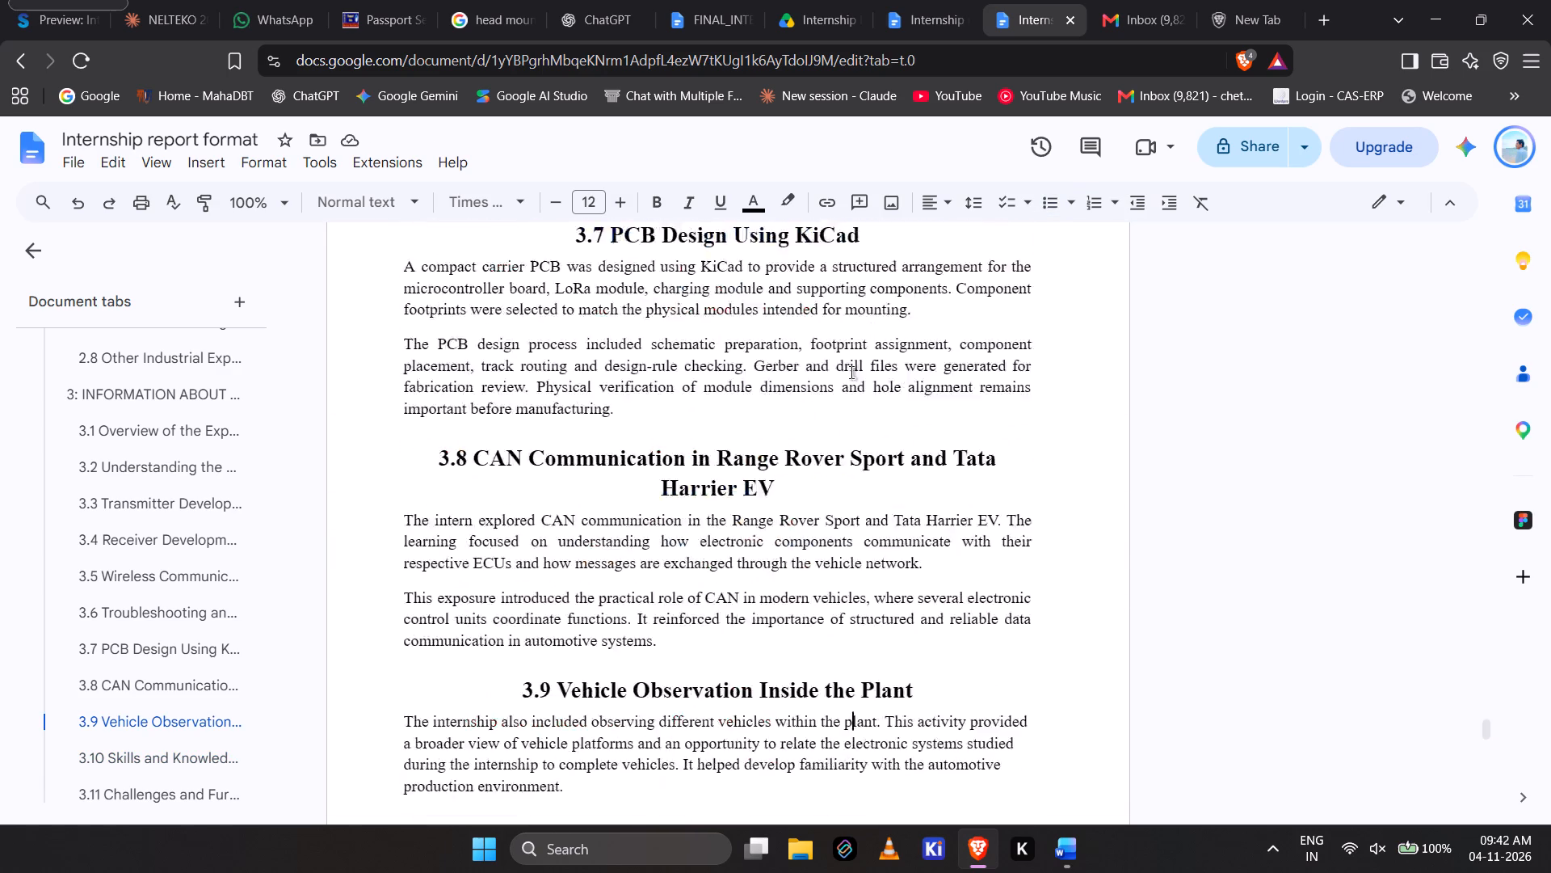
pyautogui.scroll(20, 851, 373)
pyautogui.scroll(11, 851, 373)
pyautogui.scroll(11, 851, 373)
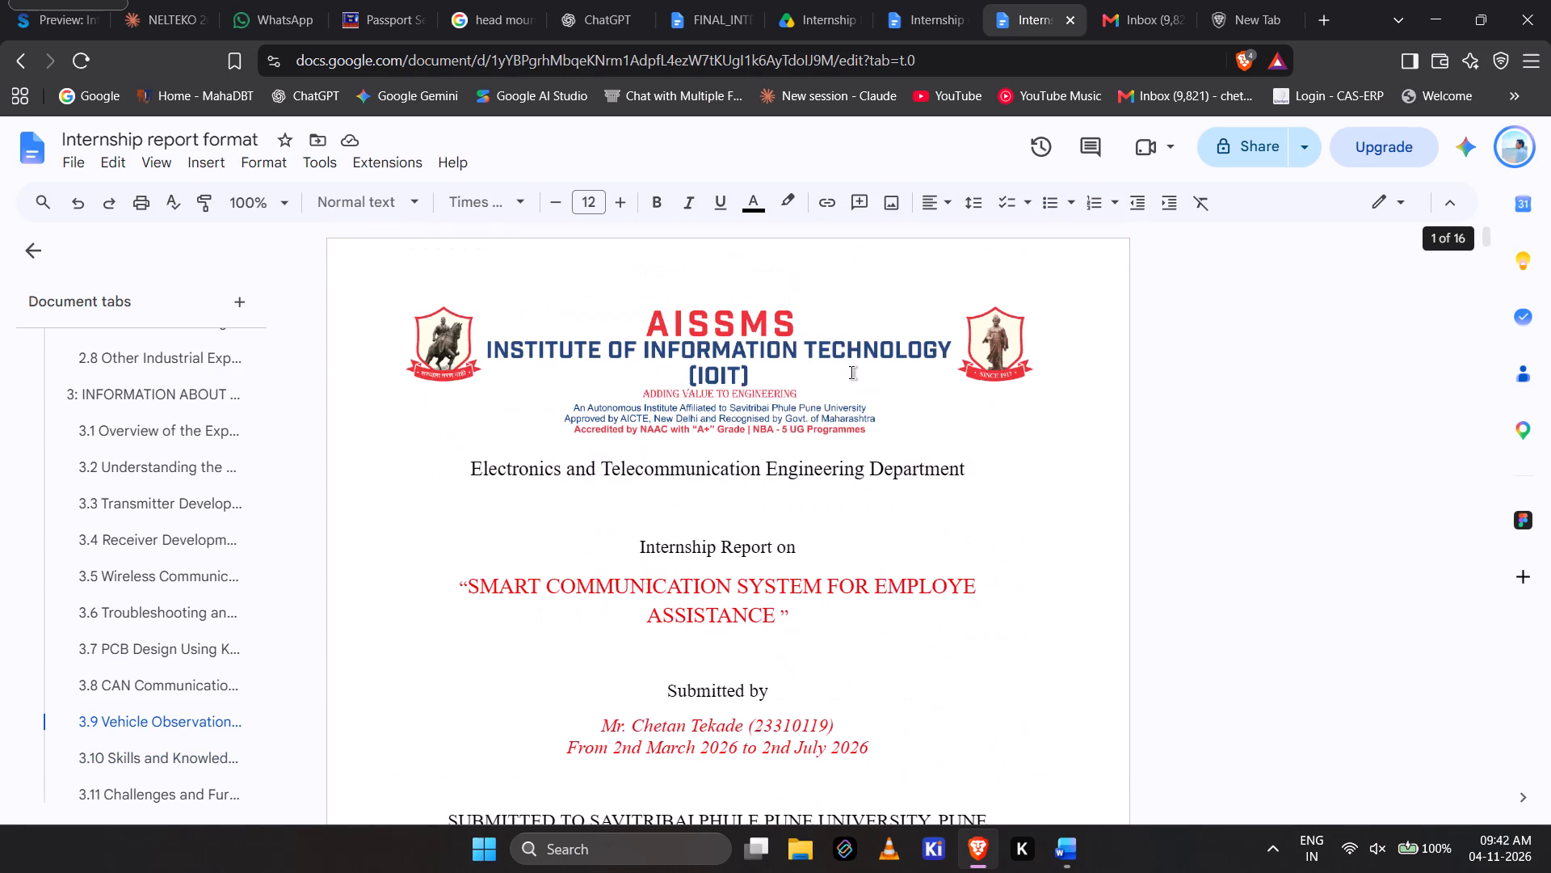
pyautogui.scroll(-9, 851, 373)
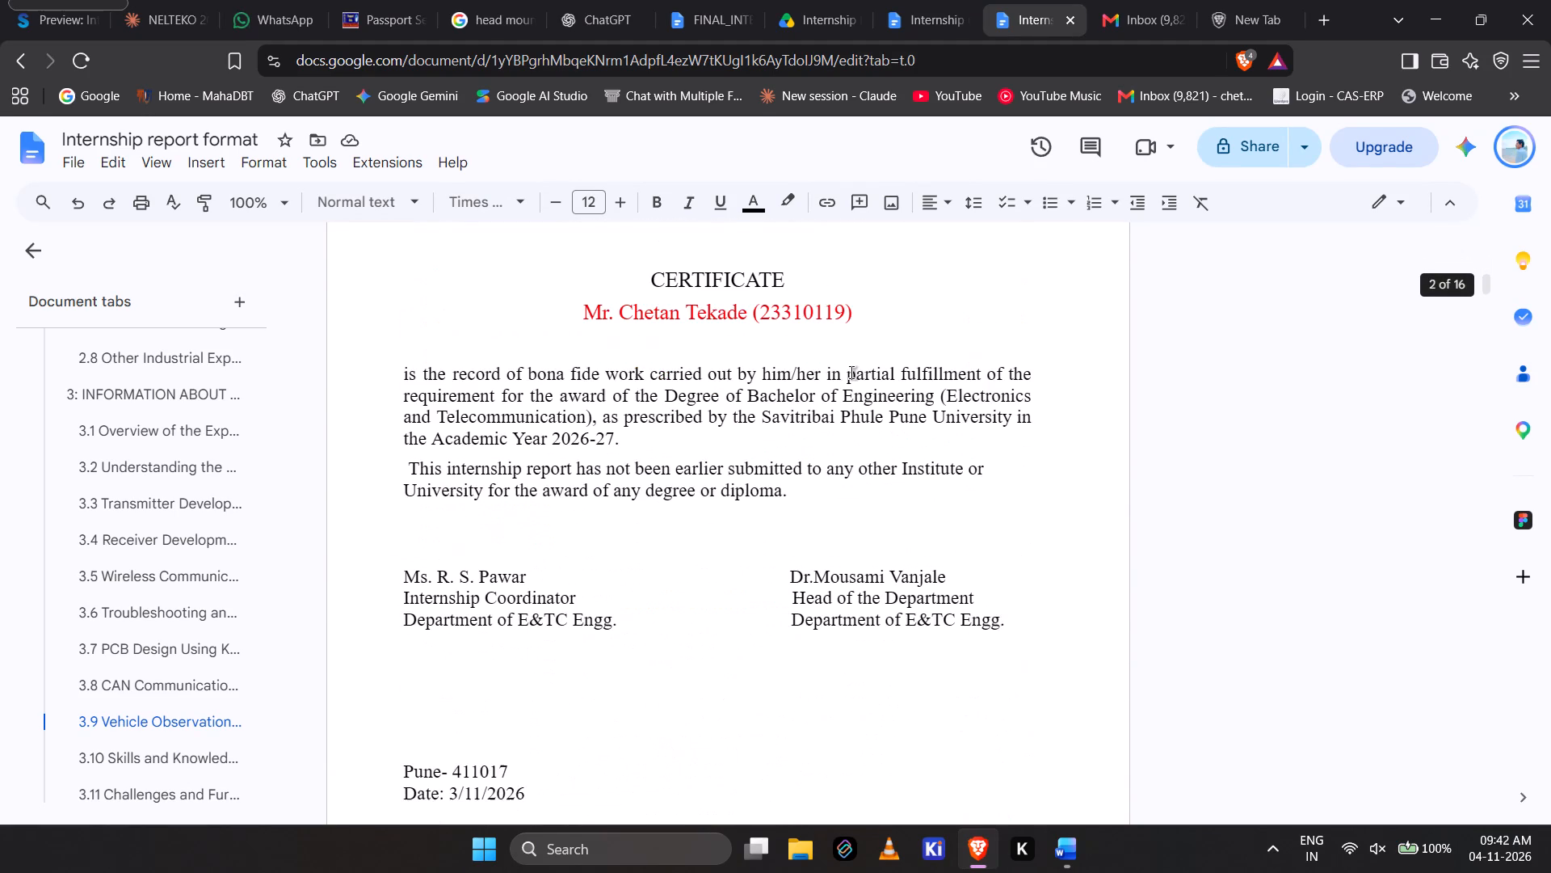
pyautogui.scroll(-3, 851, 373)
pyautogui.click(851, 373)
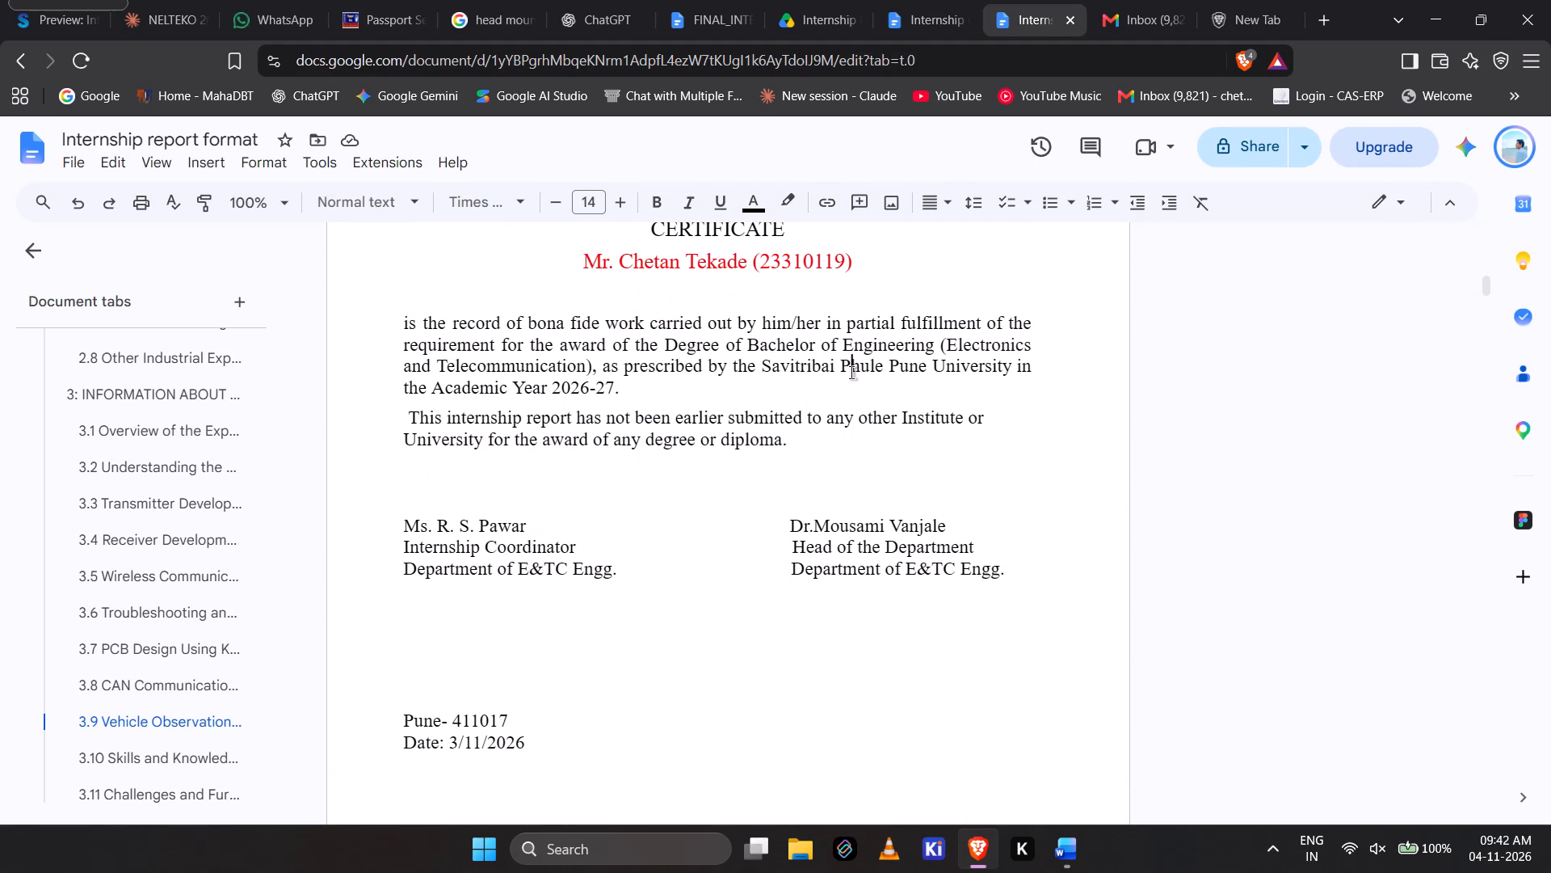
pyautogui.scroll(-6, 828, 380)
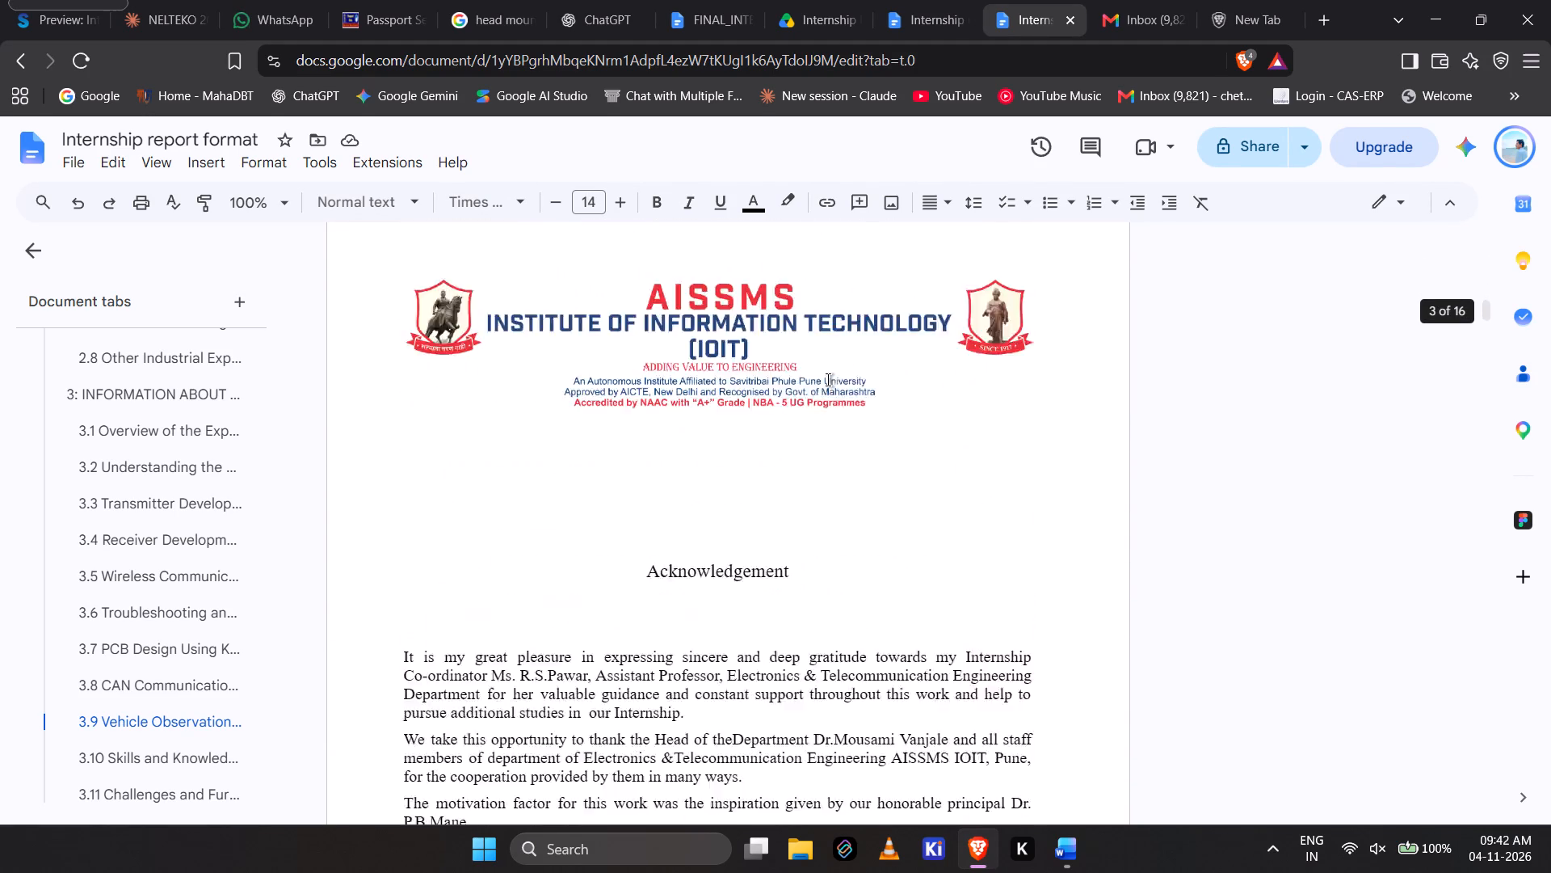
pyautogui.scroll(-1, 828, 380)
pyautogui.hscroll(1, 828, 380)
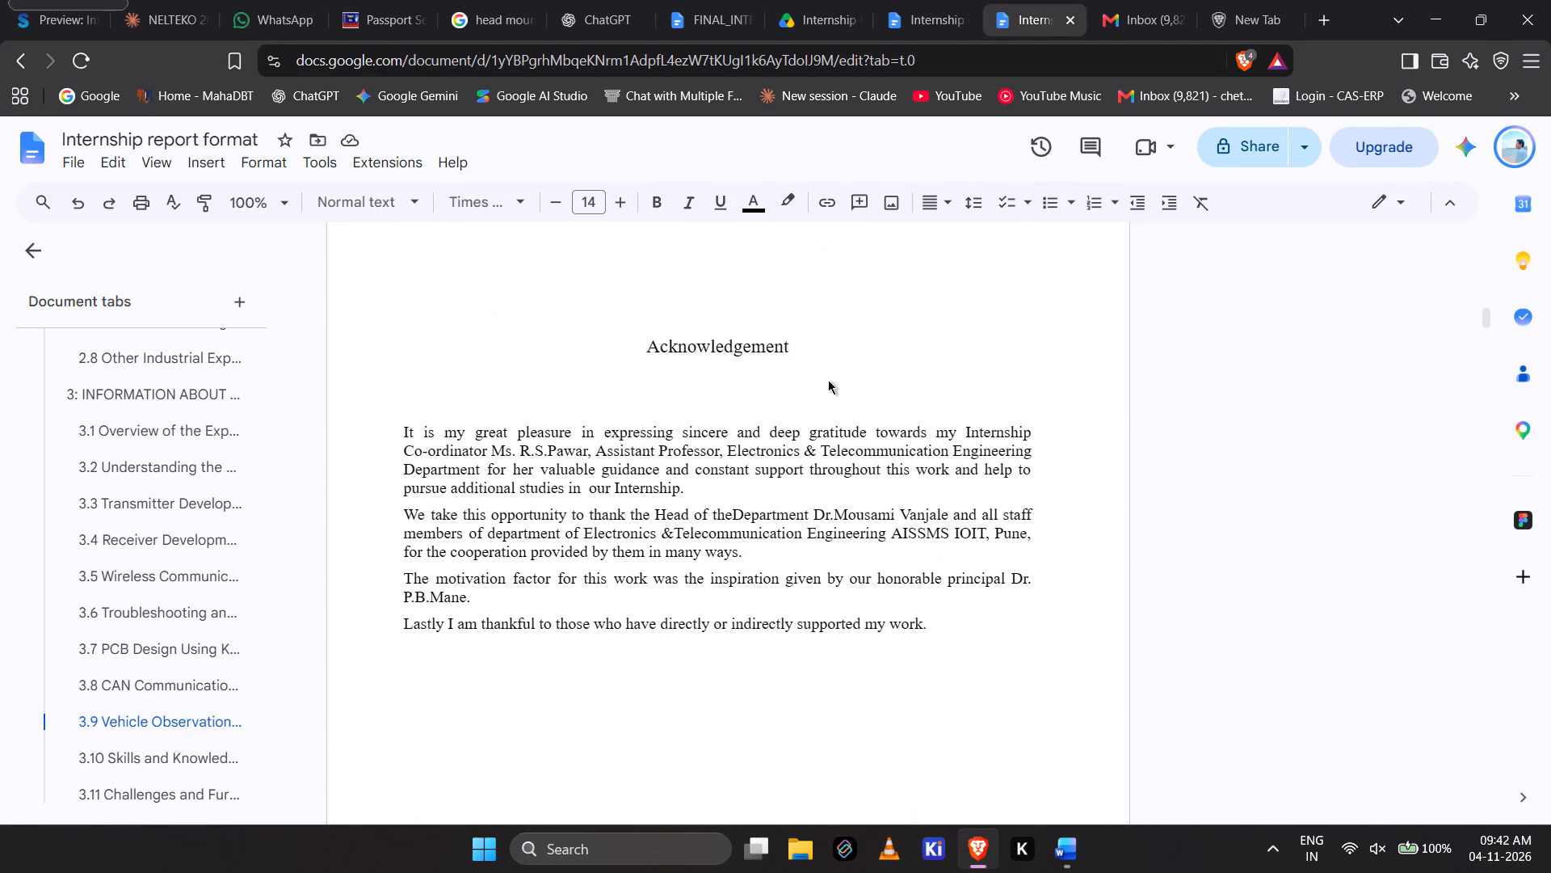
pyautogui.hscroll(1, 828, 380)
pyautogui.scroll(-2, 828, 380)
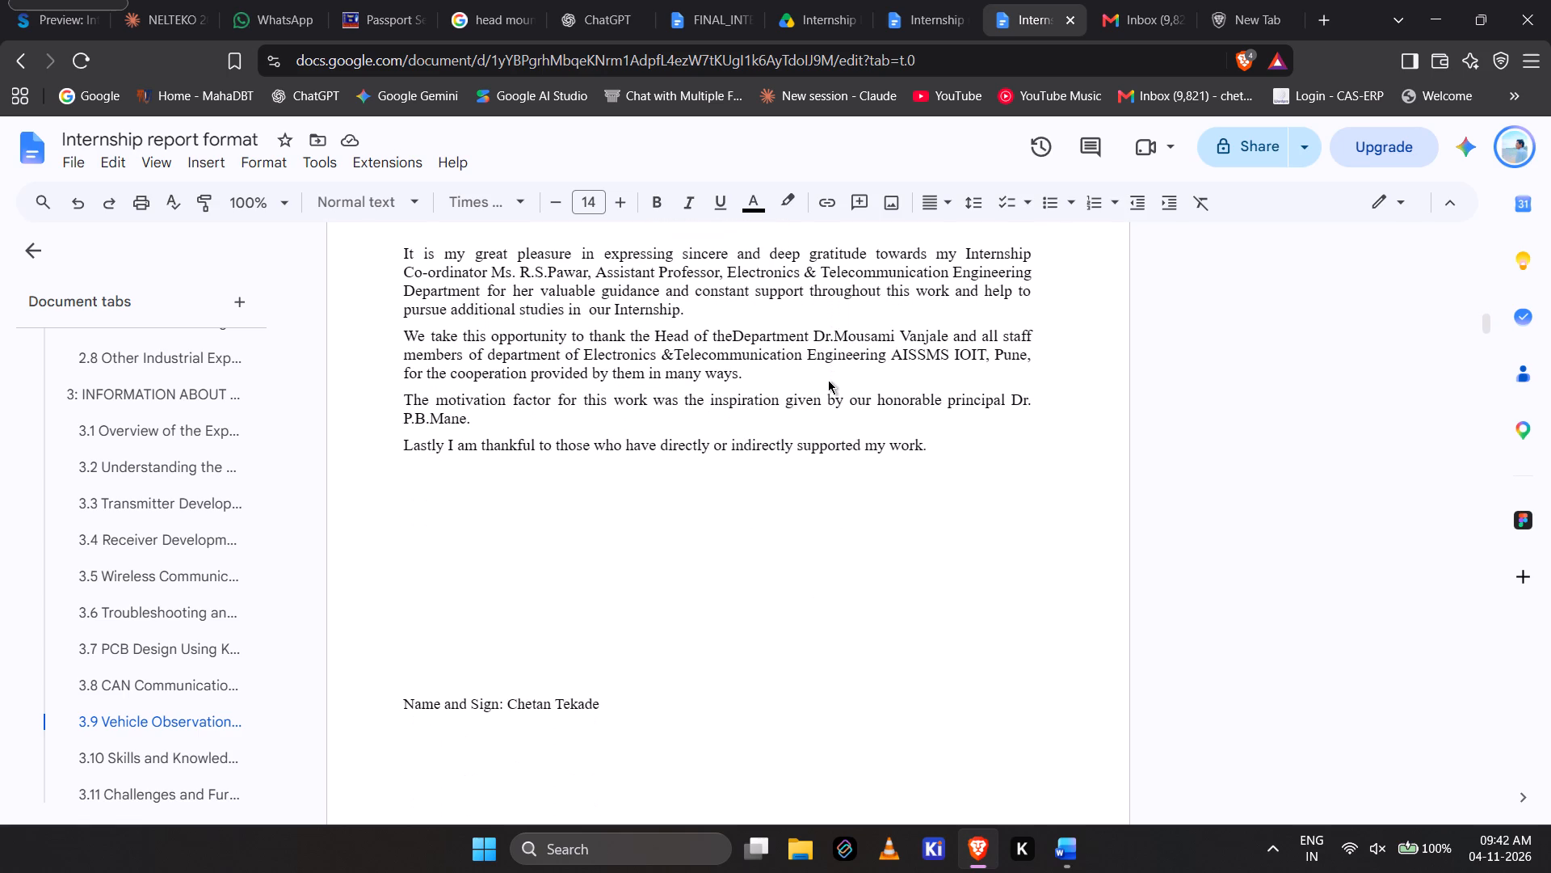
pyautogui.scroll(-7, 828, 380)
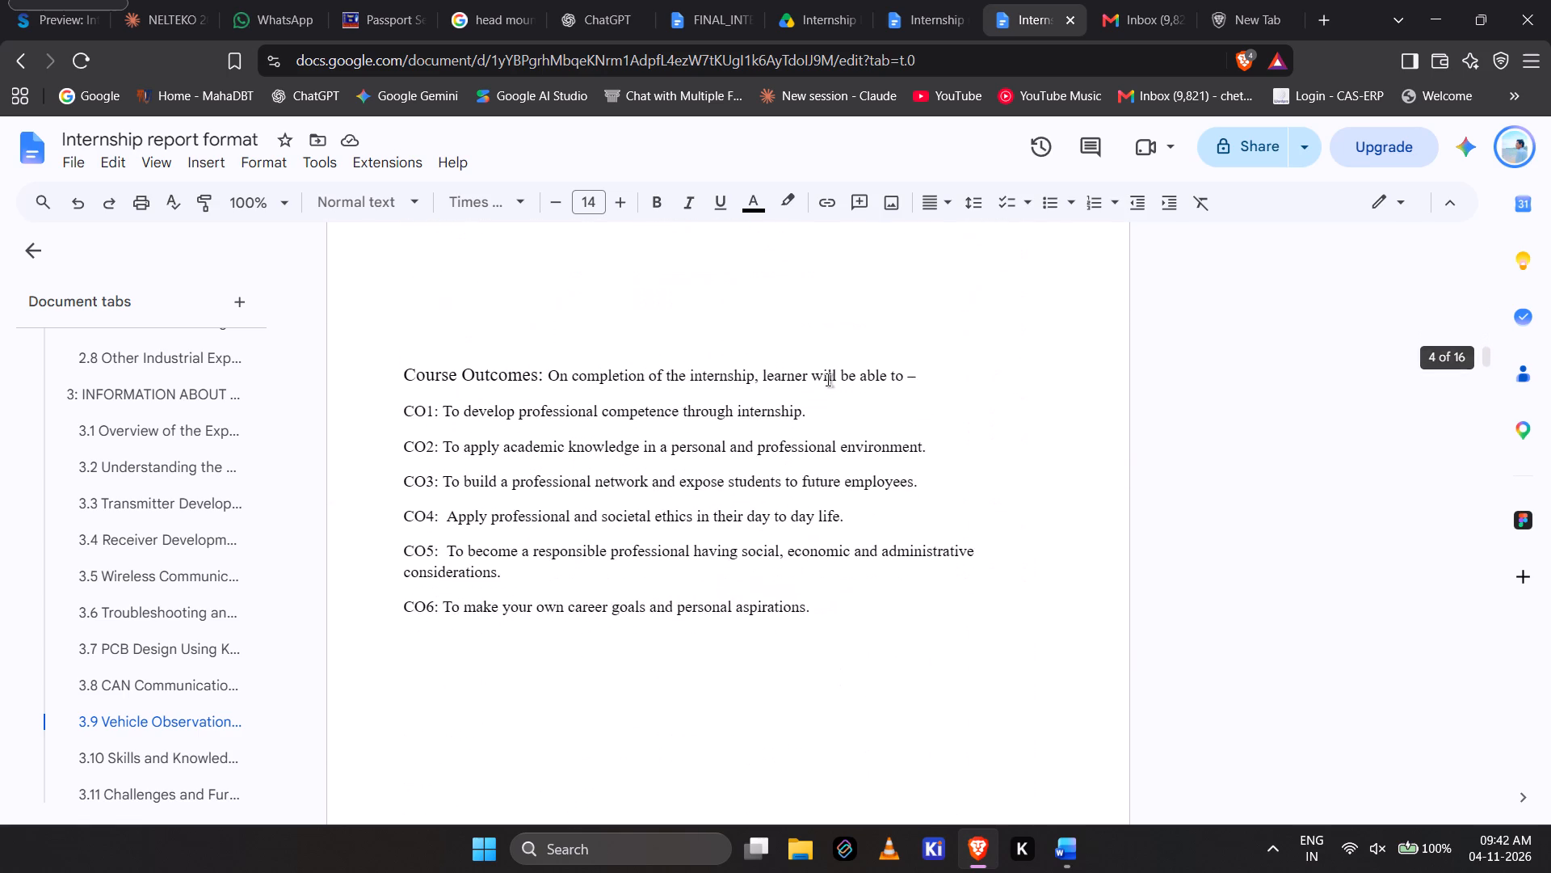
pyautogui.scroll(-7, 828, 380)
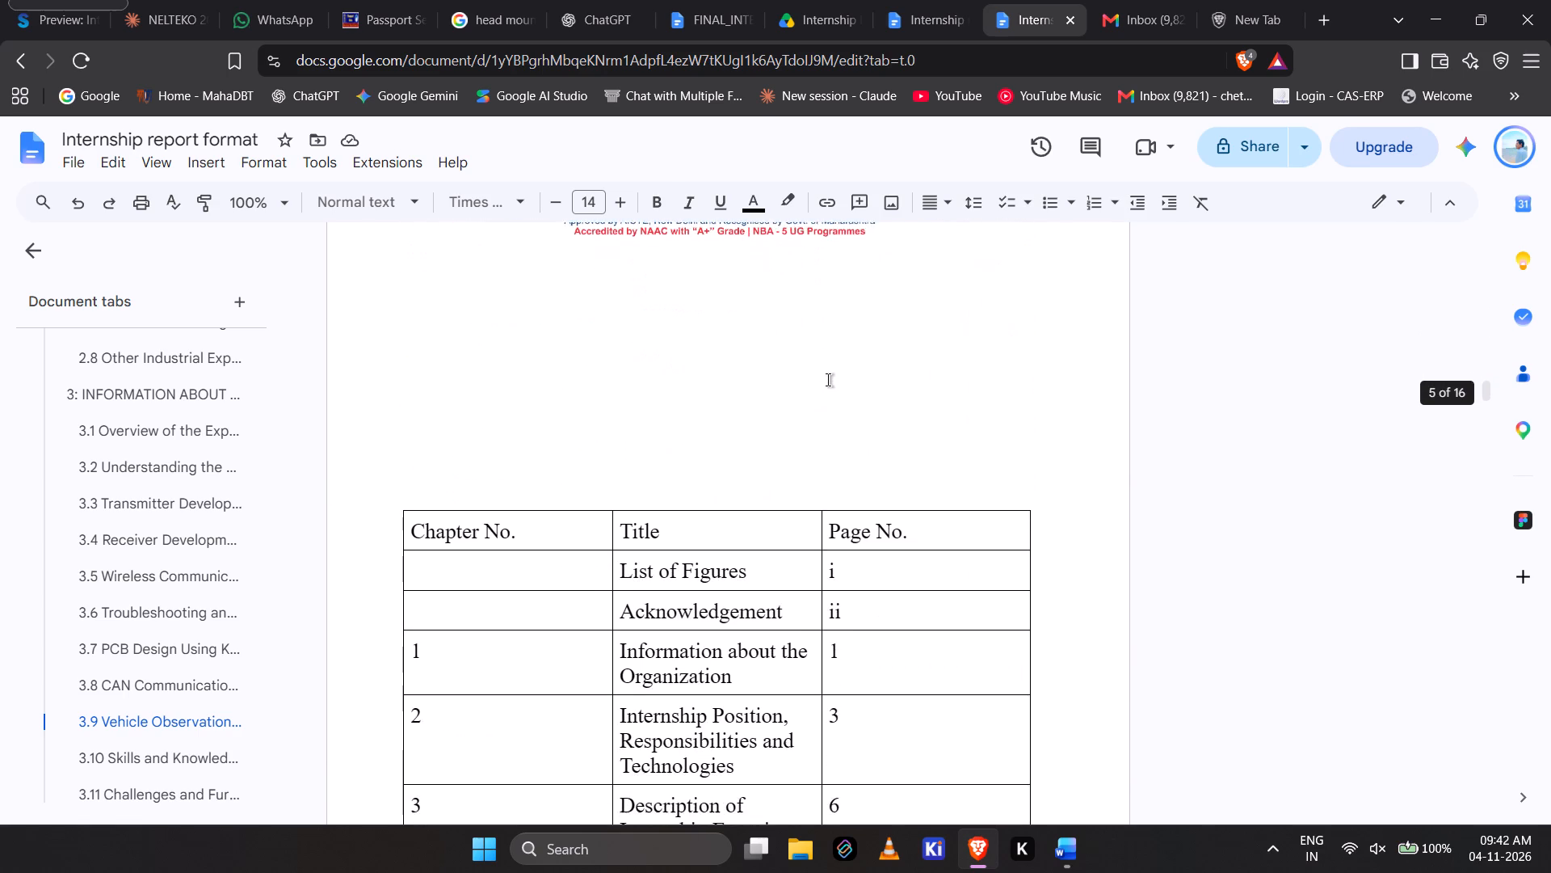
pyautogui.scroll(-3, 828, 380)
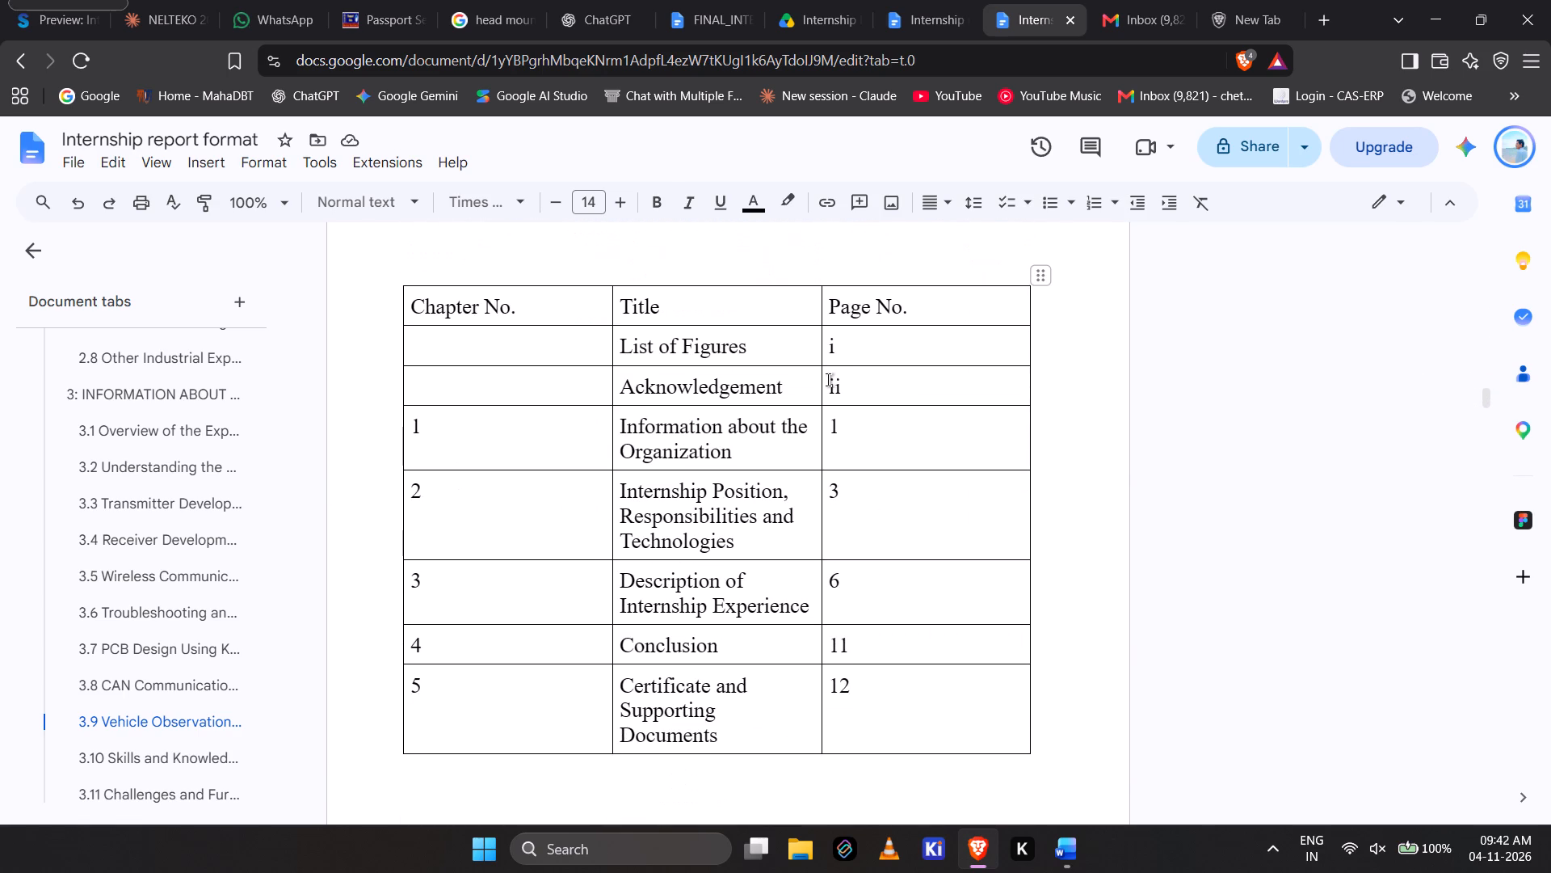
pyautogui.scroll(-6, 828, 380)
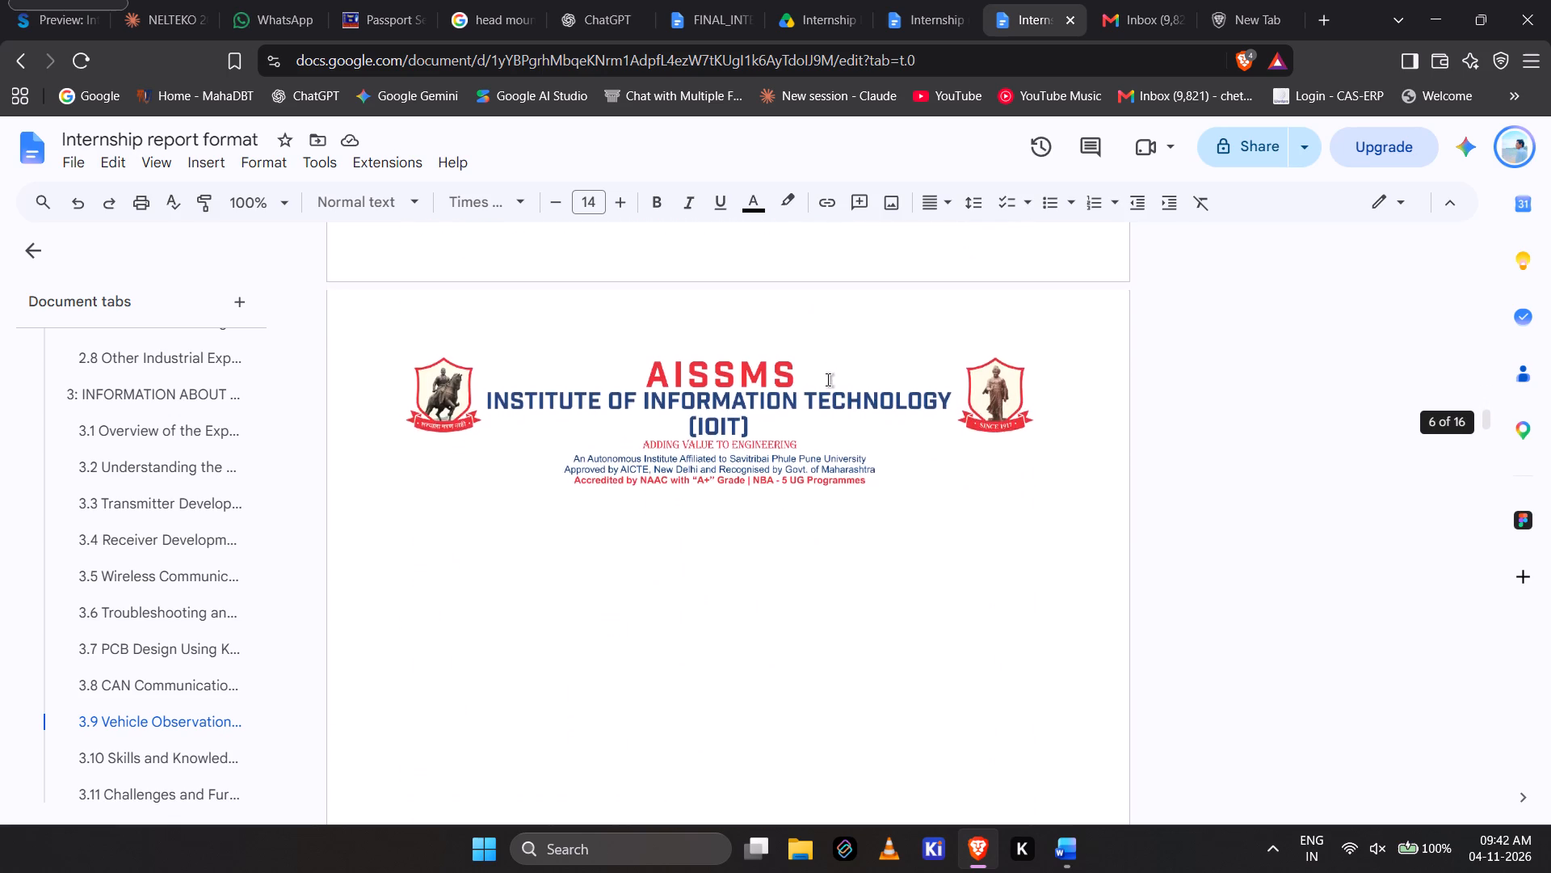
pyautogui.scroll(-2, 828, 380)
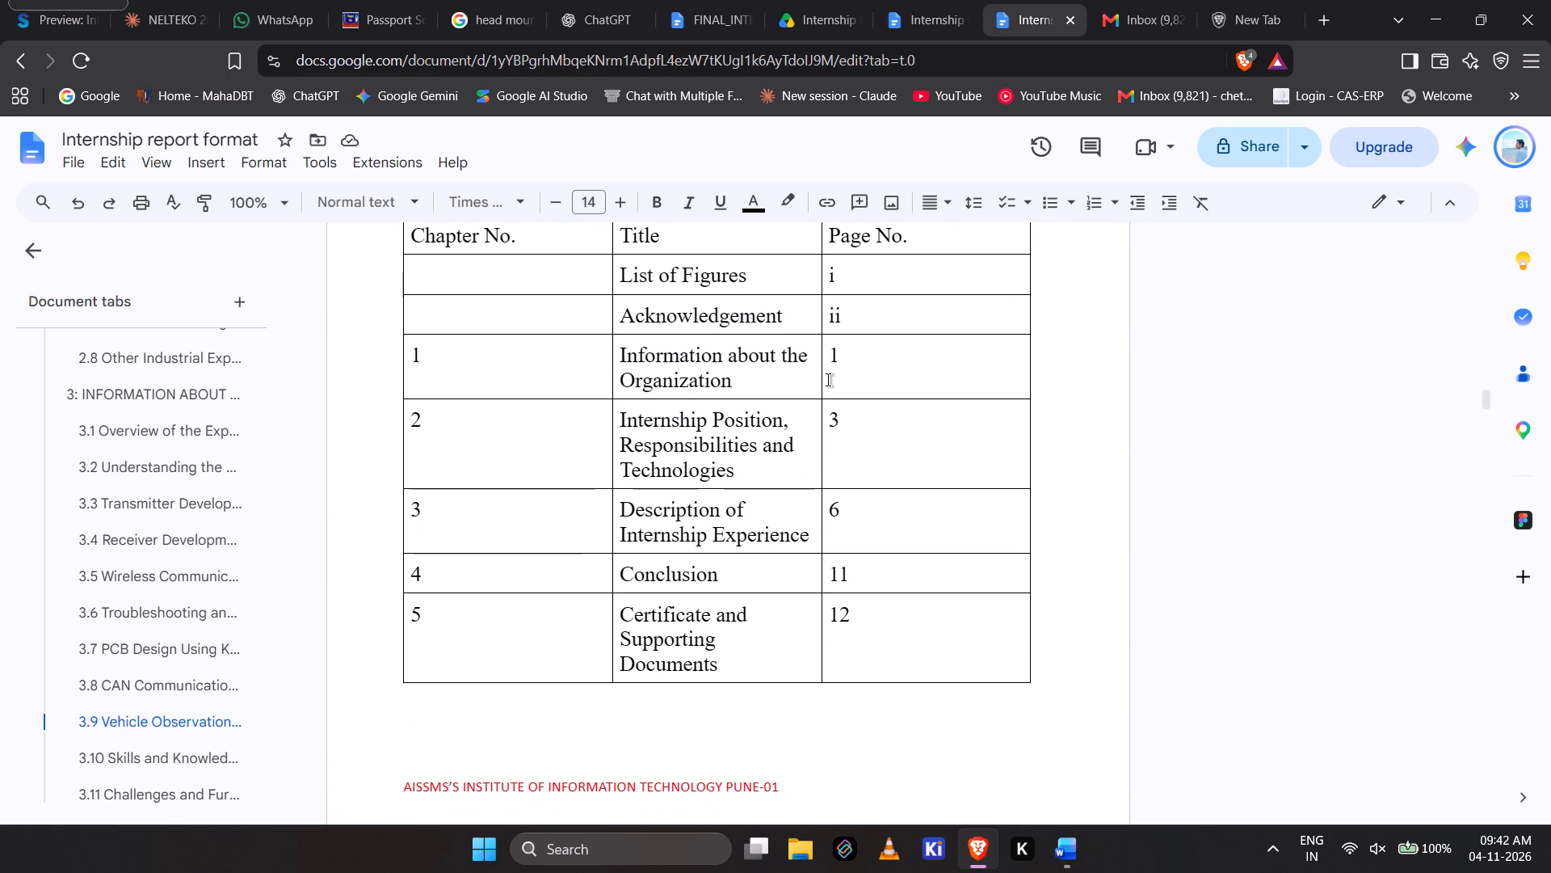
pyautogui.scroll(-5, 1122, 468)
pyautogui.scroll(4, 1122, 468)
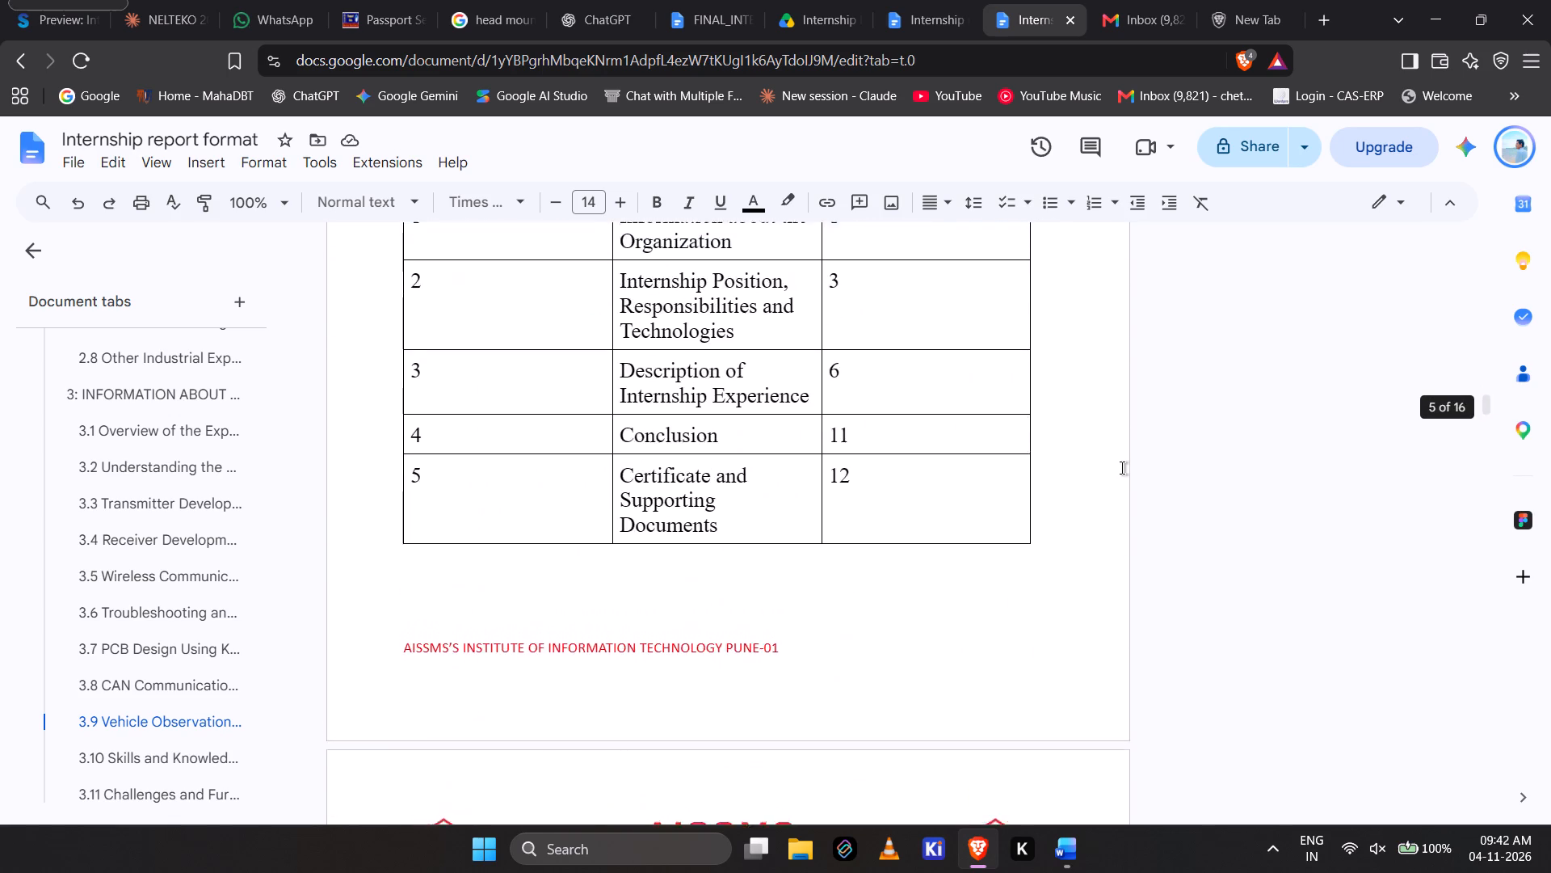
pyautogui.scroll(2, 1122, 468)
pyautogui.scroll(-2, 1122, 468)
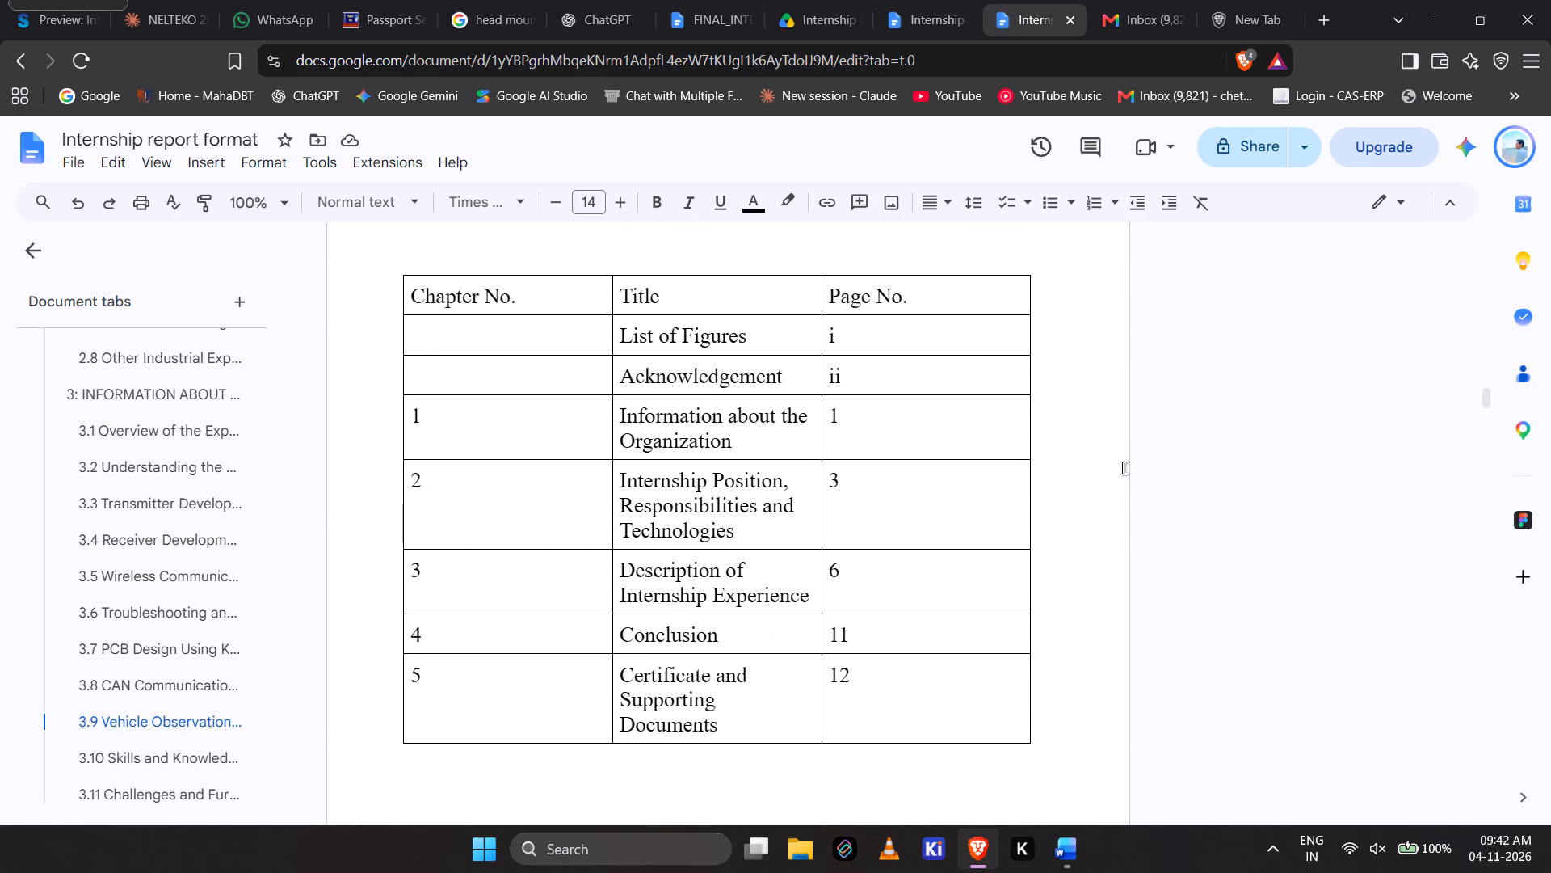
pyautogui.scroll(-9, 1122, 468)
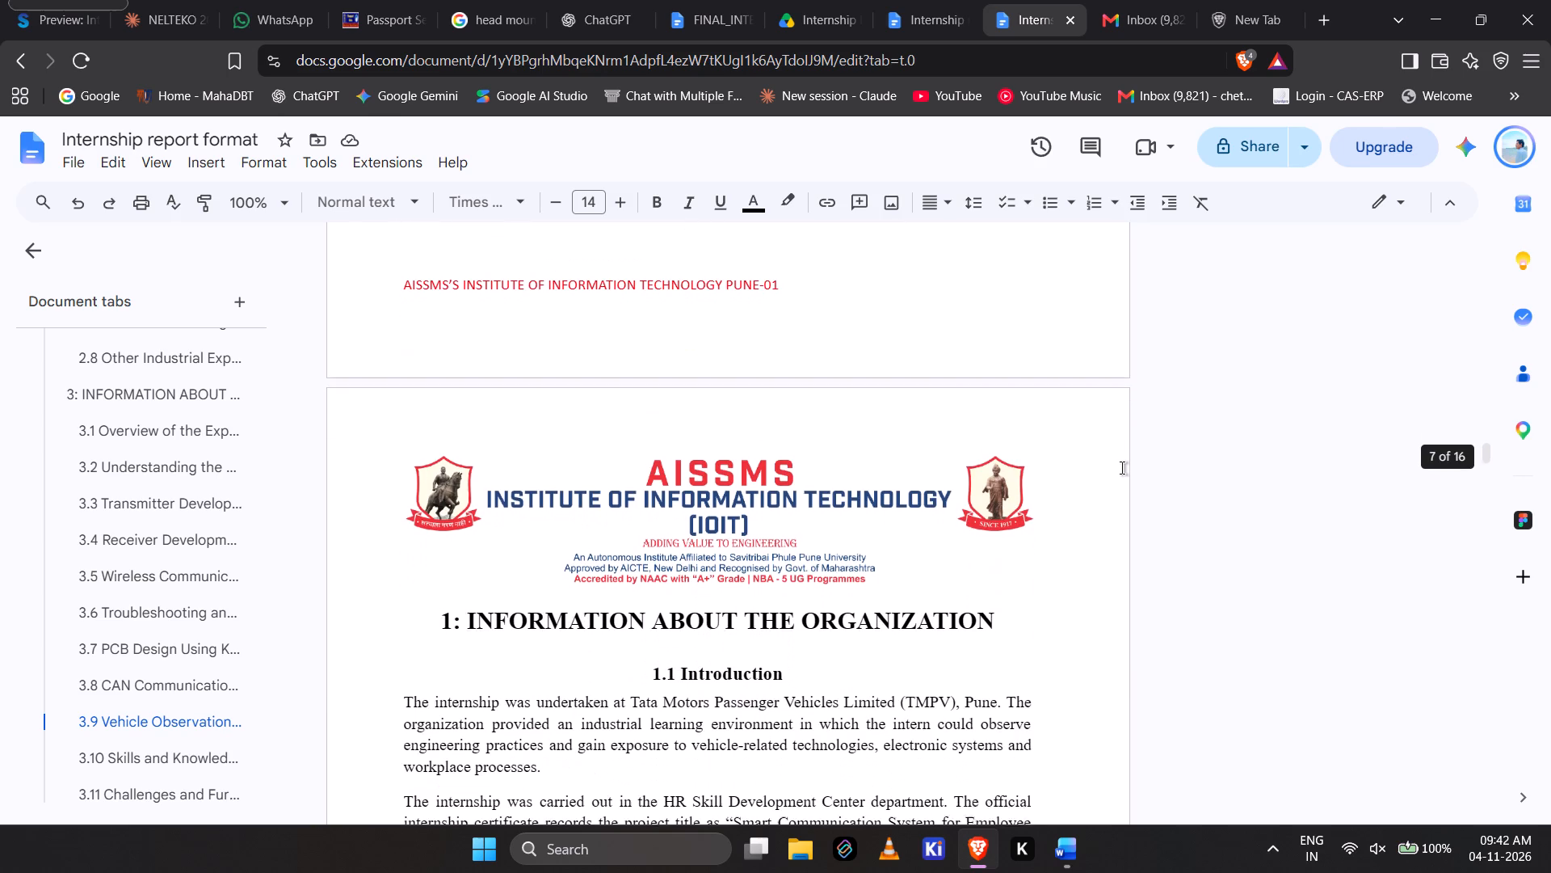
pyautogui.scroll(-11, 1122, 468)
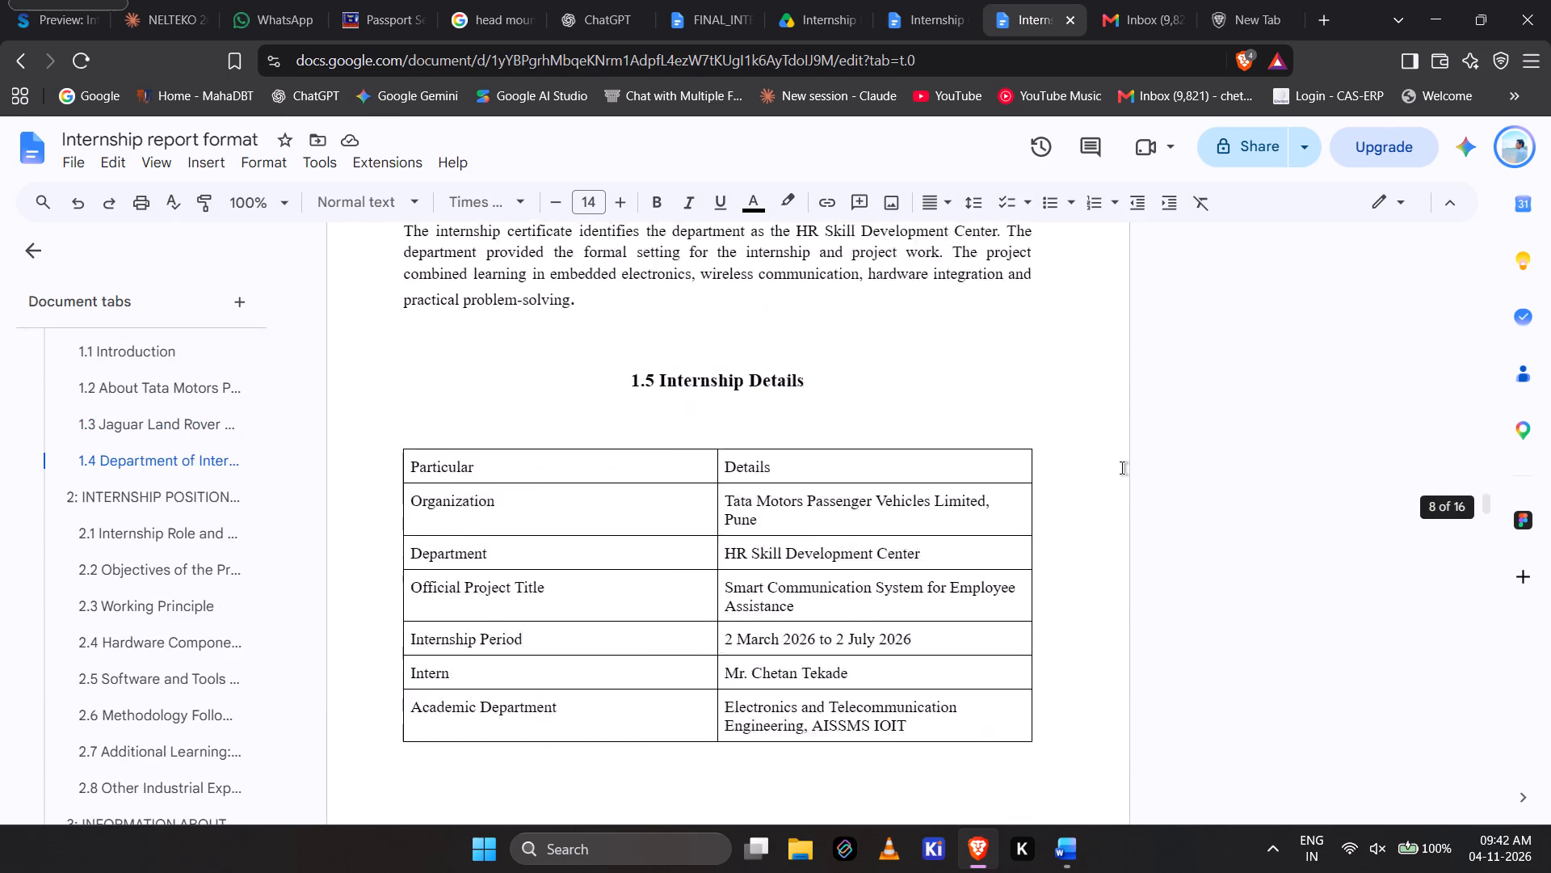
pyautogui.scroll(-13, 1122, 468)
pyautogui.scroll(1, 1122, 468)
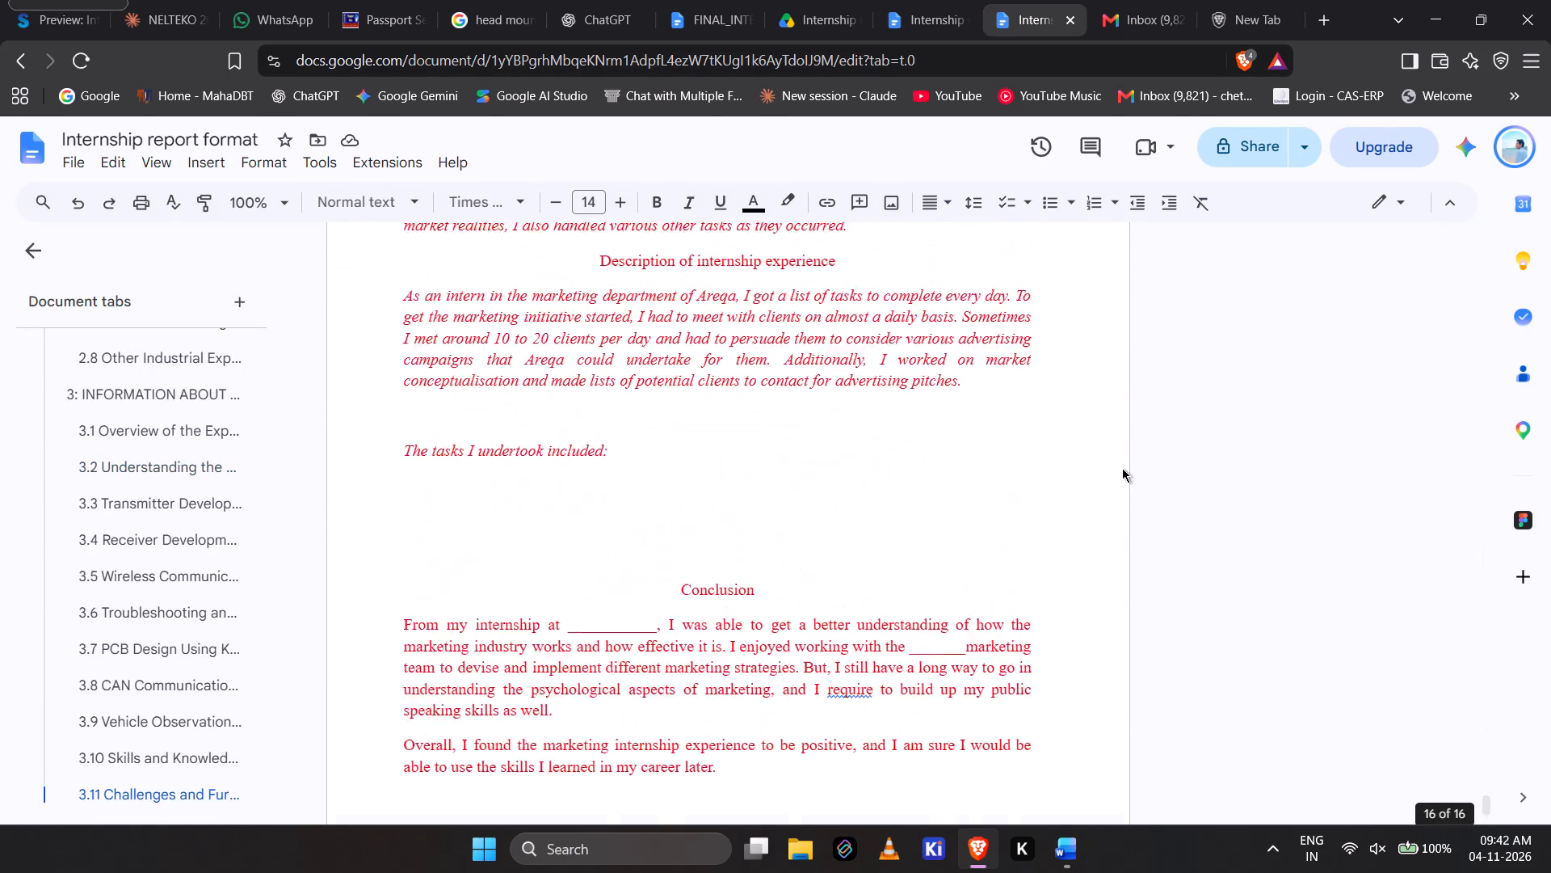
pyautogui.scroll(10, 1122, 468)
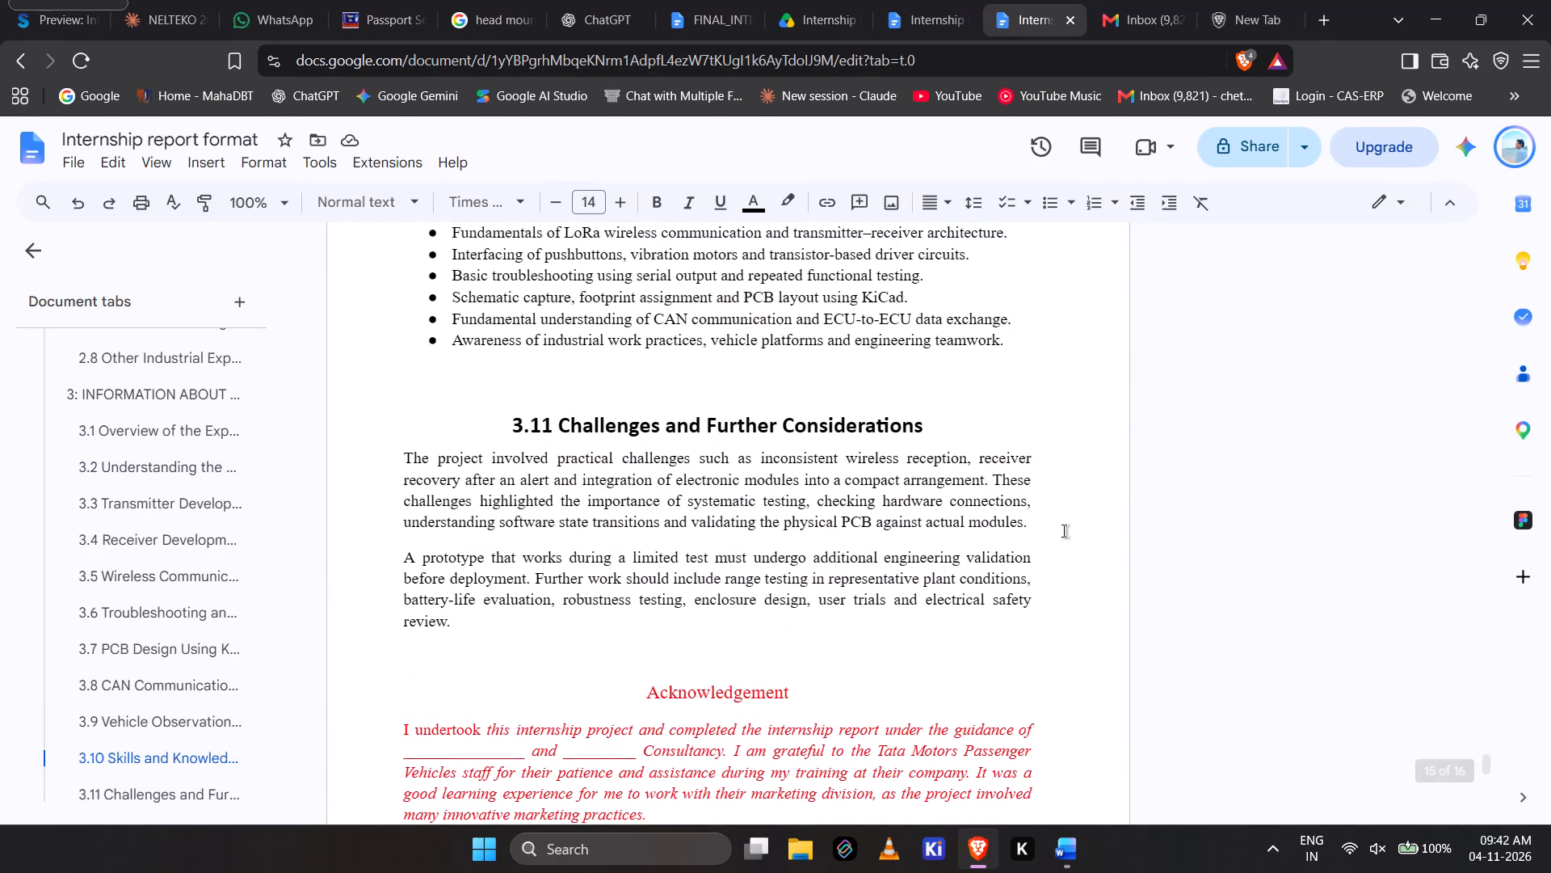
# Add an empty line between the section 3.11 text and the red Acknowledgement heading.
pyautogui.click(914, 663)
pyautogui.press('Return')
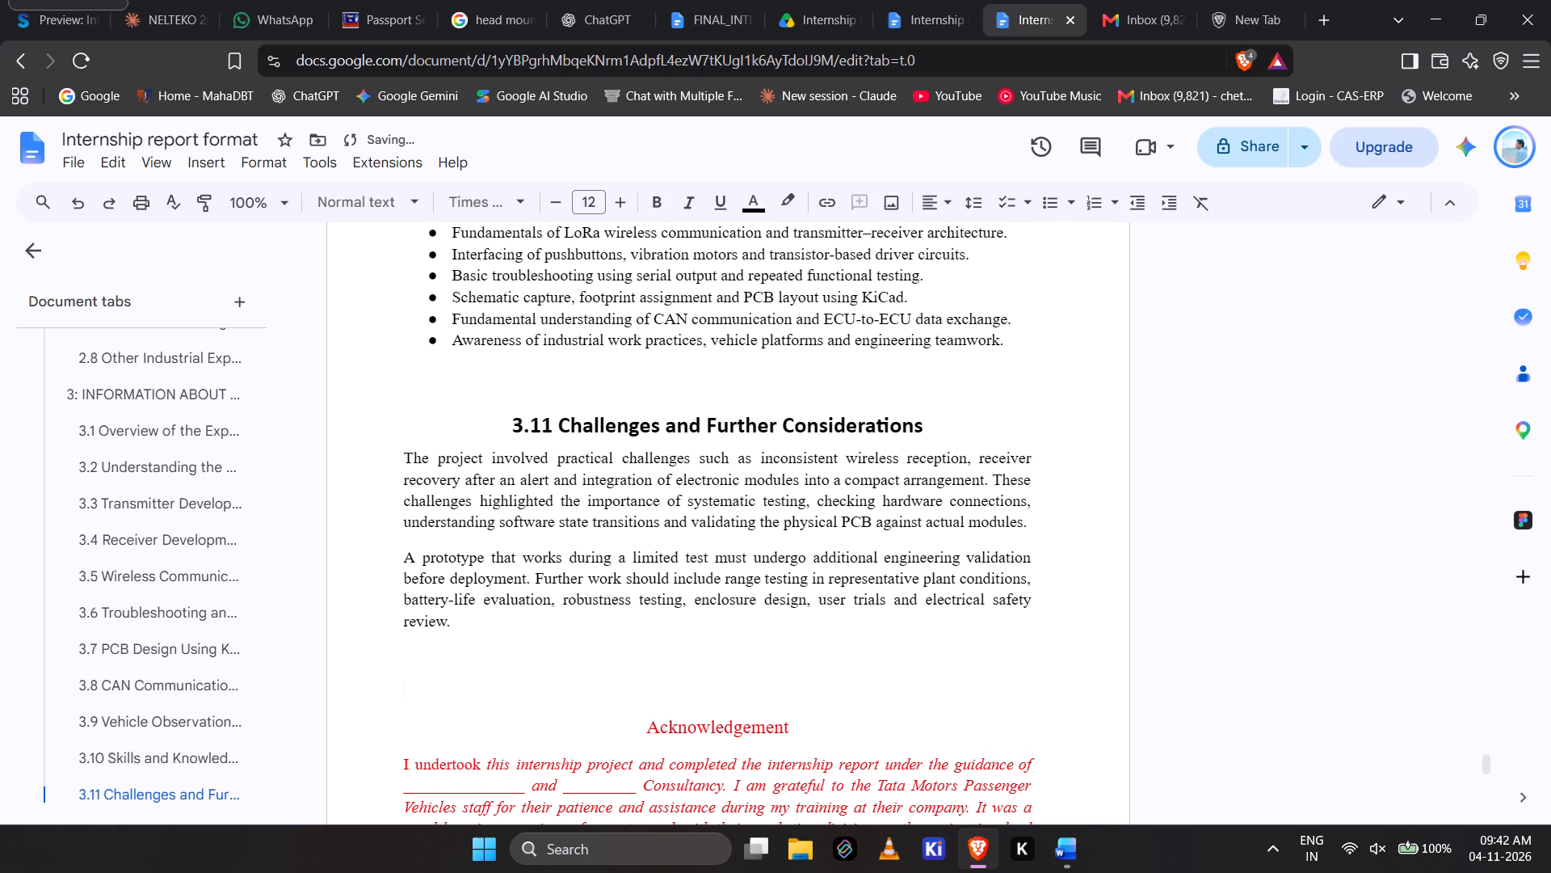
# Check the page breaks and spacing of sections 3.6 to 3.10.
pyautogui.scroll(7, 914, 663)
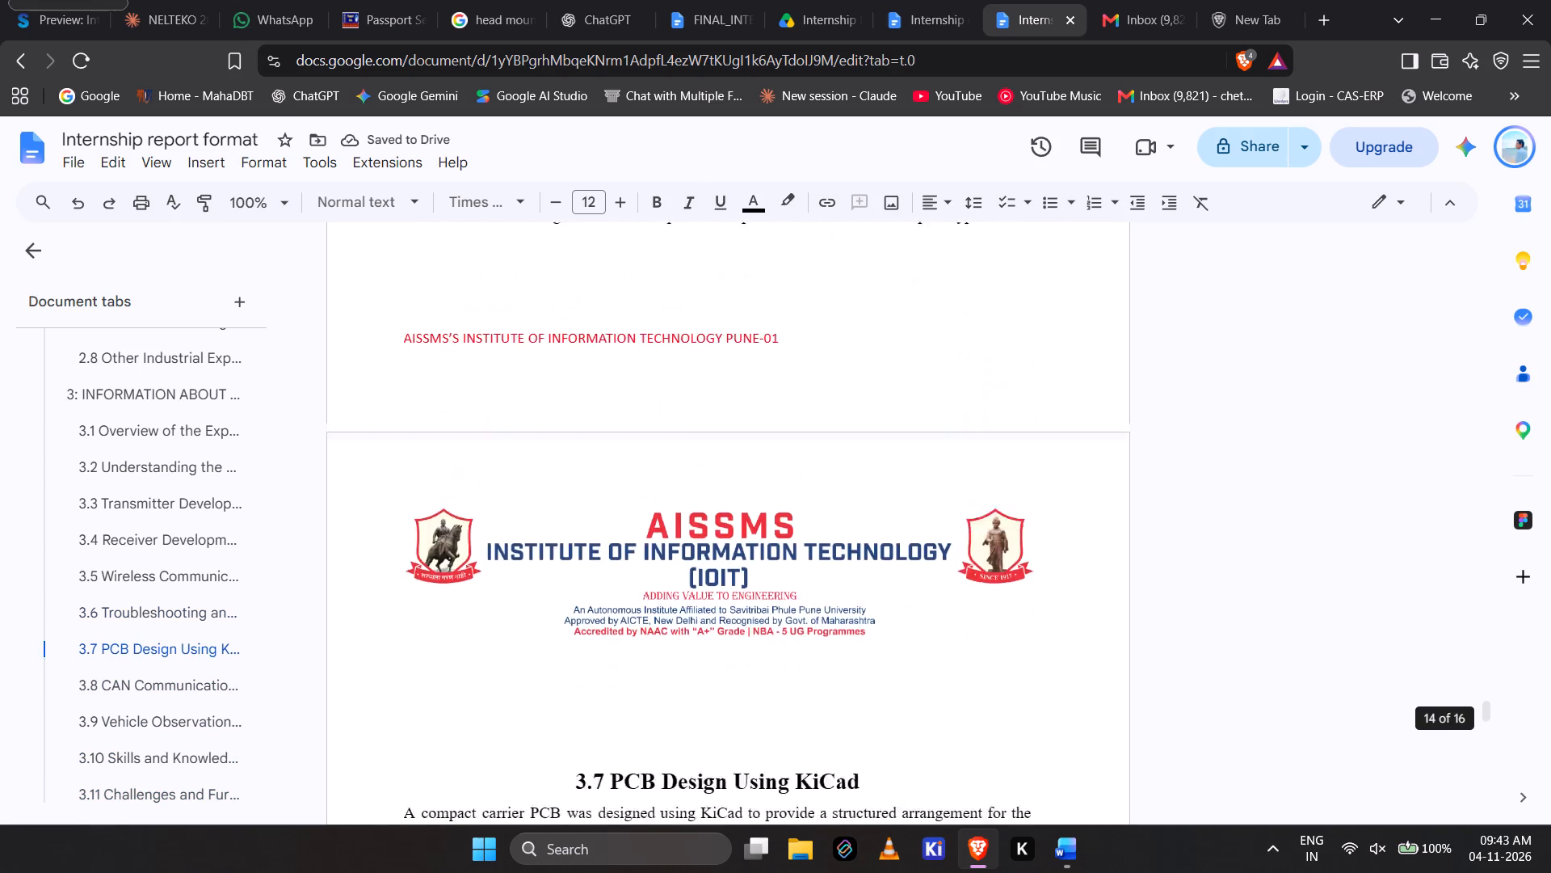
pyautogui.scroll(7, 914, 663)
pyautogui.scroll(-1, 914, 663)
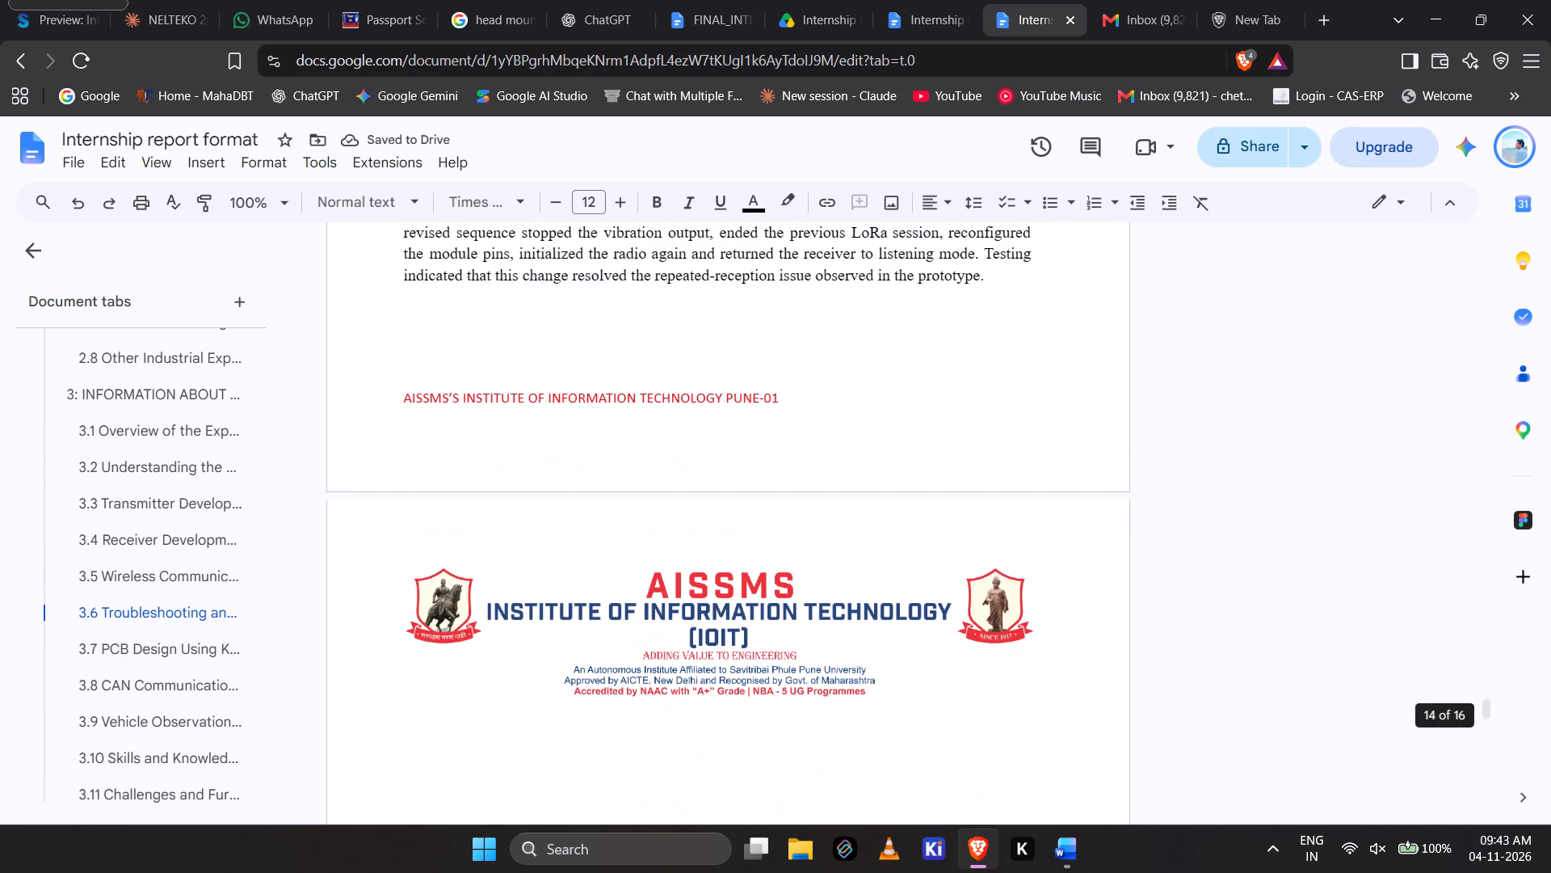
pyautogui.scroll(-1, 914, 663)
pyautogui.scroll(-2, 737, 676)
pyautogui.click(691, 540)
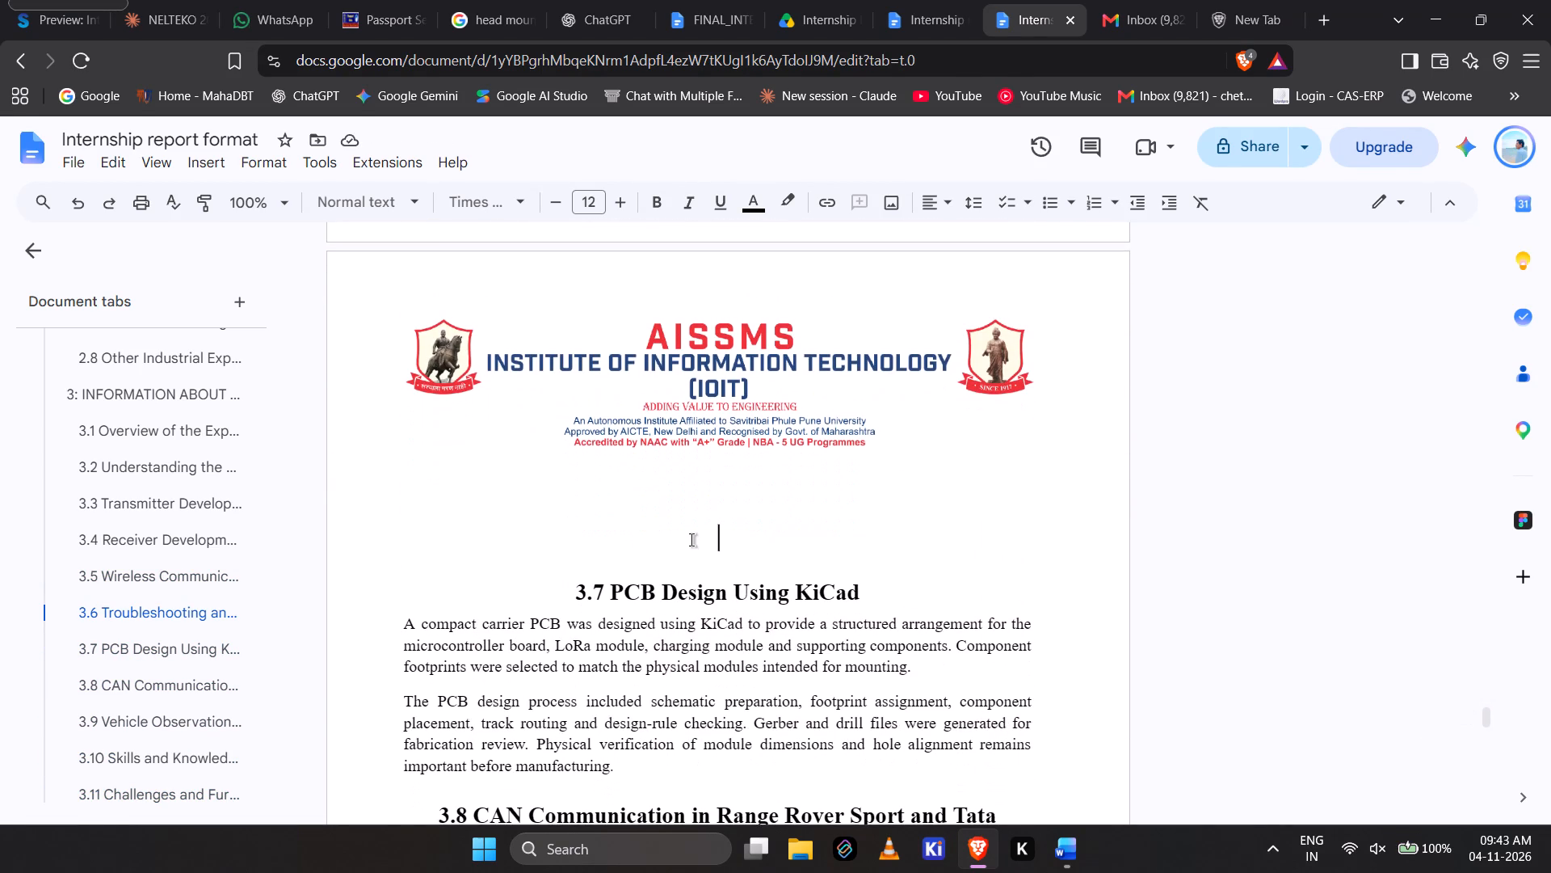
pyautogui.scroll(-5, 691, 540)
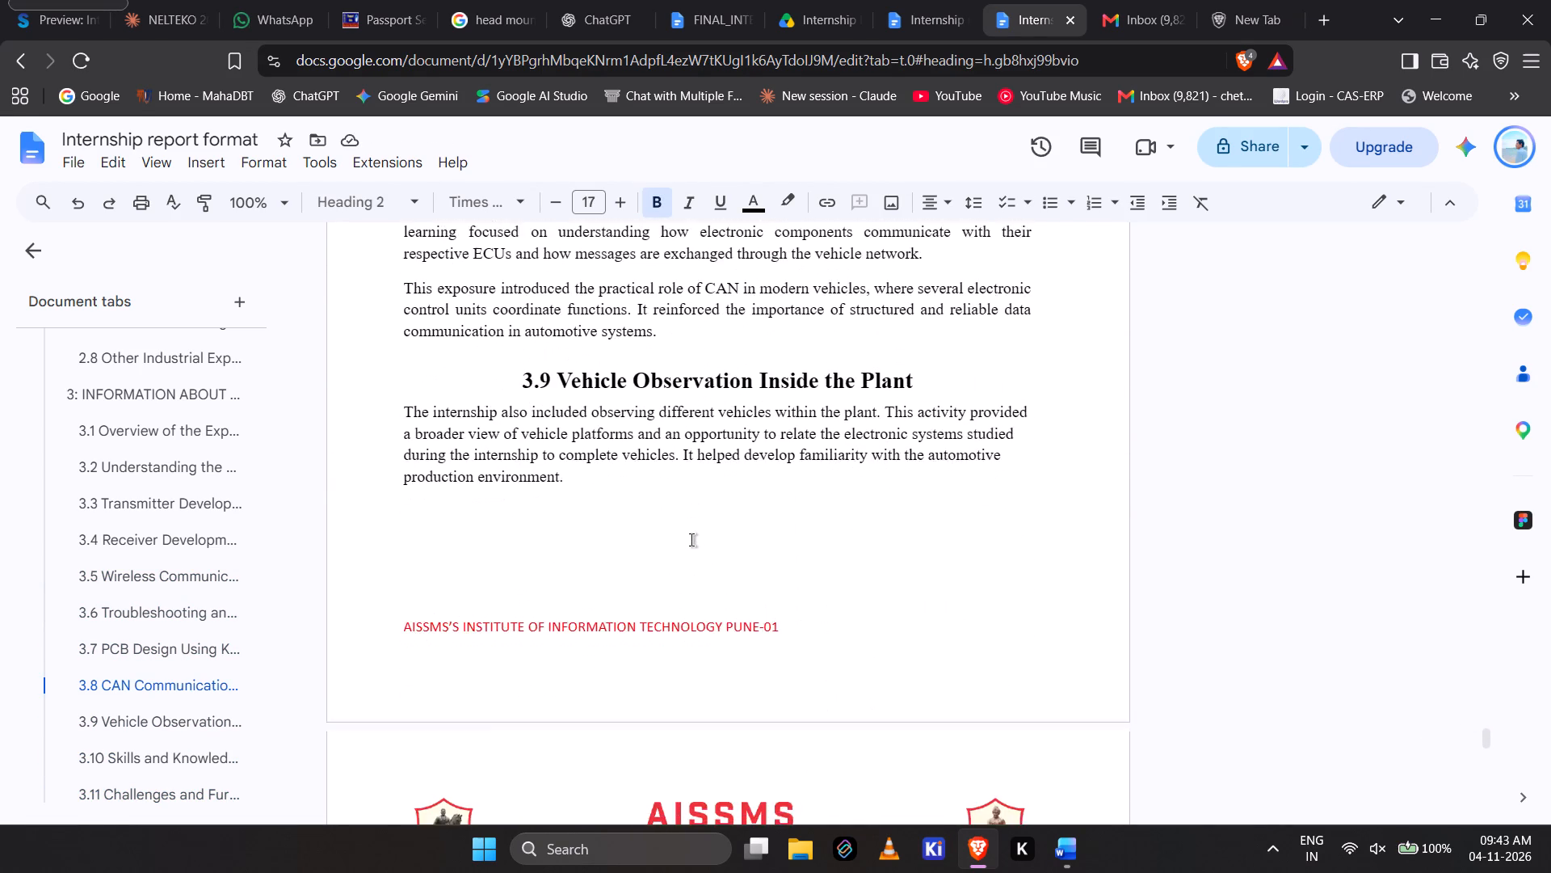
pyautogui.scroll(-1, 691, 540)
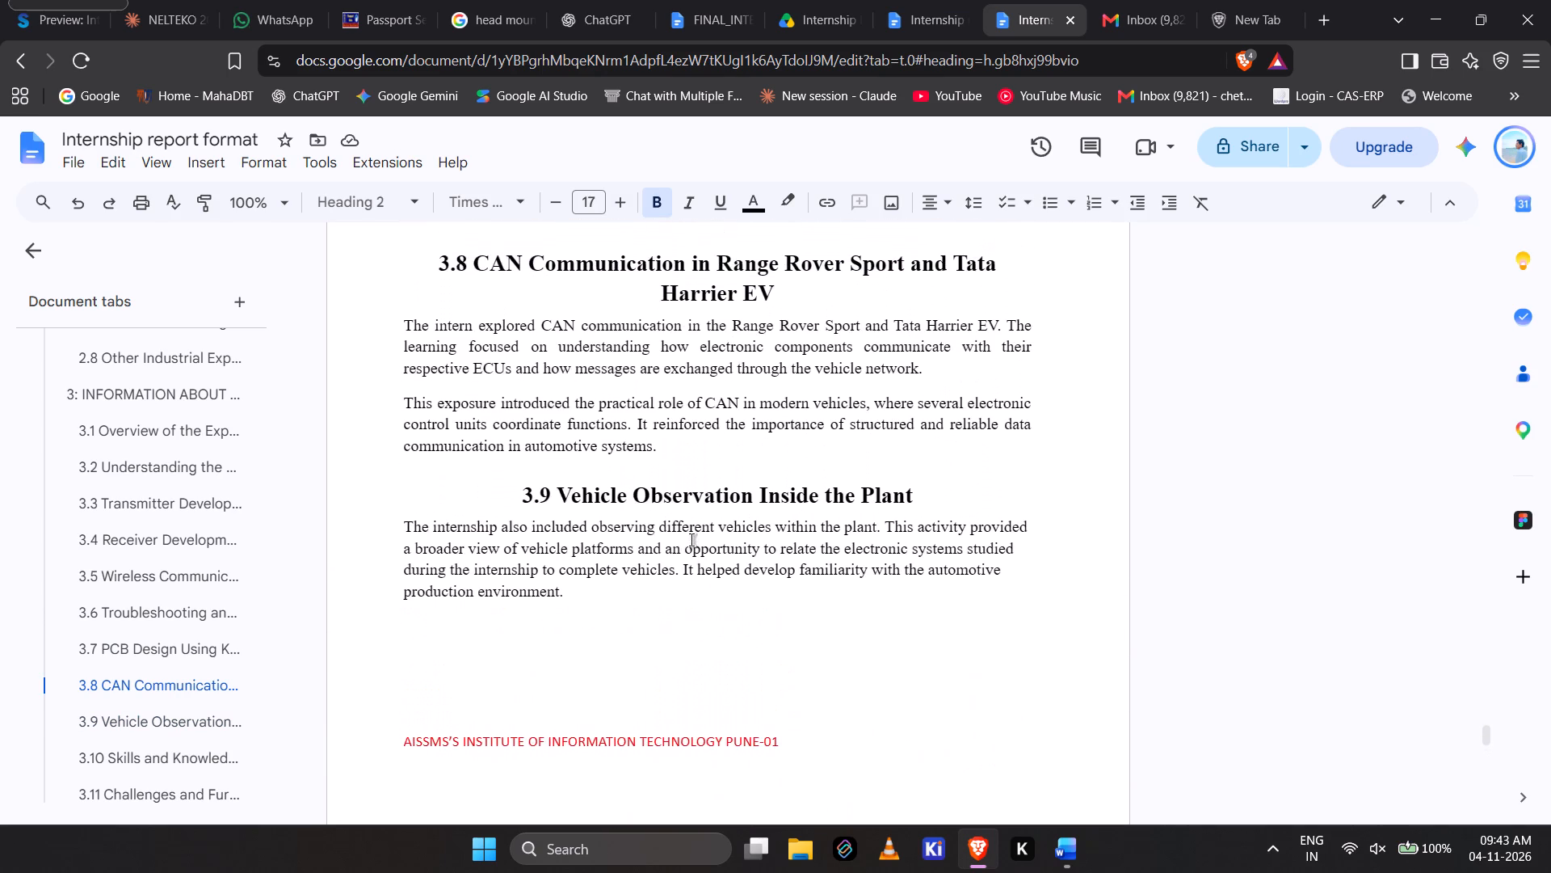
pyautogui.scroll(-1, 691, 540)
pyautogui.click(553, 667)
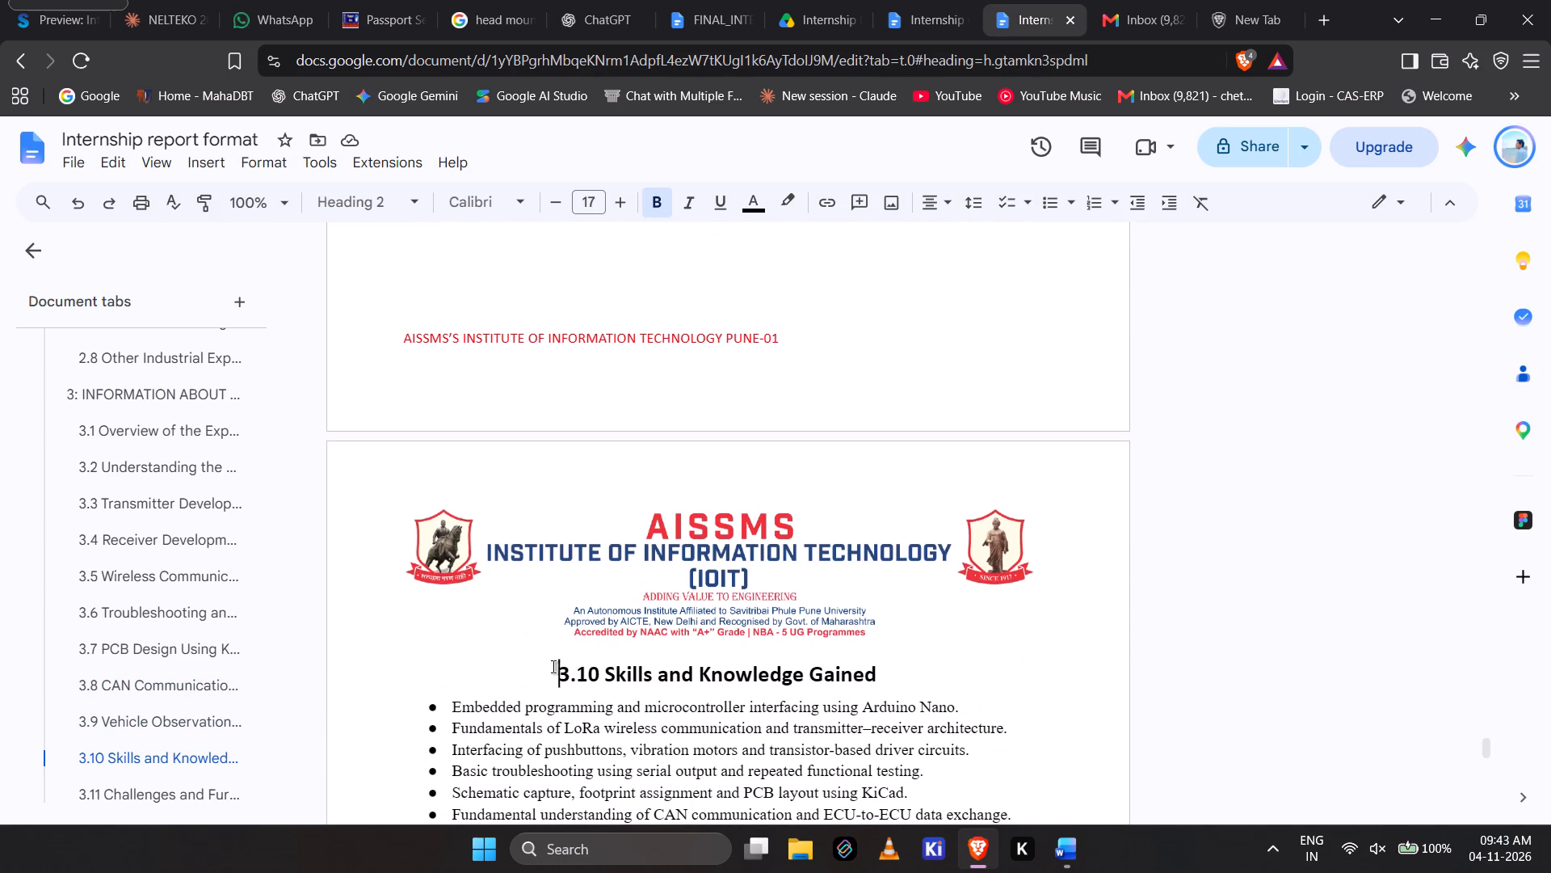
# Reduce the gap above the 3.7 PCB Design Using KiCad heading to one empty line below the page header.
pyautogui.scroll(9, 553, 667)
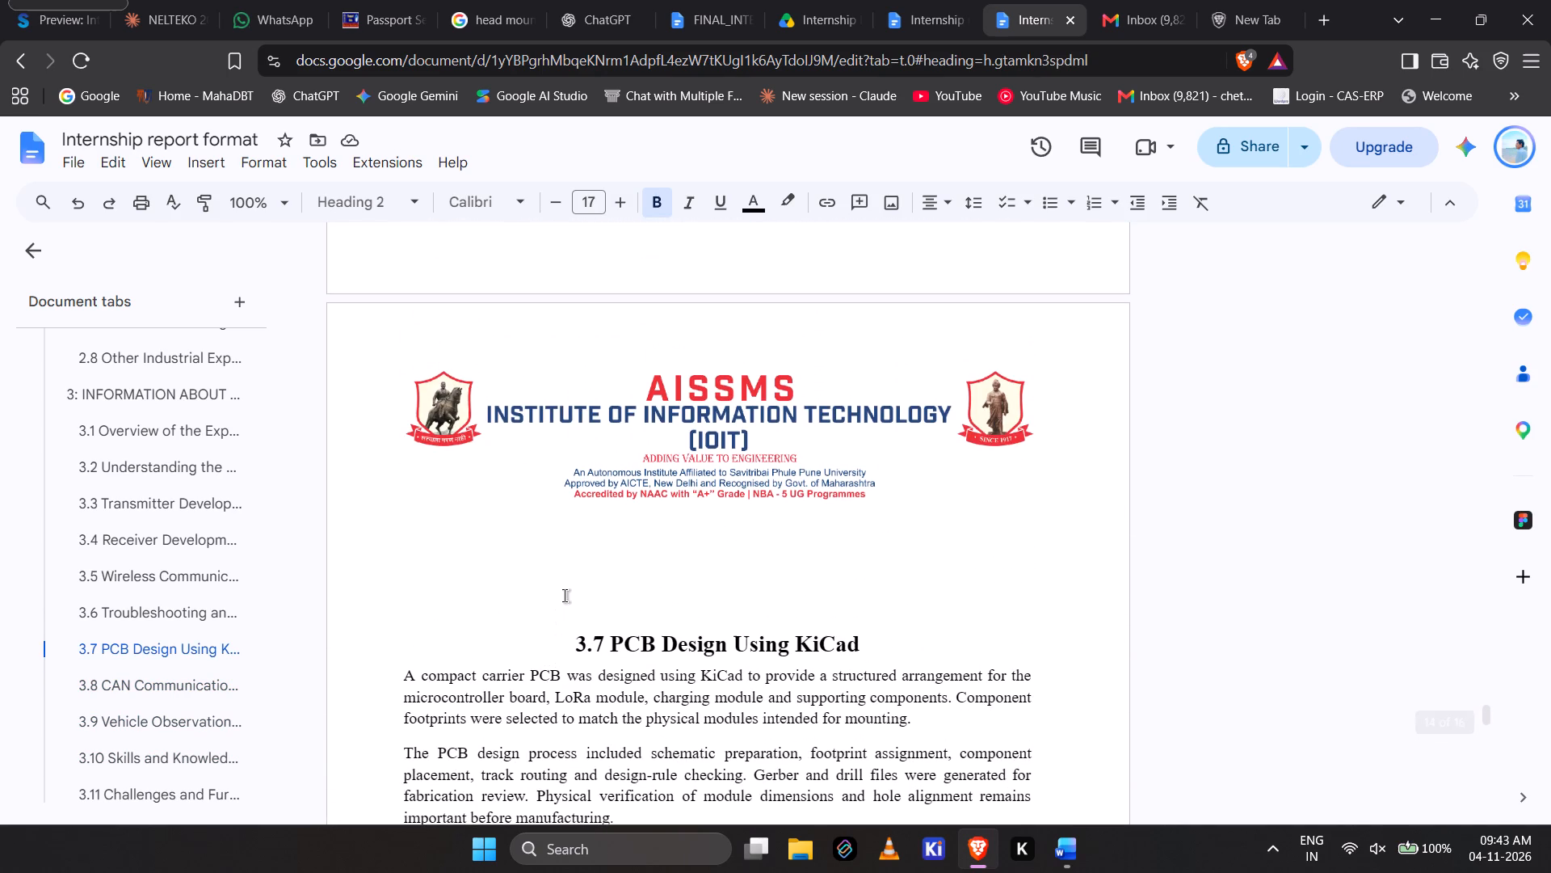
pyautogui.click(574, 591)
pyautogui.press('BackSpace')
pyautogui.press('BackSpace')
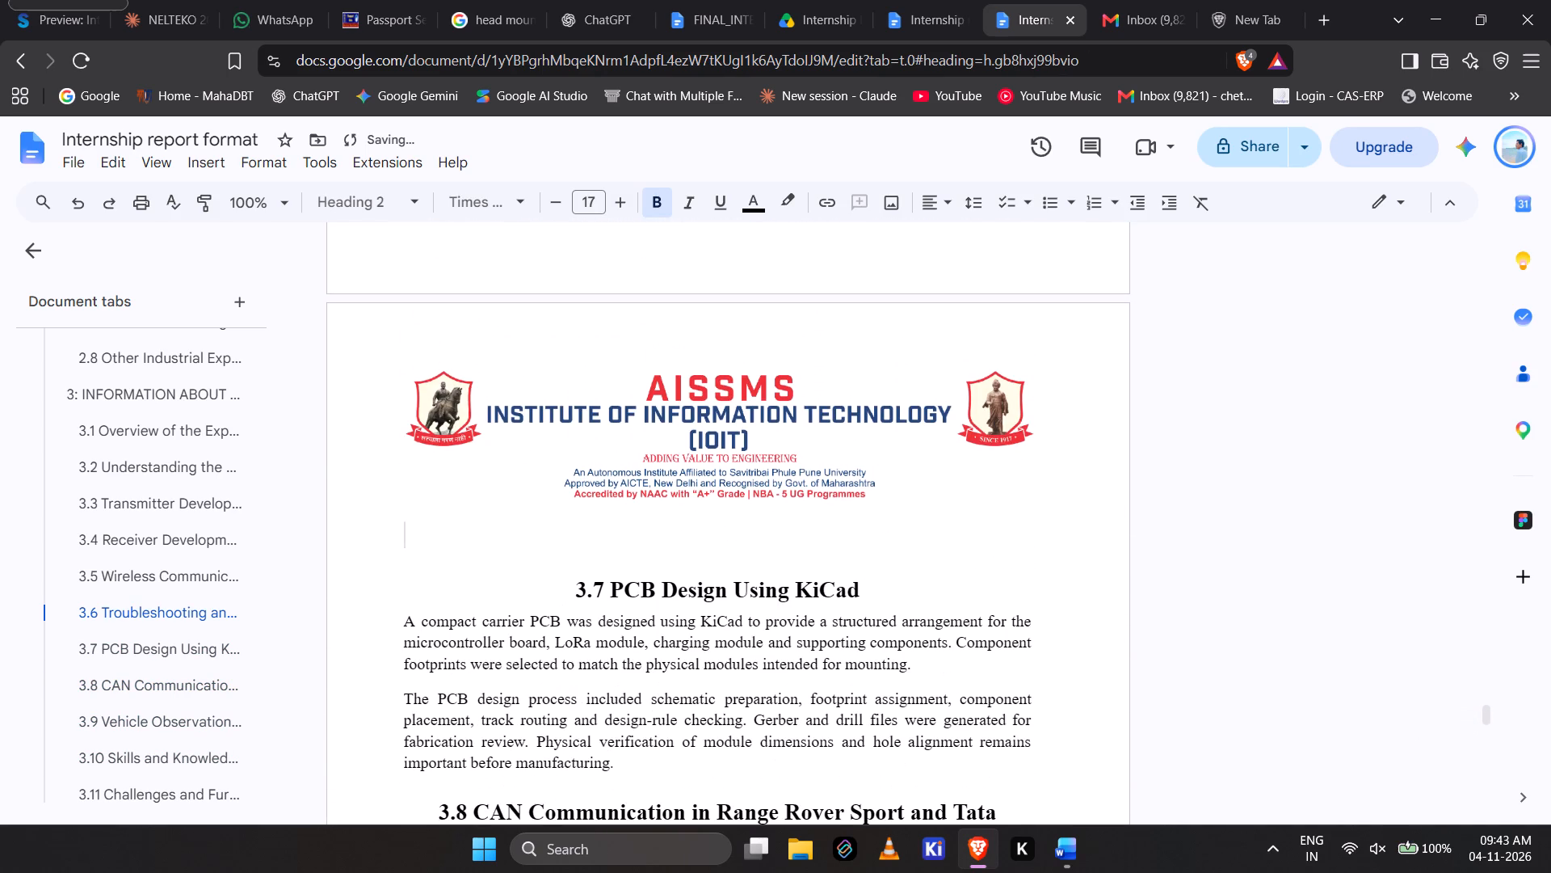
pyautogui.press('BackSpace')
pyautogui.press('Return')
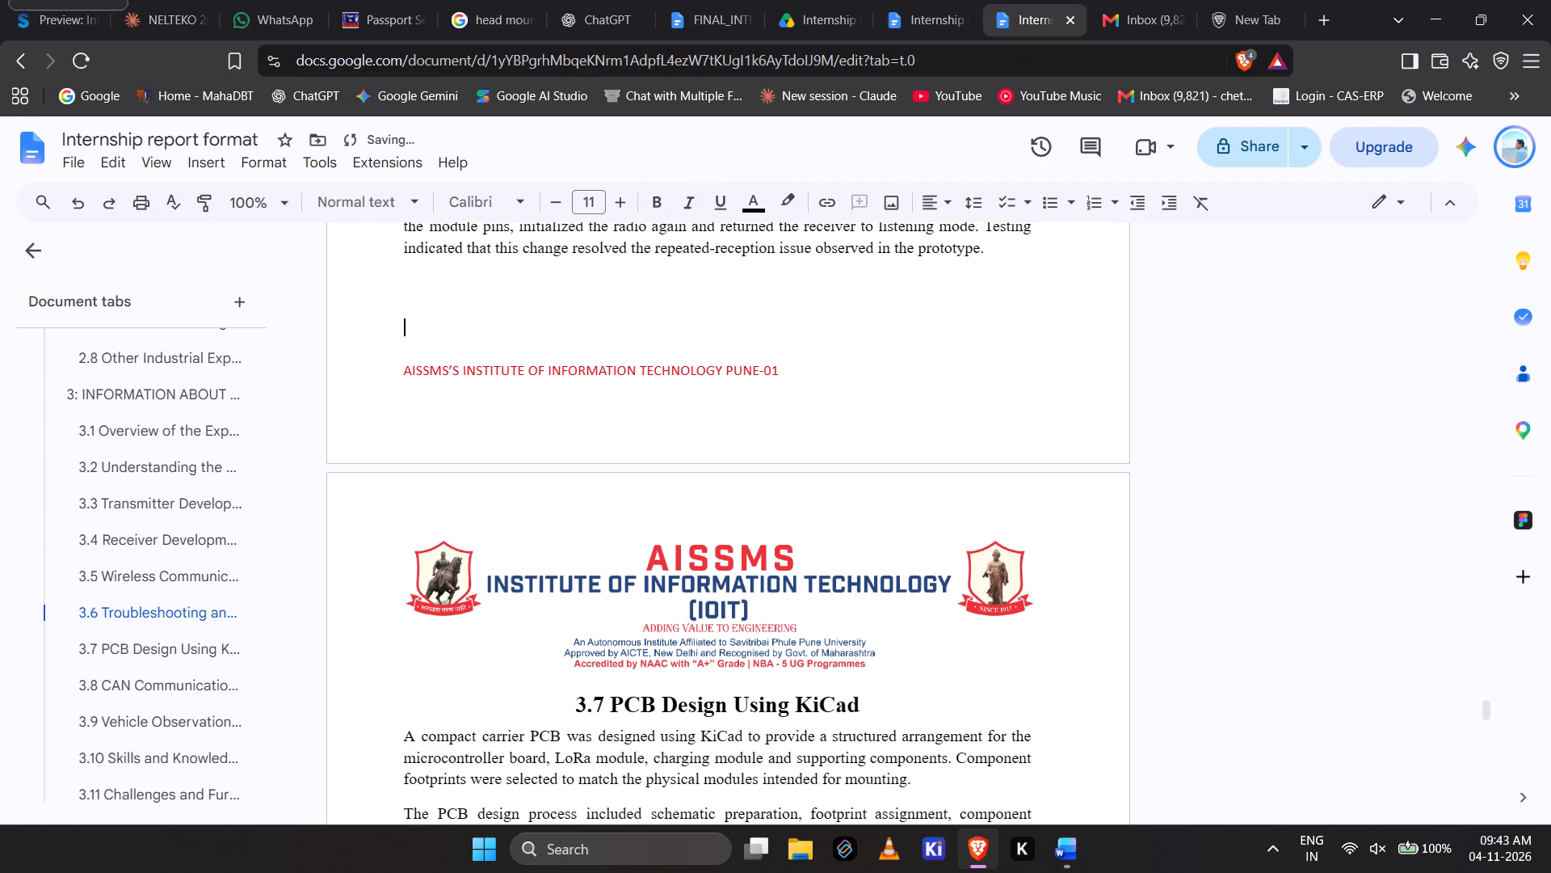
pyautogui.press('Return')
# Add two empty lines above the 3.10 Skills and Knowledge Gained heading to move it onto the next page.
pyautogui.scroll(-7, 574, 591)
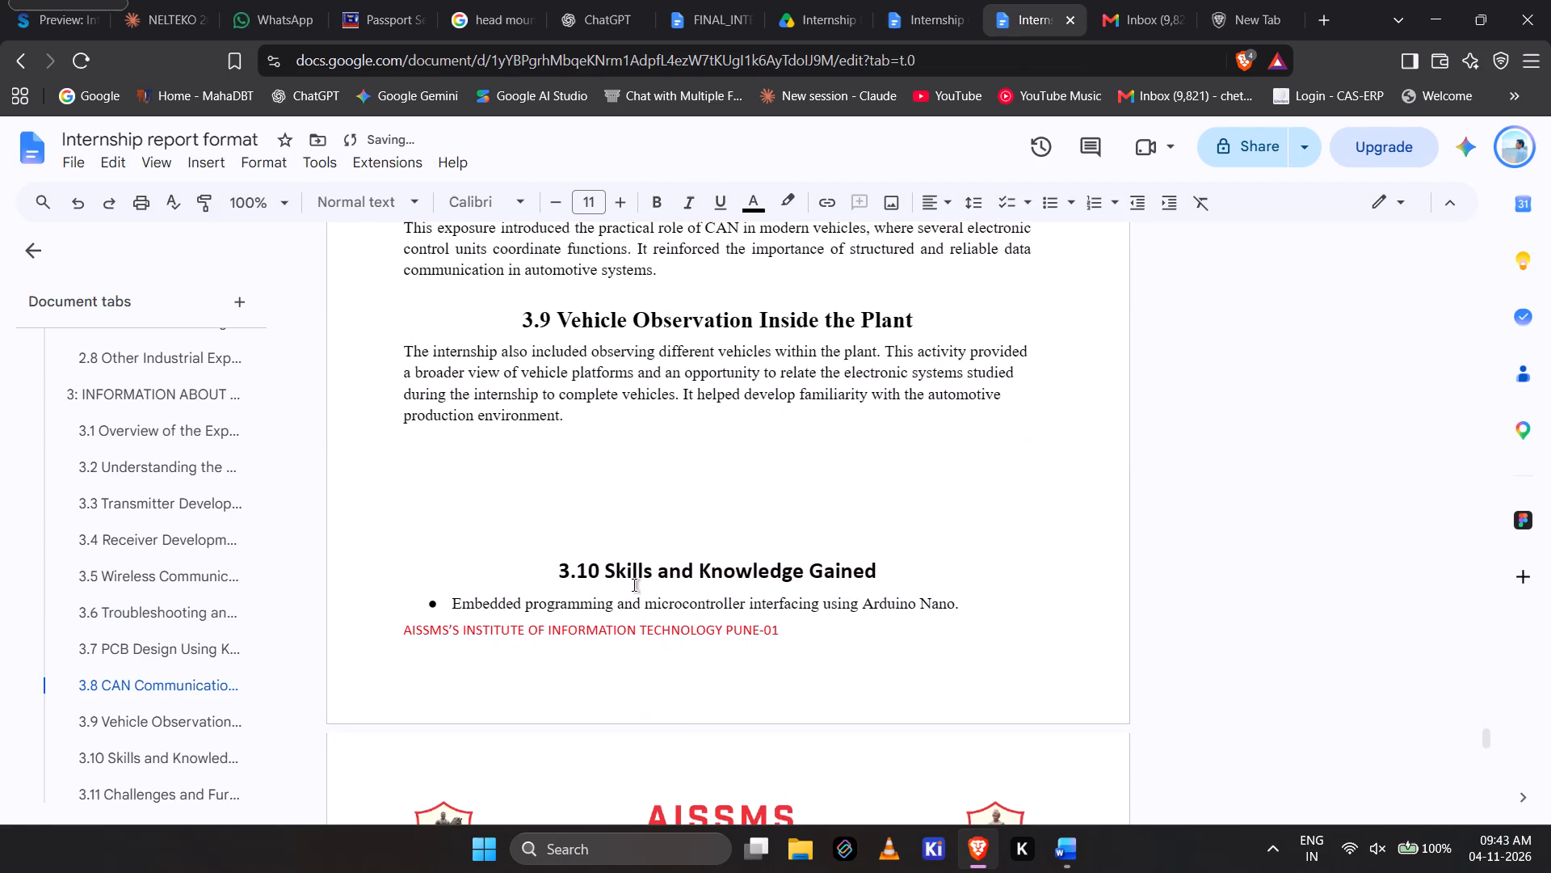
pyautogui.click(611, 542)
pyautogui.press('Return')
pyautogui.press('Return')
# Insert empty lines after the section 3.11 text to push the red Acknowledgement heading onto a new page.
pyautogui.scroll(-1, 611, 542)
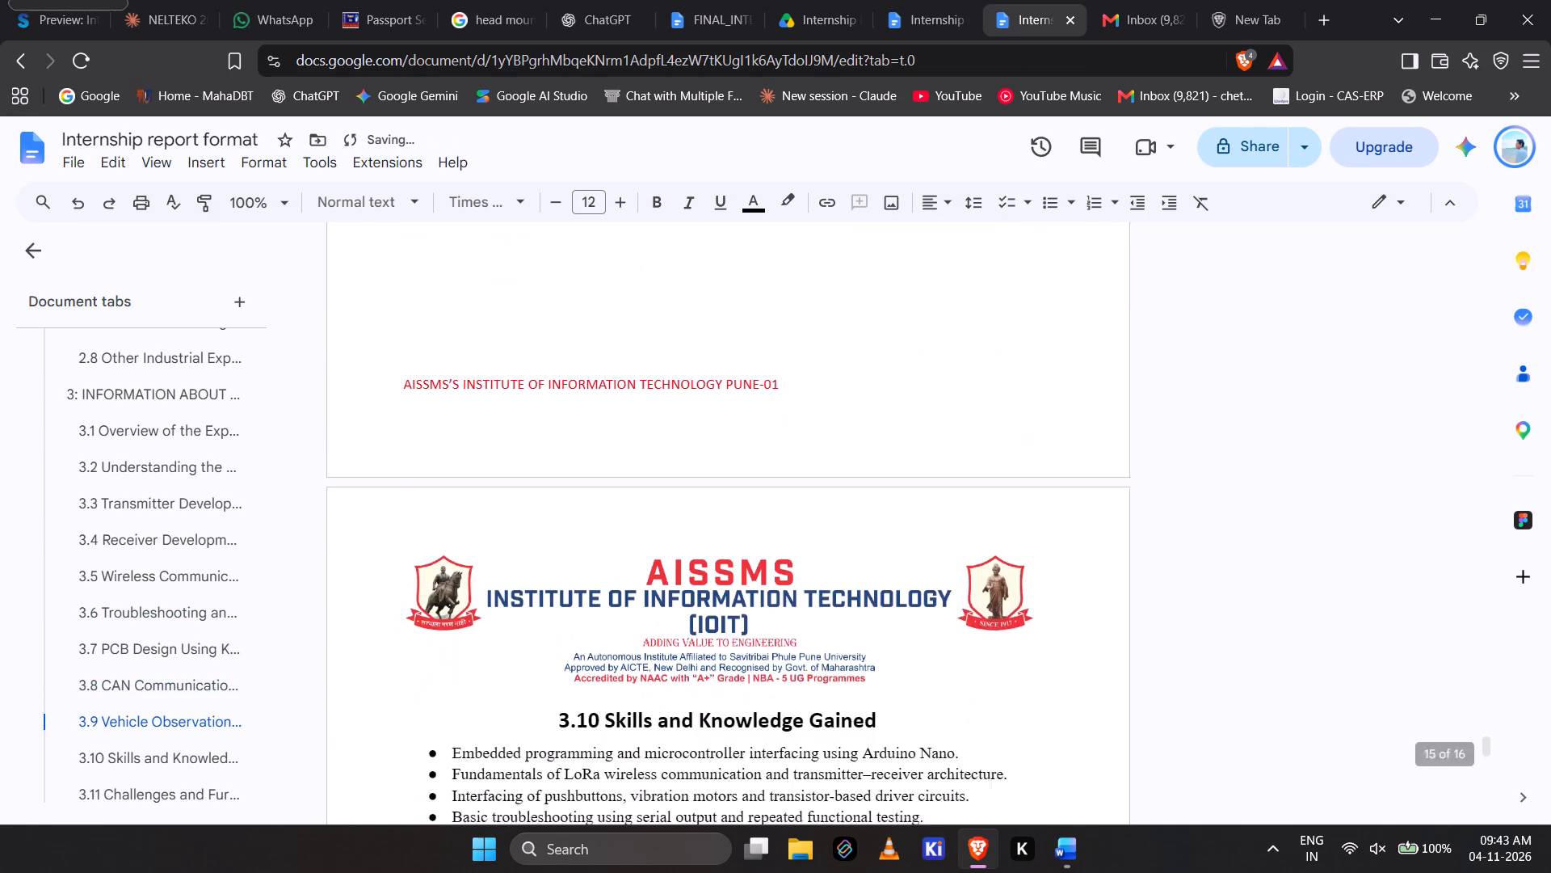
pyautogui.scroll(-2, 611, 542)
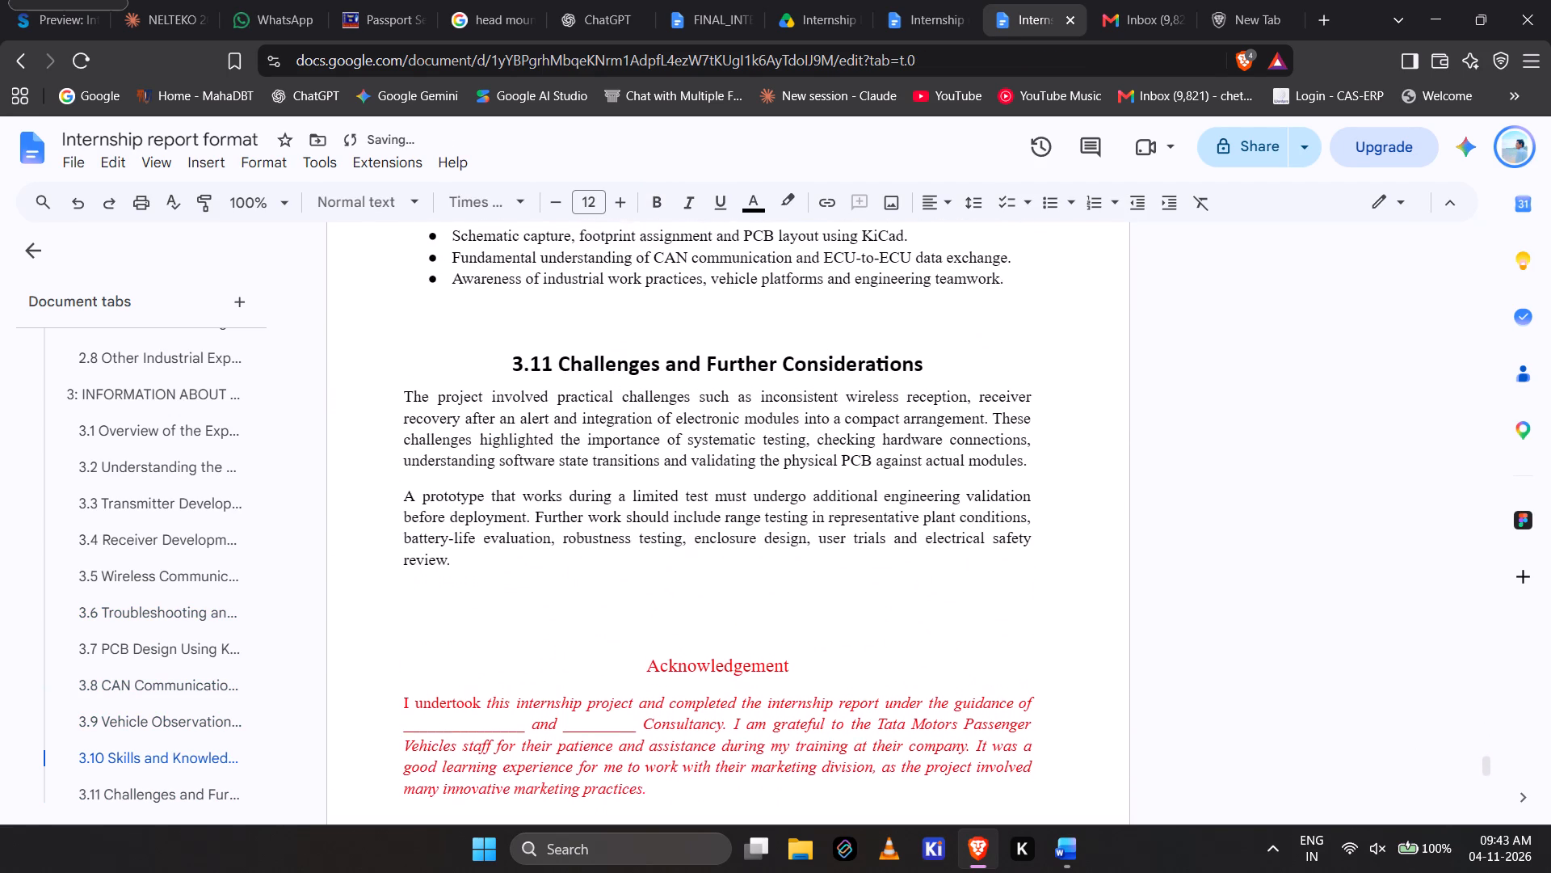
pyautogui.scroll(-1, 611, 542)
pyautogui.click(699, 610)
pyautogui.press('Return')
pyautogui.press('Return')
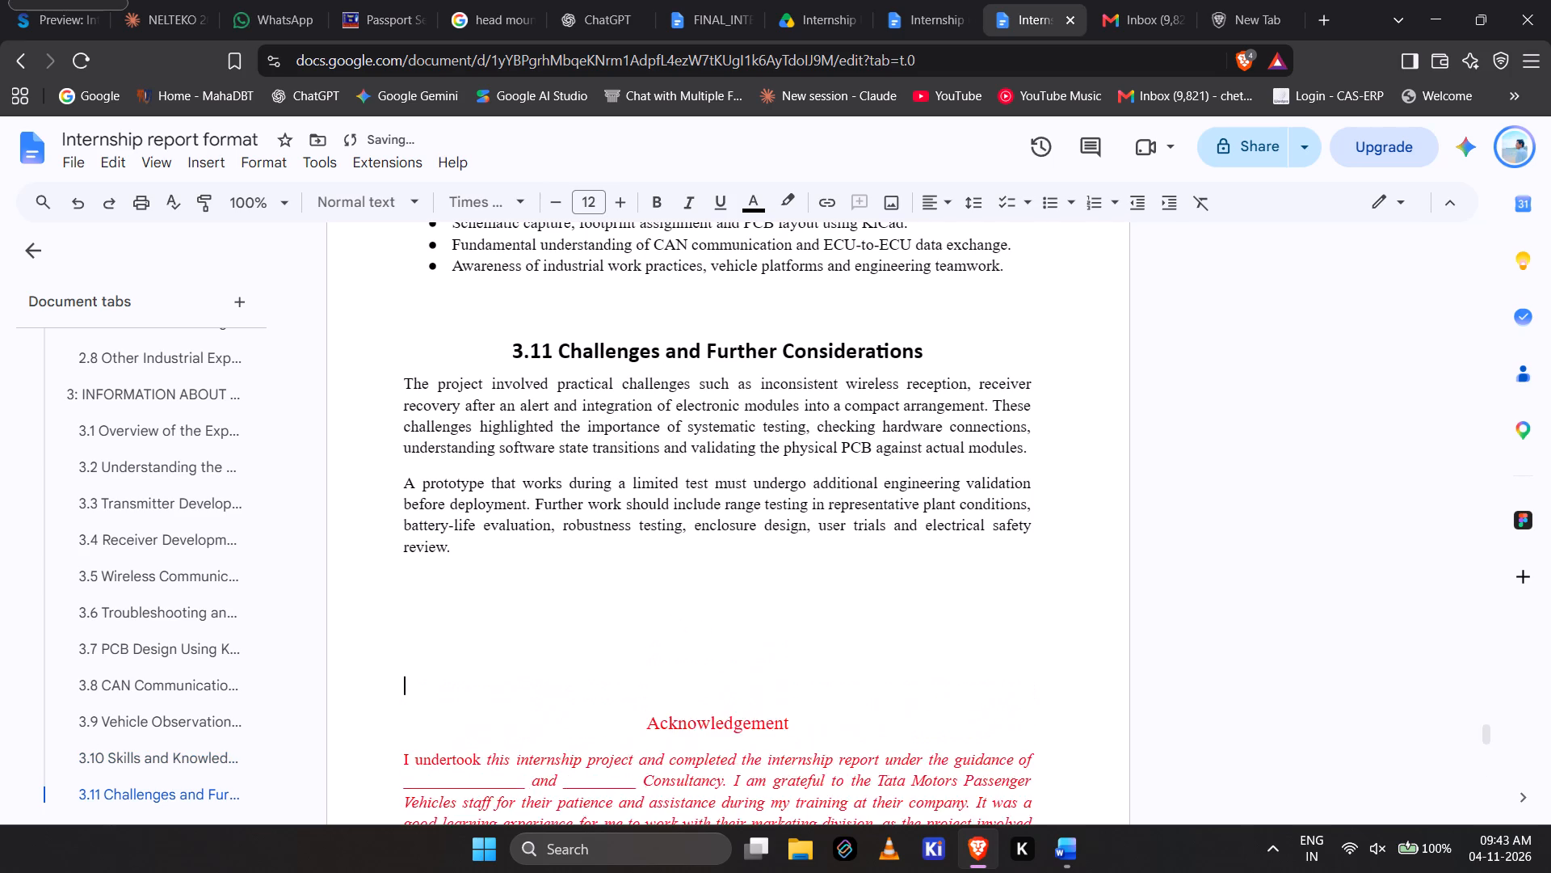
pyautogui.press('Return')
pyautogui.press('Return')
pyautogui.press('Return')
pyautogui.hscroll(5, 699, 610)
pyautogui.press('Return')
pyautogui.press('Return')
pyautogui.press('Return')
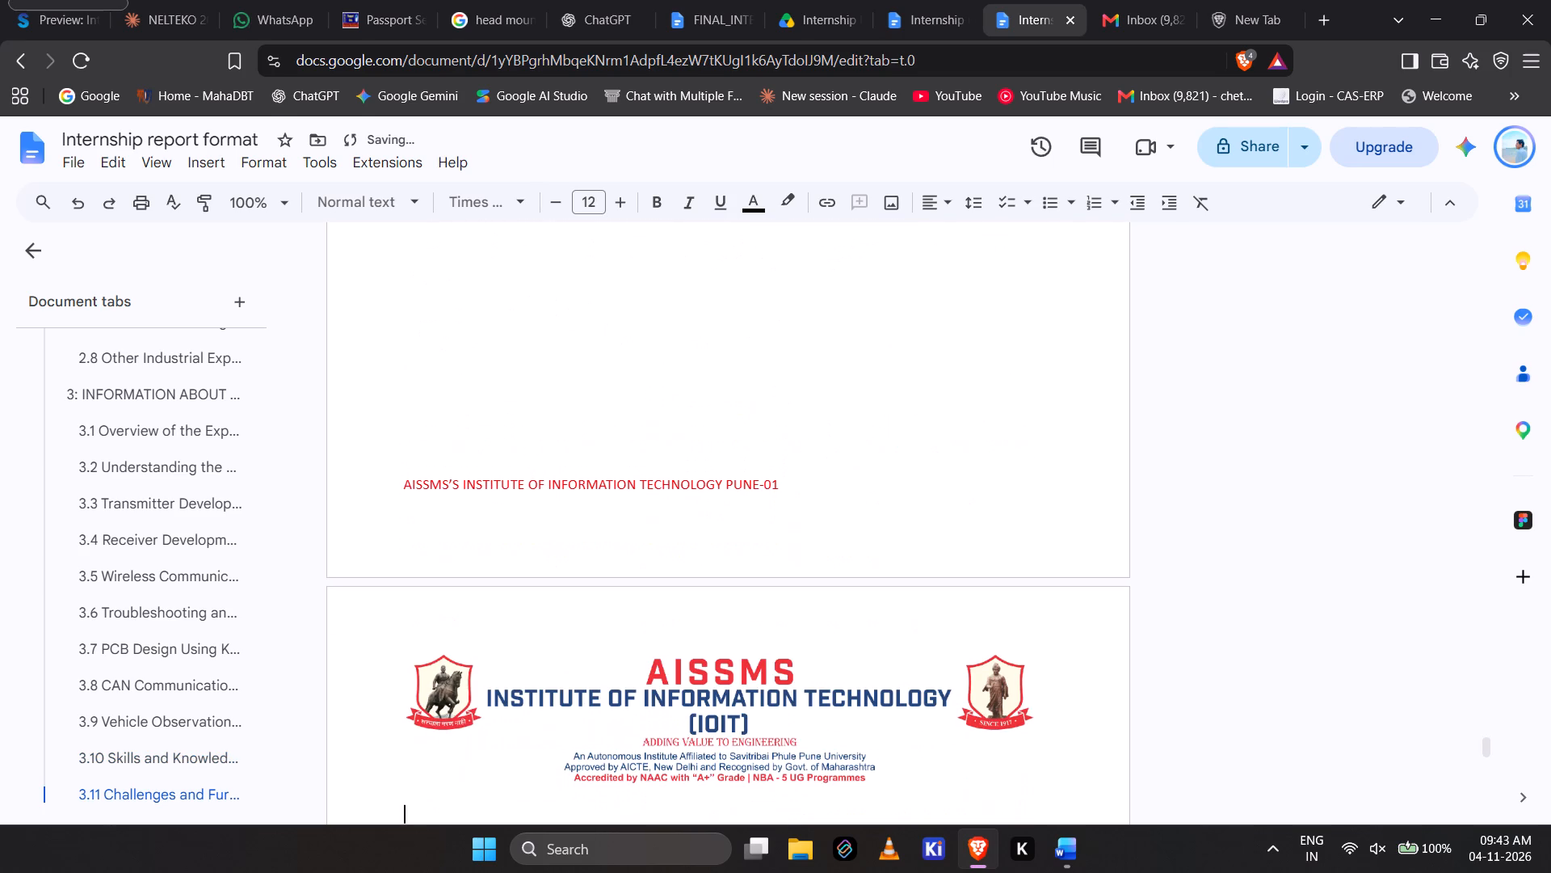
pyautogui.press('Return')
# Copy the "3: INFORMATION ABOUT THE ORGANIZATION" heading to the empty line above the red Acknowledgement heading, set as Heading 1.
pyautogui.scroll(8, 875, 493)
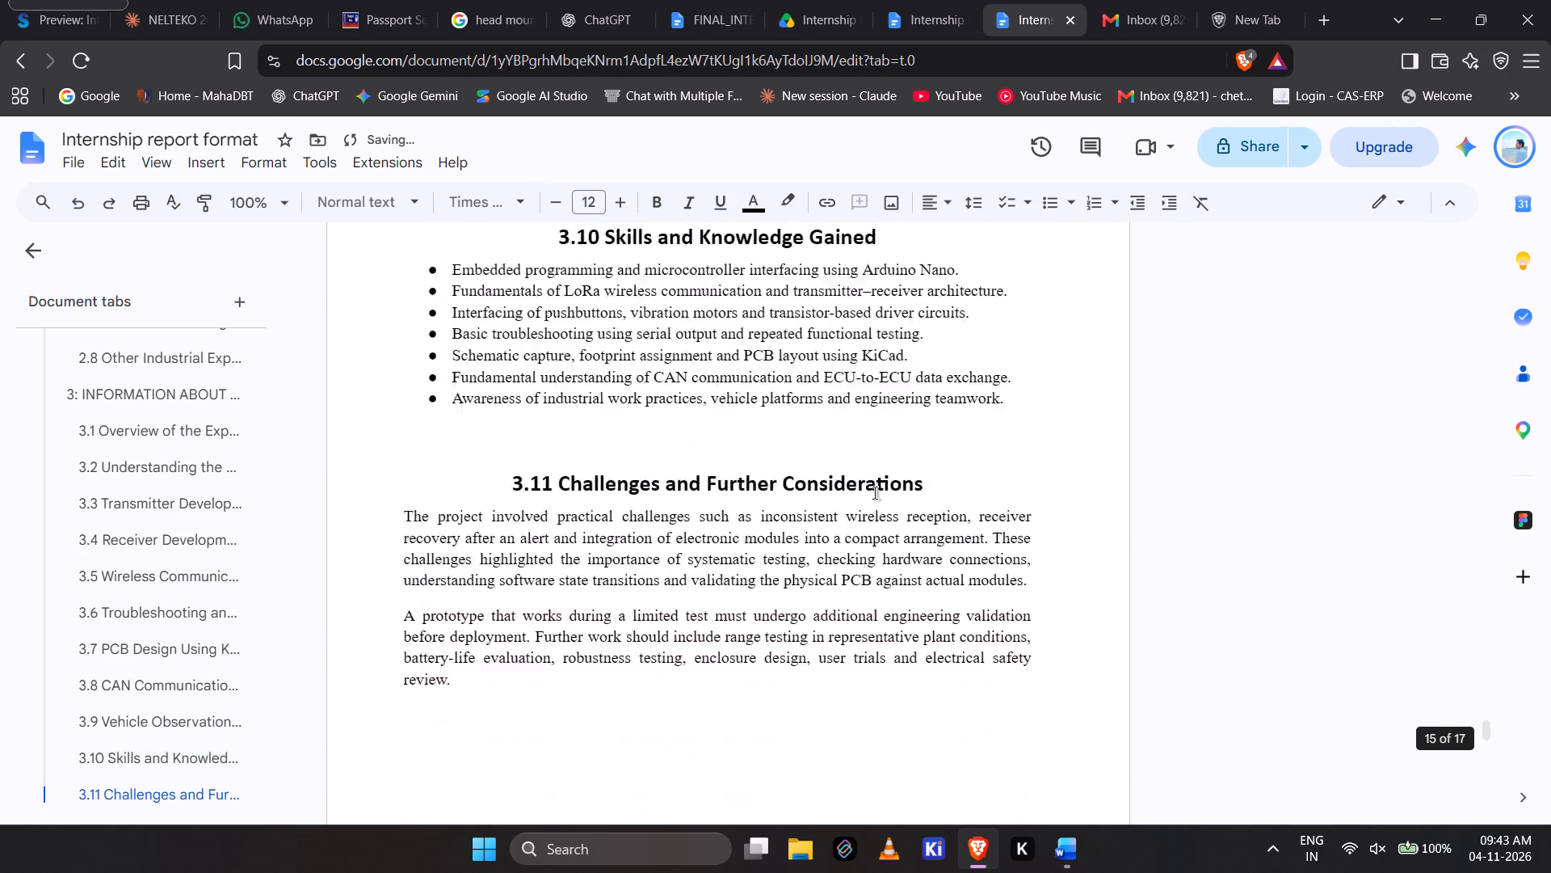
pyautogui.scroll(12, 875, 493)
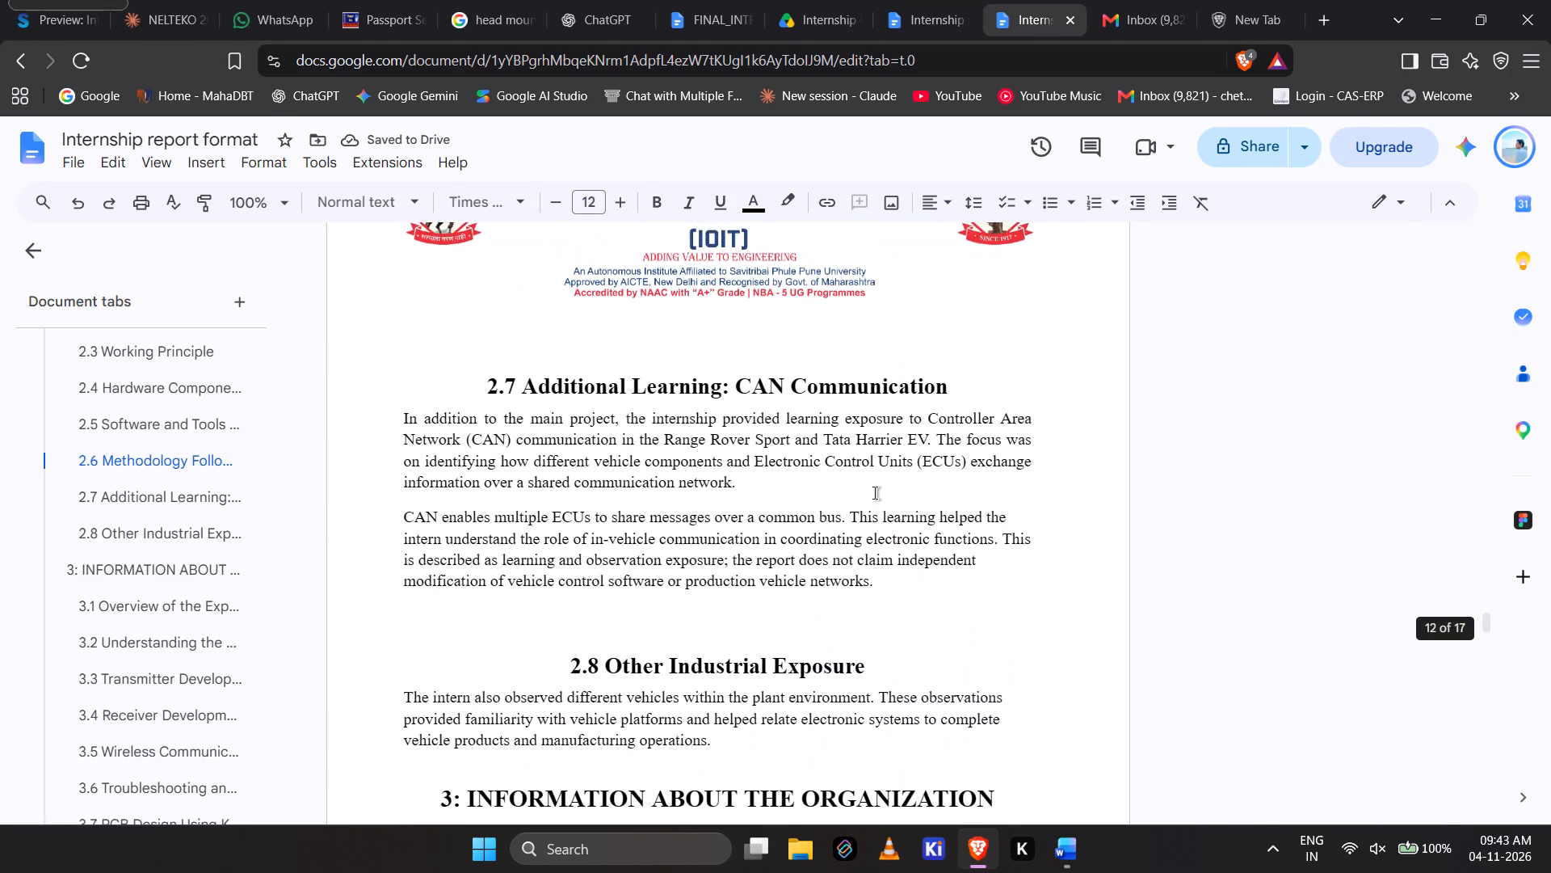
pyautogui.scroll(-1, 875, 493)
pyautogui.tripleClick(741, 660)
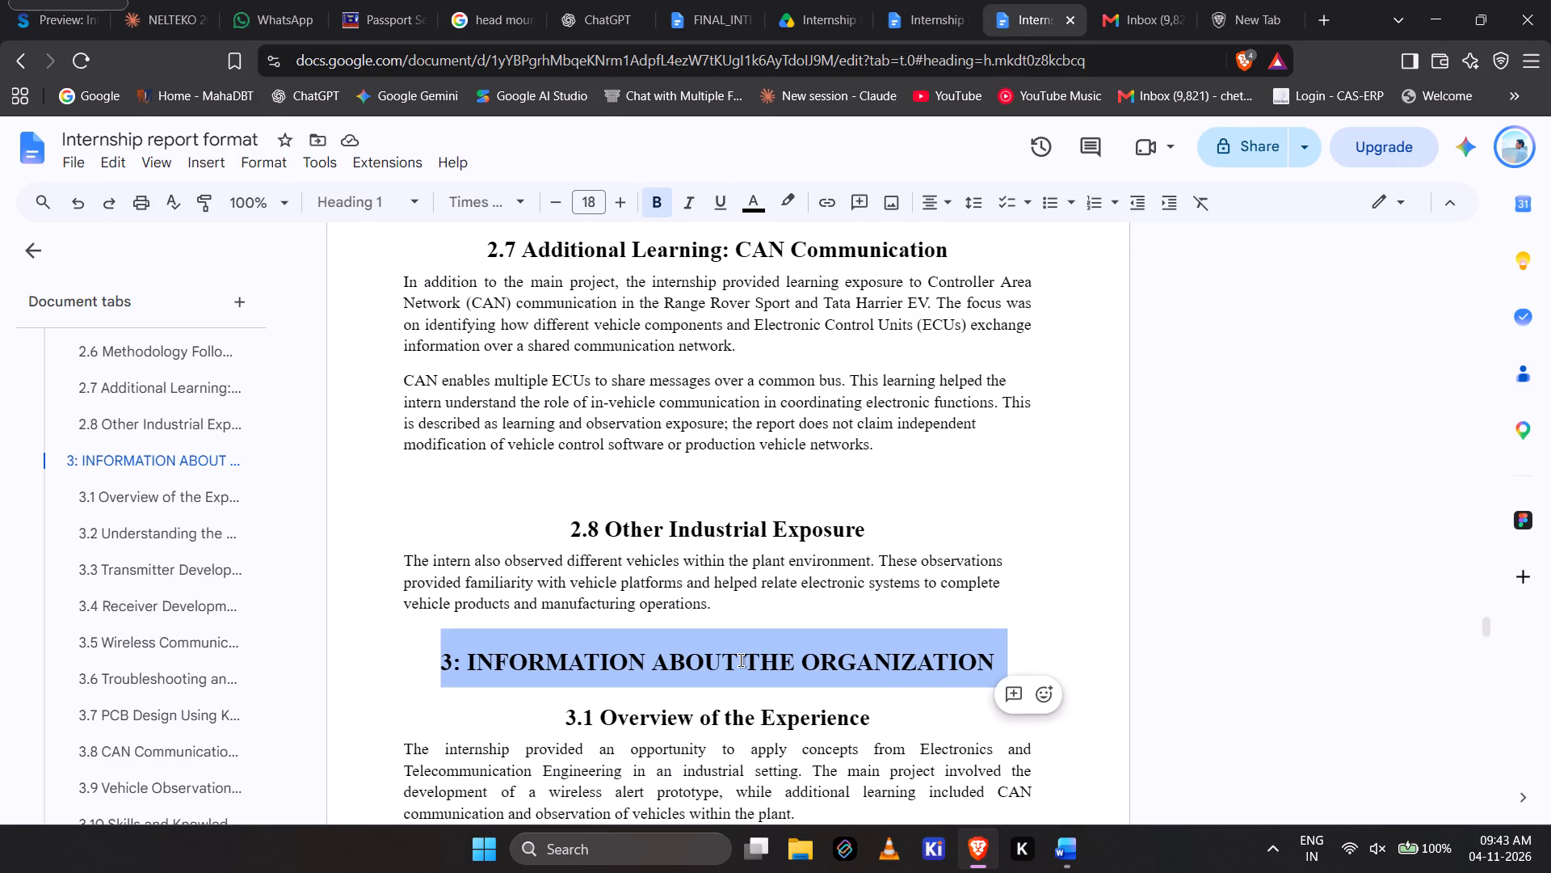
pyautogui.hotkey('ctrl', 'c')
pyautogui.scroll(-12, 741, 660)
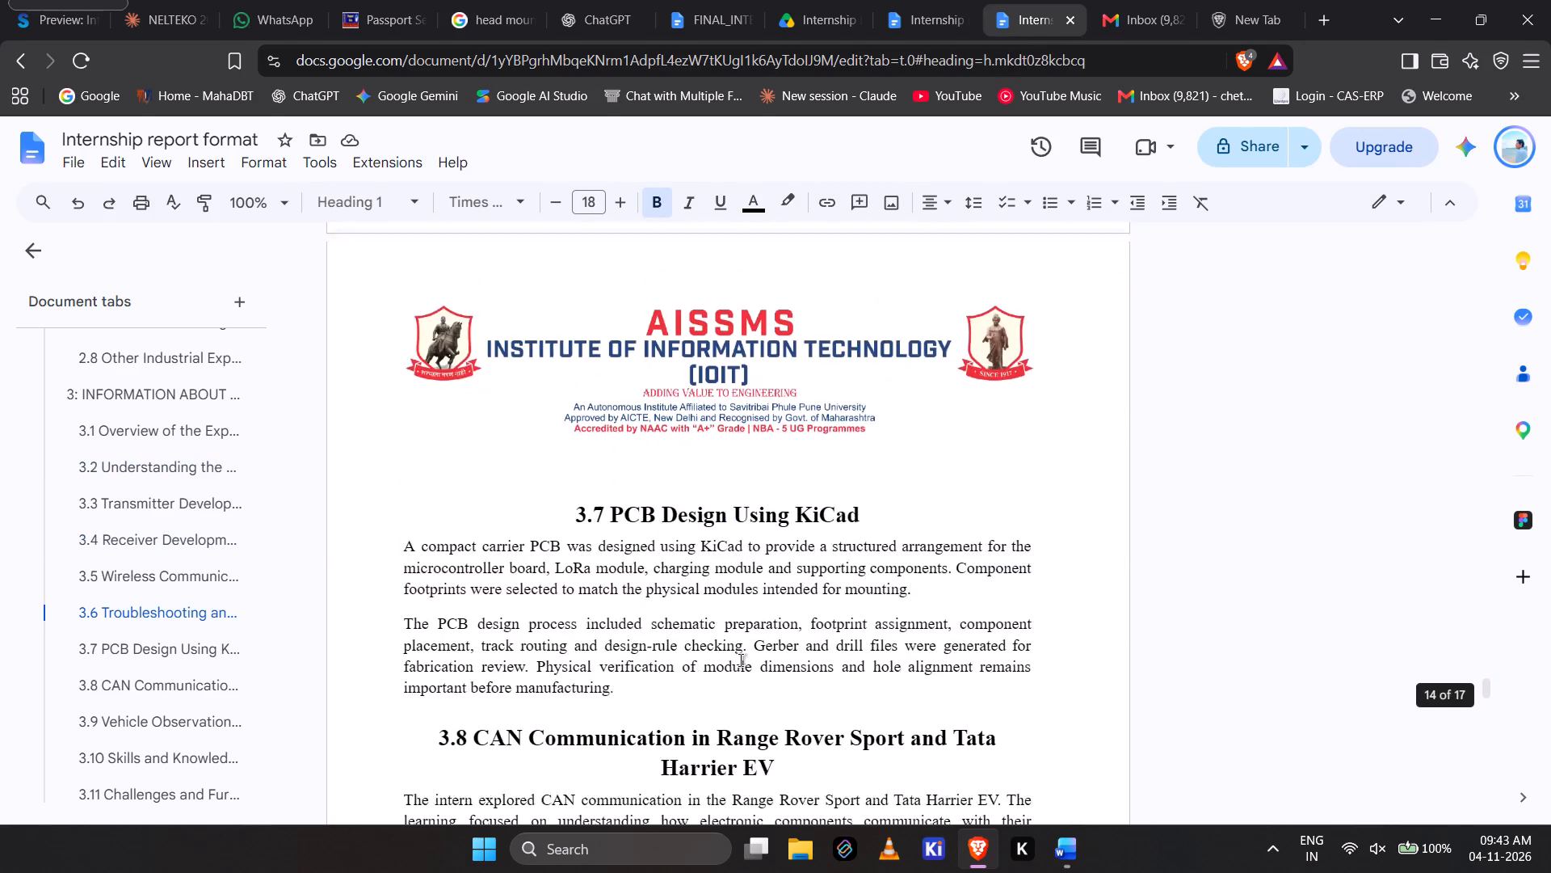
pyautogui.scroll(-7, 741, 660)
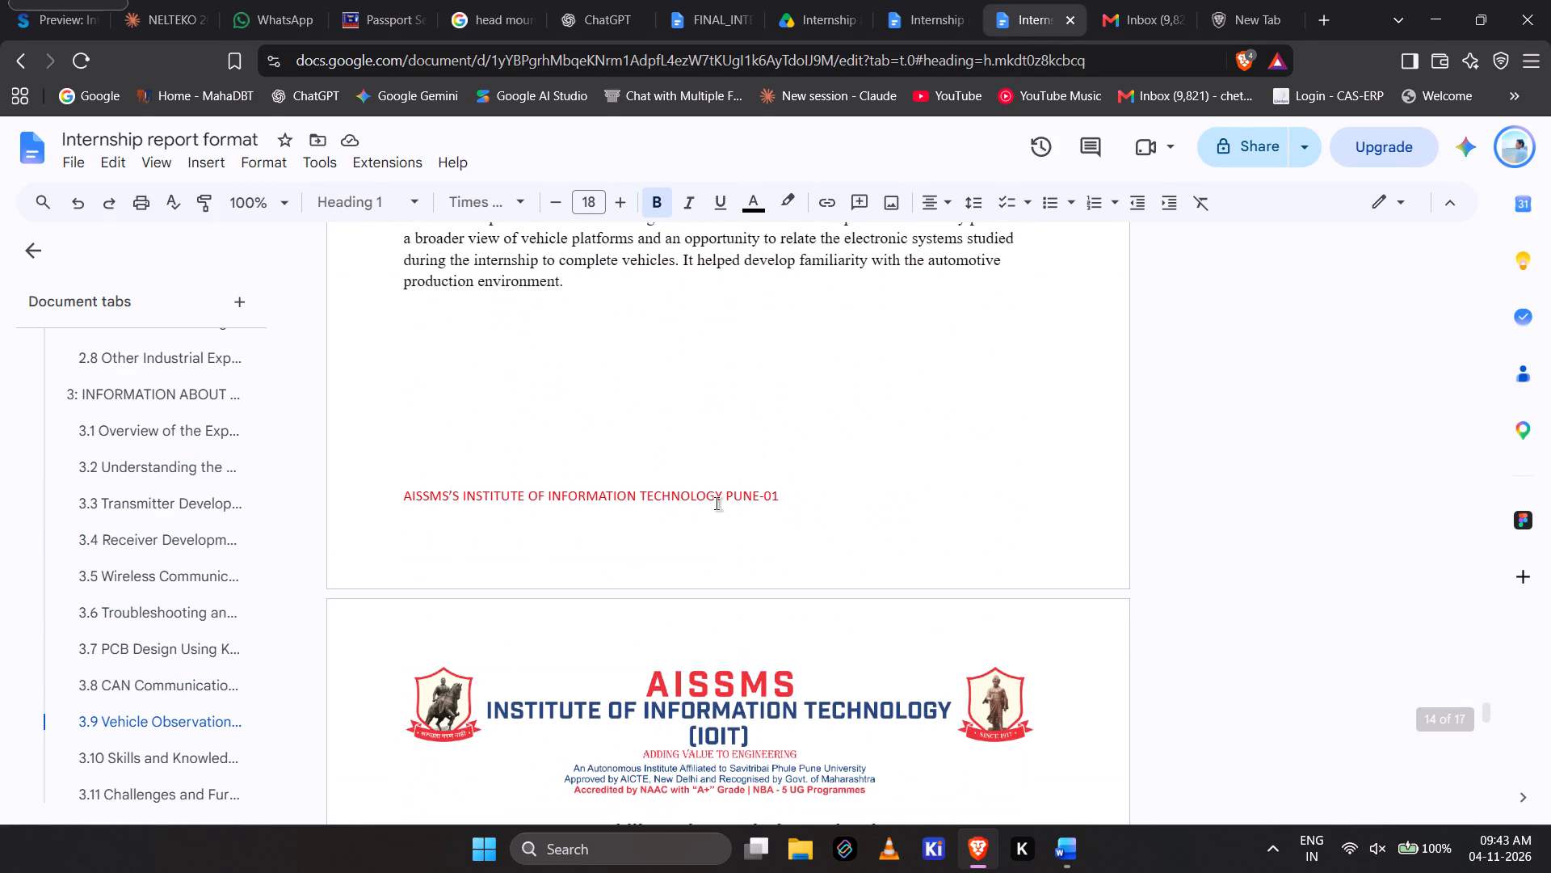
pyautogui.scroll(-6, 719, 643)
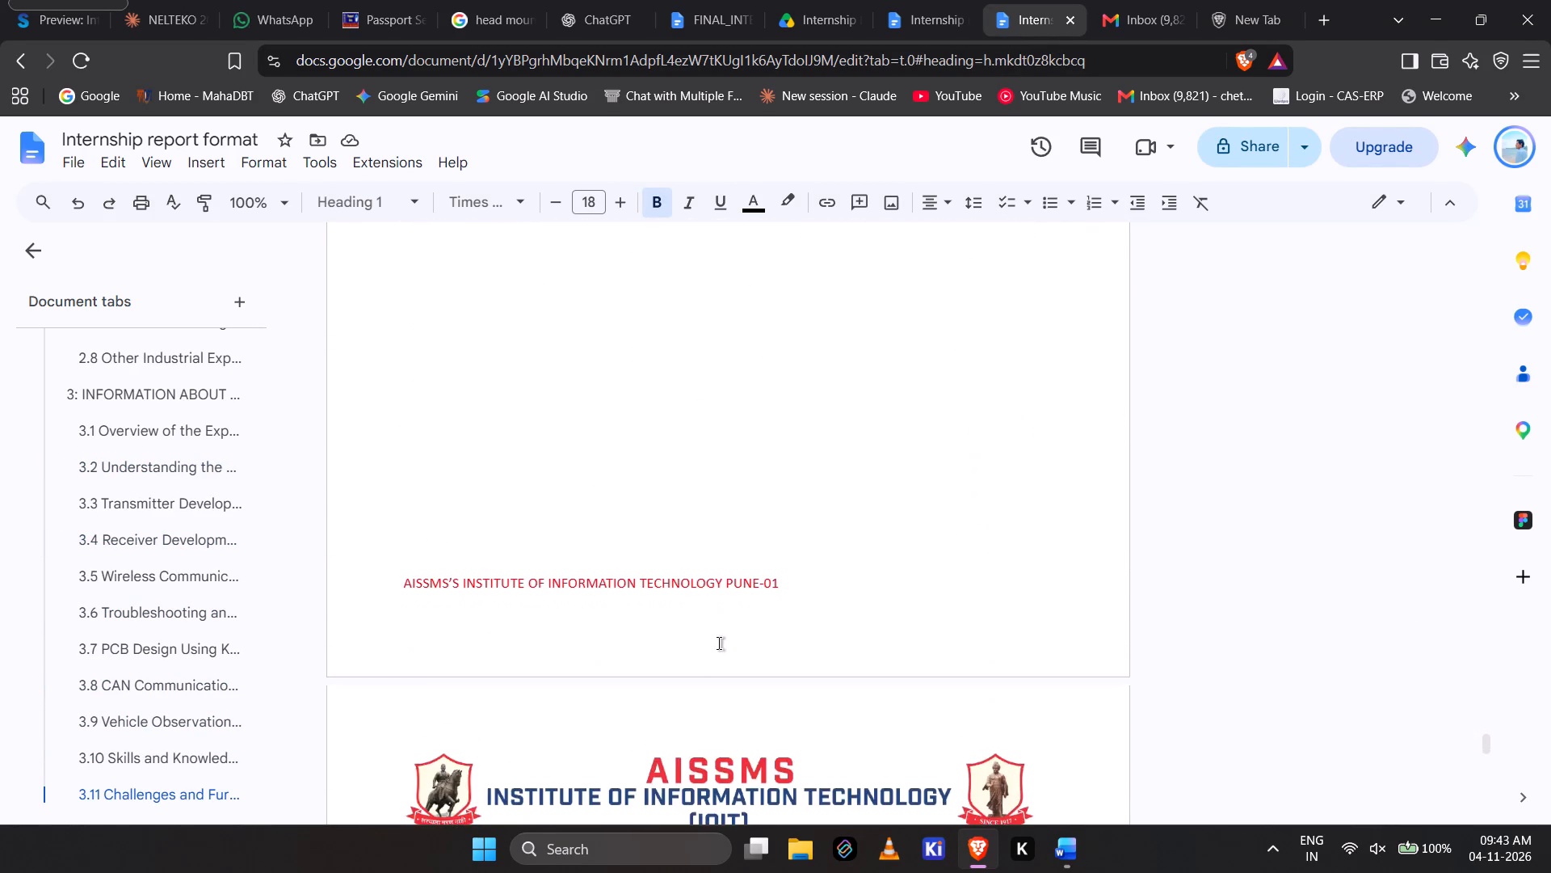
pyautogui.scroll(-3, 719, 643)
pyautogui.click(719, 587)
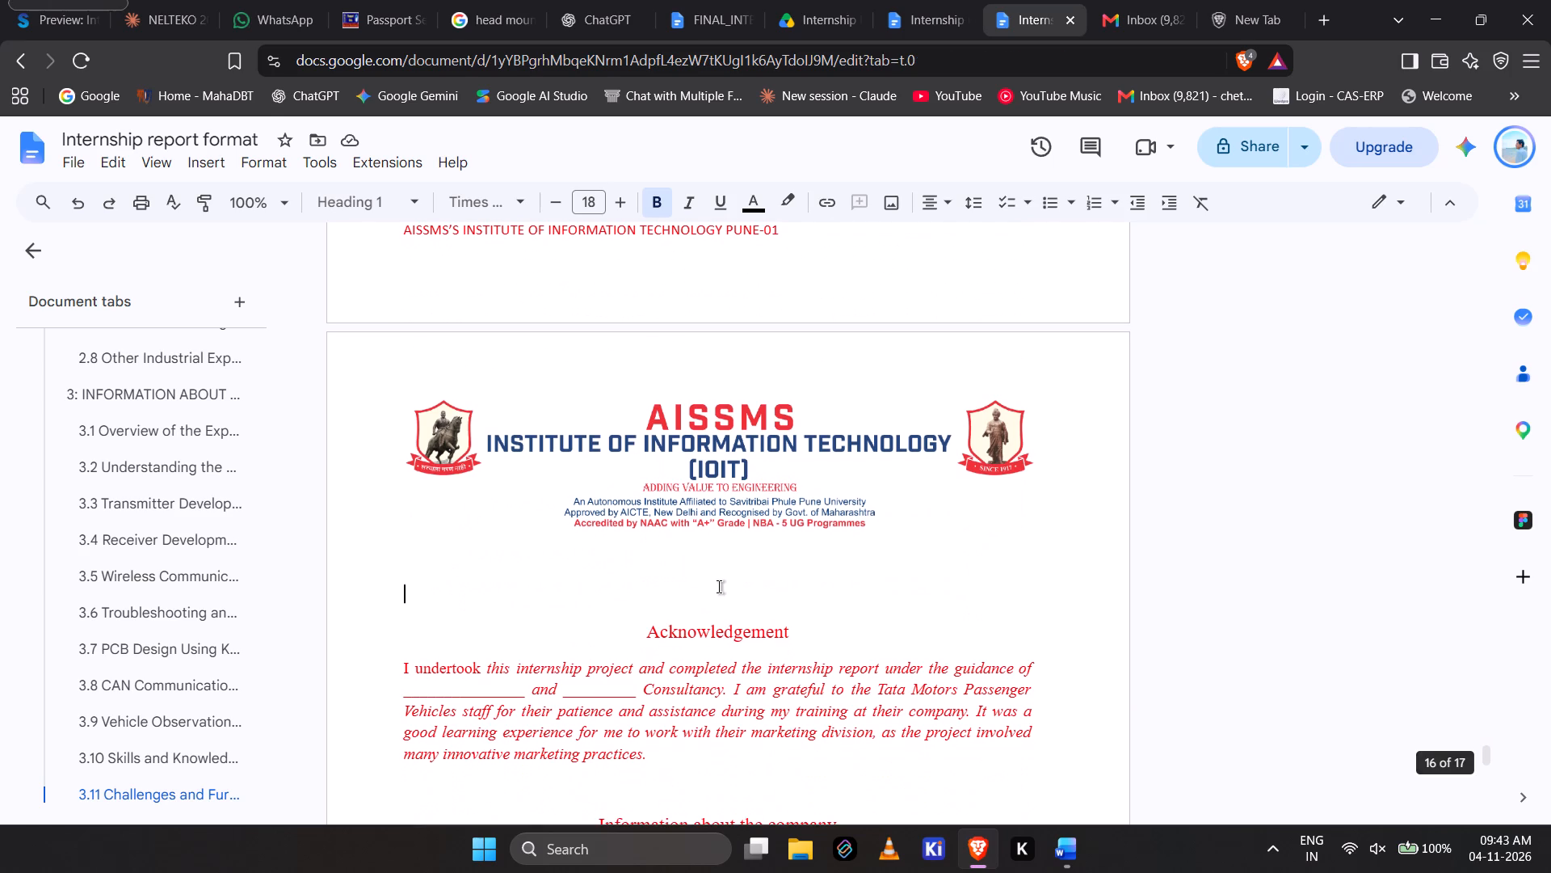
pyautogui.click(357, 202)
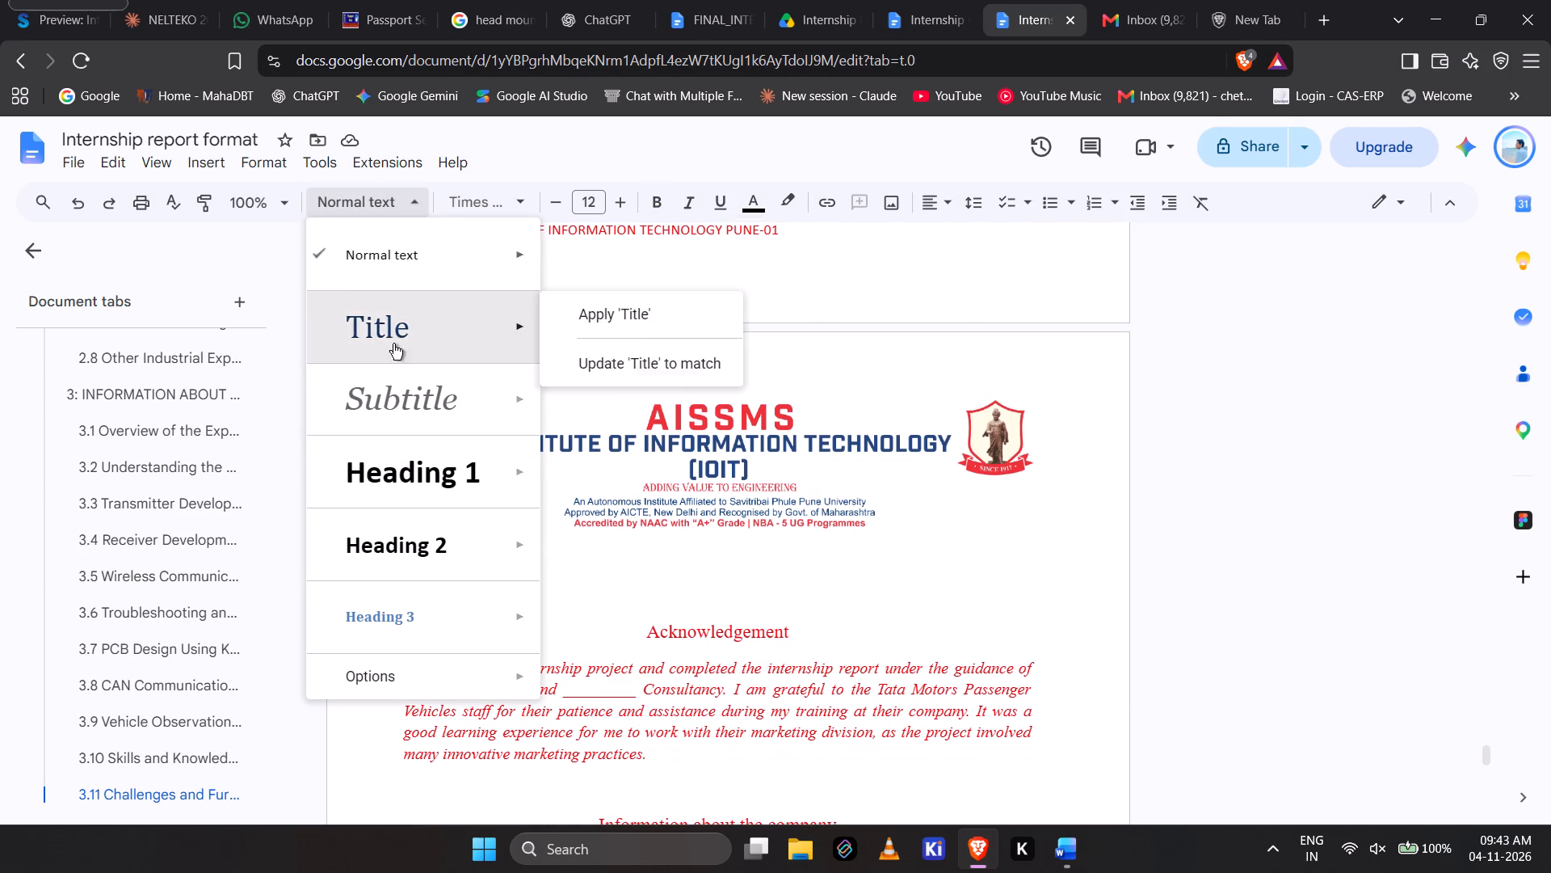
pyautogui.click(399, 475)
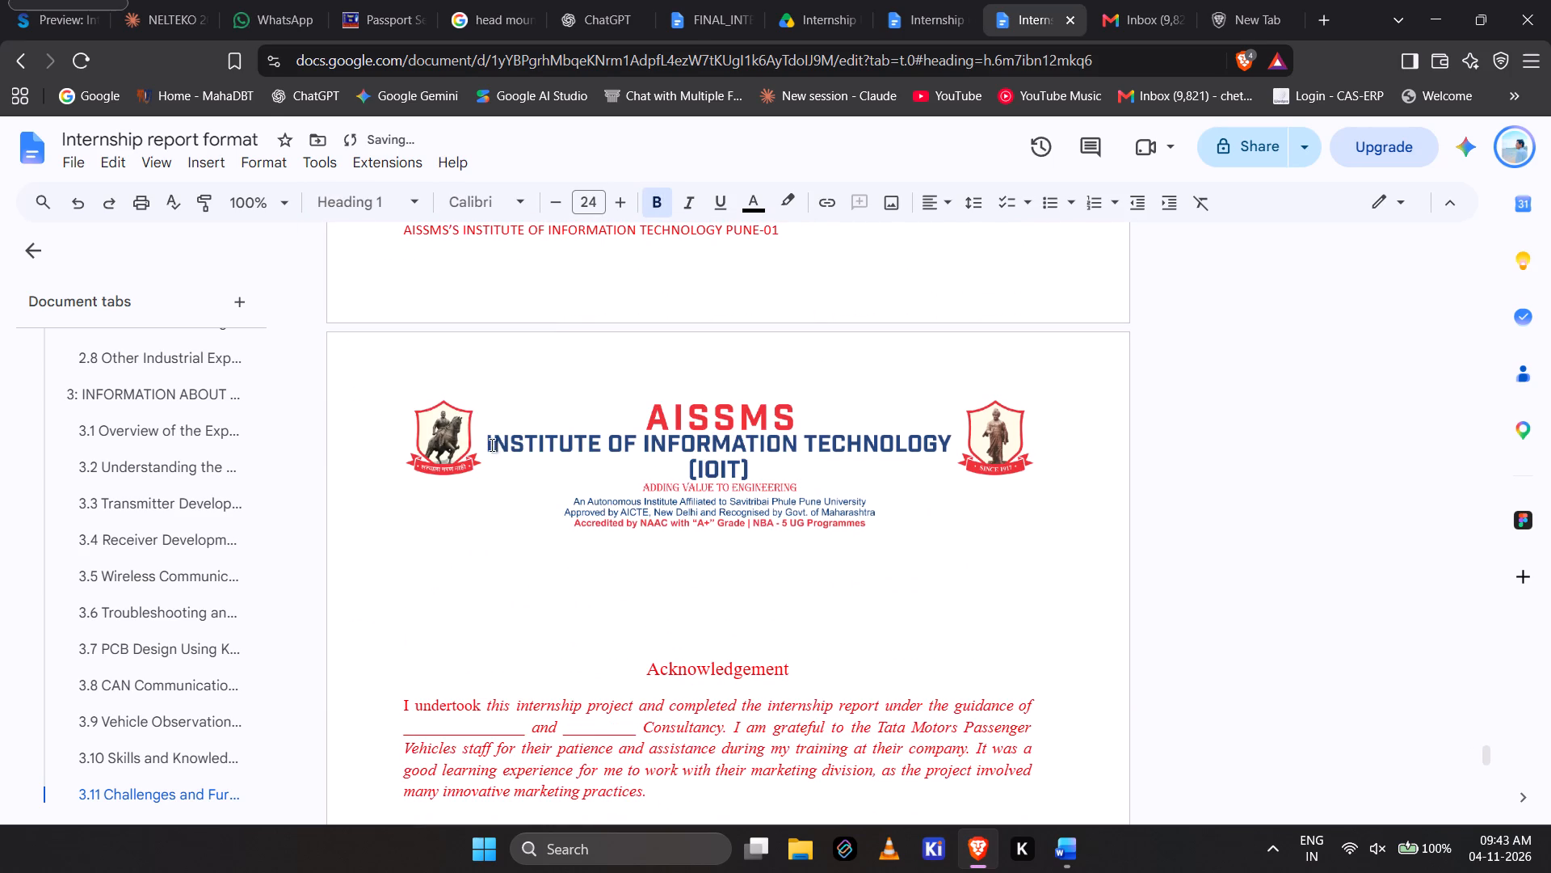
pyautogui.scroll(8, 530, 491)
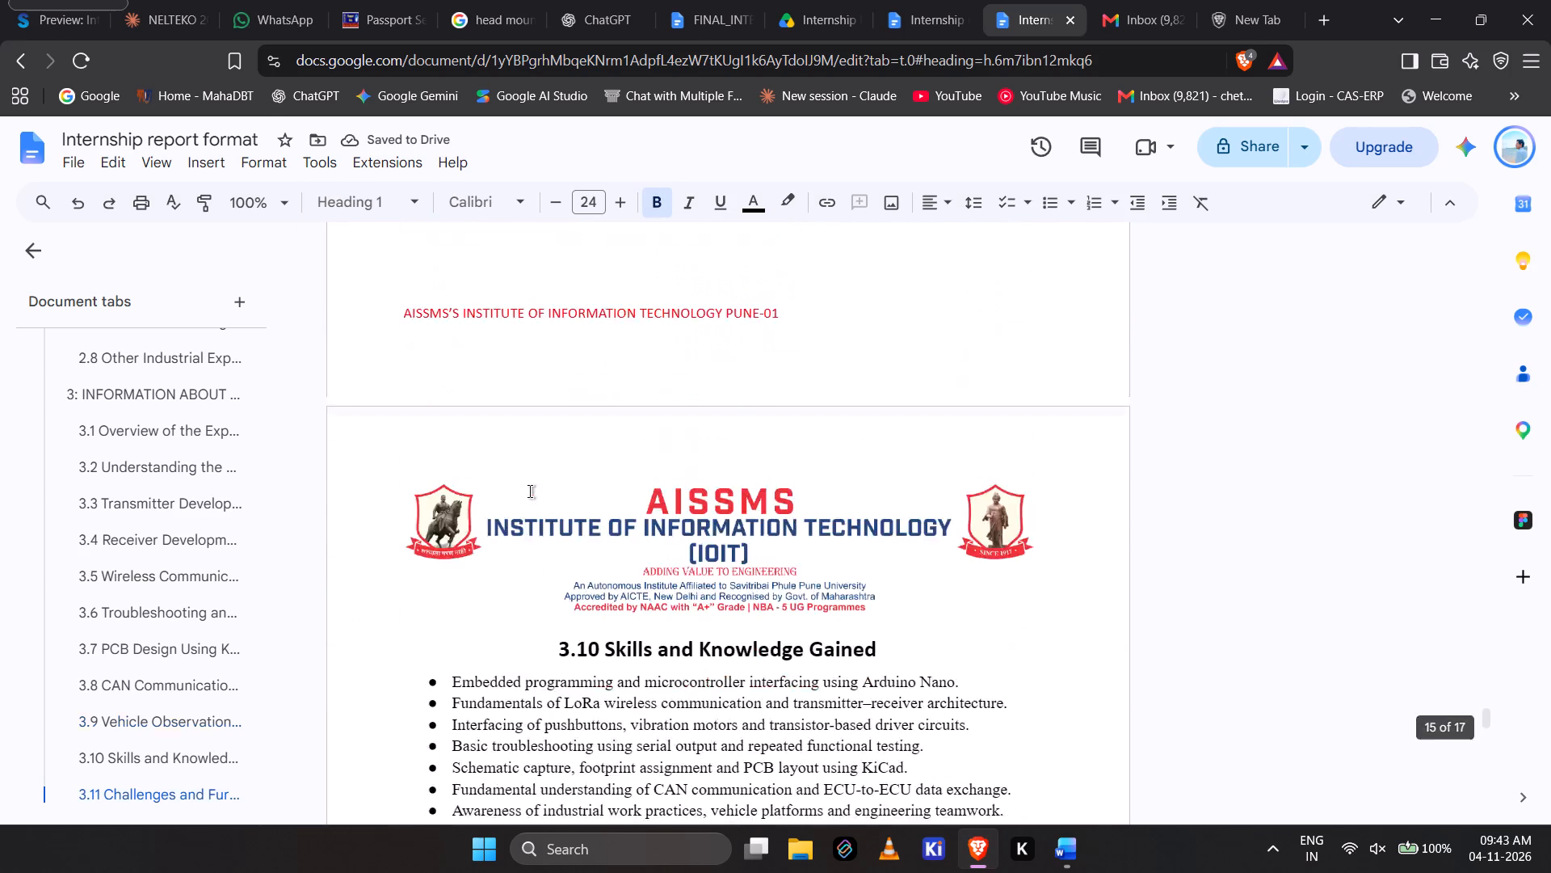
pyautogui.scroll(14, 530, 491)
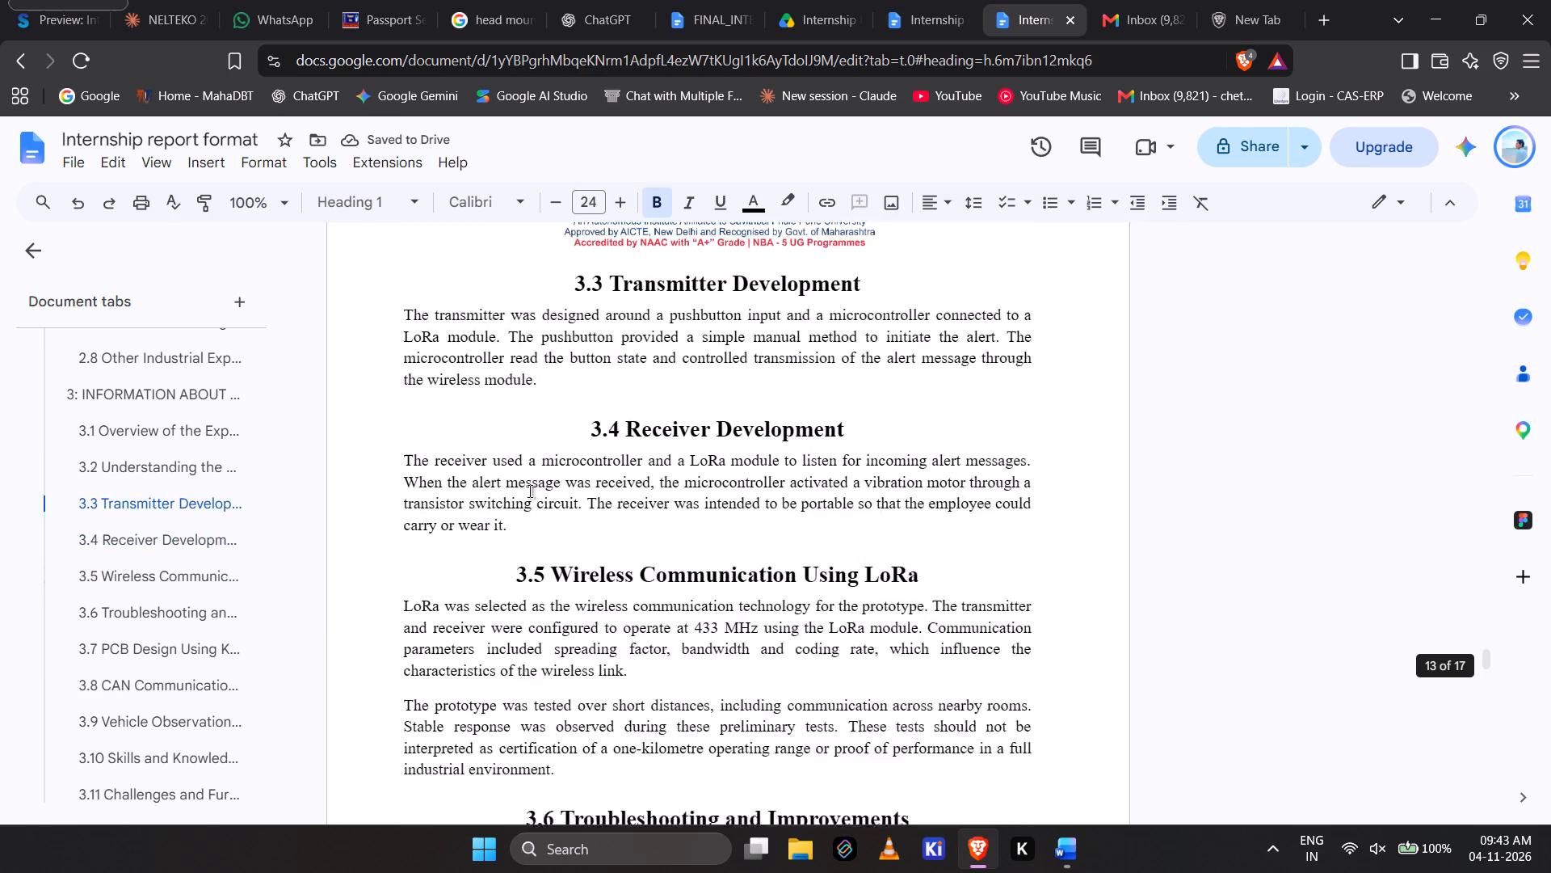
pyautogui.hscroll(3, 530, 491)
pyautogui.scroll(-4, 530, 491)
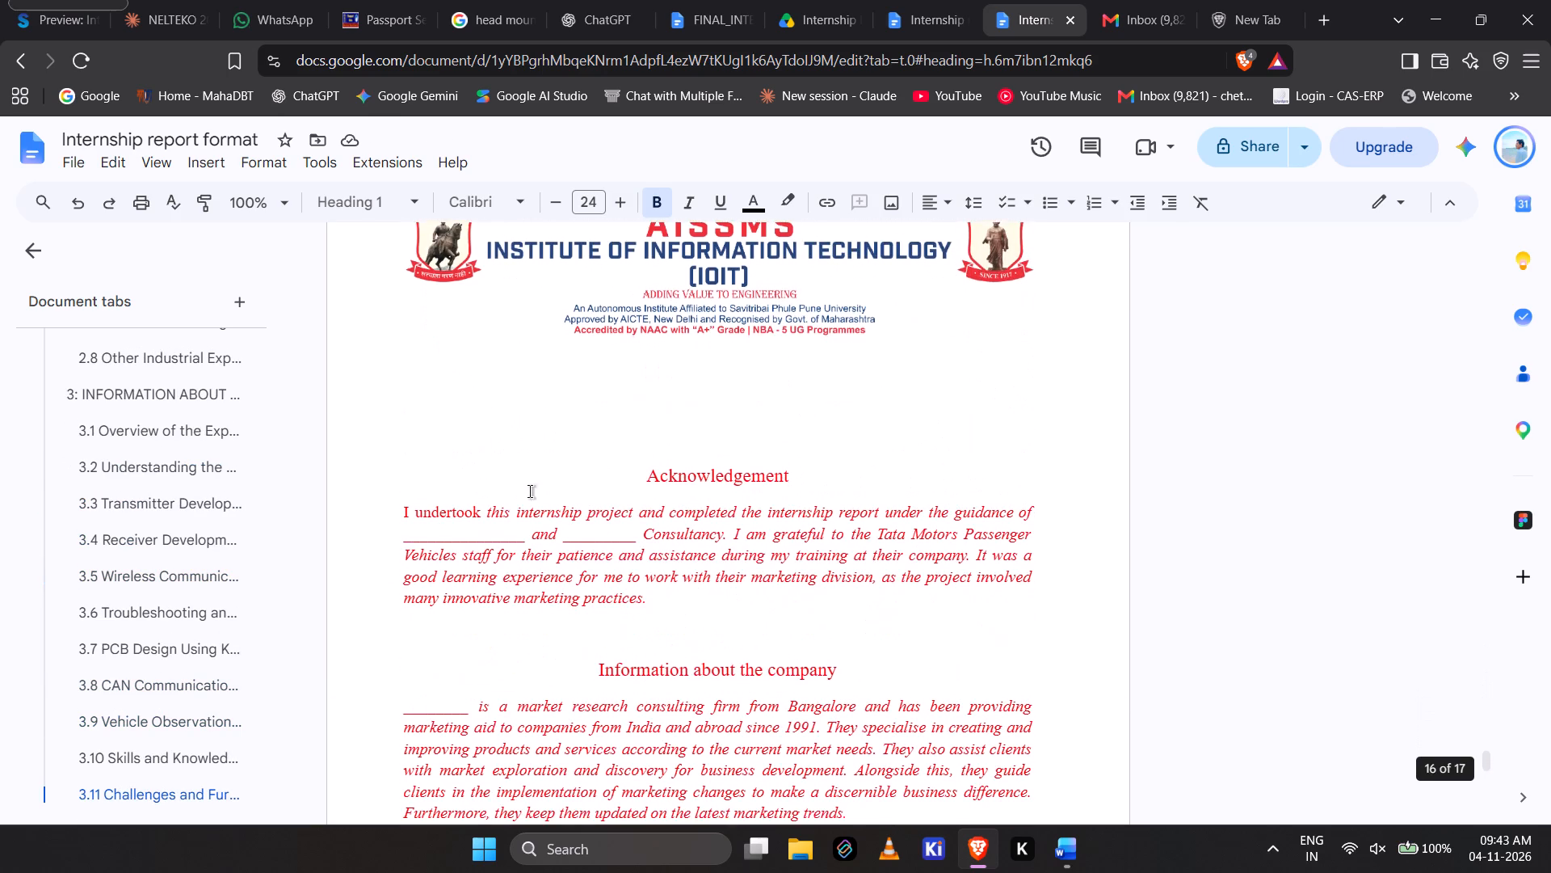
pyautogui.hotkey('ctrl', 'v')
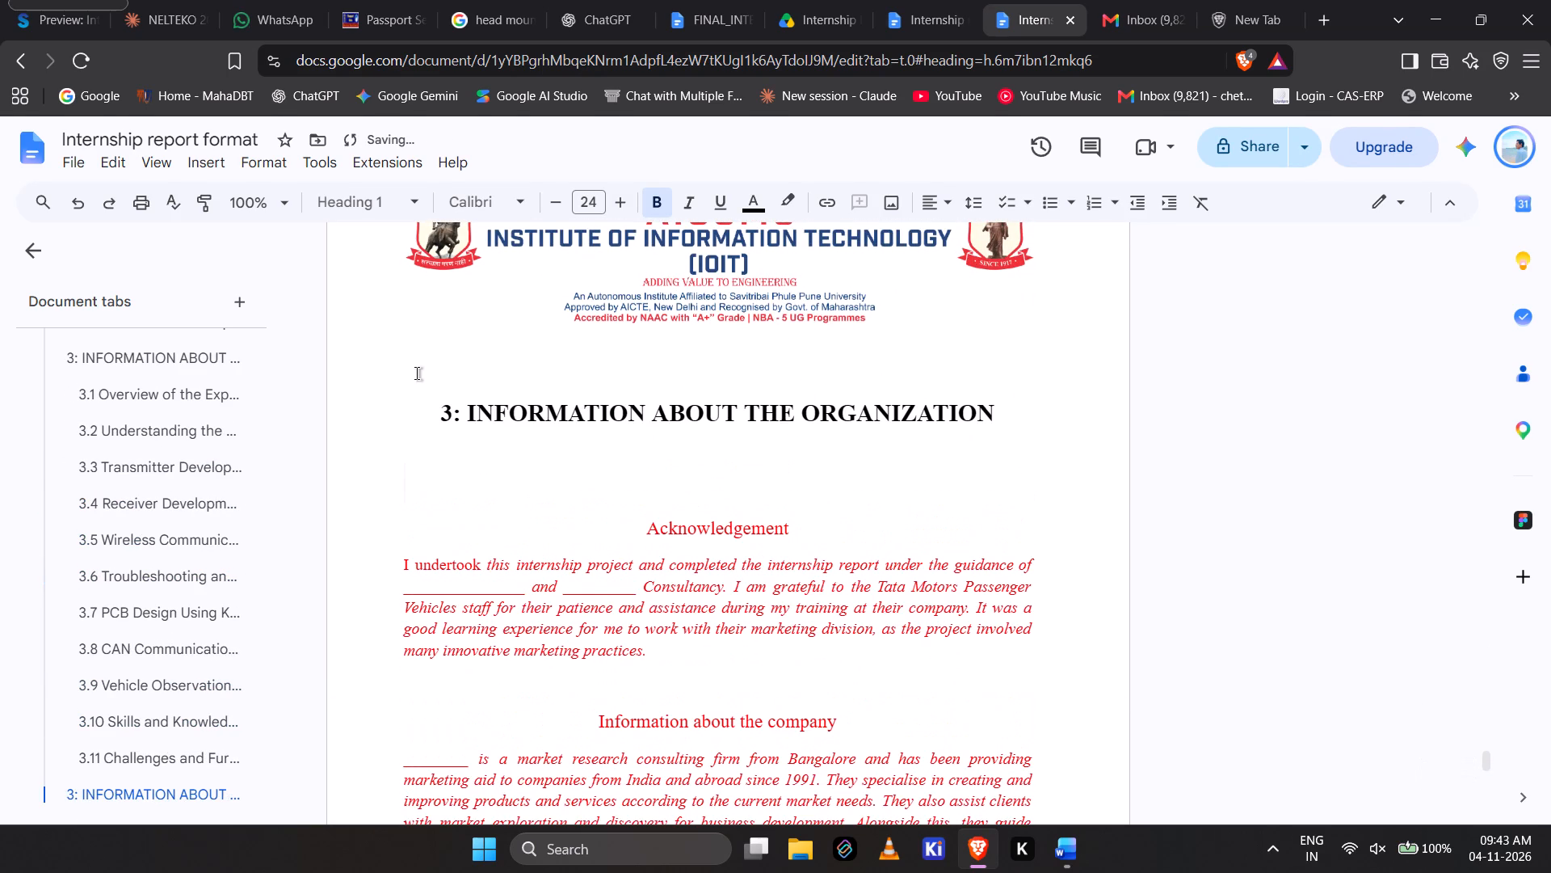
# Change the copied chapter heading to "4: CONCLUSION".
pyautogui.click(454, 403)
pyautogui.press('BackSpace')
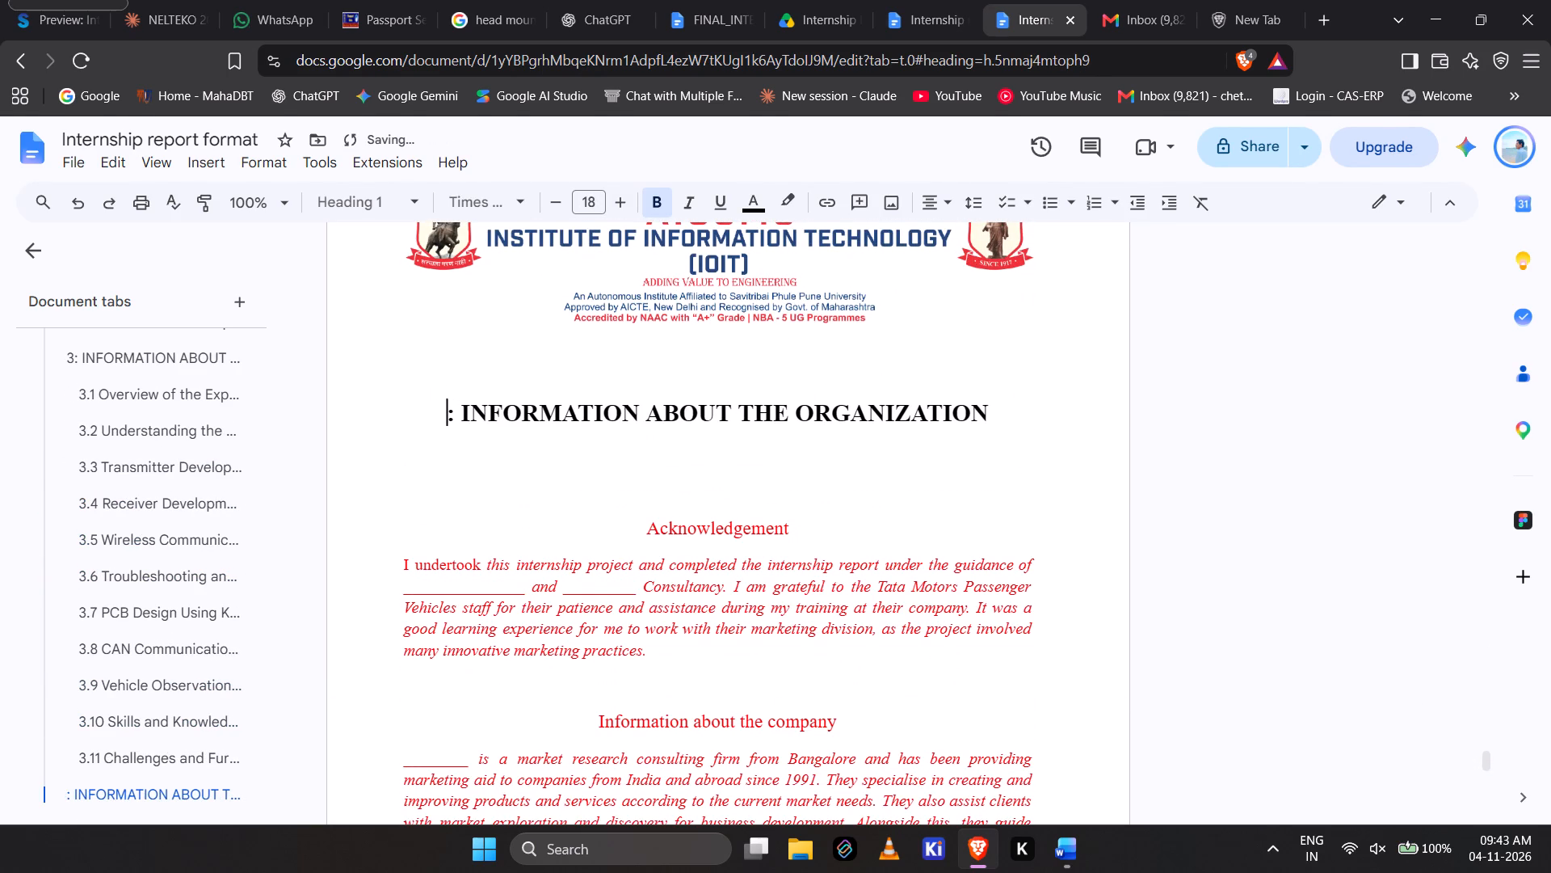
pyautogui.press('4')
pyautogui.hotkey('ctrl', 'Right')
pyautogui.hotkey('ctrl', 'Right')
pyautogui.hotkey('ctrl', 'Right')
pyautogui.hotkey('ctrl', 'Right')
pyautogui.hotkey('ctrl', 'Right')
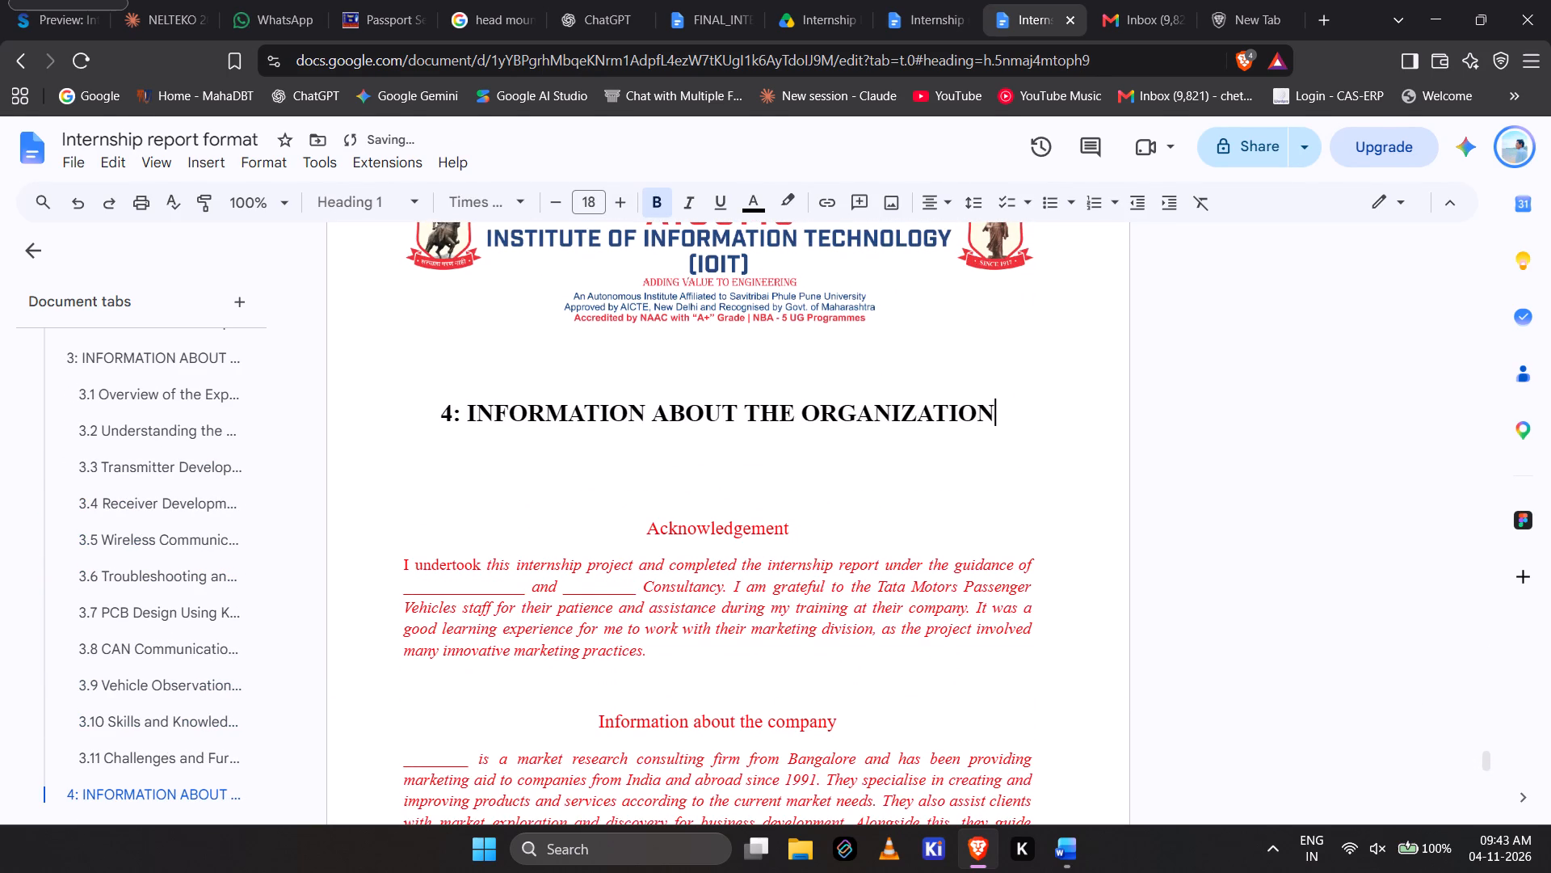
pyautogui.hotkey('ctrl', 'BackSpace')
pyautogui.hotkey('ctrl', 'BackSpace')
pyautogui.hotkey('ctrl', 'BackSpace')
pyautogui.hotkey('ctrl', 'BackSpace')
pyautogui.write('CONCLSU')
pyautogui.hotkey('shift', 'BackSpace')
pyautogui.hotkey('shift', 'BackSpace')
pyautogui.write('USION')
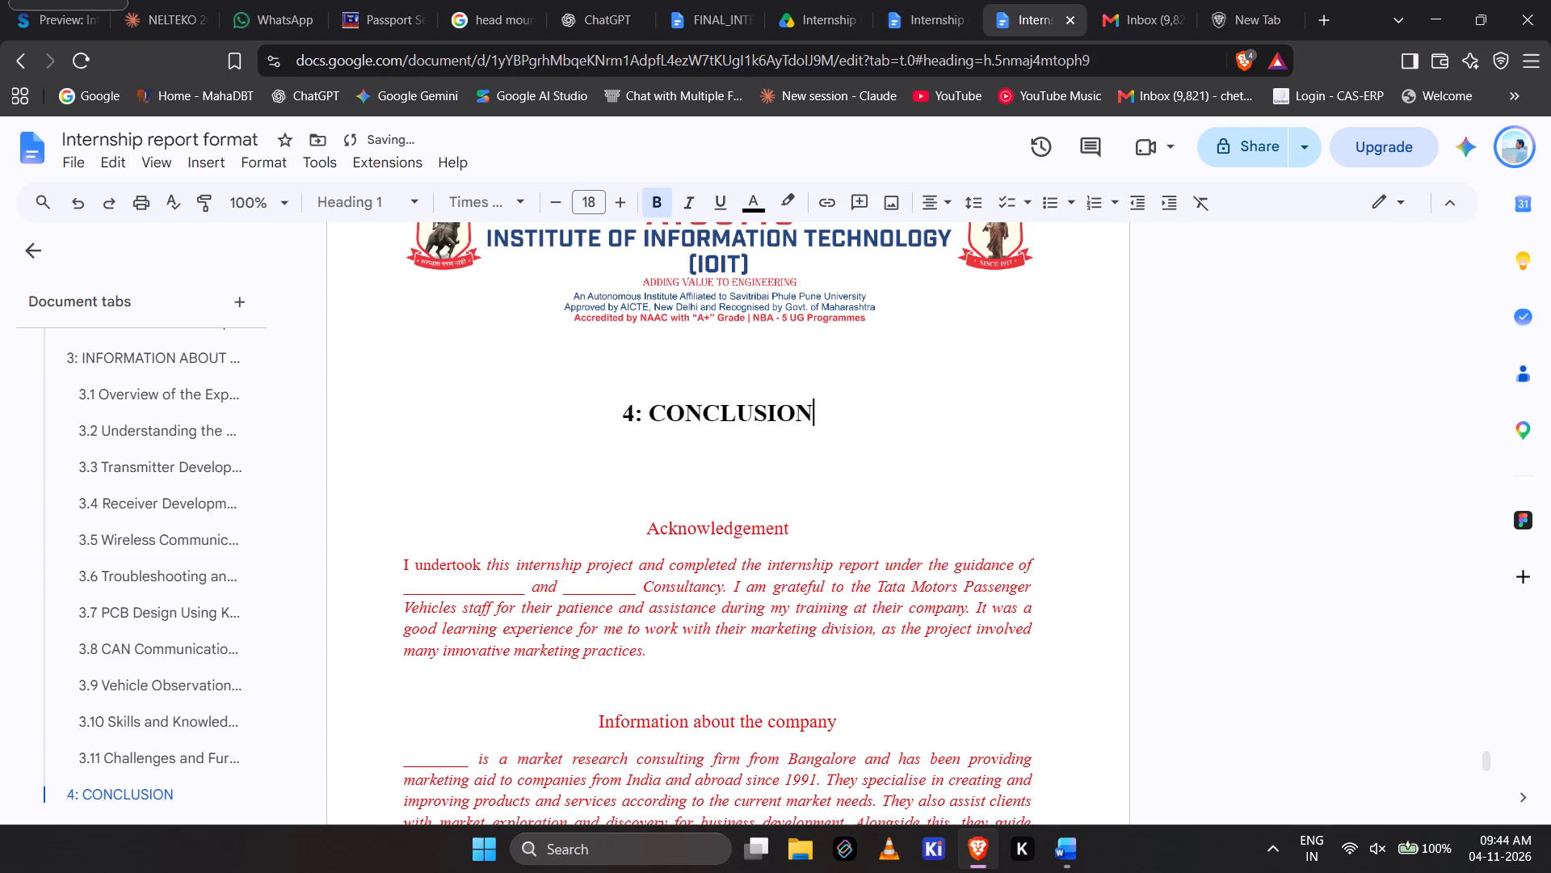
# Set the empty line below the 4: CONCLUSION heading to Normal text.
pyautogui.click(591, 459)
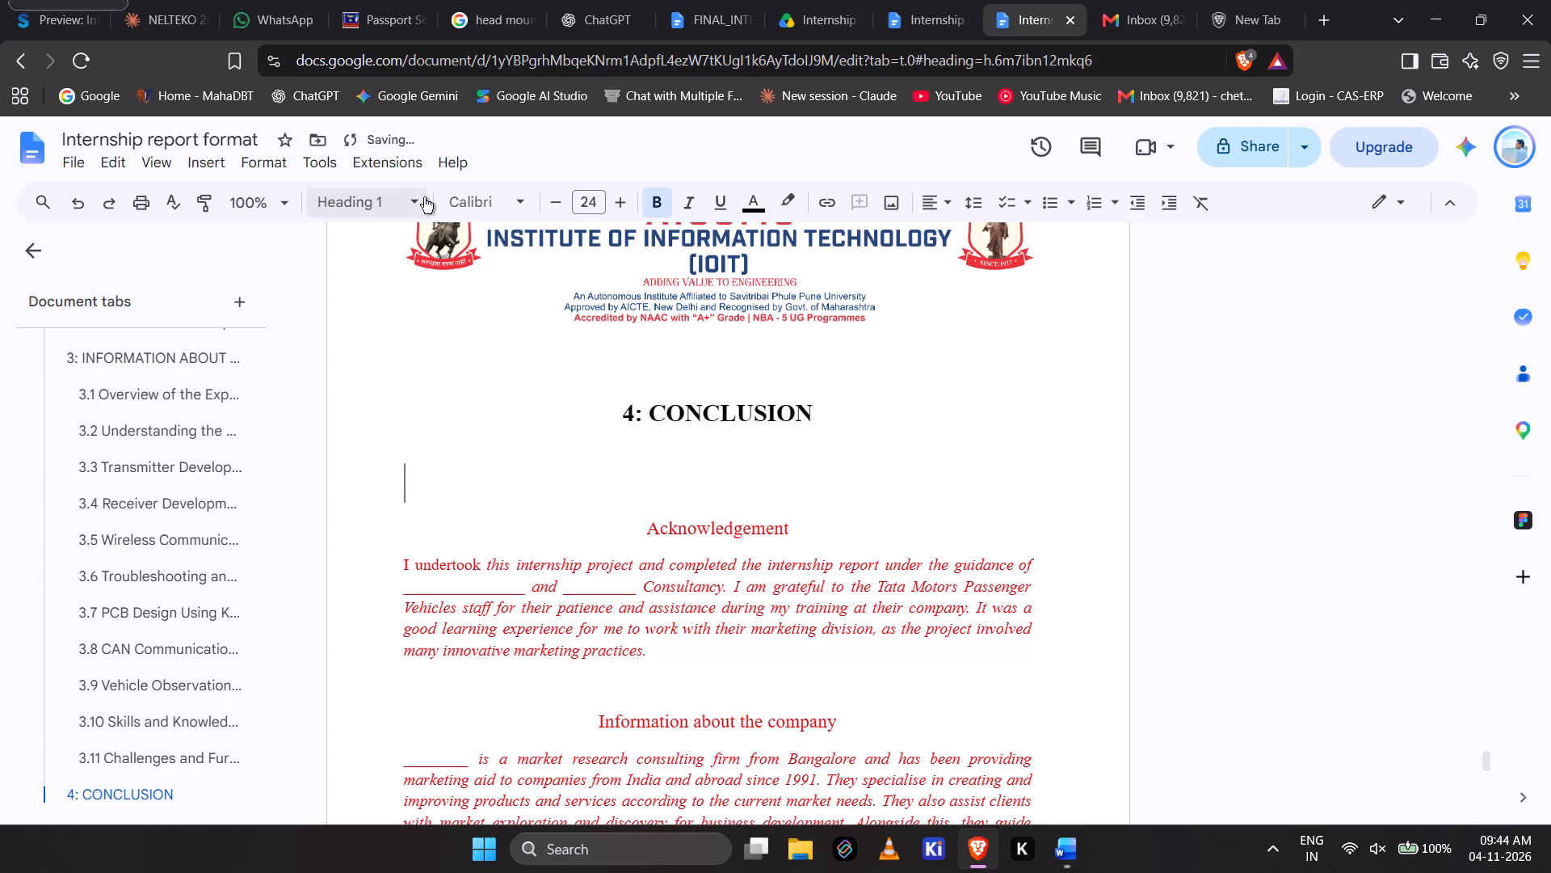
pyautogui.click(397, 204)
pyautogui.click(398, 266)
# Copy the four body paragraphs of Chapter 4: Conclusion from the Word report to below the 4: CONCLUSION heading in Google Docs.
pyautogui.hotkey('alt', 'Tab')
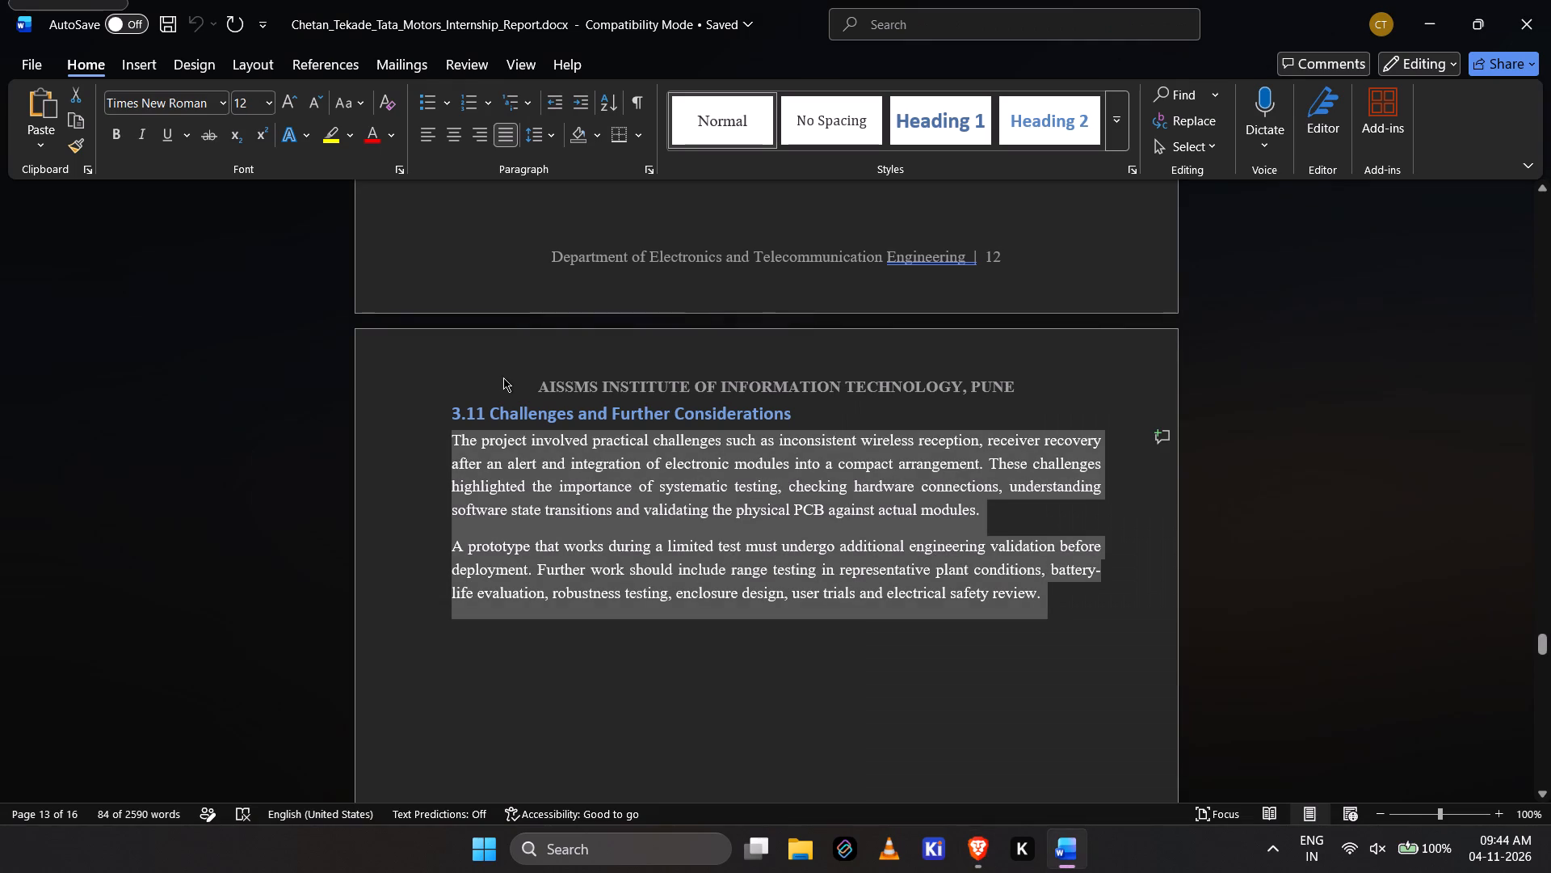
pyautogui.scroll(-4, 543, 598)
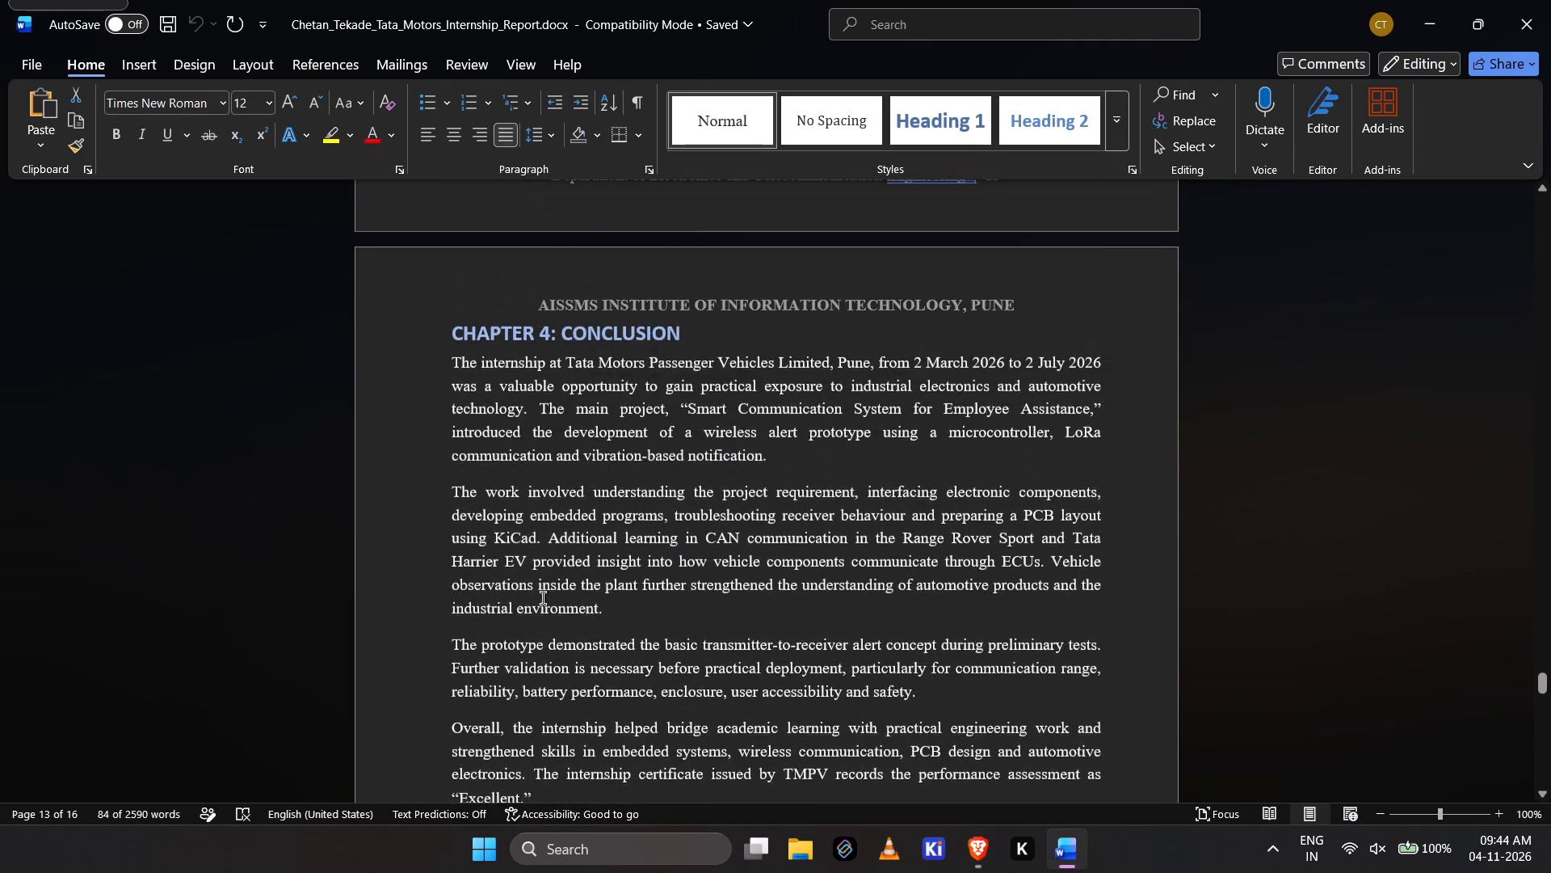
pyautogui.scroll(-1, 543, 598)
pyautogui.moveTo(451, 384); pyautogui.dragTo(654, 839)
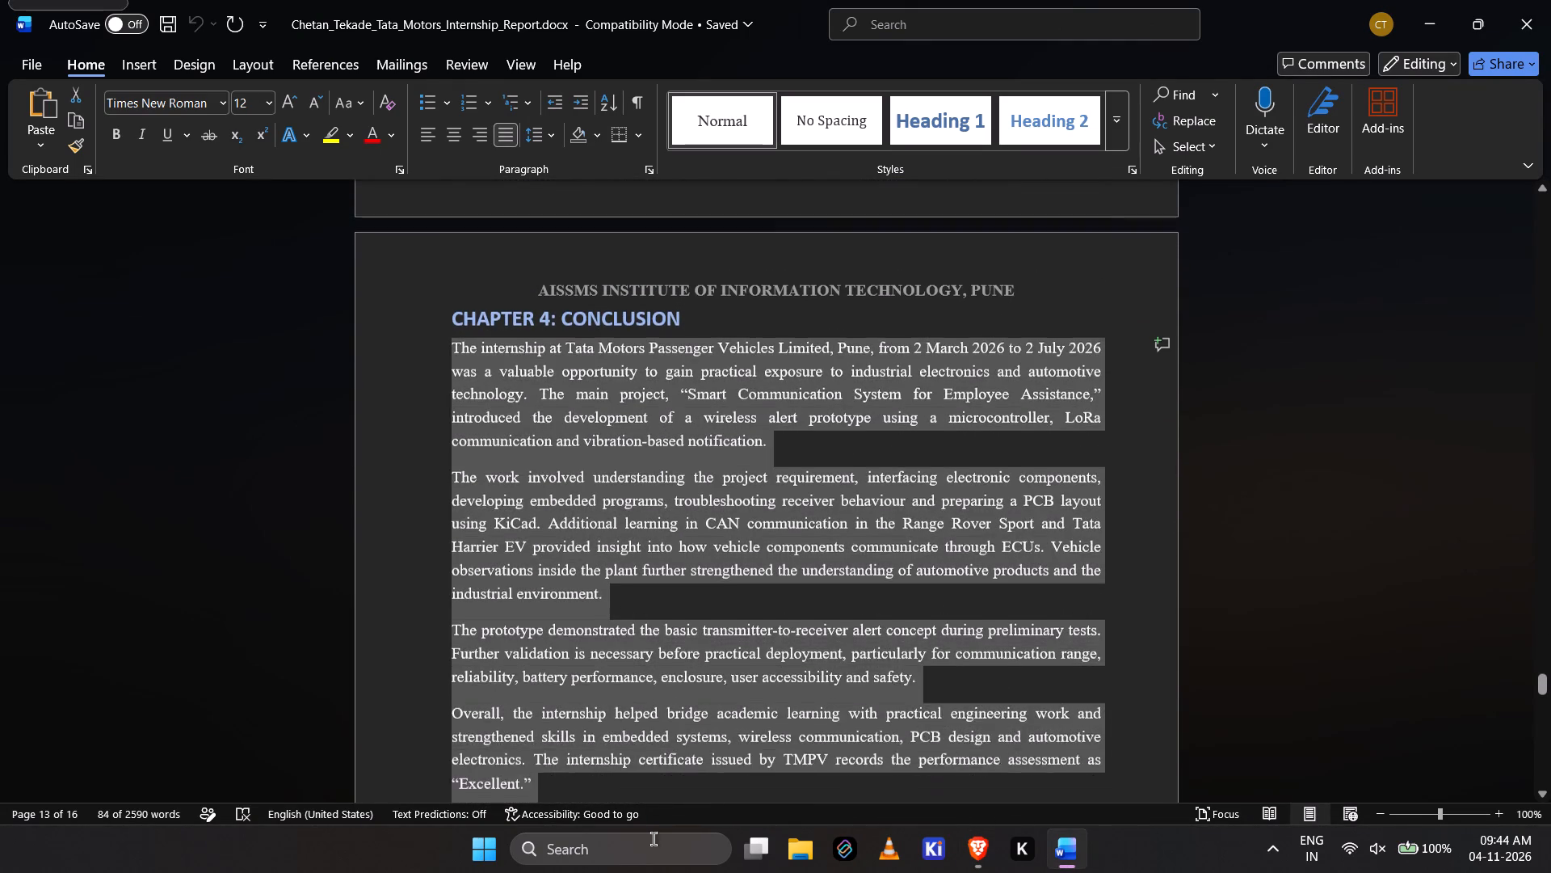
pyautogui.moveTo(654, 839); pyautogui.dragTo(534, 384)
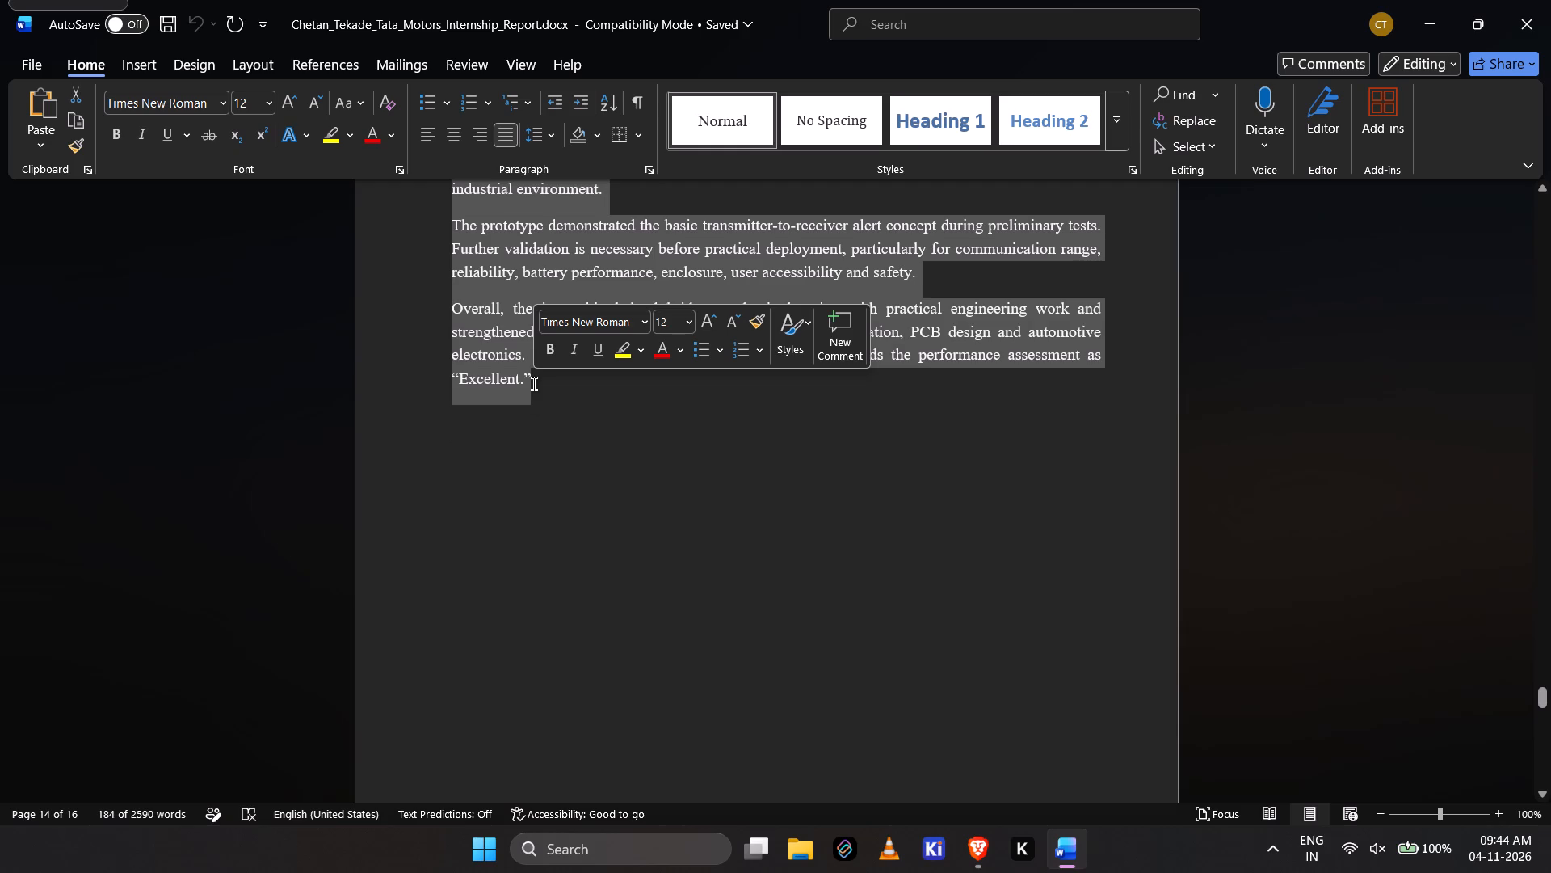
pyautogui.hotkey('ctrl', 'c')
pyautogui.hotkey('alt', 'Tab')
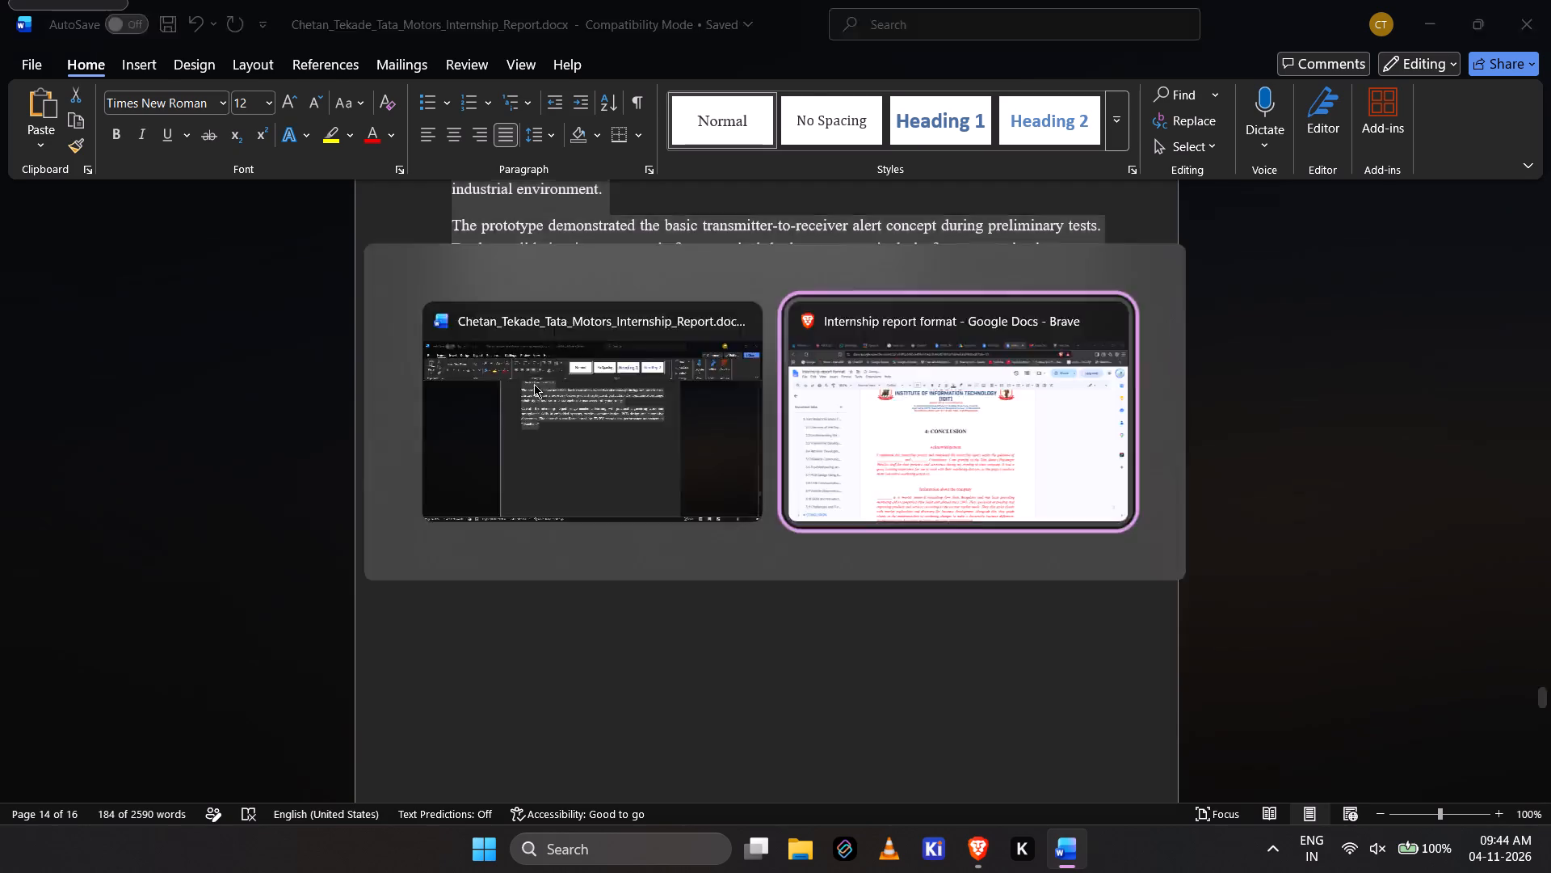
pyautogui.hotkey('ctrl', 'v')
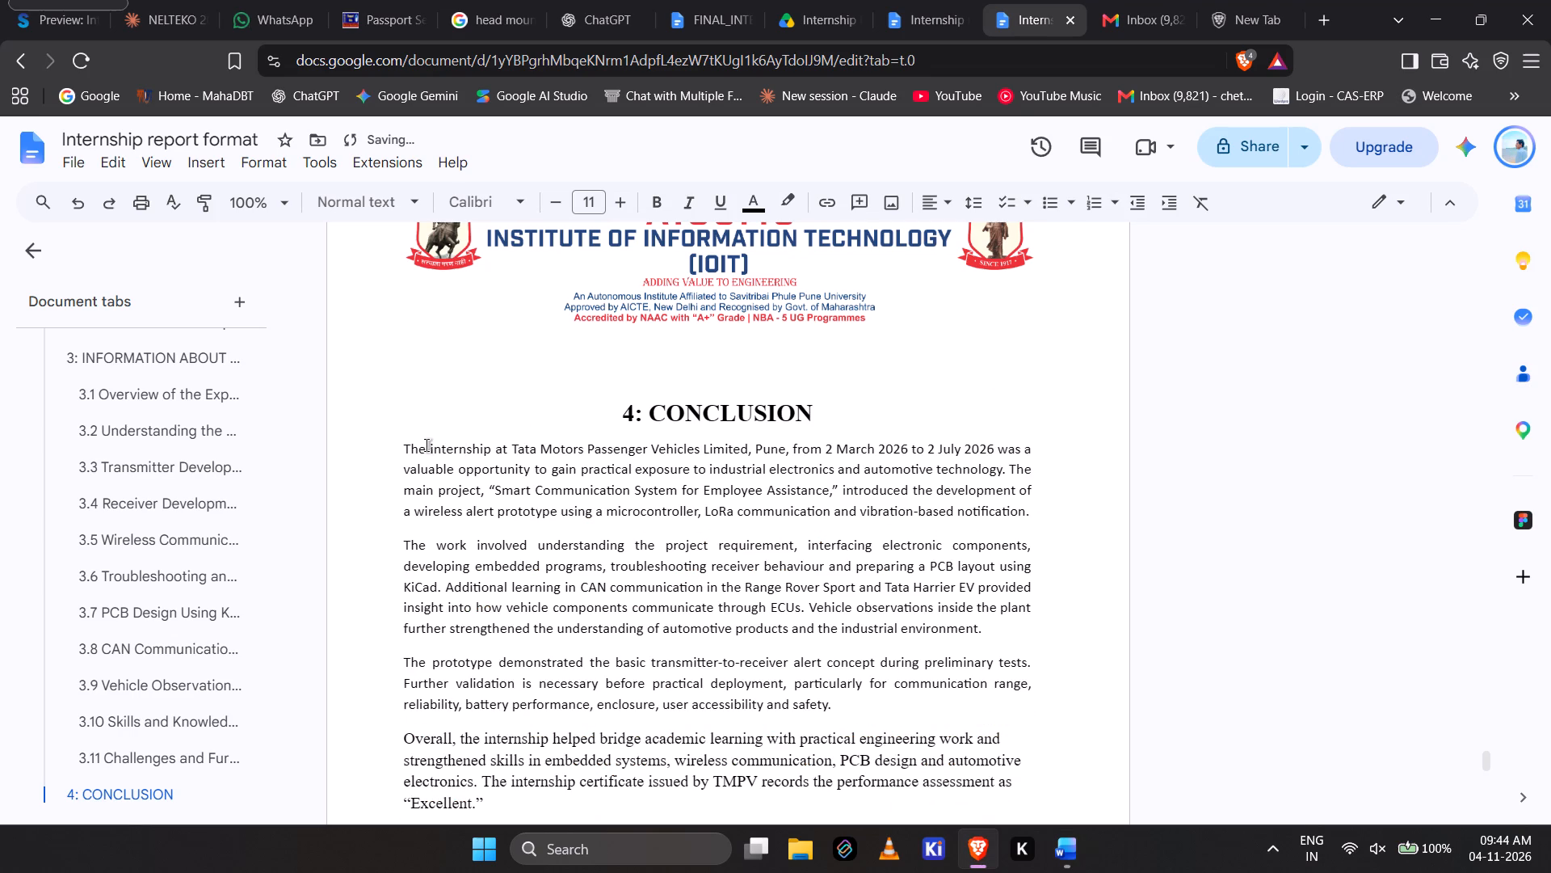
# Format the four conclusion paragraphs as Times New Roman size 12 with justified alignment.
pyautogui.moveTo(404, 443); pyautogui.dragTo(506, 799)
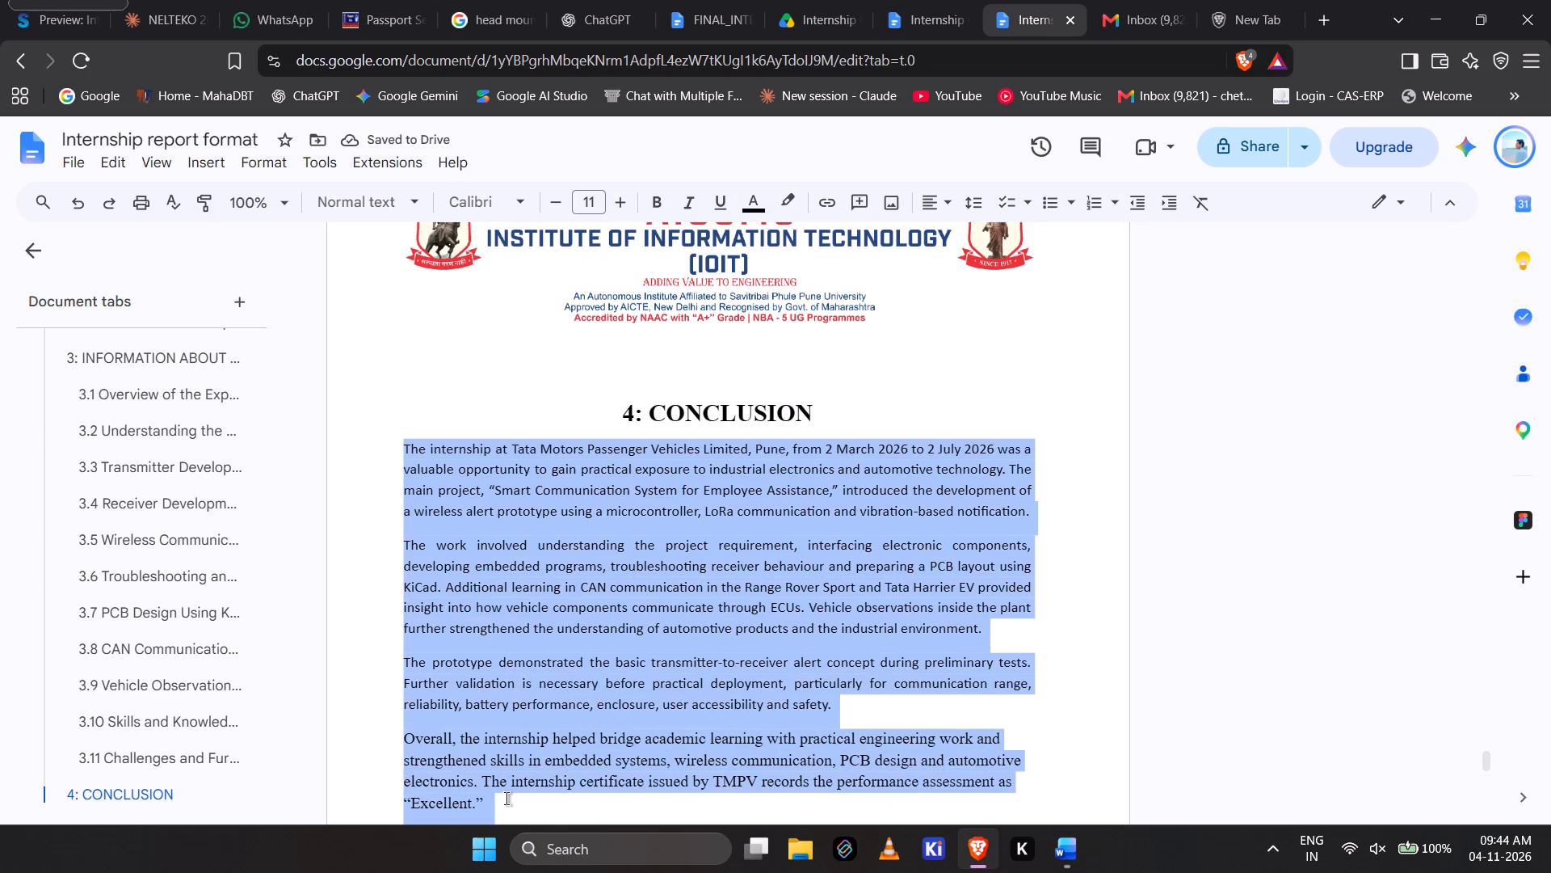
pyautogui.moveTo(506, 799); pyautogui.dragTo(506, 798)
pyautogui.click(499, 209)
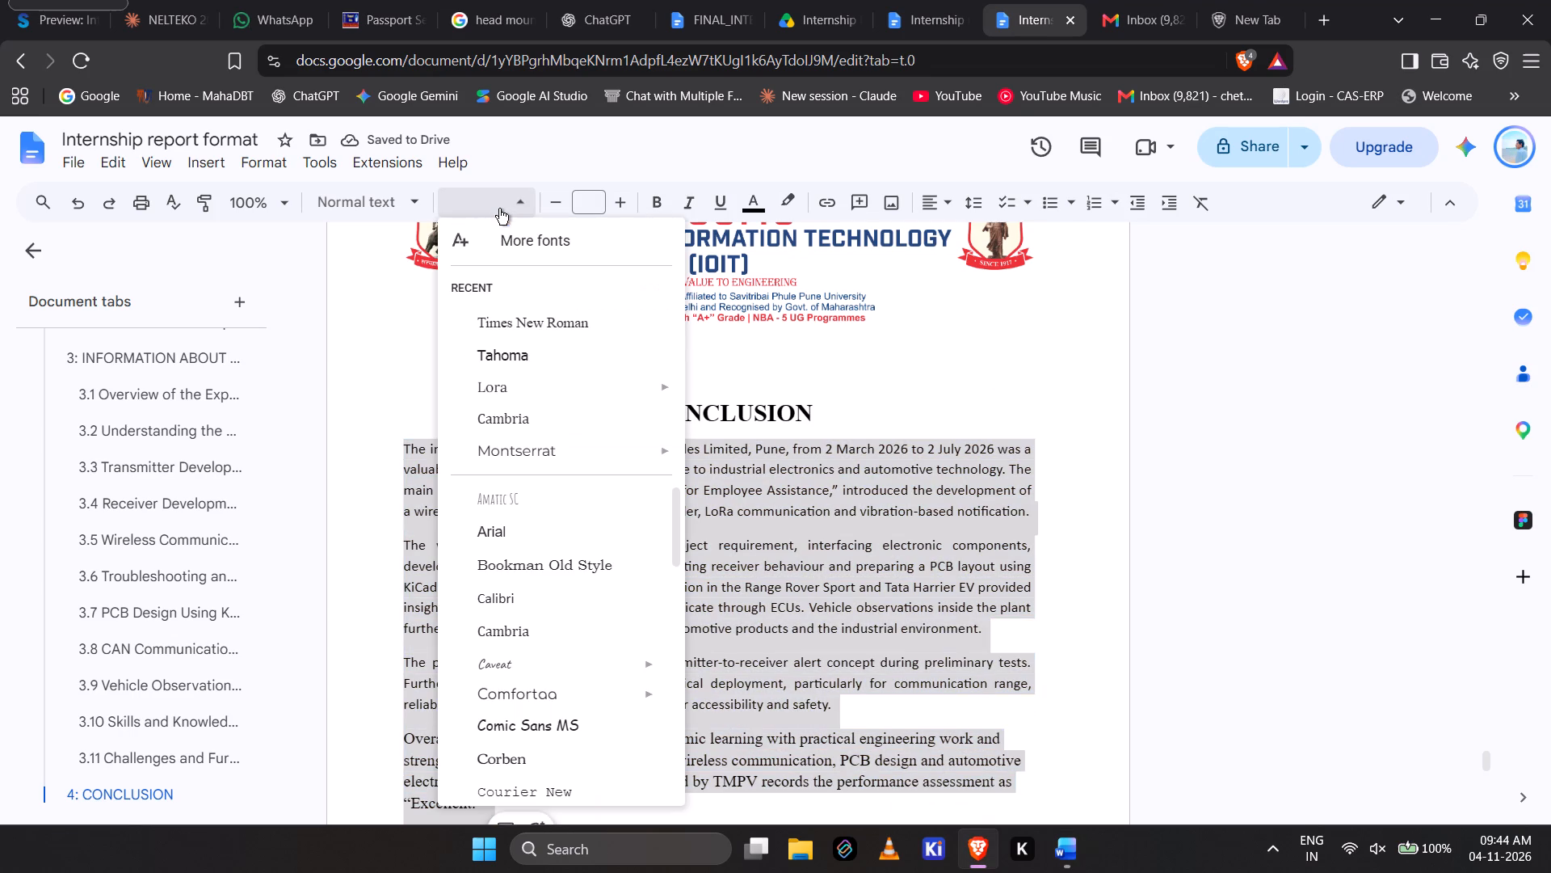
pyautogui.click(500, 311)
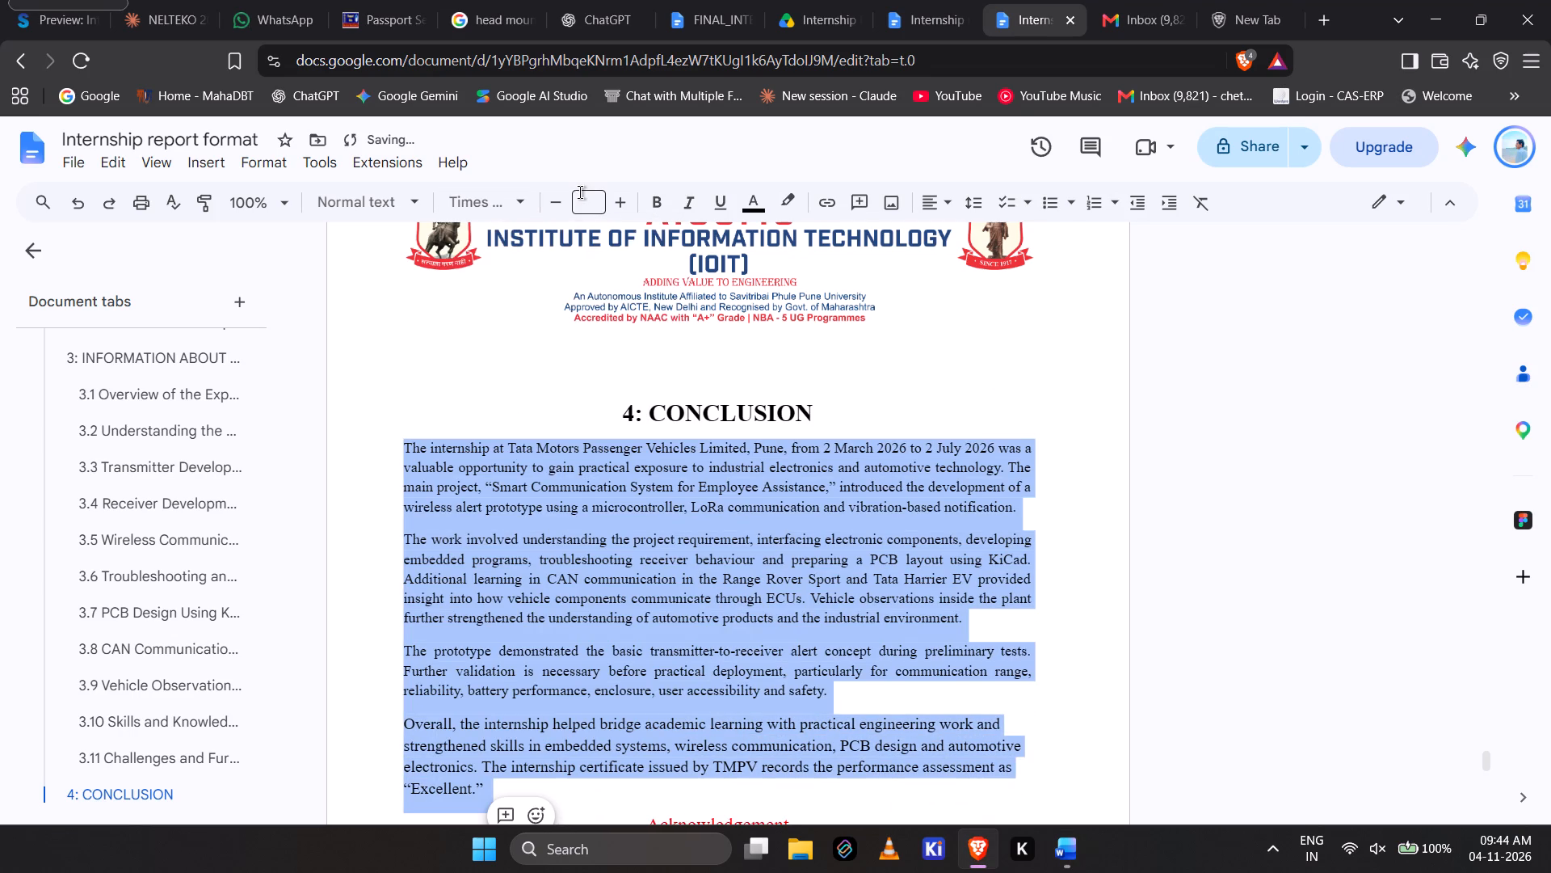
pyautogui.click(582, 199)
pyautogui.write('12')
pyautogui.press('Return')
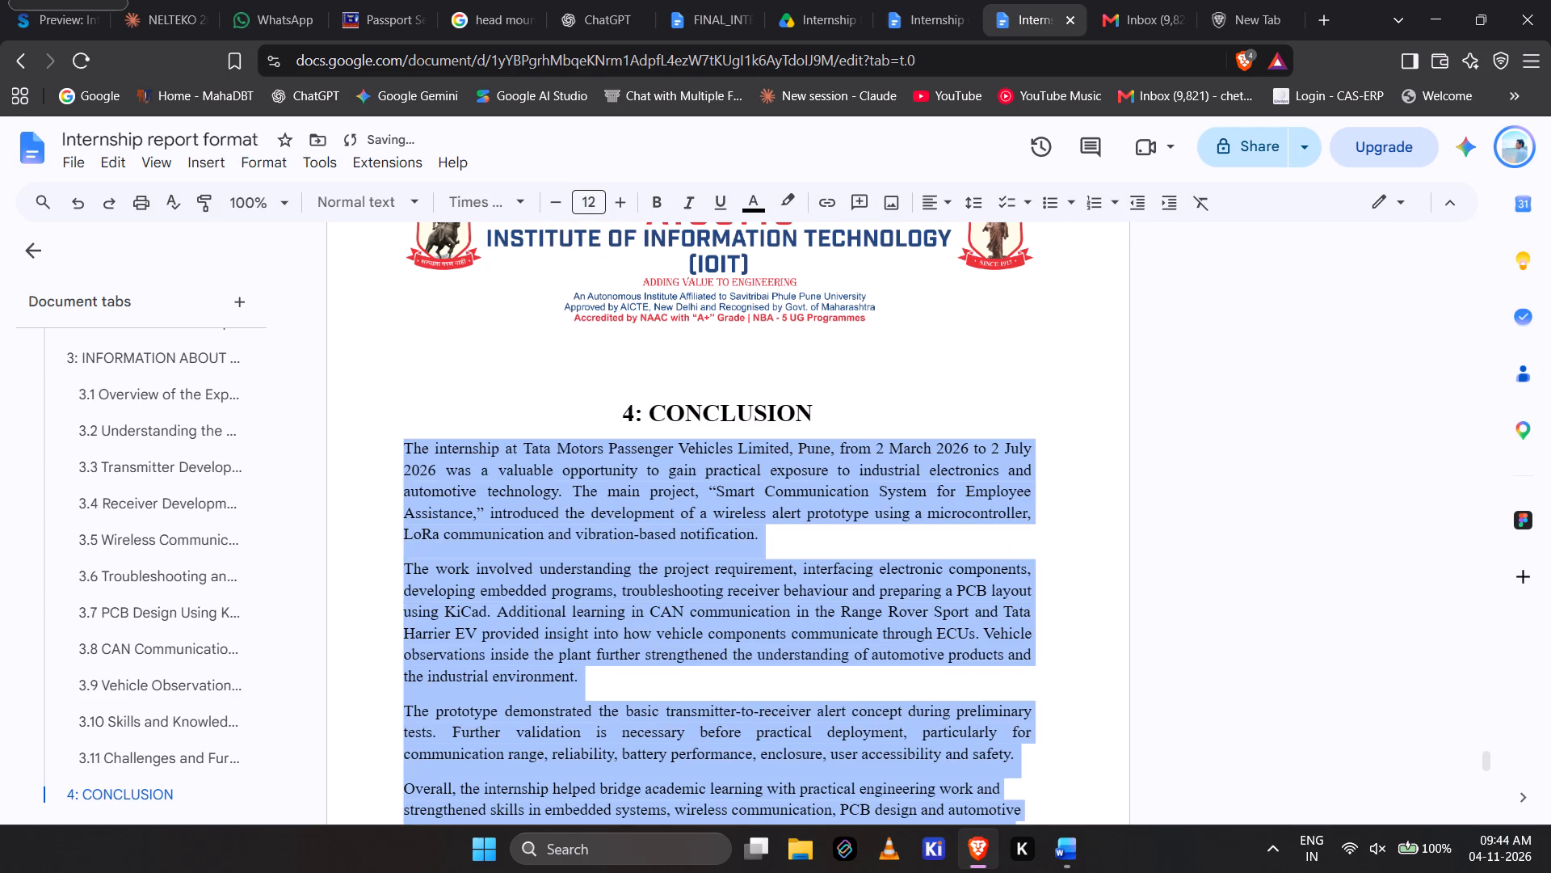
pyautogui.click(918, 192)
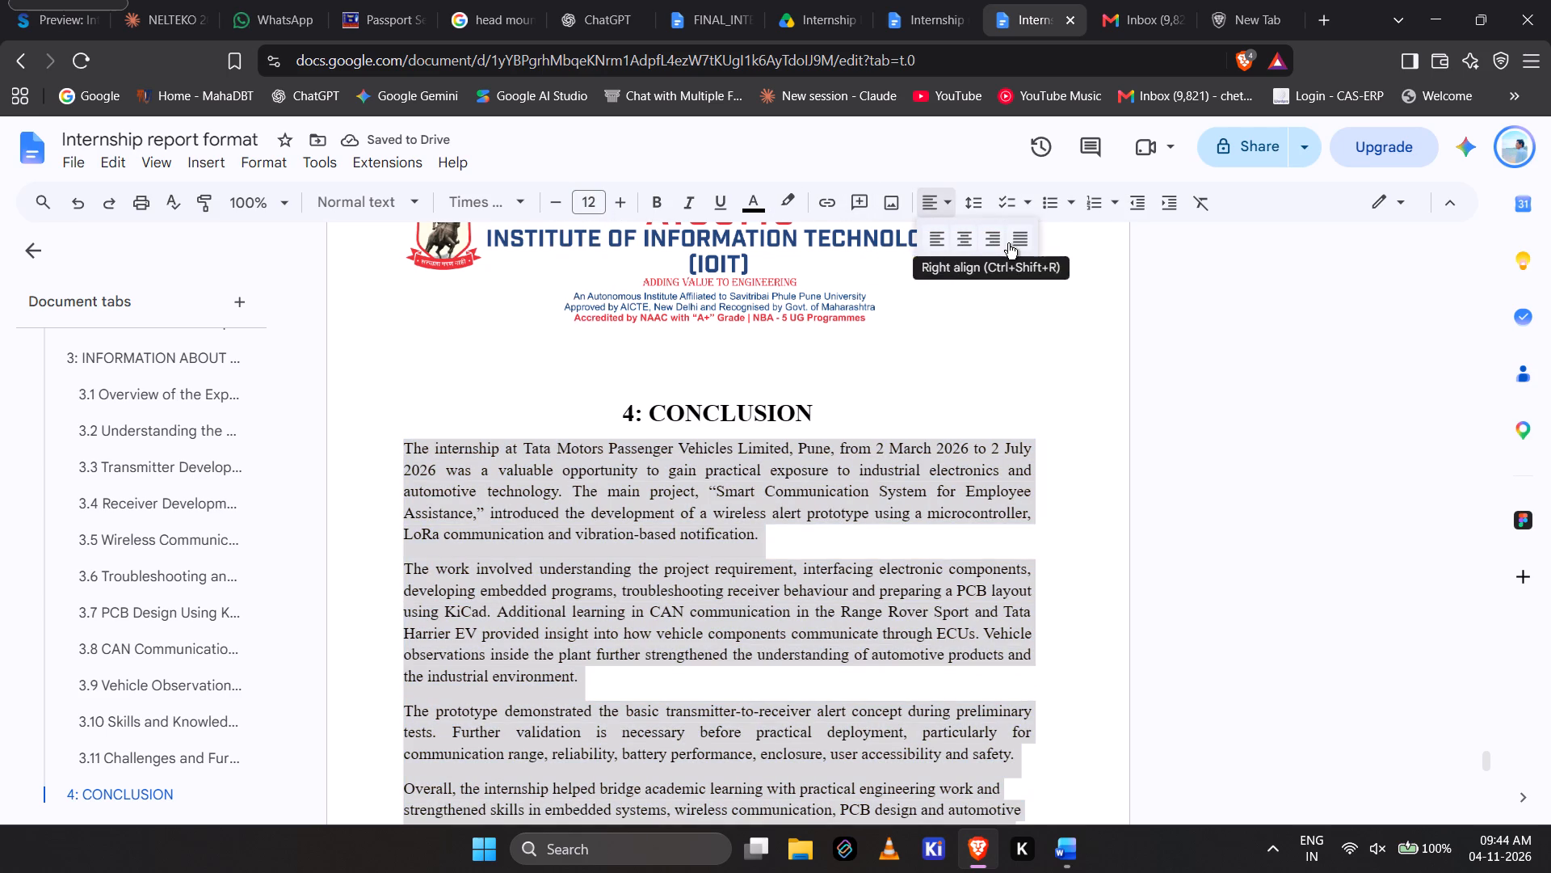
pyautogui.click(1011, 243)
pyautogui.click(839, 546)
# Insert empty lines after the conclusion text to push the red Acknowledgement heading onto a new page.
pyautogui.scroll(-1, 839, 546)
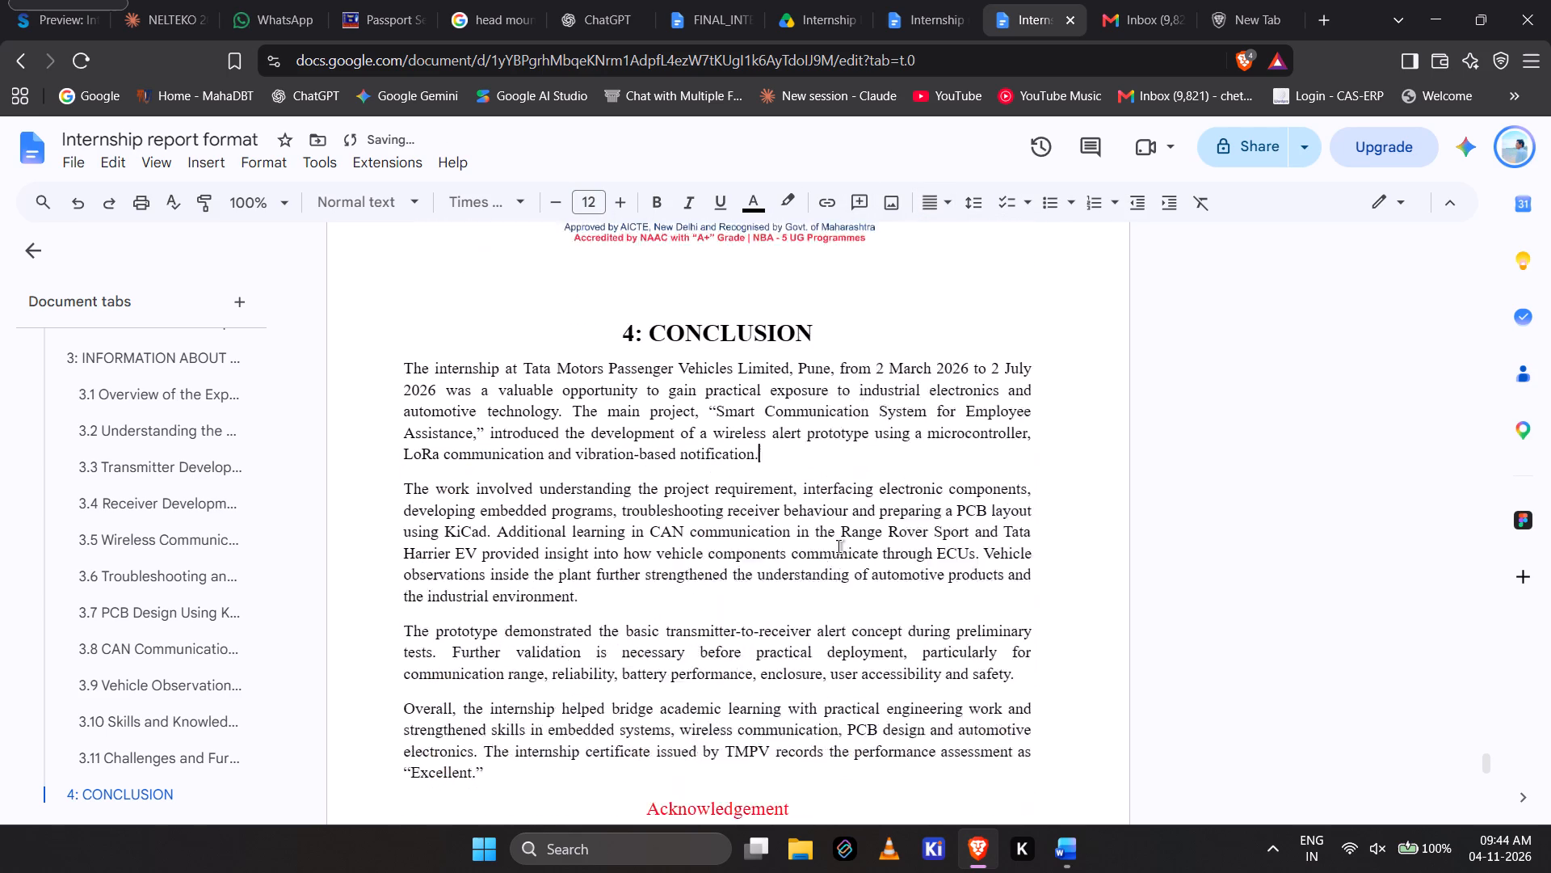
pyautogui.scroll(-2, 839, 546)
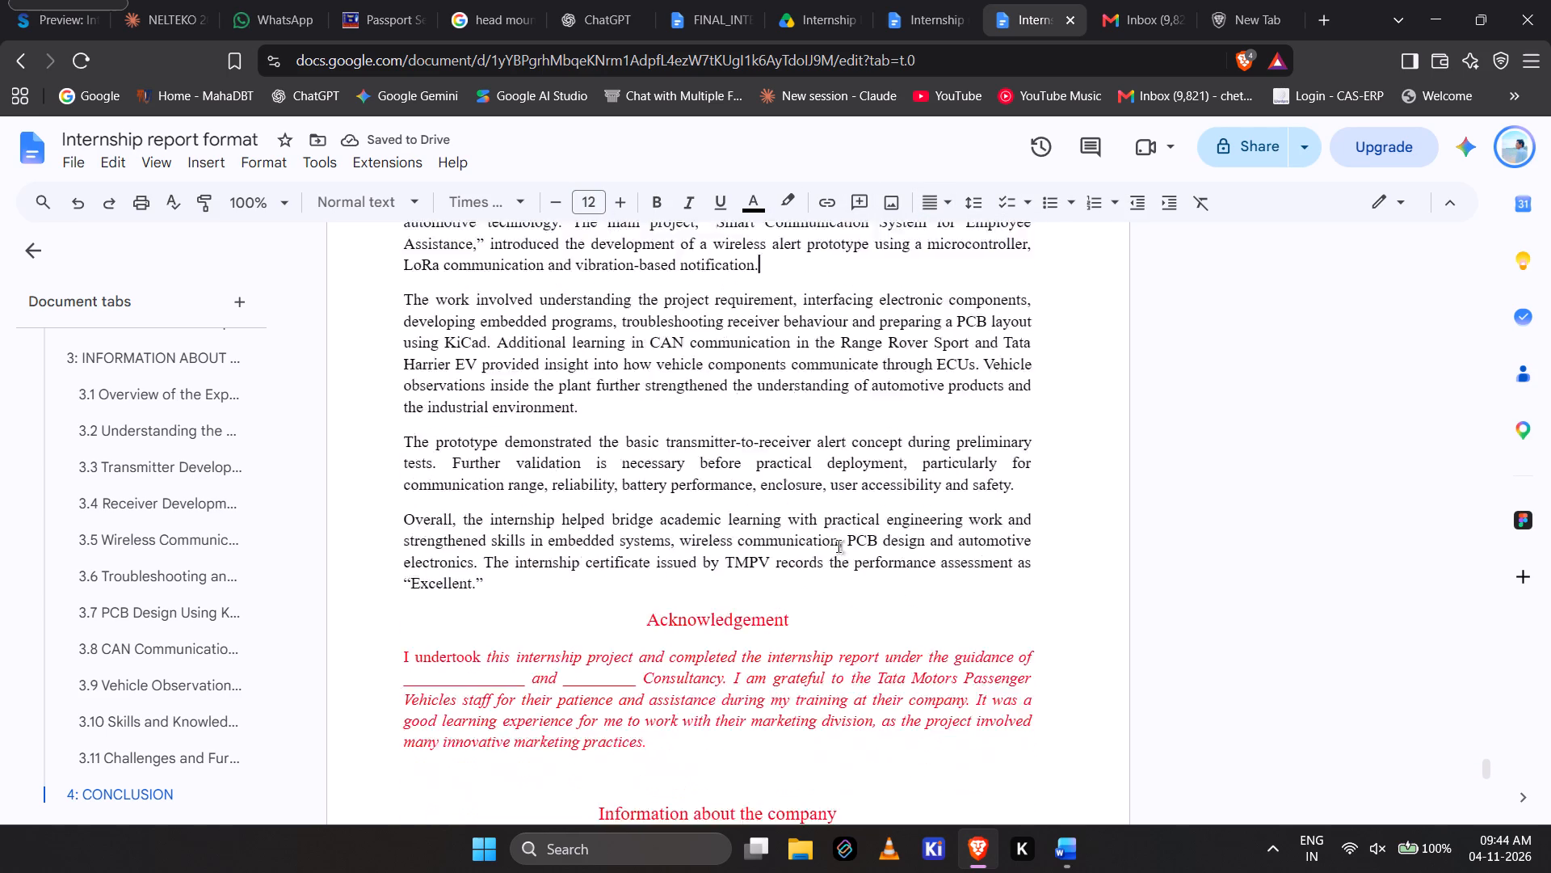
pyautogui.scroll(-1, 839, 546)
pyautogui.click(643, 543)
pyautogui.press('Return')
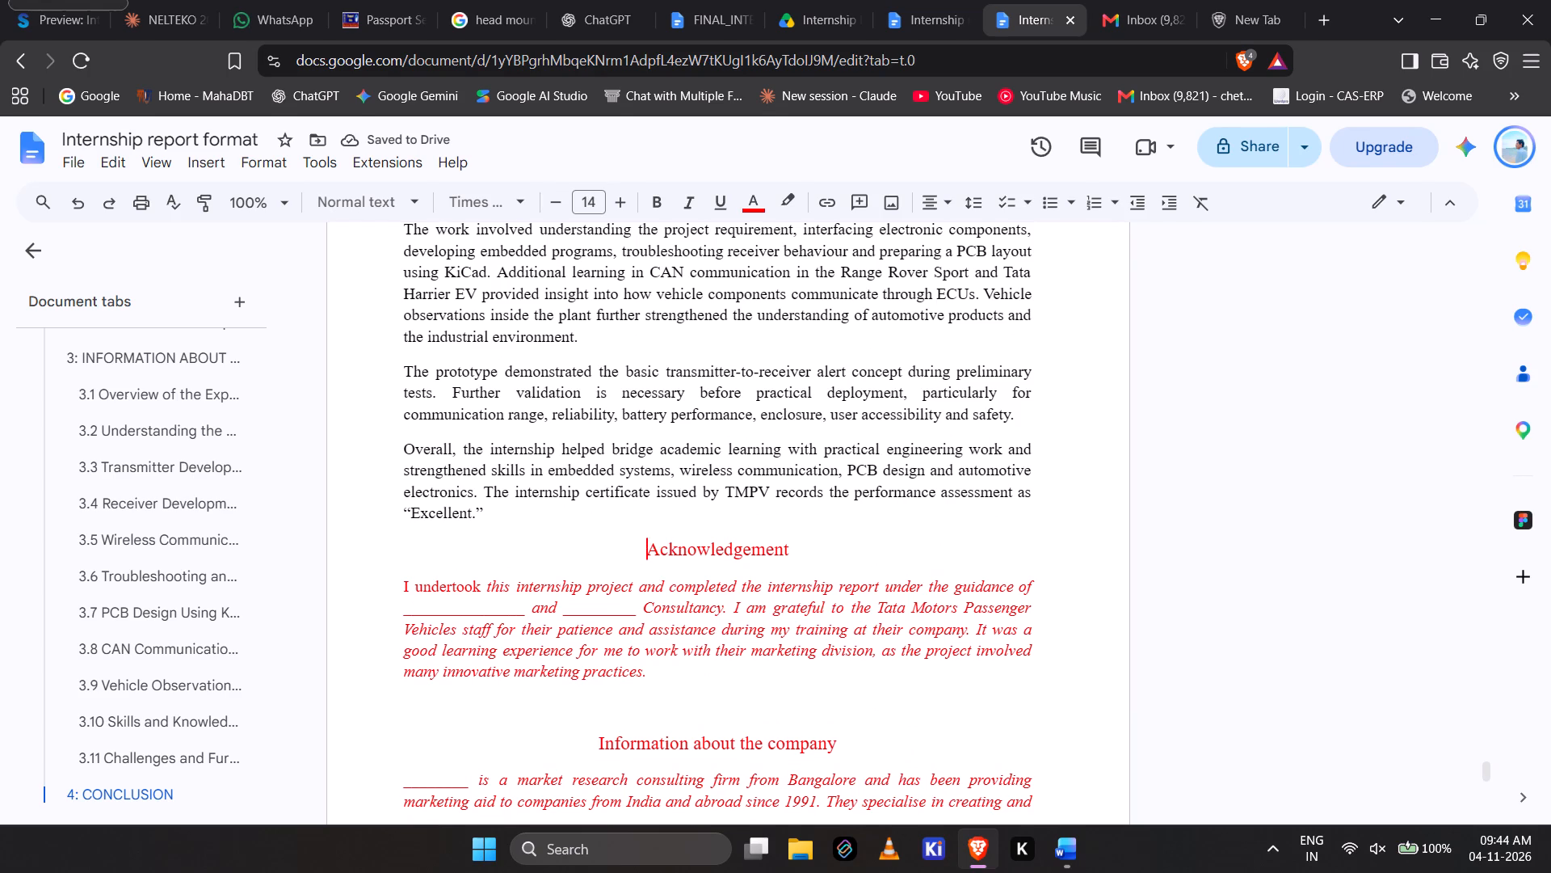
pyautogui.press('Return')
pyautogui.press('Return')
pyautogui.press('Return')
pyautogui.press('Return')
pyautogui.press('Return')
pyautogui.press('Return')
pyautogui.press('Return')
pyautogui.hscroll(5, 643, 543)
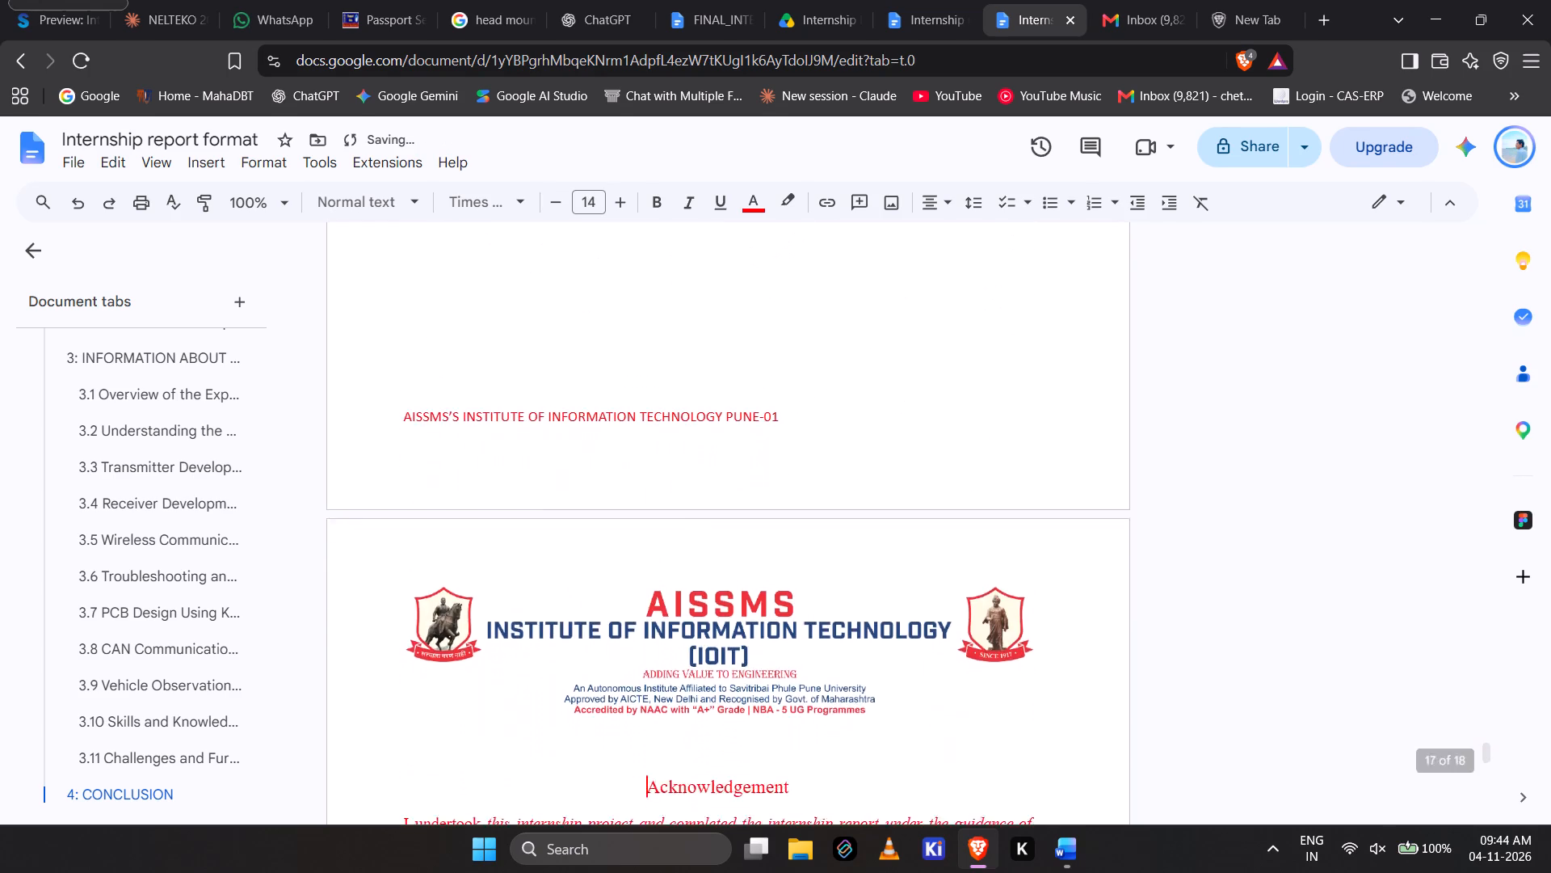
pyautogui.hscroll(2, 643, 543)
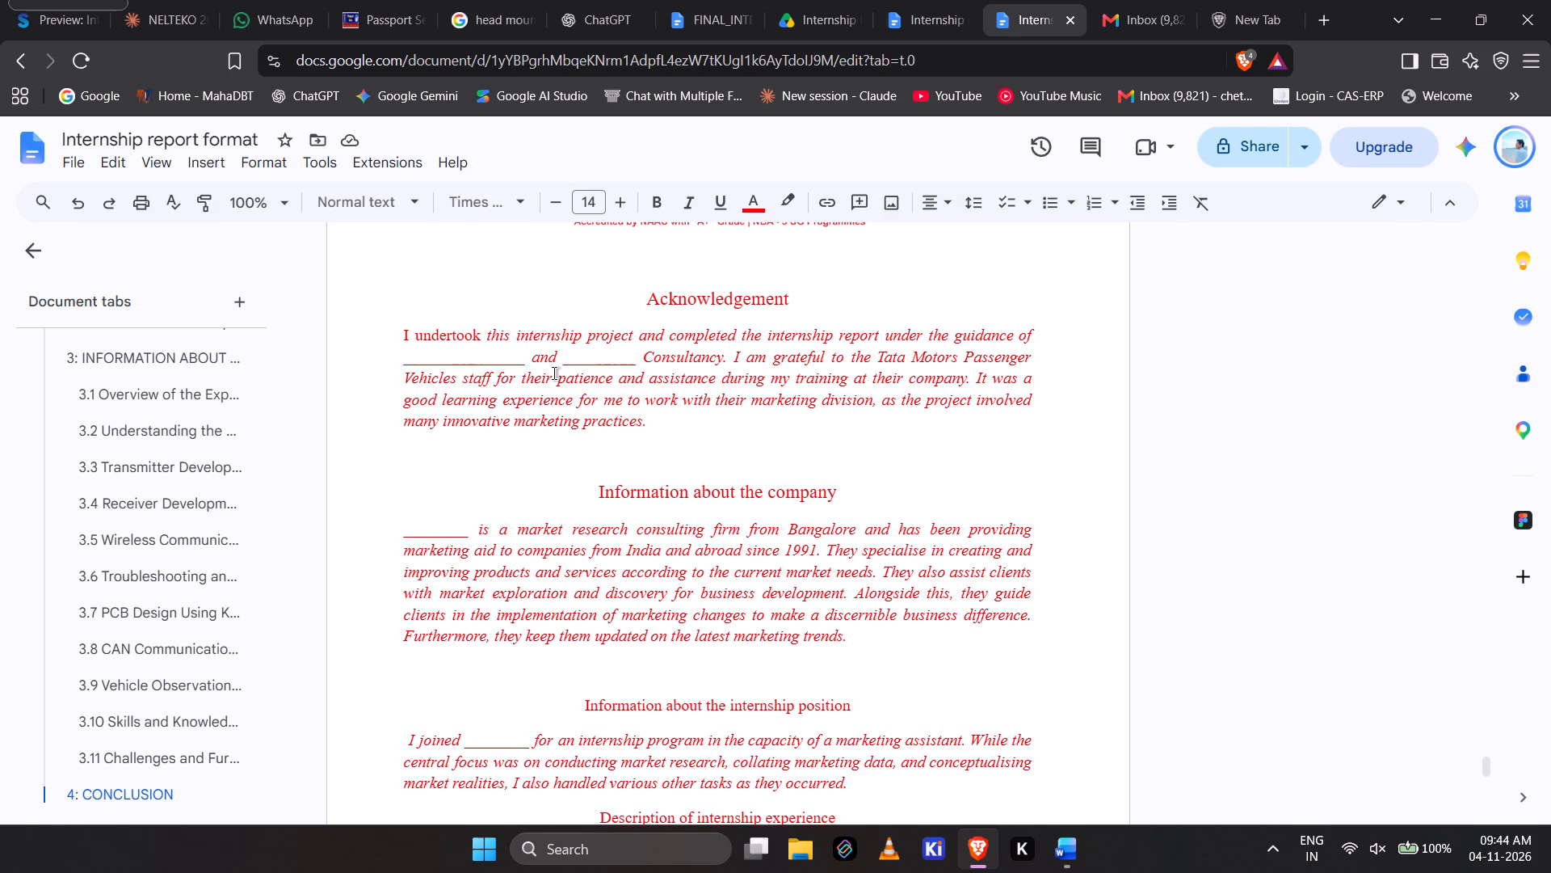
# With Chapter 5 of the Word report as reference, copy the word CONCLUSION from the chapter 4 heading to above the red Acknowledgement heading.
pyautogui.hotkey('alt', 'Tab')
pyautogui.click(783, 499)
pyautogui.scroll(-3, 783, 499)
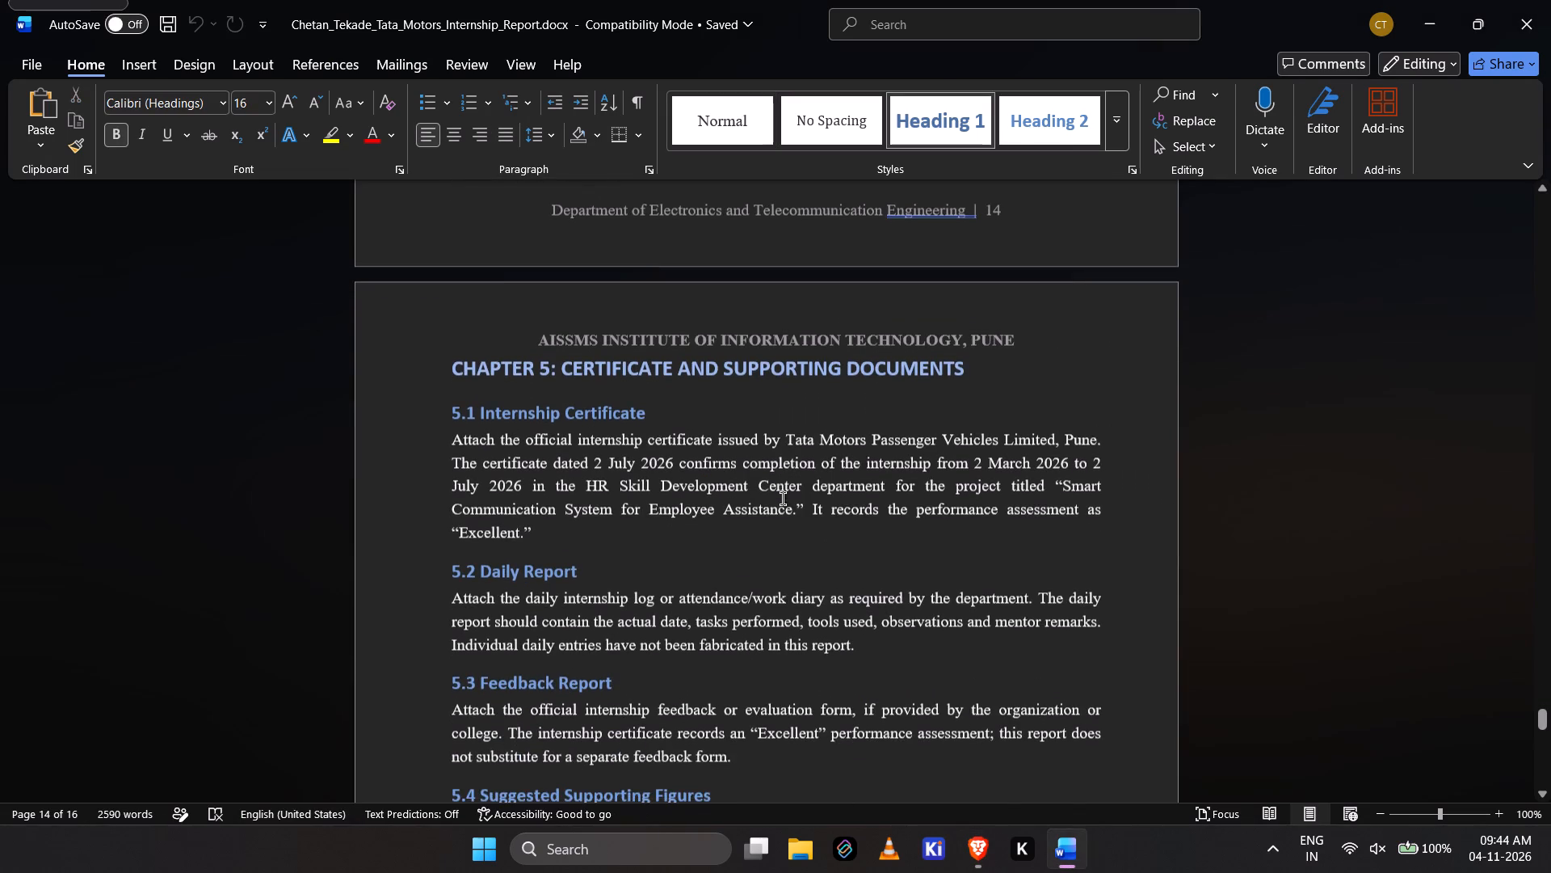
pyautogui.scroll(-1, 789, 451)
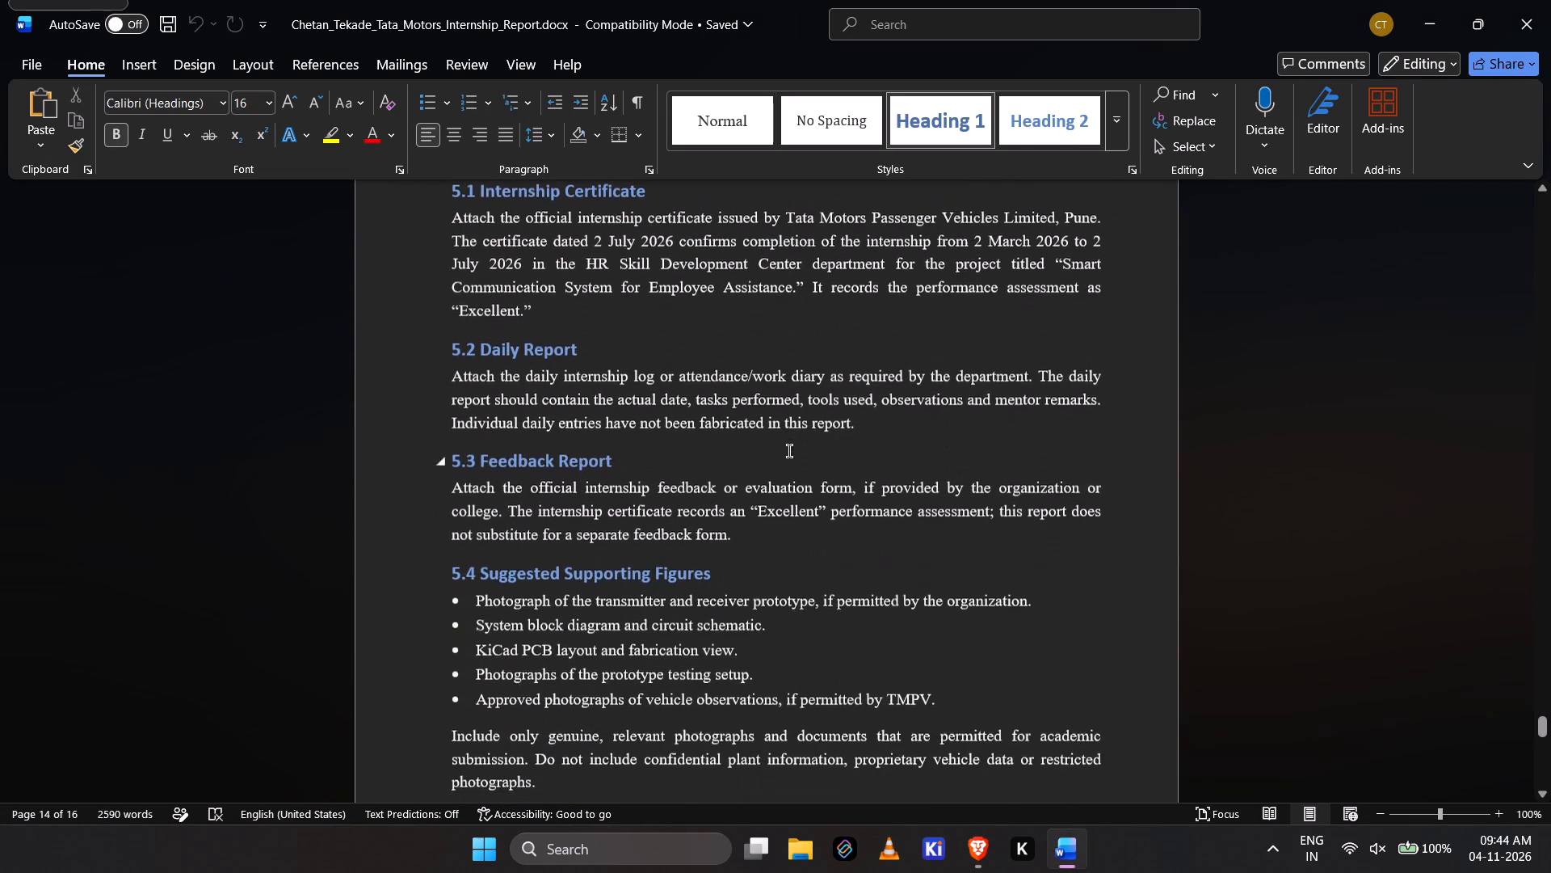
pyautogui.scroll(-1, 789, 451)
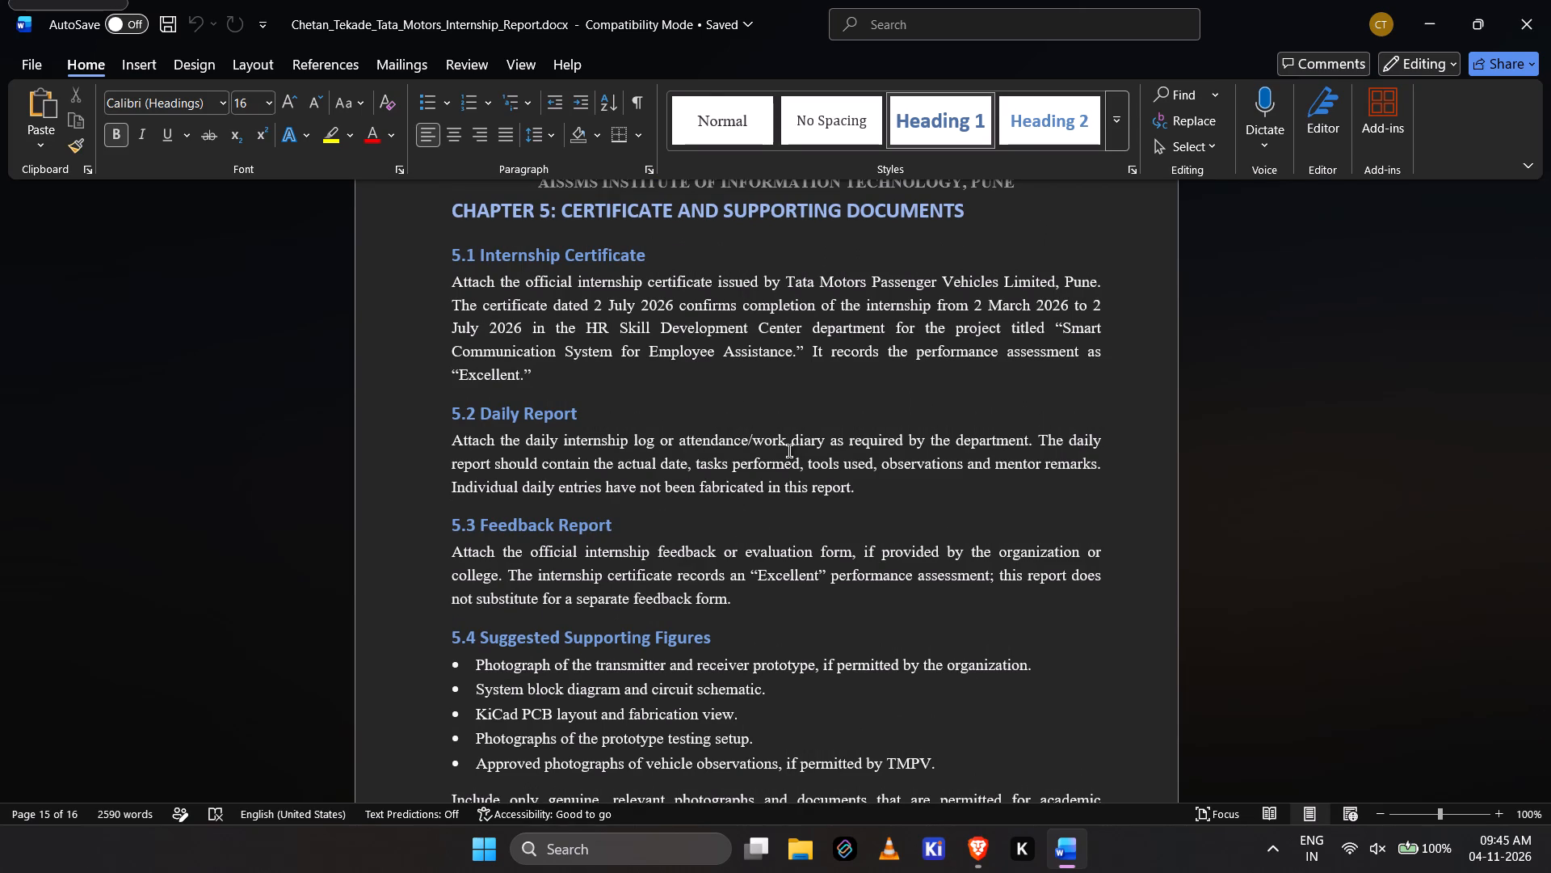
pyautogui.hotkey('alt', 'Tab')
pyautogui.scroll(4, 789, 451)
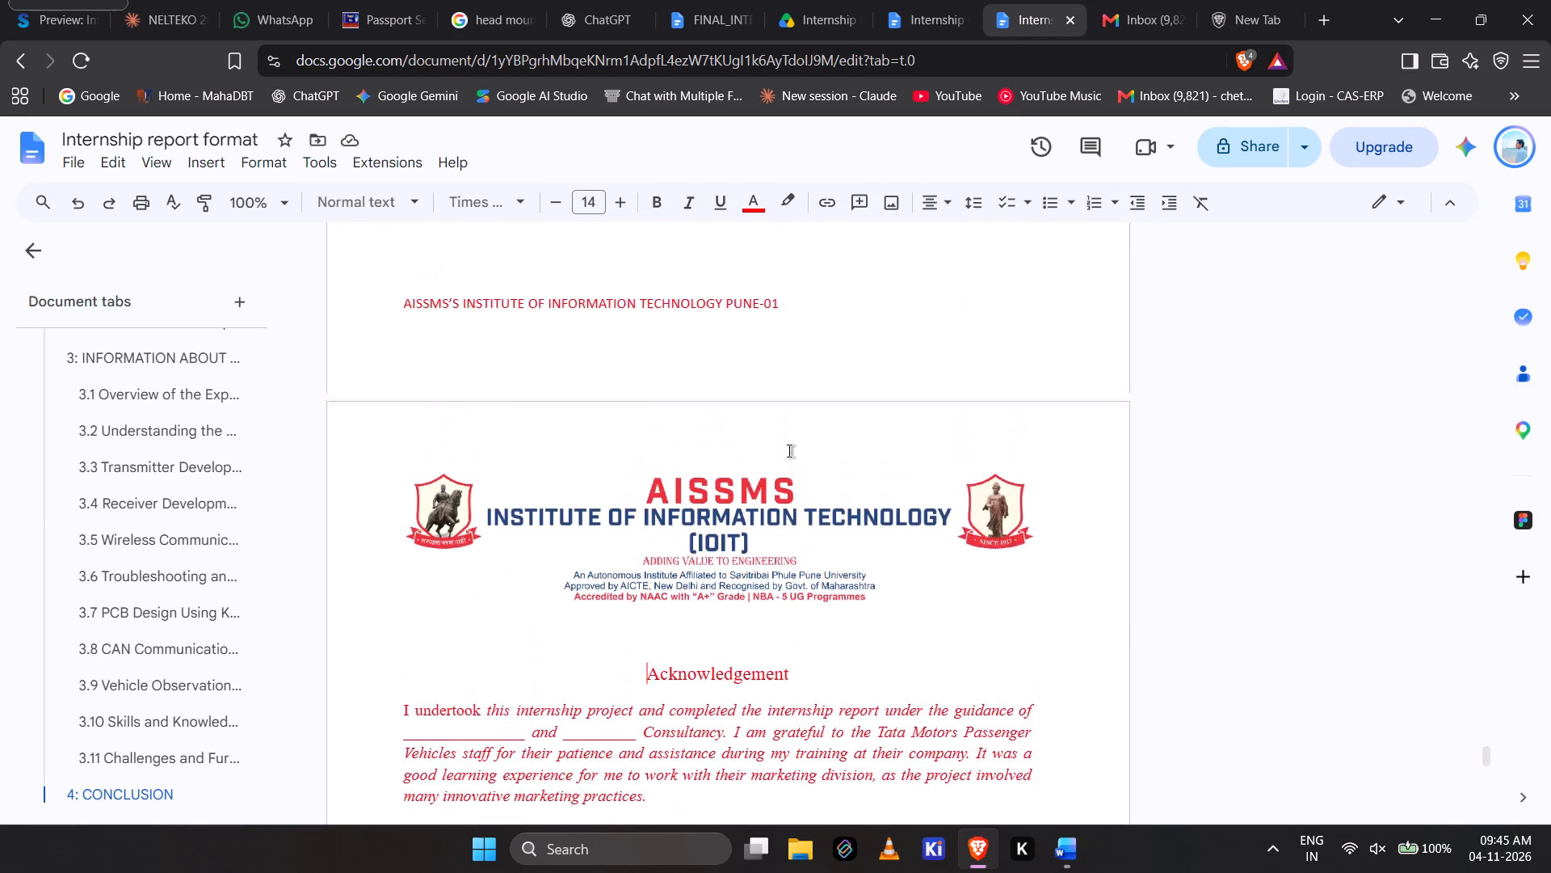
pyautogui.scroll(6, 789, 451)
pyautogui.tripleClick(746, 383)
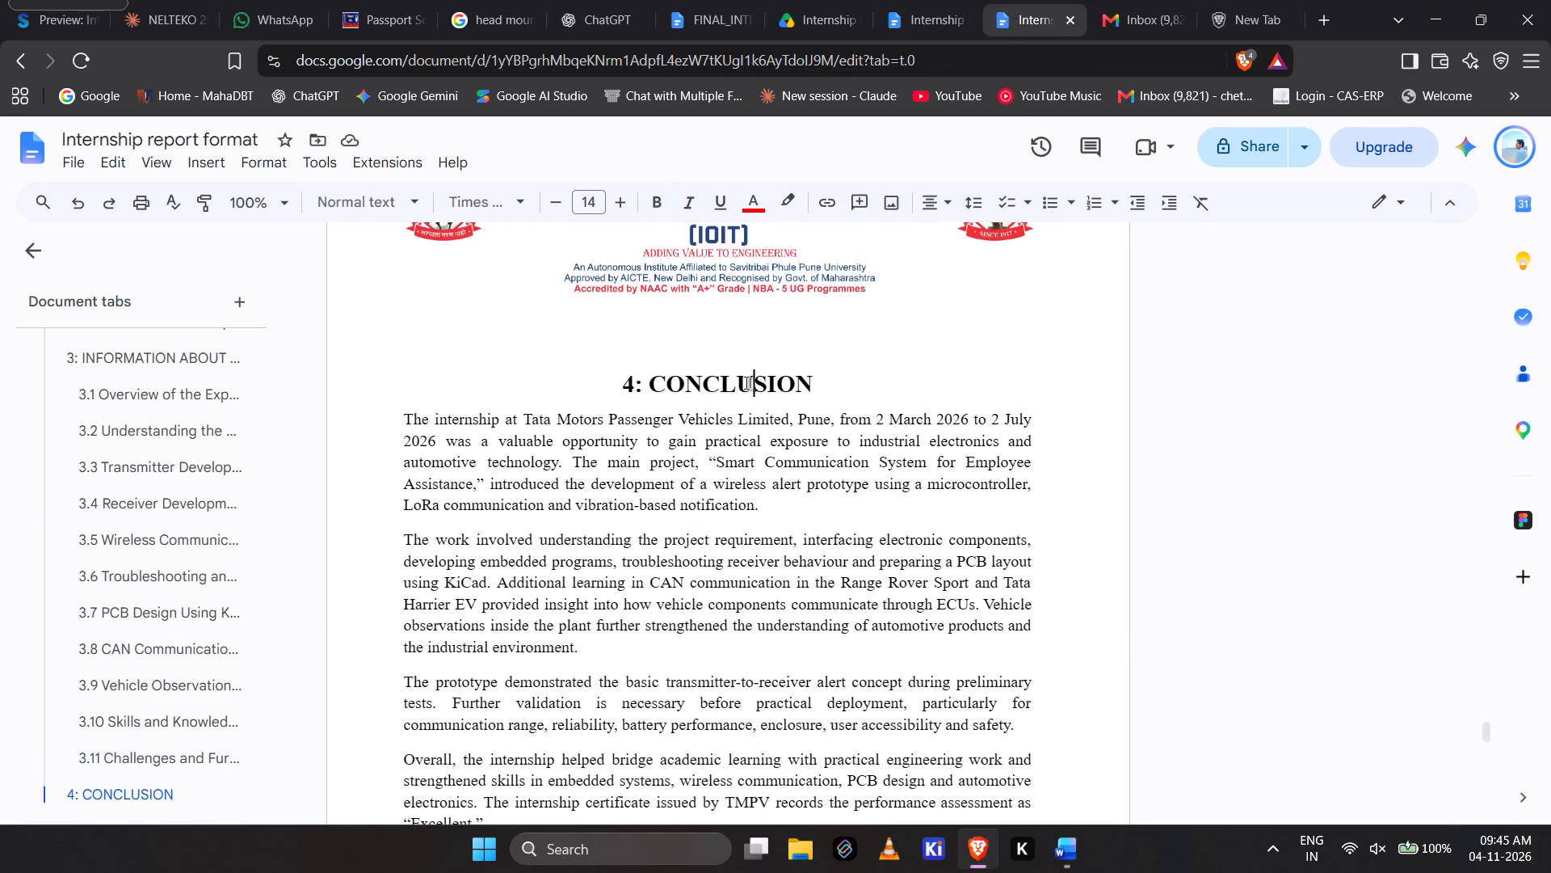
pyautogui.click(746, 383)
pyautogui.hotkey('ctrl', 'c')
pyautogui.scroll(-4, 746, 383)
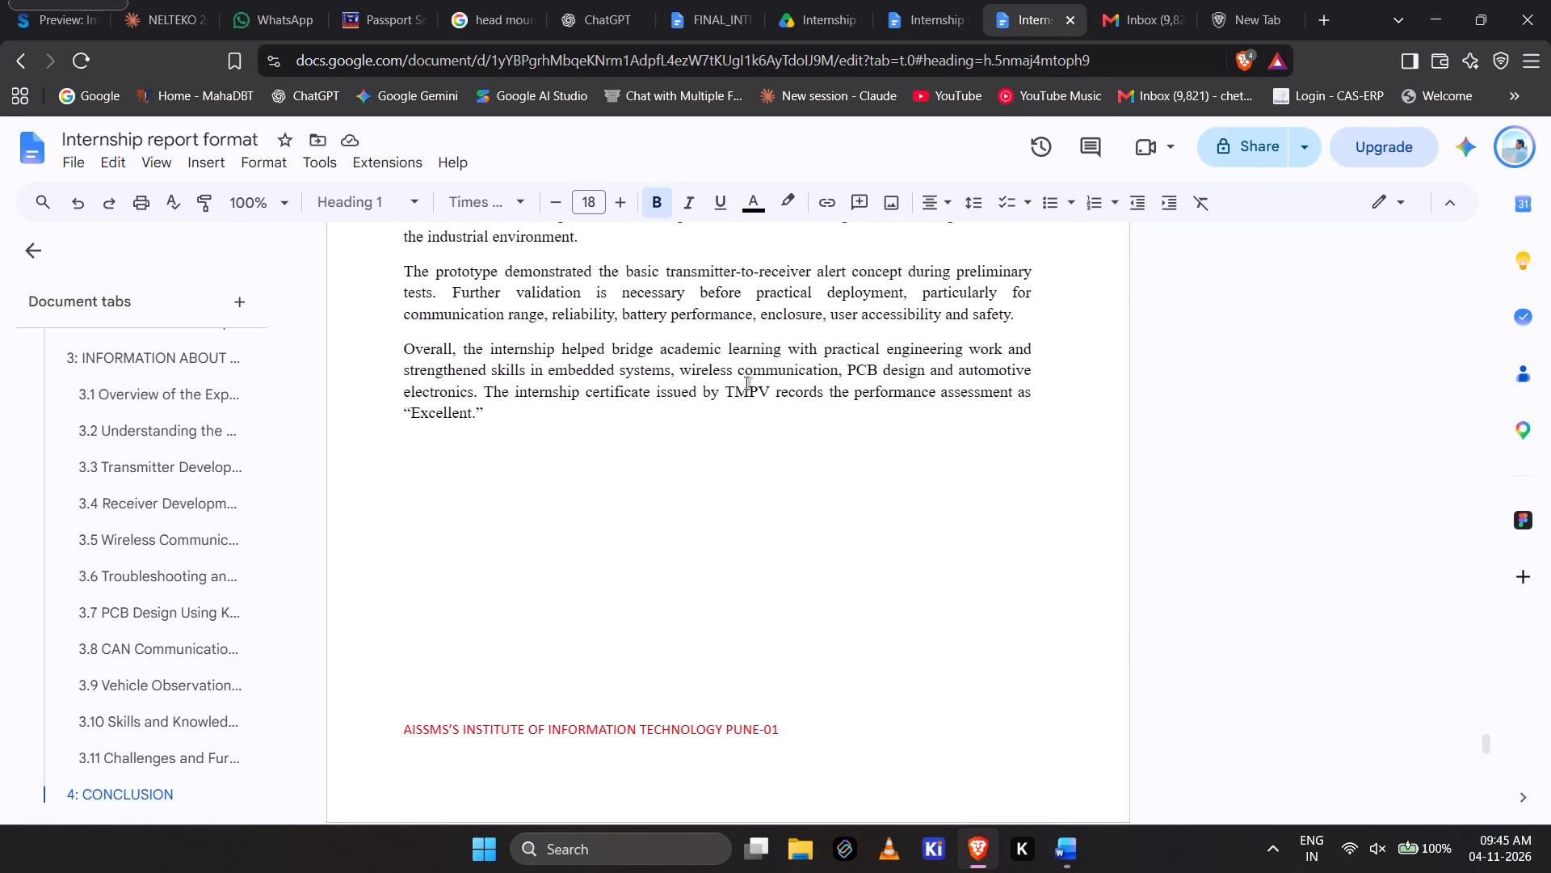
pyautogui.click(746, 383)
pyautogui.click(748, 470)
pyautogui.press('Down')
pyautogui.press('Down')
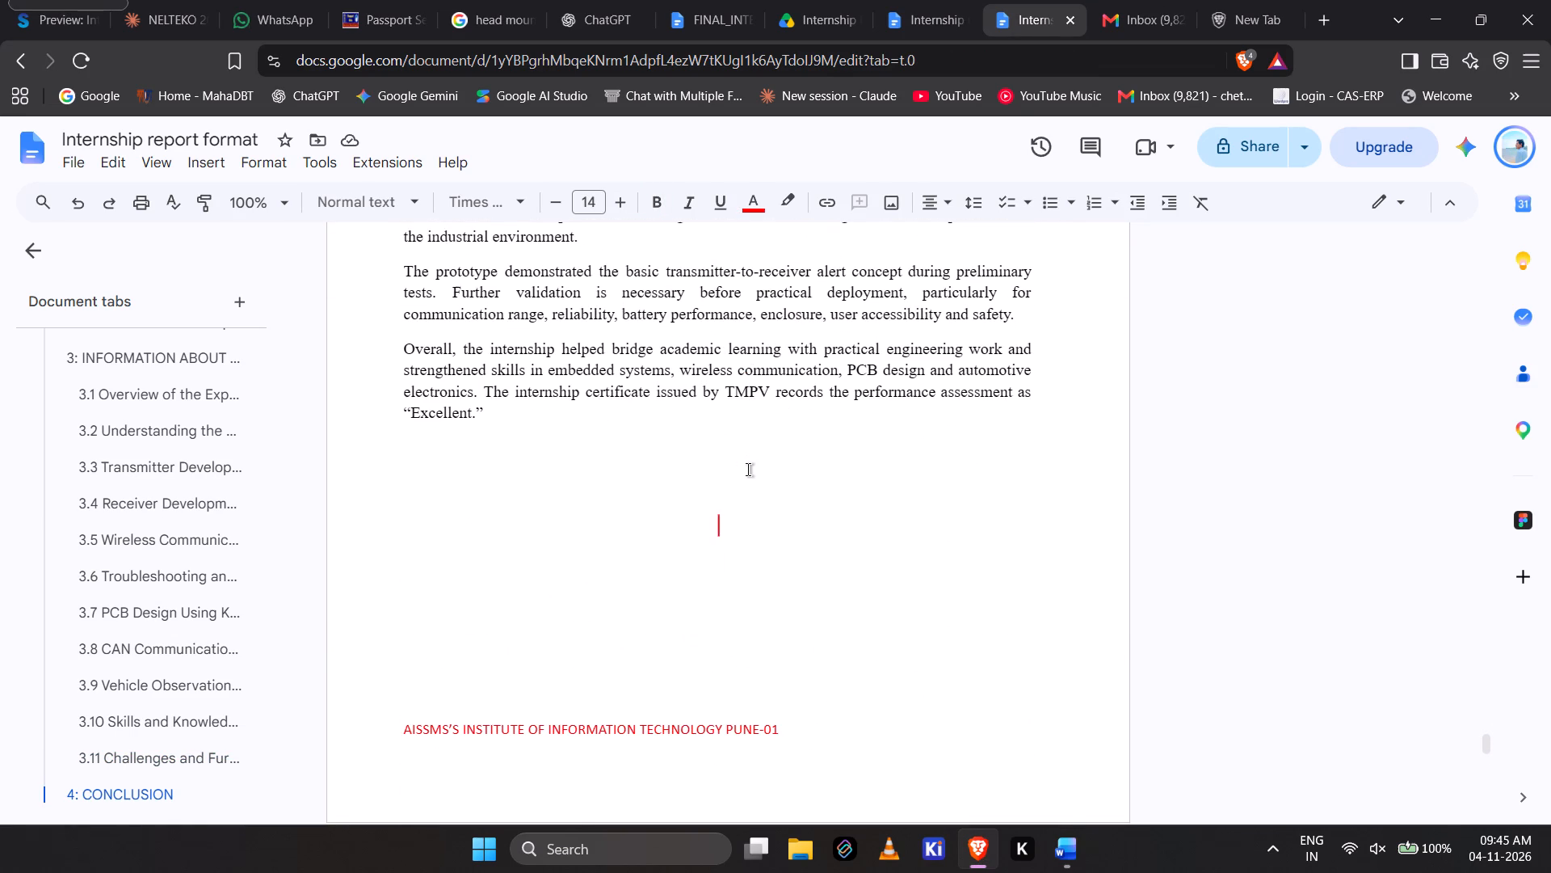
pyautogui.press('Down')
pyautogui.press('Down')
pyautogui.press('Down')
pyautogui.press('Down')
pyautogui.press('Down')
pyautogui.hotkey('ctrl', 'v')
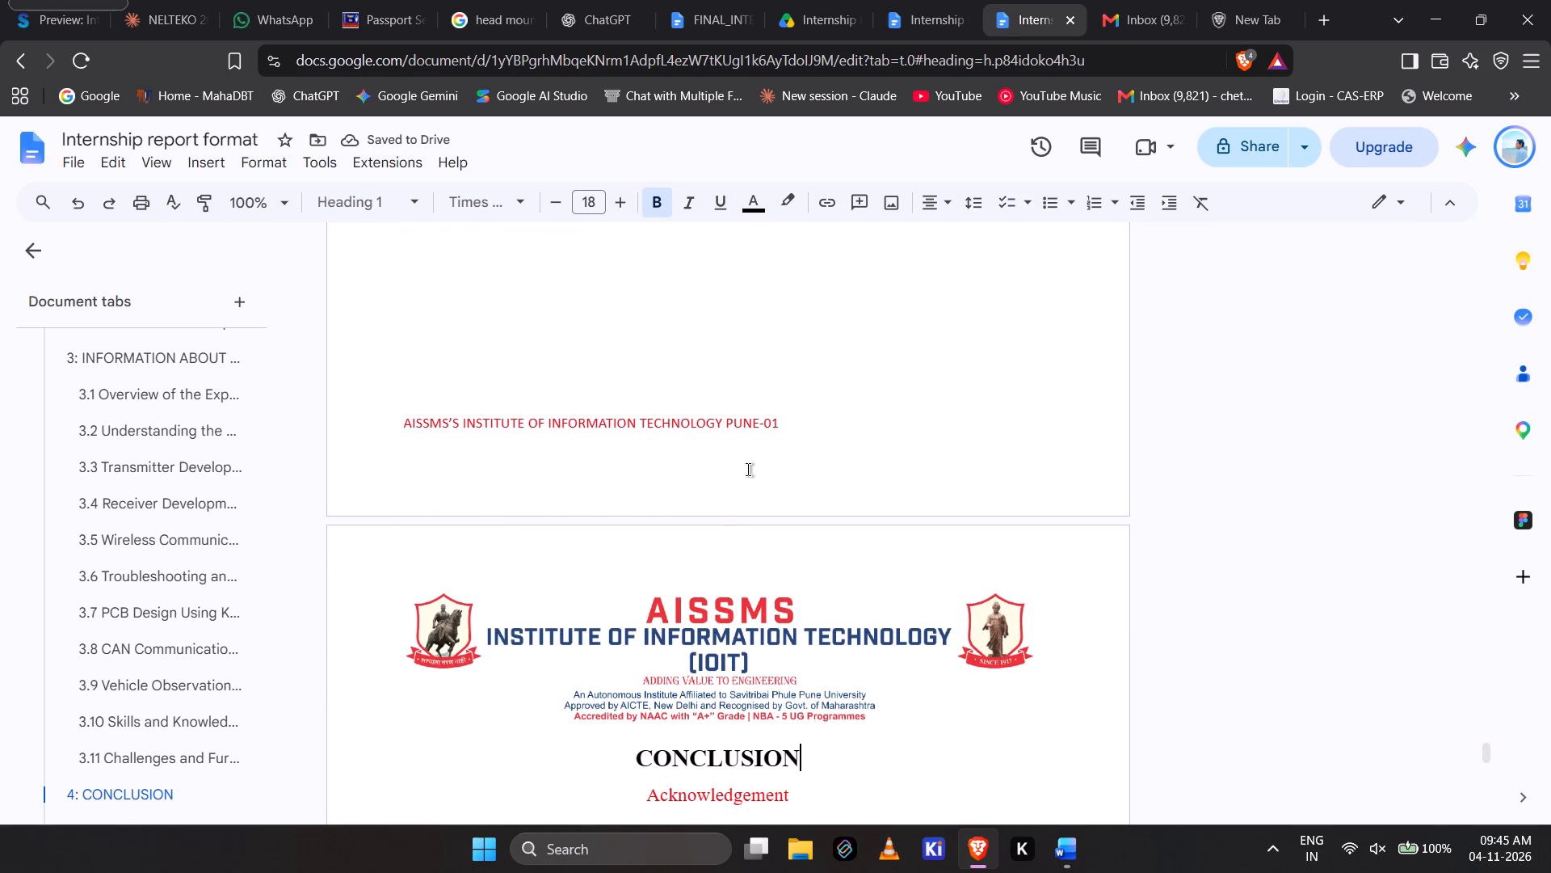
# Change the copied CONCLUSION heading to "5. CERTIFICATE".
pyautogui.hotkey('ctrl', 'Left')
pyautogui.write('5.')
pyautogui.press('space')
pyautogui.hotkey('ctrl', 'Right')
pyautogui.hotkey('ctrl', 'BackSpace')
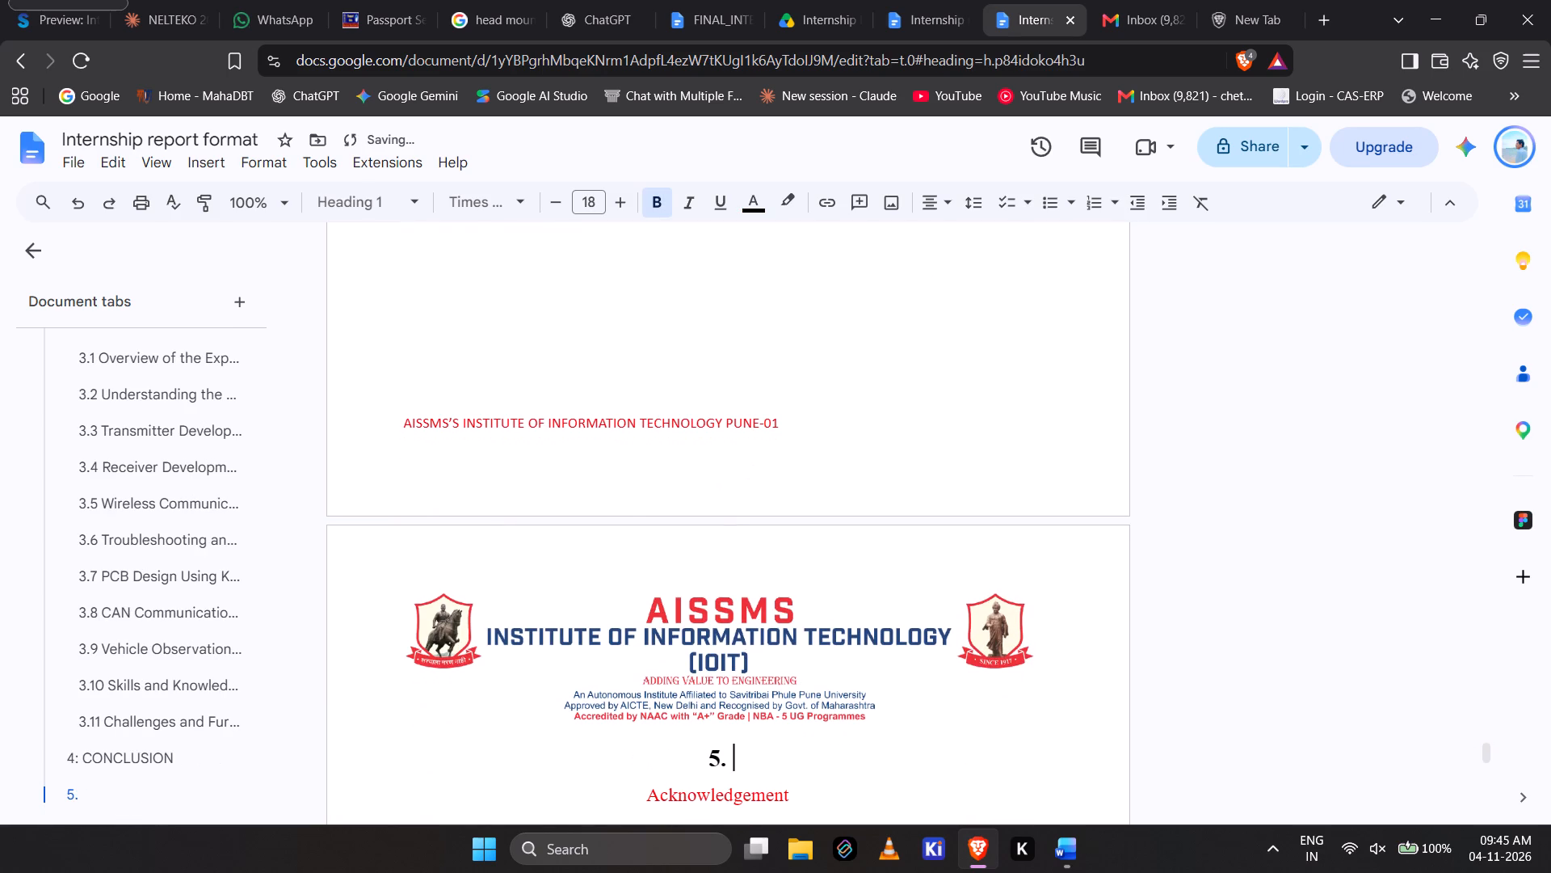
pyautogui.write('CERTIFICSRE')
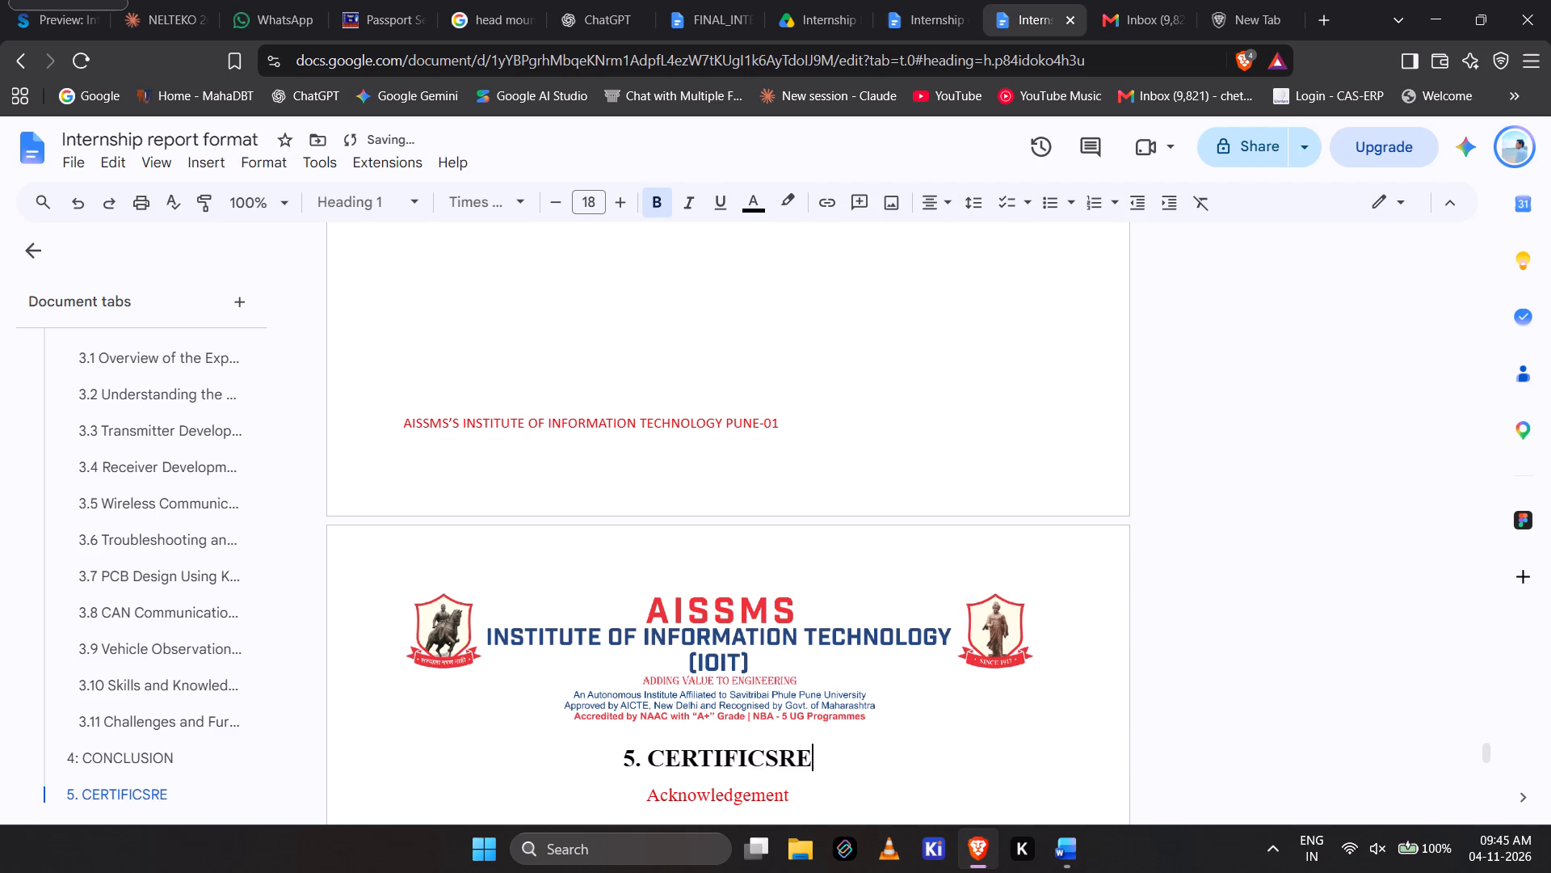
pyautogui.hotkey('shift', 'BackSpace')
pyautogui.hotkey('shift', 'BackSpace')
pyautogui.hotkey('shift', 'BackSpace')
pyautogui.write('ATE')
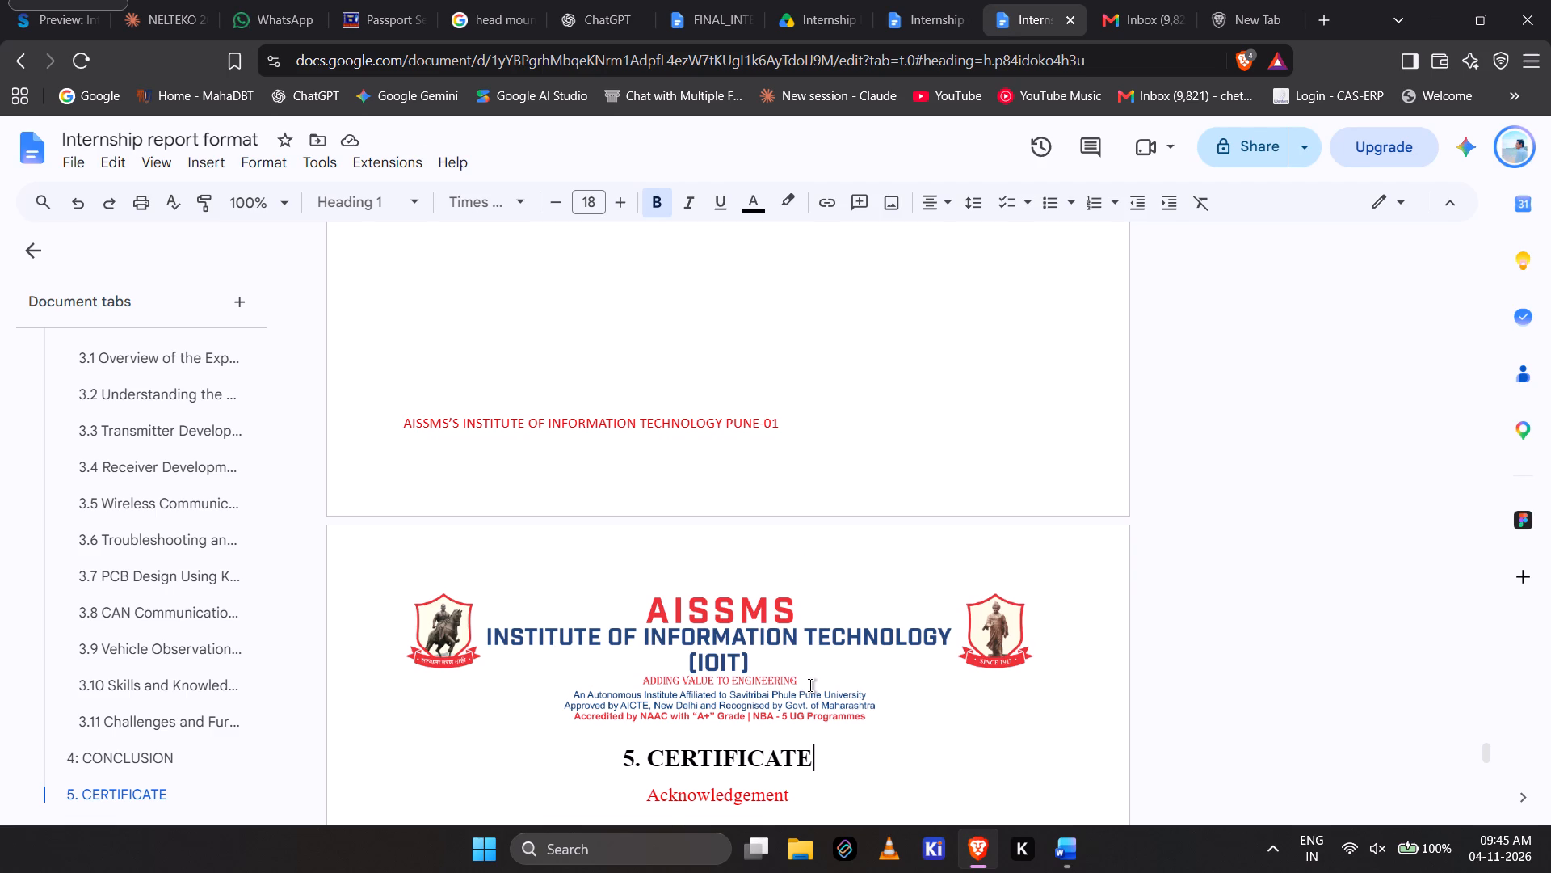
# Insert empty lines below the 5. CERTIFICATE heading to push the red Acknowledgement heading onto the next page.
pyautogui.press('Return')
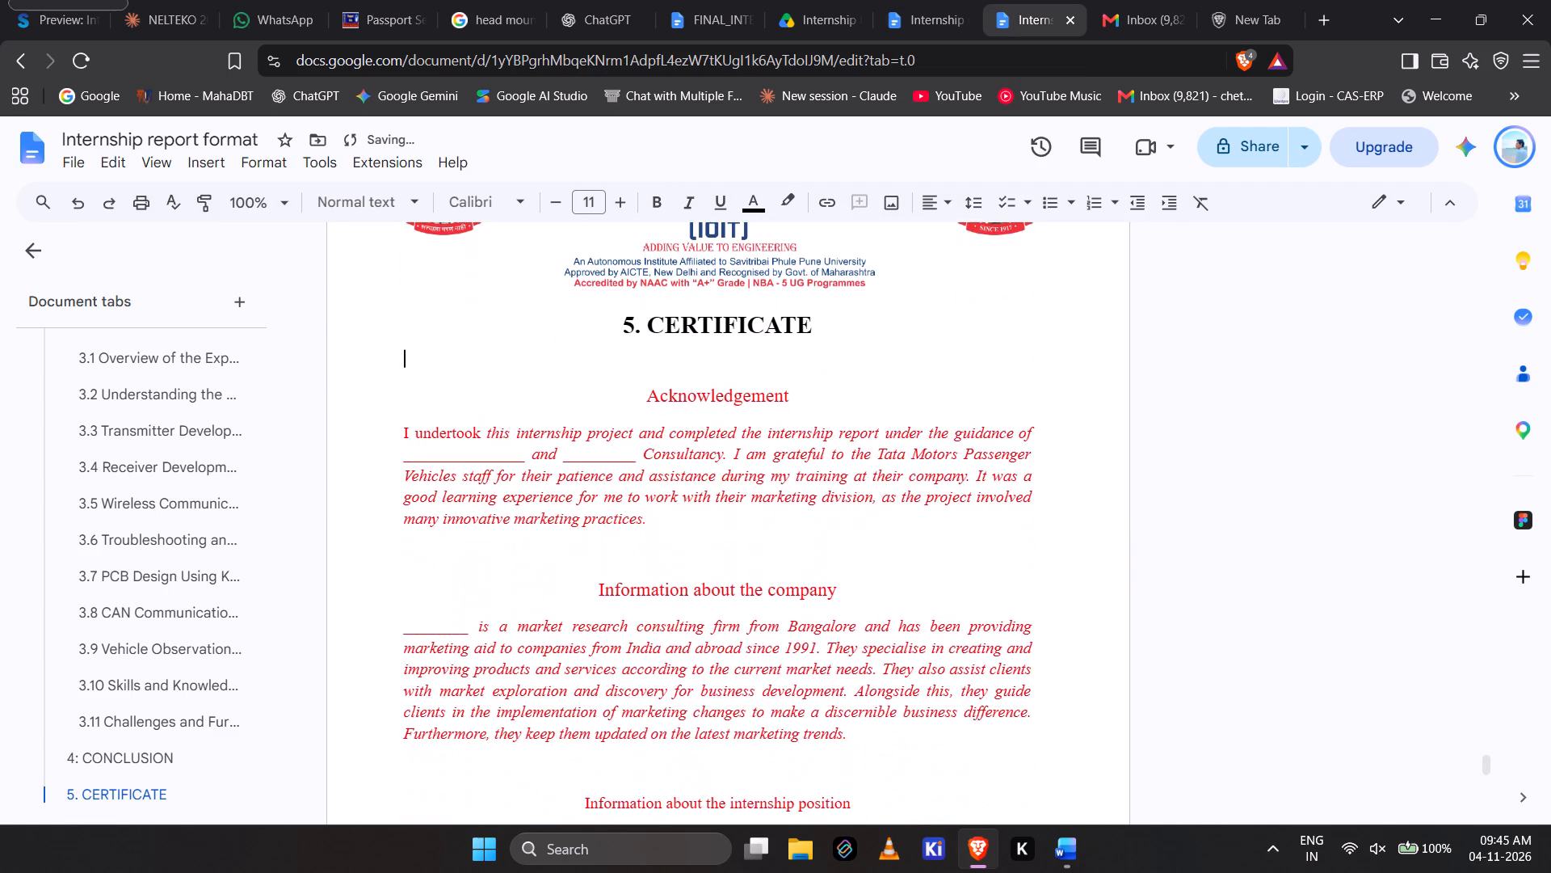
pyautogui.press('Return')
pyautogui.press('Return')
pyautogui.press('Return')
pyautogui.press('Return')
pyautogui.press('Return')
pyautogui.press('Return')
pyautogui.press('Return')
pyautogui.press('Return')
pyautogui.press('Return')
pyautogui.press('Return')
pyautogui.press('Return')
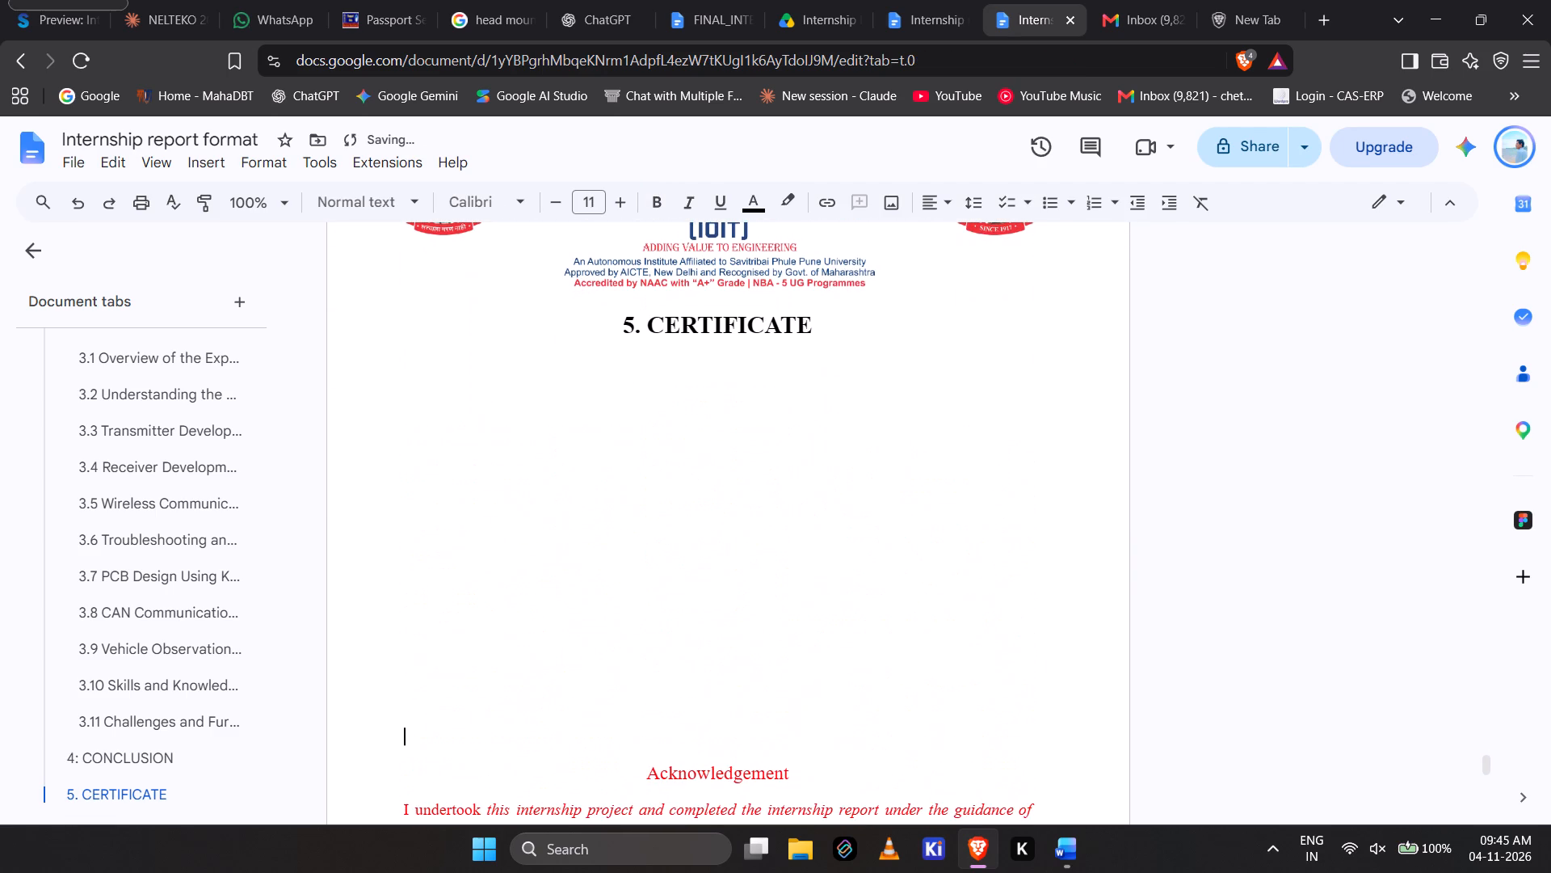
pyautogui.scroll(-4, 1083, 615)
pyautogui.press('Return')
pyautogui.press('Return')
pyautogui.press('Return')
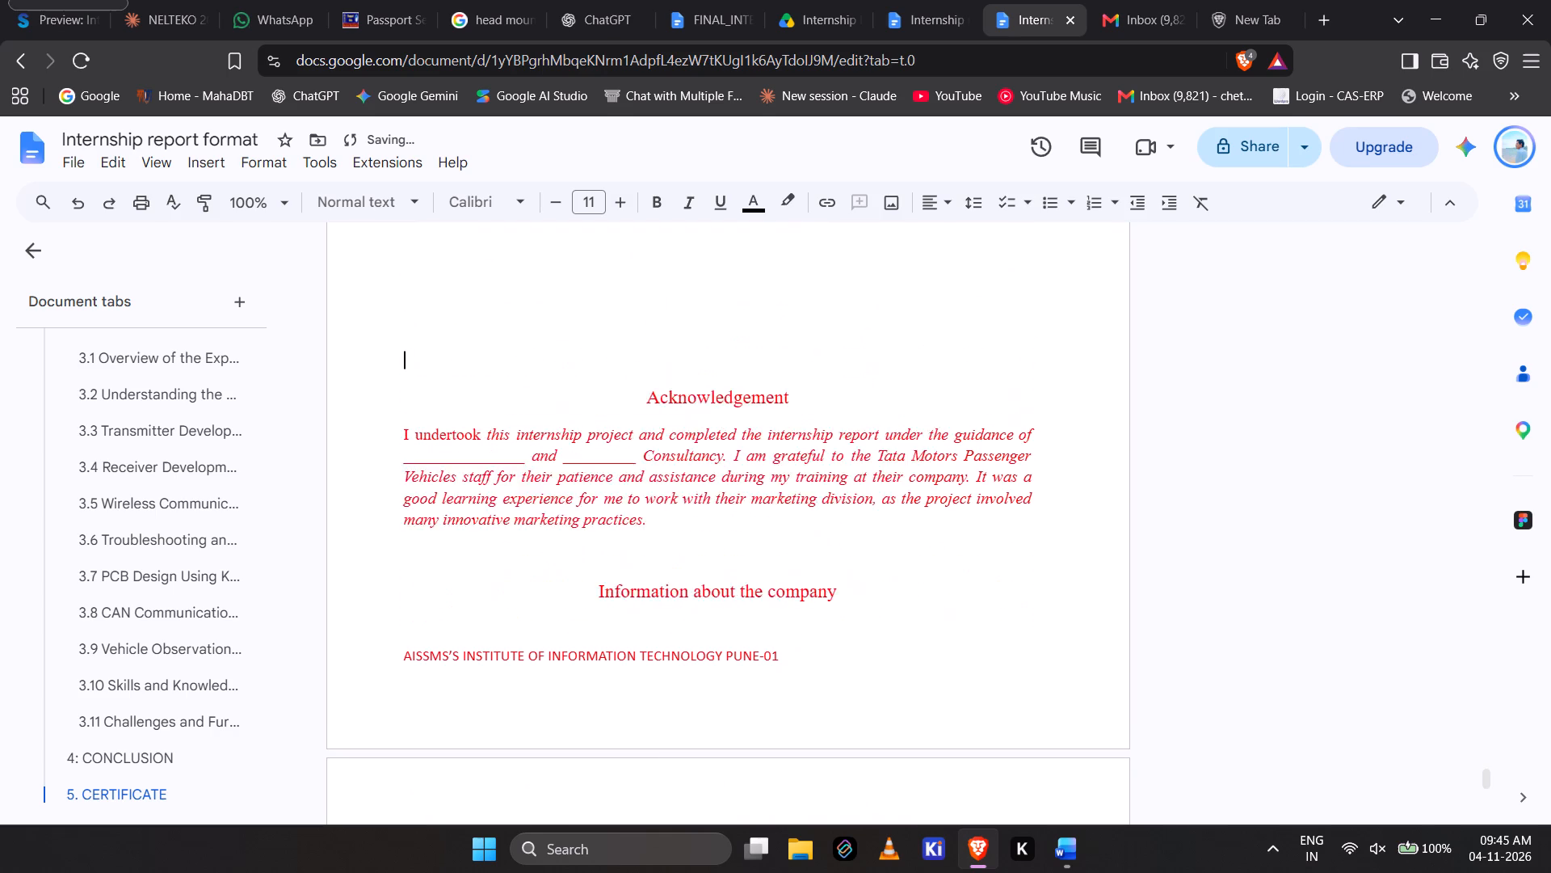
pyautogui.press('Return')
pyautogui.press('Return')
pyautogui.press('Return')
pyautogui.press('Return')
pyautogui.press('Return')
pyautogui.press('Return')
pyautogui.press('Return')
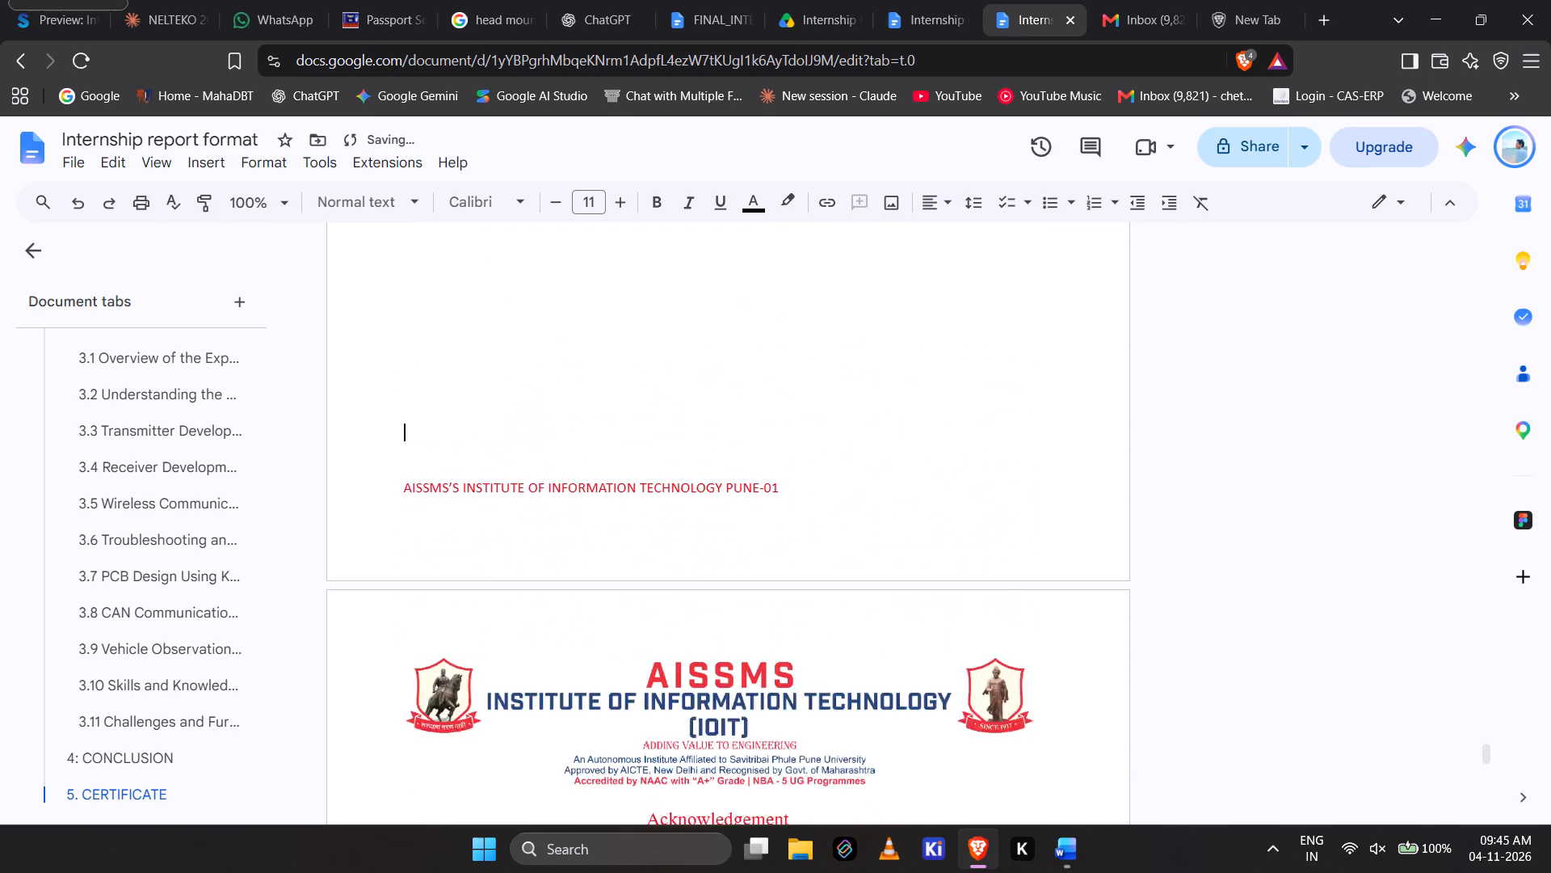
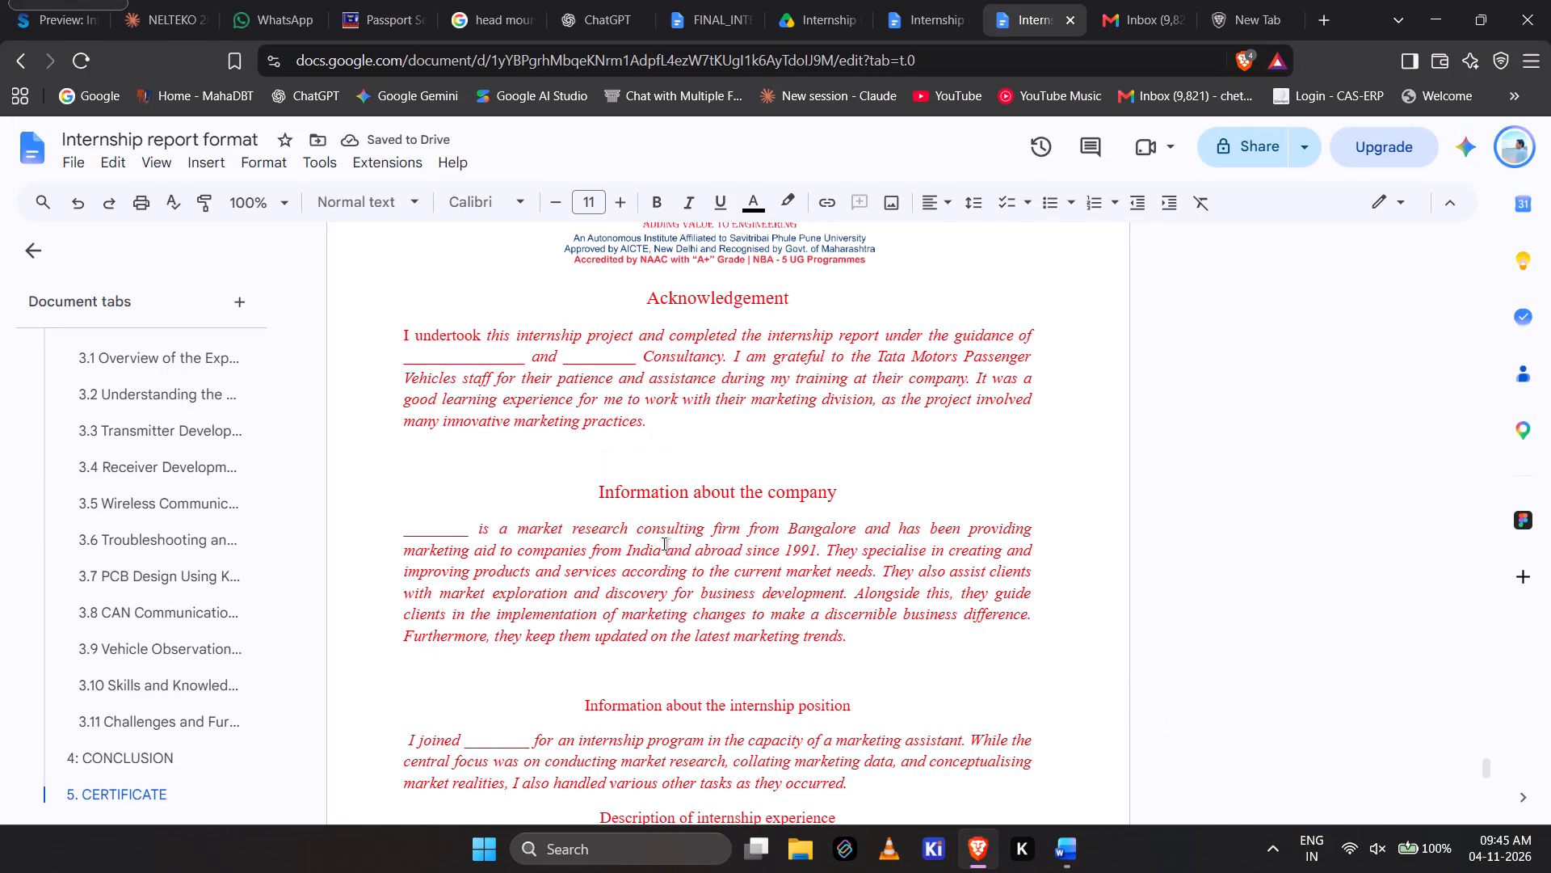
pyautogui.scroll(12, 693, 500)
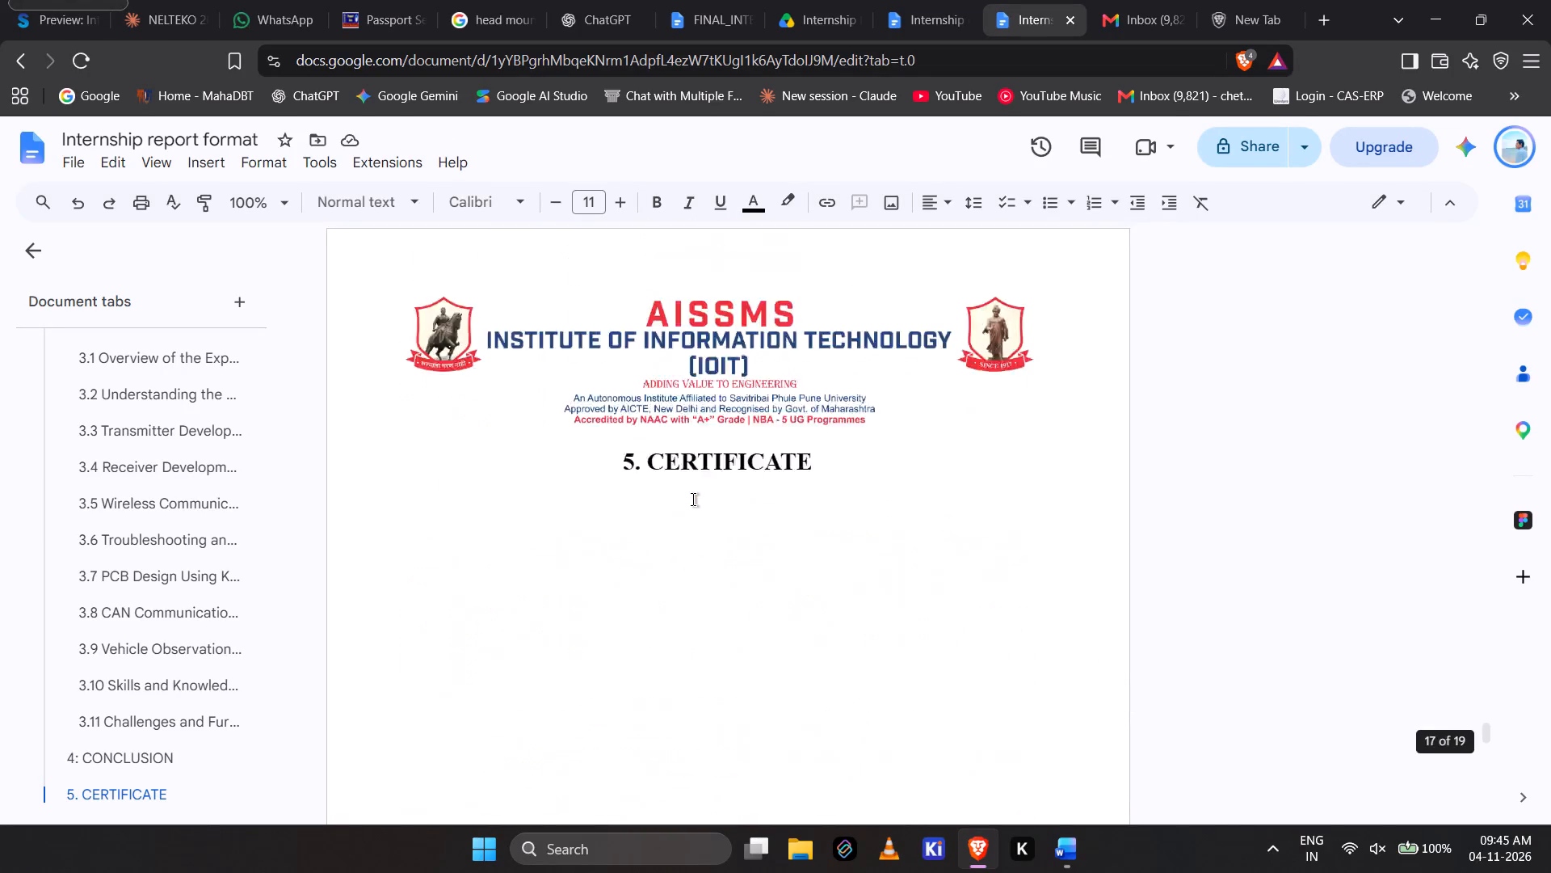
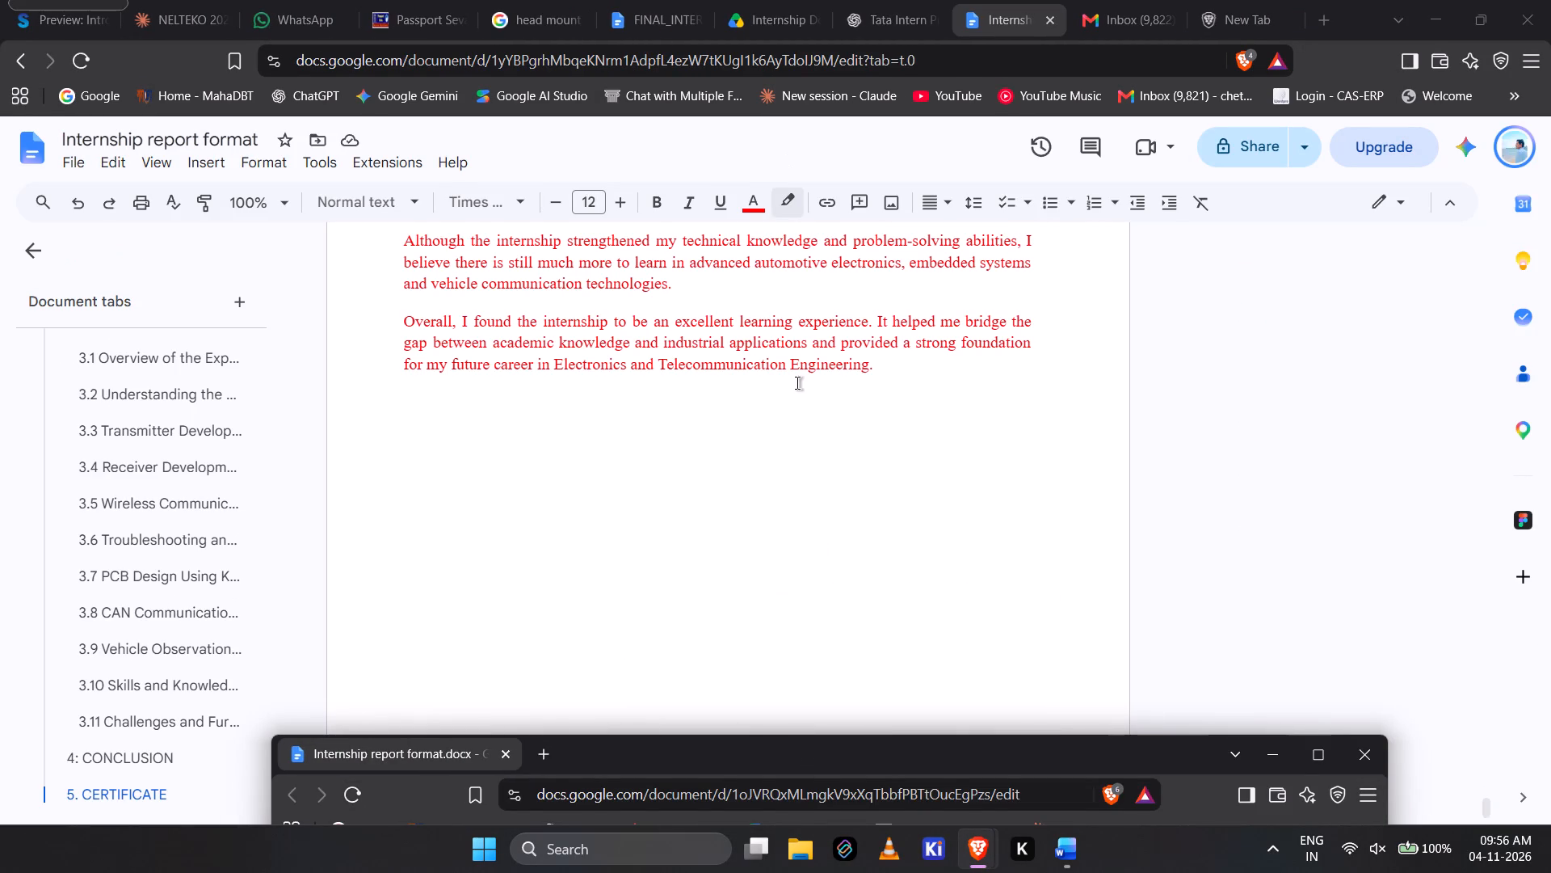
pyautogui.moveTo(942, 745); pyautogui.dragTo(873, 401)
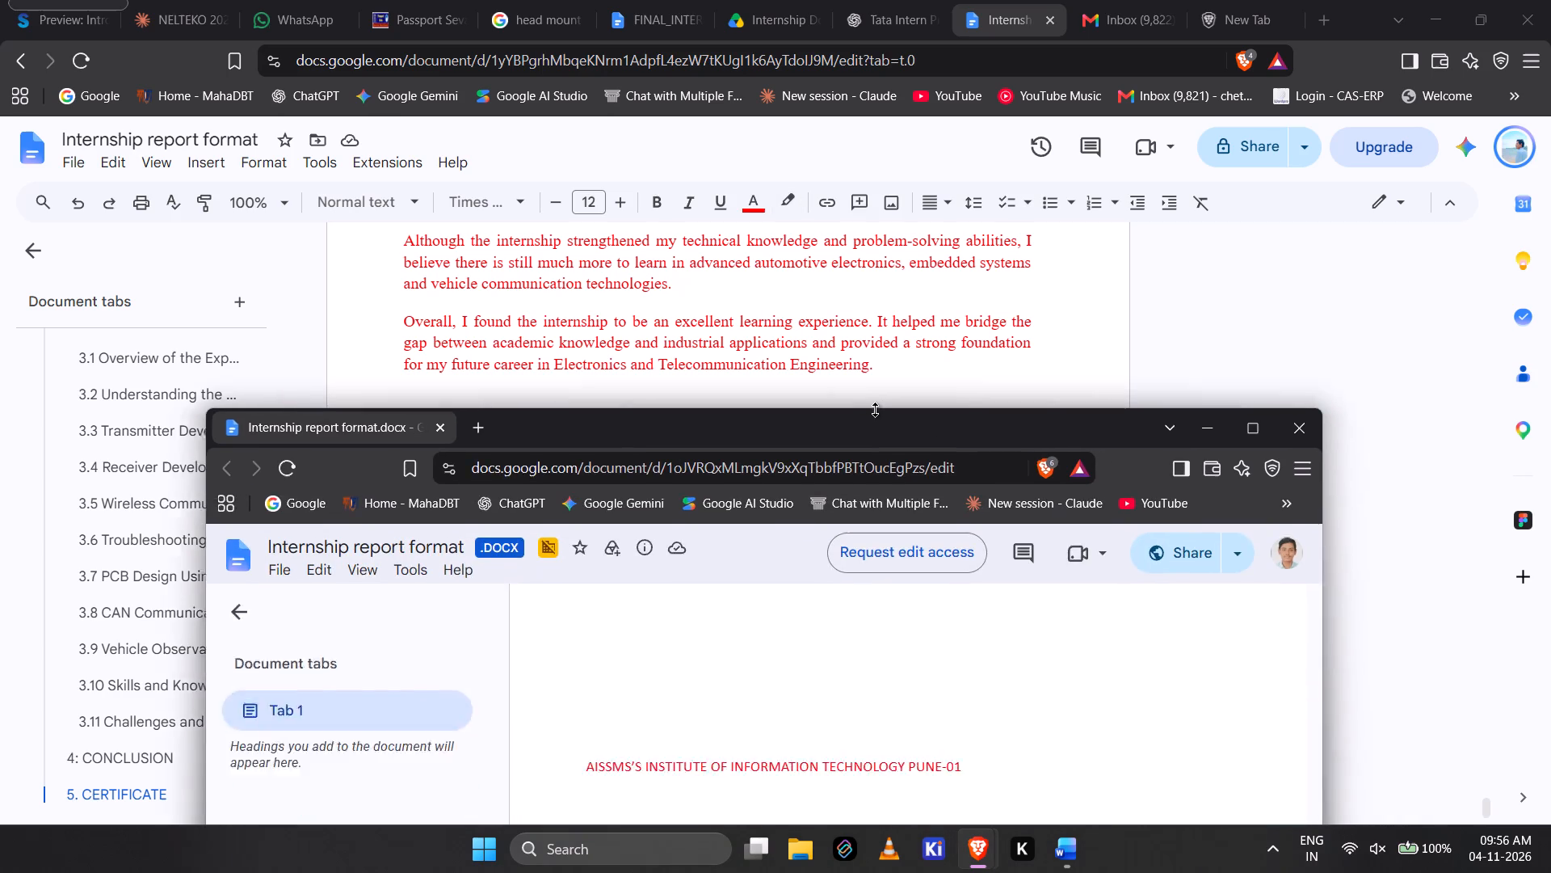
pyautogui.moveTo(873, 401); pyautogui.dragTo(879, 106)
pyautogui.scroll(-14, 881, 287)
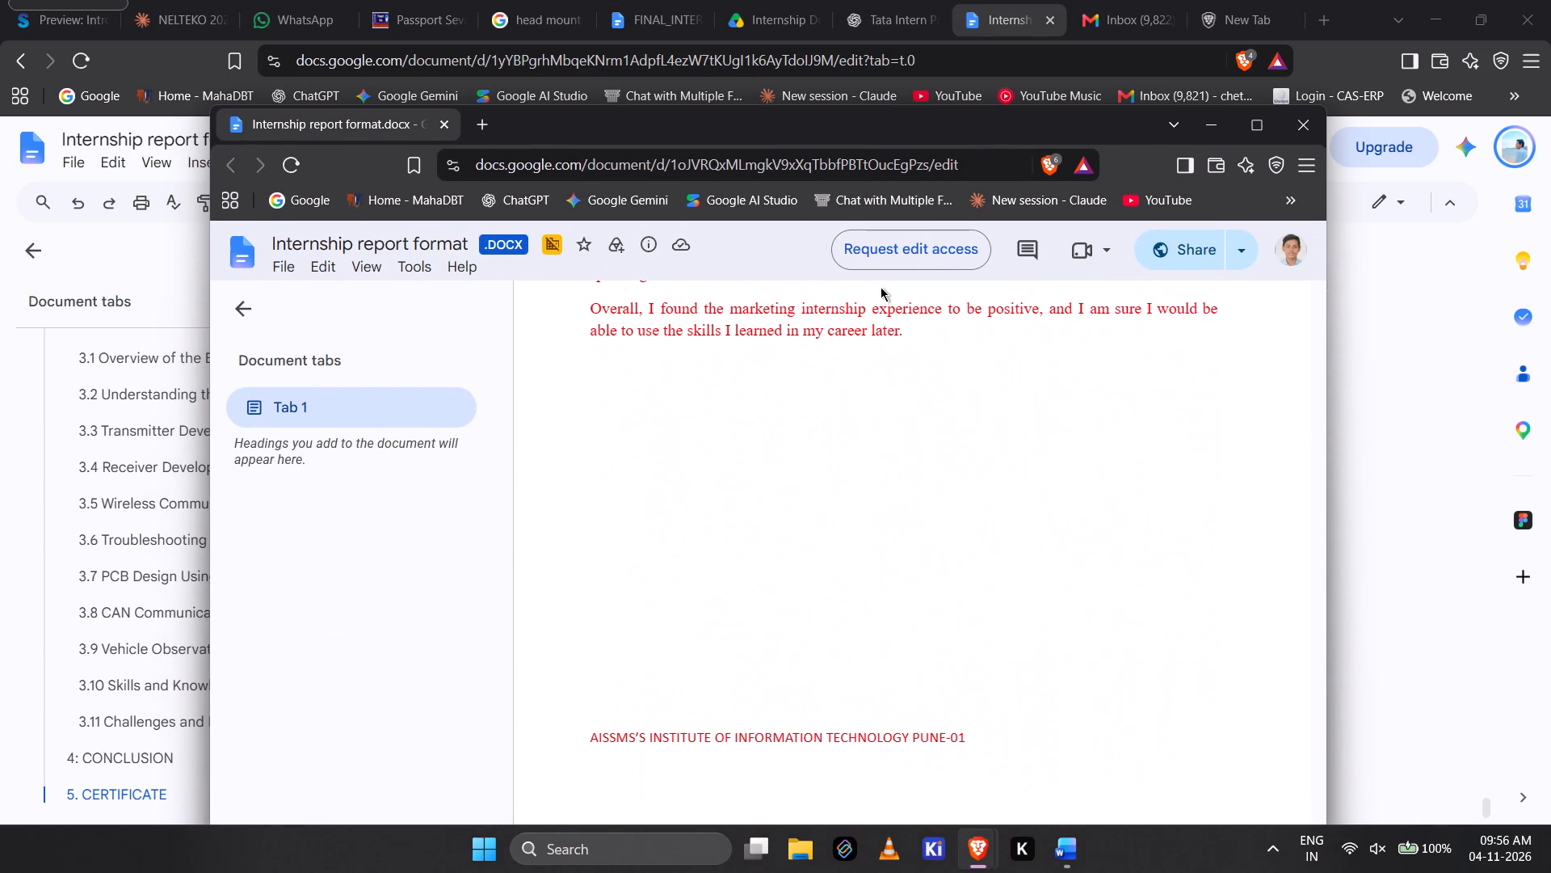
pyautogui.scroll(3, 881, 299)
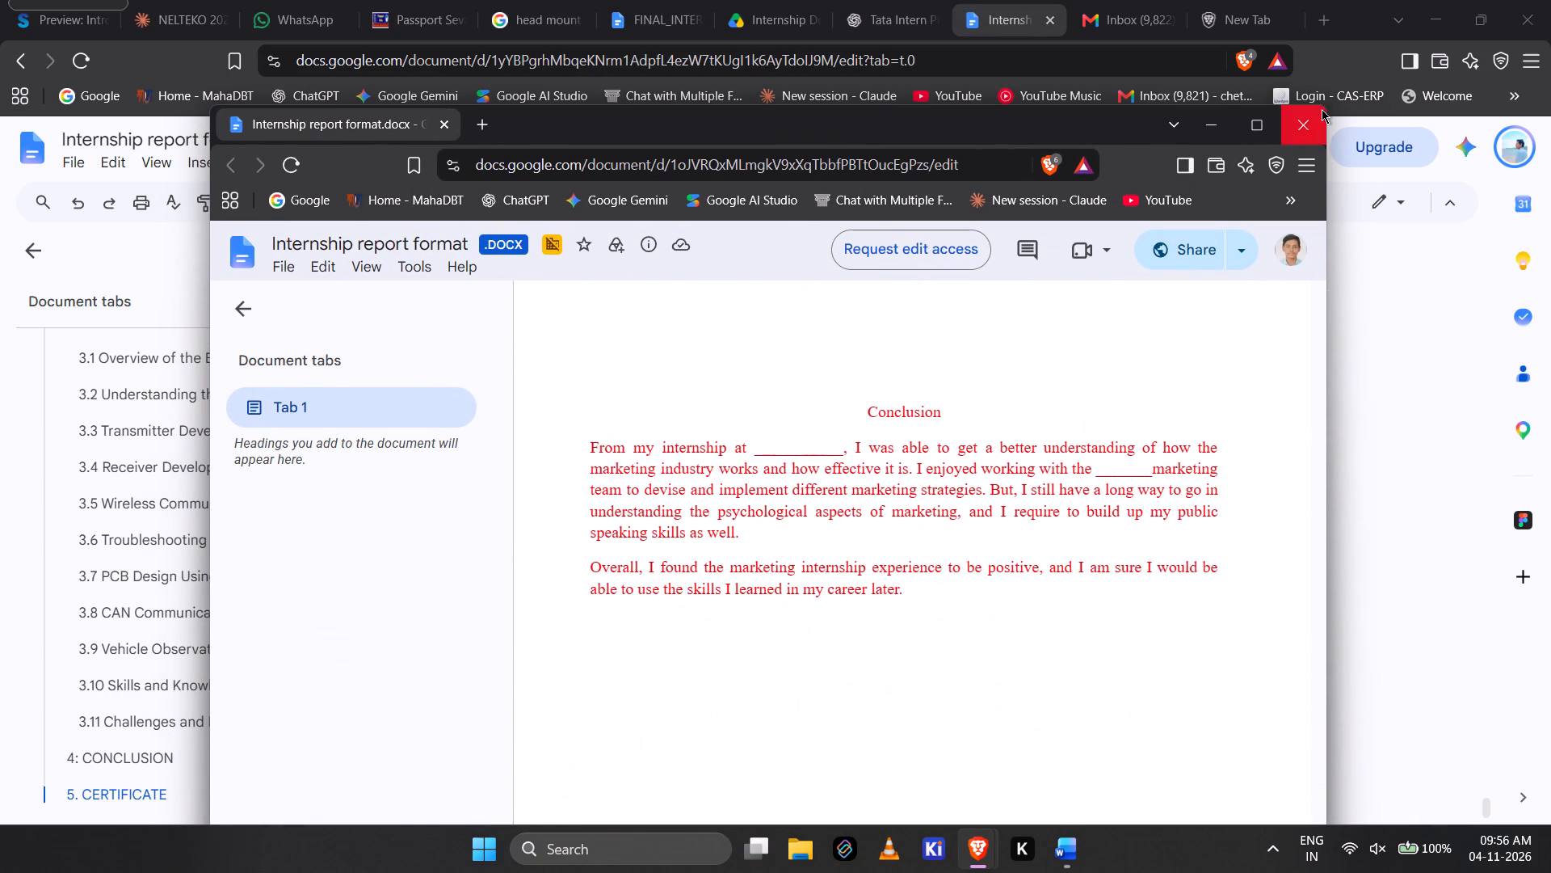
pyautogui.click(1320, 109)
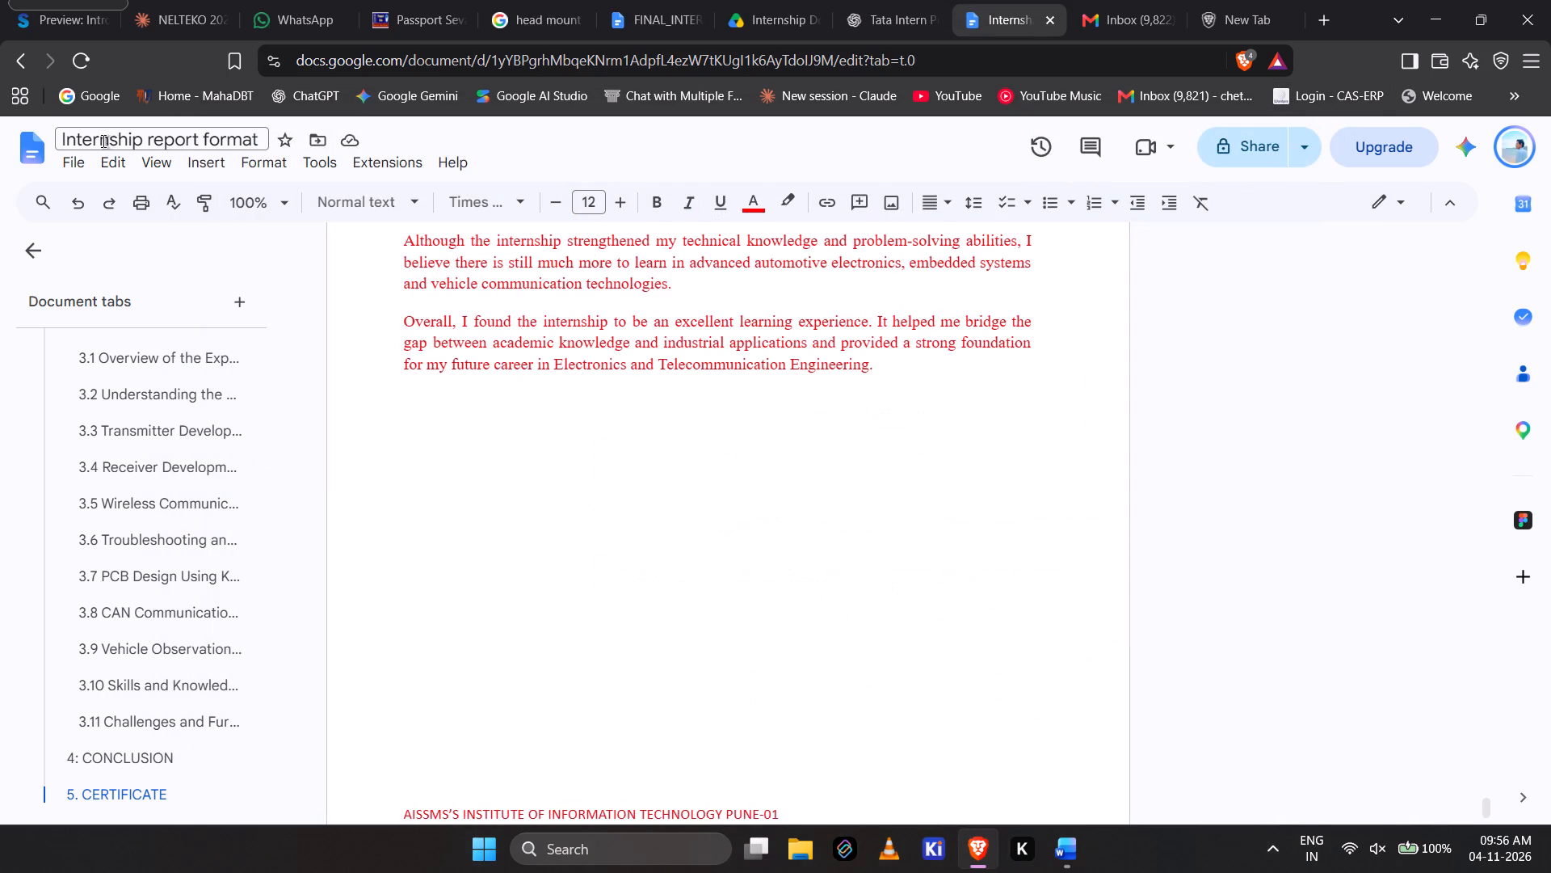
# Rename the report document as Tata_Internship_Report_Chetan.
pyautogui.click(111, 141)
pyautogui.hotkey('ctrl', 'a')
pyautogui.press('BackSpace')
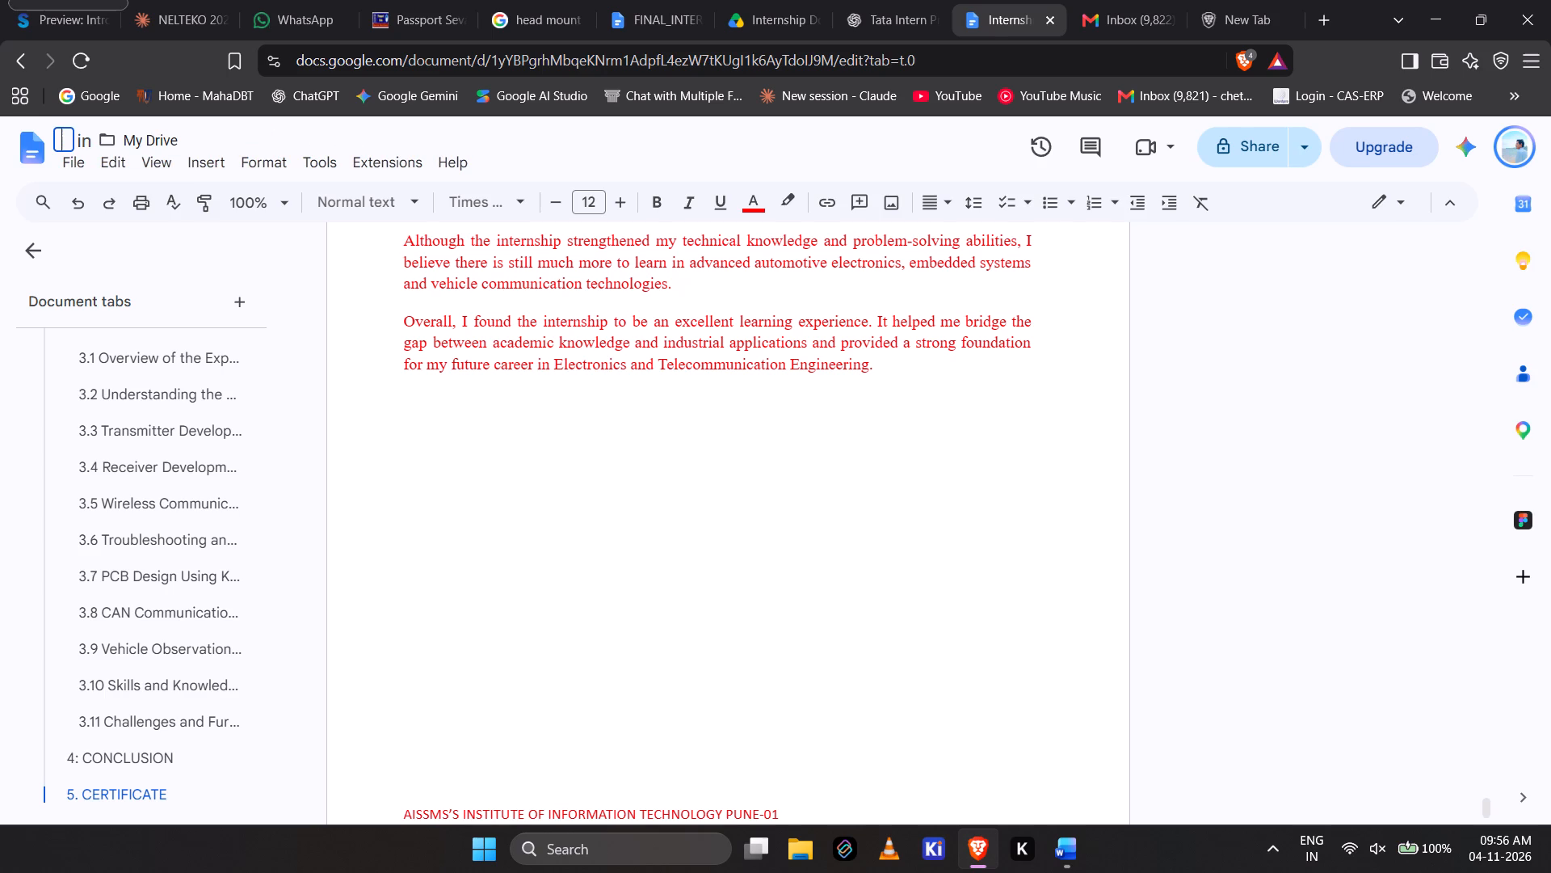
pyautogui.write('Tata')
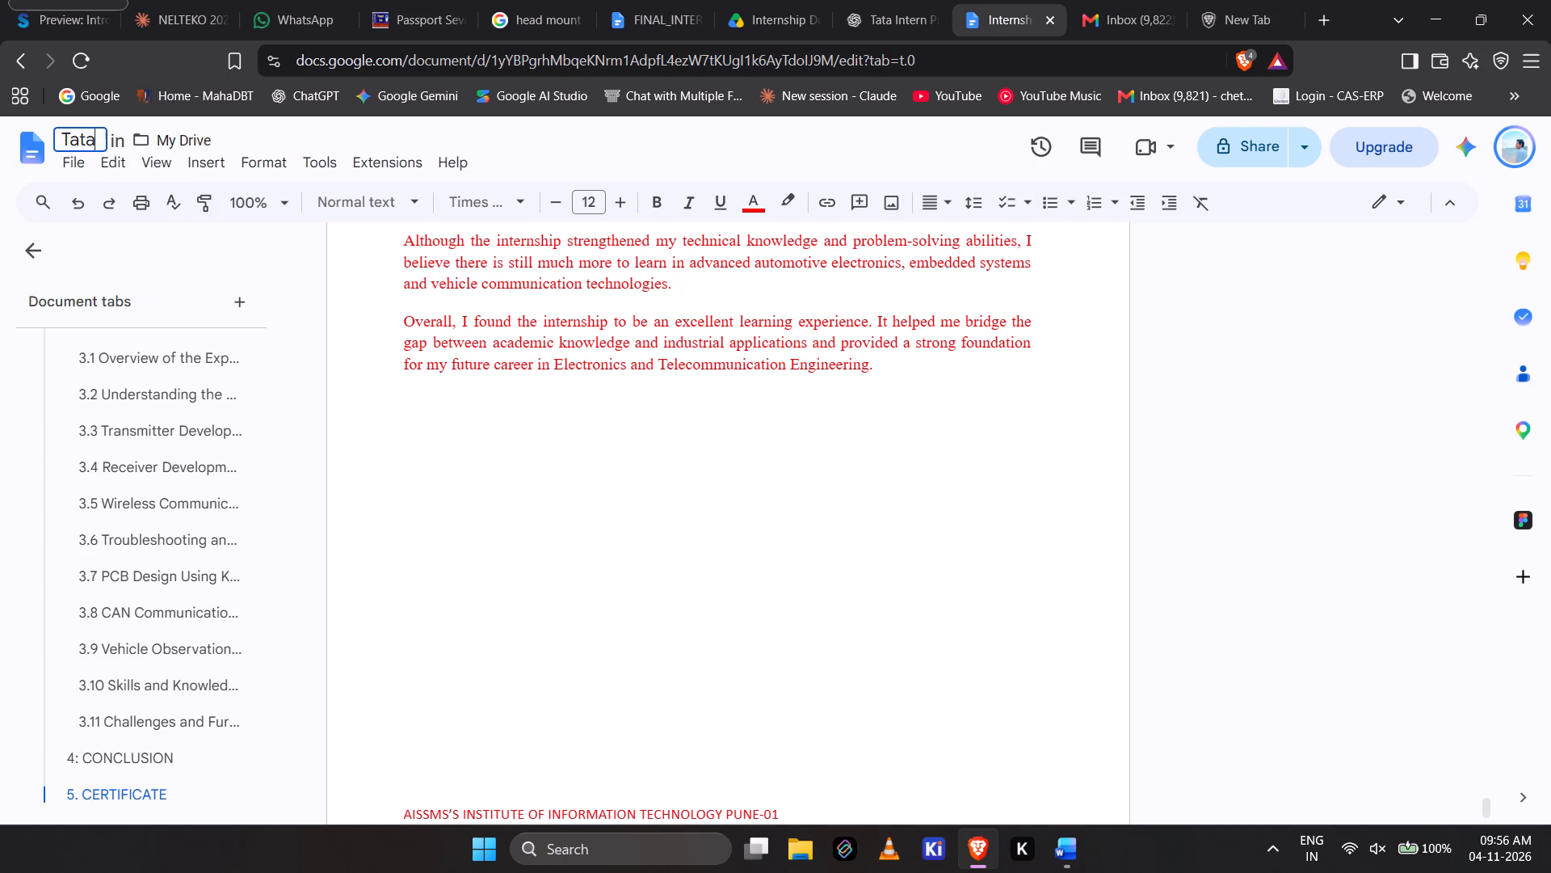
pyautogui.write('_Internship_report')
pyautogui.hotkey('ctrl', 'BackSpace')
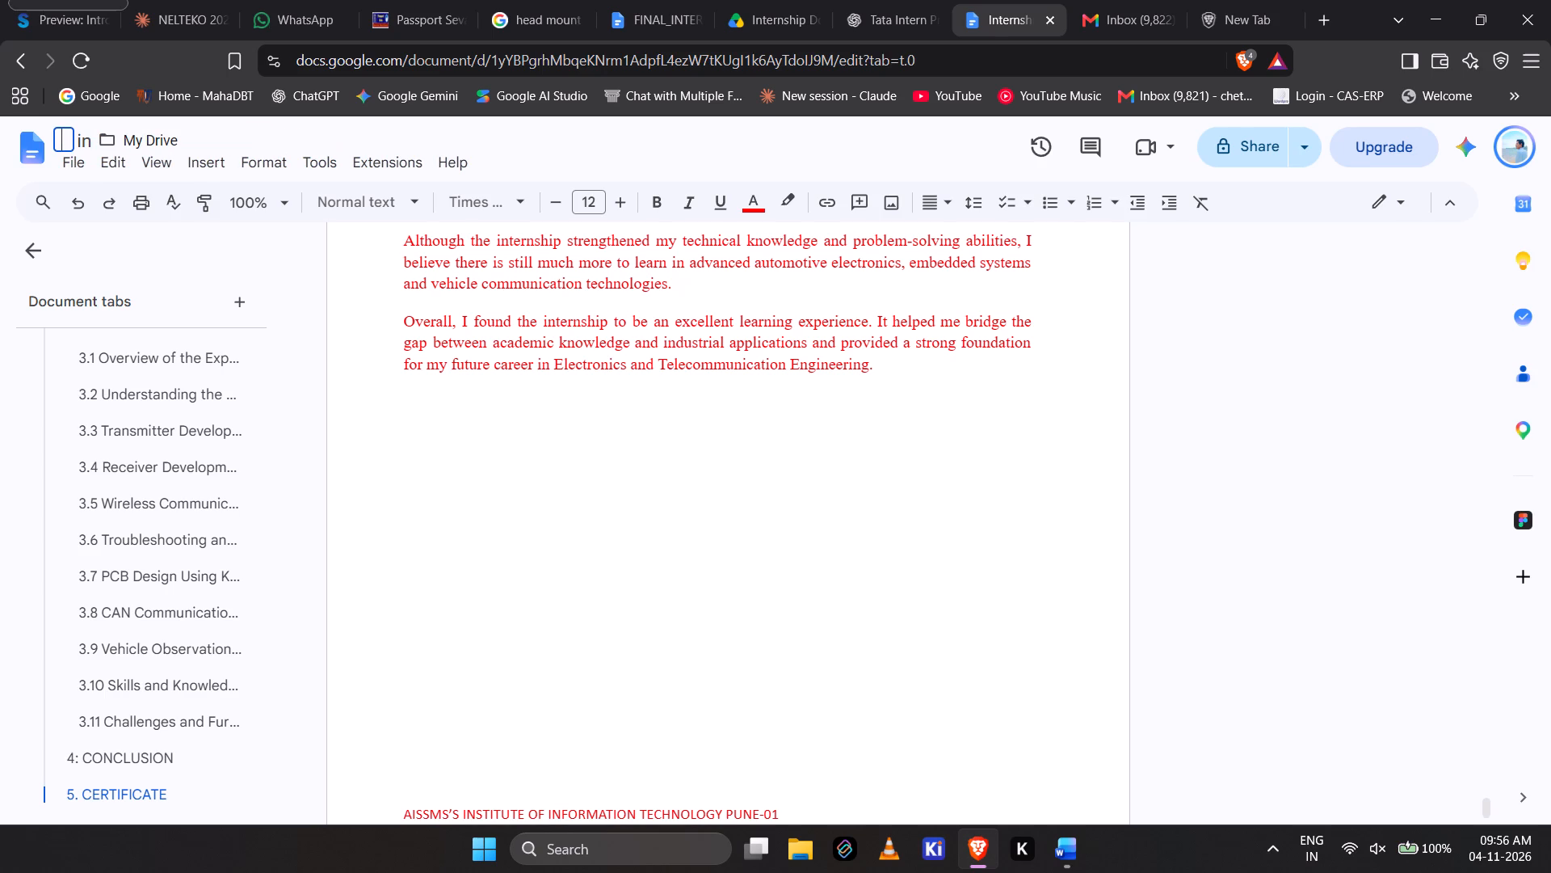
pyautogui.write('Tata_Internship_Report')
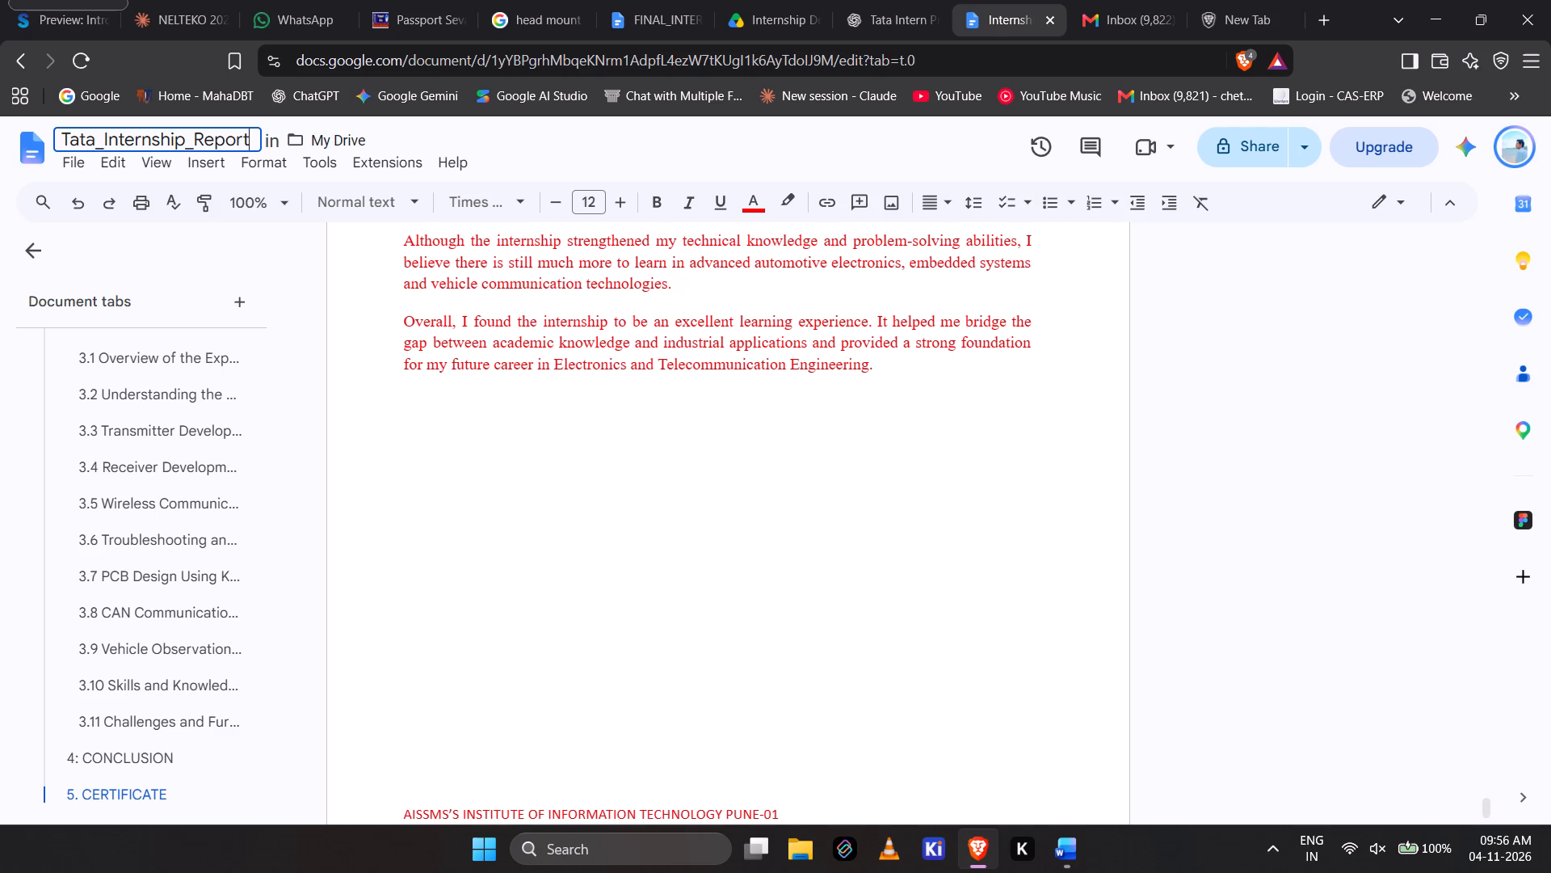
pyautogui.hotkey('shift', '_')
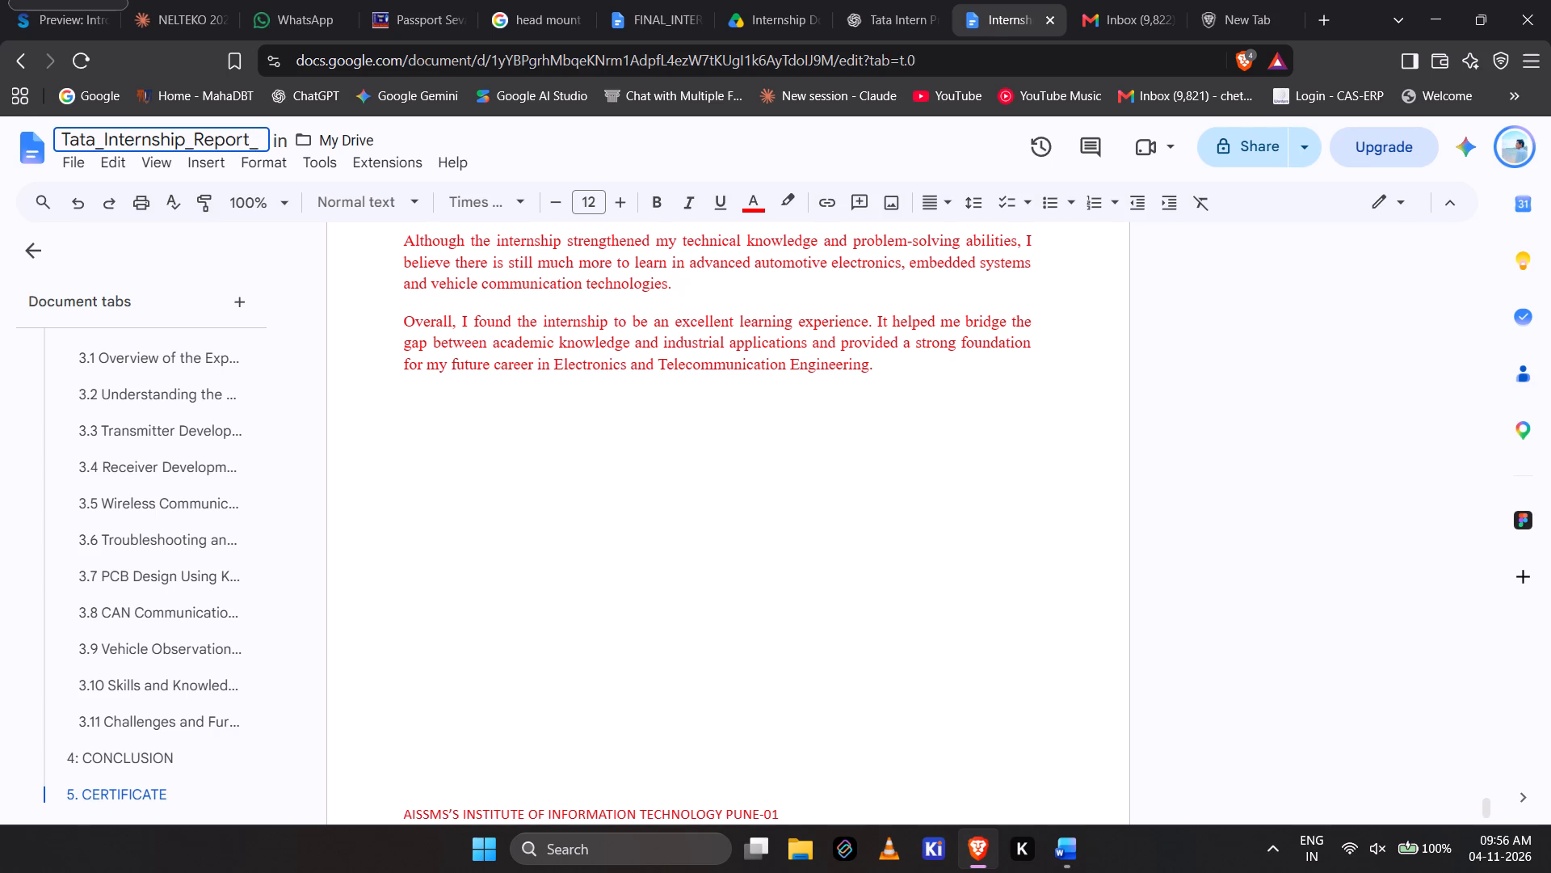
pyautogui.write('Chetan')
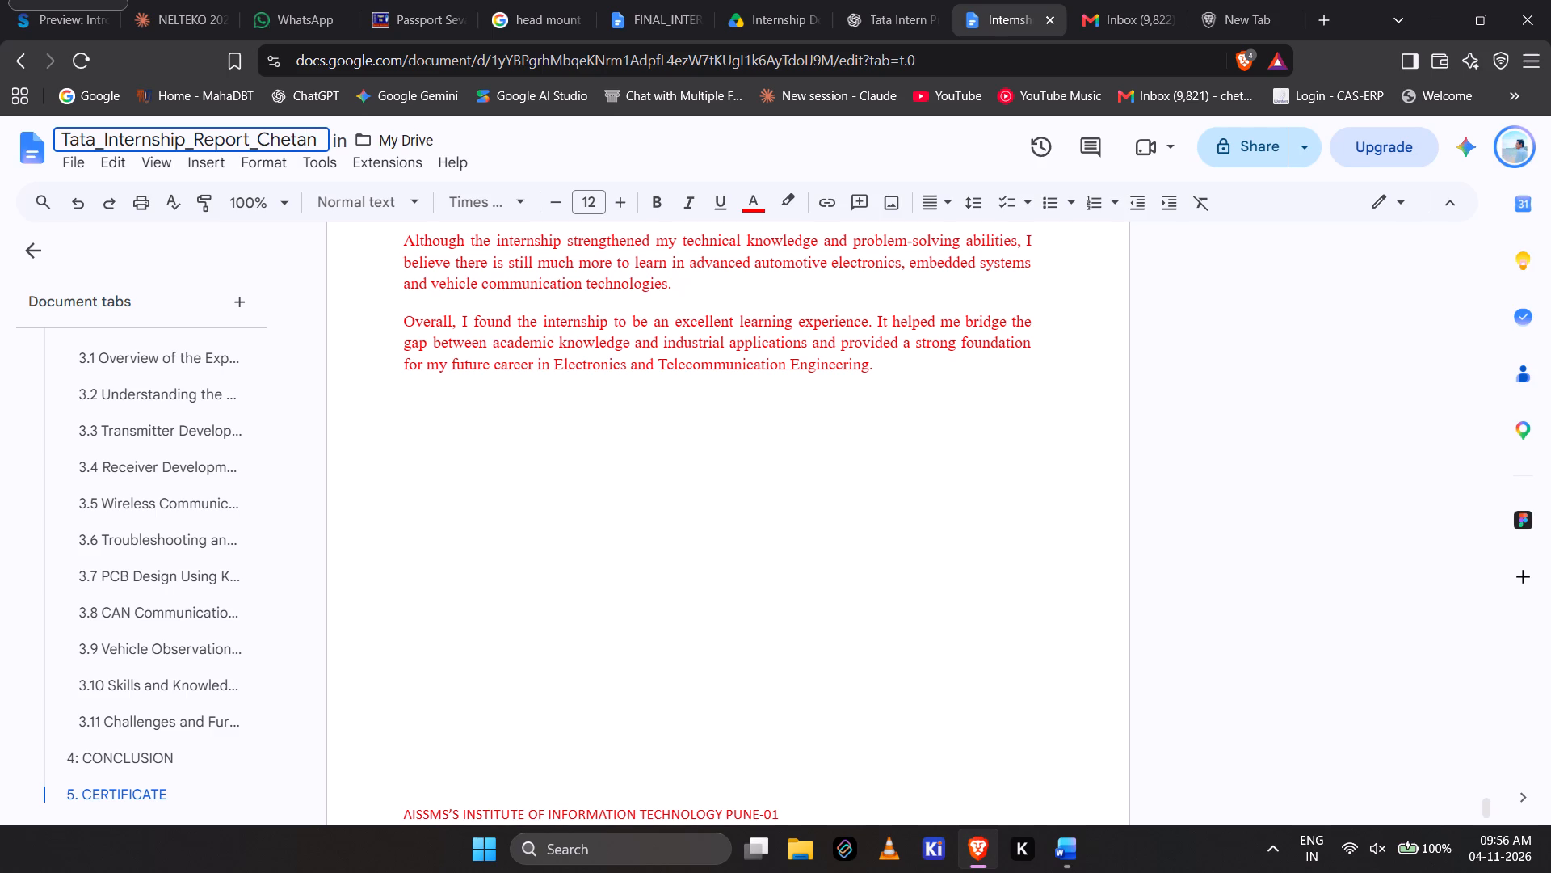
pyautogui.press('Return')
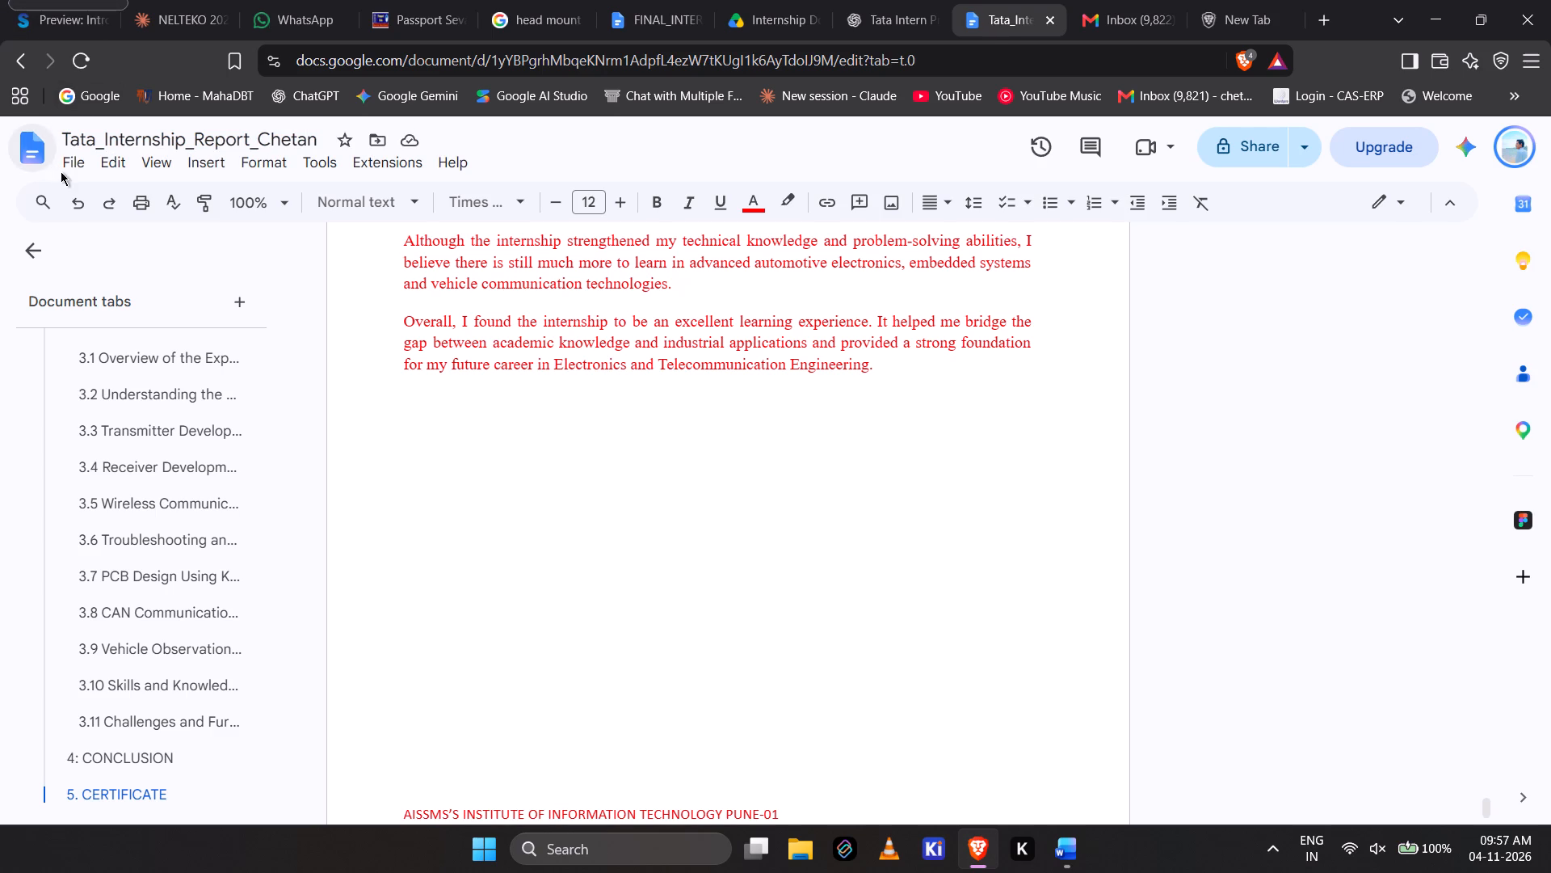
# Download the report as a PDF document and save it to the Desktop as Tata_Internship_Report_Chetan.pdf.
pyautogui.click(69, 167)
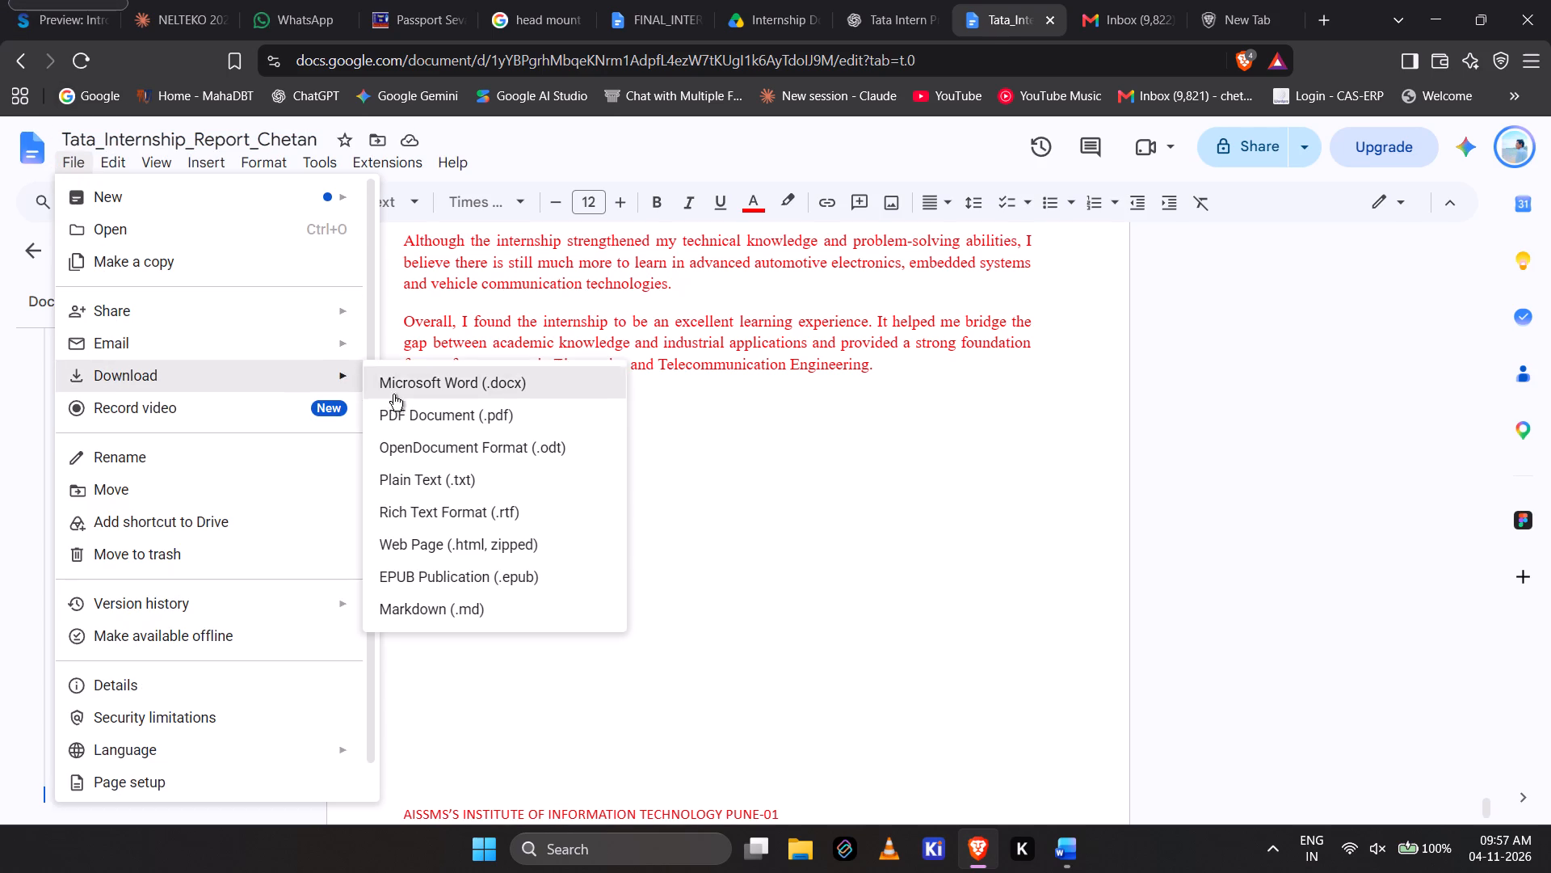
pyautogui.click(430, 416)
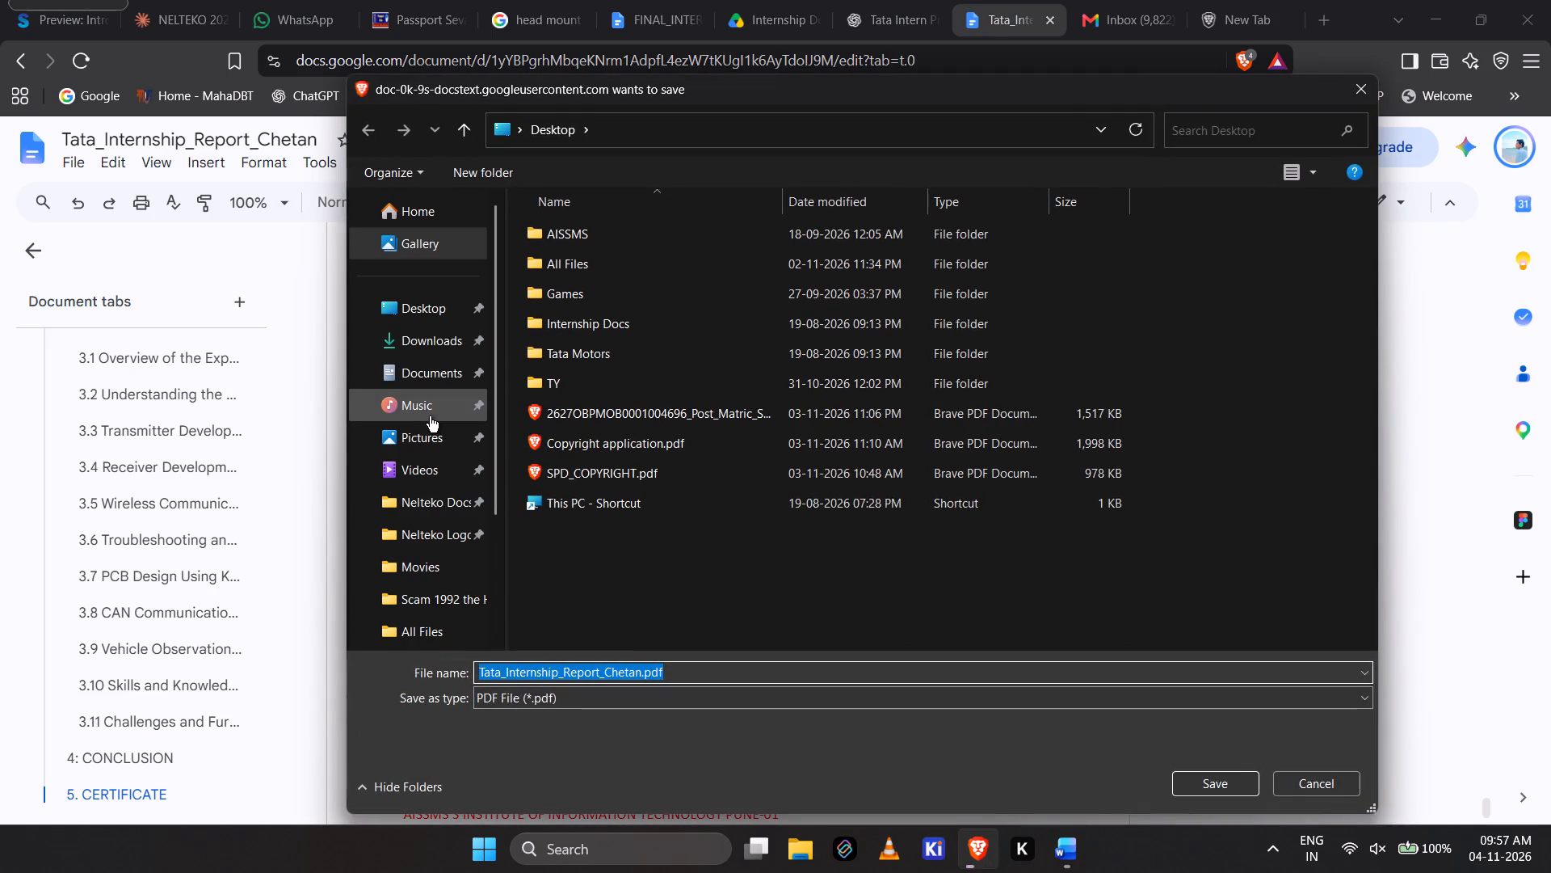
pyautogui.click(403, 306)
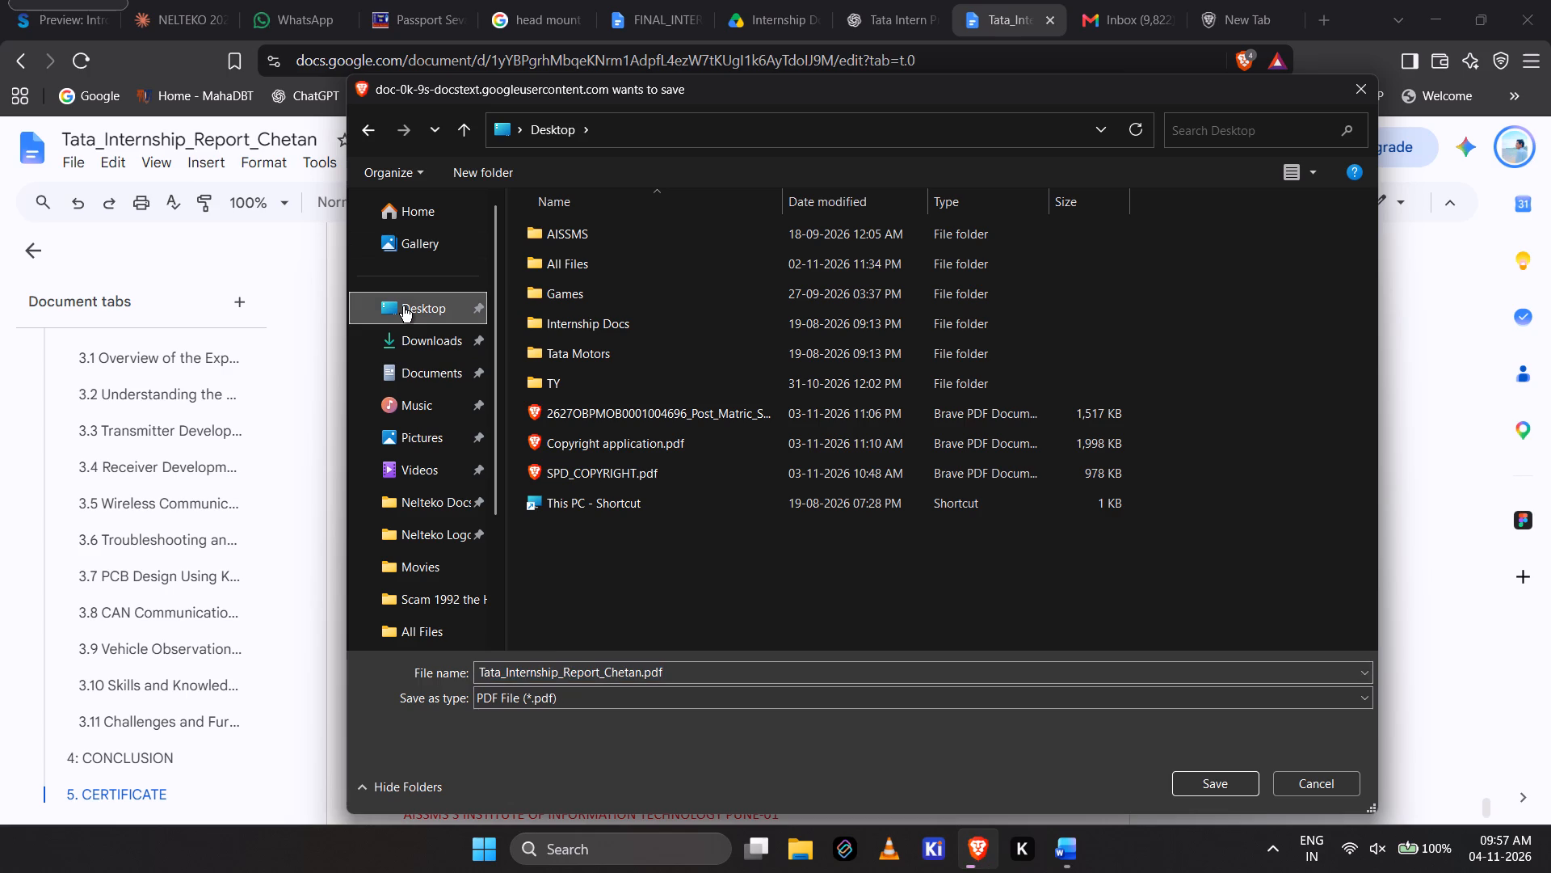
pyautogui.click(1172, 774)
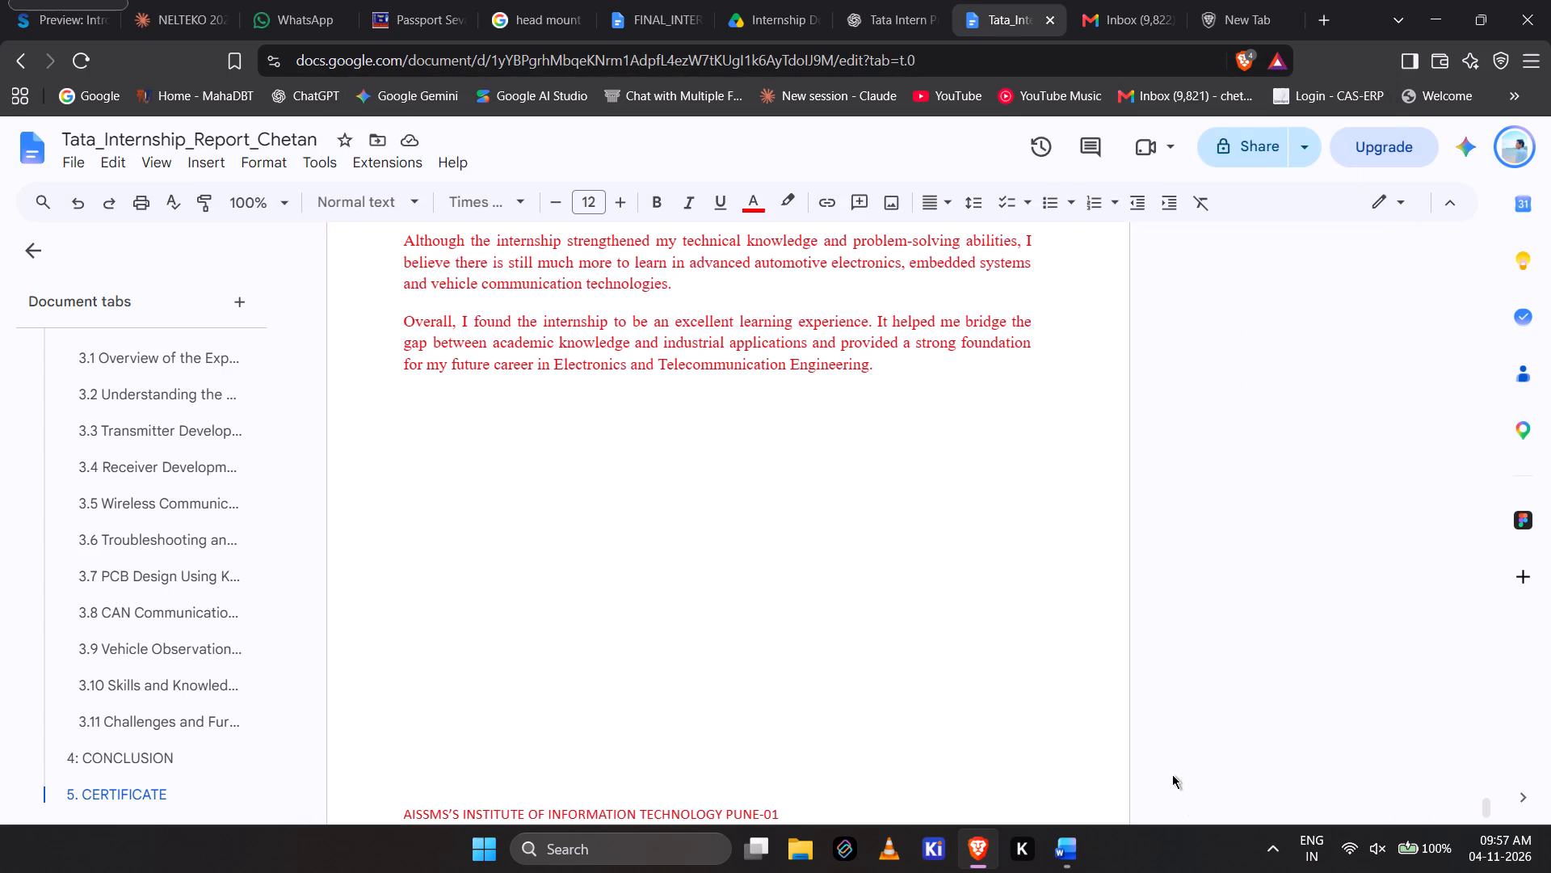
# Open the exported Tata_Internship_Report_Chetan.pdf and examine the page layout from the cover through the organization and project sections.
pyautogui.click(1325, 98)
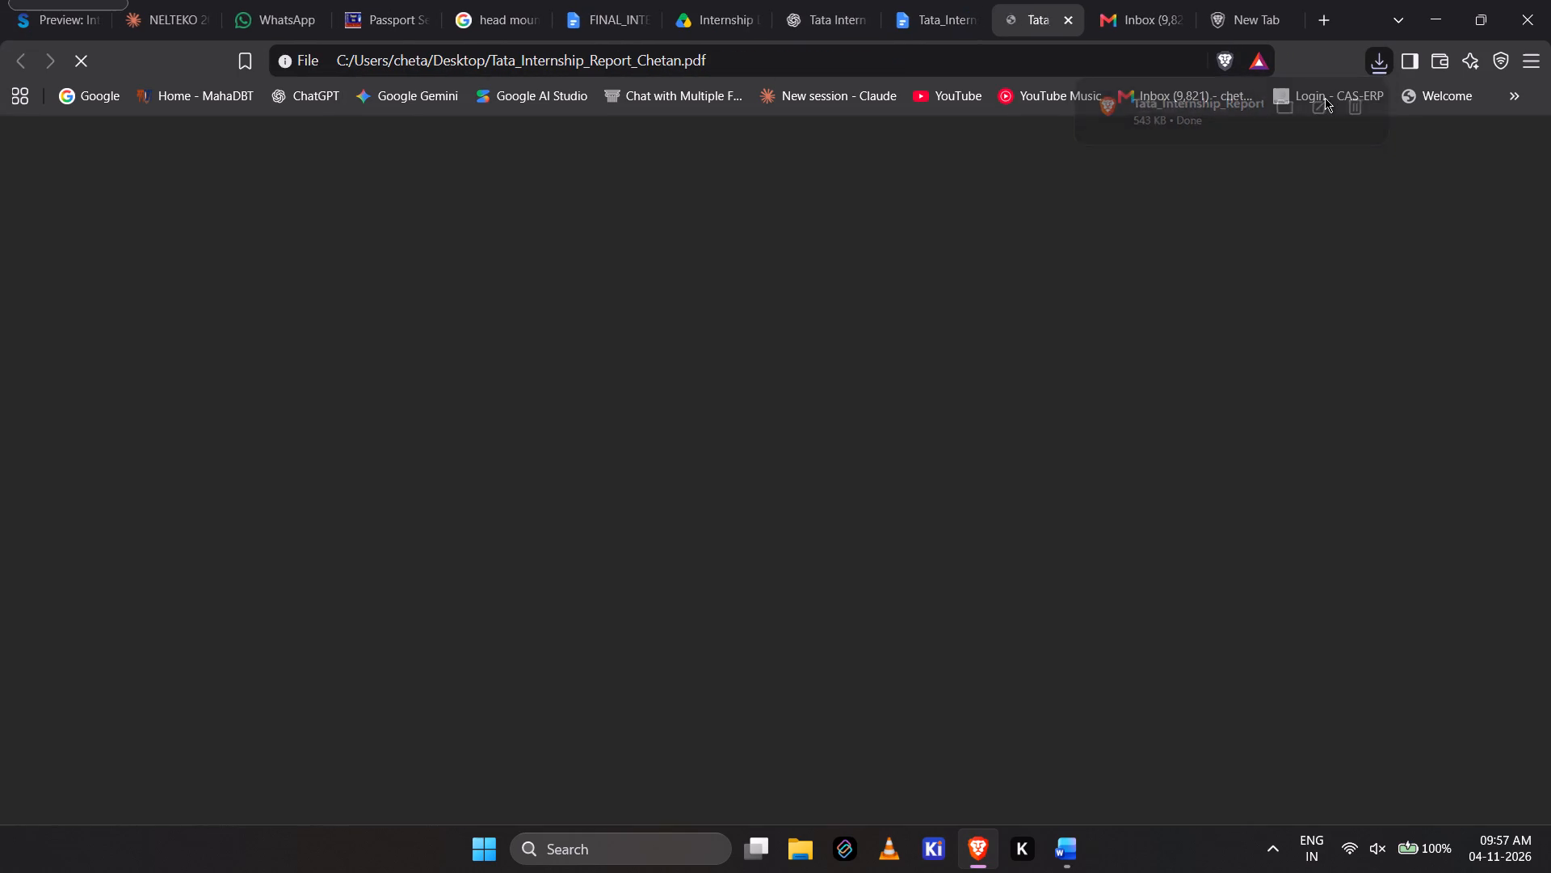
pyautogui.scroll(-5, 847, 643)
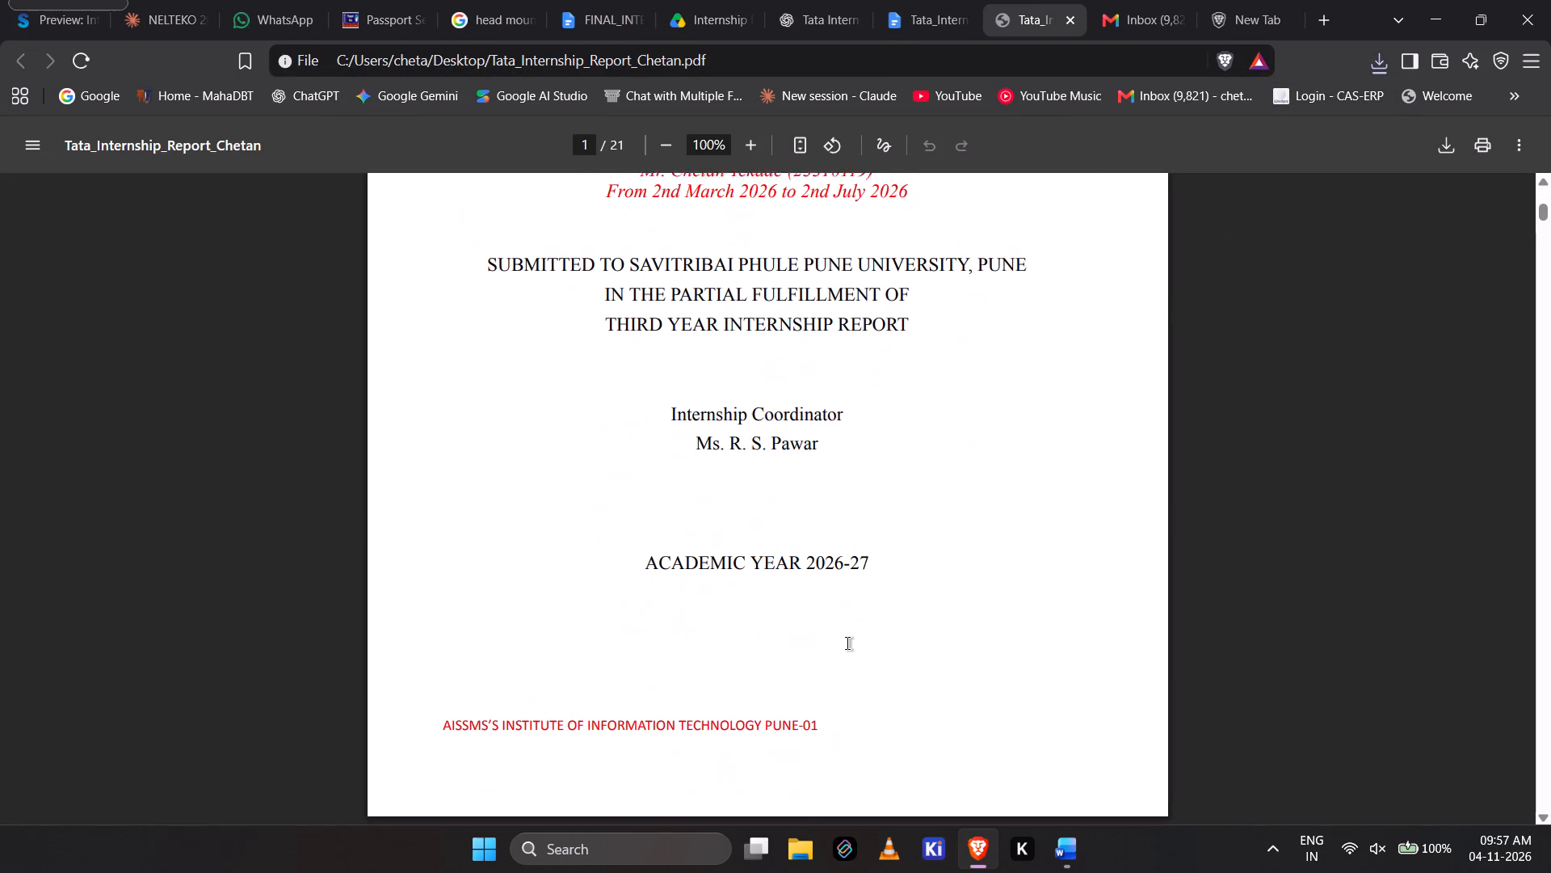
pyautogui.scroll(-11, 847, 643)
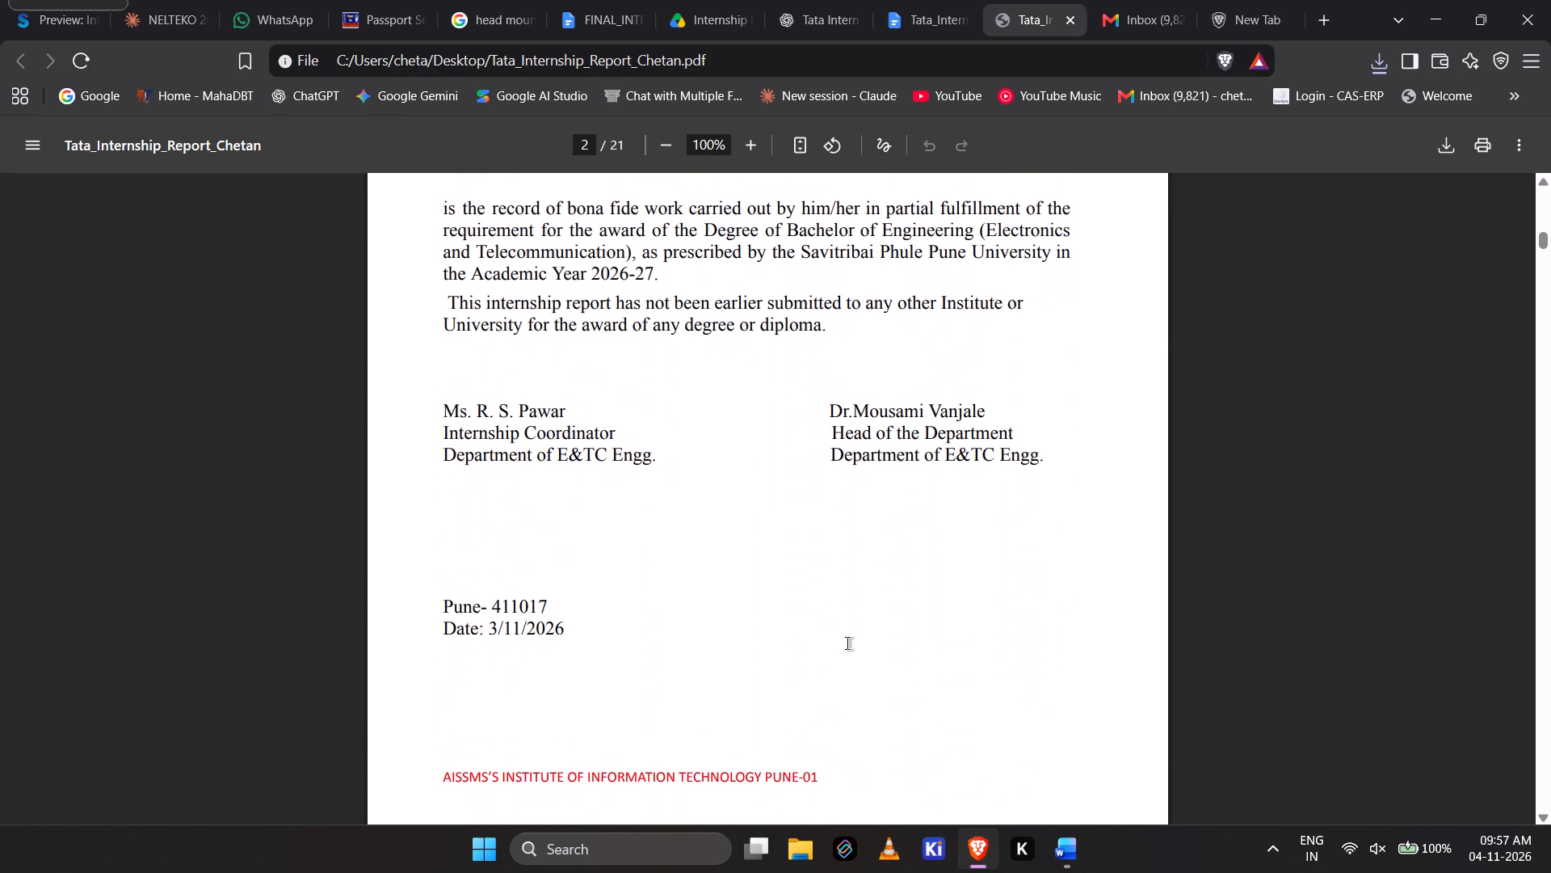
pyautogui.scroll(-13, 847, 643)
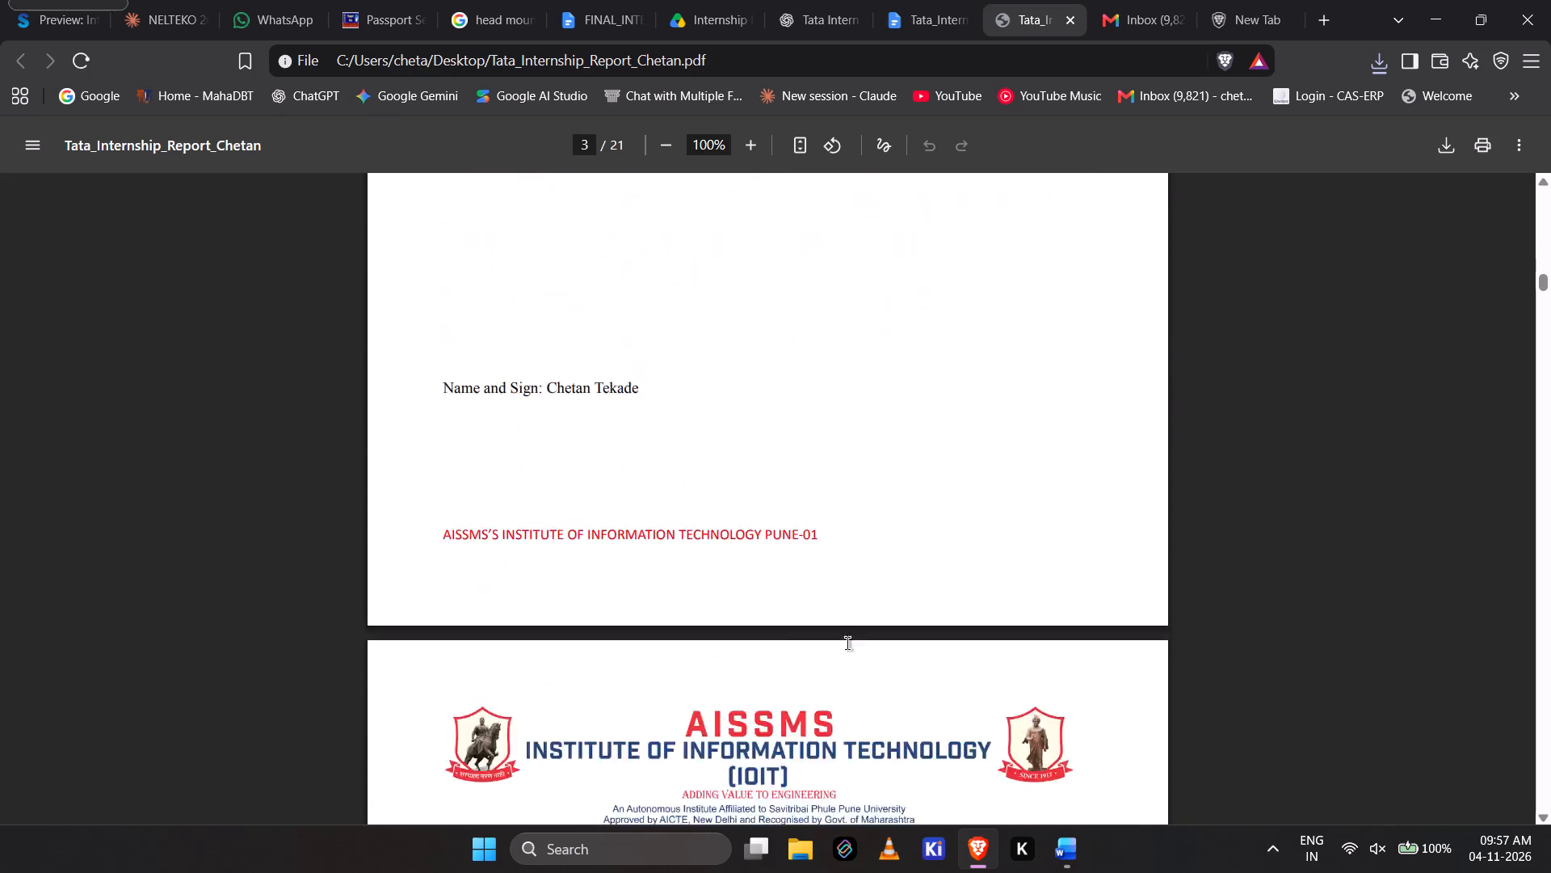
pyautogui.scroll(-10, 847, 643)
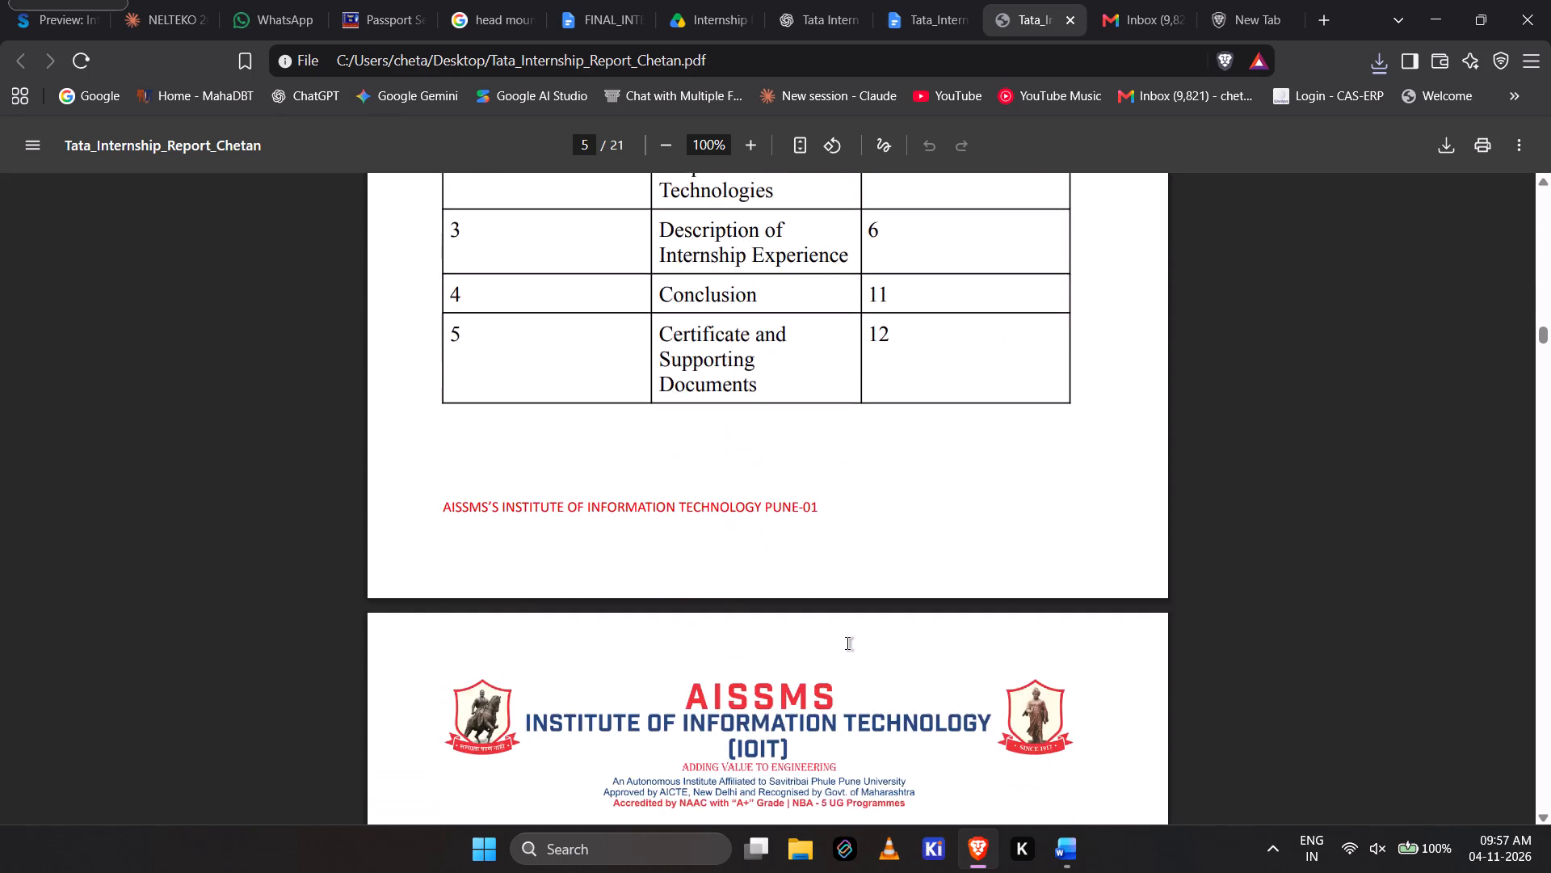
pyautogui.scroll(-10, 847, 643)
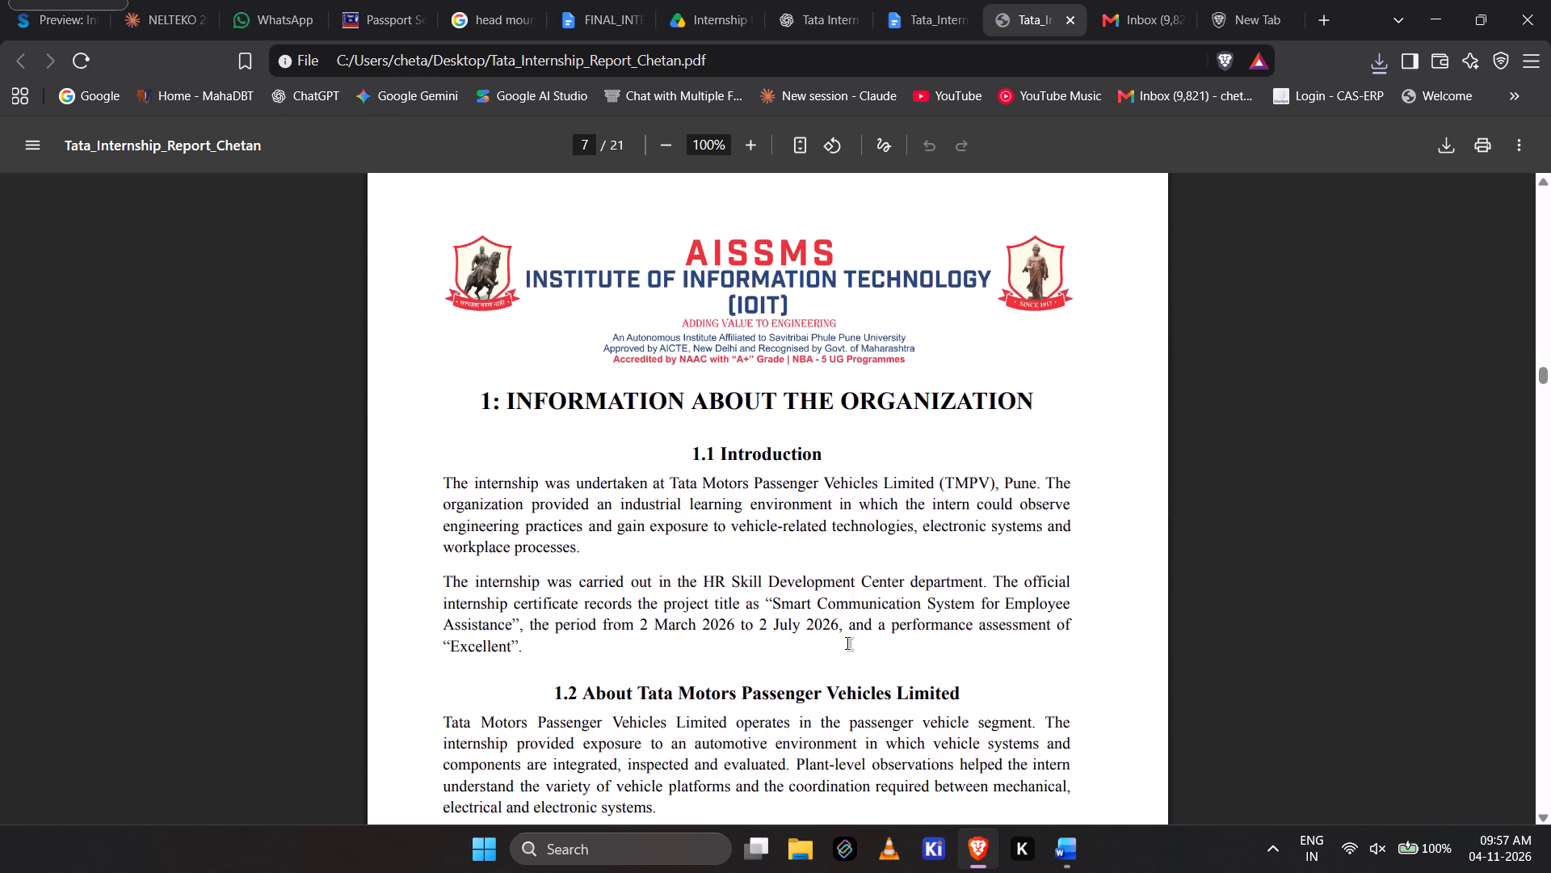
pyautogui.scroll(-9, 847, 643)
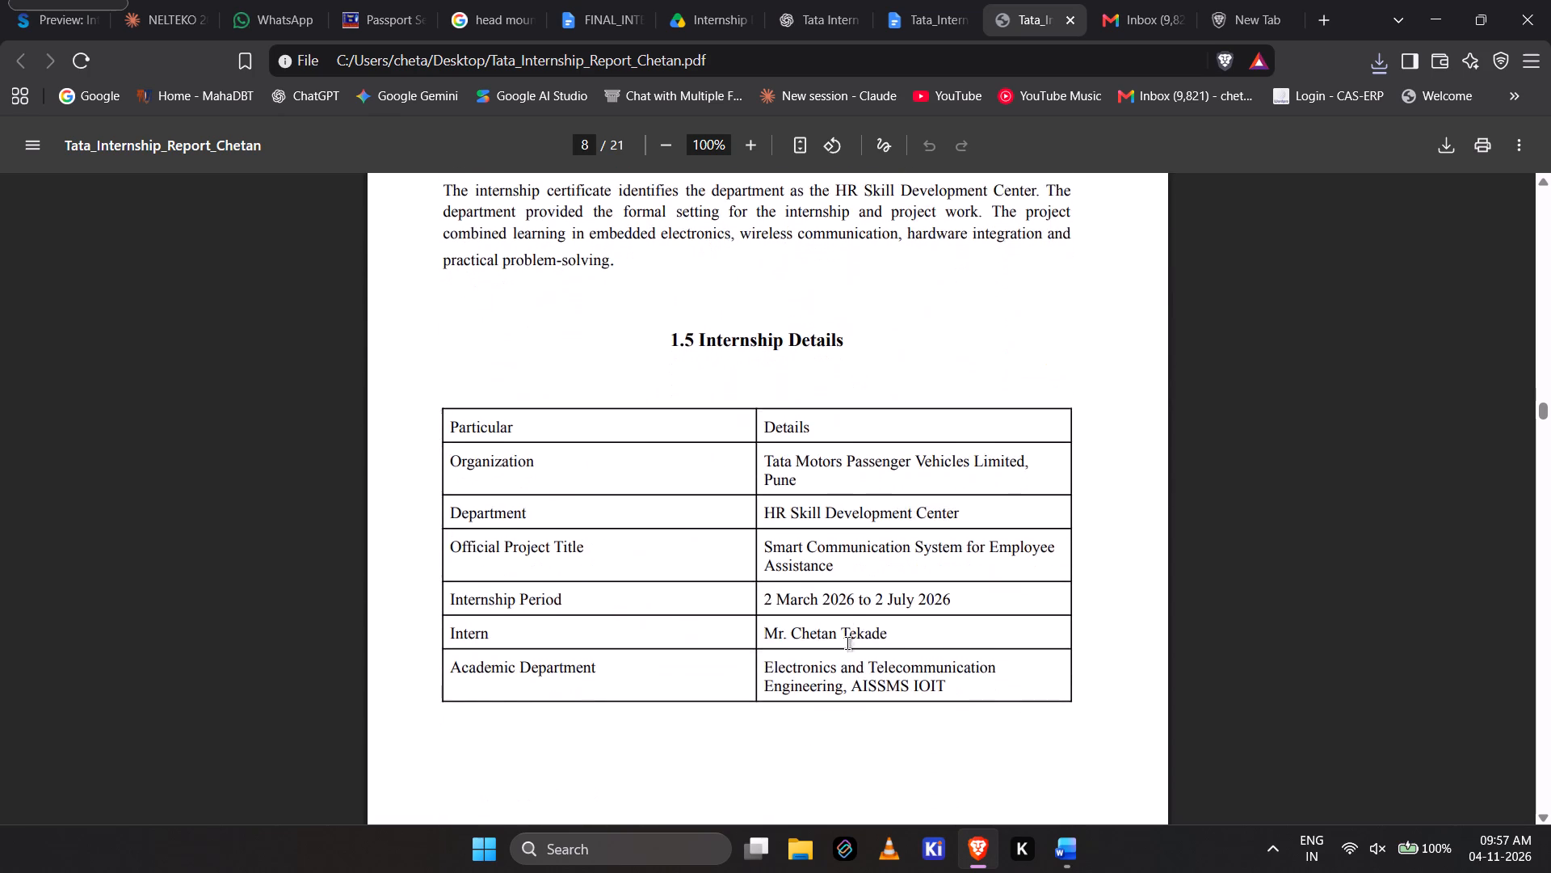
pyautogui.scroll(-10, 847, 643)
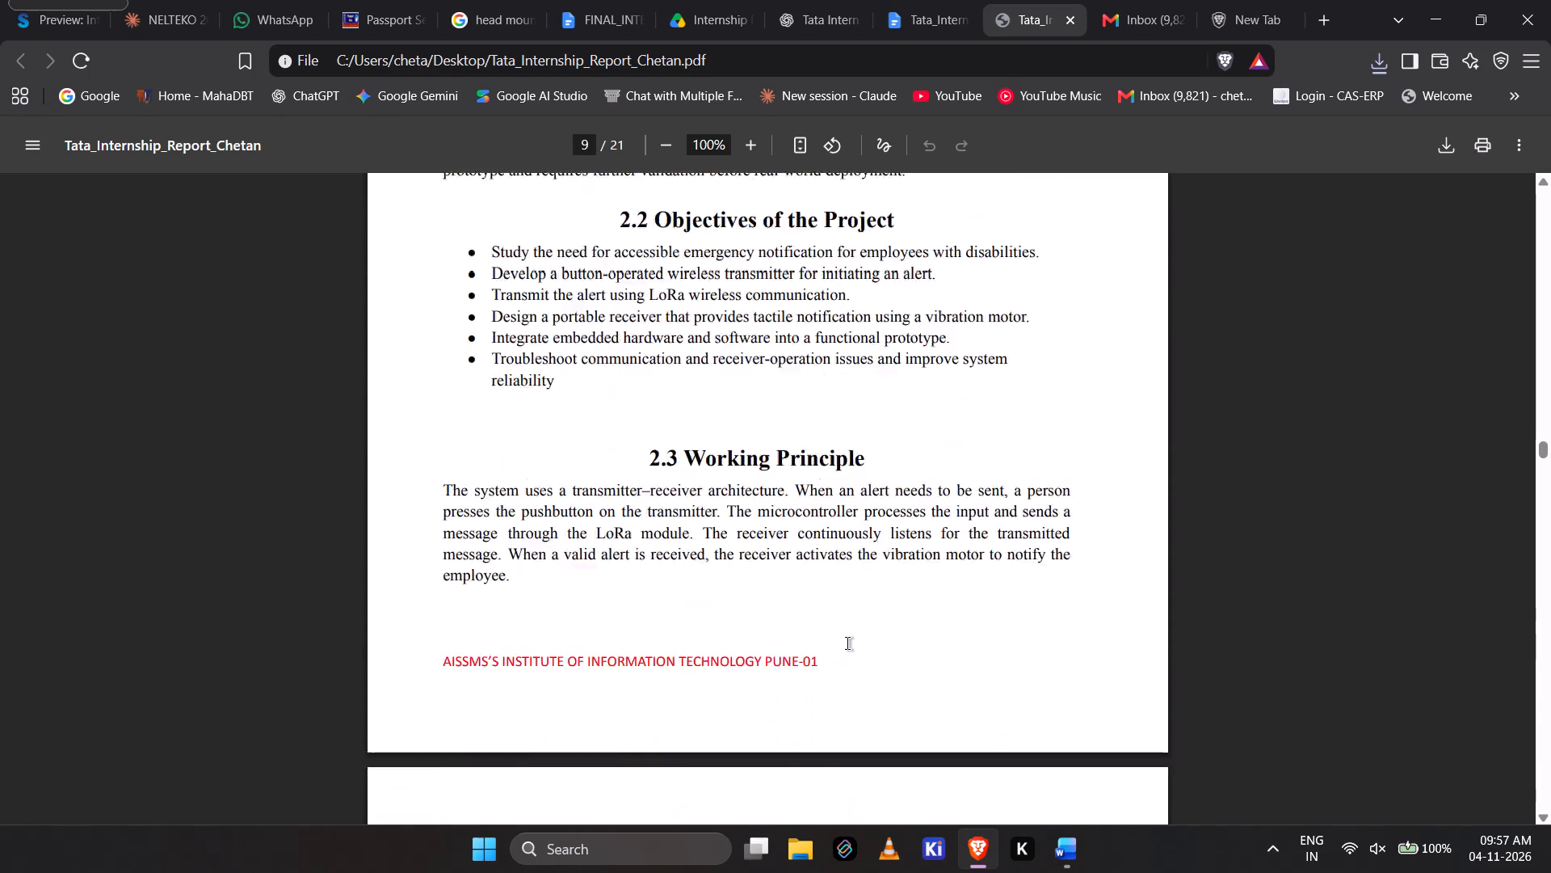
pyautogui.scroll(-8, 847, 643)
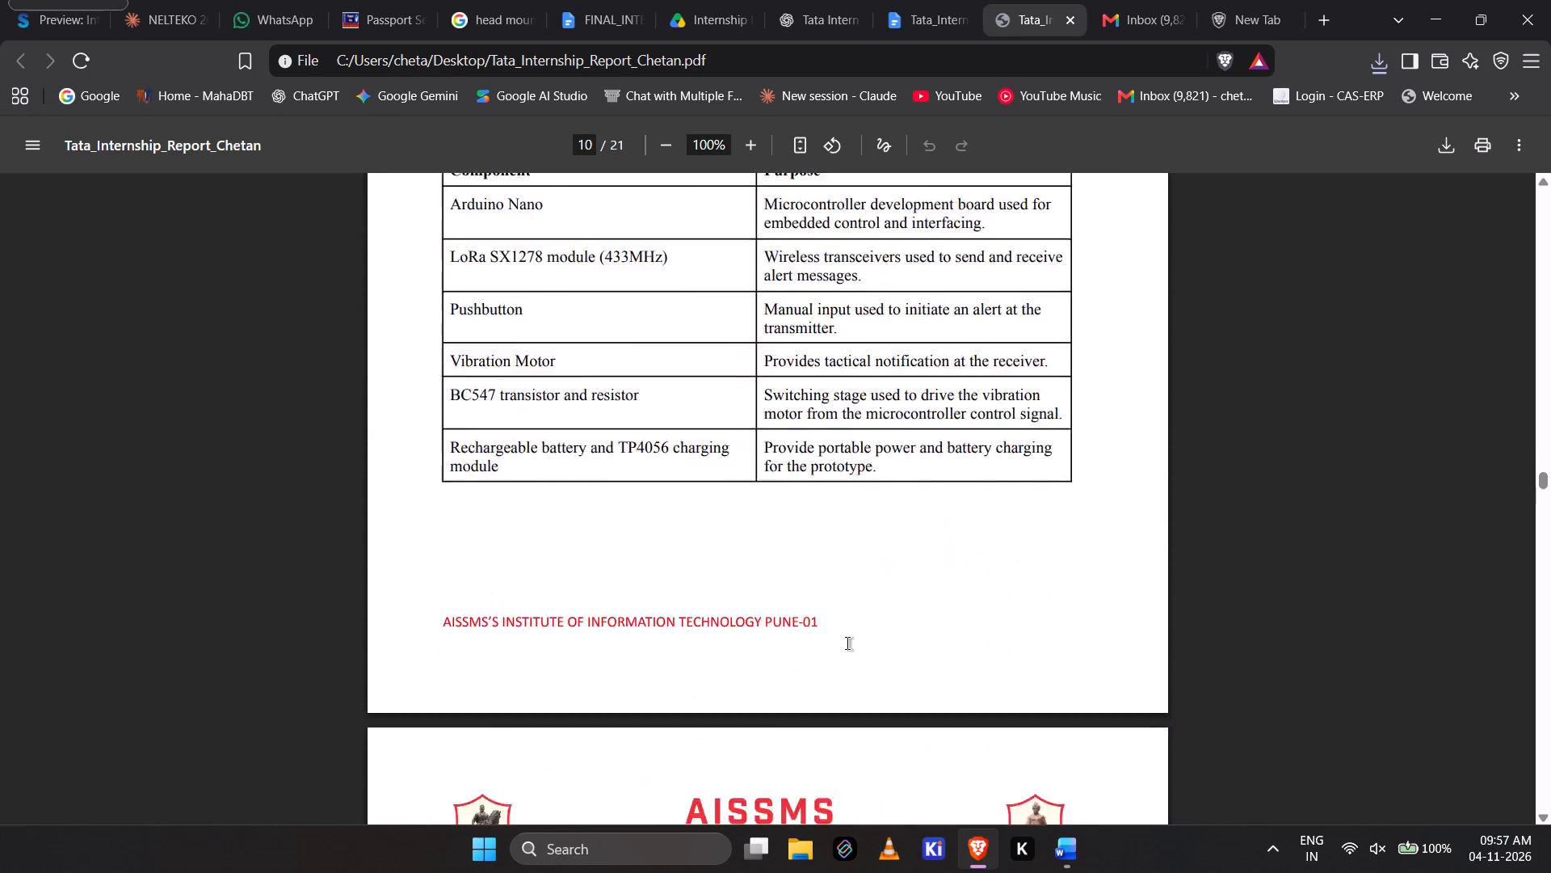
# Examine the exported PDF's page layout from the component table through sections 2.6 and 2.7 to section 3.3.
pyautogui.scroll(-9, 847, 643)
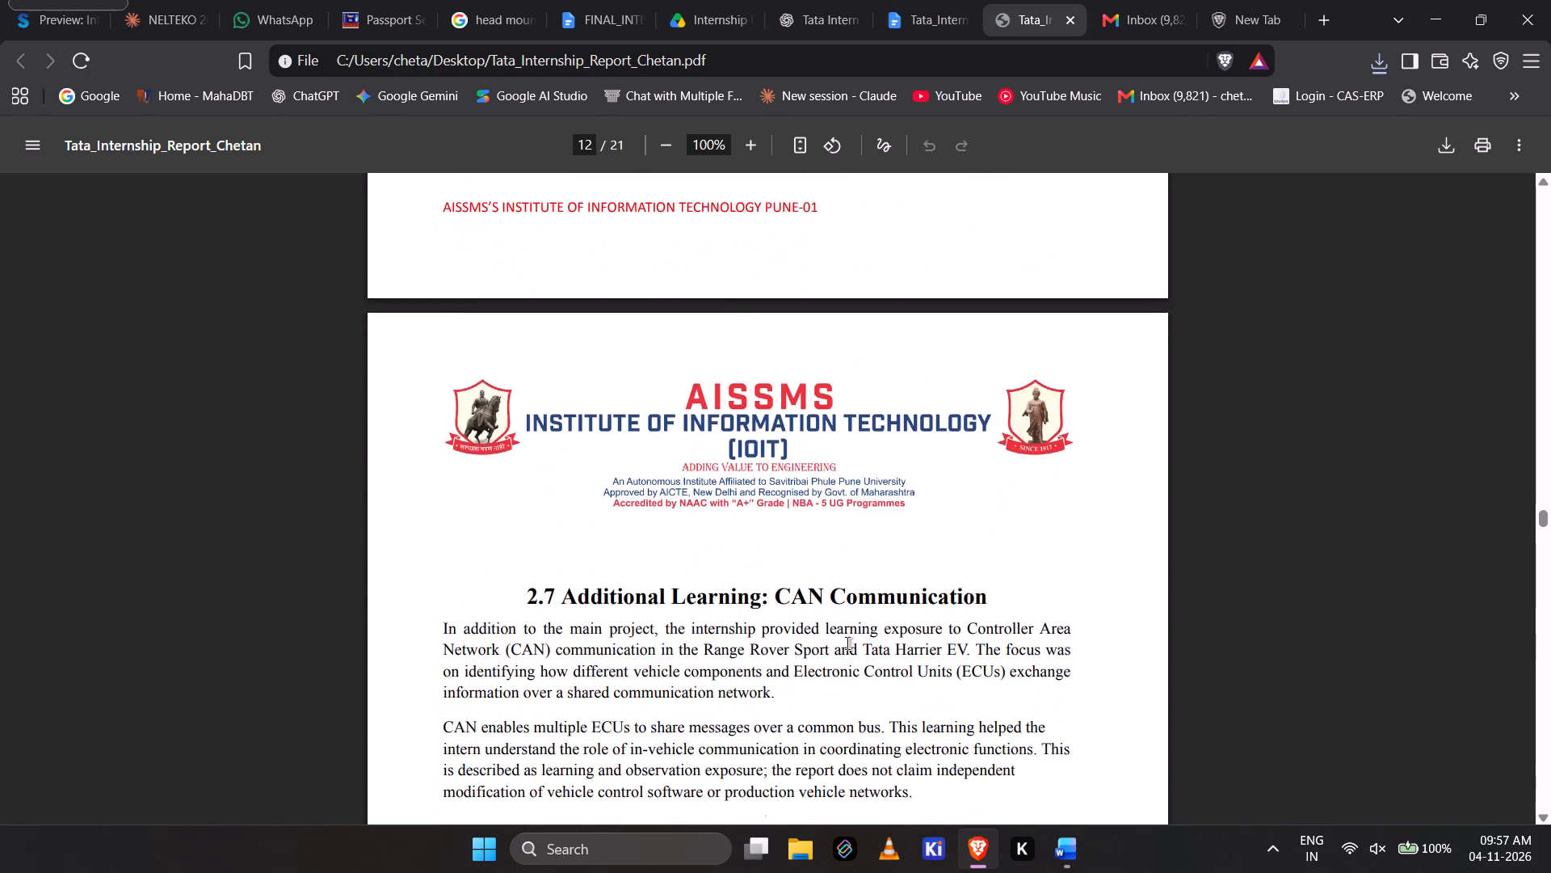
pyautogui.scroll(-4, 847, 643)
pyautogui.scroll(3, 847, 643)
pyautogui.scroll(-1, 847, 643)
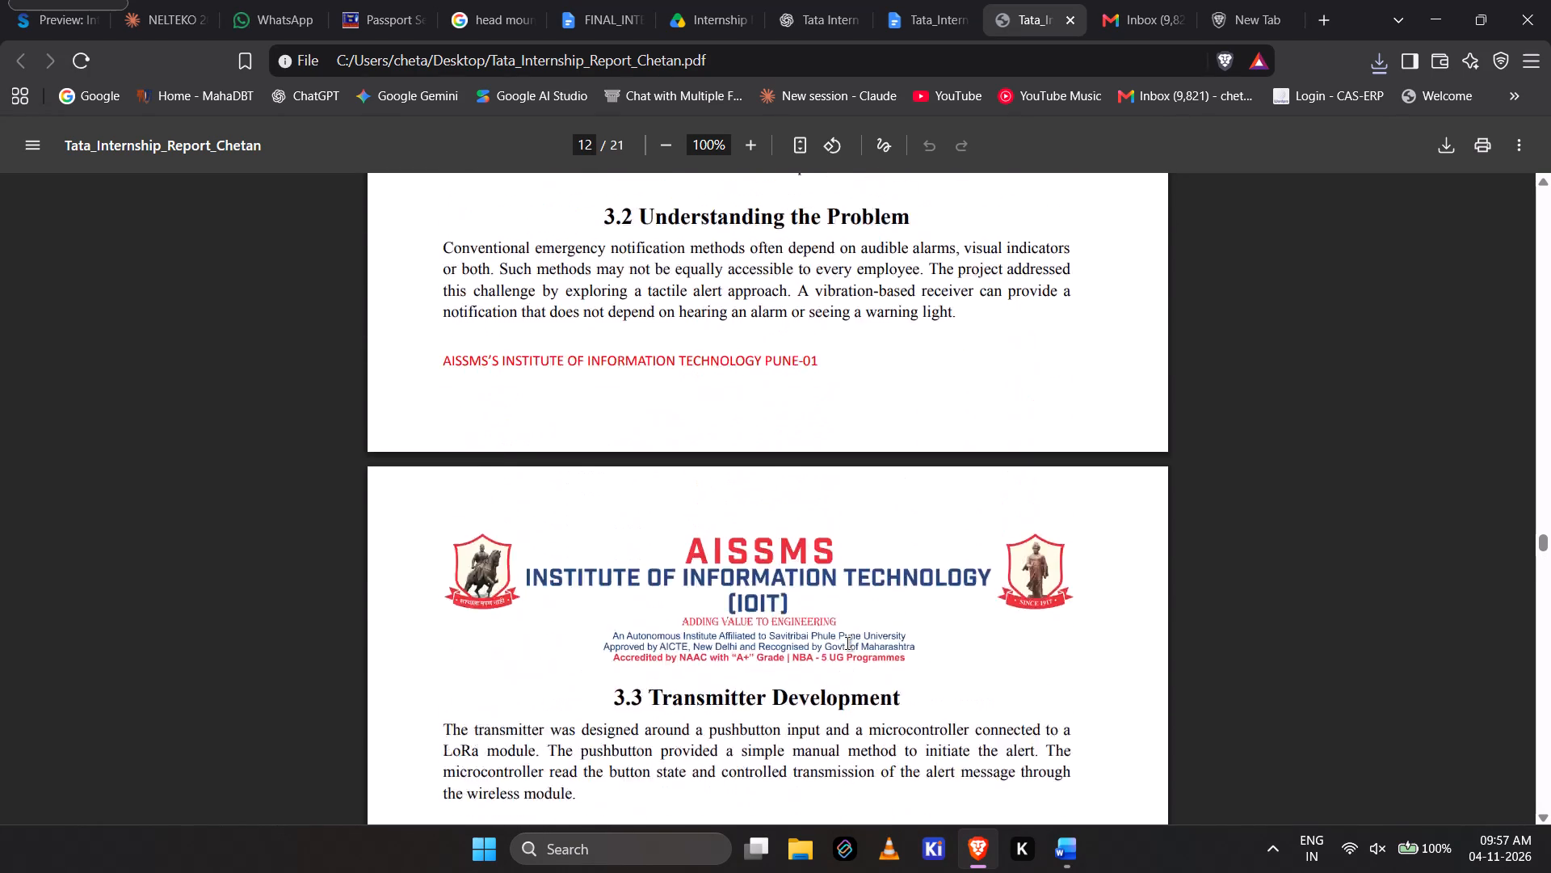
pyautogui.scroll(-2, 847, 643)
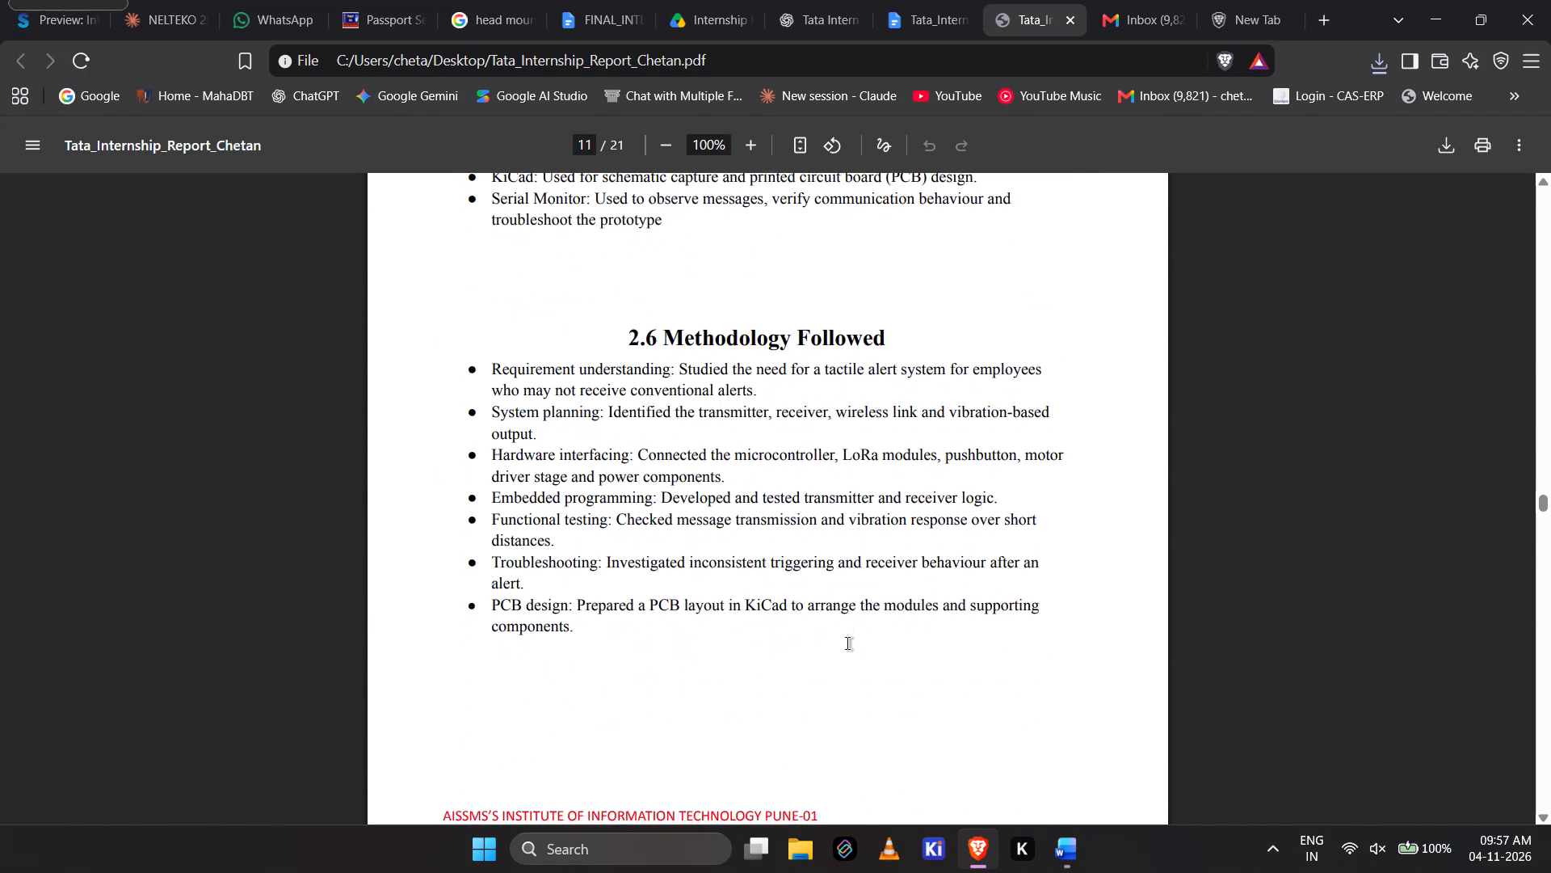
pyautogui.scroll(-1, 847, 643)
# In the Google Docs report, insert six blank lines before the heading "3: INFORMATION ABOUT THE ORGANIZATION" to move it onto a new page.
pyautogui.click(924, 5)
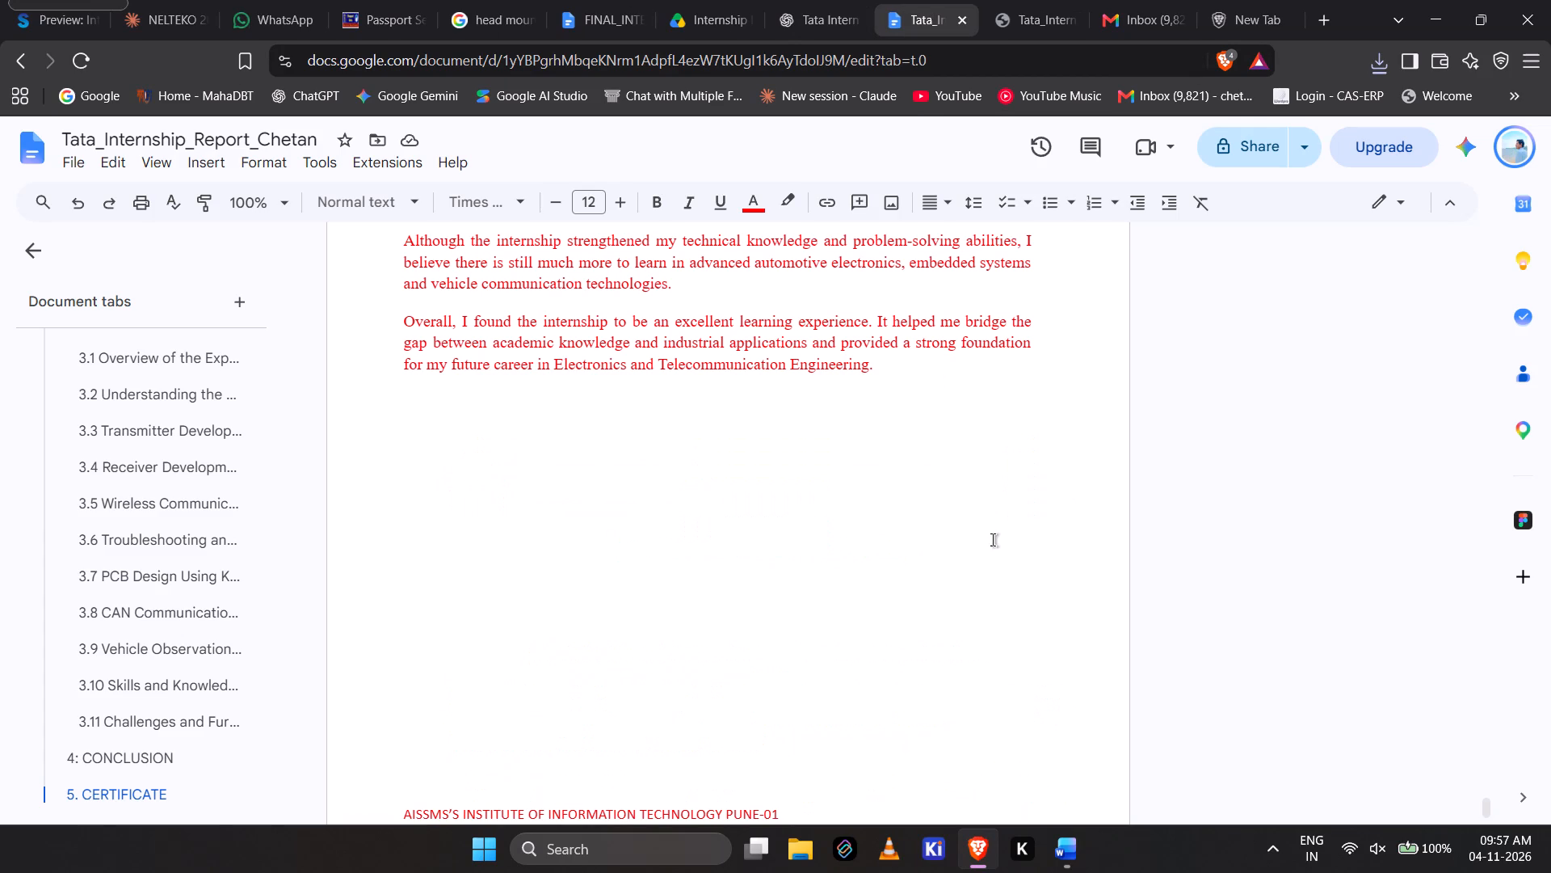
pyautogui.scroll(1, 205, 535)
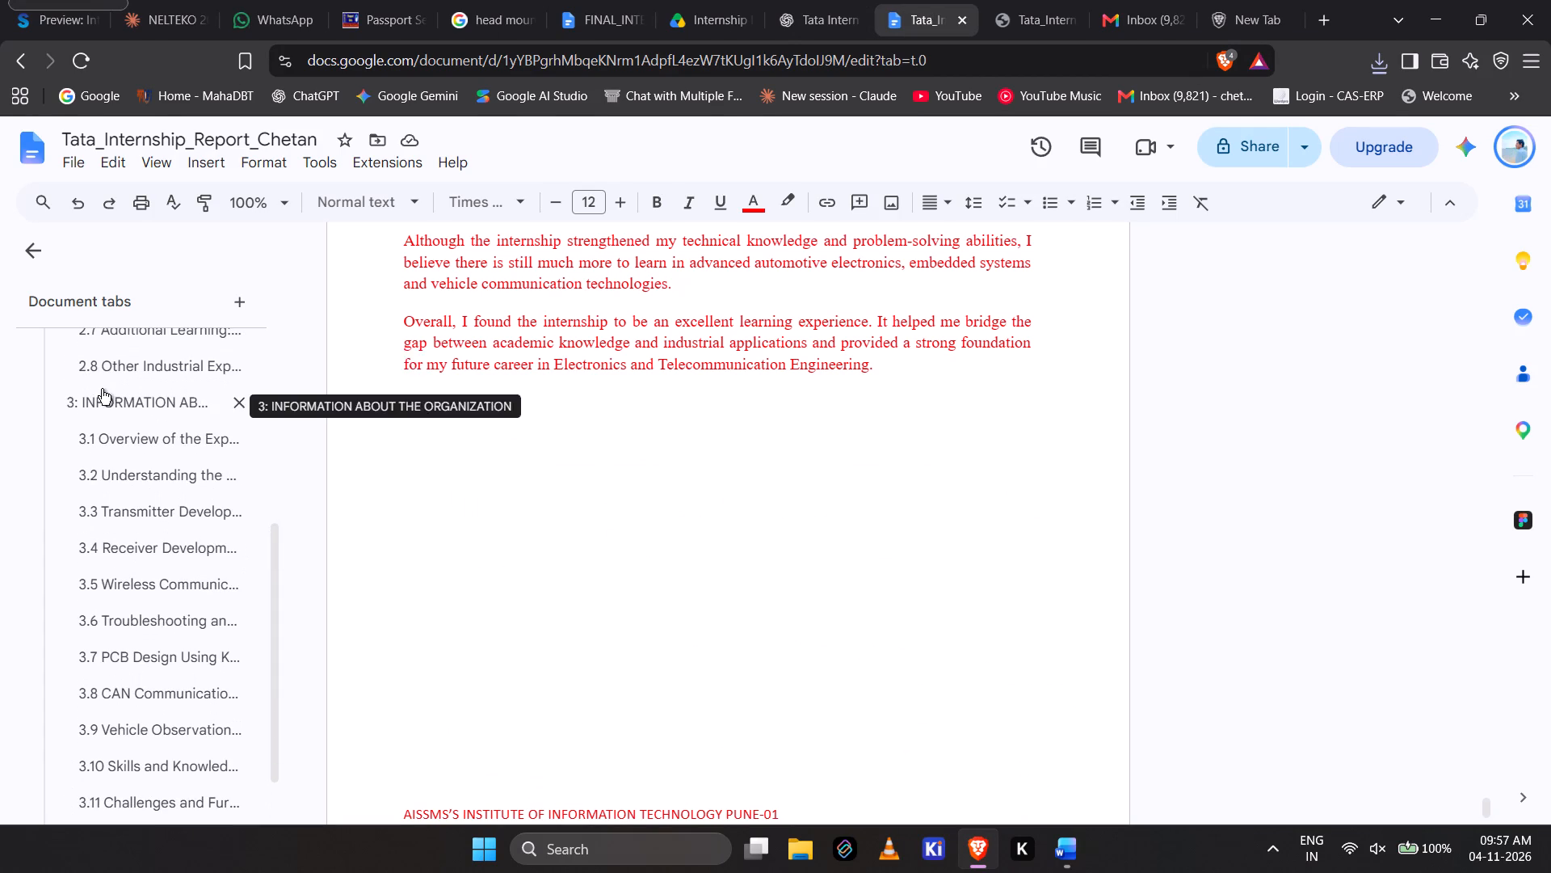
pyautogui.click(103, 390)
pyautogui.press('Return')
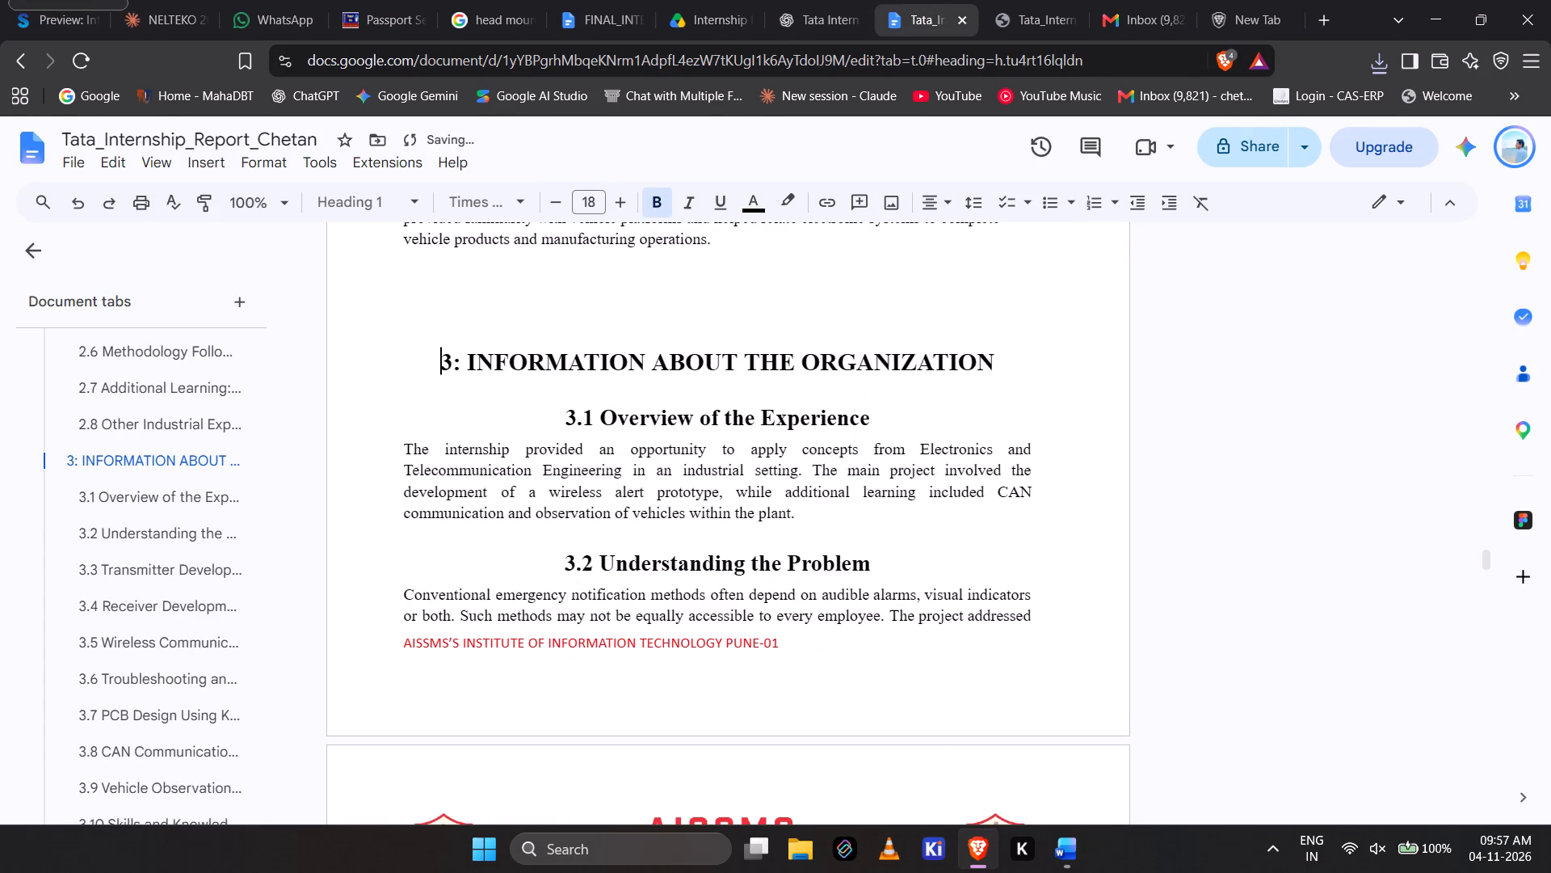
pyautogui.press('Return')
pyautogui.press('Return')
pyautogui.press('Return')
pyautogui.press('Return')
pyautogui.press('Return')
# Delete four of the blank lines between the section 3.9 paragraph and the heading "3.10 Skills and Knowledge Gained".
pyautogui.scroll(-6, 502, 356)
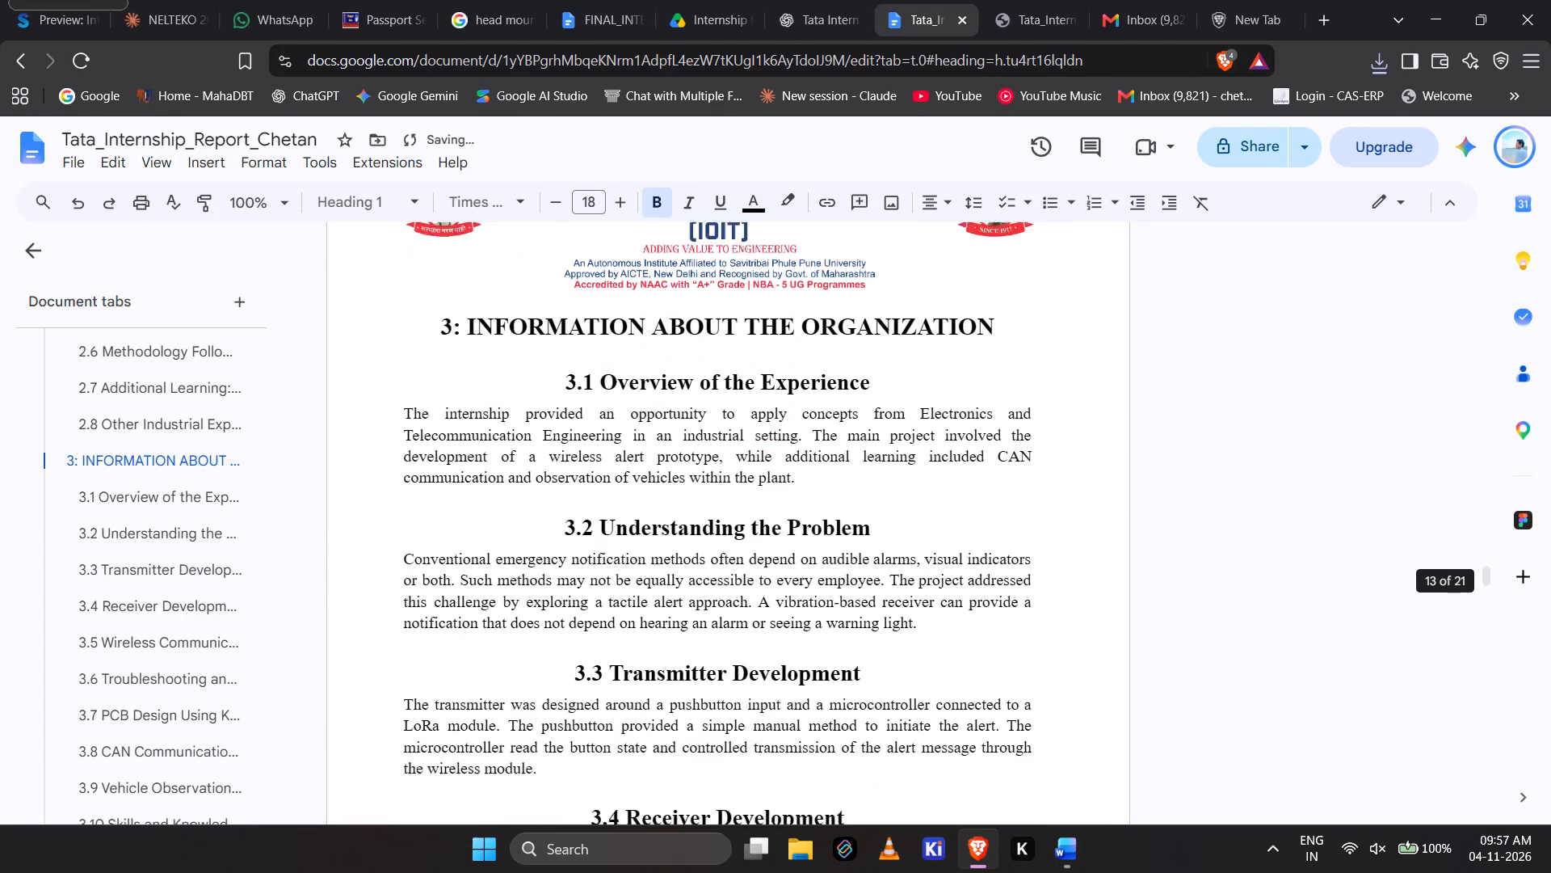
pyautogui.scroll(-5, 502, 356)
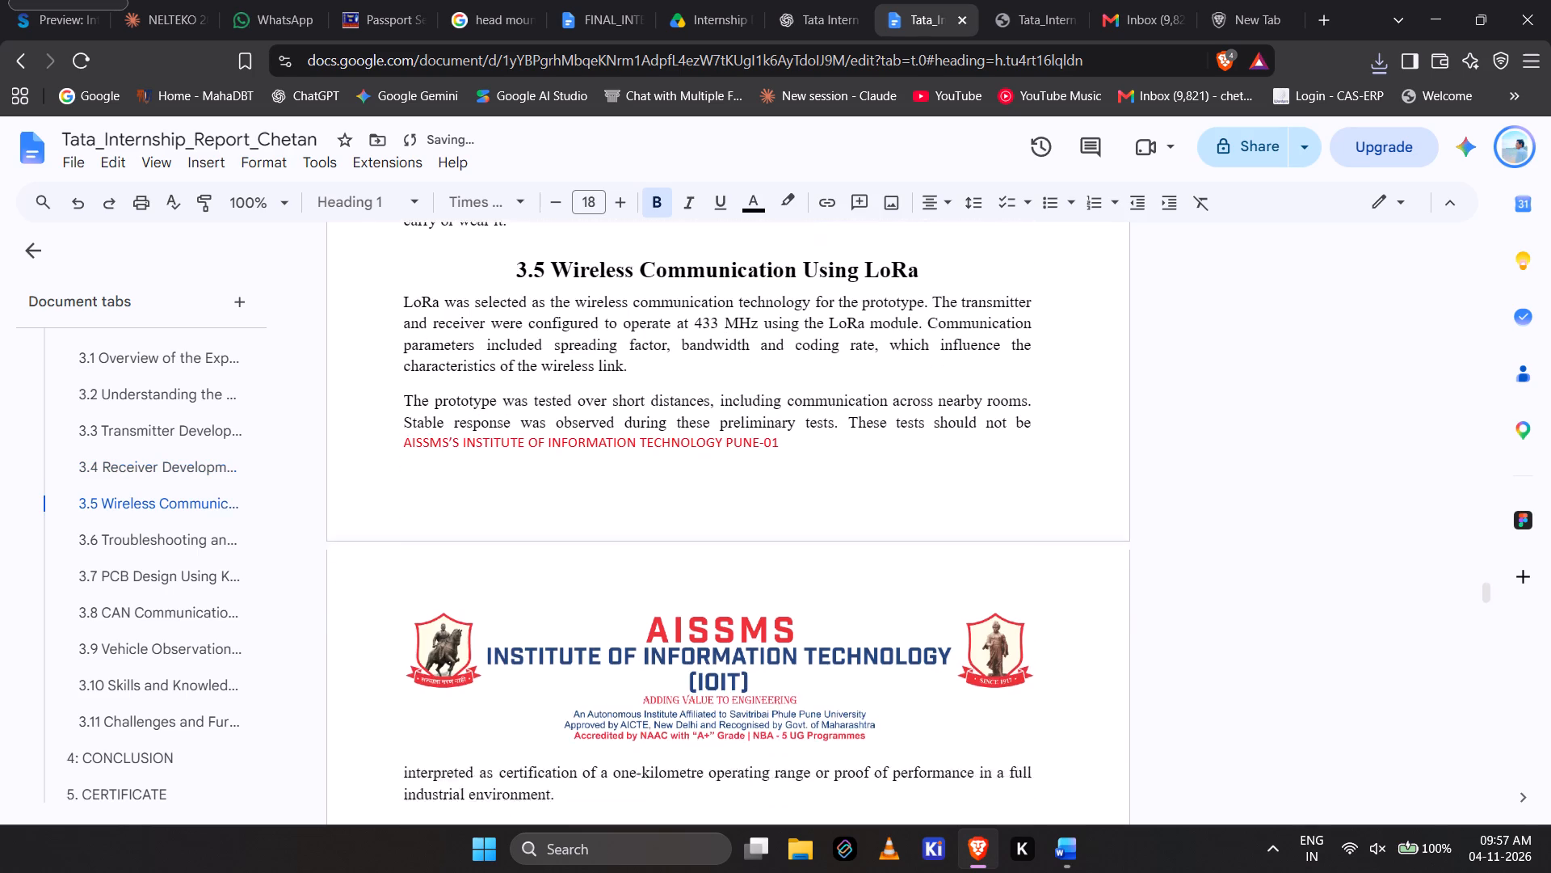
pyautogui.scroll(-8, 502, 356)
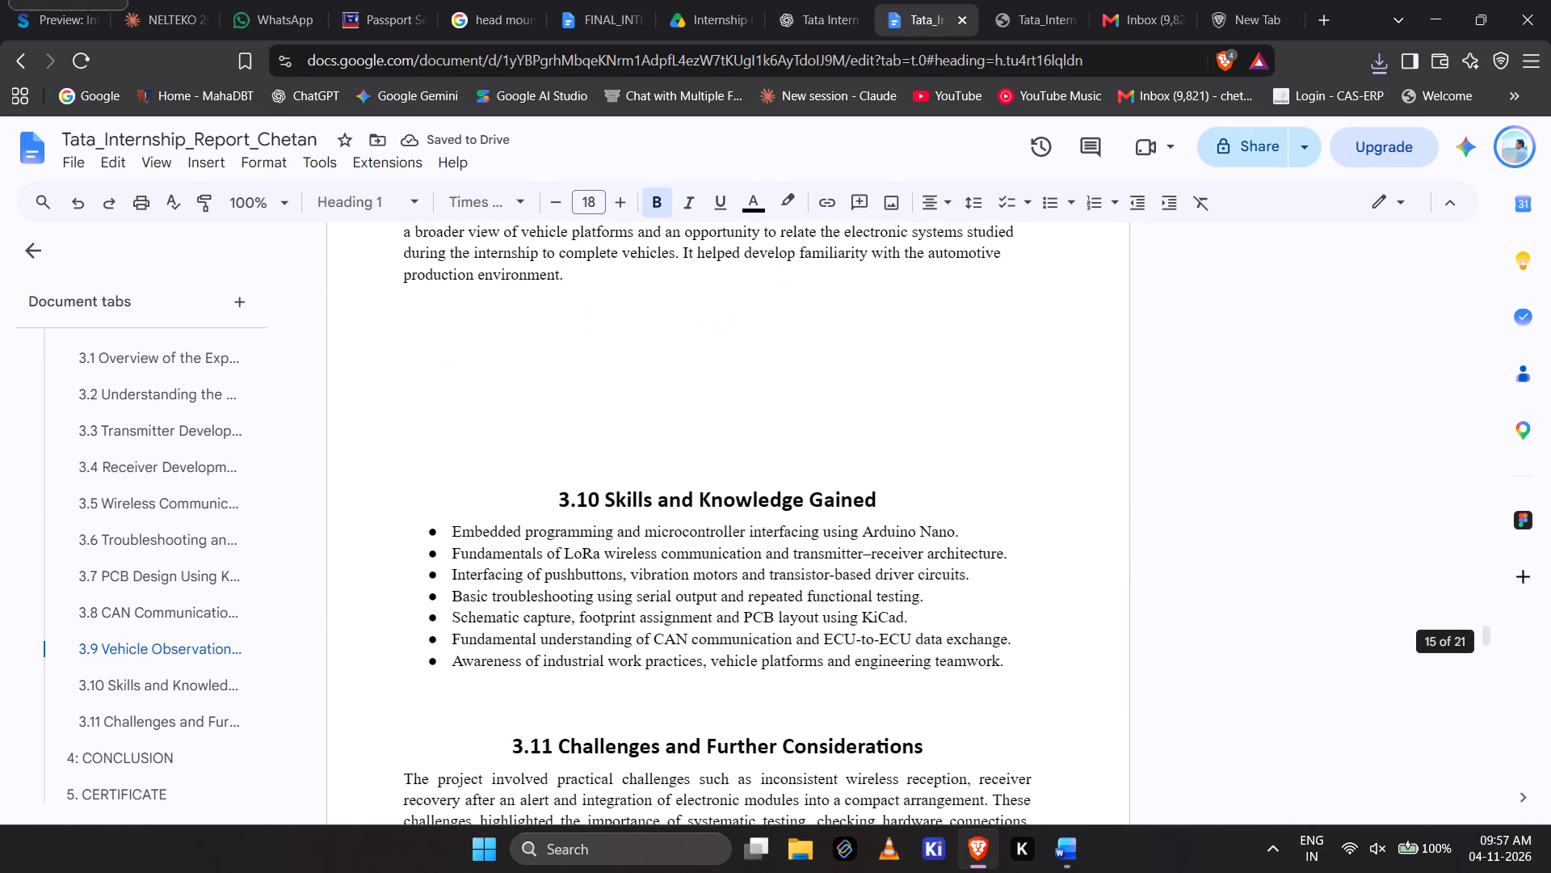
pyautogui.scroll(-1, 502, 356)
pyautogui.scroll(1, 502, 356)
pyautogui.click(717, 786)
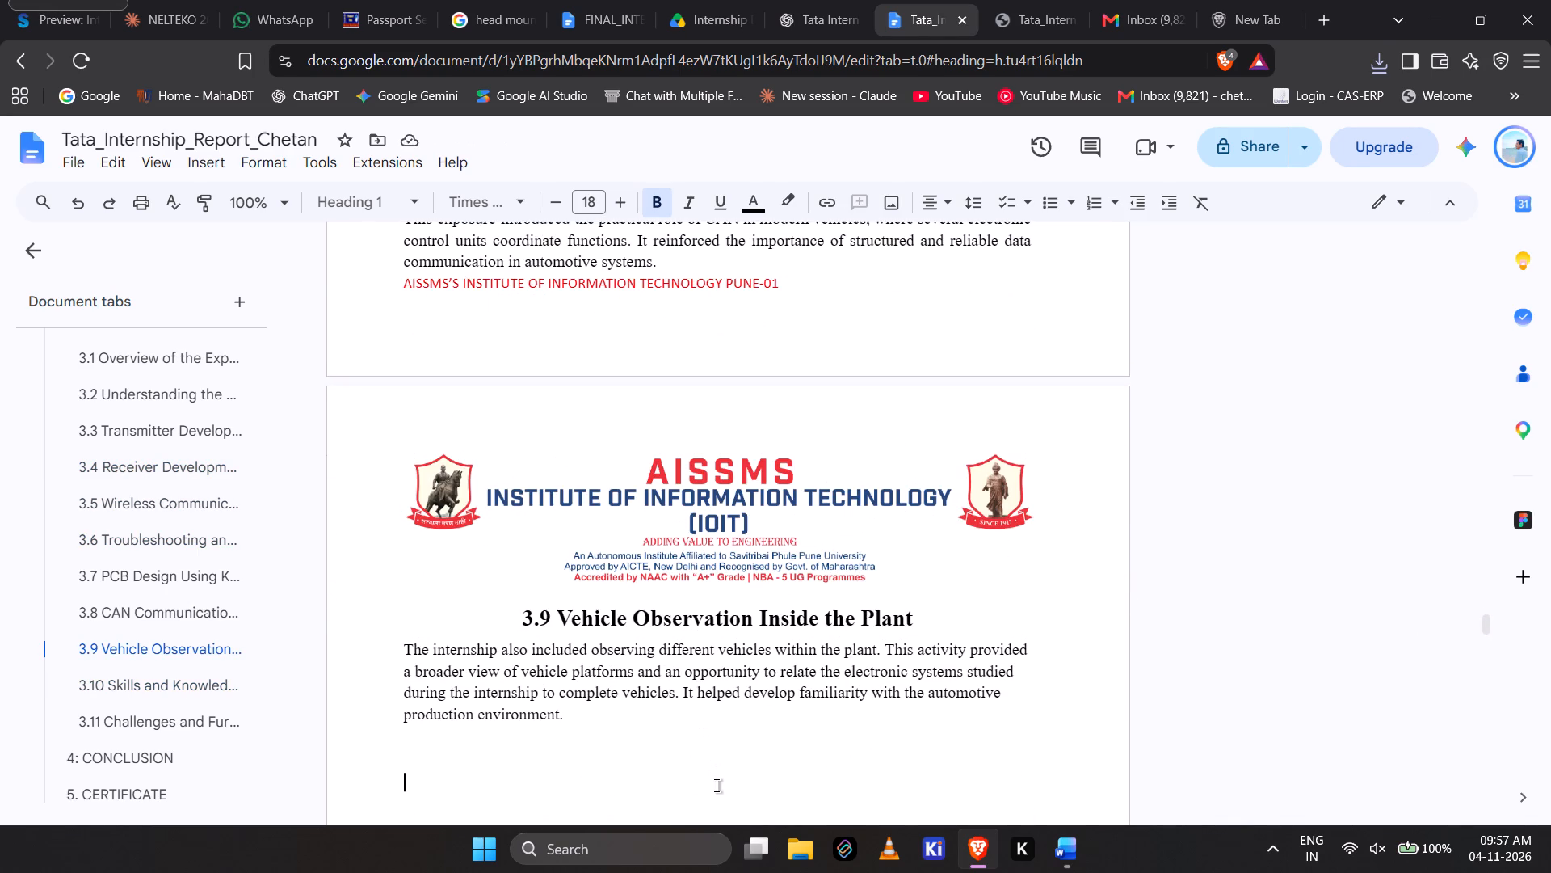
pyautogui.scroll(-9, 717, 786)
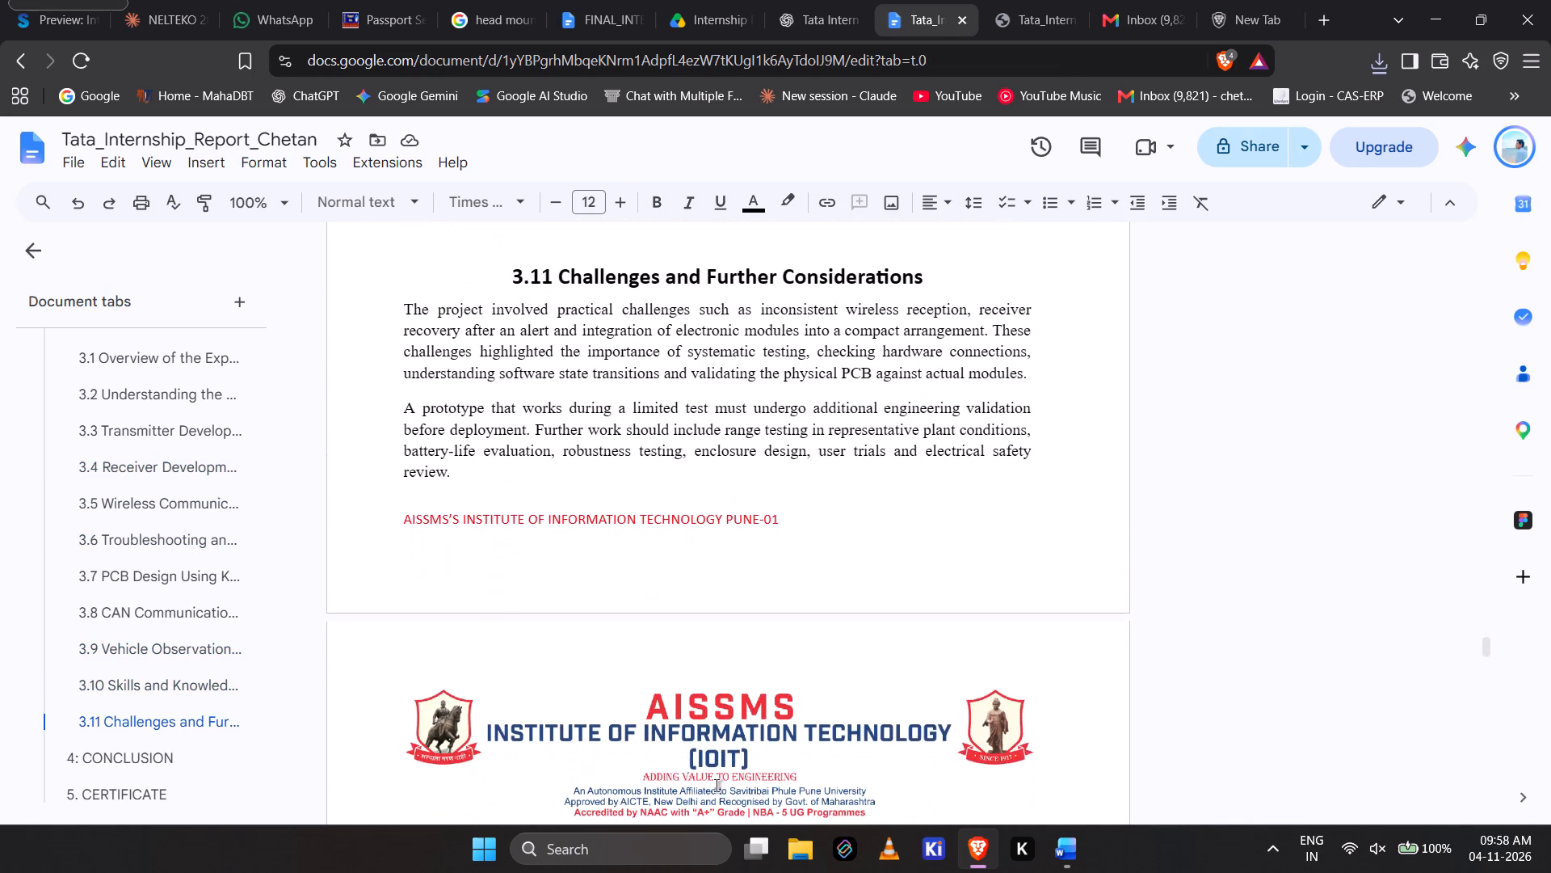
pyautogui.scroll(-1, 717, 786)
pyautogui.scroll(3, 717, 786)
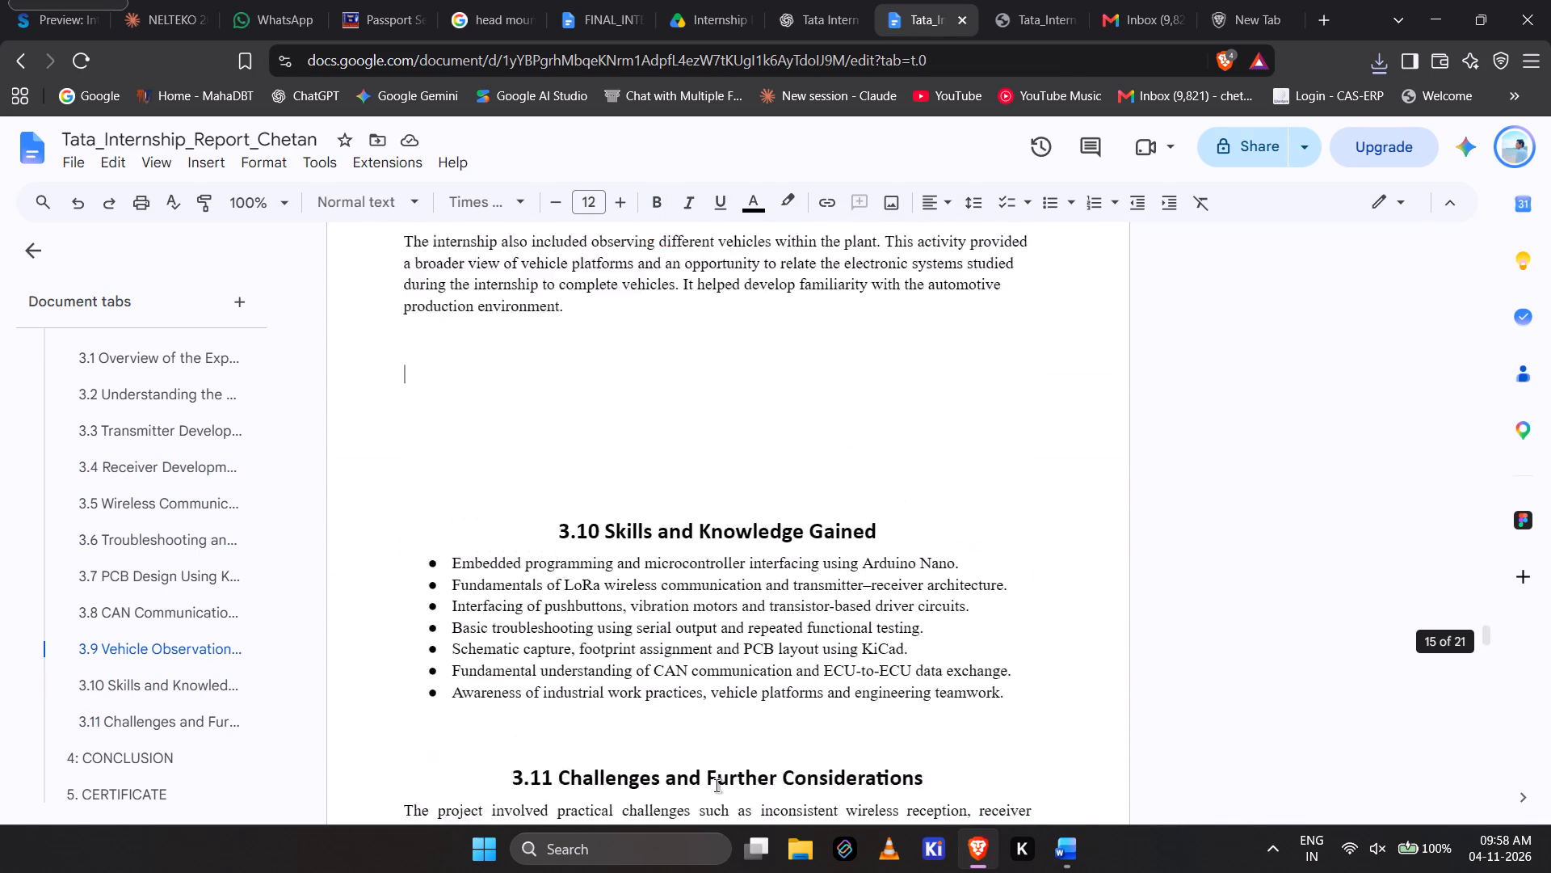
pyautogui.scroll(1, 717, 786)
pyautogui.press('Down')
pyautogui.press('Down')
pyautogui.press('Down')
pyautogui.press('Down')
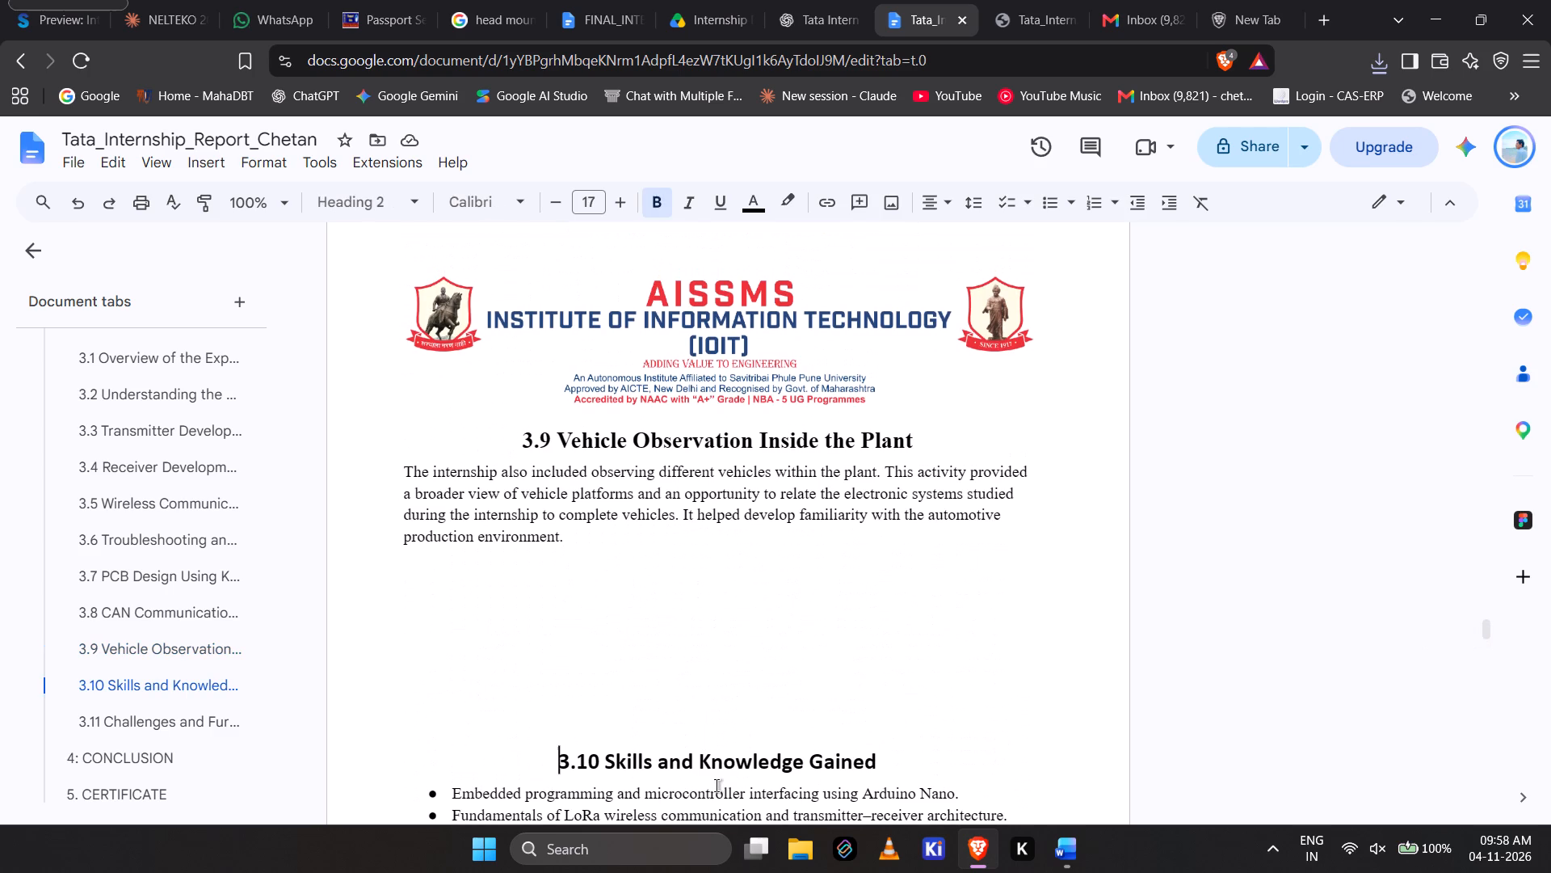
pyautogui.press('Up')
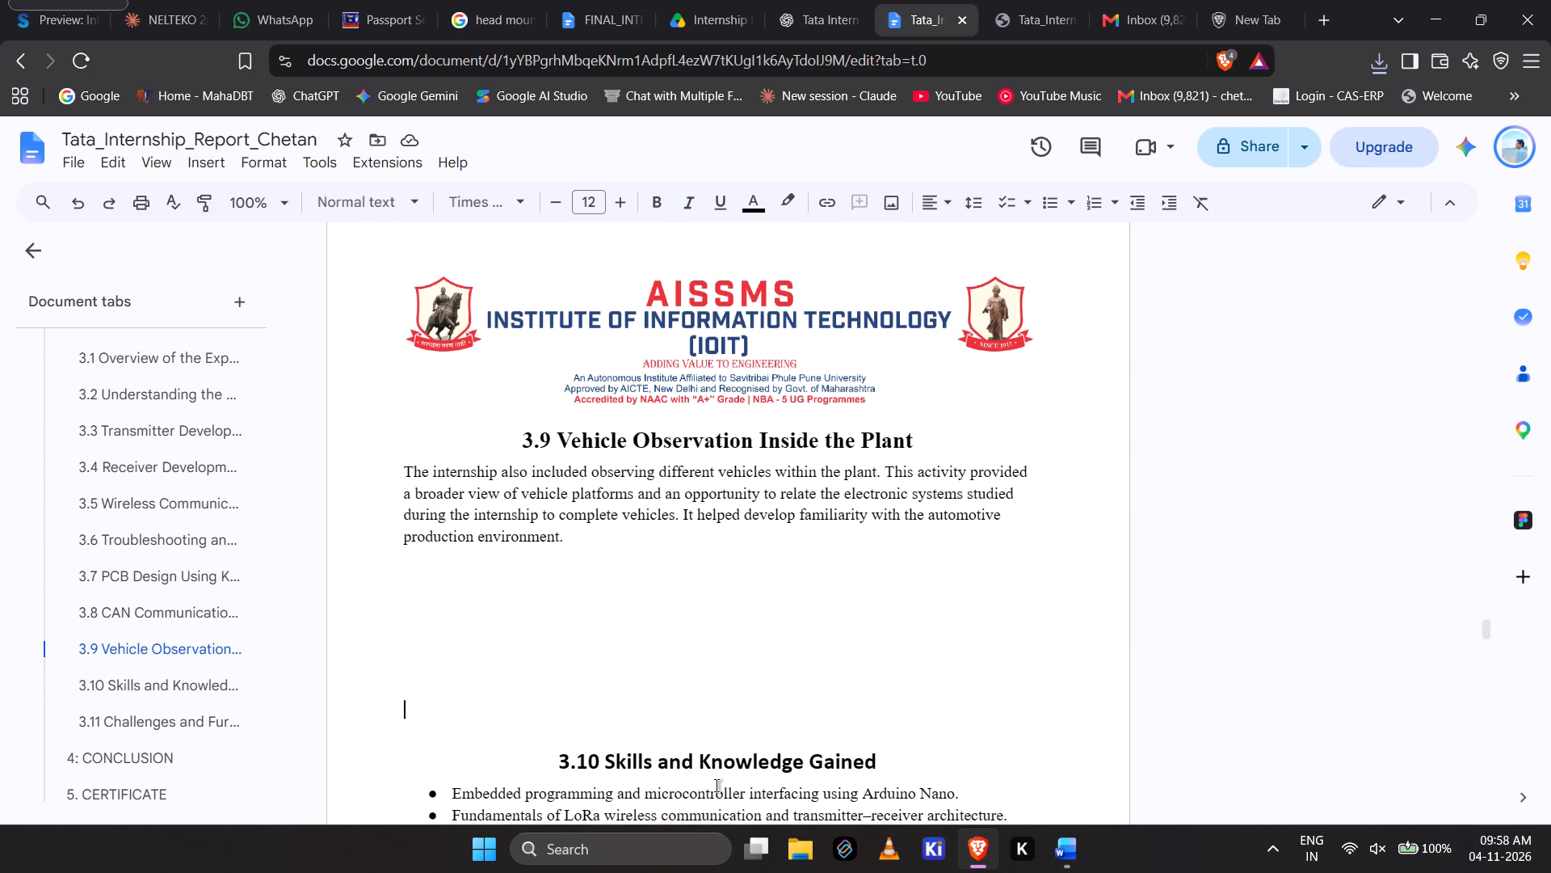
pyautogui.press('BackSpace')
pyautogui.press('BackSpace')
pyautogui.press('BackSpace')
pyautogui.press('BackSpace')
pyautogui.scroll(-2, 717, 786)
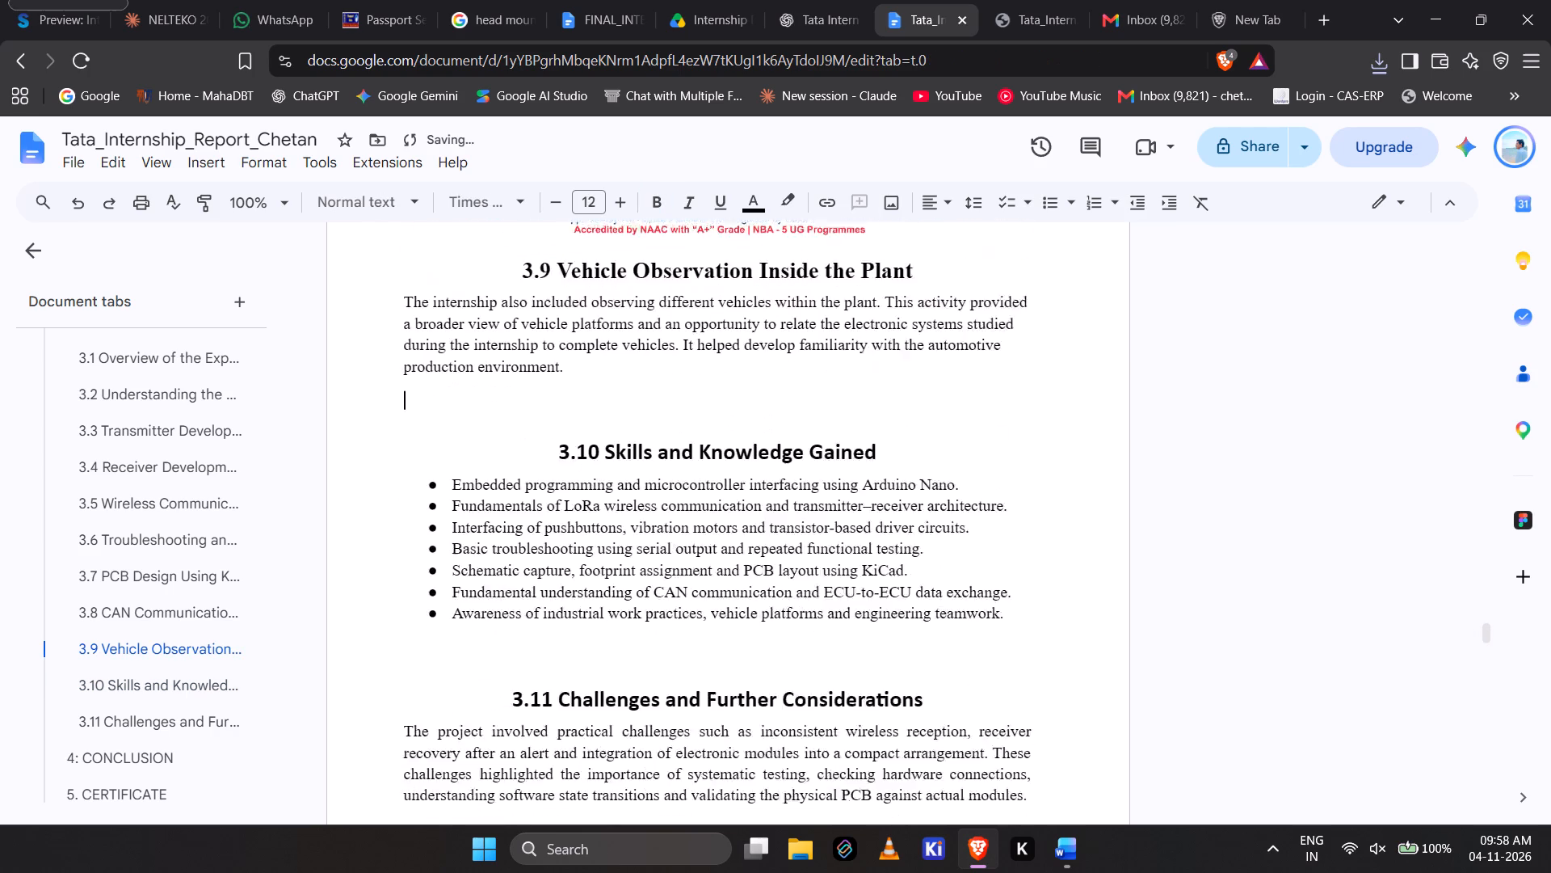
# Remove the extra empty lines above the "4: CONCLUSION" heading in the report document, keeping one blank line at the page top.
pyautogui.scroll(-8, 717, 786)
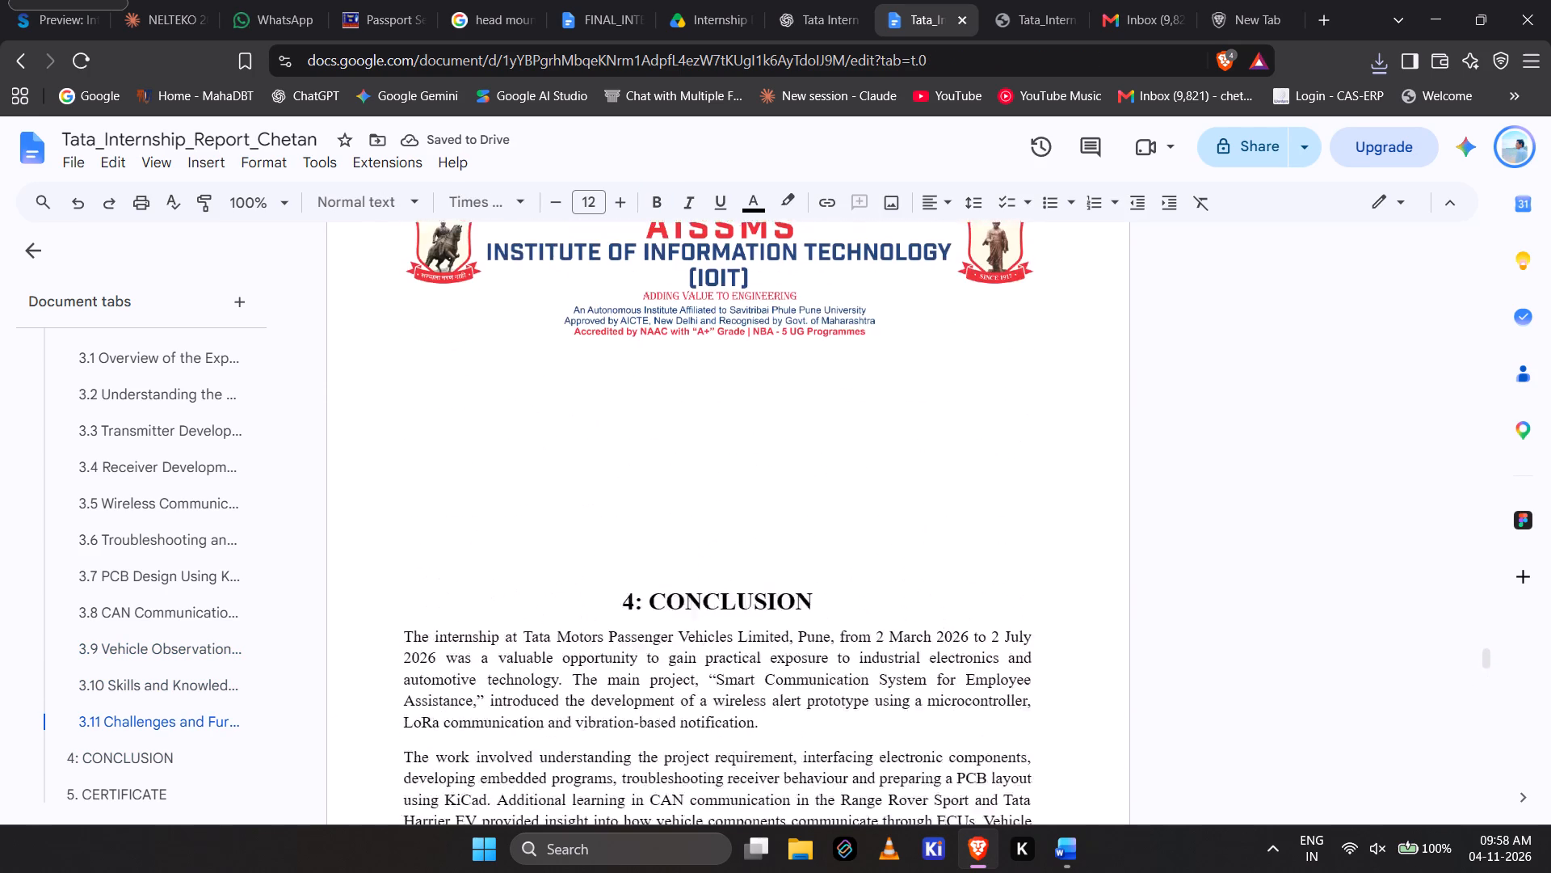
pyautogui.scroll(-1, 717, 786)
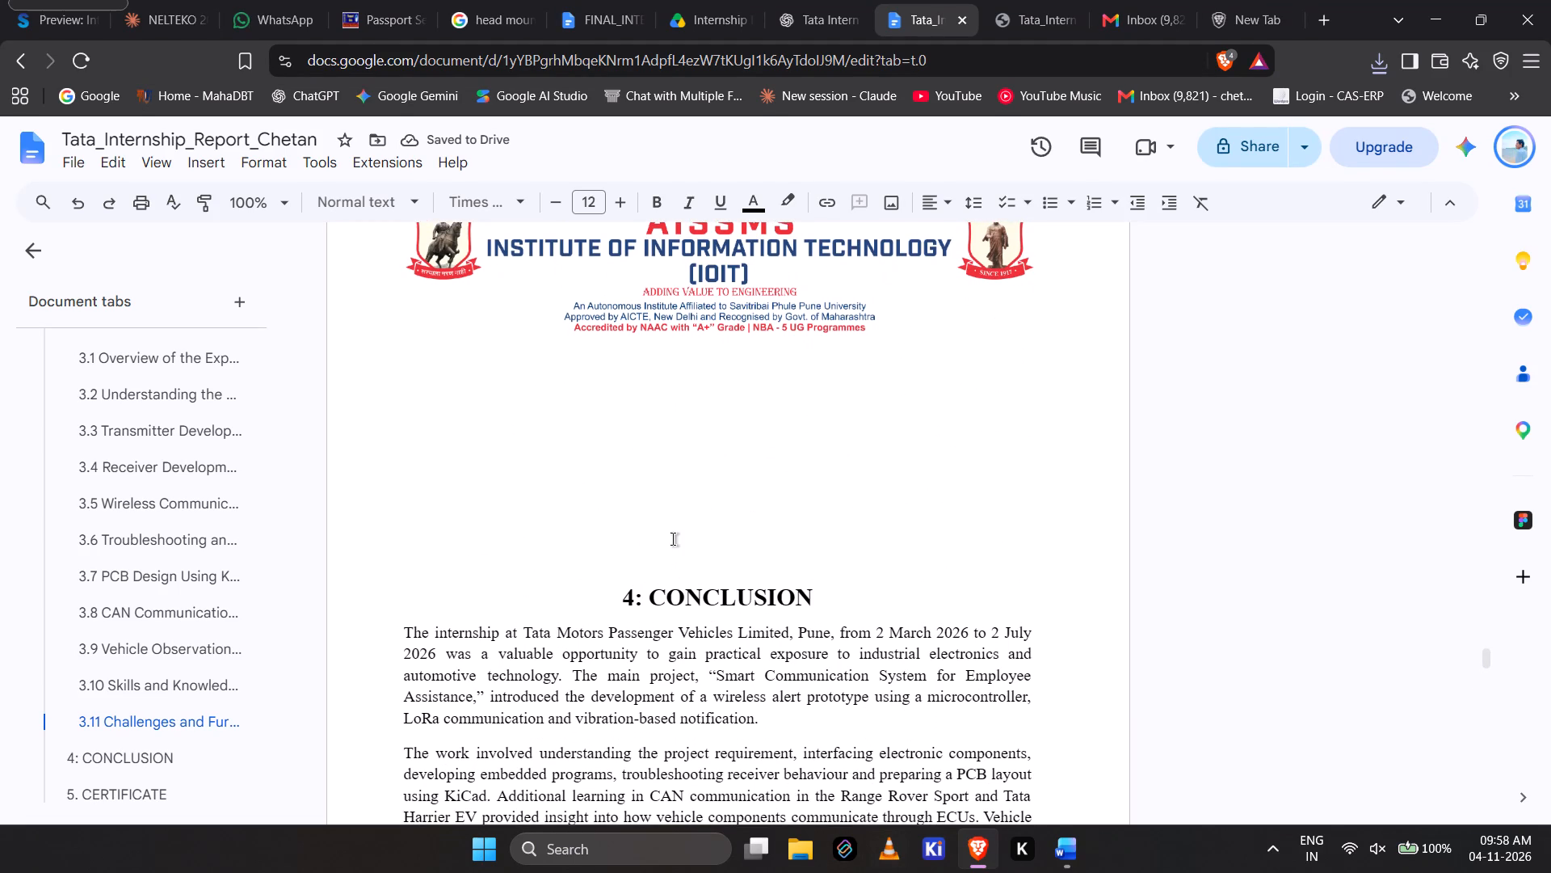
pyautogui.click(673, 539)
pyautogui.press('BackSpace')
pyautogui.press('BackSpace')
pyautogui.press('BackSpace')
pyautogui.press('BackSpace')
pyautogui.press('BackSpace')
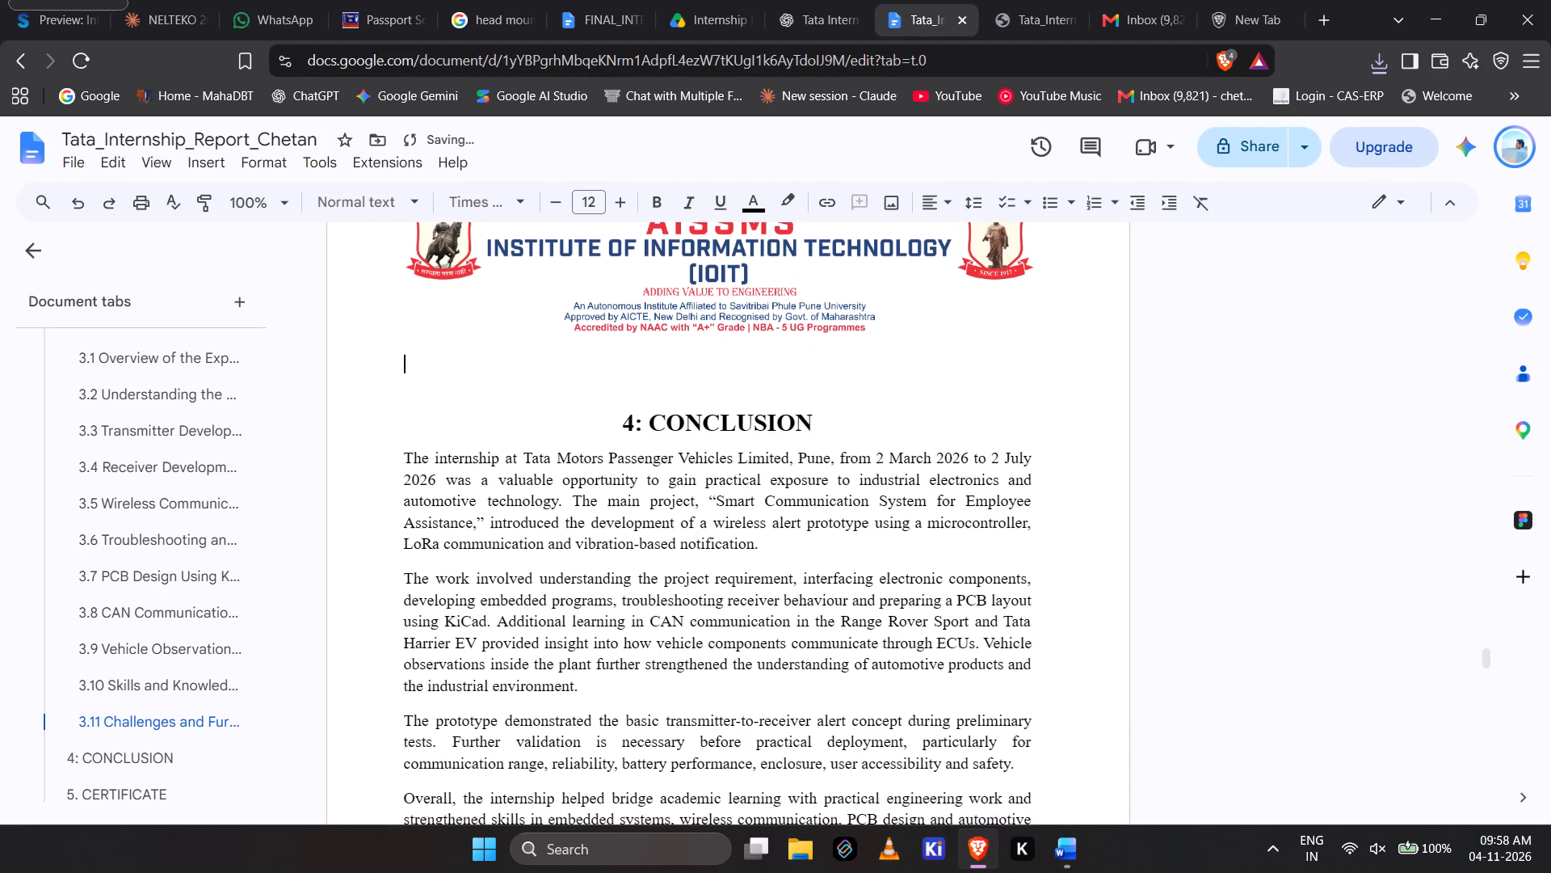
pyautogui.press('BackSpace')
pyautogui.press('Return')
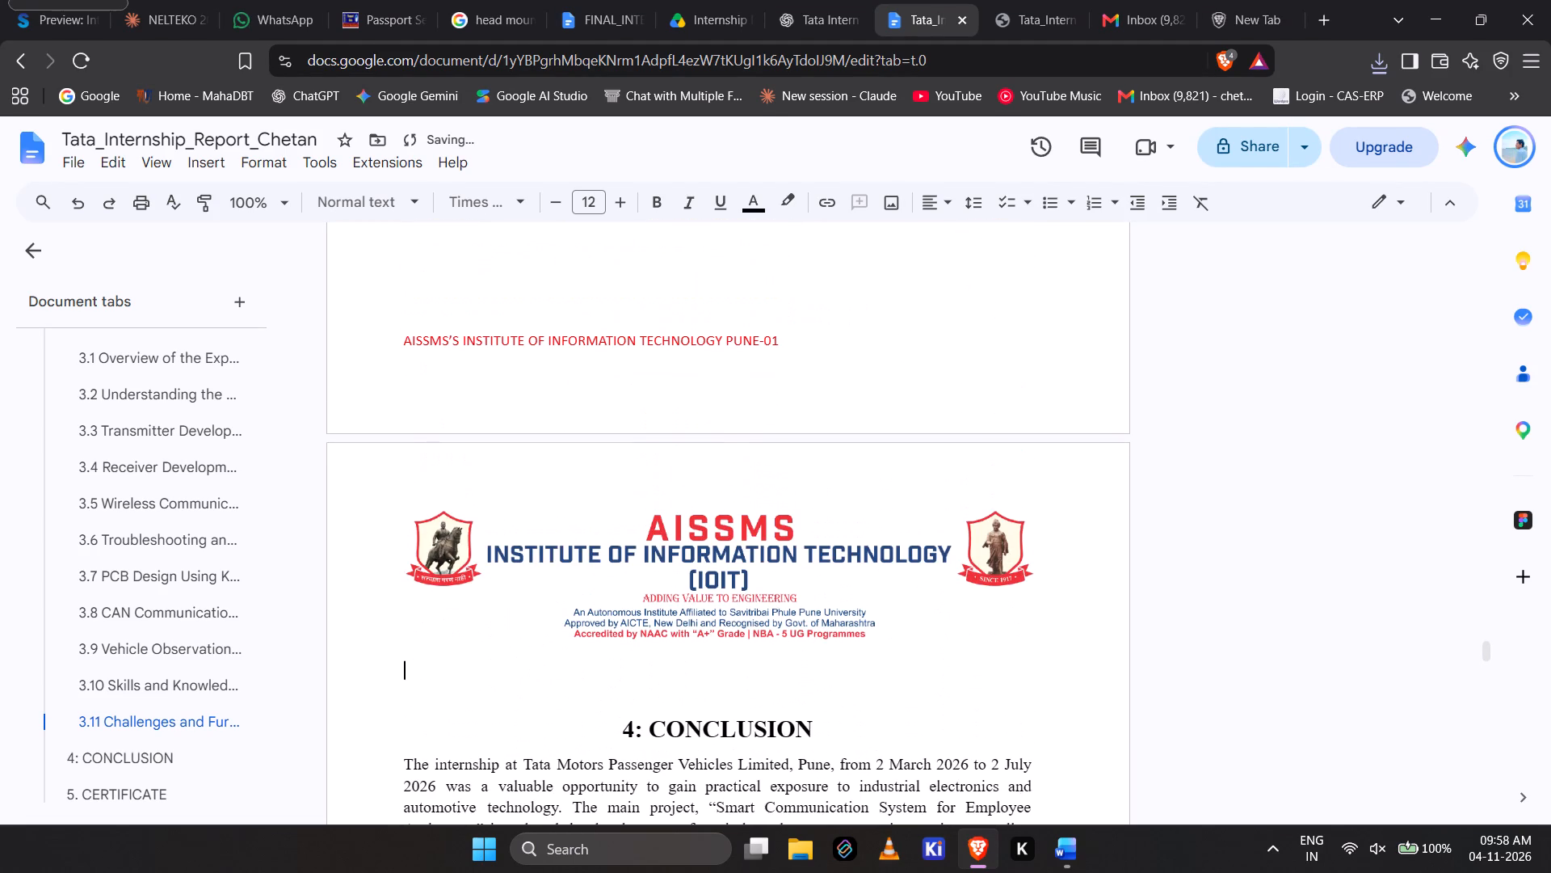
pyautogui.press('BackSpace')
pyautogui.press('Return')
# Download the corrected report as a PDF document and save it to the Desktop as Tata_Internship_Report_Chetan (1).pdf.
pyautogui.scroll(-3, 673, 539)
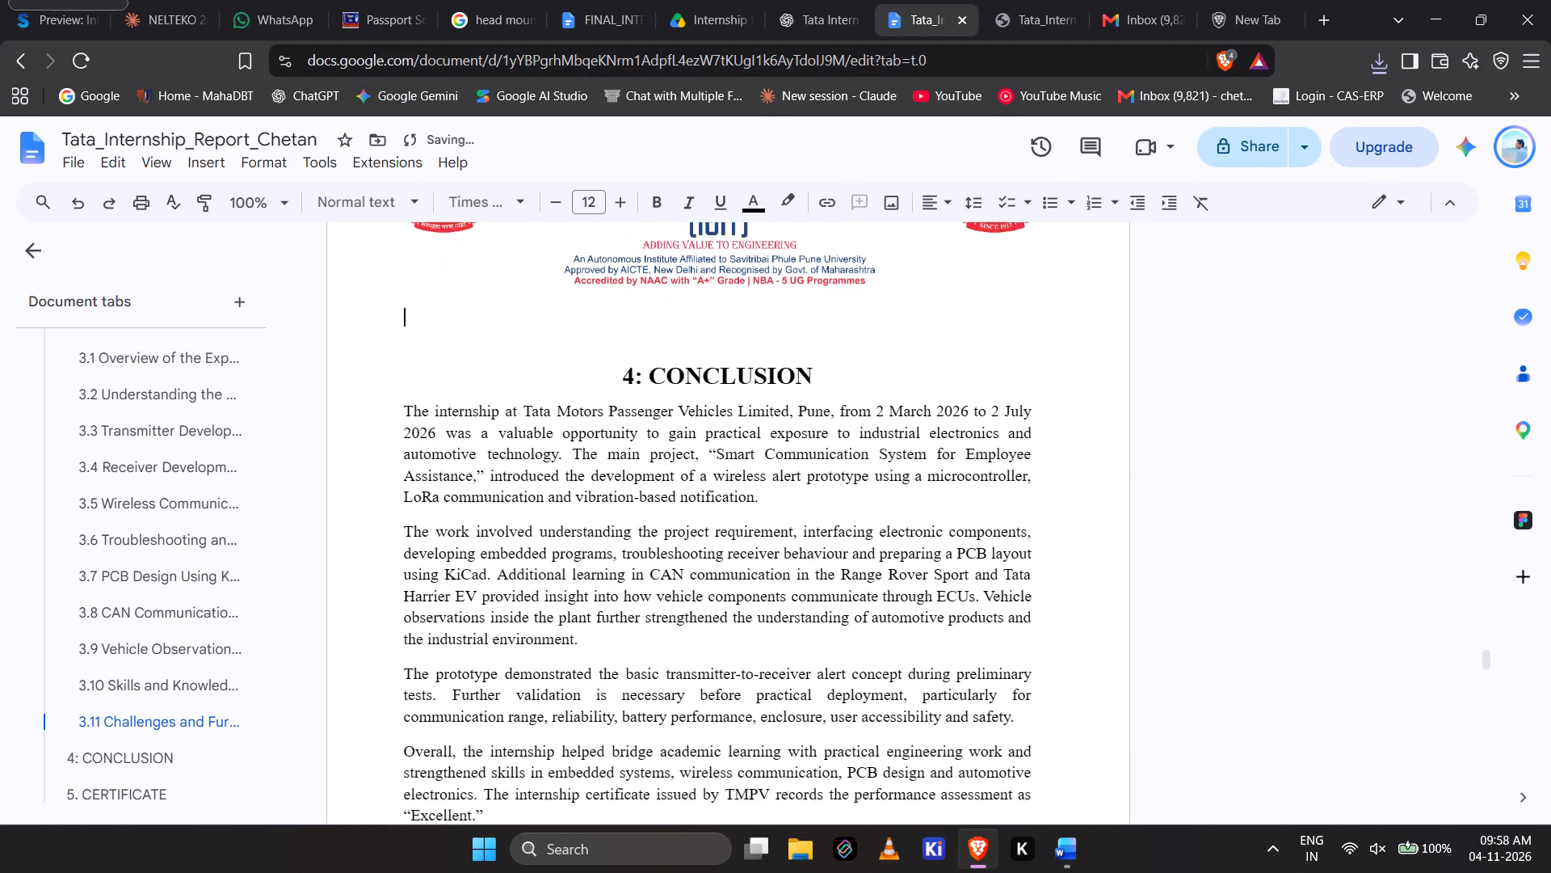
pyautogui.scroll(-10, 673, 539)
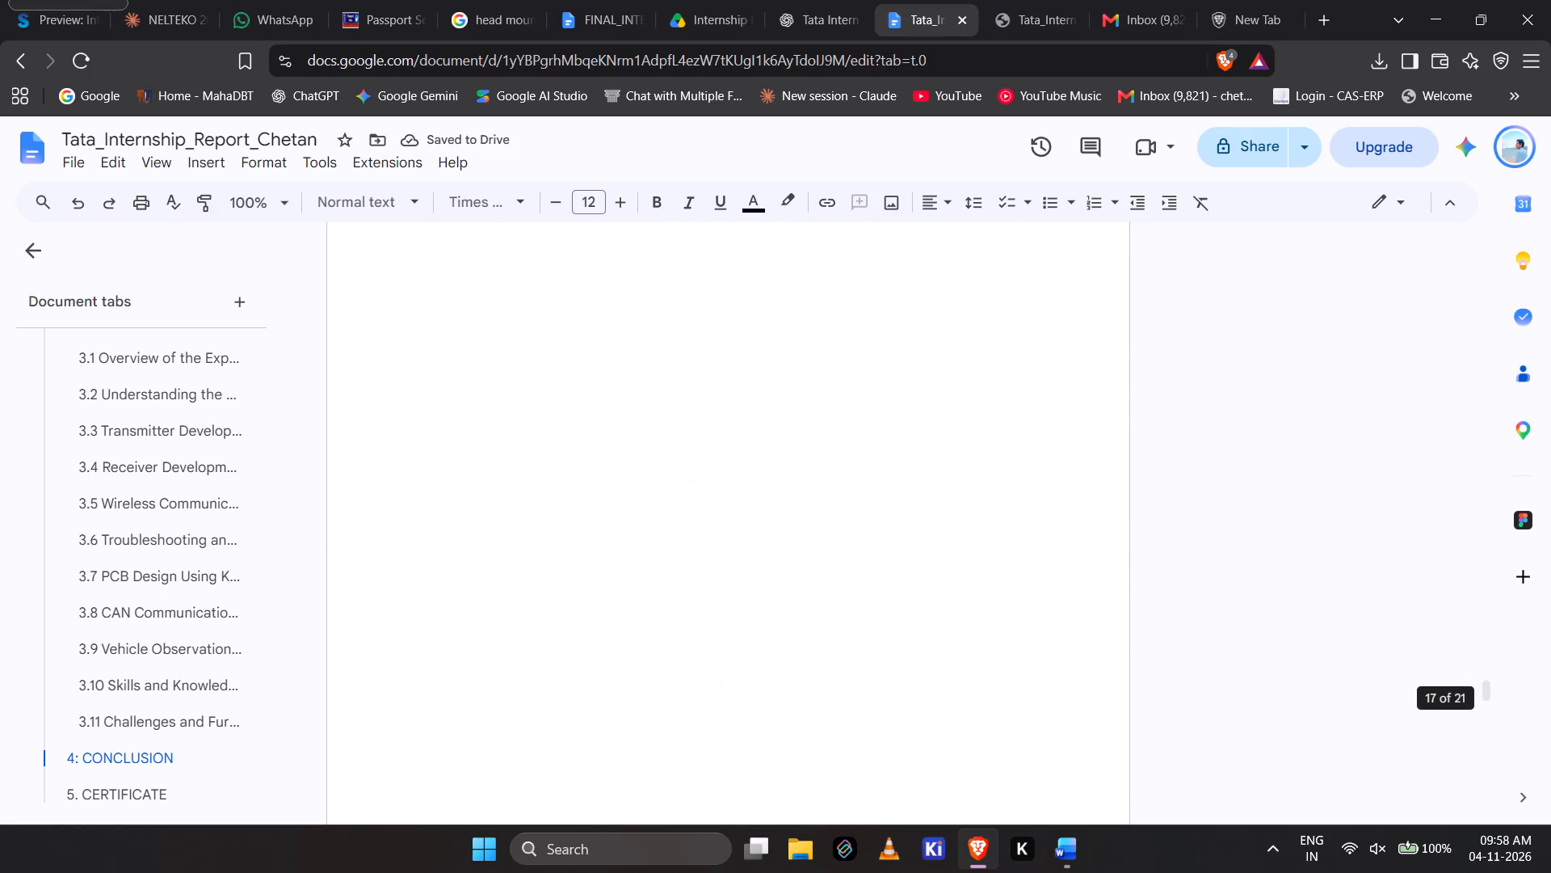
pyautogui.scroll(-7, 673, 539)
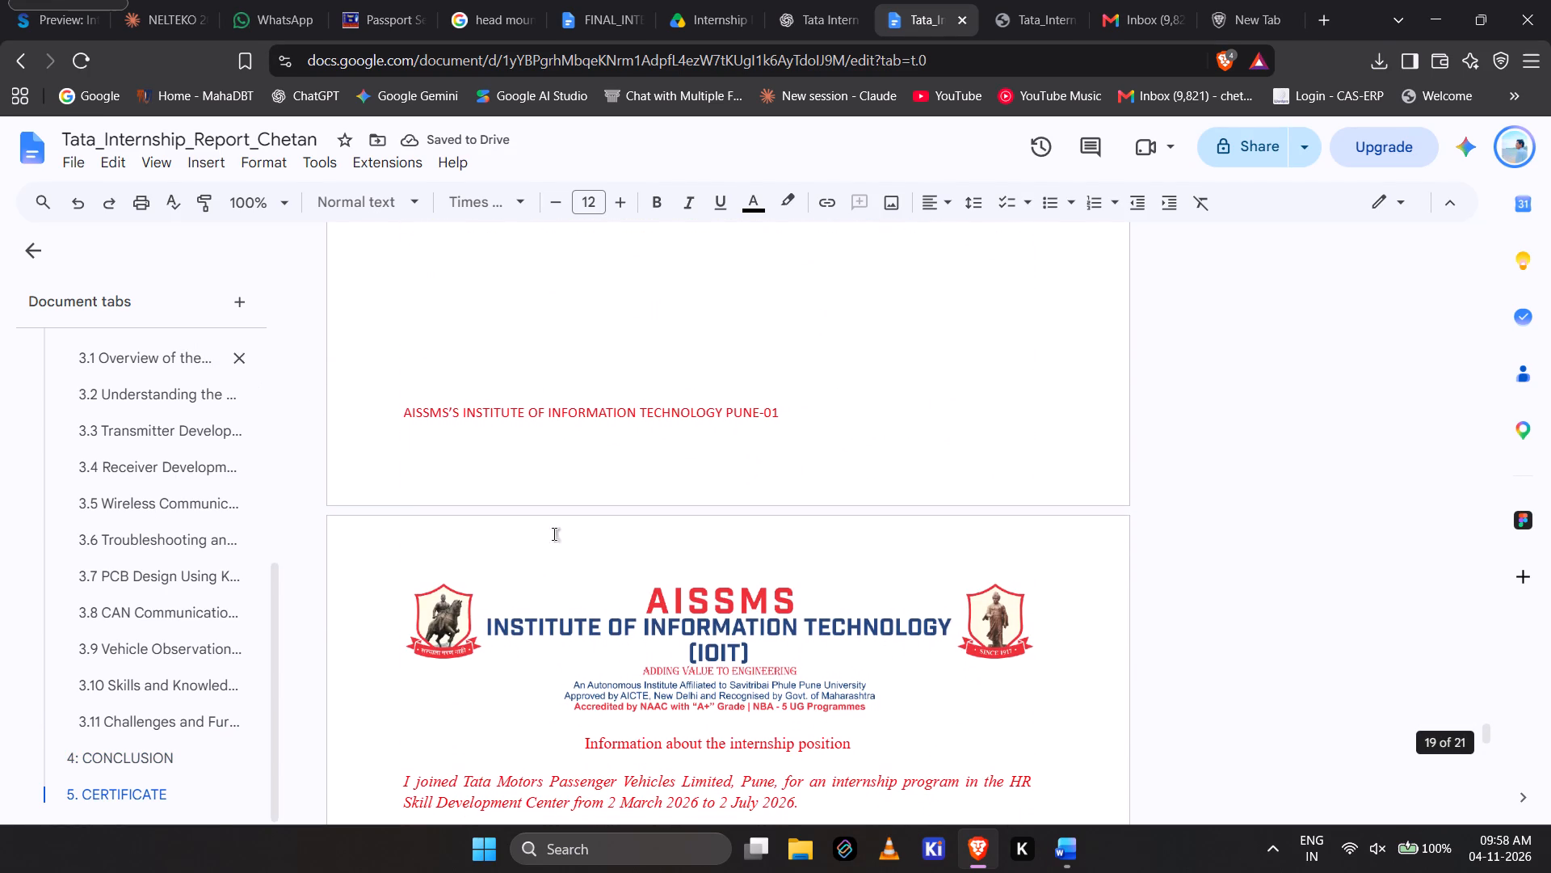
pyautogui.click(66, 157)
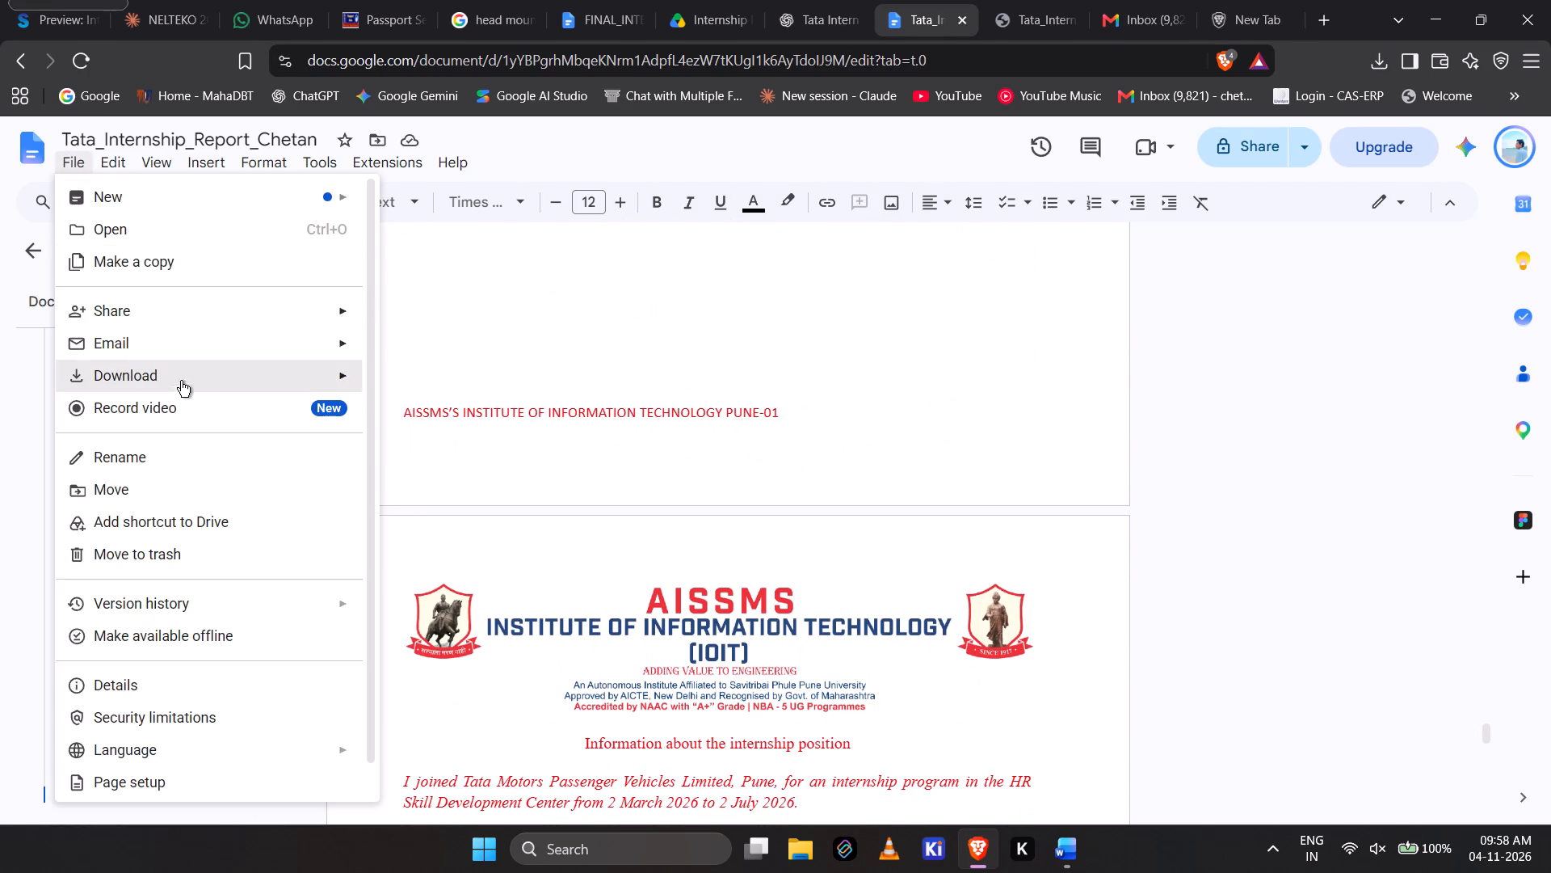
pyautogui.click(347, 382)
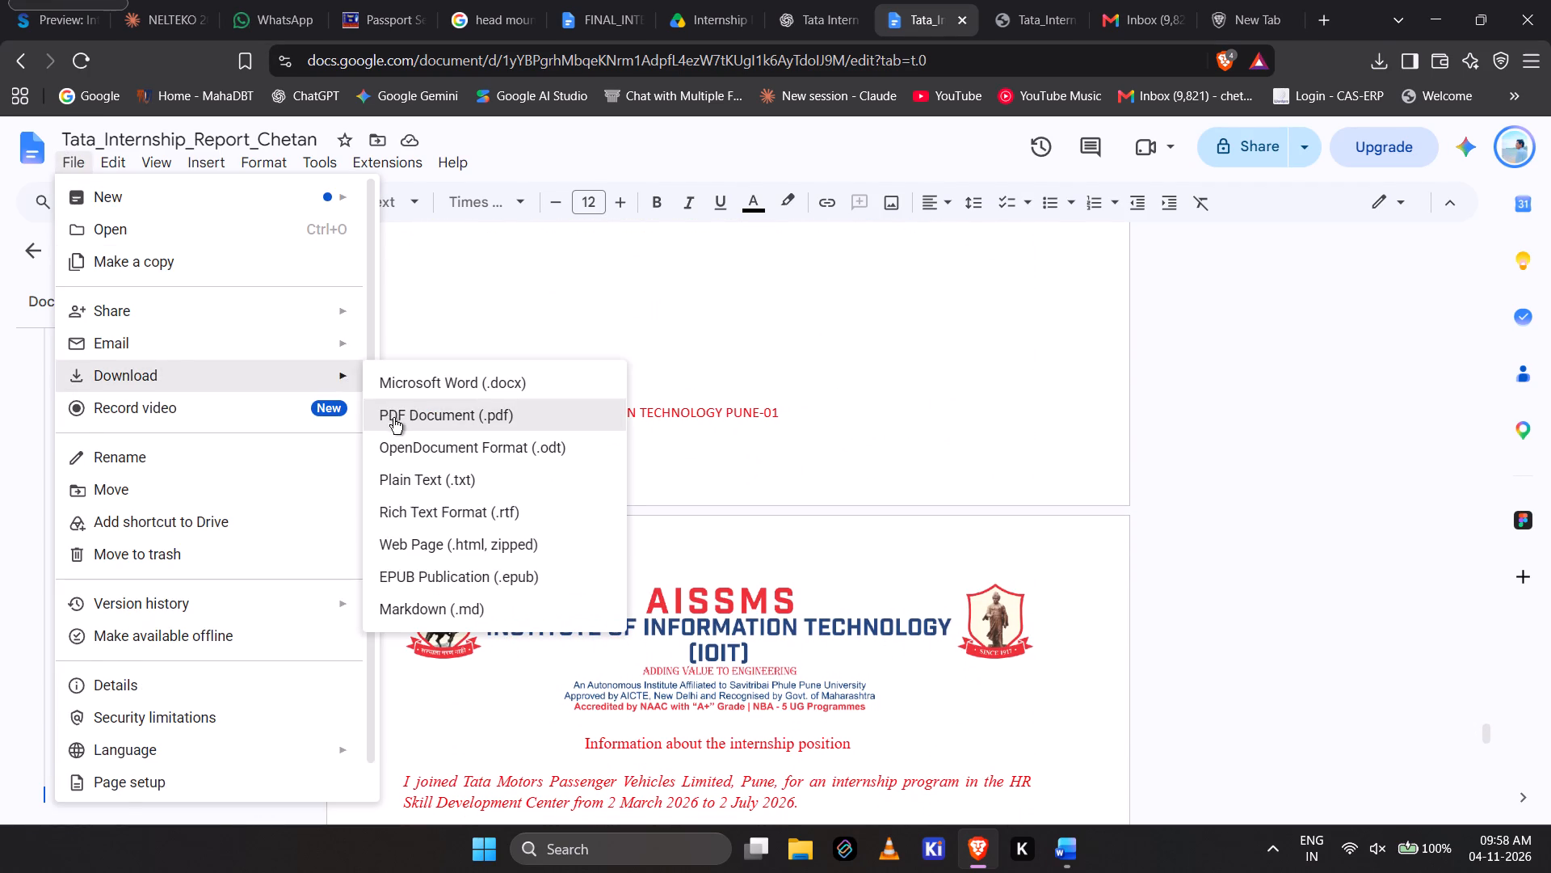
pyautogui.click(394, 418)
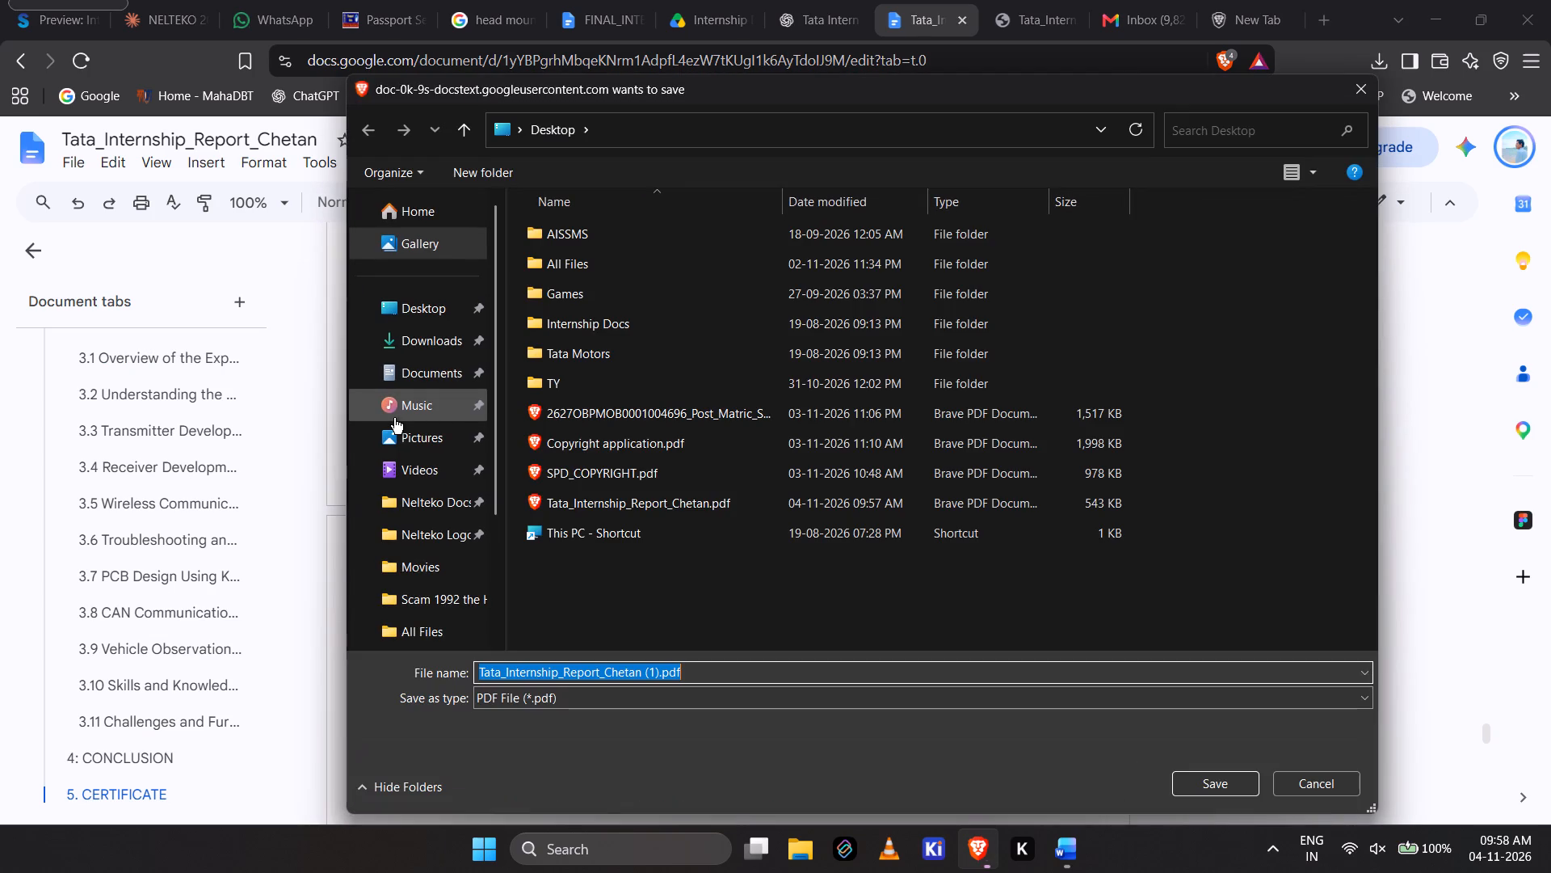
pyautogui.press('Return')
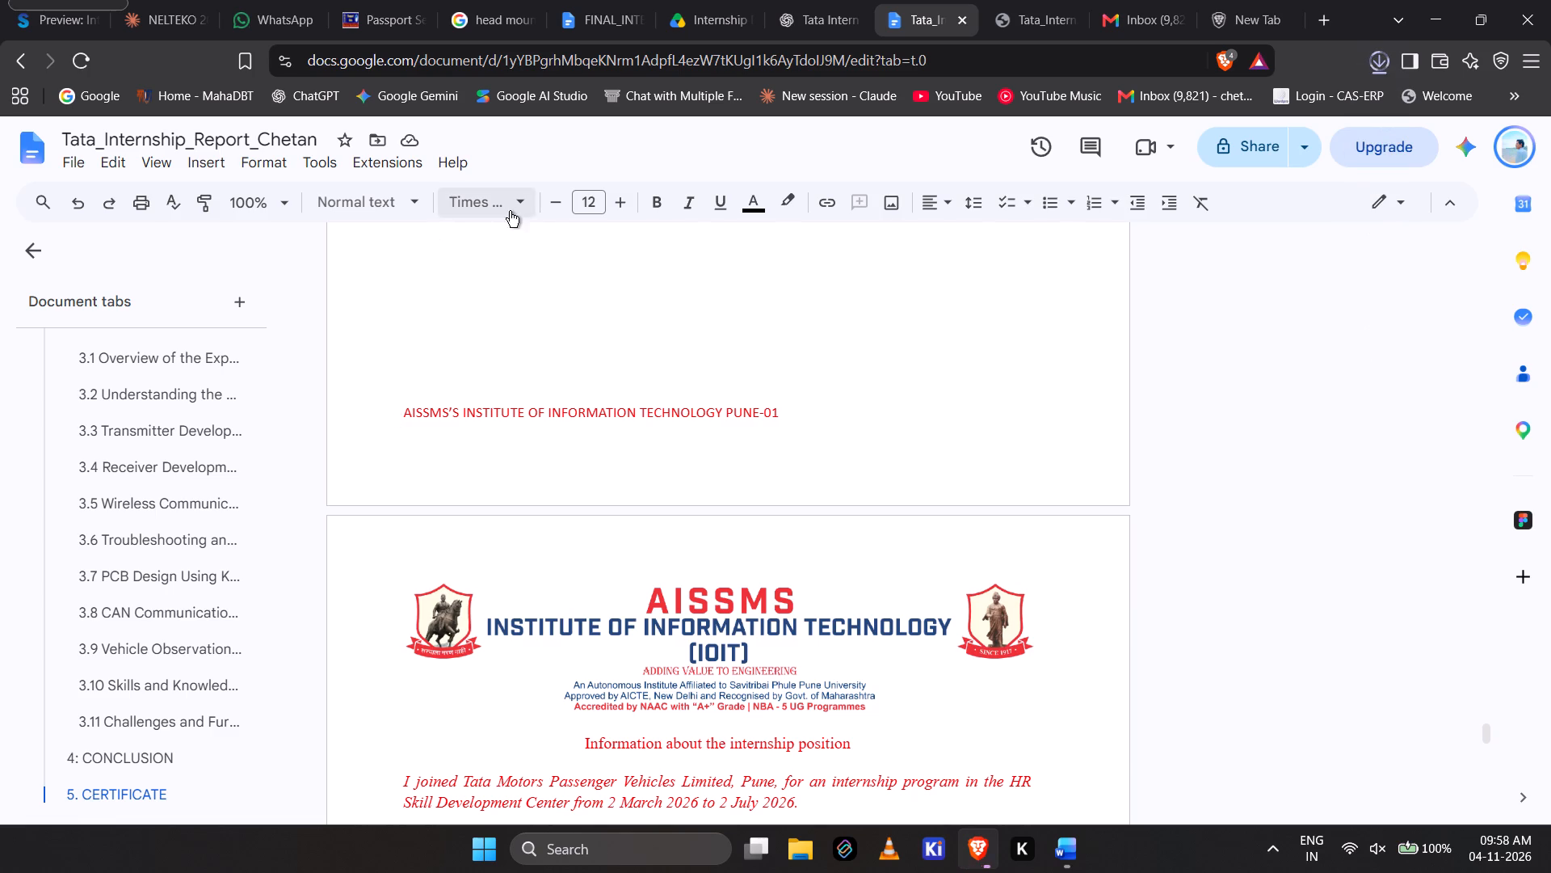
# Show the desktop and select the earlier Tata_Internship_Report_Chetan.pdf export.
pyautogui.click(1550, 846)
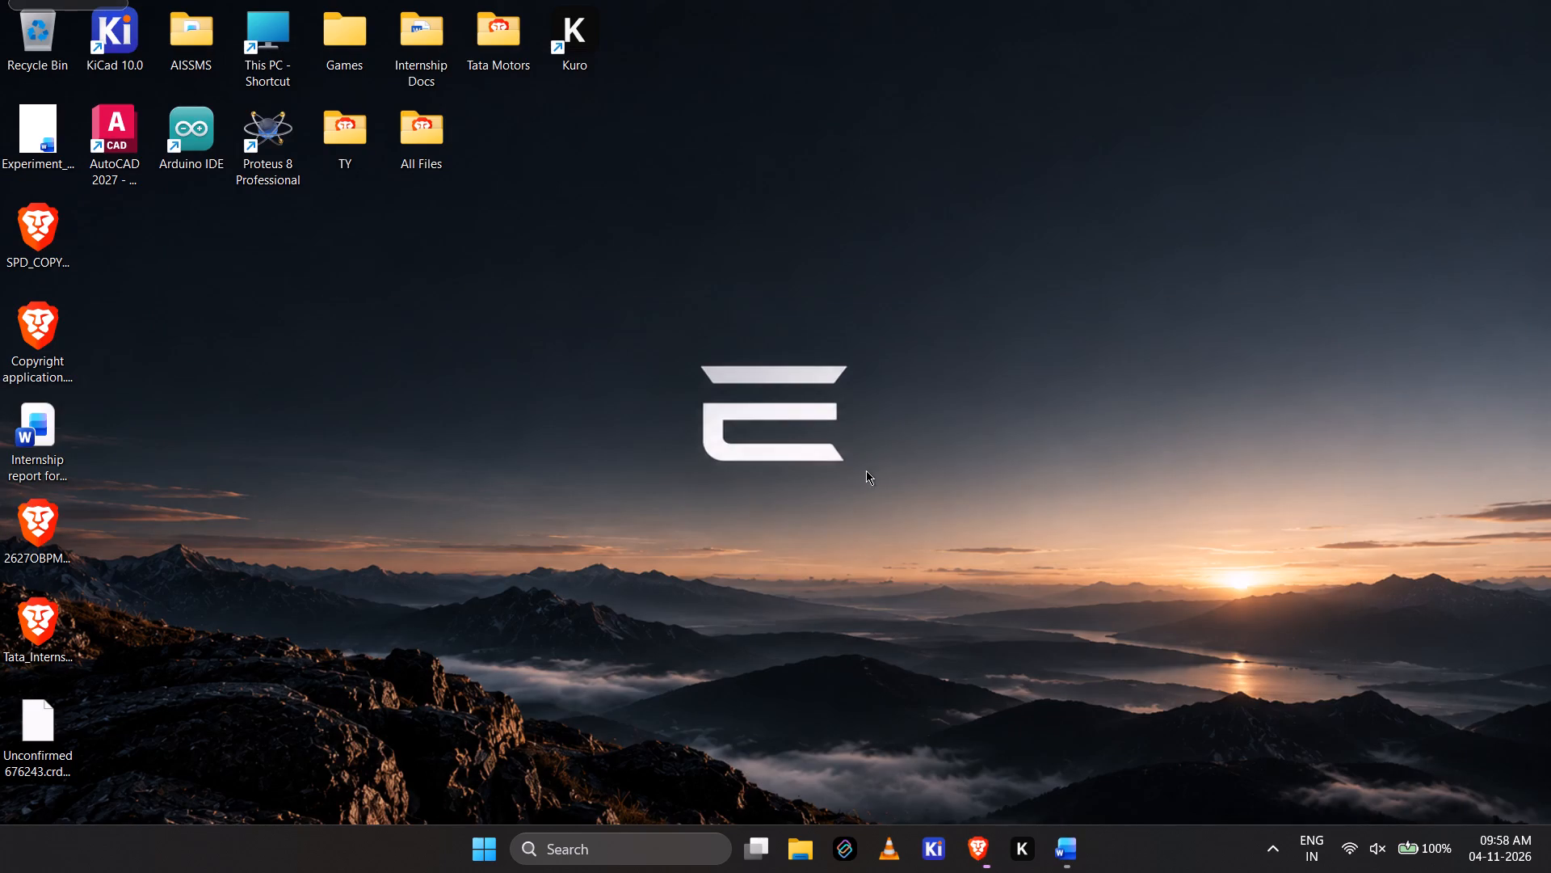
pyautogui.click(44, 653)
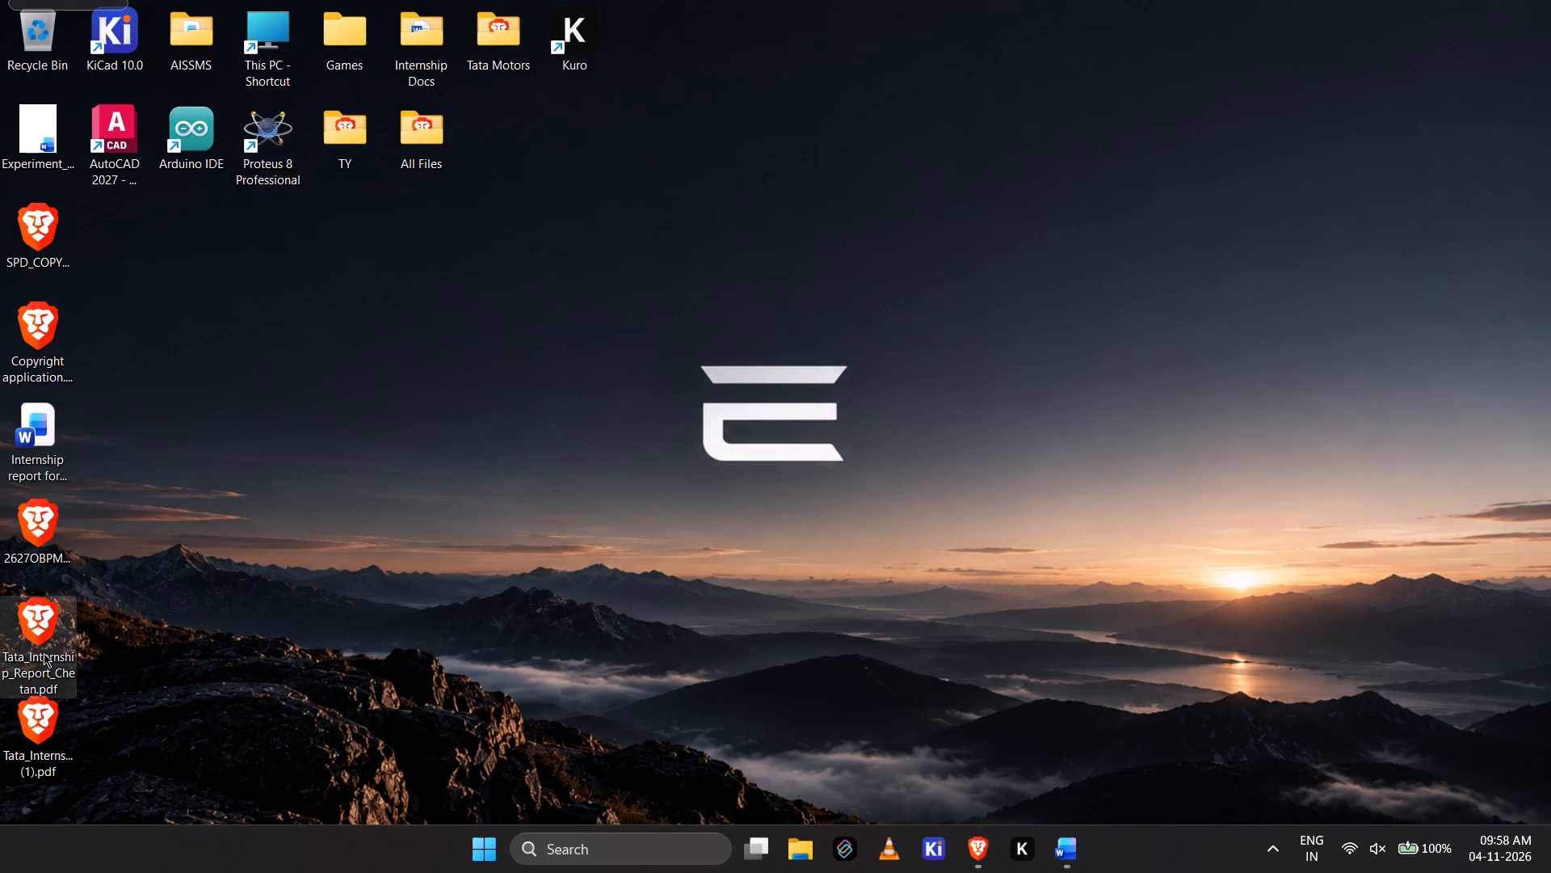
# Permanently delete the earlier Tata_Internship_Report_Chetan.pdf export from the desktop.
pyautogui.hotkey('shift', 'Delete')
pyautogui.press('Return')
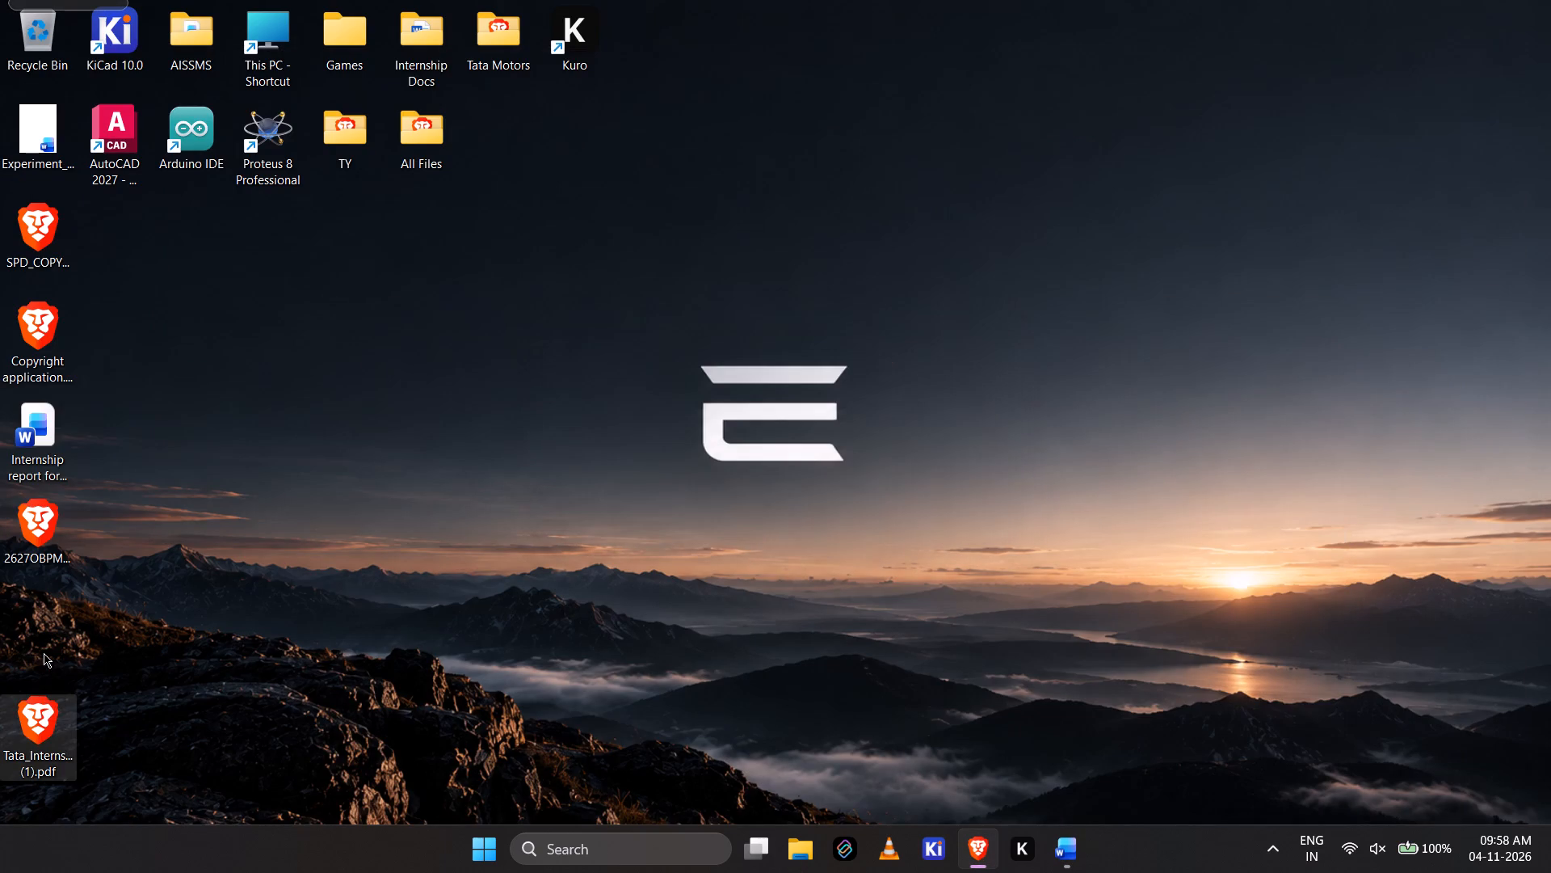
# Open the new Tata_Internship_Report_Chetan (1).pdf and examine the page layout from the cover through the course outcomes page onward.
pyautogui.doubleClick(44, 710)
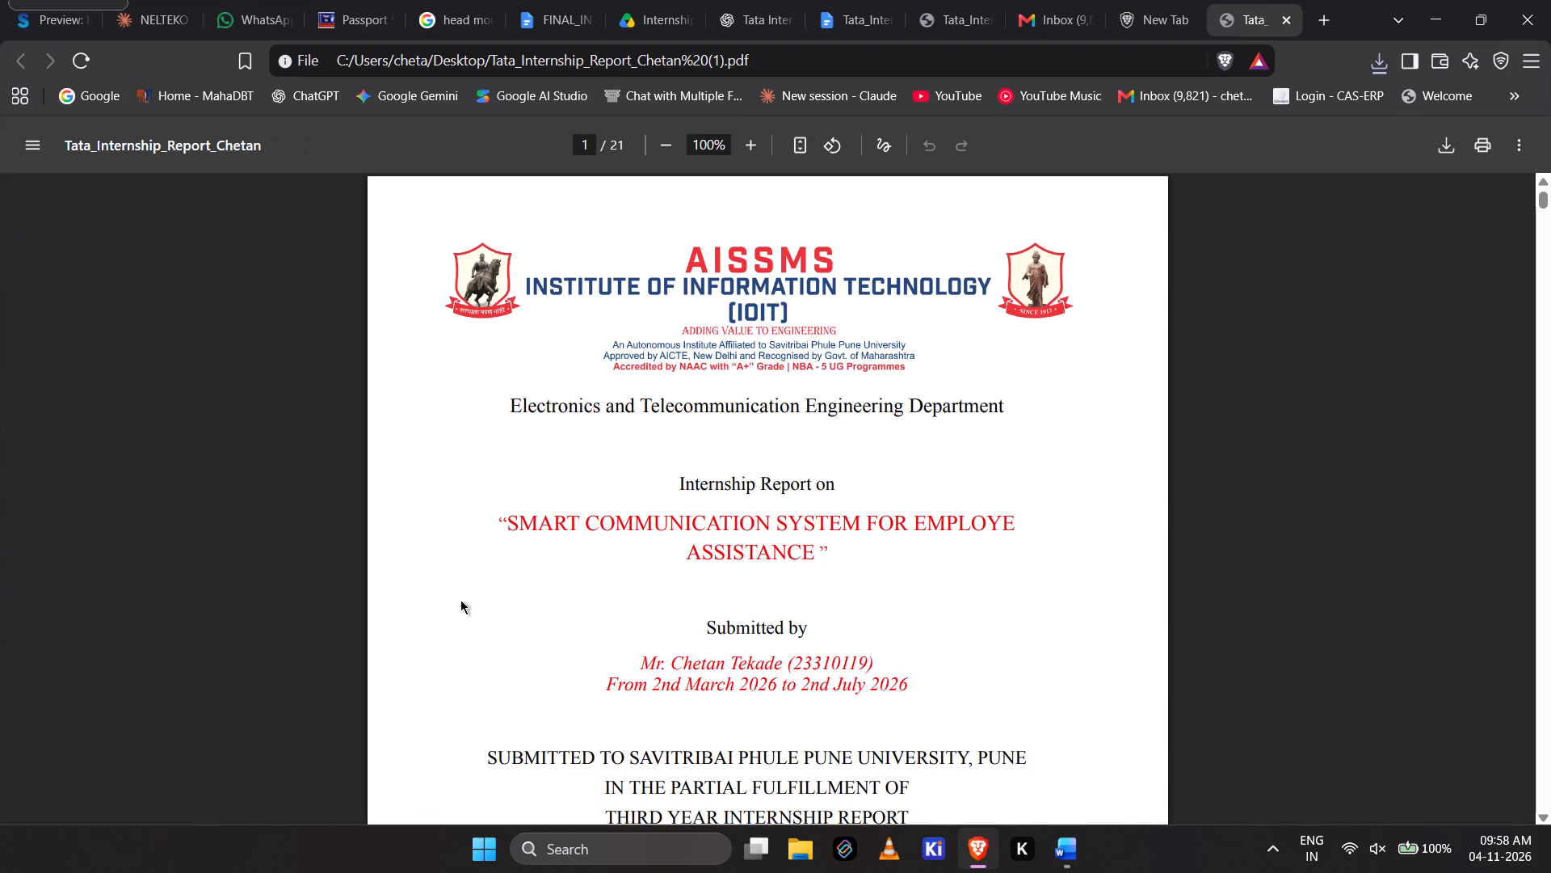
pyautogui.scroll(-17, 532, 555)
pyautogui.press('Down')
pyautogui.press('Down')
pyautogui.press('Down')
pyautogui.press('Down')
pyautogui.press('Down')
pyautogui.press('Down')
pyautogui.press('Down')
pyautogui.press('Down')
pyautogui.press('Down')
pyautogui.press('Down')
pyautogui.press('Down')
pyautogui.press('Down')
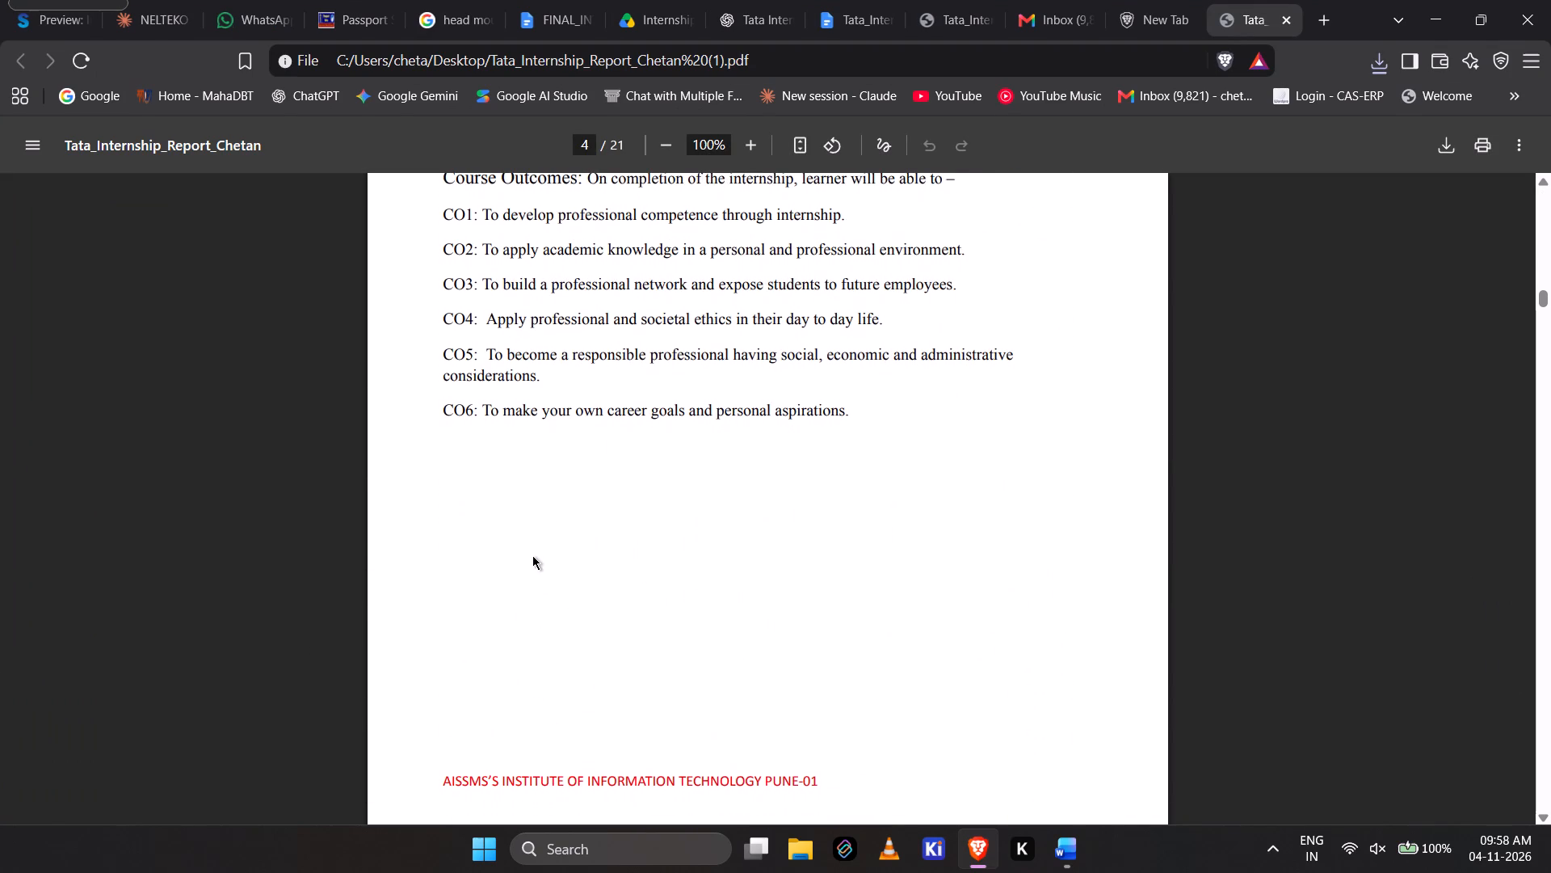
pyautogui.click(532, 555)
pyautogui.press('Down')
pyautogui.press('Down')
pyautogui.press('Down')
pyautogui.press('Down')
pyautogui.press('Down')
pyautogui.press('Down')
pyautogui.press('Down')
pyautogui.press('Down')
pyautogui.press('Down')
pyautogui.press('Down')
pyautogui.press('Down')
pyautogui.press('Down')
pyautogui.press('Down')
pyautogui.press('Down')
pyautogui.press('Down')
pyautogui.press('Down')
pyautogui.press('Down')
pyautogui.press('Down')
pyautogui.press('Down')
pyautogui.press('Down')
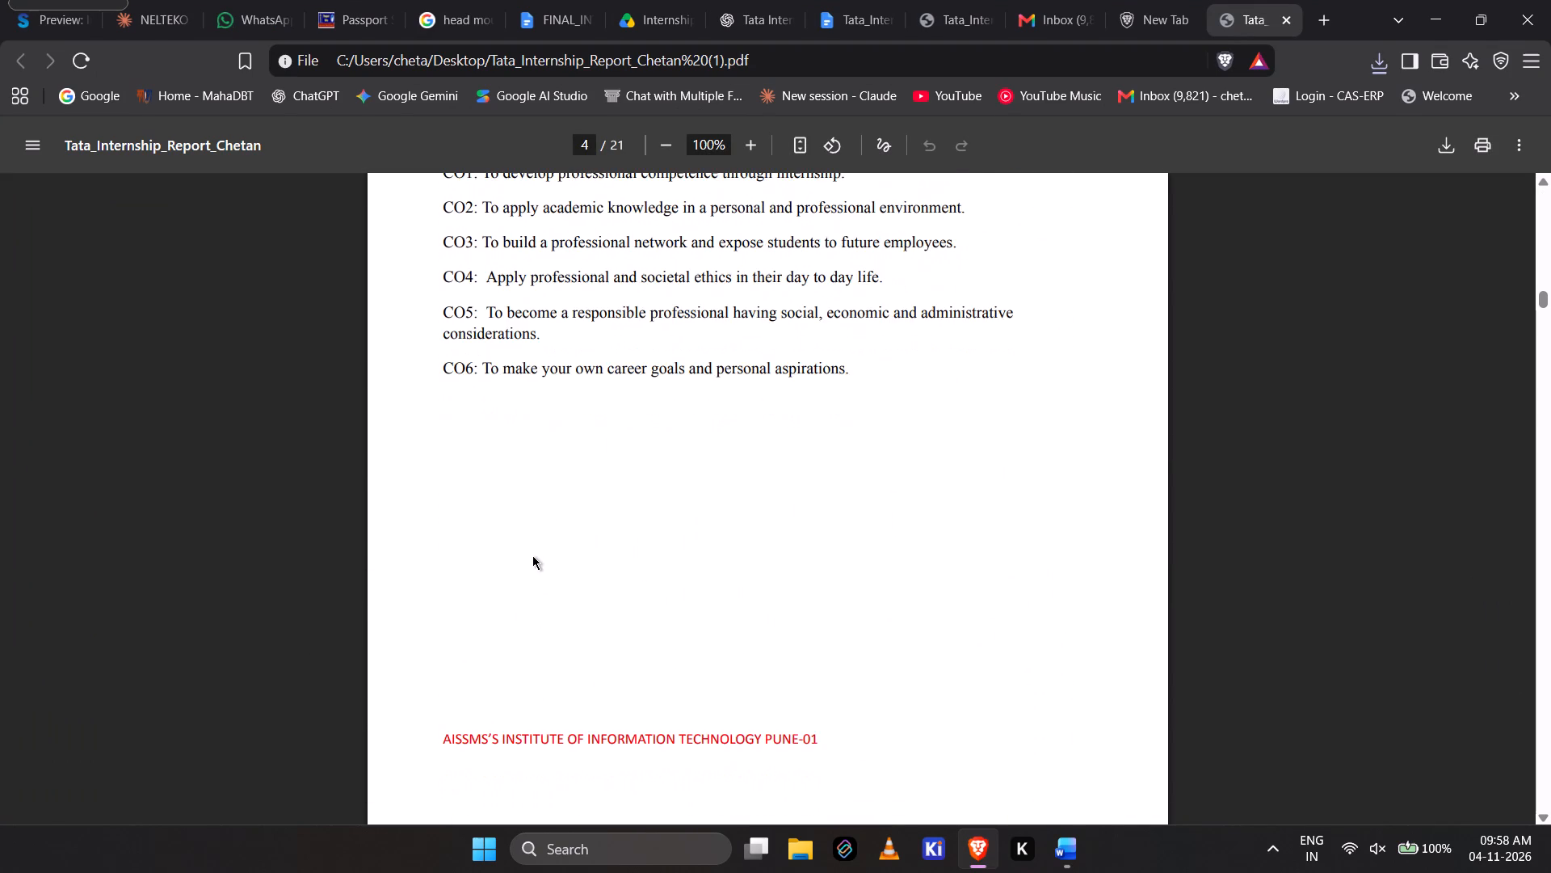